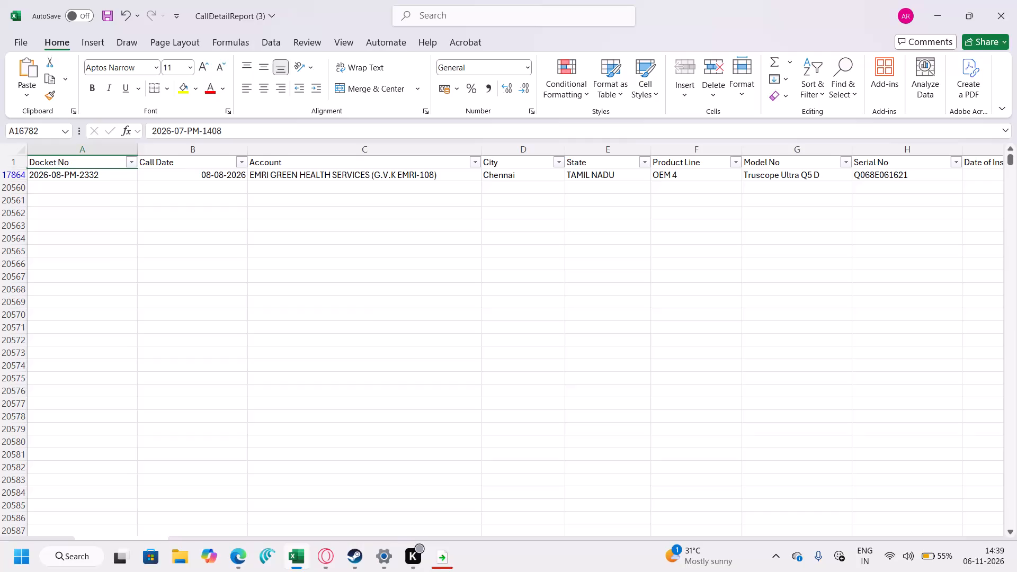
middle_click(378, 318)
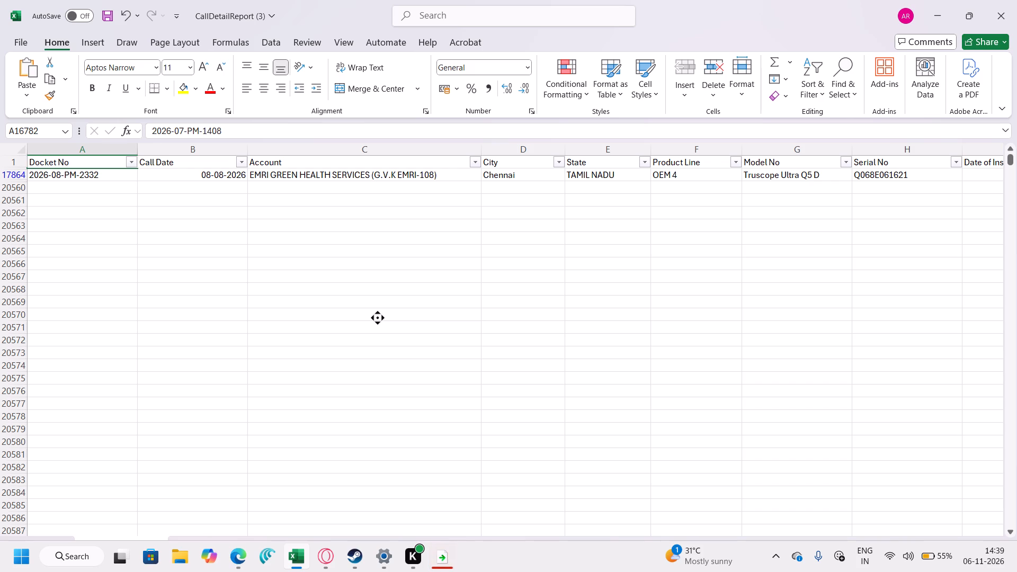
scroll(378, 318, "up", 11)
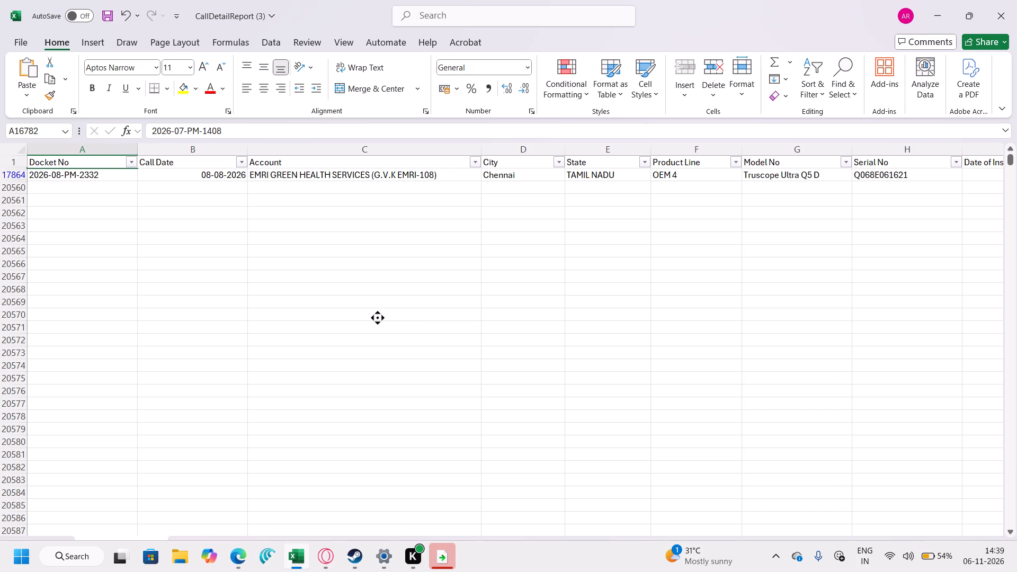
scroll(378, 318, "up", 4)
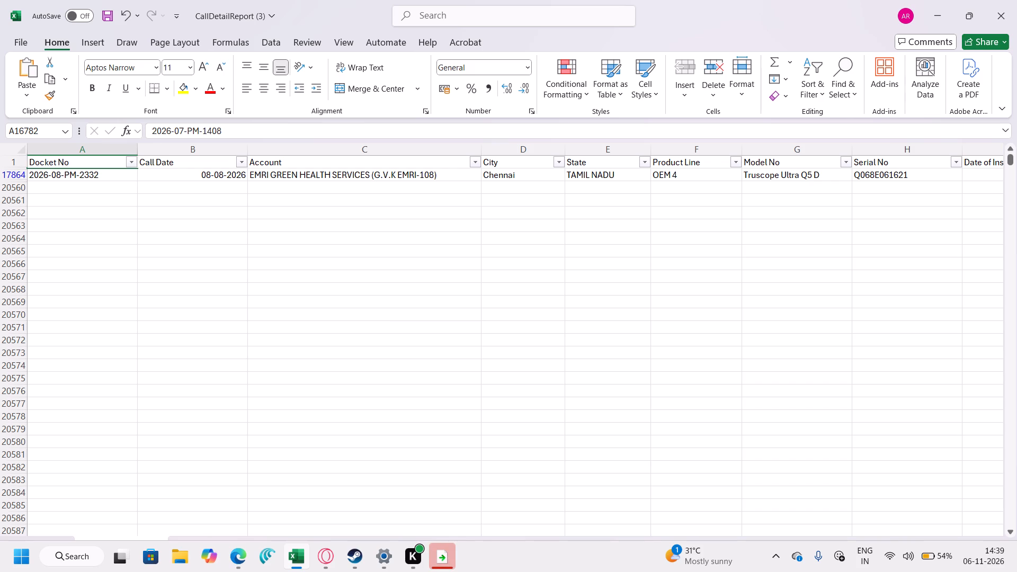
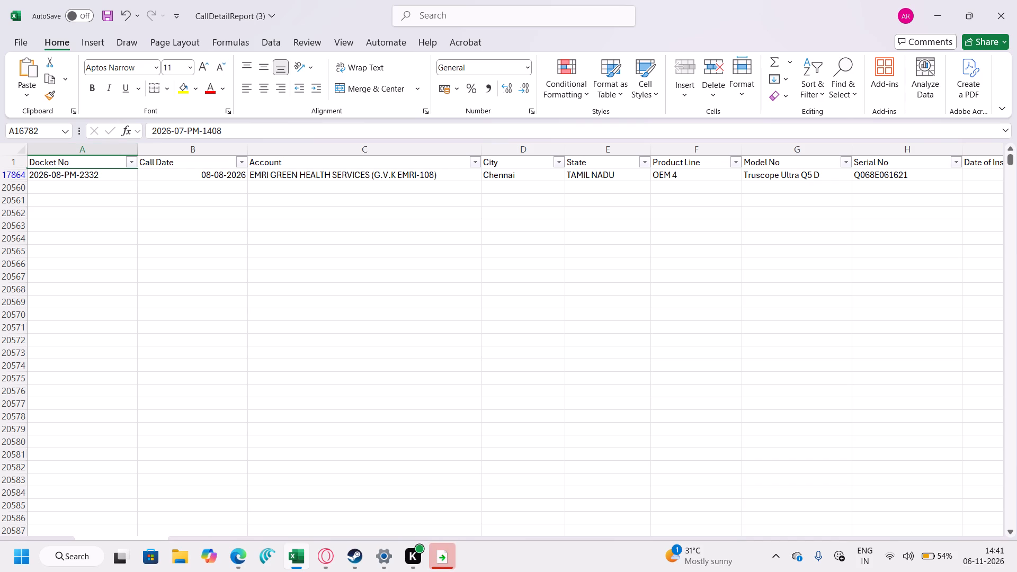
Examine the filtered service call record across its columns, from Docket No through Warranty Type and Activity Date to Justification.
key("Right")
key("Right")
key("Right")
key("Right")
key("Right")
key("Right")
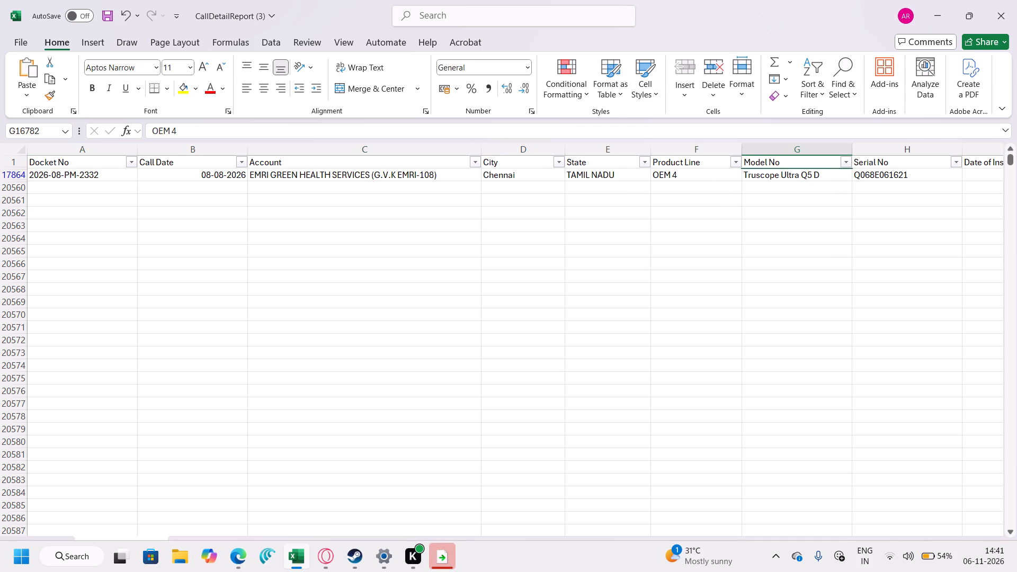
key("Right")
key("Right")
key("Right")
key("Right")
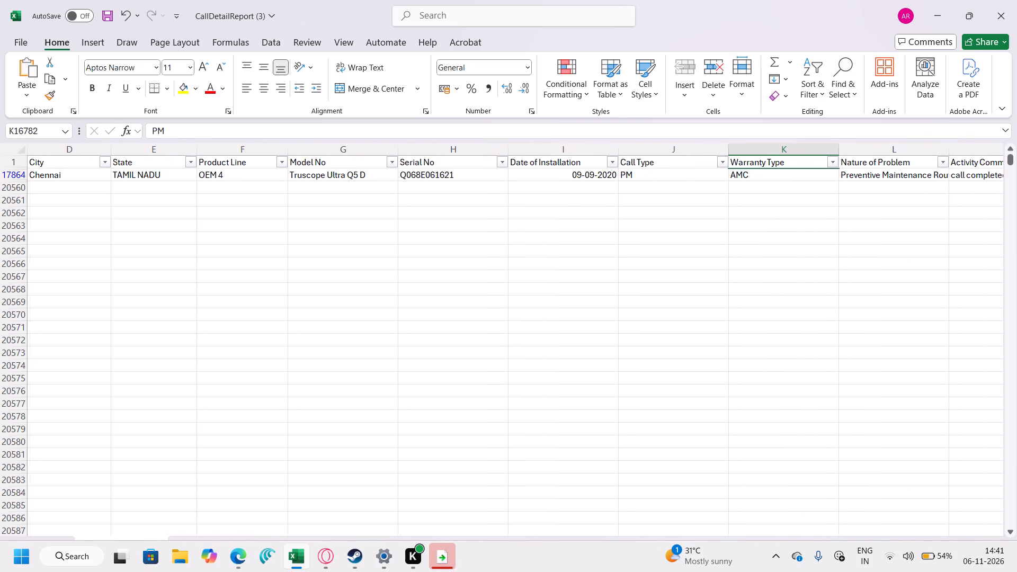
key("Right")
key("Right")
key("Right")
key("Right")
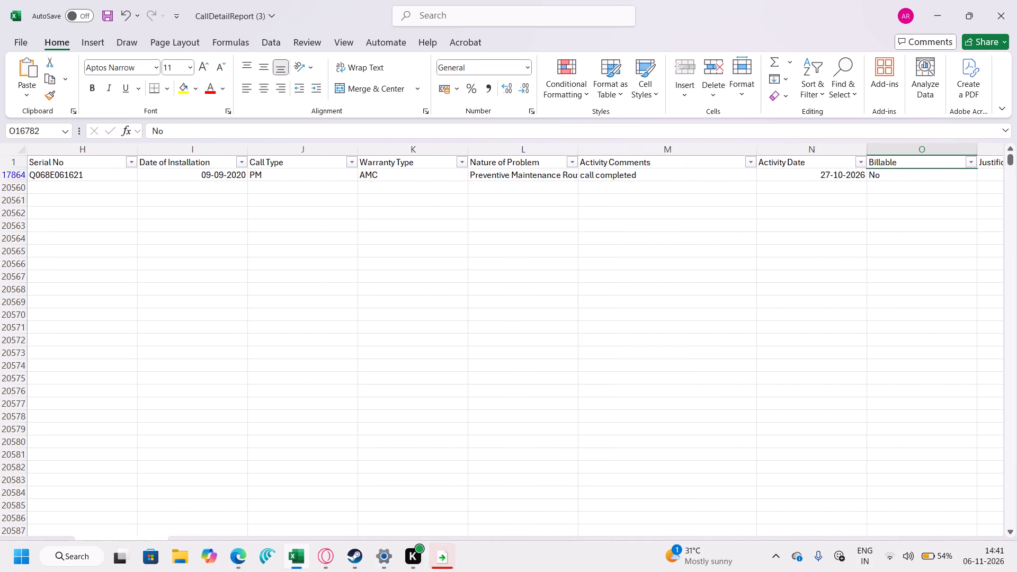
key("Right")
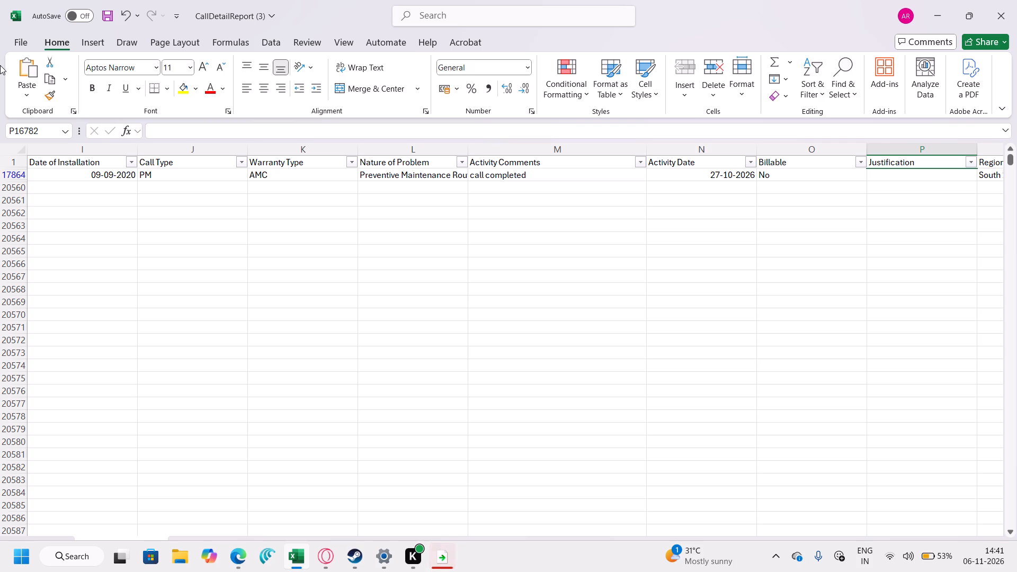
scroll(8, 154, "up", 1)
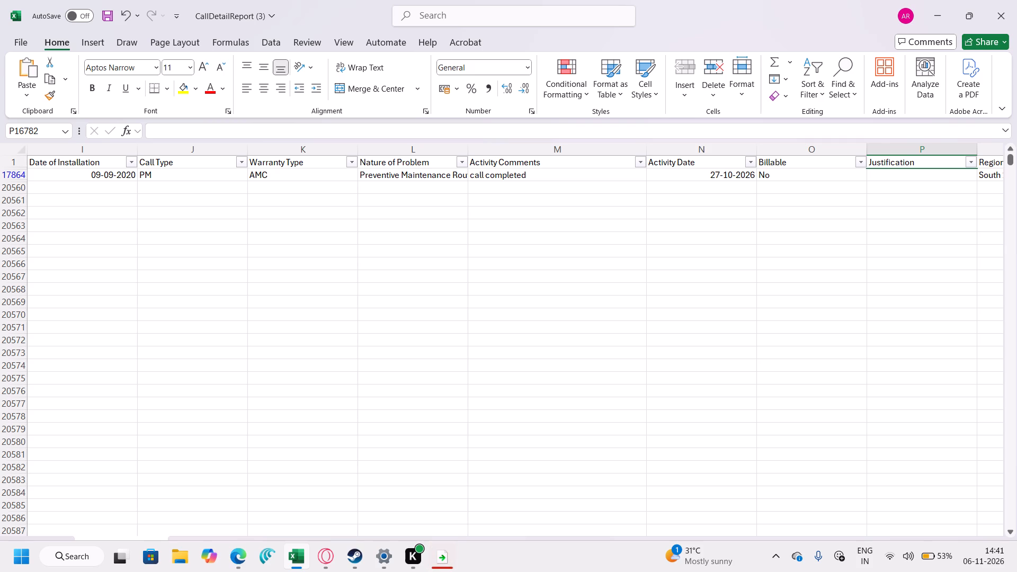
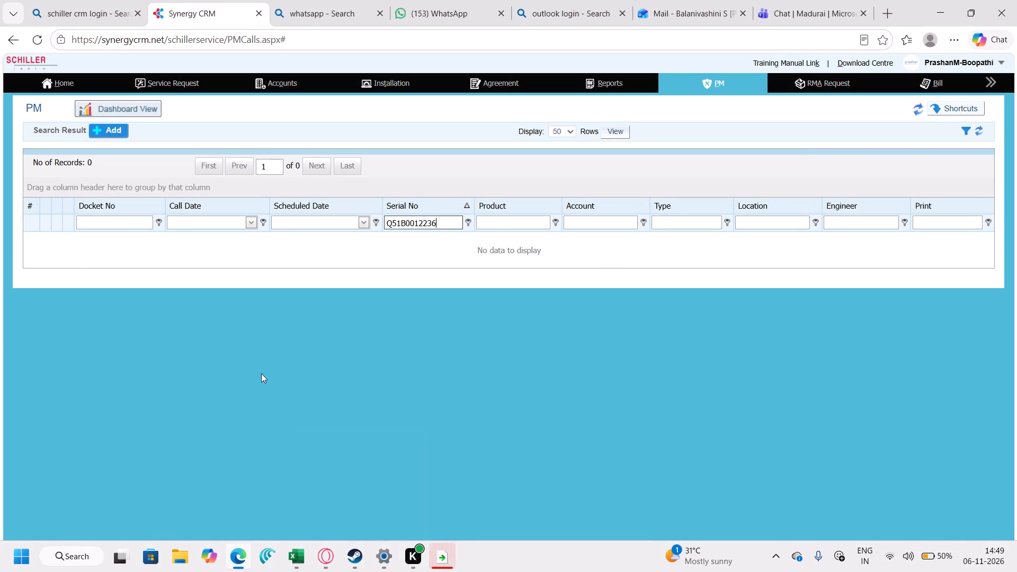
Switch to the CallDetailReport (3) workbook in Excel and check the filtered record's details.
left_click(299, 553)
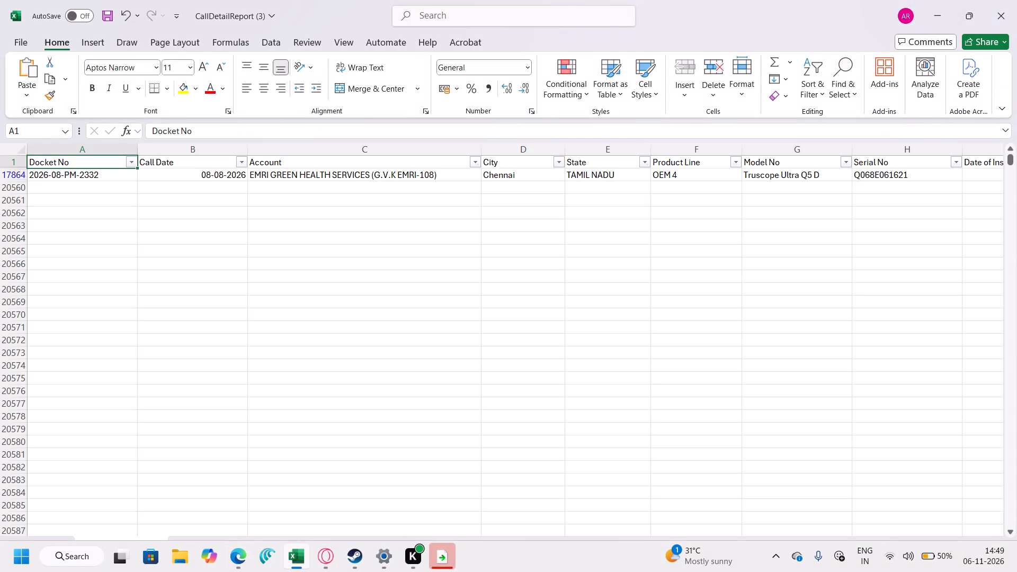
Return to Synergy CRM in Edge and clear the Serial No filter in the PM call list.
left_click(238, 561)
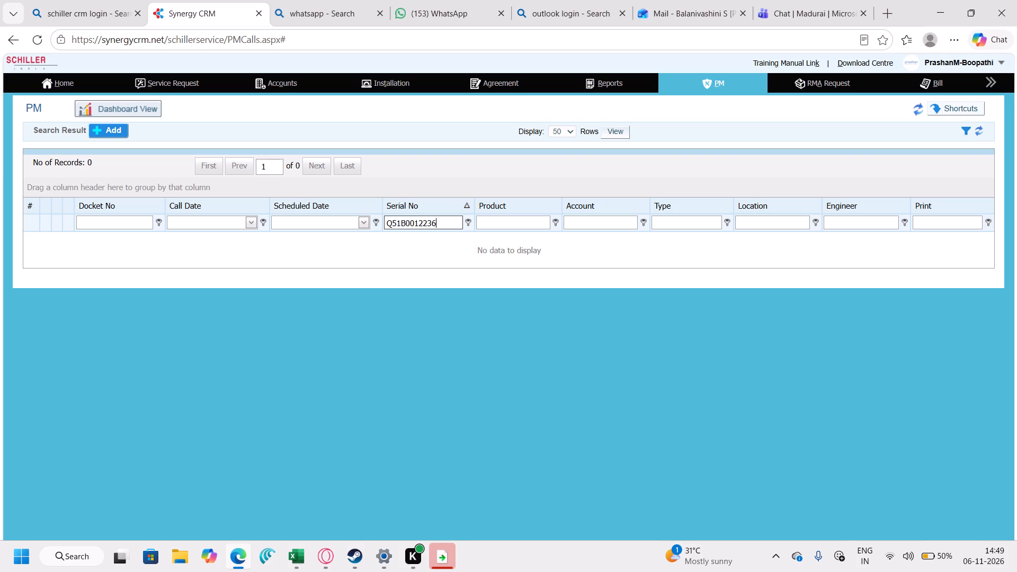
left_click(438, 221)
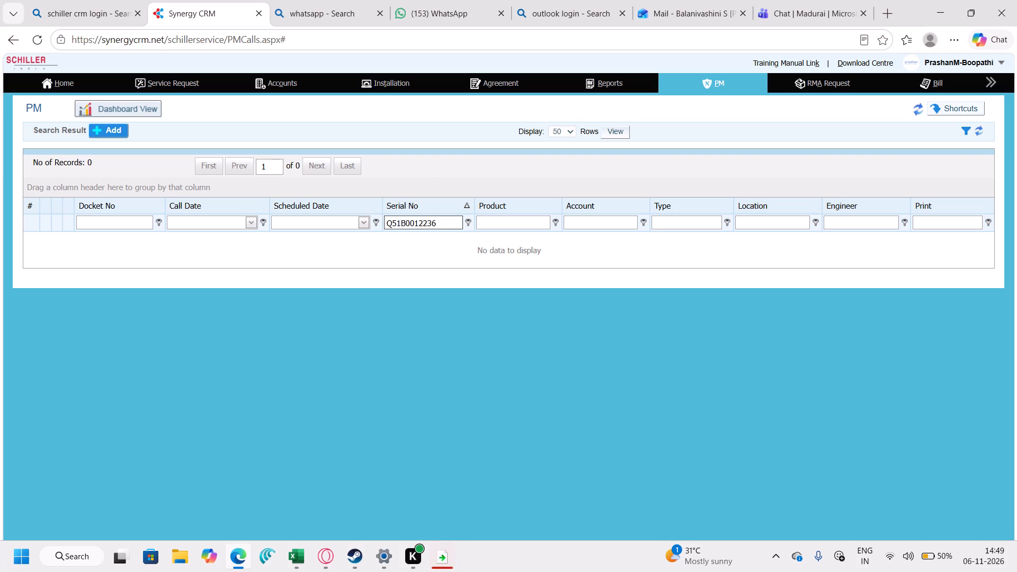
left_click(437, 222)
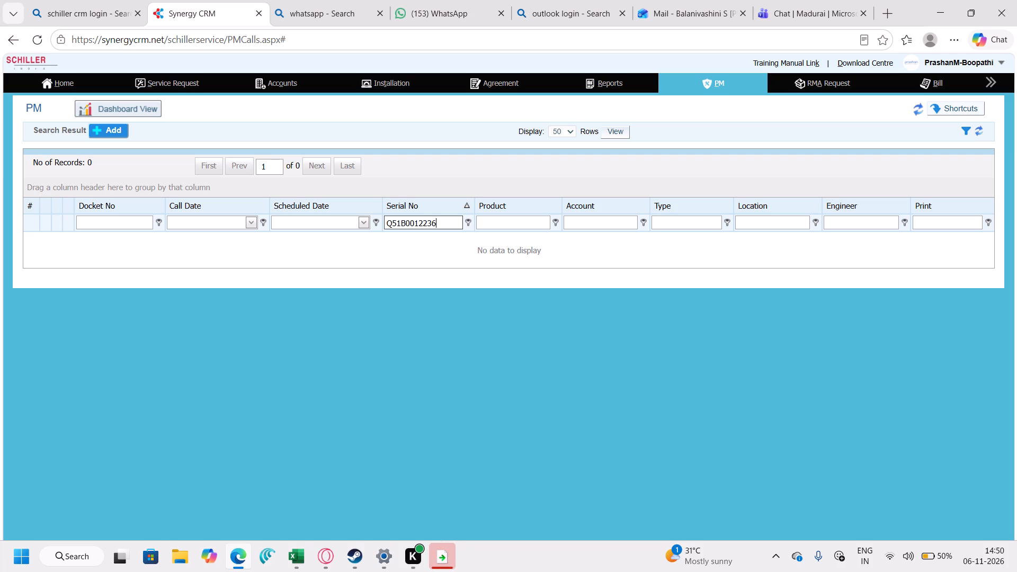
key("BackSpace")
key("BackSpace")
key("BackSpace")
key("BackSpace")
key("BackSpace")
key("BackSpace")
key("BackSpace")
key("BackSpace")
key("BackSpace")
key("BackSpace")
key("BackSpace")
key("BackSpace")
key("BackSpace")
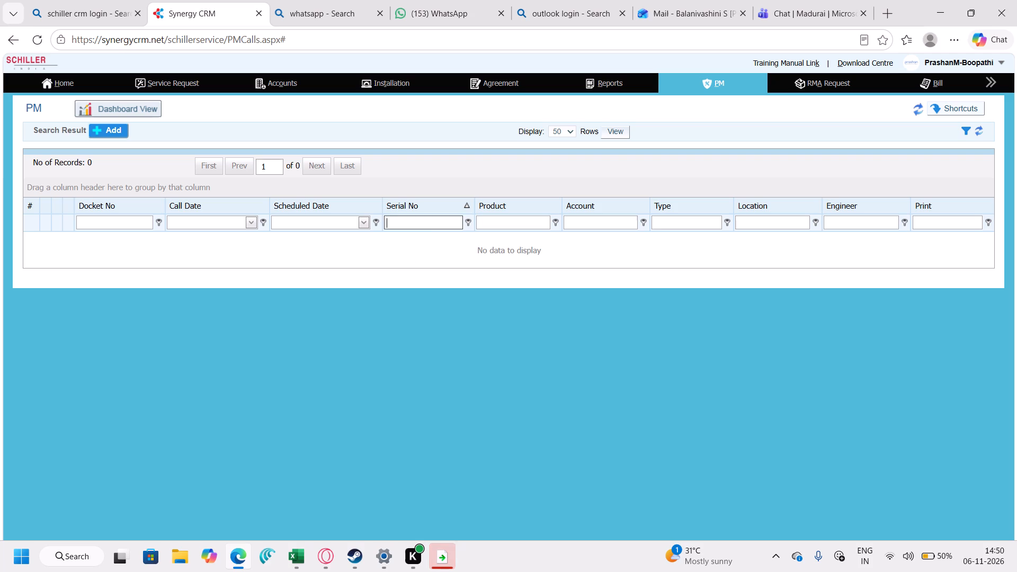
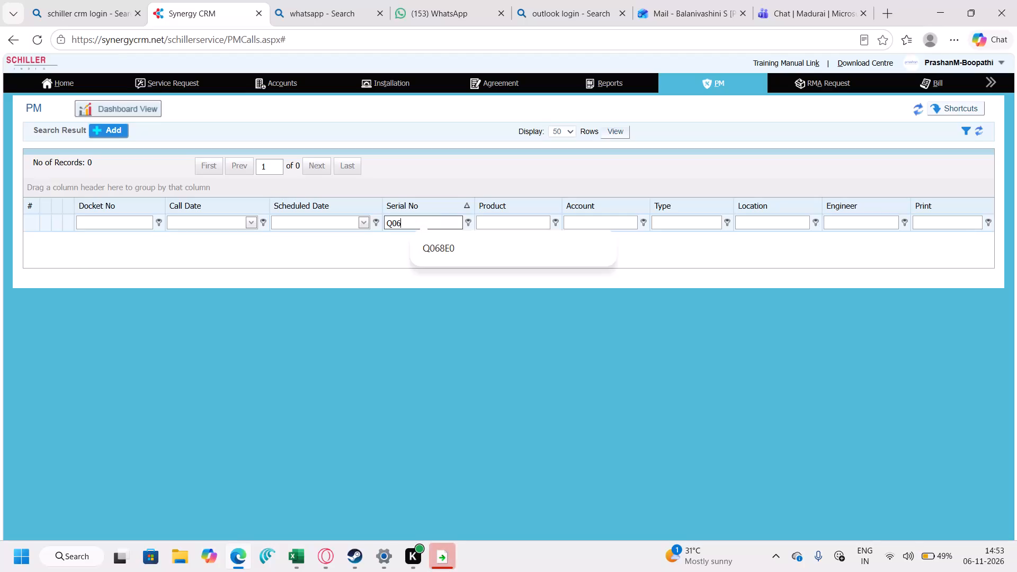
Search the PM call list for serial number Q068E036616.
key("BackSpace")
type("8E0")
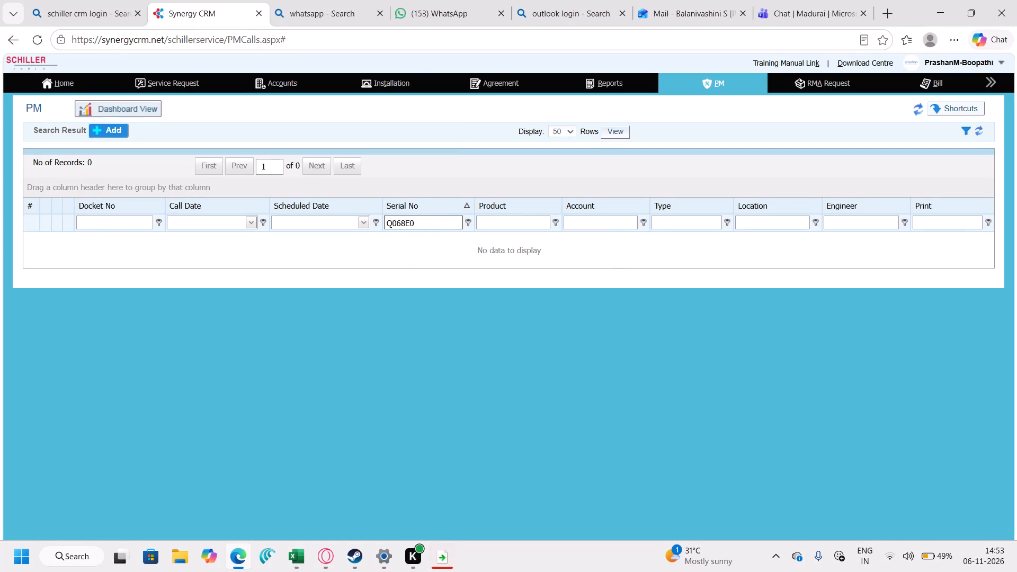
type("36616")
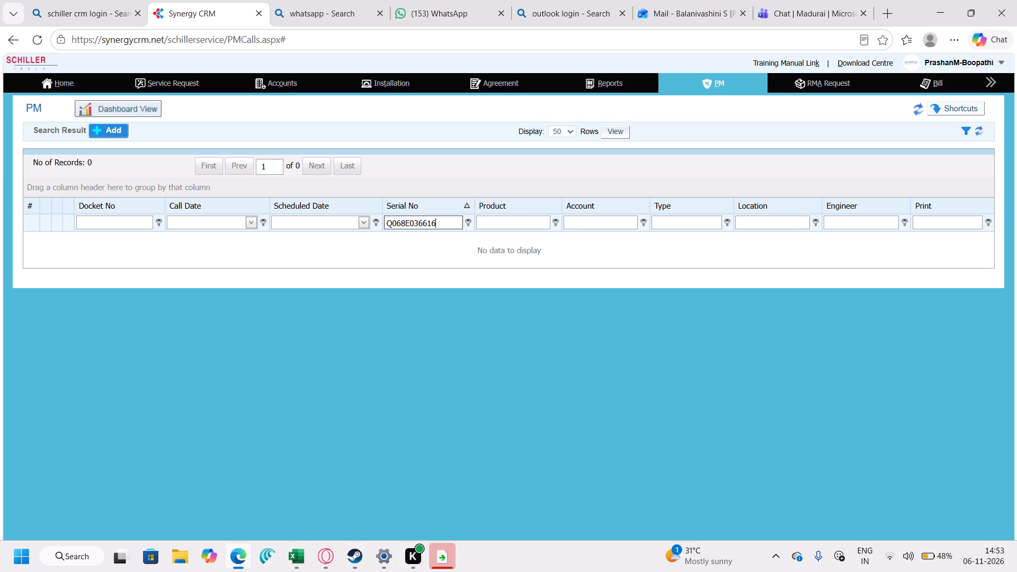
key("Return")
Switch to the CallDetailReport (3) workbook in Excel and examine the filtered record's columns across to Call Type.
left_click(297, 556)
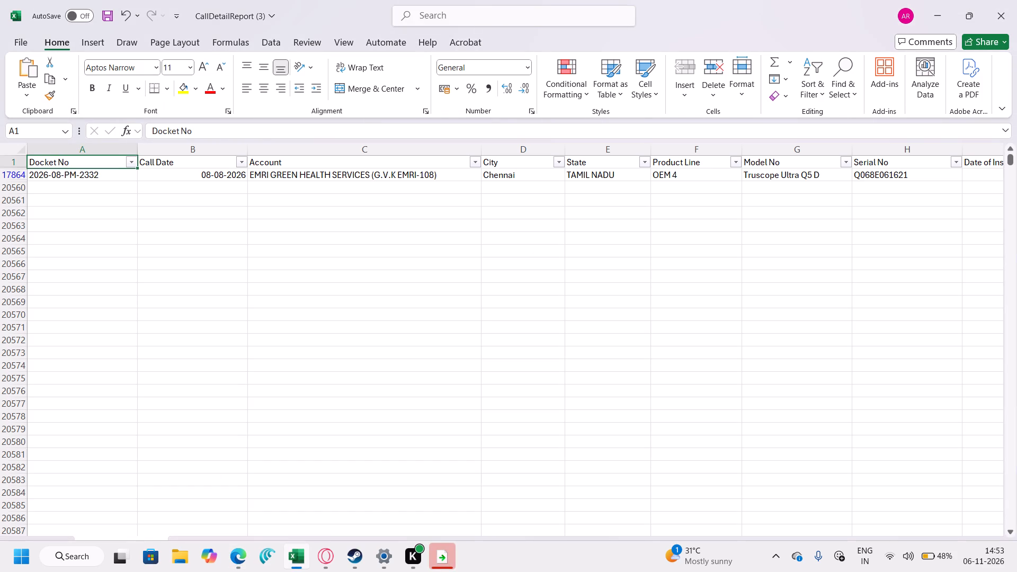
key("Right")
key("Right")
key("Right")
key("Right")
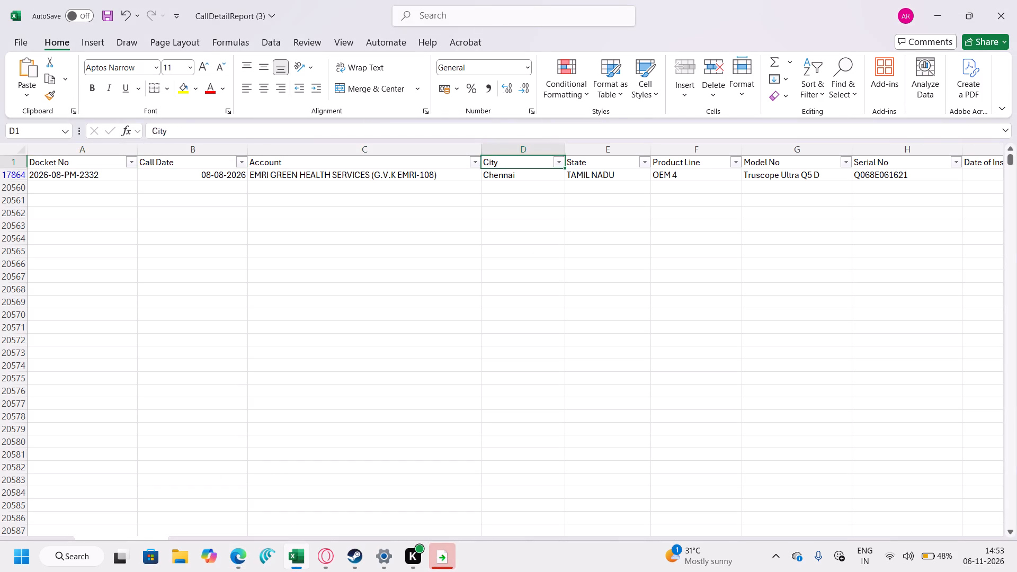
key("Right")
key("Right")
key("Right")
key("Right")
key("Right")
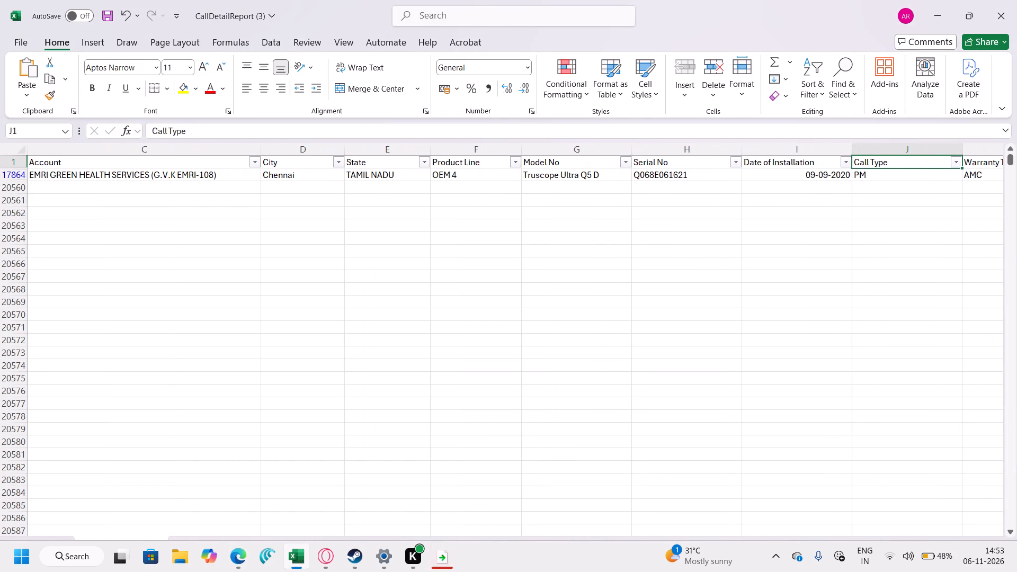
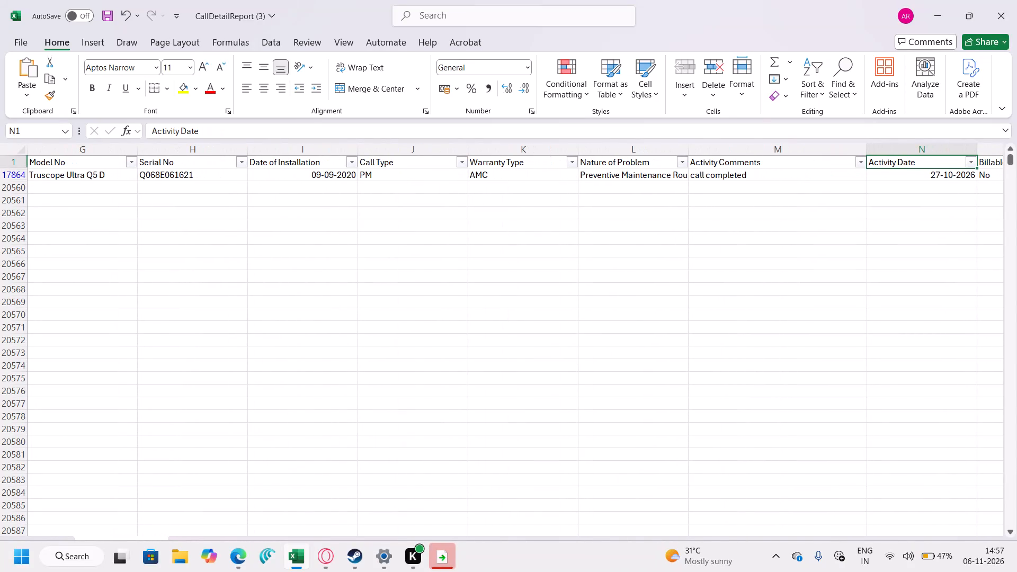
Filter the Report No column of the call detail sheet for report number D-46304.
key("Right")
key("Right")
key("Right")
key("Right")
key("Right")
key("Right")
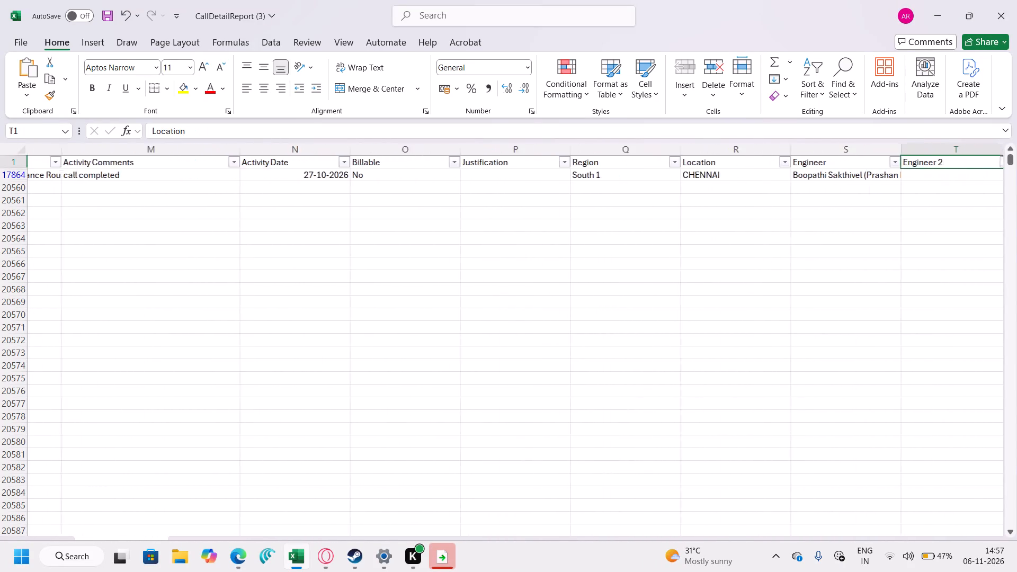
key("Right")
key("Right")
key("Right")
key("Right")
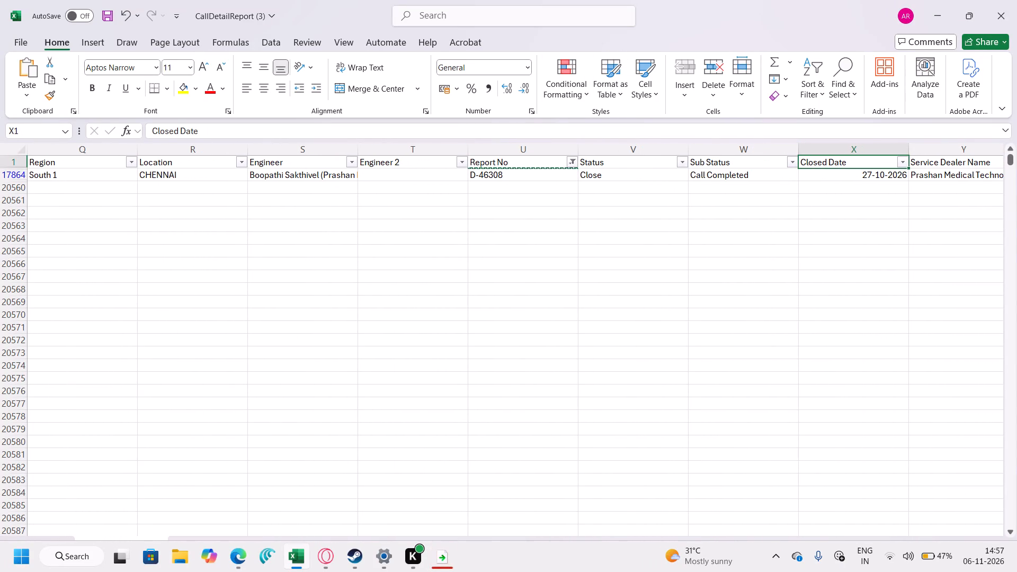
left_click(575, 165)
left_click(463, 314)
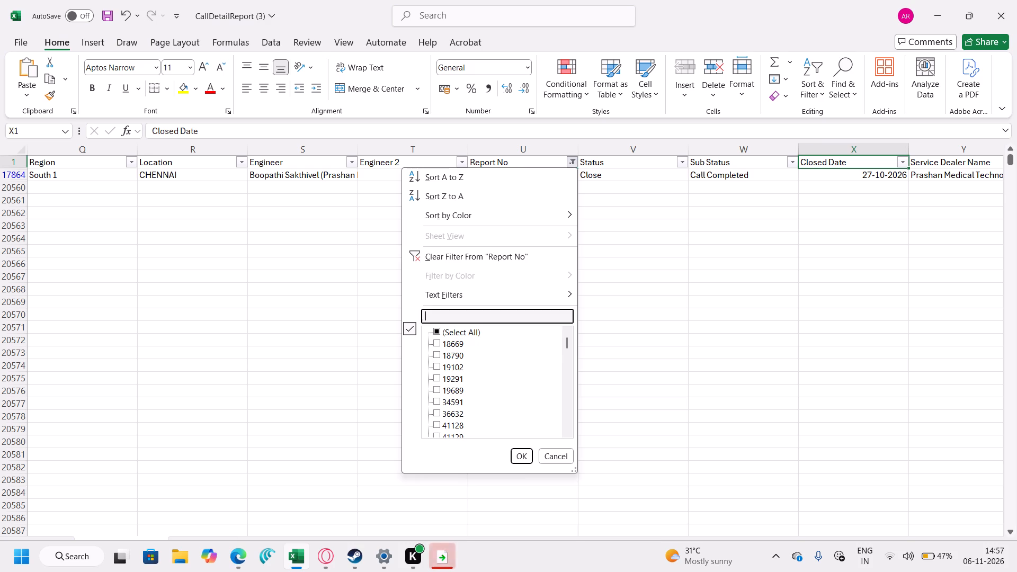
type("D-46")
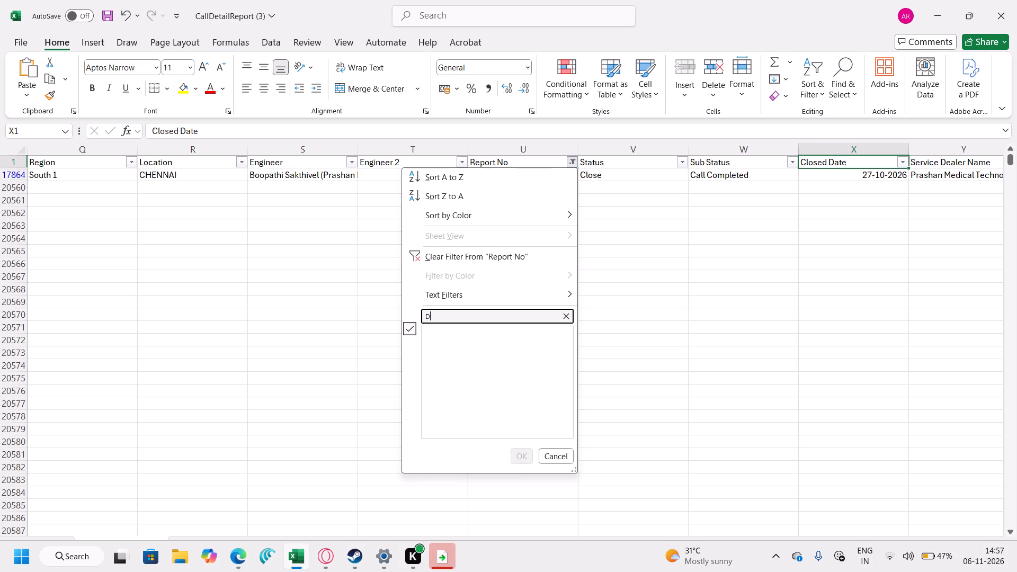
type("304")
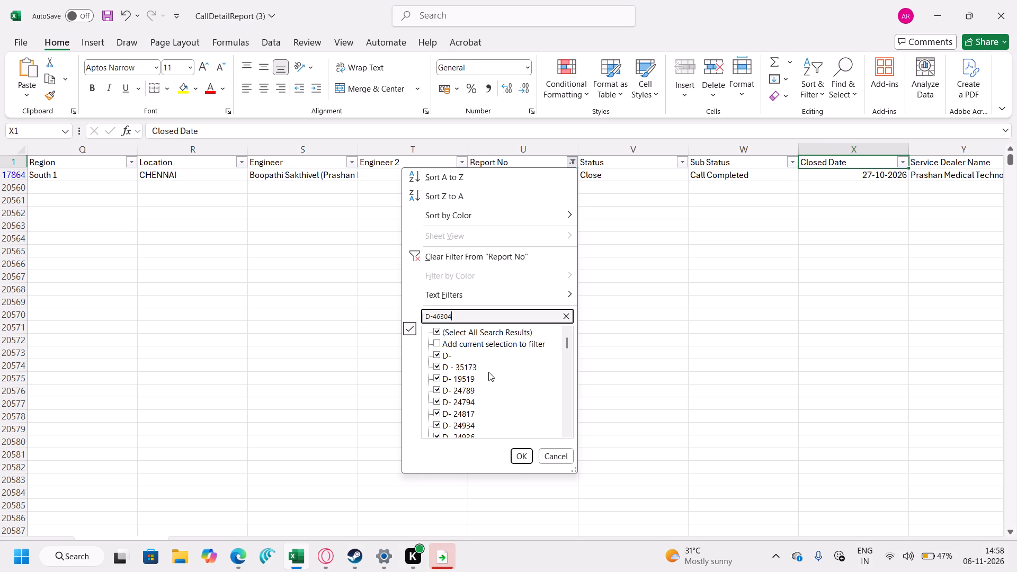
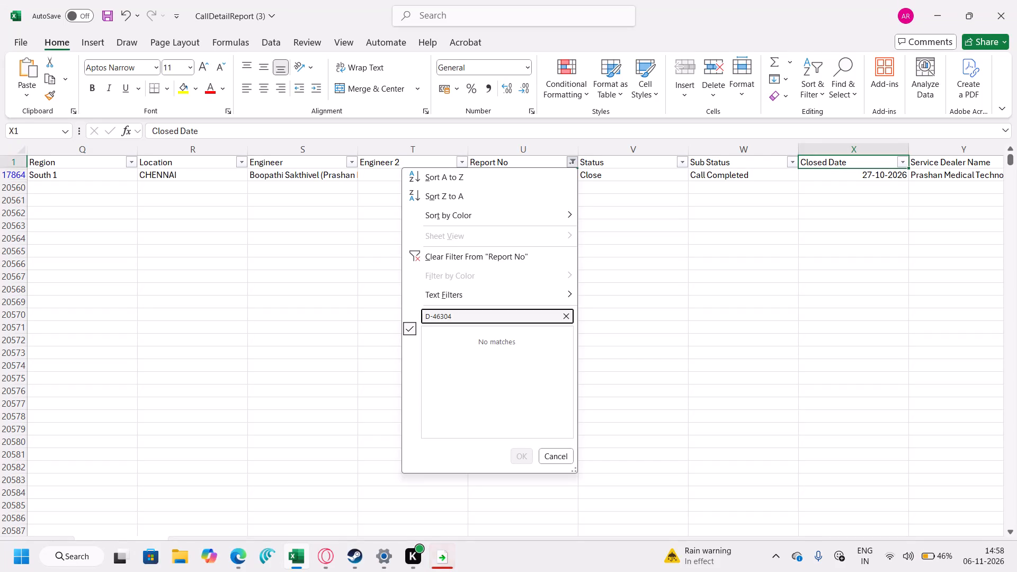
Change the Report No filter search in the call detail sheet to D-46308.
key("BackSpace")
key("8")
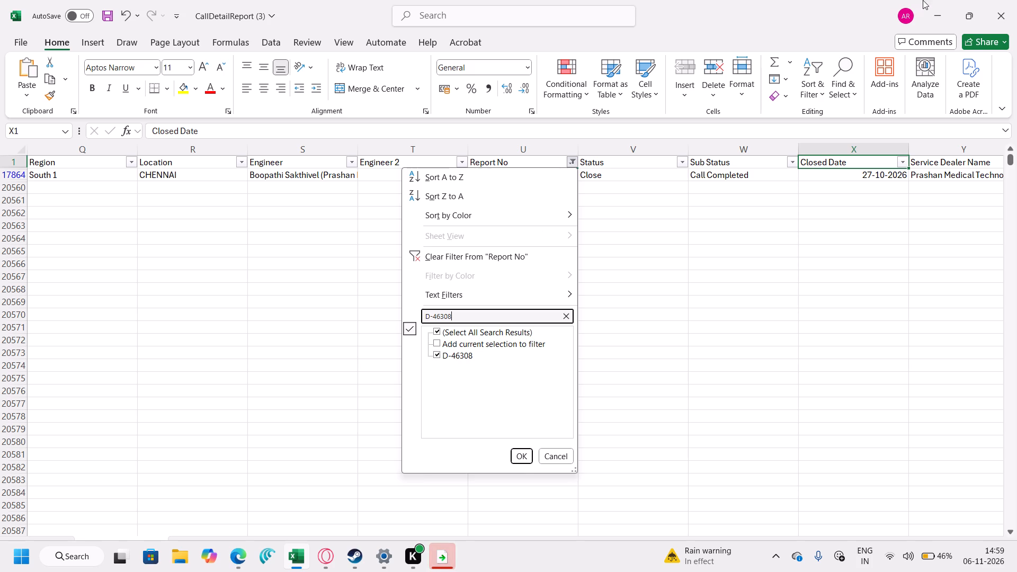
Switch to the Edge browser and search the web for Karachi Bakery in a new tab.
left_click(942, 18)
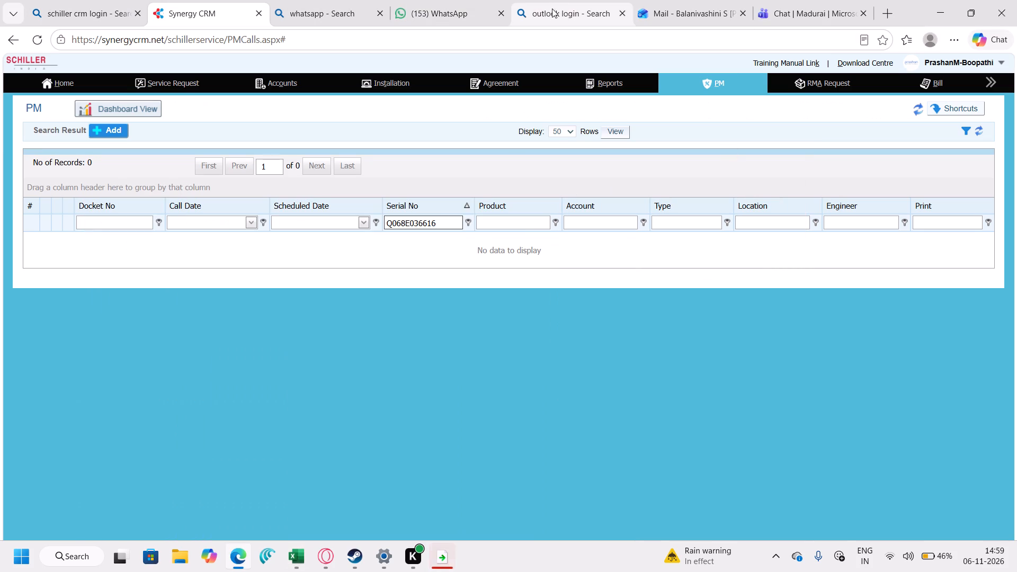
left_click(885, 12)
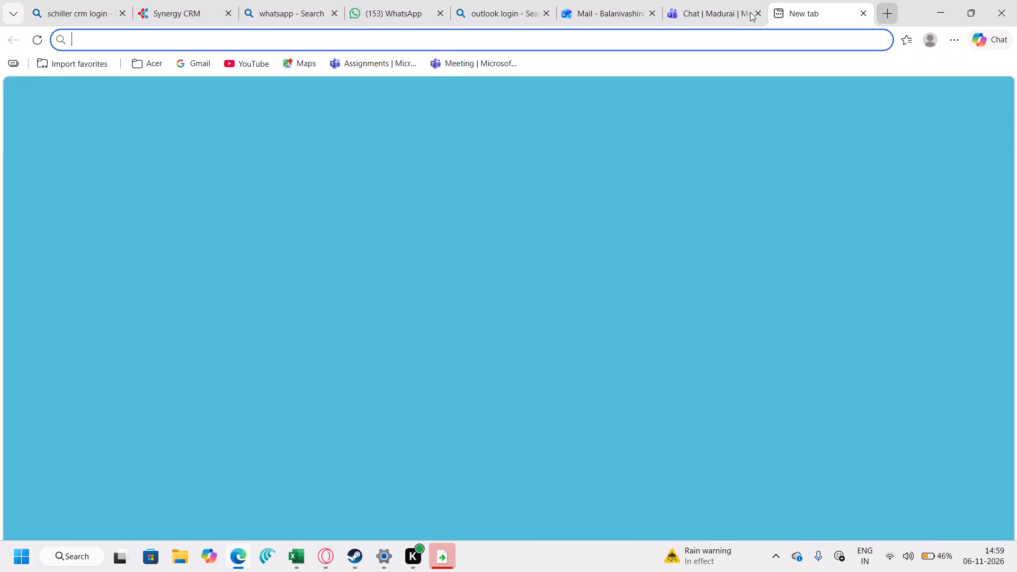
type("KARACHI")
key("space")
type("BAKERY")
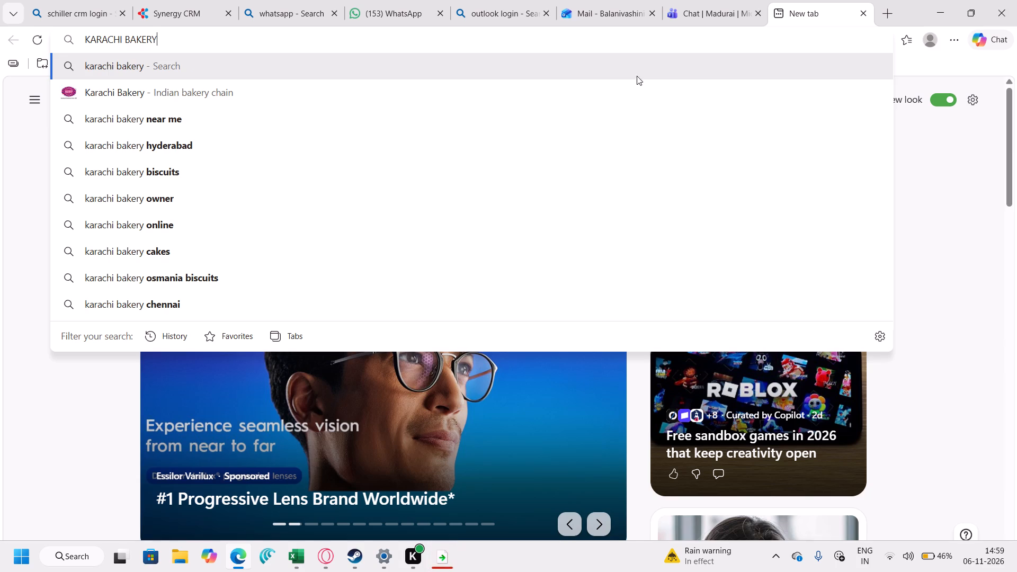
left_click(266, 99)
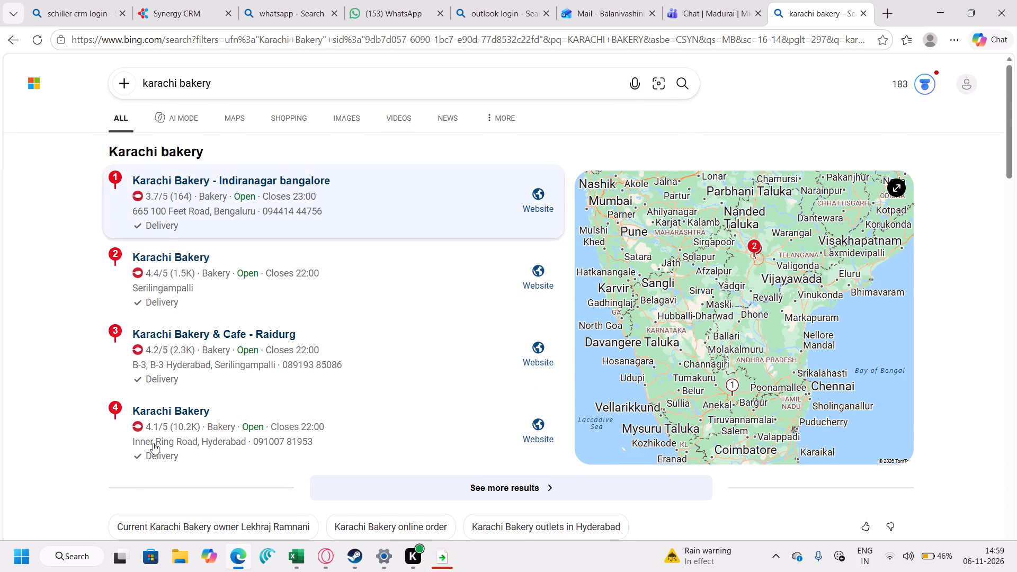
Open the Karachi Famous Biscuits page of the bakery's online shop from the search results.
scroll(349, 262, "down", 3)
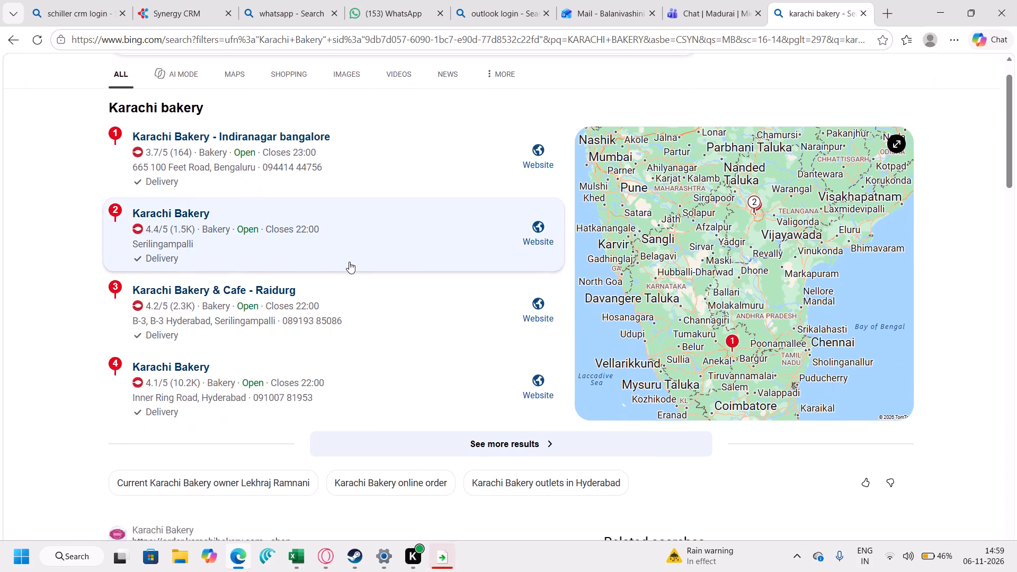
scroll(349, 262, "down", 3)
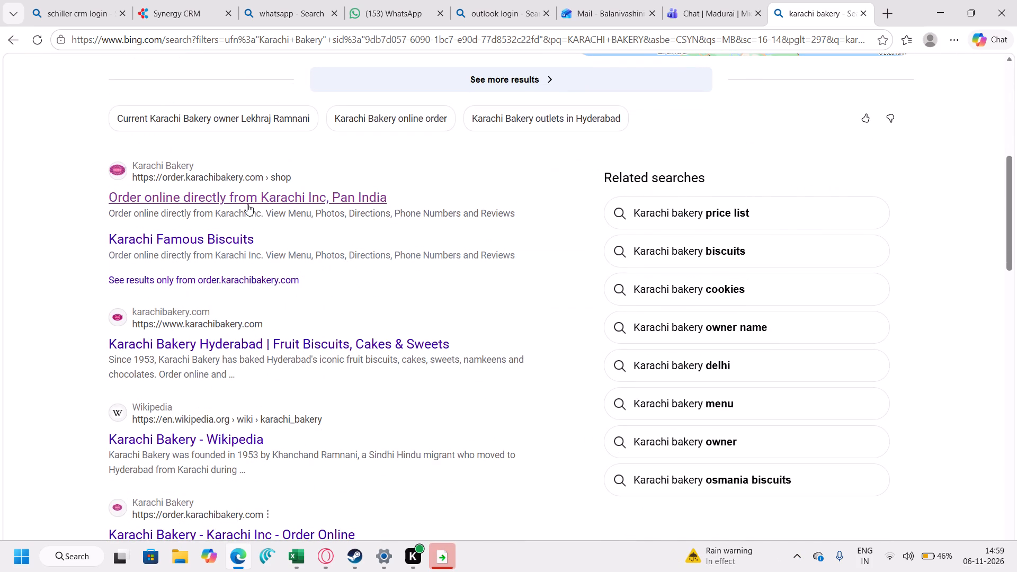
left_click(197, 239)
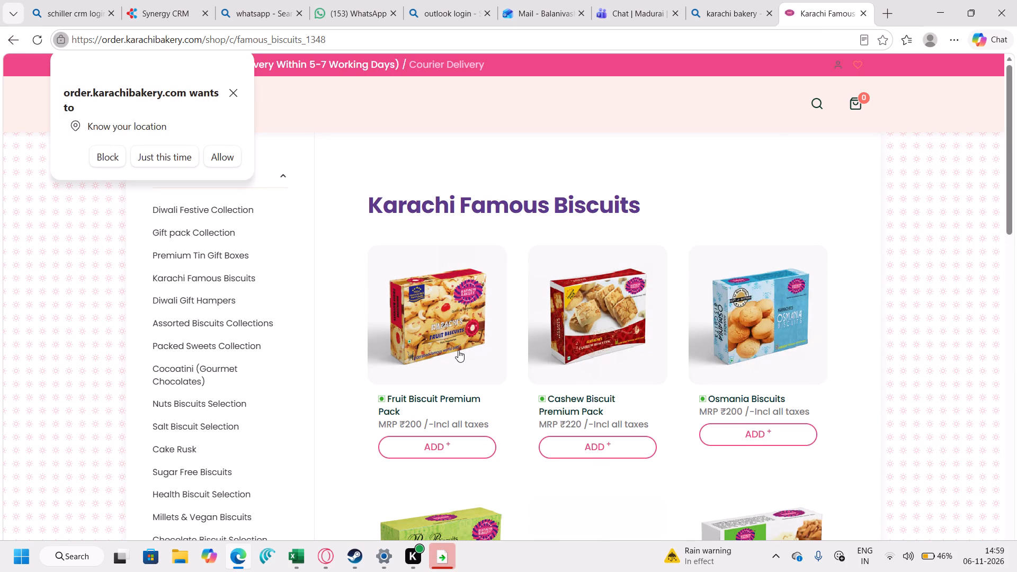
Browse the Karachi Famous Biscuits page, examining the products on offer and their prices.
scroll(458, 350, "down", 1)
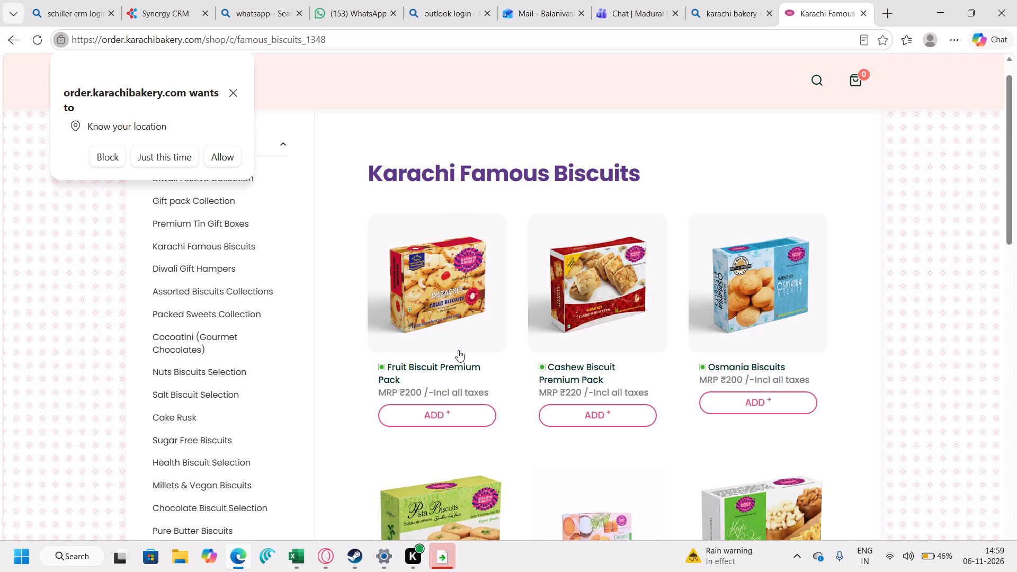
scroll(458, 350, "down", 4)
scroll(458, 350, "up", 1)
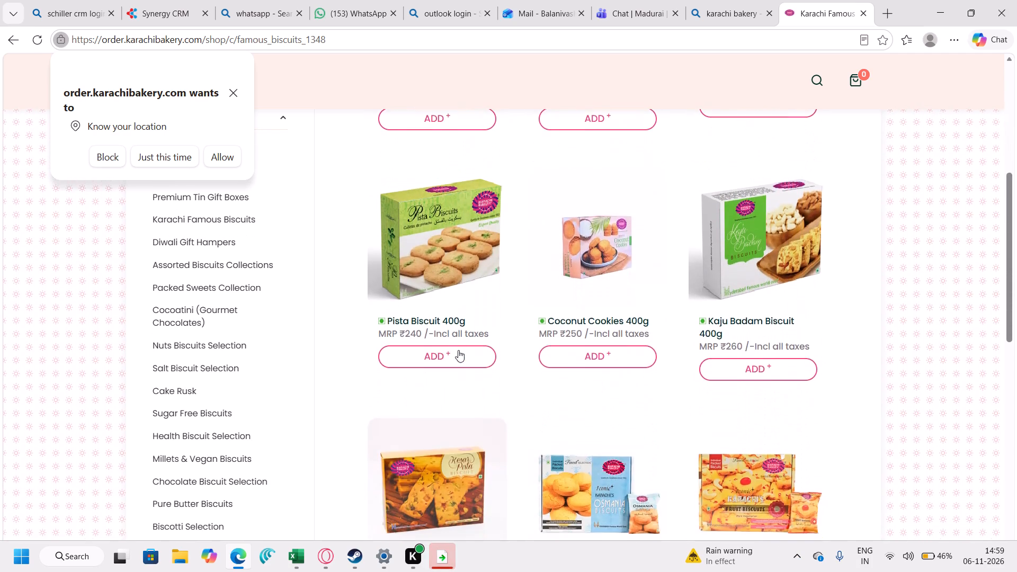
scroll(458, 350, "up", 1)
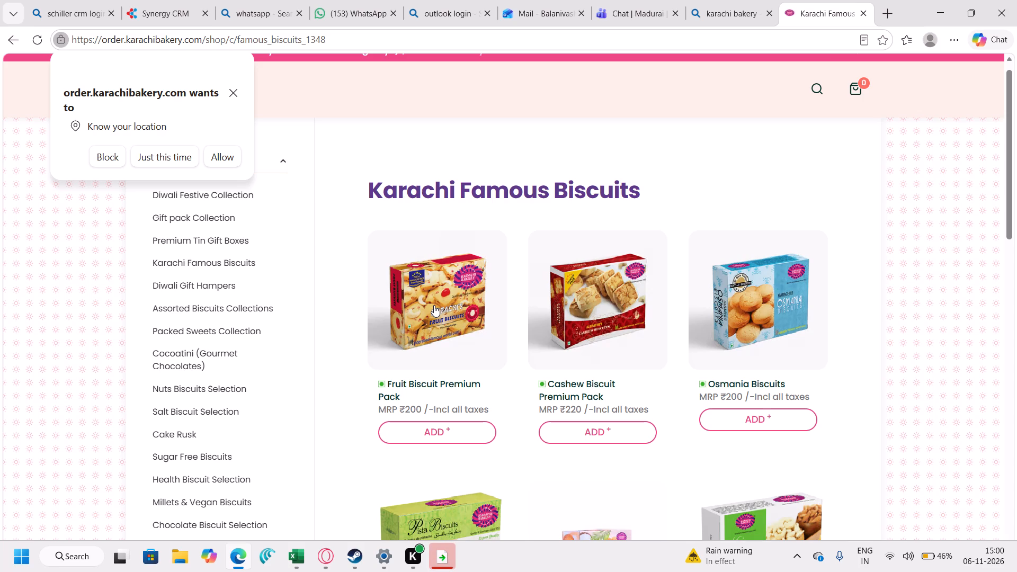
scroll(492, 326, "down", 6)
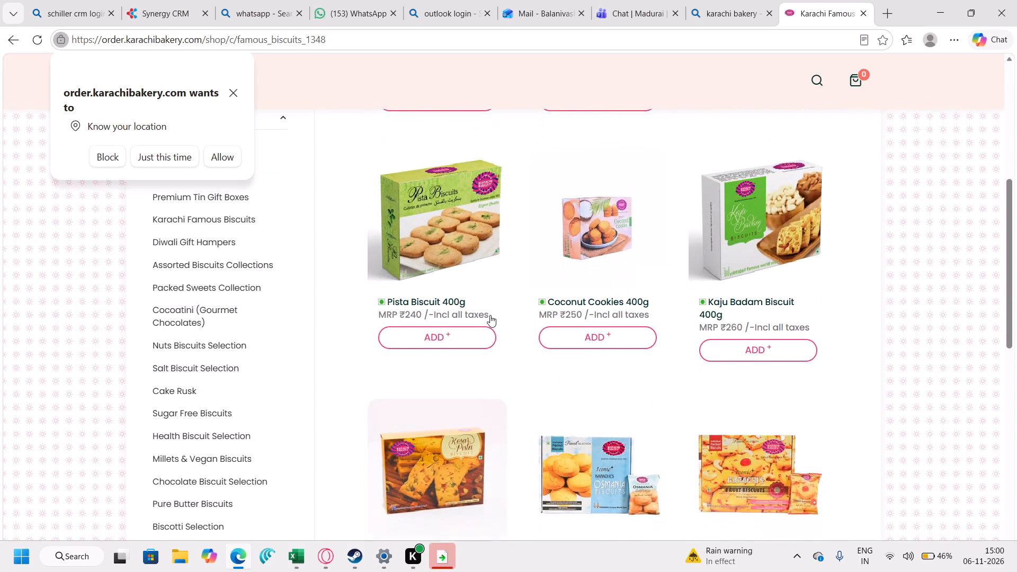
scroll(490, 315, "down", 2)
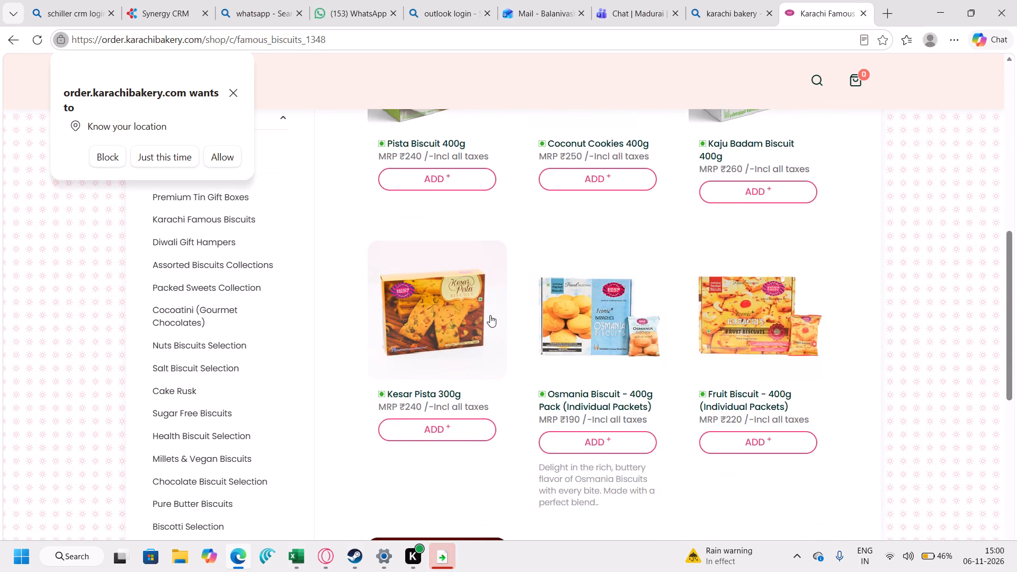
scroll(490, 315, "down", 2)
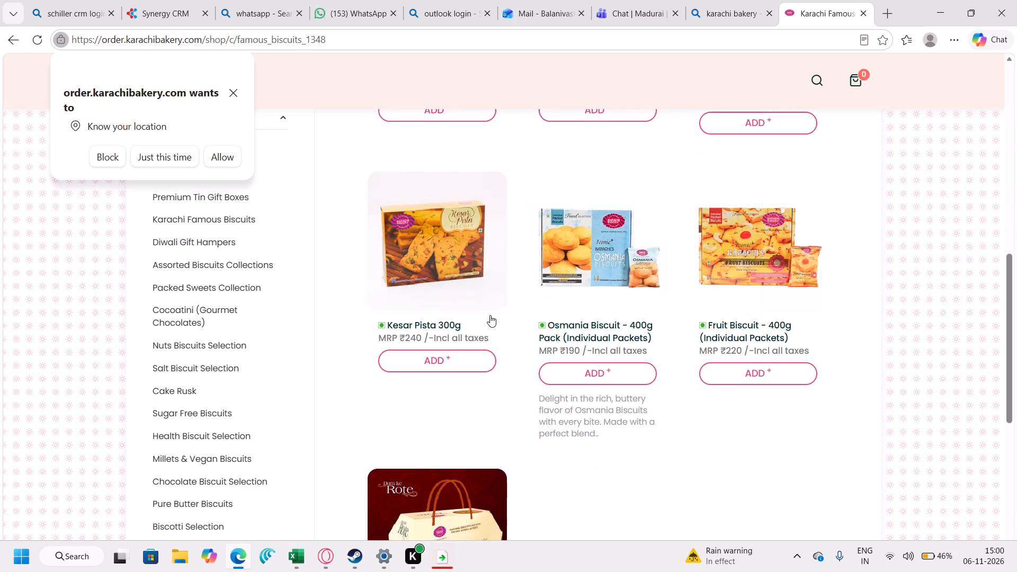
scroll(490, 315, "down", 3)
scroll(490, 315, "up", 1)
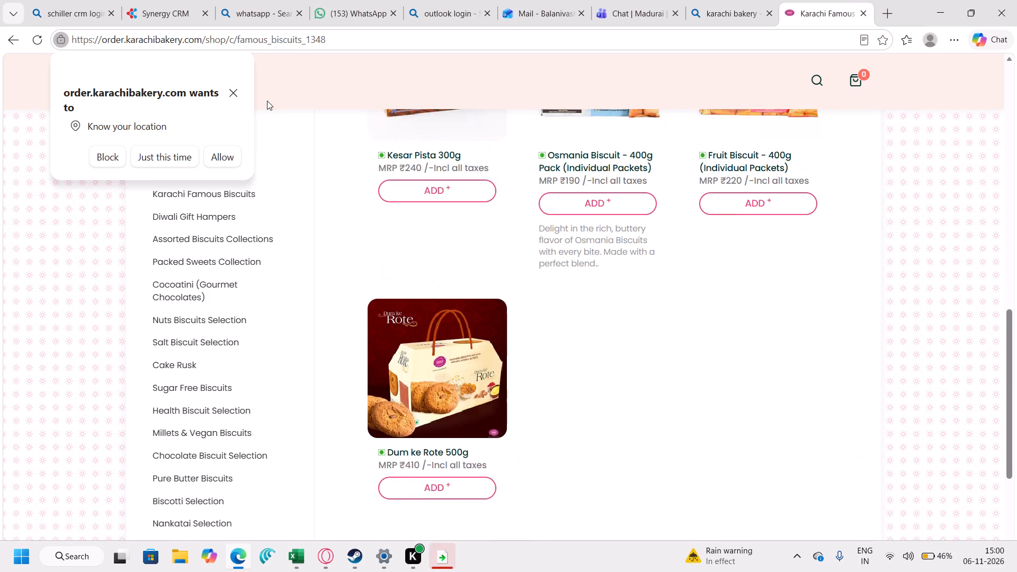
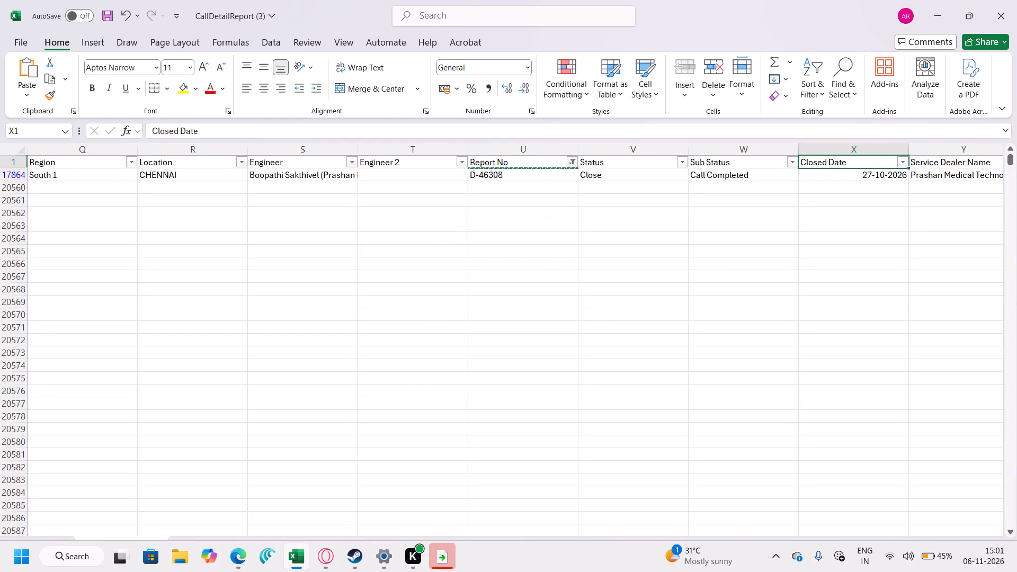
Search the Report No filter in the call detail sheet for D-46309.
left_click(456, 319)
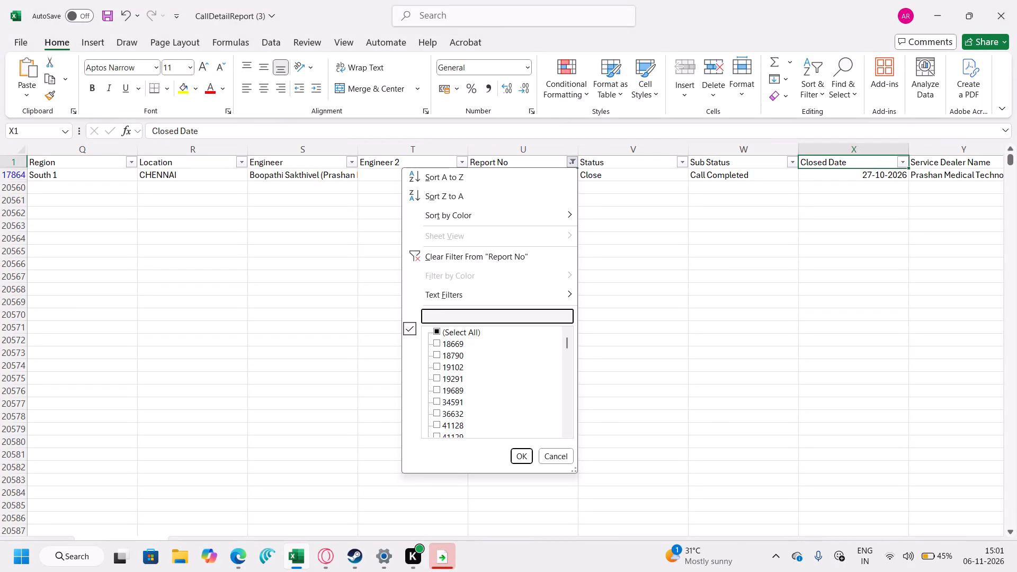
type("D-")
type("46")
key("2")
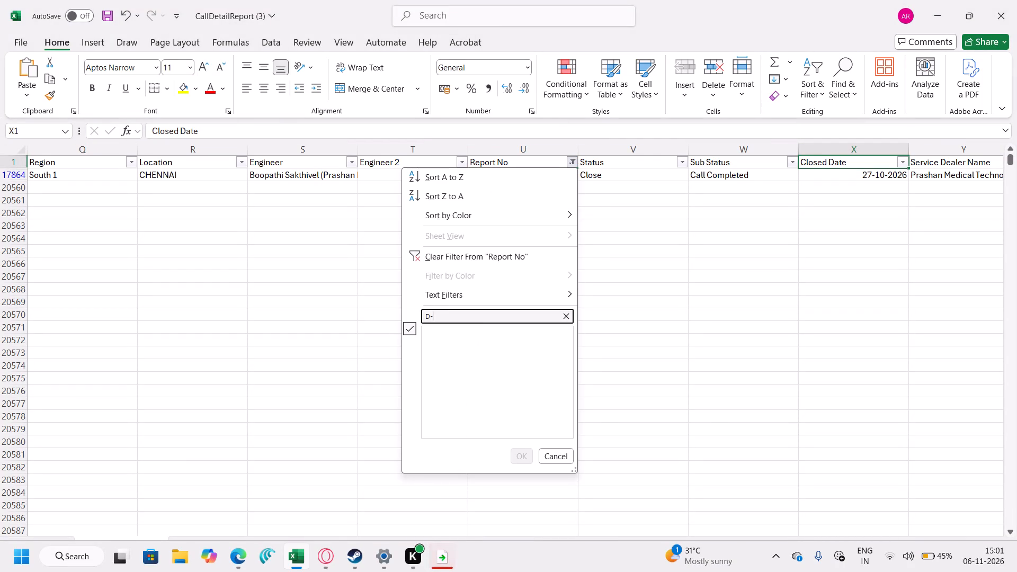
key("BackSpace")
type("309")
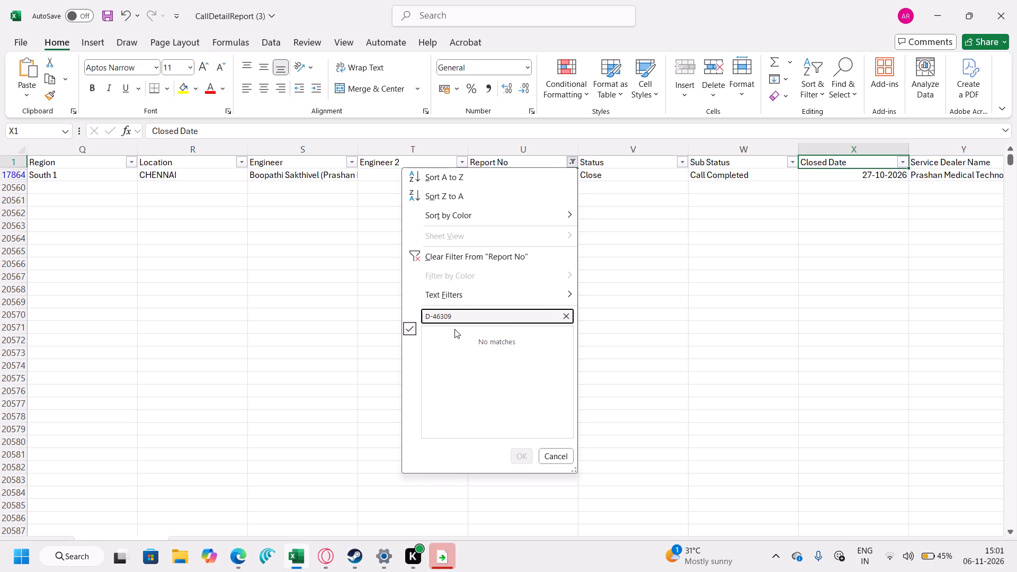
Switch to Synergy CRM in the Edge browser and filter the PM list's Serial No column by Q51B0007417.
left_click(244, 562)
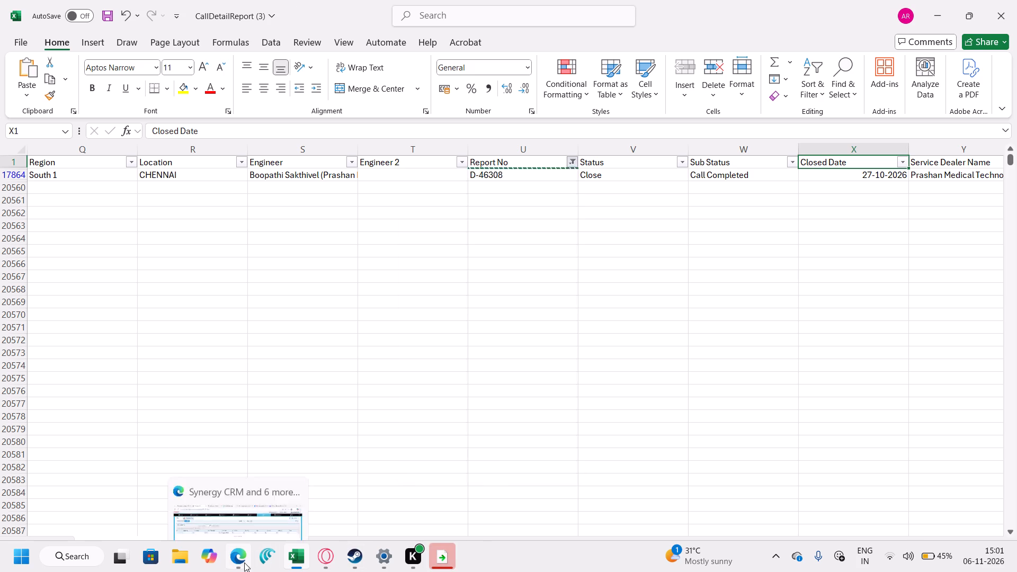
key("BackSpace")
key("BackSpace")
key("BackSpace")
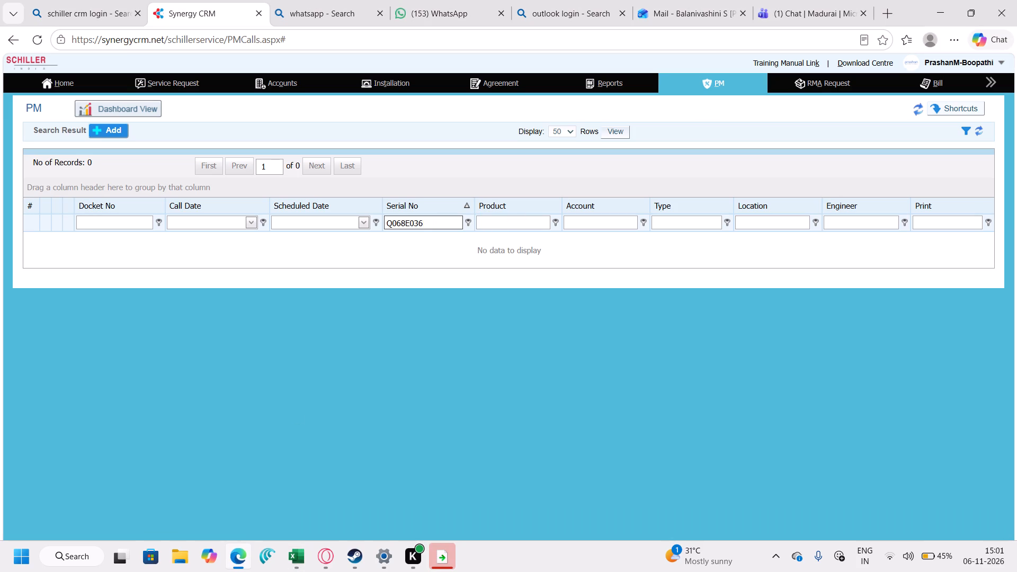
key("BackSpace")
key("BackSpace")
key("BackSpace")
key("BackSpace")
key("BackSpace")
key("BackSpace")
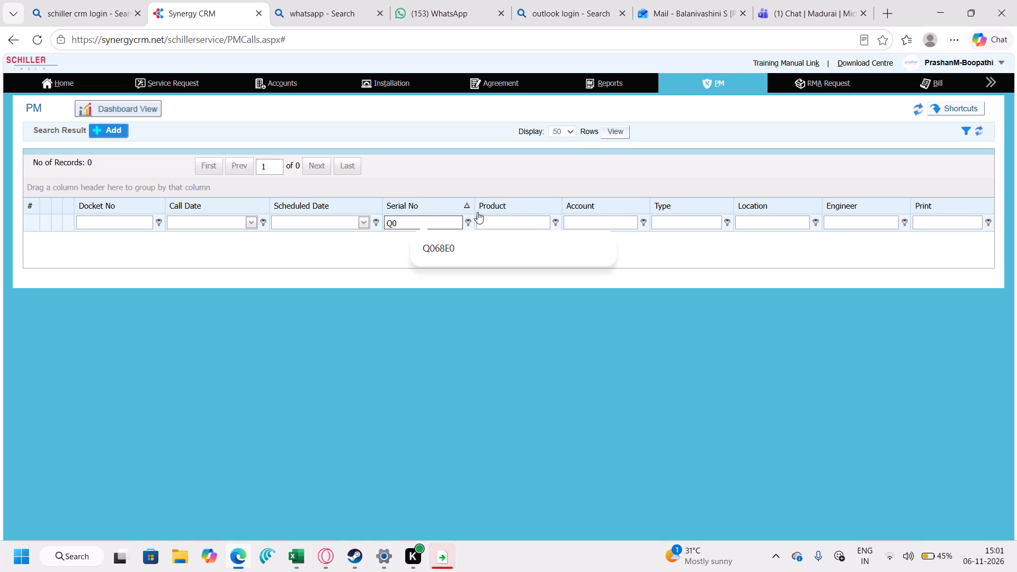
key("BackSpace")
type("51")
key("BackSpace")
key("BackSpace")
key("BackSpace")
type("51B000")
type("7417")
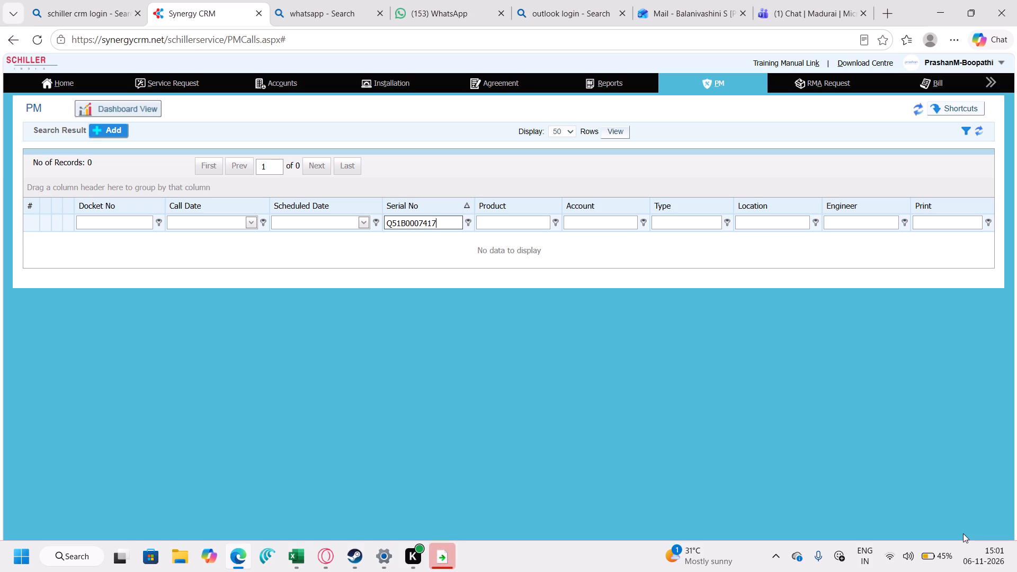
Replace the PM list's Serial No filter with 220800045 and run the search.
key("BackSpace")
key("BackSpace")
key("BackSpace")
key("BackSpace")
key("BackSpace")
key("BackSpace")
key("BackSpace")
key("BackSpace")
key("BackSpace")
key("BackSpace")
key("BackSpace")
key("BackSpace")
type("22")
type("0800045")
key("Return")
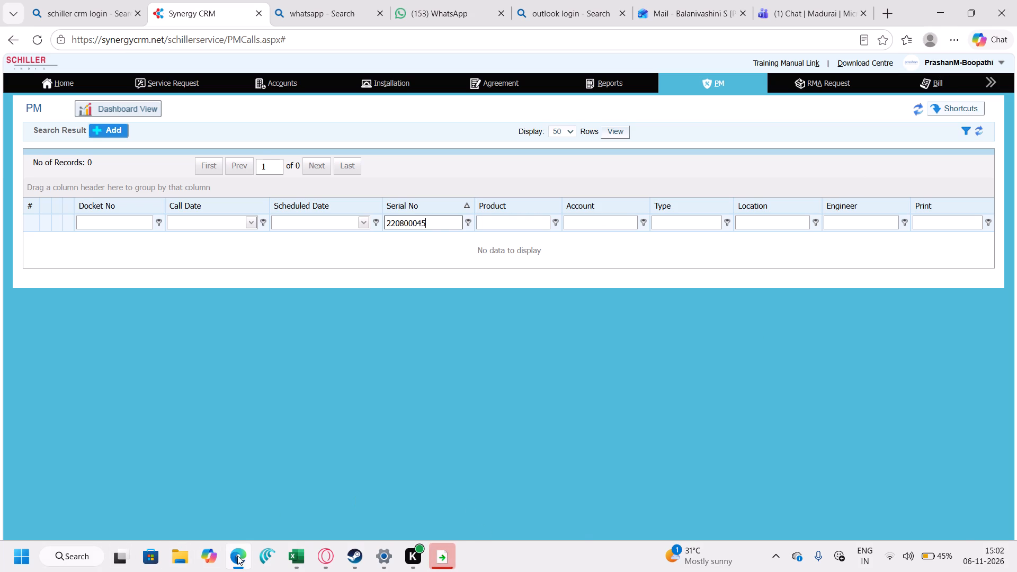
Switch to the CallDetailReport (3) workbook in Excel and search the Report No filter for D-46310.
left_click(300, 560)
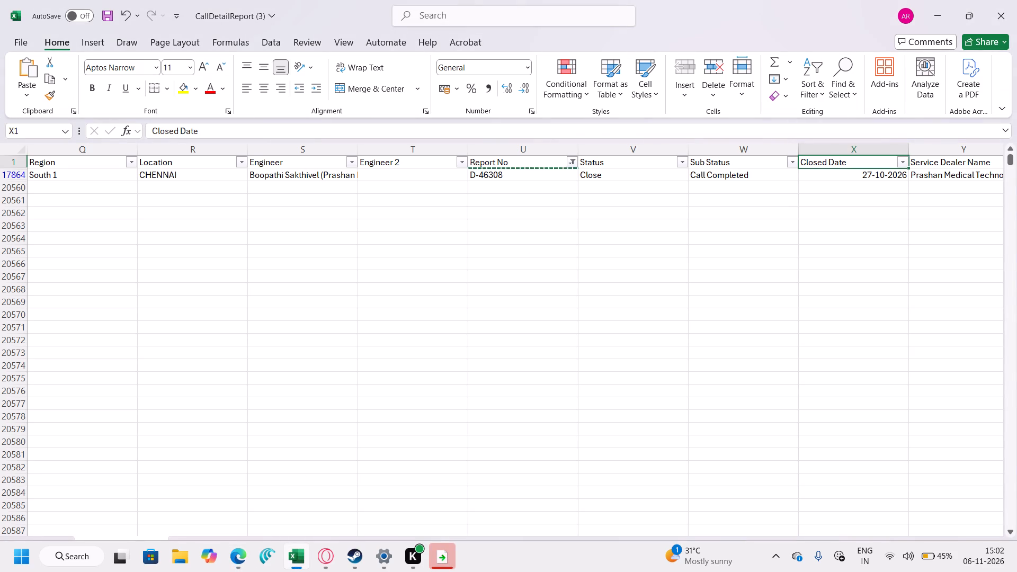
left_click(574, 159)
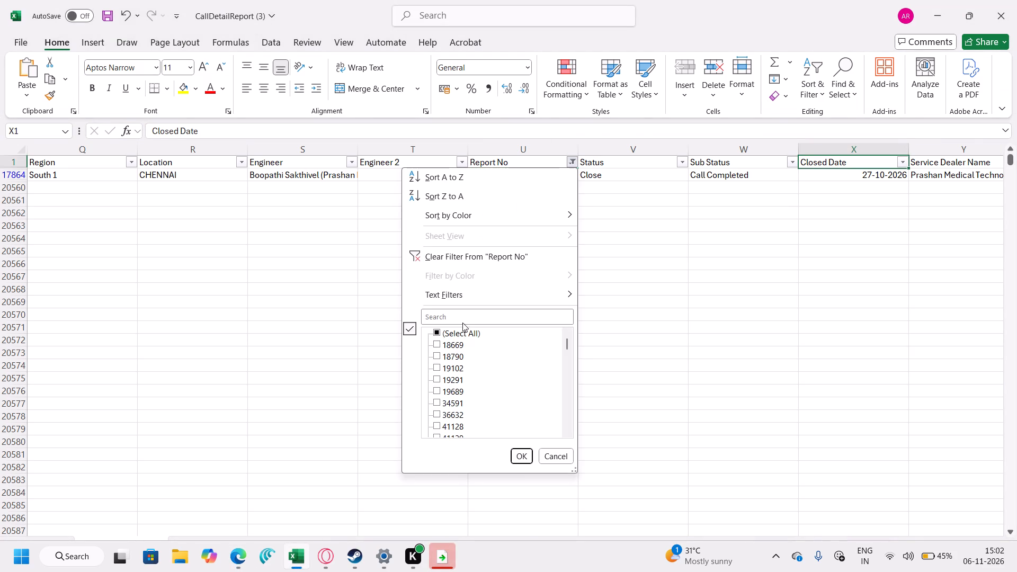
left_click(467, 313)
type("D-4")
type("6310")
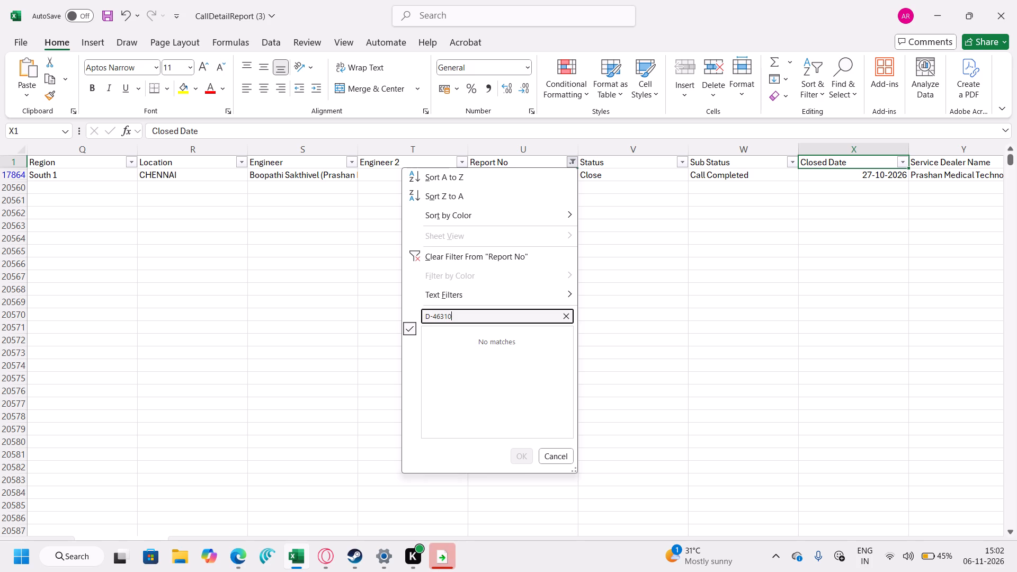
Change the Report No filter search to D-46311.
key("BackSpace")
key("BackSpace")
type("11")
left_click(240, 555)
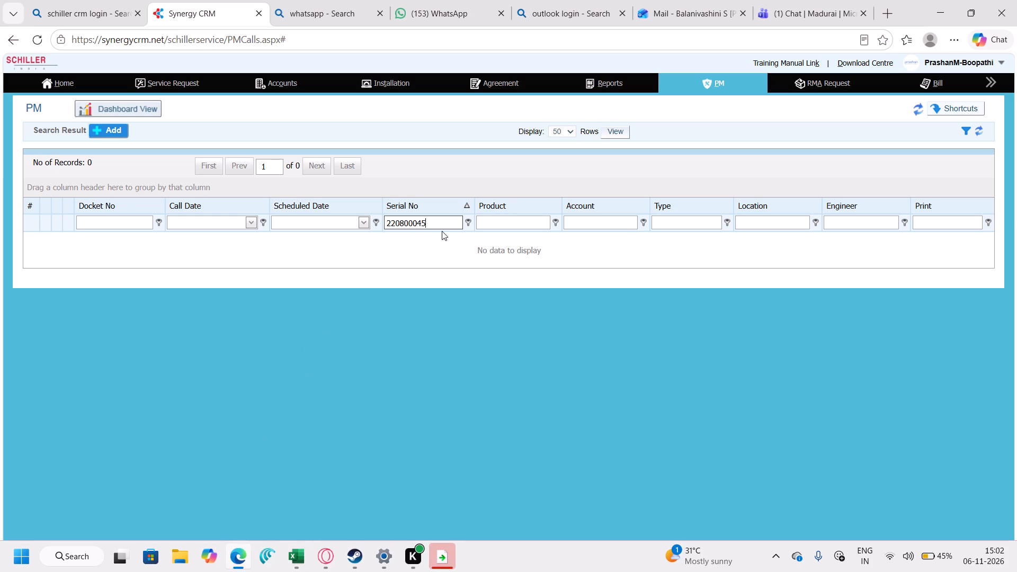
left_click(442, 225)
key("BackSpace")
key("BackSpace")
key("BackSpace")
key("BackSpace")
key("BackSpace")
key("BackSpace")
key("BackSpace")
key("BackSpace")
key("BackSpace")
key("BackSpace")
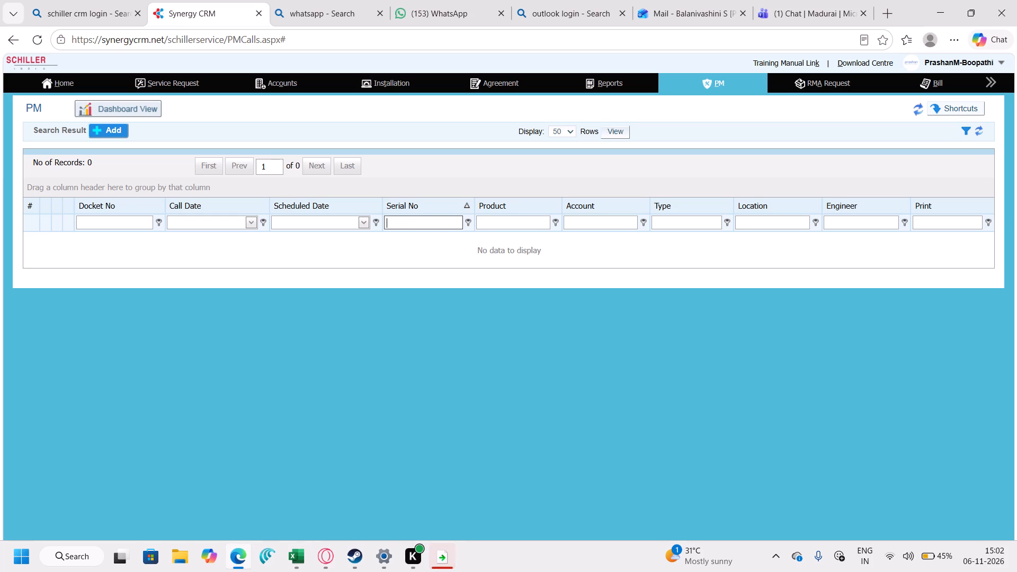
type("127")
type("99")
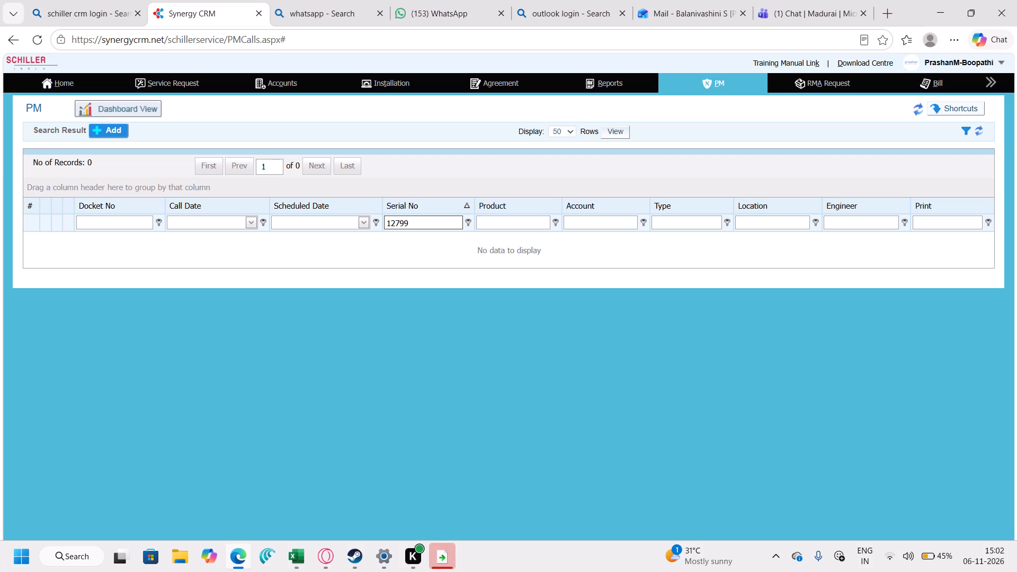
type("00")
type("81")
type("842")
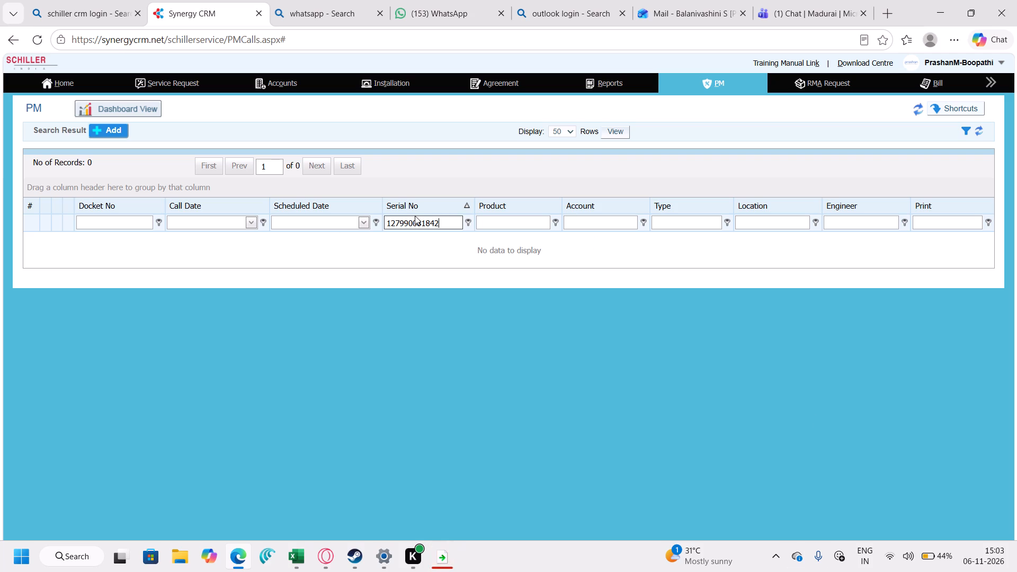
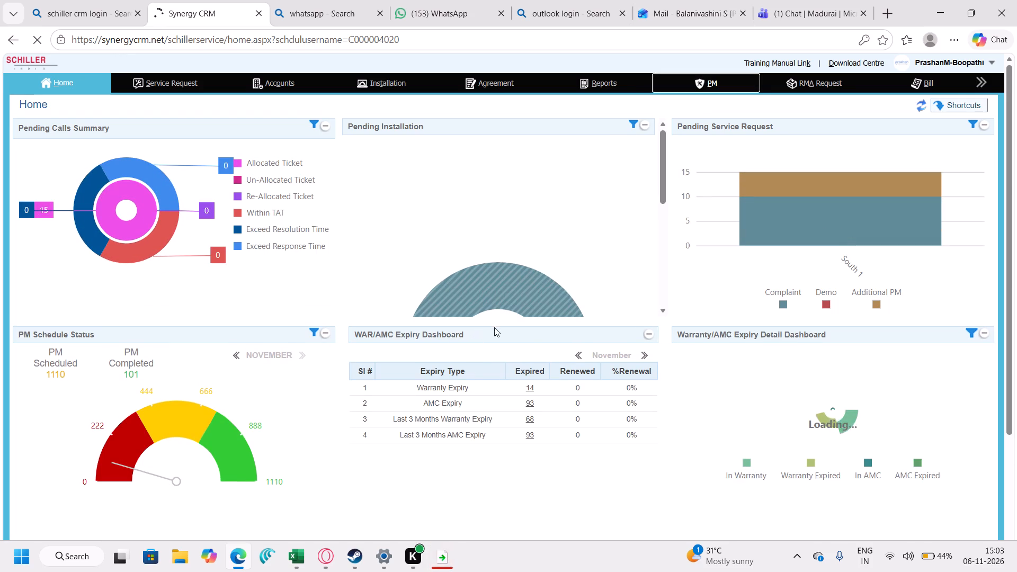
scroll(323, 353, "down", 4)
scroll(326, 353, "up", 5)
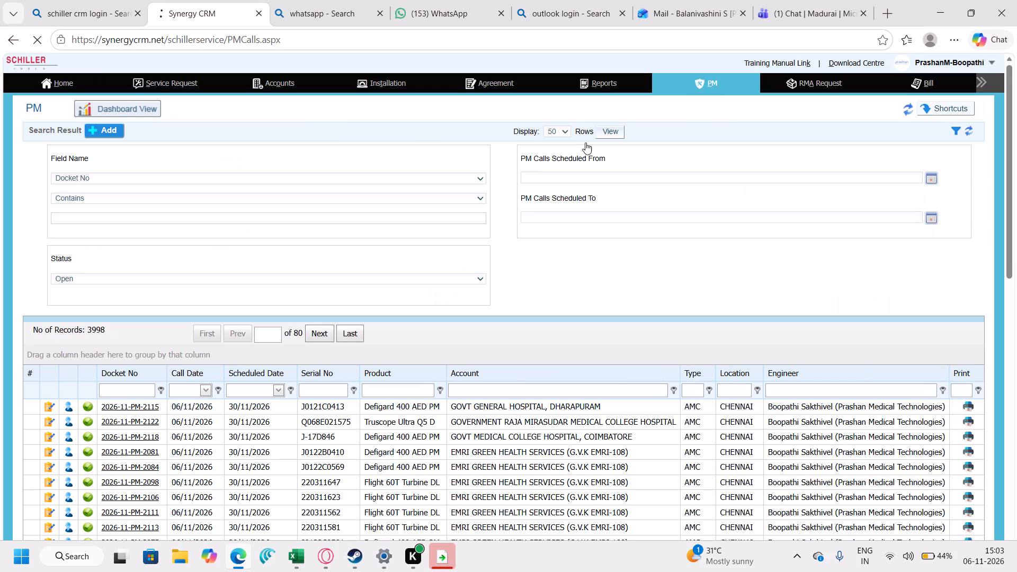
left_click(327, 388)
left_click(321, 390)
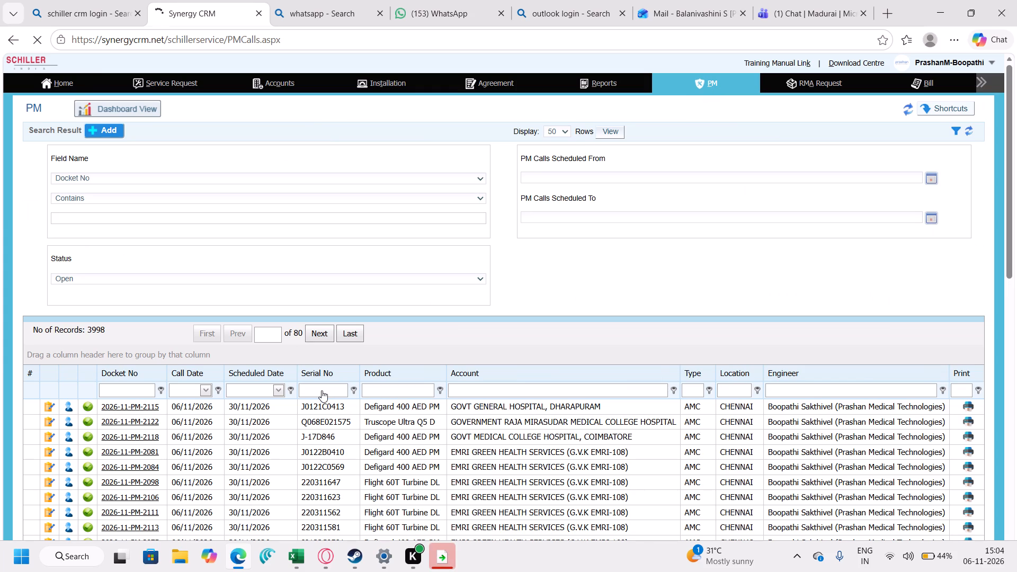
left_click(324, 389)
left_click(312, 391)
left_click(318, 380)
left_click(318, 389)
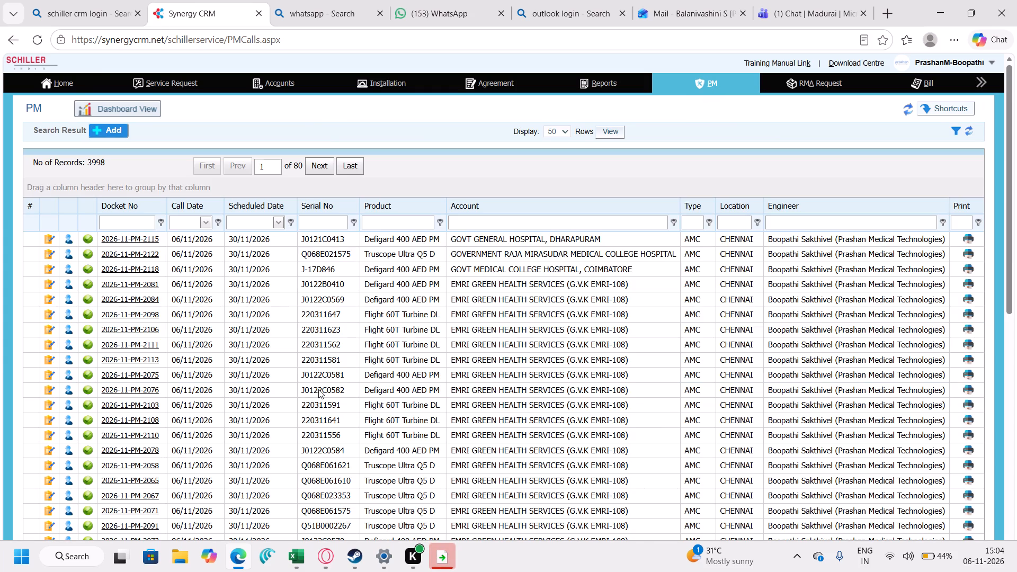
left_click(332, 216)
left_click(329, 222)
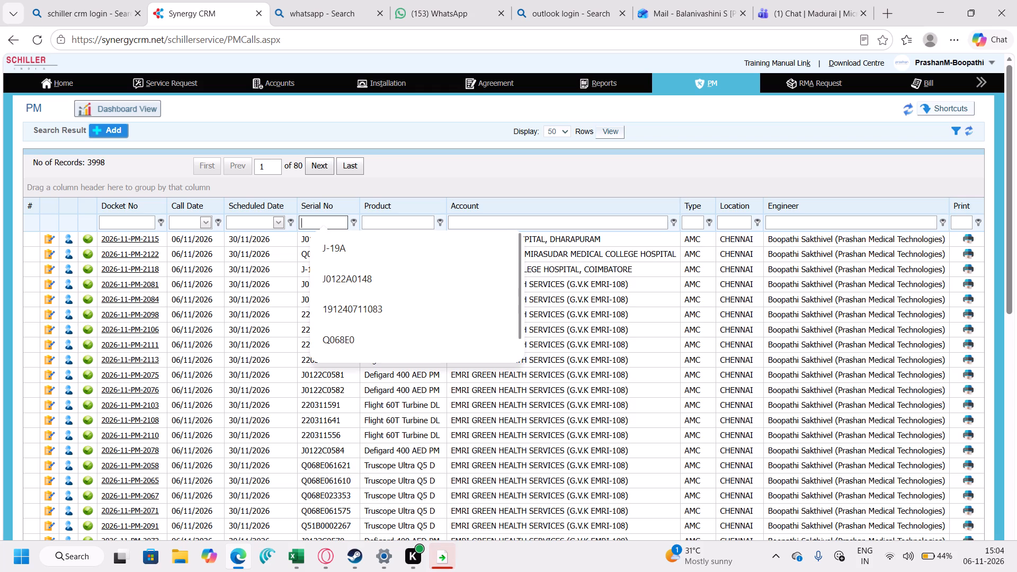
key("ctrl+v")
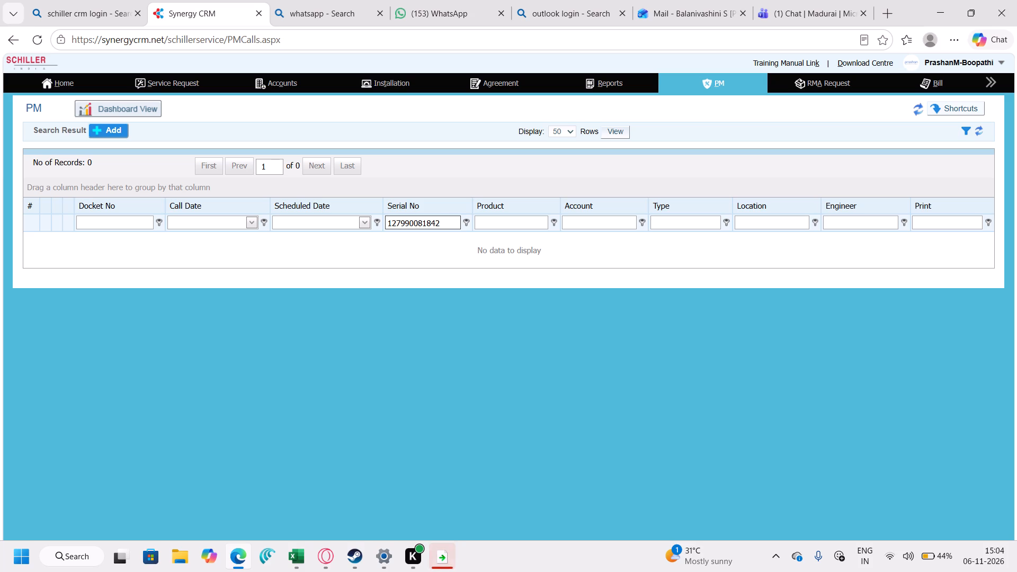
Change the PM list's Serial No filter to 230512088.
key("BackSpace")
key("BackSpace")
key("BackSpace")
key("BackSpace")
key("BackSpace")
key("BackSpace")
key("BackSpace")
key("BackSpace")
key("BackSpace")
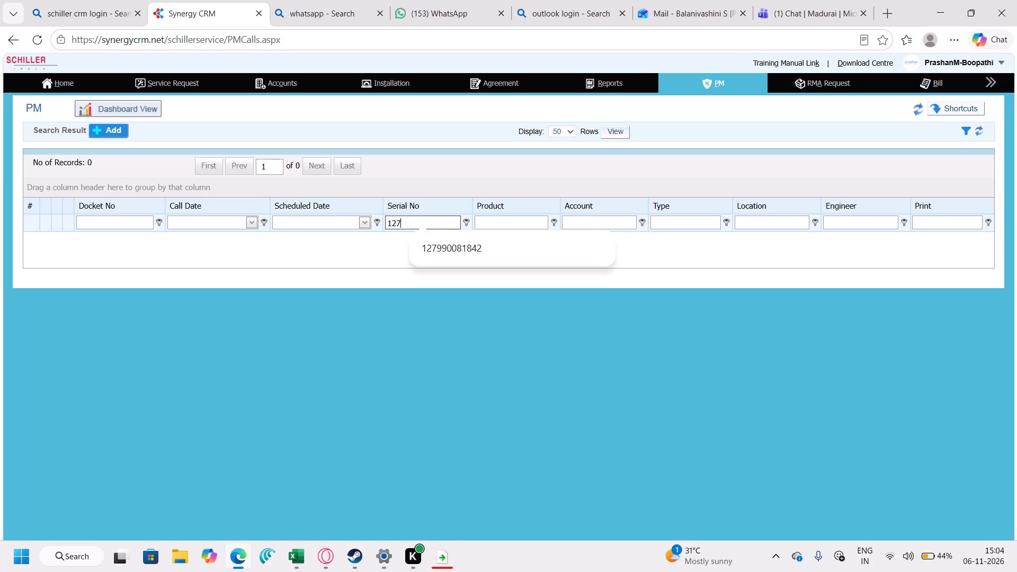
key("BackSpace")
key("BackSpace")
key("BackSpace")
key("BackSpace")
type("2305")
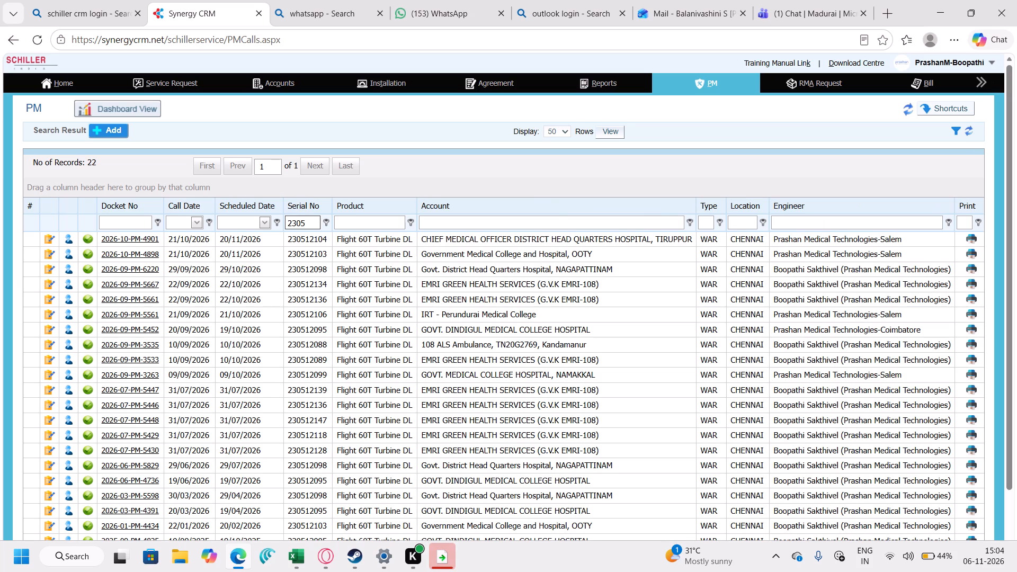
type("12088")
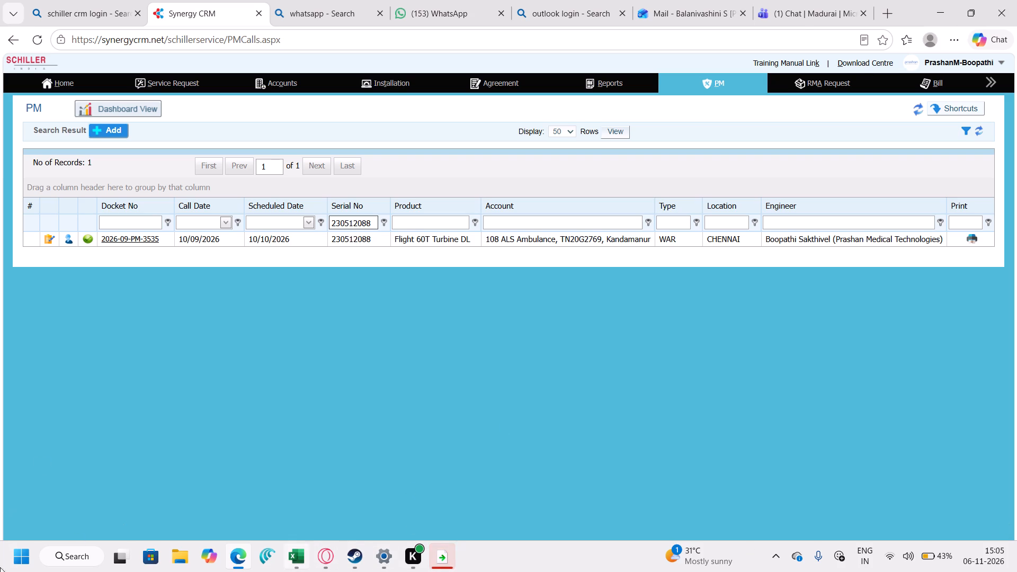
Switch to the CallDetailReport (3) workbook in Excel and search the Report No filter for D-46312.
left_click(293, 556)
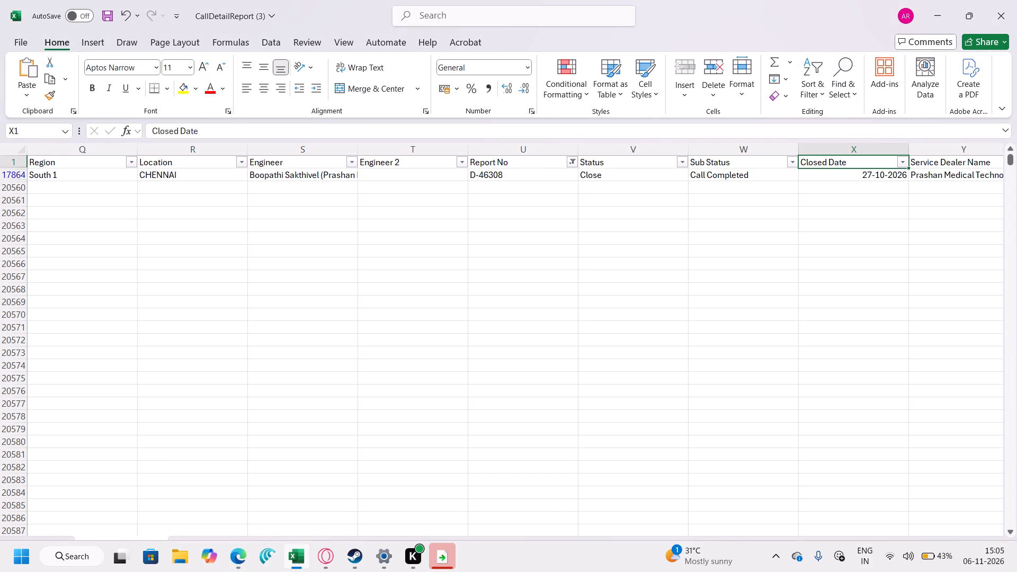
left_click(572, 163)
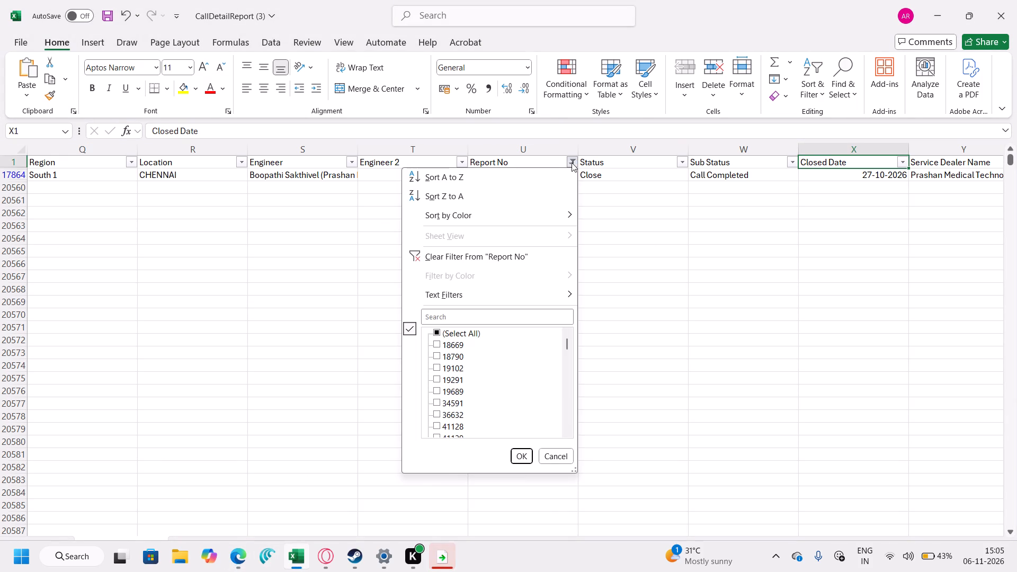
left_click(489, 323)
left_click(487, 314)
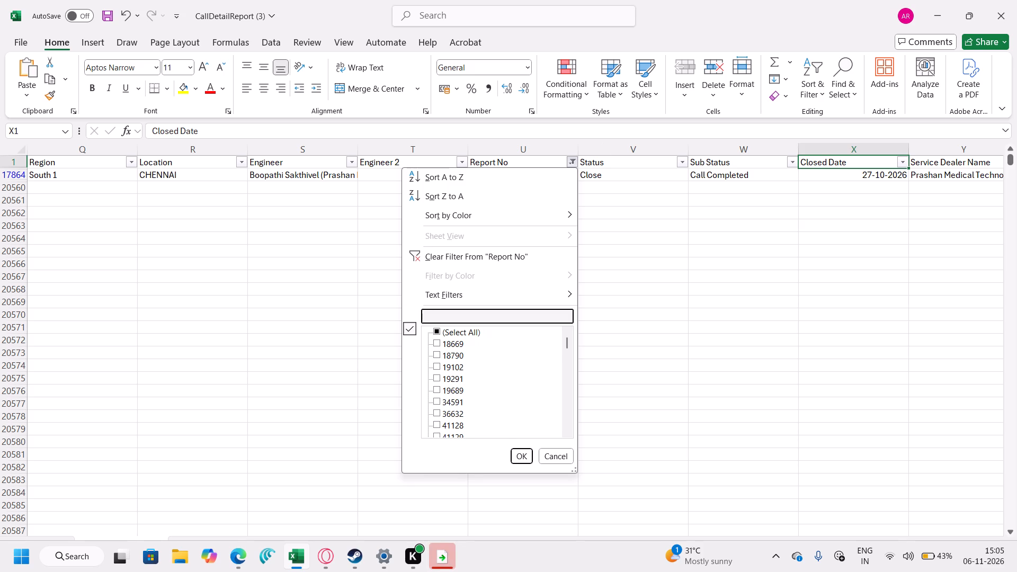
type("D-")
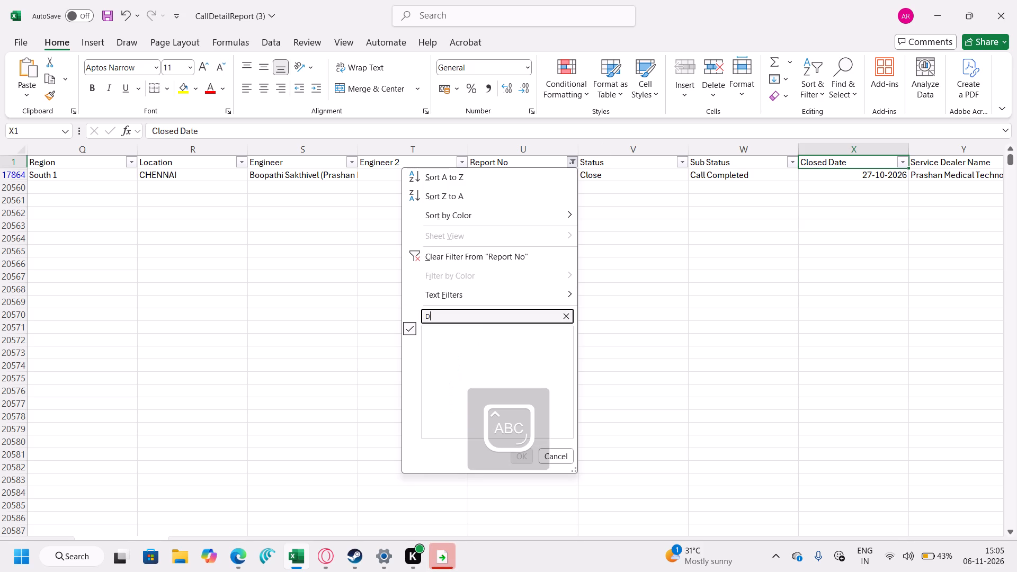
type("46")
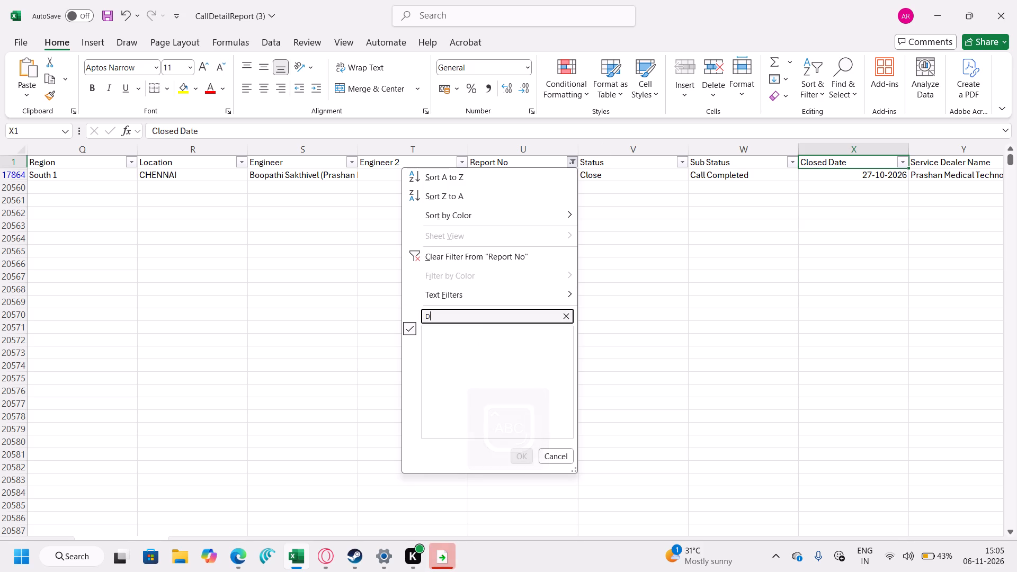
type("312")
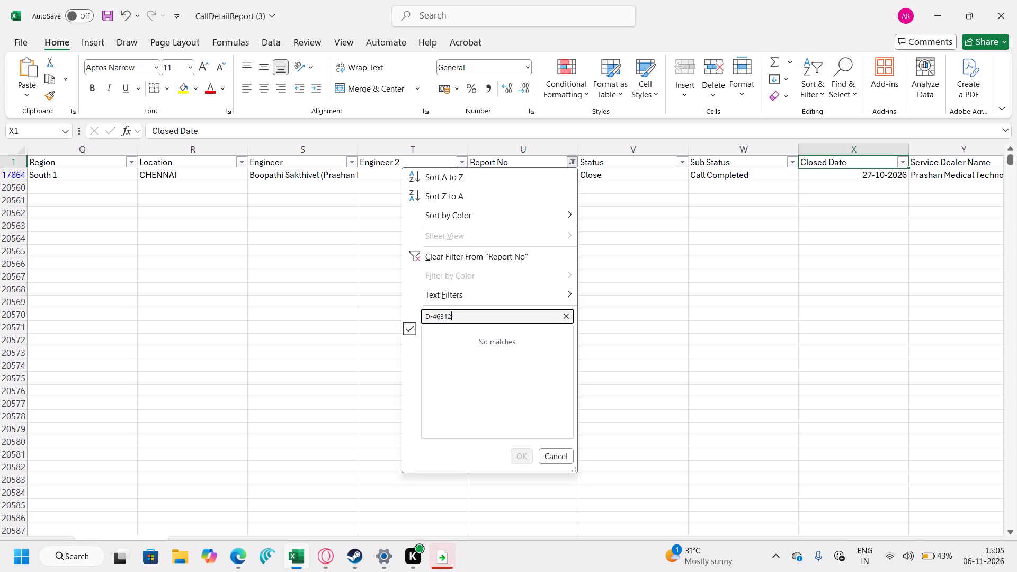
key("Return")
Change the Report No filter search to D-46313.
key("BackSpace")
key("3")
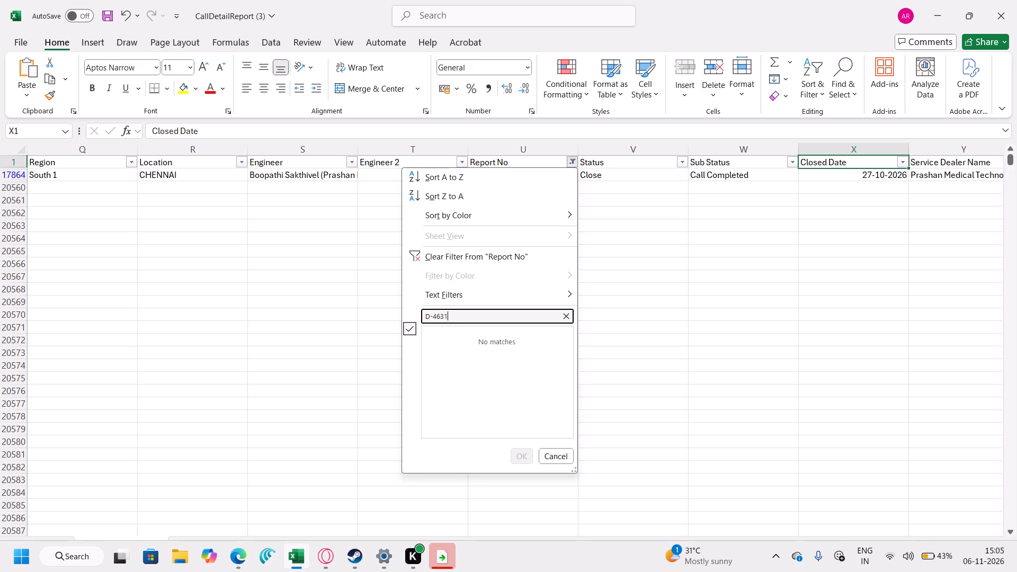
left_click(478, 321)
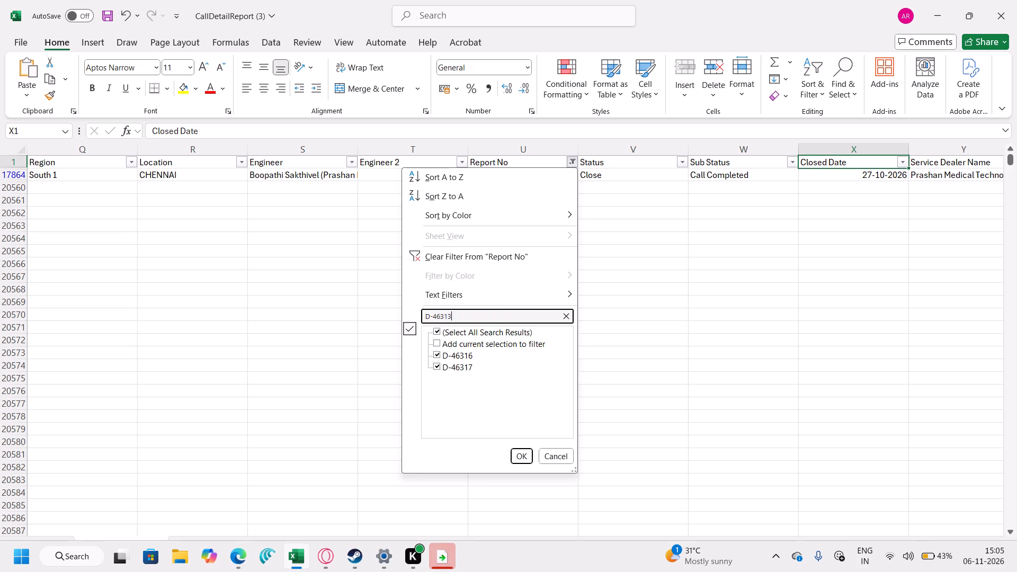
left_click(247, 559)
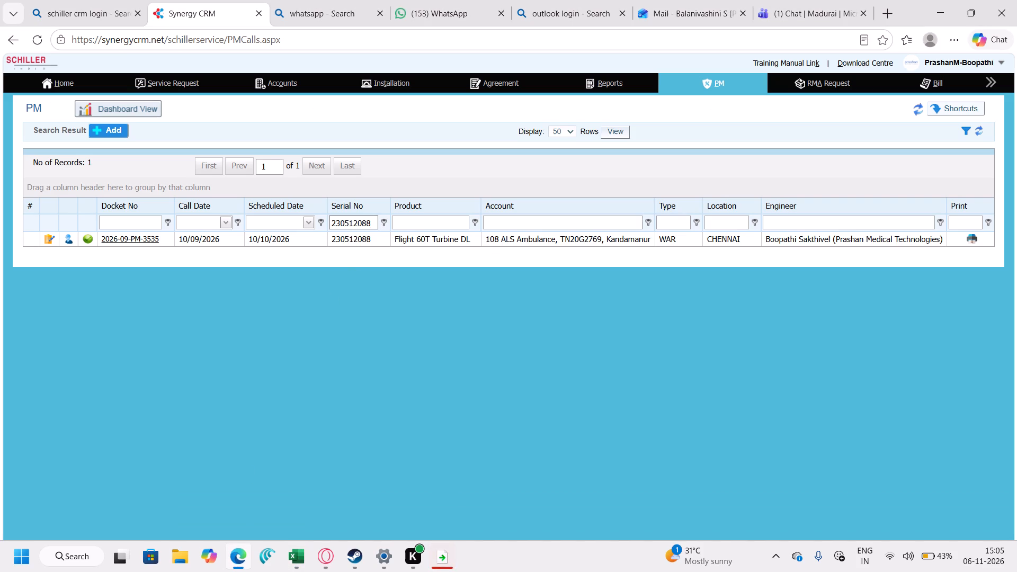
key("BackSpace")
key("BackSpace")
key("BackSpace")
key("BackSpace")
key("BackSpace")
key("BackSpace")
key("BackSpace")
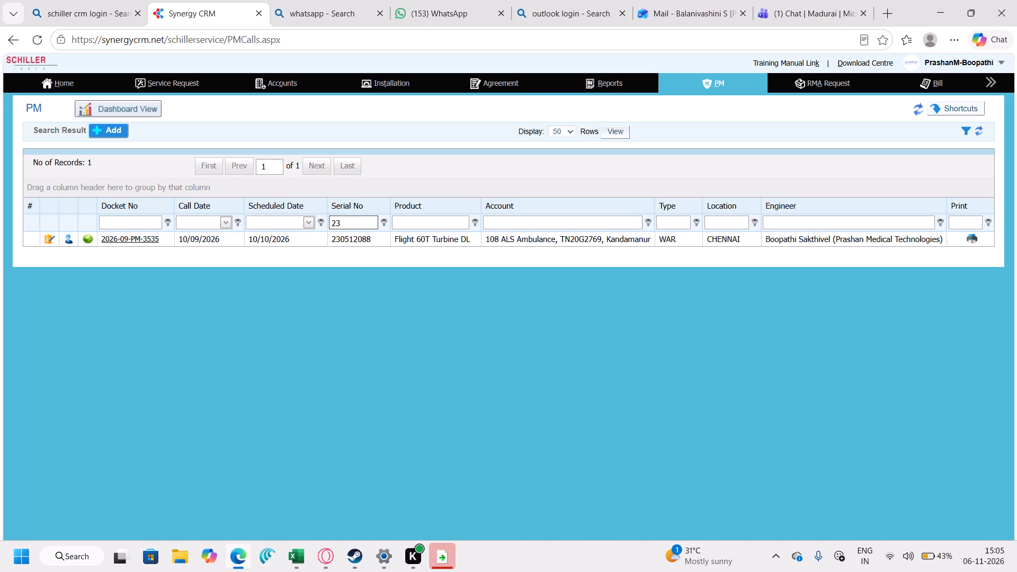
key("BackSpace")
key("BackSpace")
key("BackSpace")
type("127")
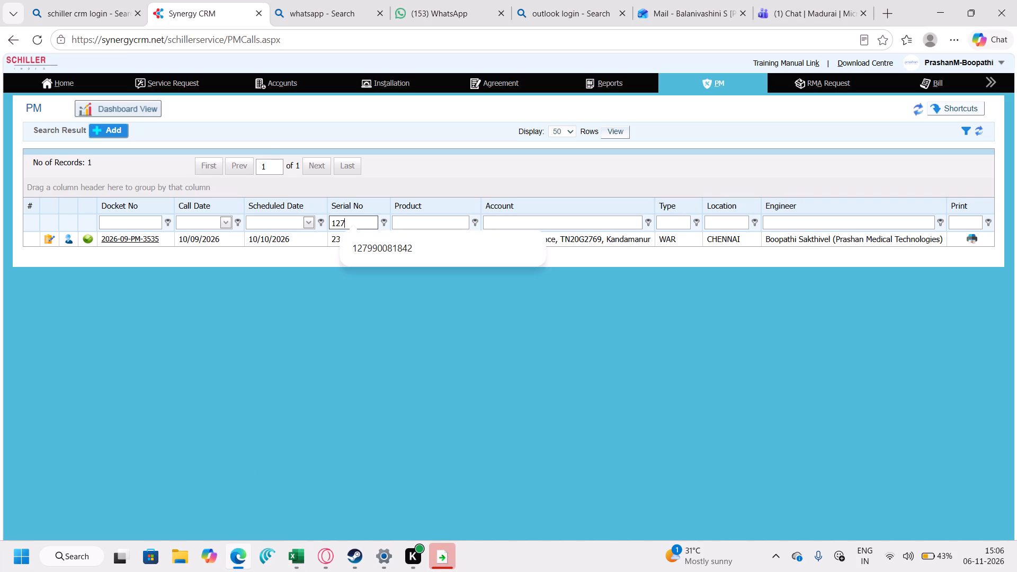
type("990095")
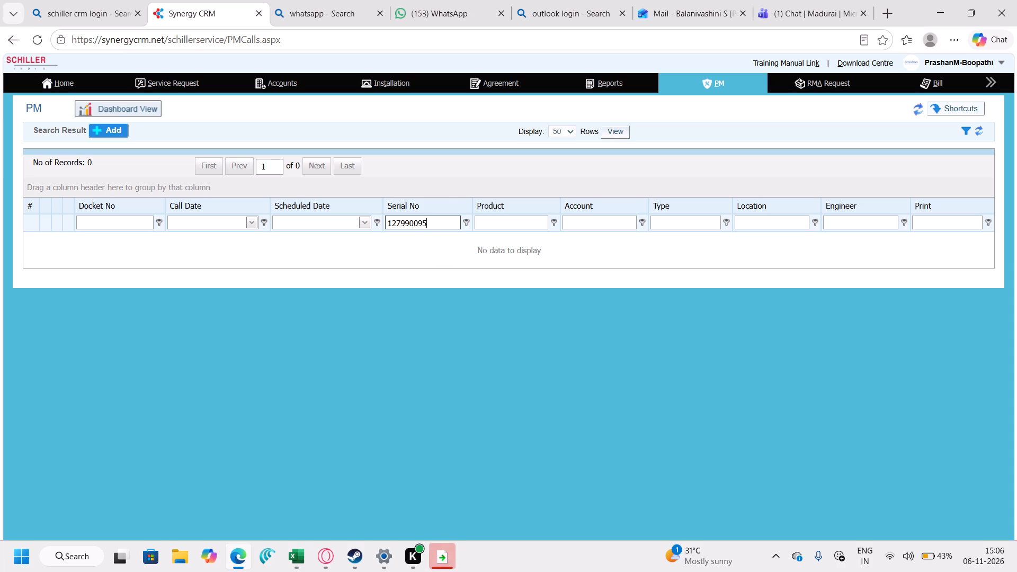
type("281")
Replace the PM list's Serial No filter with Q068E023332.
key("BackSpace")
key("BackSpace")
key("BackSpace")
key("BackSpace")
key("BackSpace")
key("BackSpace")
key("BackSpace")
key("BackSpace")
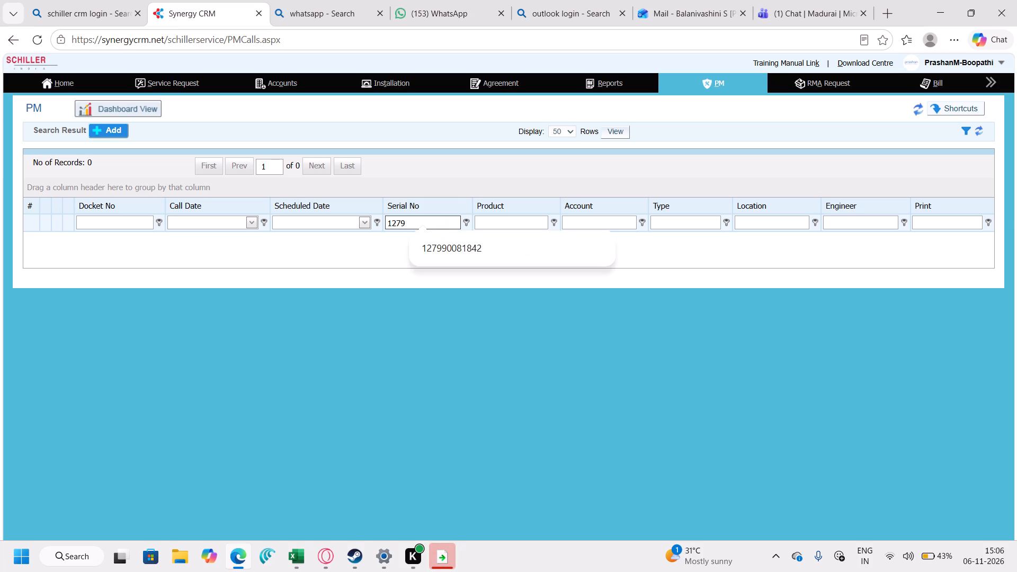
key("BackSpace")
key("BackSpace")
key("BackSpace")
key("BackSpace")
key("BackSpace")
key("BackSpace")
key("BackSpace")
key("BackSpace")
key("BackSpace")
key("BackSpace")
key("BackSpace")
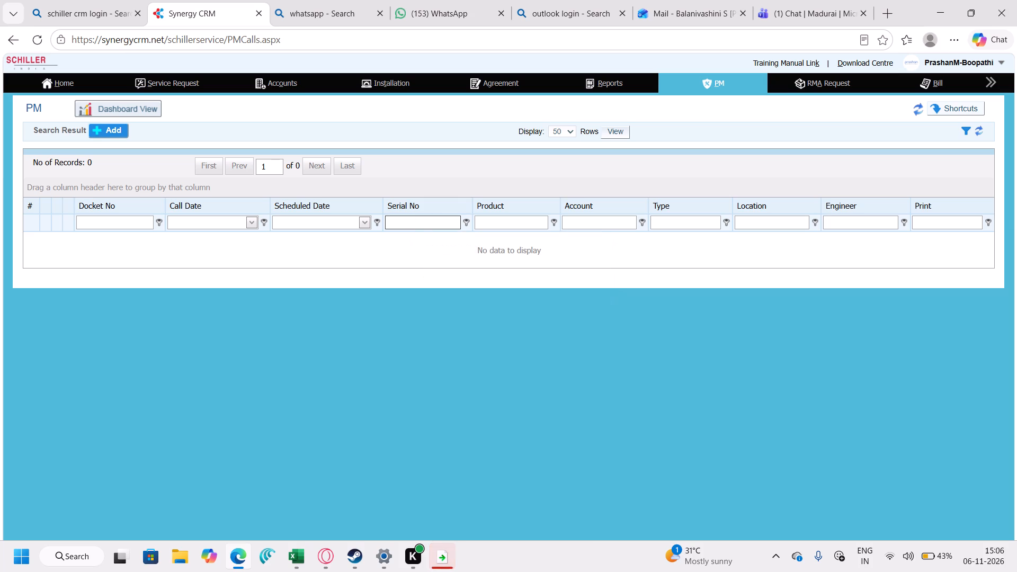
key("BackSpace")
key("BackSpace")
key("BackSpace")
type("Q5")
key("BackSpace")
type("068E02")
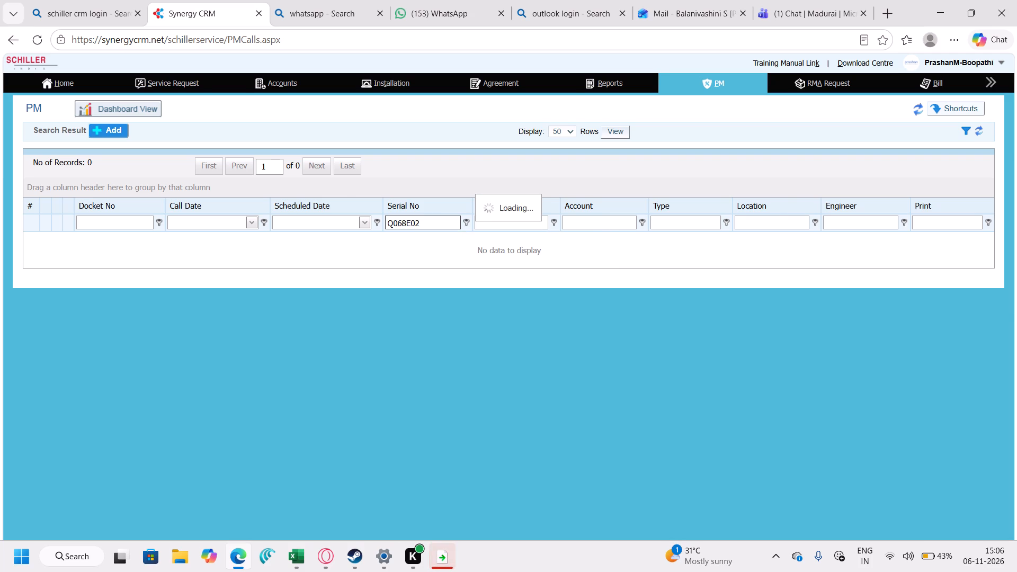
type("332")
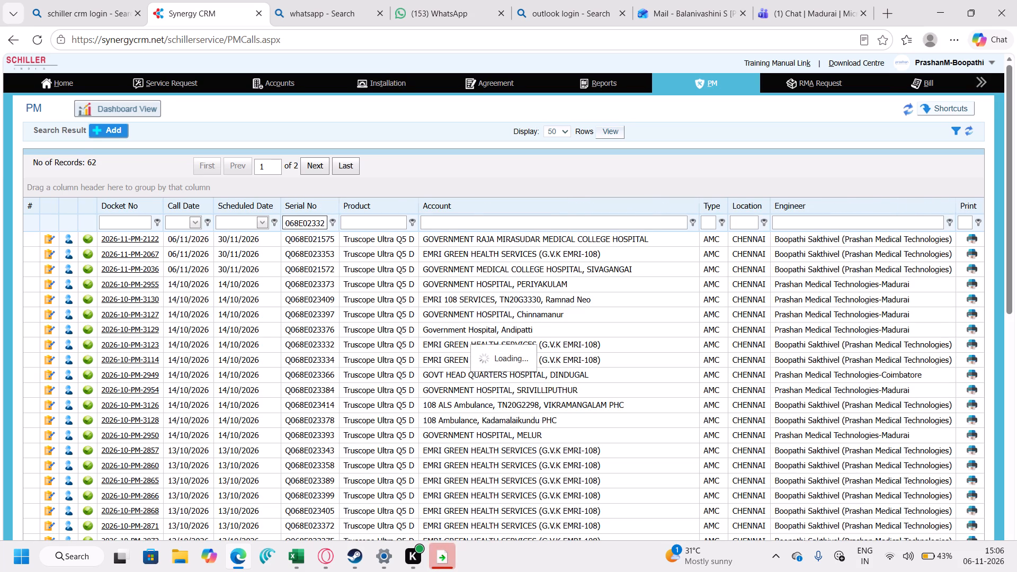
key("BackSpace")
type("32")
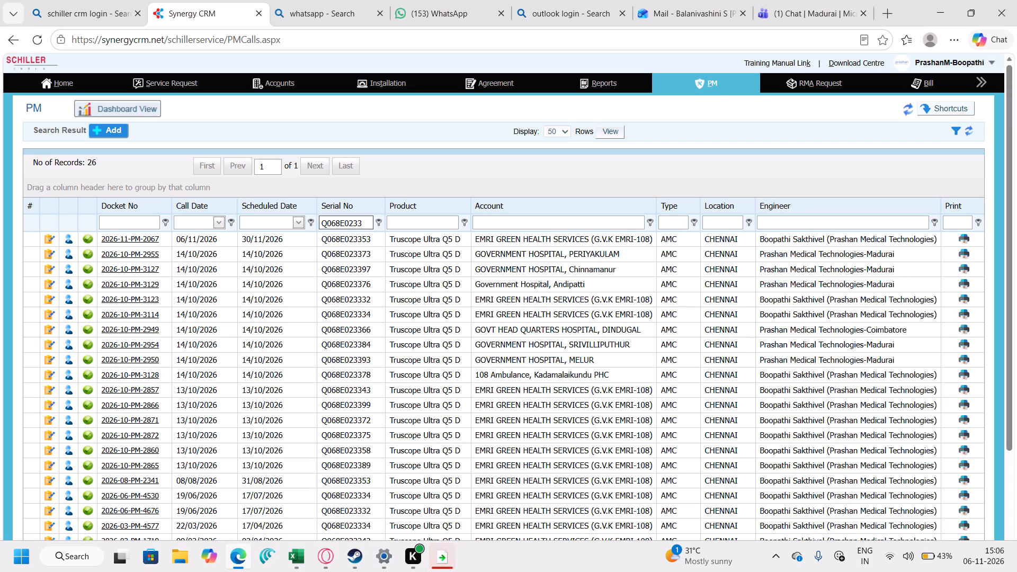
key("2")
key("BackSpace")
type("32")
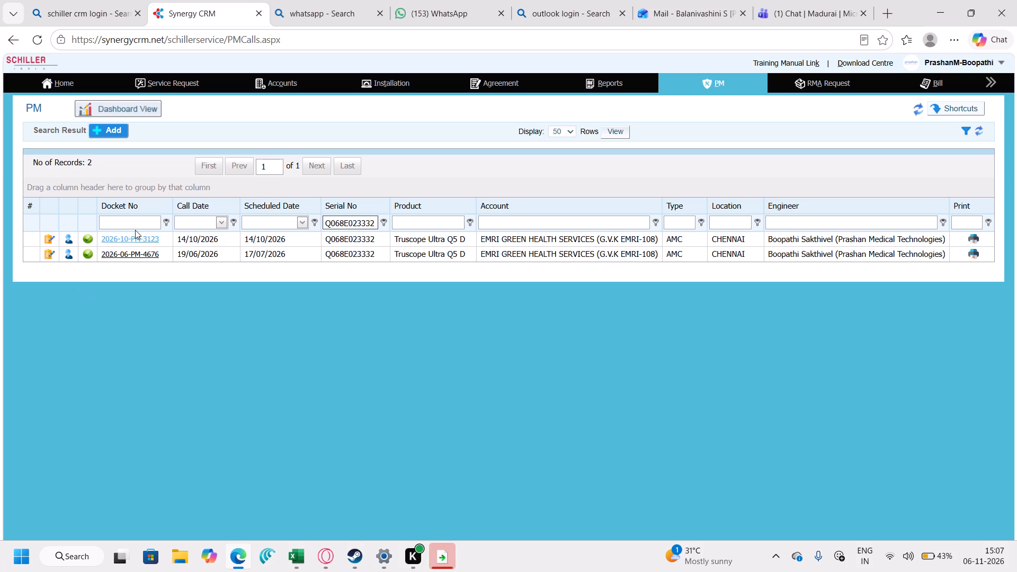
Open the PM call with docket number 2026-06-PM-4676.
left_click(130, 255)
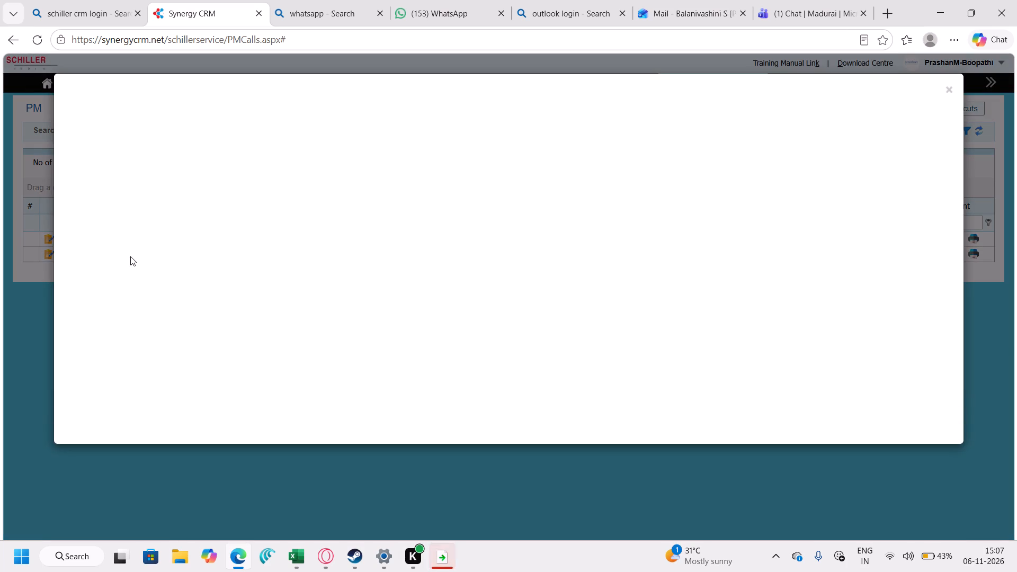
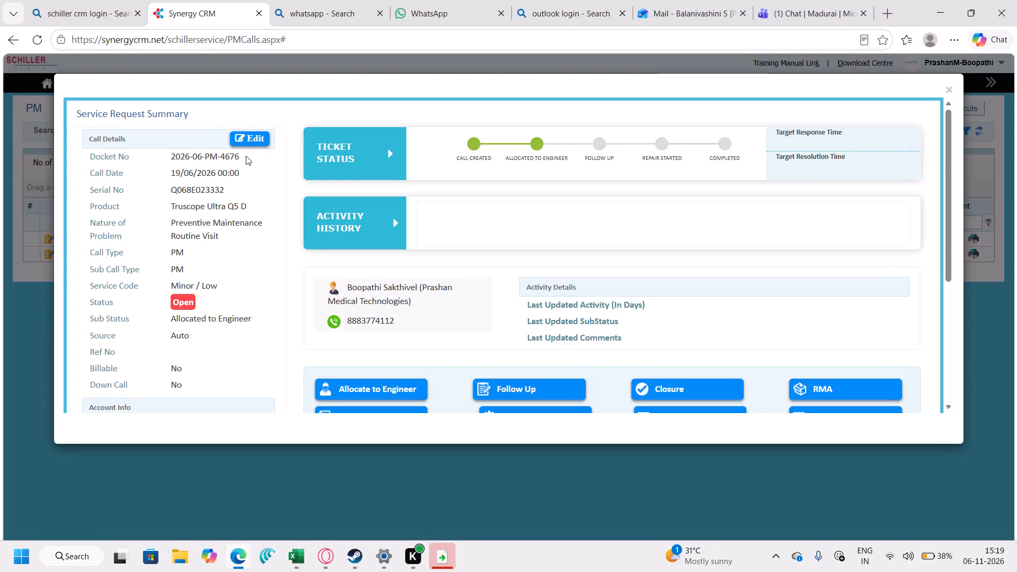
left_click(254, 141)
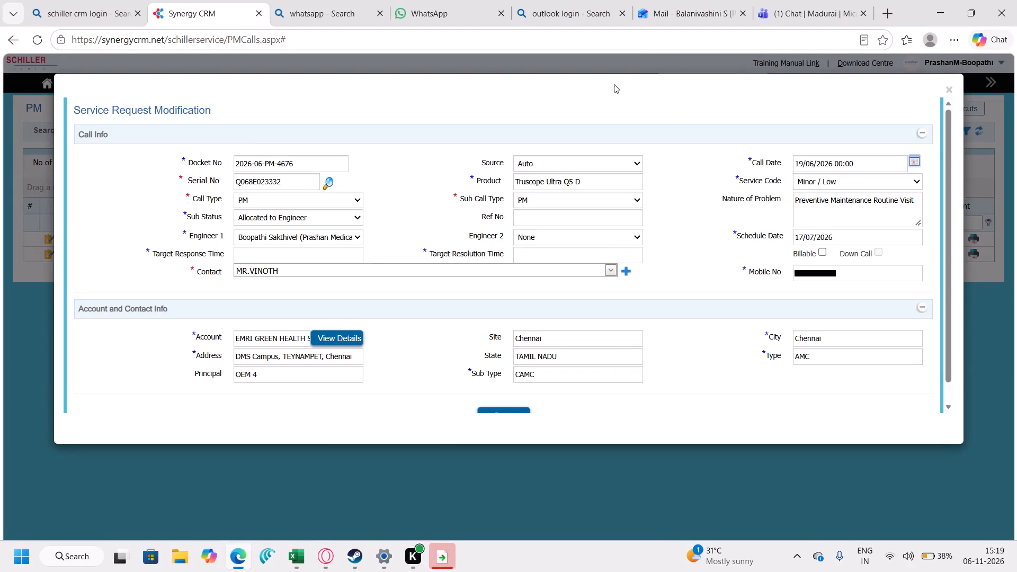
left_click(914, 161)
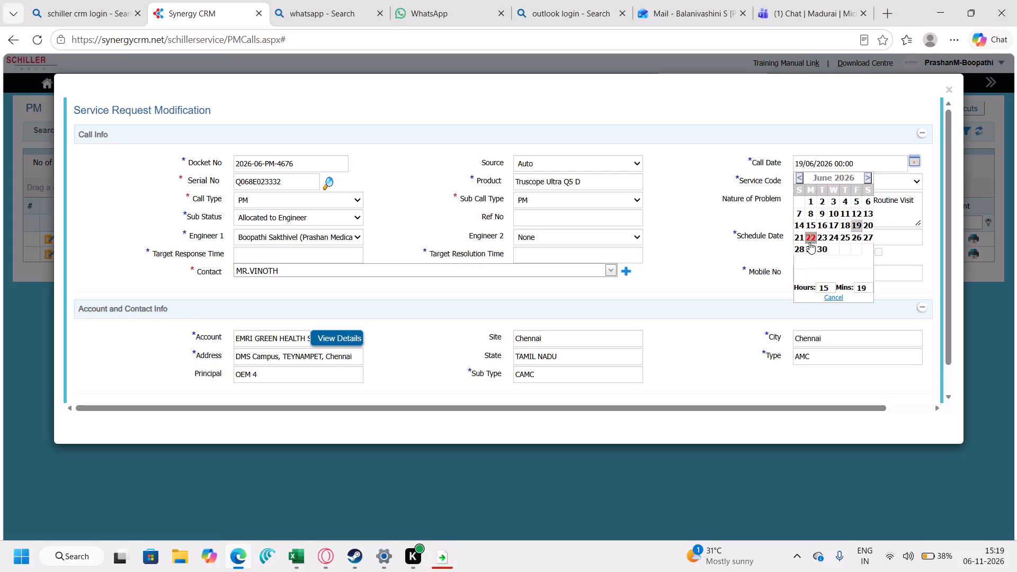
left_click(810, 242)
scroll(781, 303, "down", 3)
left_click(511, 398)
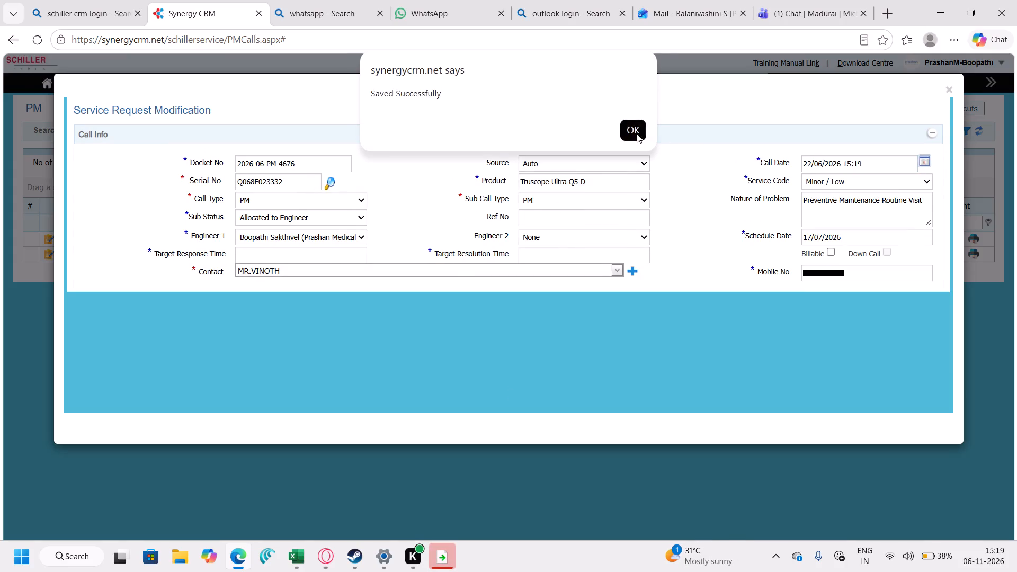
left_click(637, 133)
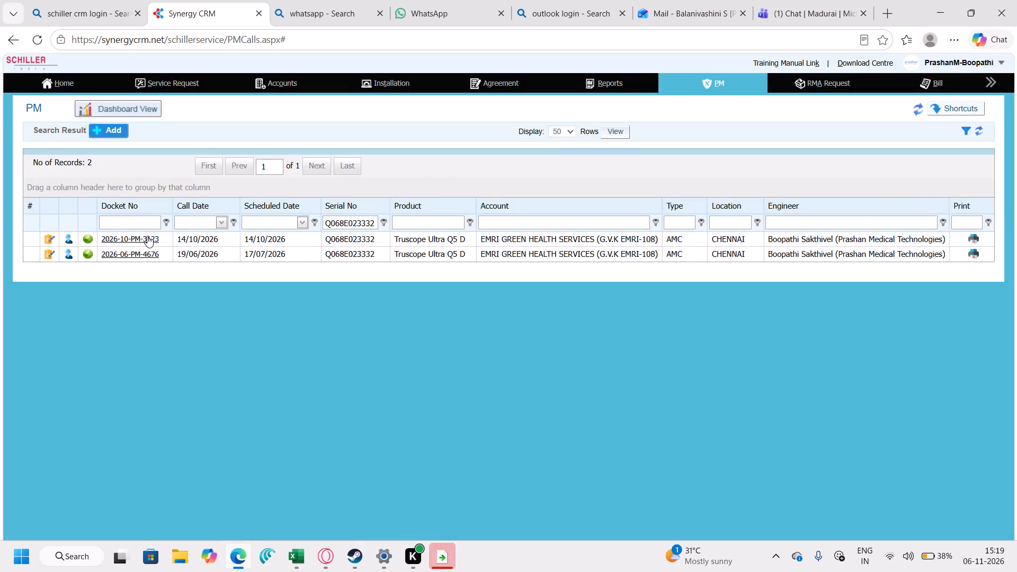
Reopen docket 2026-06-PM-4676 and attach the file WhatsApp Image 2026-11-06 at 3.18.56 PM from Downloads.
left_click(133, 251)
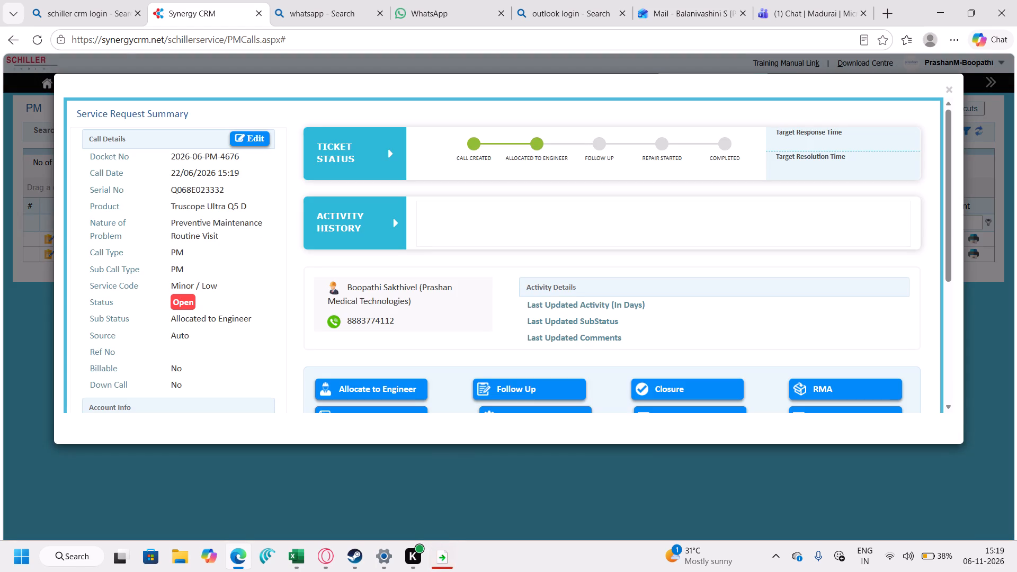
scroll(657, 269, "down", 3)
left_click(645, 218)
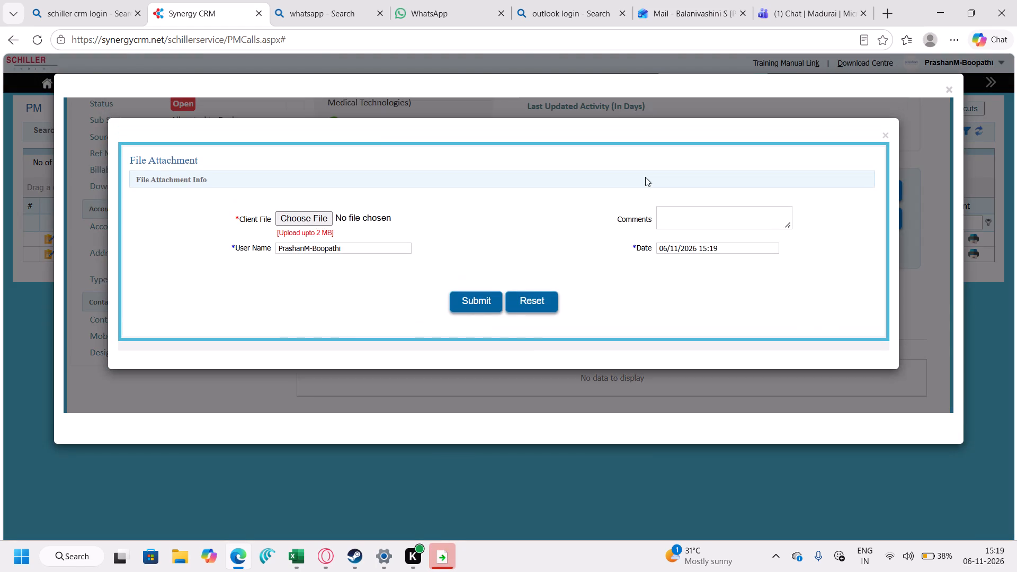
left_click(297, 221)
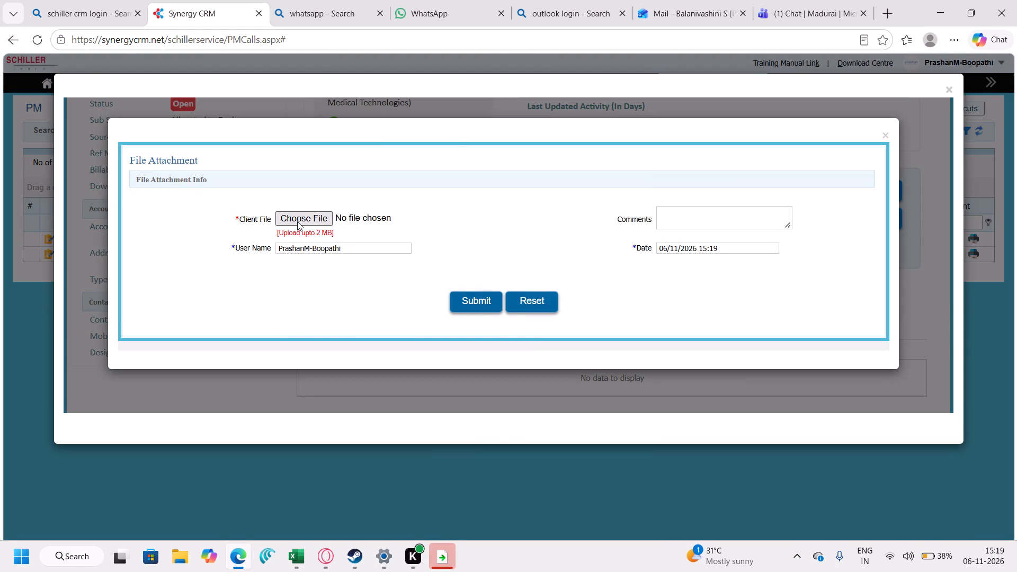
left_click(146, 121)
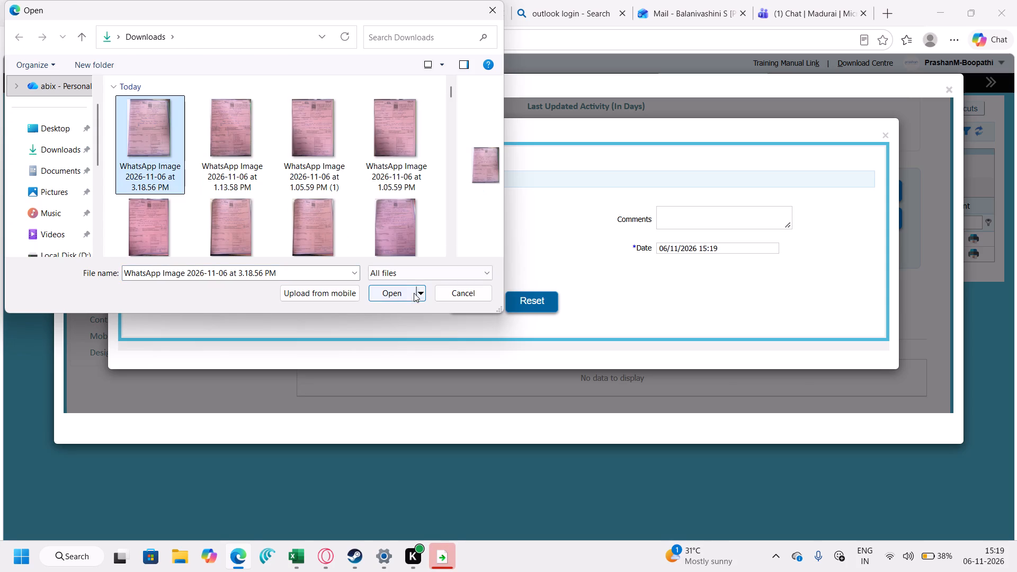
left_click(397, 295)
left_click(480, 300)
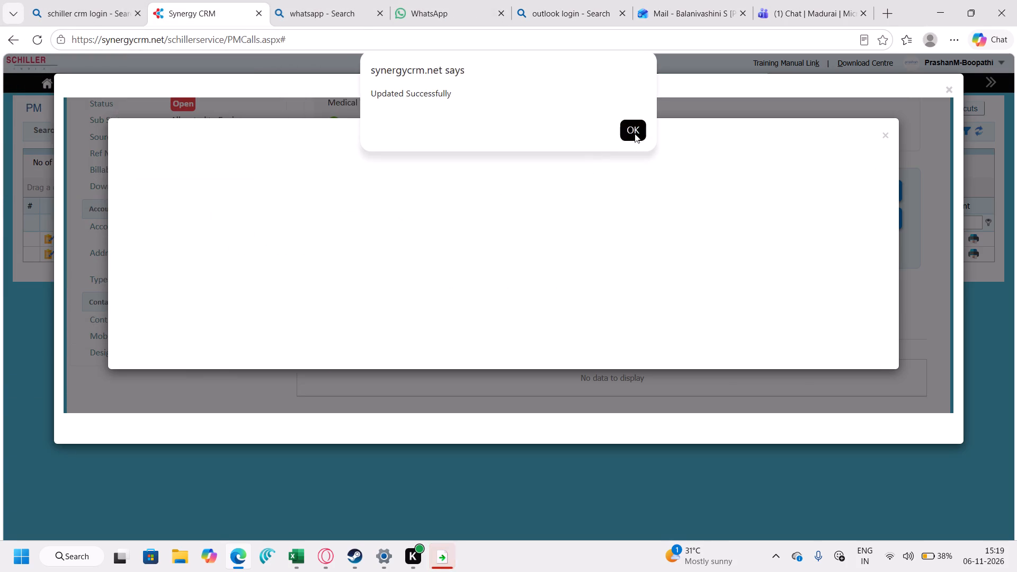
left_click(635, 133)
Start the docket's closure with activity date 23/06/2026, activity type PM, comment PM COMPLETED and report number D-46314.
left_click(668, 194)
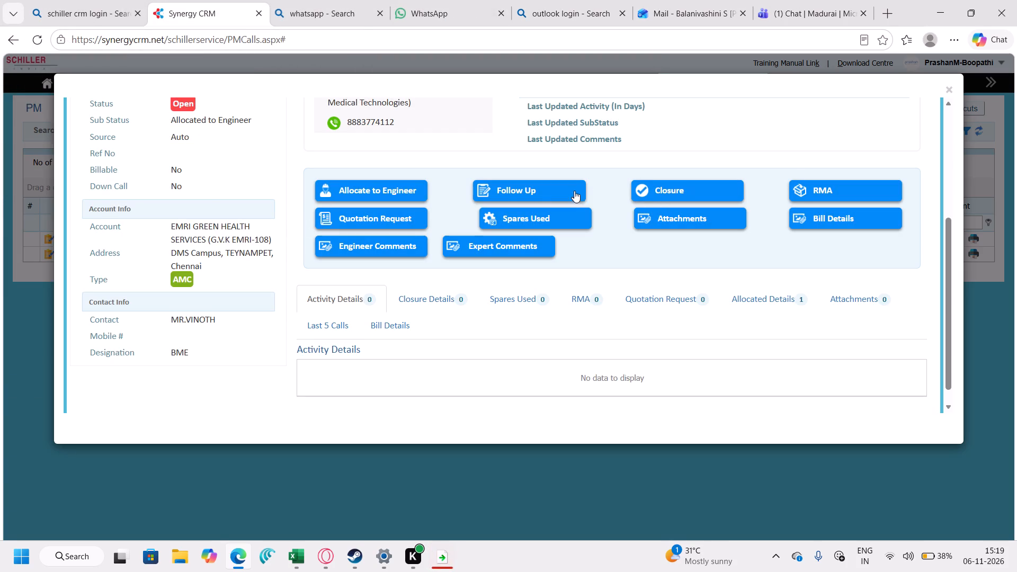
scroll(418, 236, "down", 2)
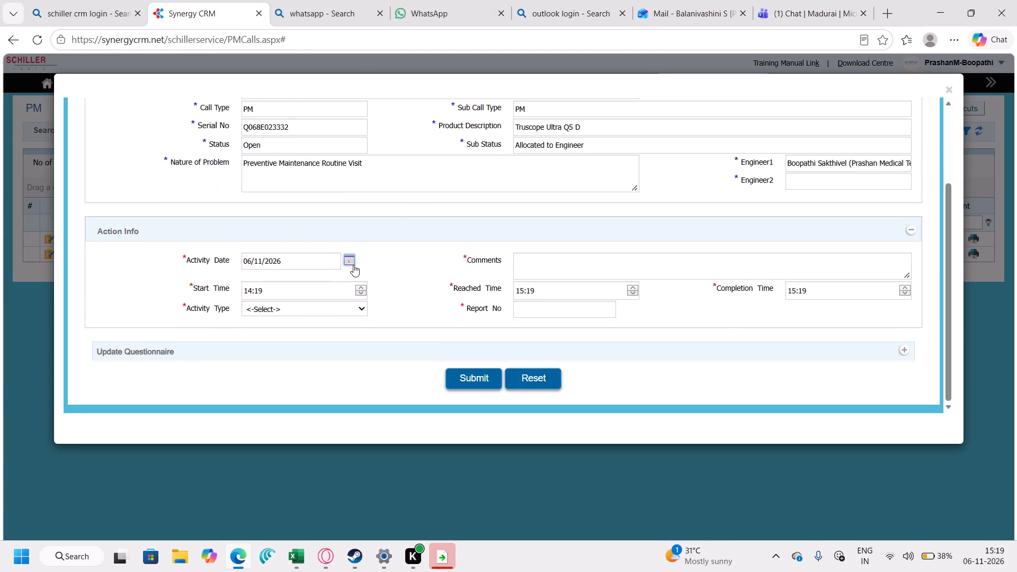
left_click(354, 261)
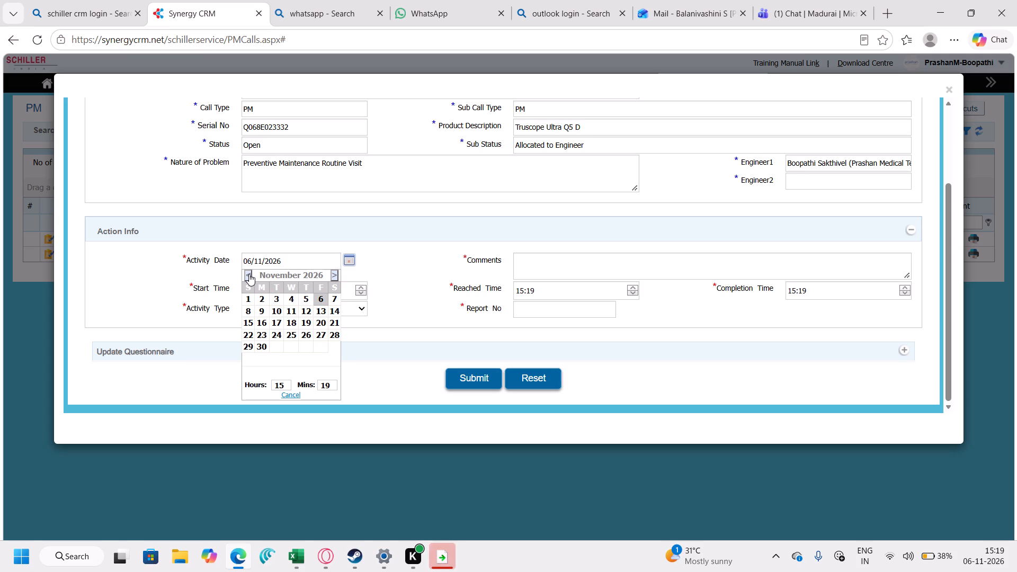
double_click(249, 274)
double_click(249, 274)
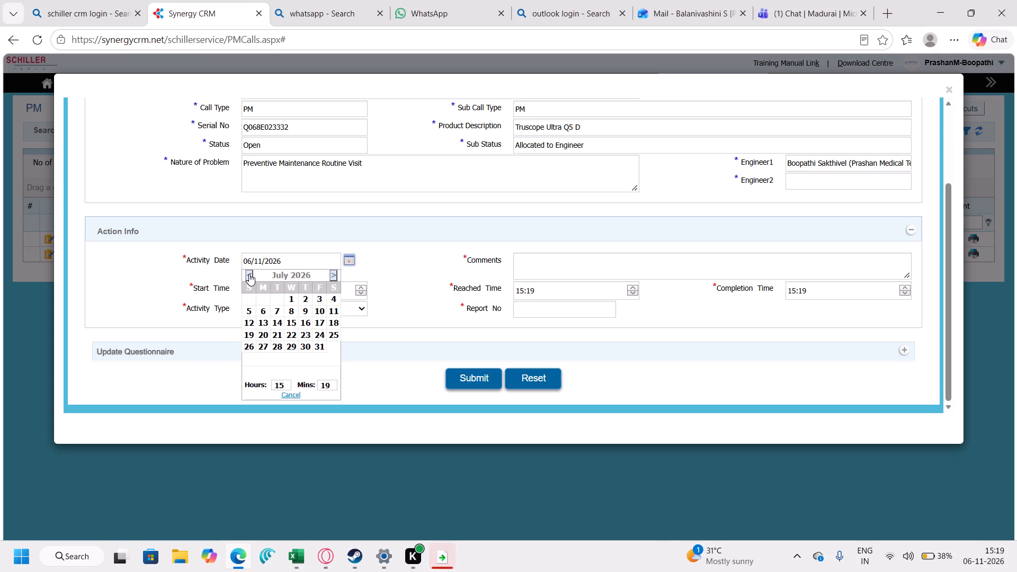
left_click(249, 274)
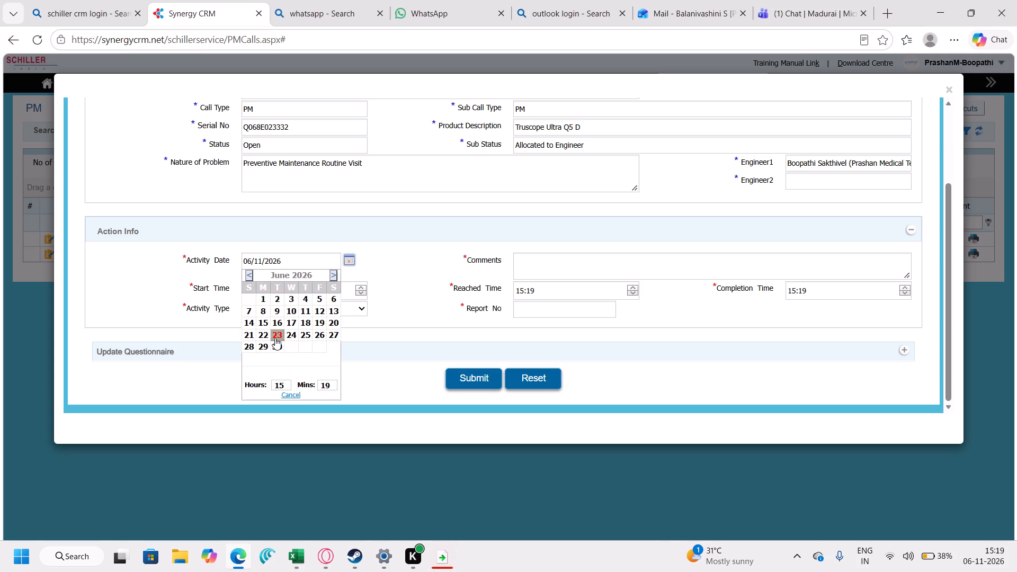
left_click(275, 335)
left_click(293, 309)
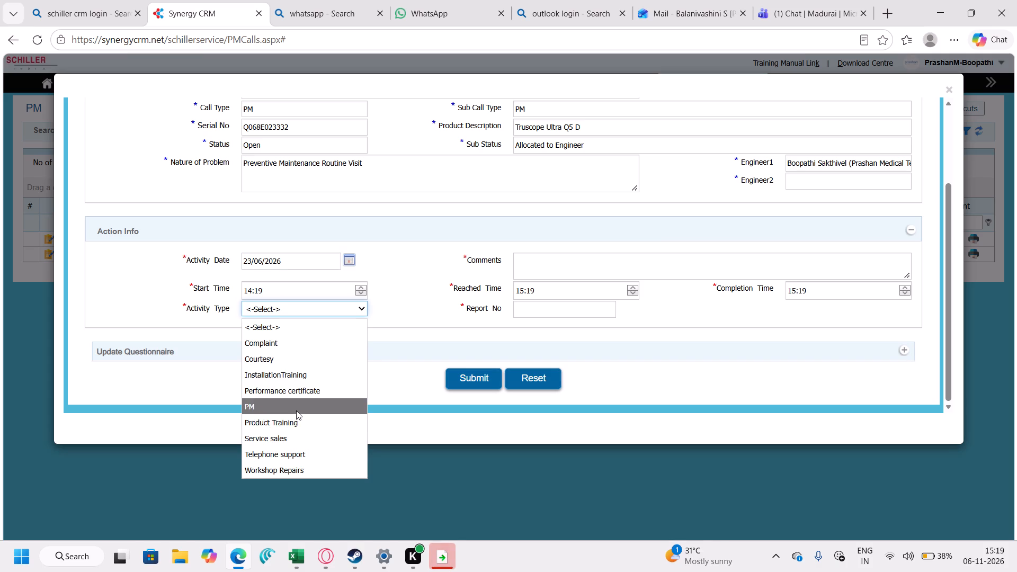
left_click(296, 410)
left_click(624, 262)
type("PM COMPLETED")
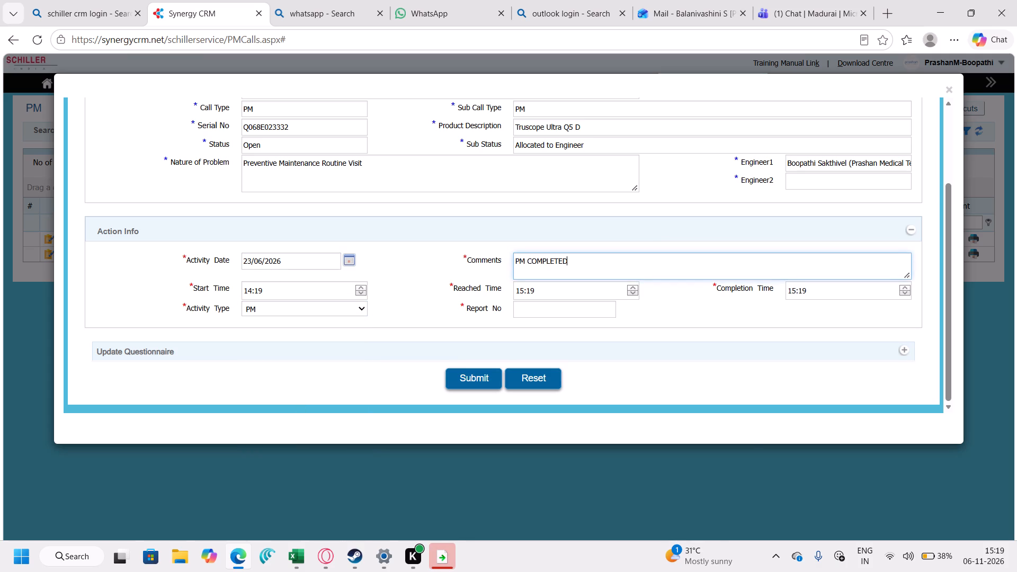
left_click(606, 305)
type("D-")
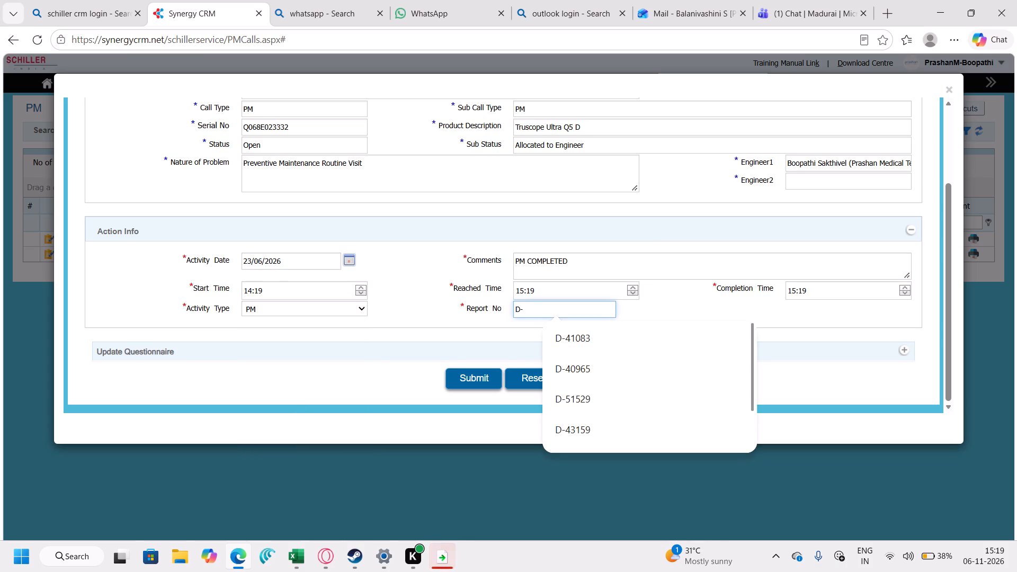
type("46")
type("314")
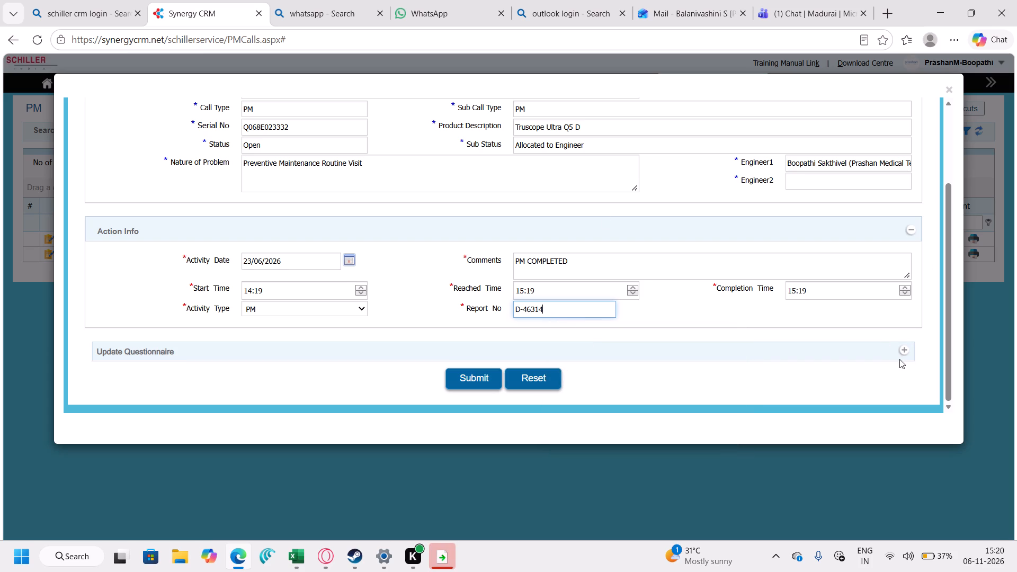
Answer closure questions 1 to 5: mains voltage 230V, grounding 0, UPS/stabilizer NA, accessories condition GOOD, environmental condition GOOD.
left_click(899, 350)
scroll(629, 284, "down", 4)
left_click(696, 140)
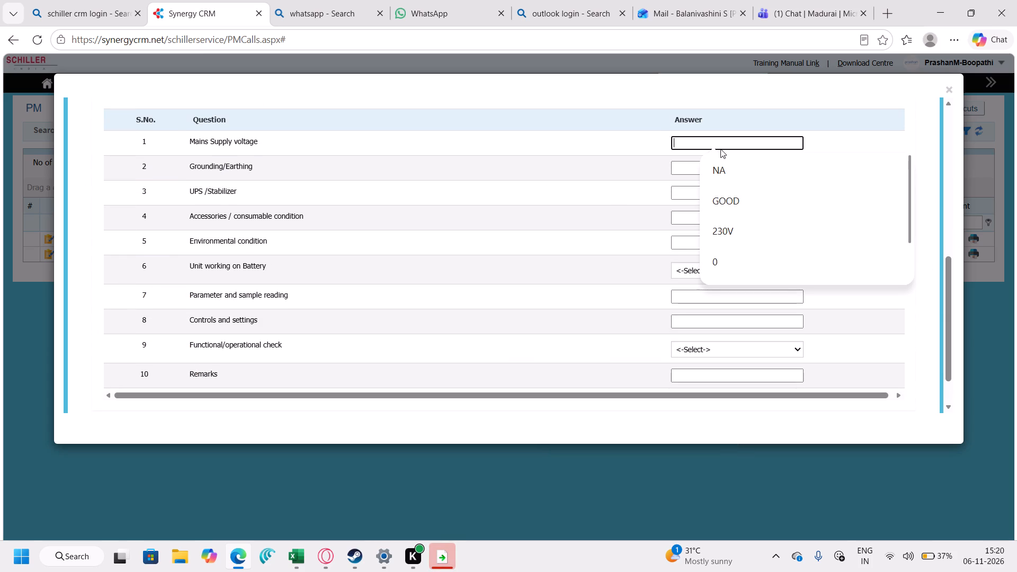
left_click(760, 227)
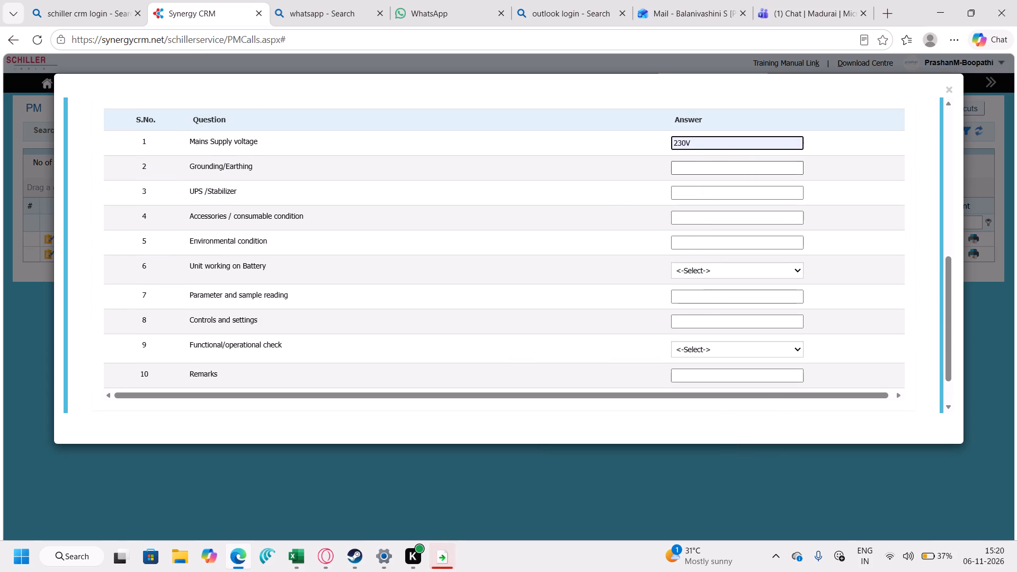
left_click(716, 169)
left_click(736, 289)
left_click(720, 192)
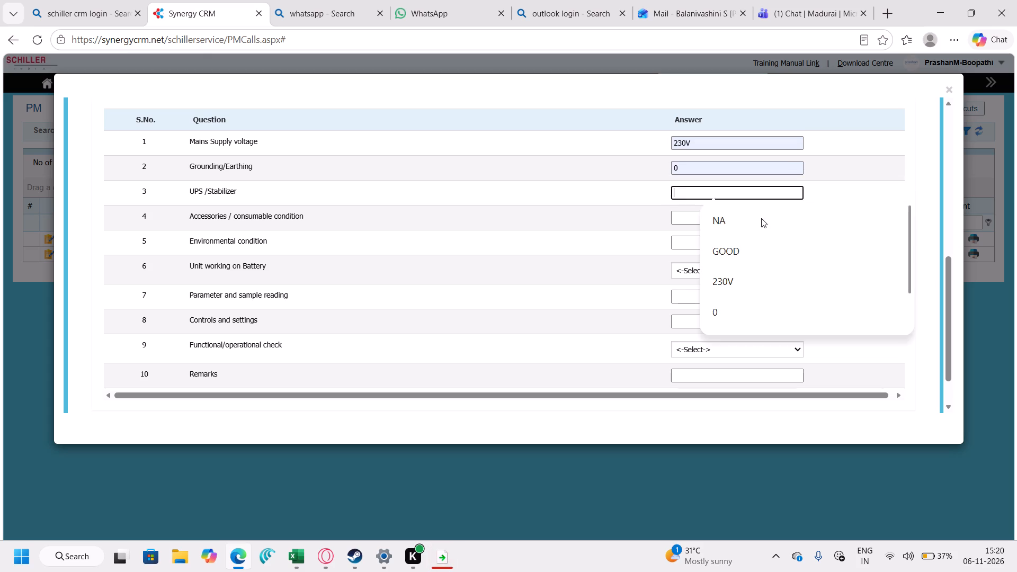
left_click(759, 227)
left_click(742, 221)
left_click(751, 284)
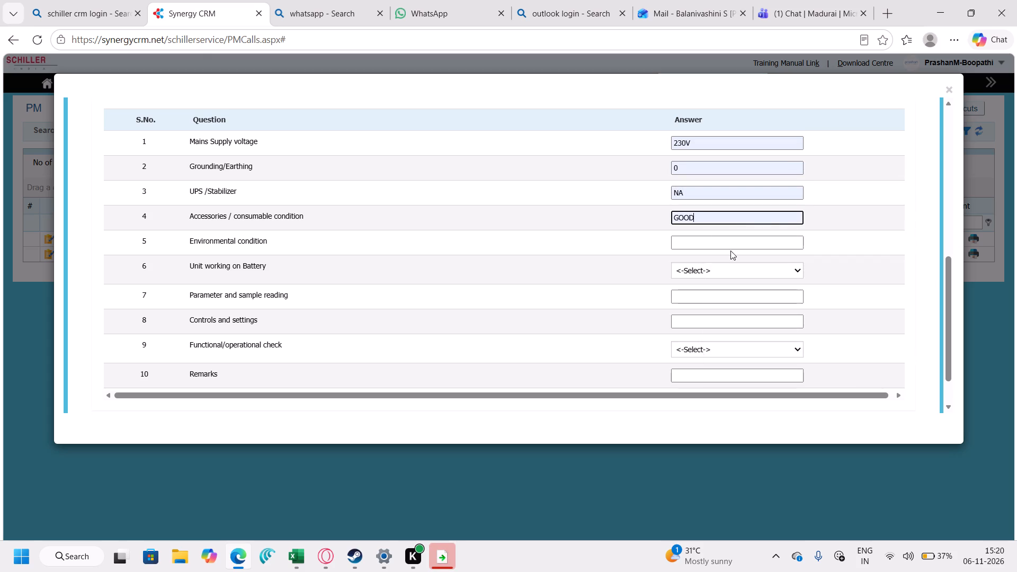
left_click(730, 244)
left_click(743, 301)
Answer questions 6 to 10 with battery Yes, sample reading NA, controls YES, functional check OK, remarks CALL COMPLETED, and submit the closure.
left_click(736, 271)
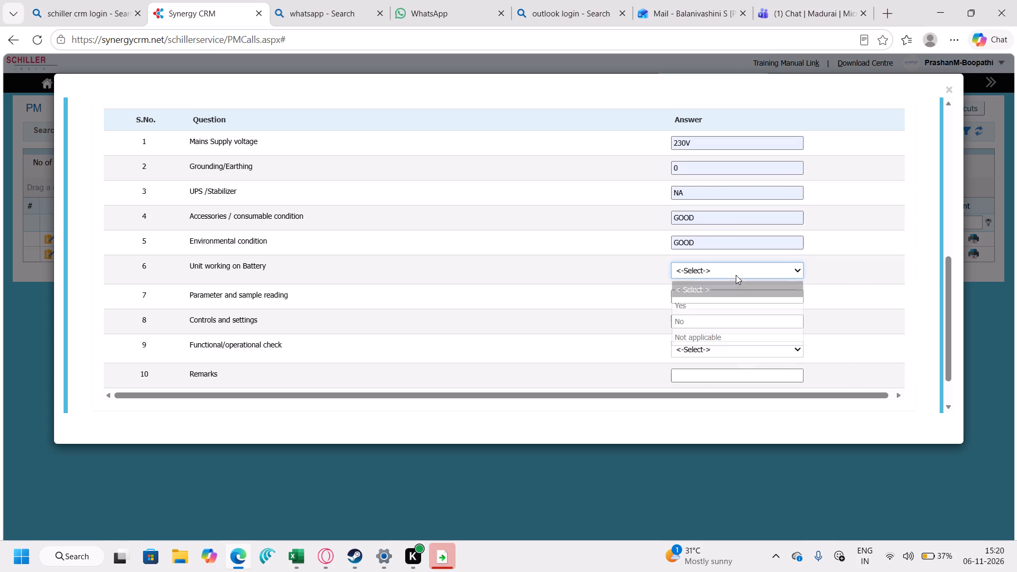
left_click(725, 306)
left_click(722, 296)
left_click(728, 323)
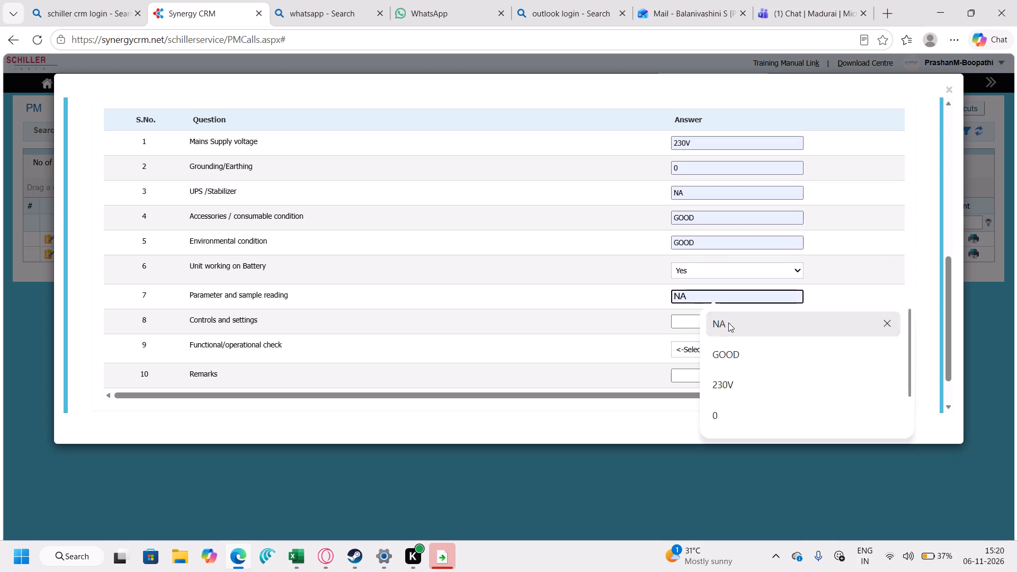
left_click(725, 319)
scroll(766, 392, "down", 4)
left_click(759, 405)
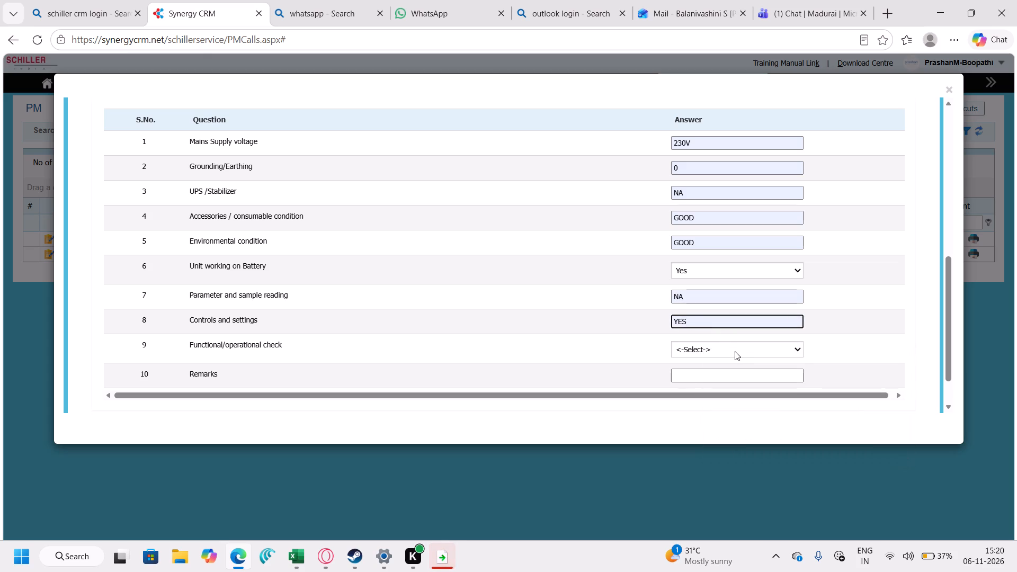
left_click(735, 351)
left_click(723, 384)
left_click(722, 378)
scroll(715, 437, "down", 6)
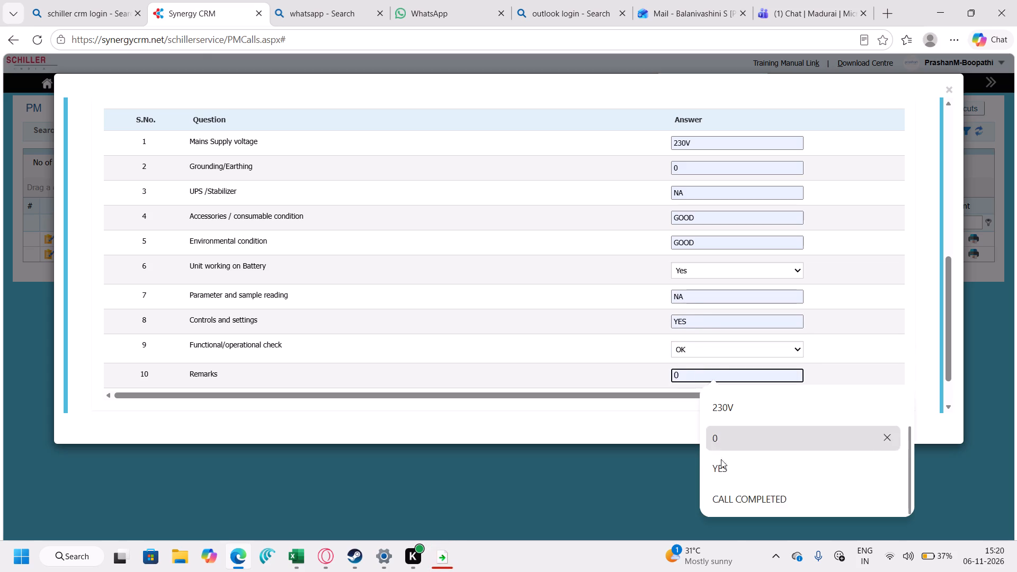
left_click(724, 502)
scroll(727, 360, "down", 4)
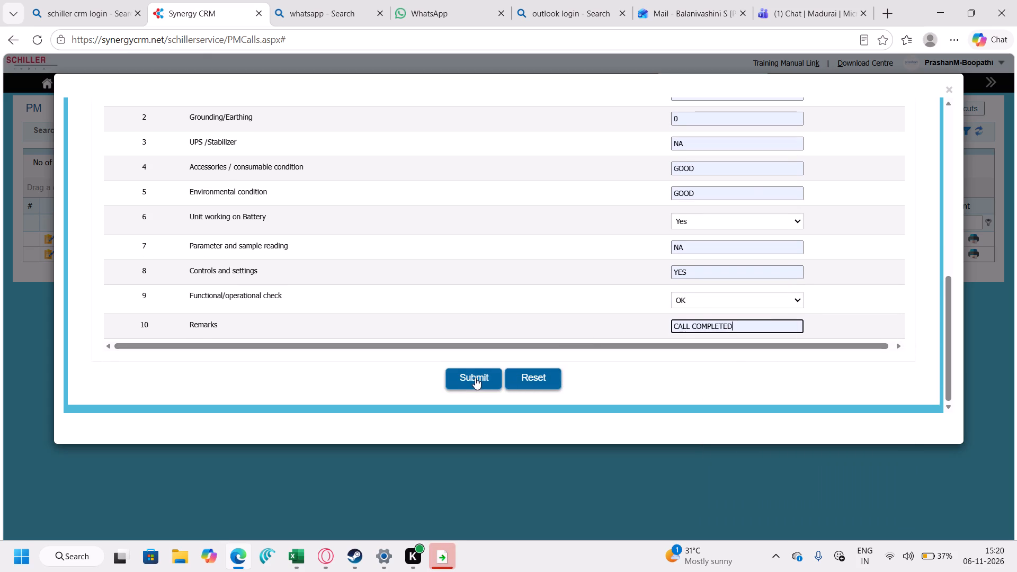
left_click(475, 378)
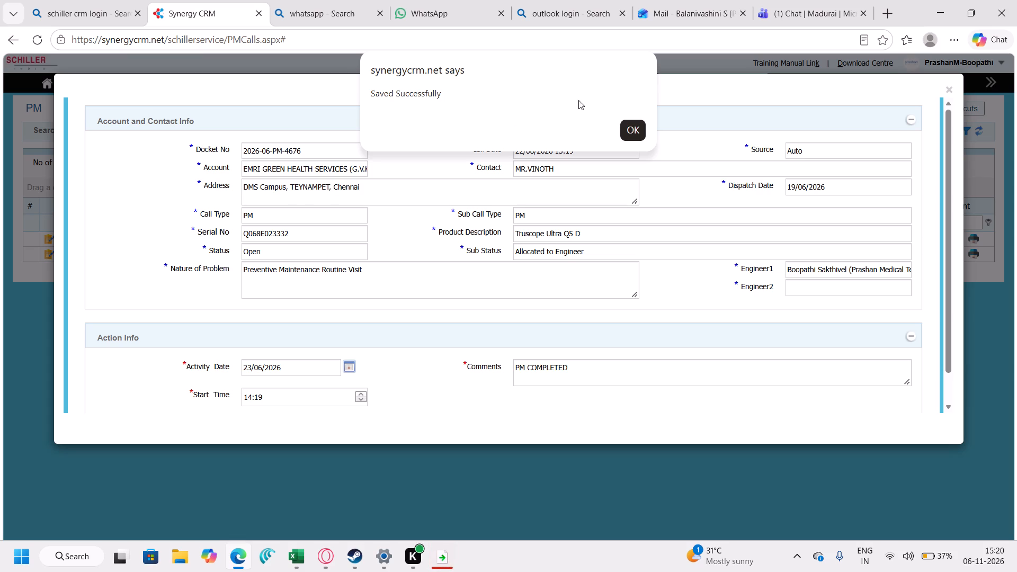
left_click(638, 139)
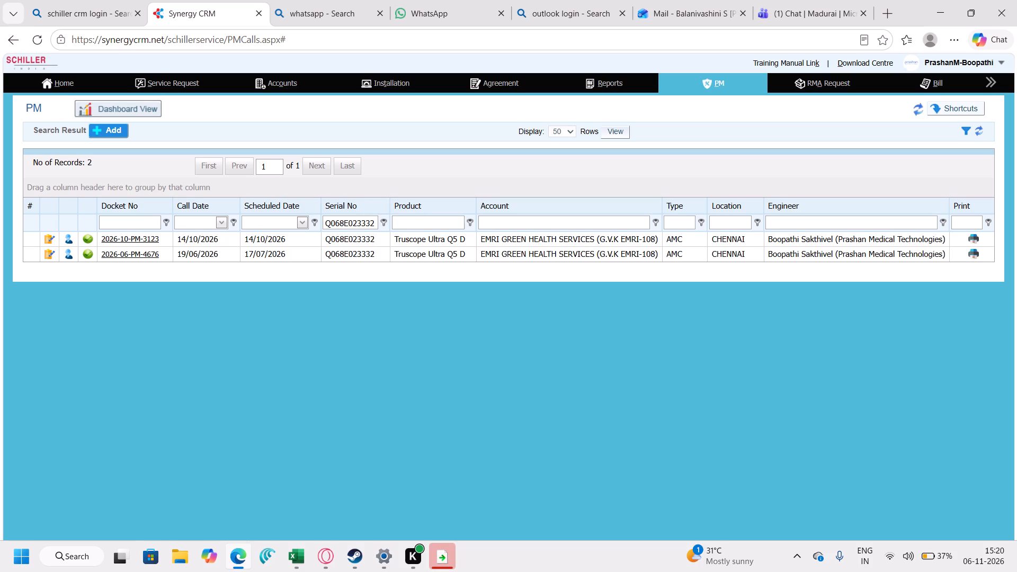
Change the PM list's Serial No filter to Q068E036599.
left_click(373, 222)
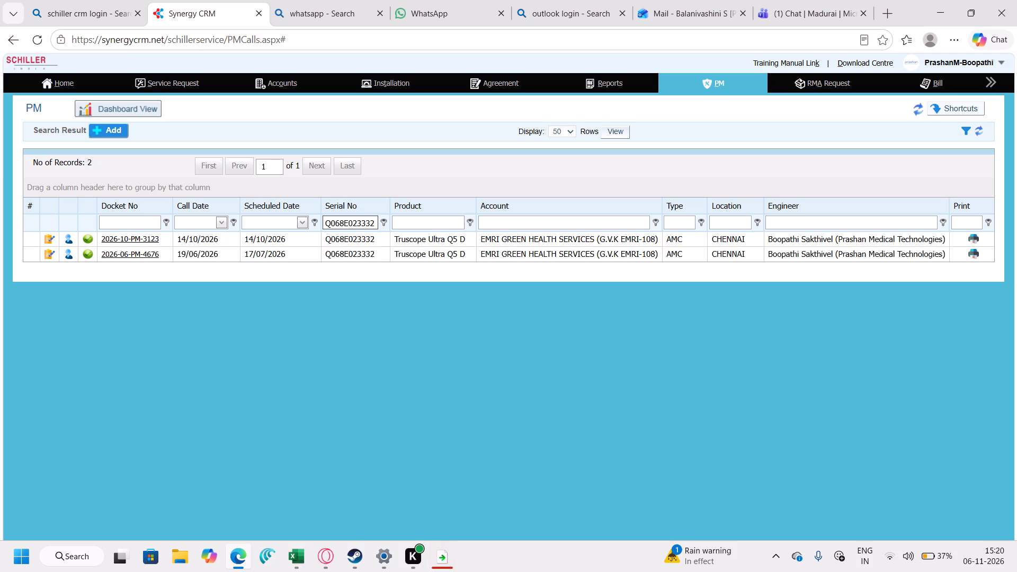
key("BackSpace")
key("BackSpace")
key("BackSpace")
key("BackSpace")
key("BackSpace")
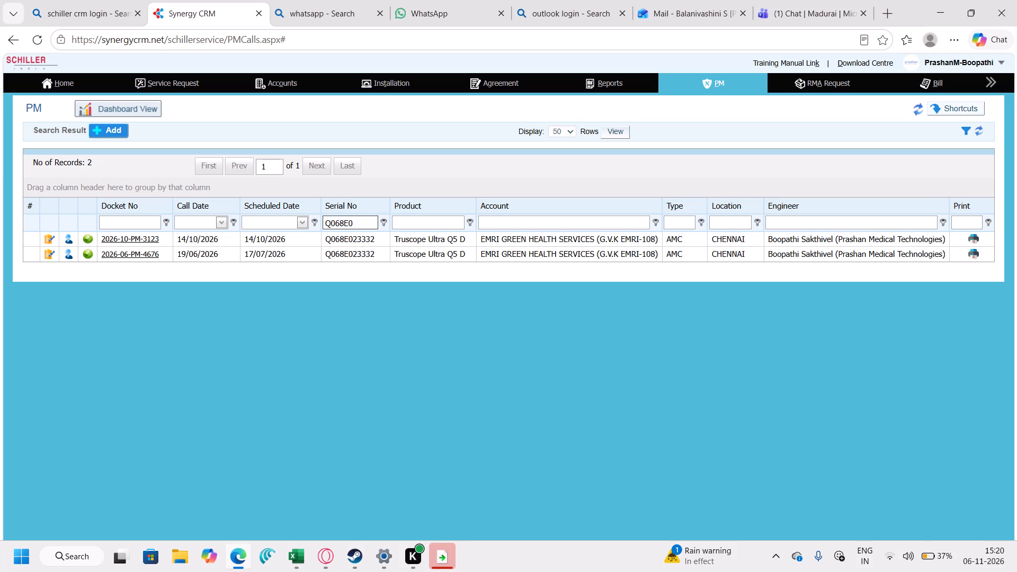
type("36")
type("599")
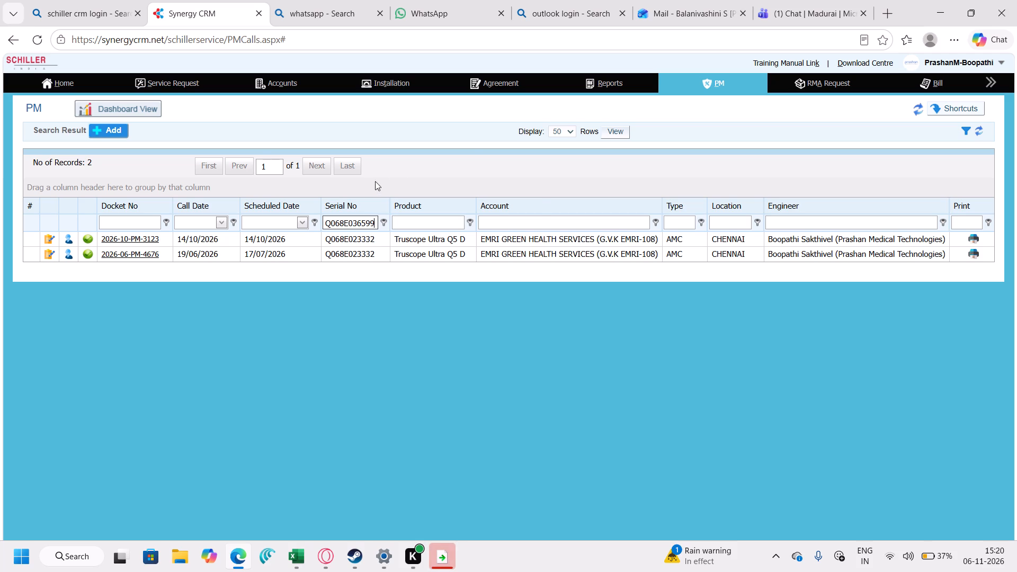
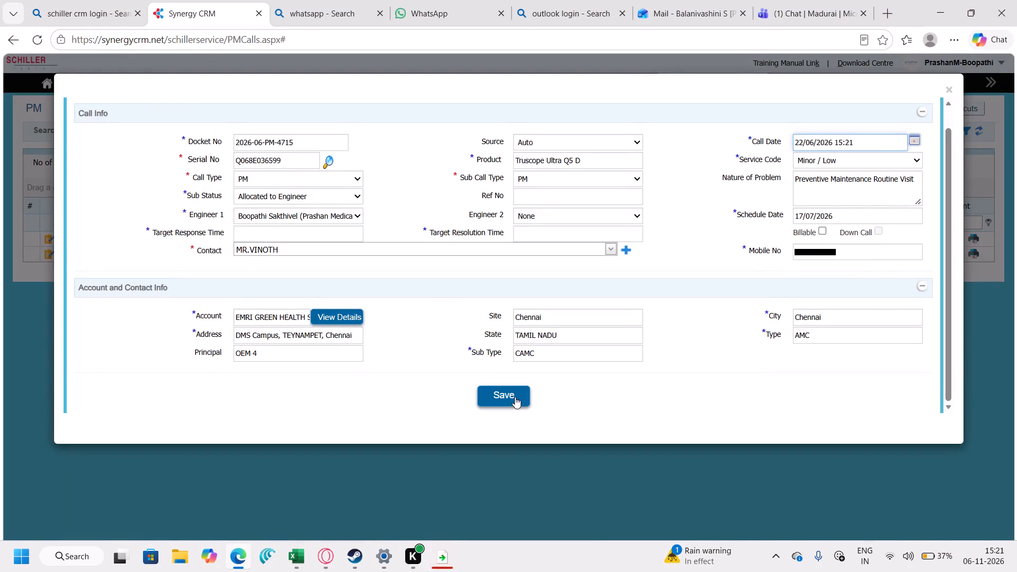
left_click(629, 129)
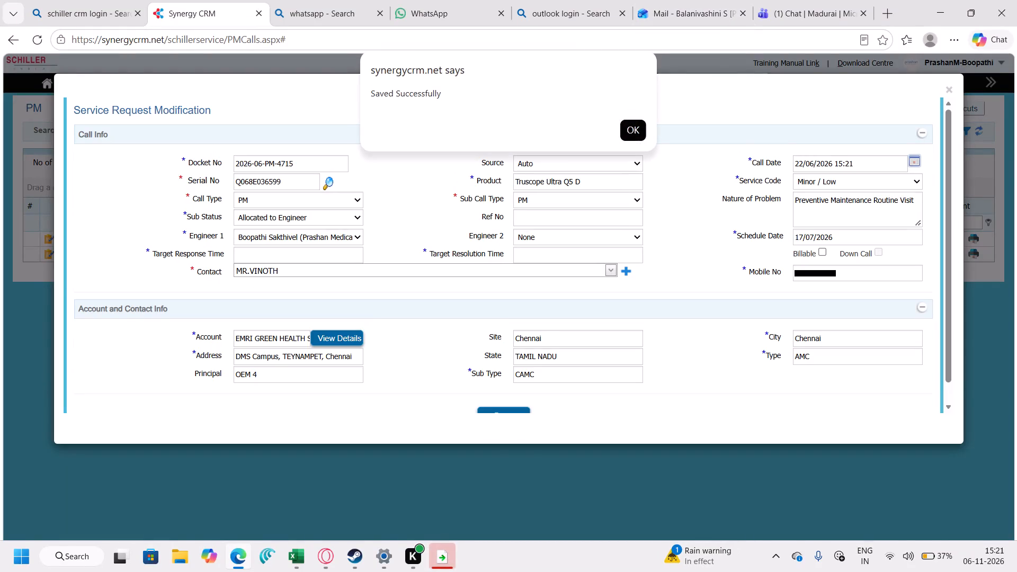
left_click(135, 252)
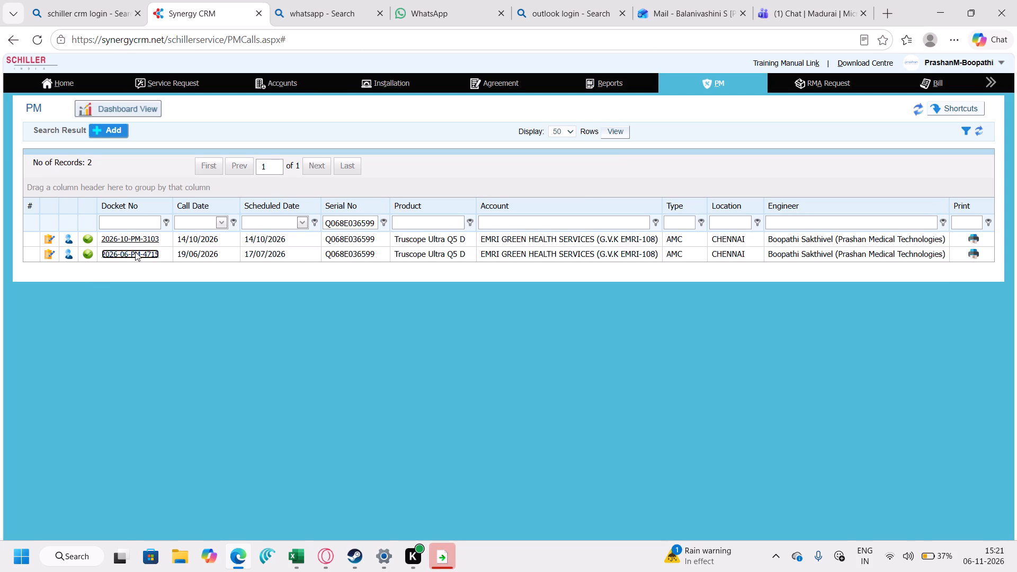
scroll(567, 333, "down", 1)
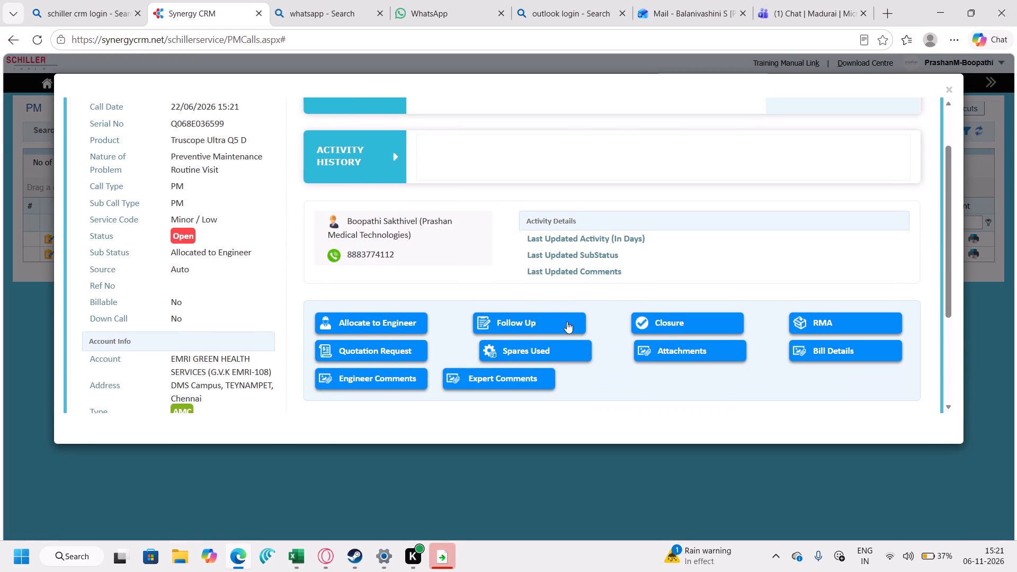
left_click(702, 351)
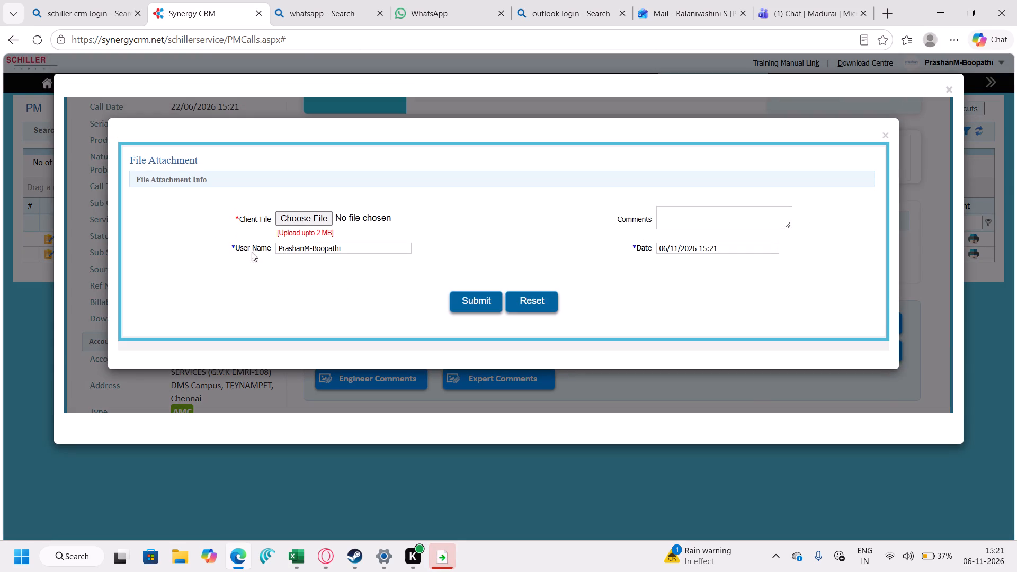
left_click(299, 222)
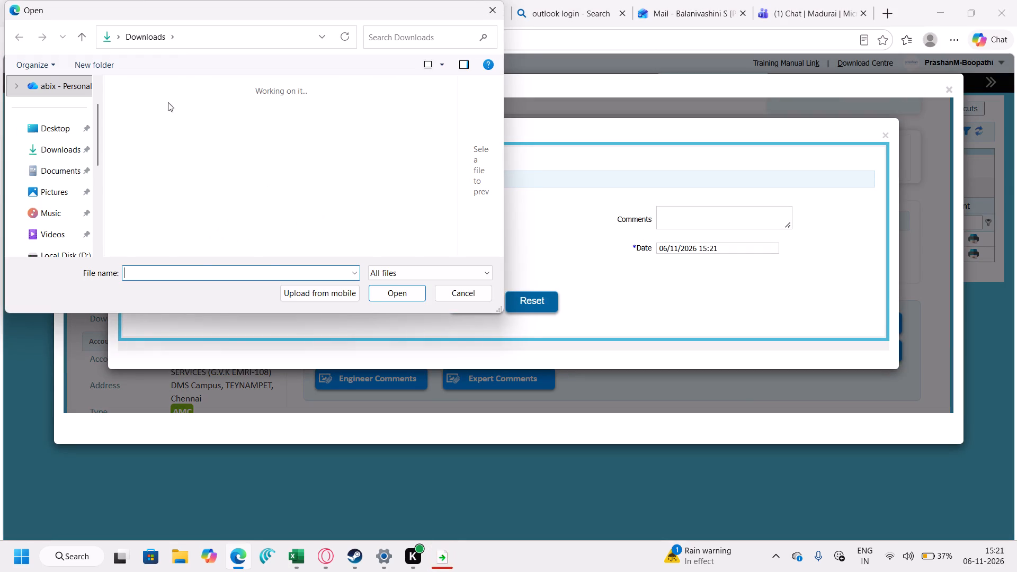
left_click(135, 152)
left_click(398, 296)
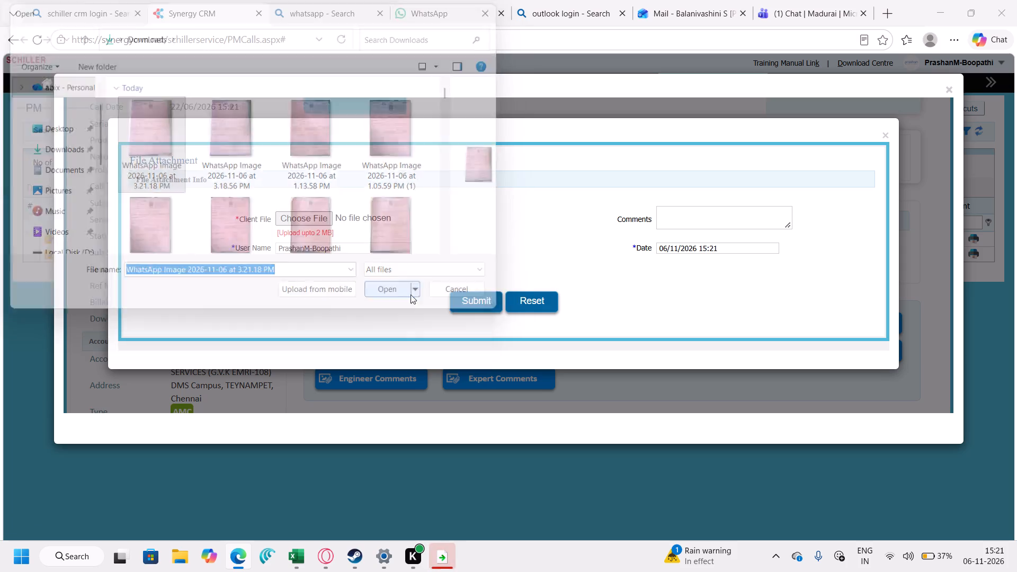
left_click(482, 301)
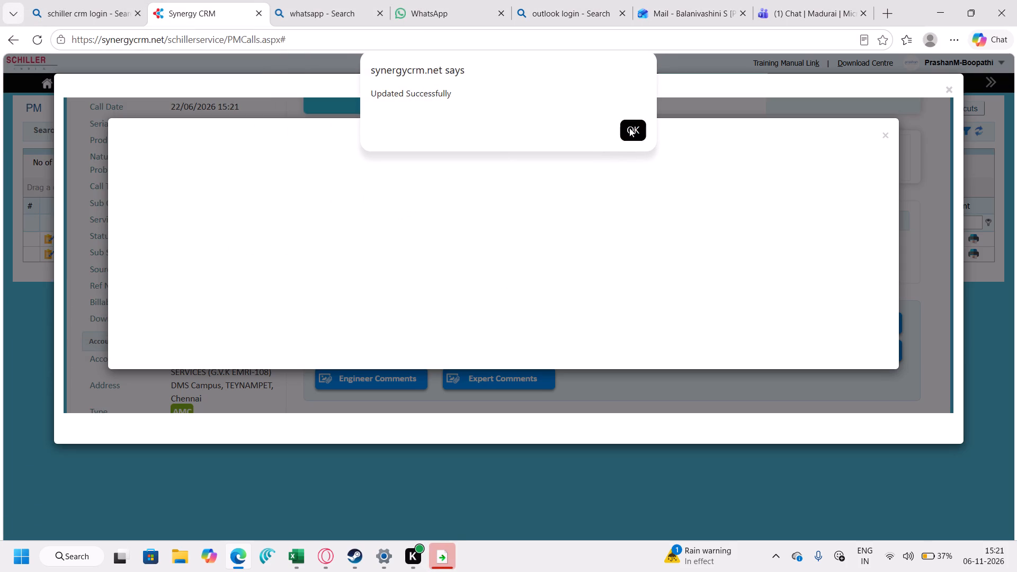
left_click(629, 128)
Start the closure of docket 2026-06-PM-4715 and open its activity date for editing.
left_click(666, 386)
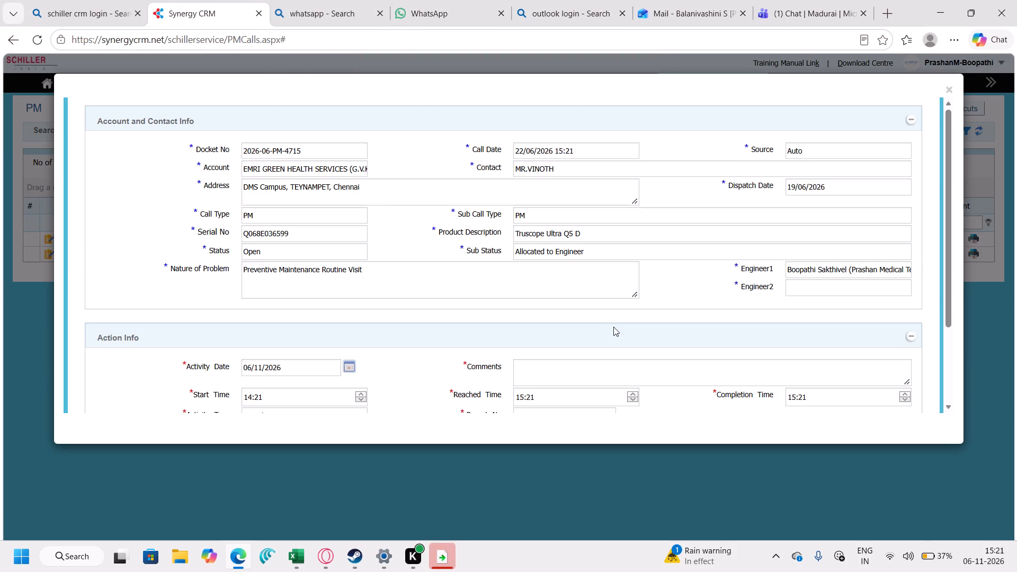
scroll(639, 297, "down", 2)
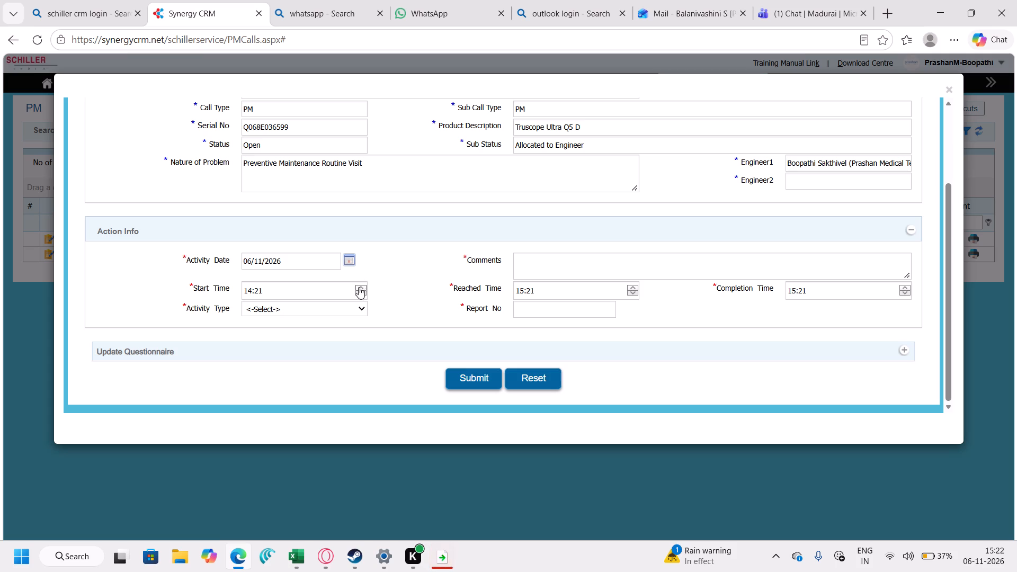
left_click(350, 258)
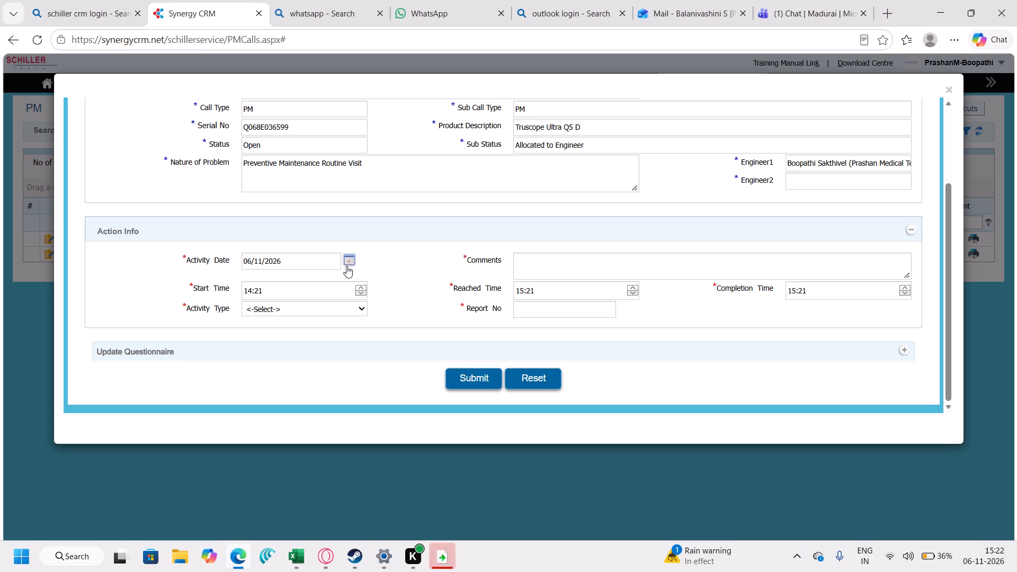
left_click(348, 262)
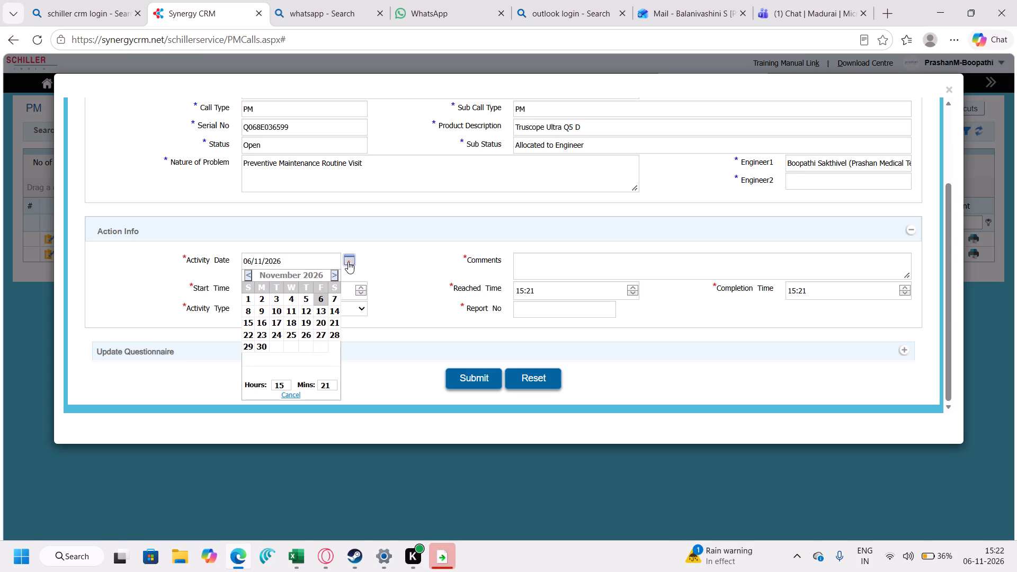
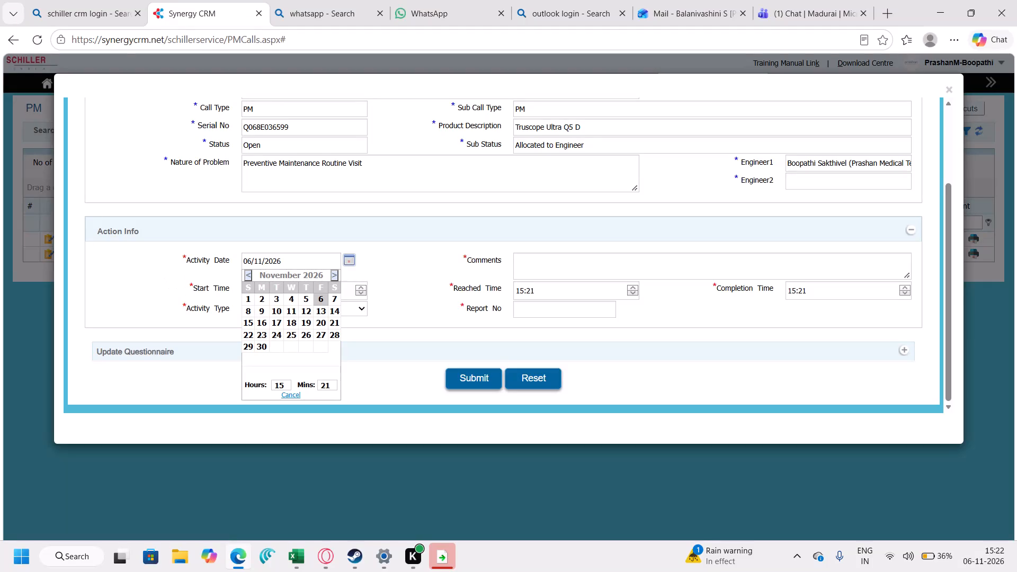
Fill in the docket's closure details: activity date 23/06/2026, activity type PM, comment PM COMPLETED and report number D-46315.
double_click(251, 271)
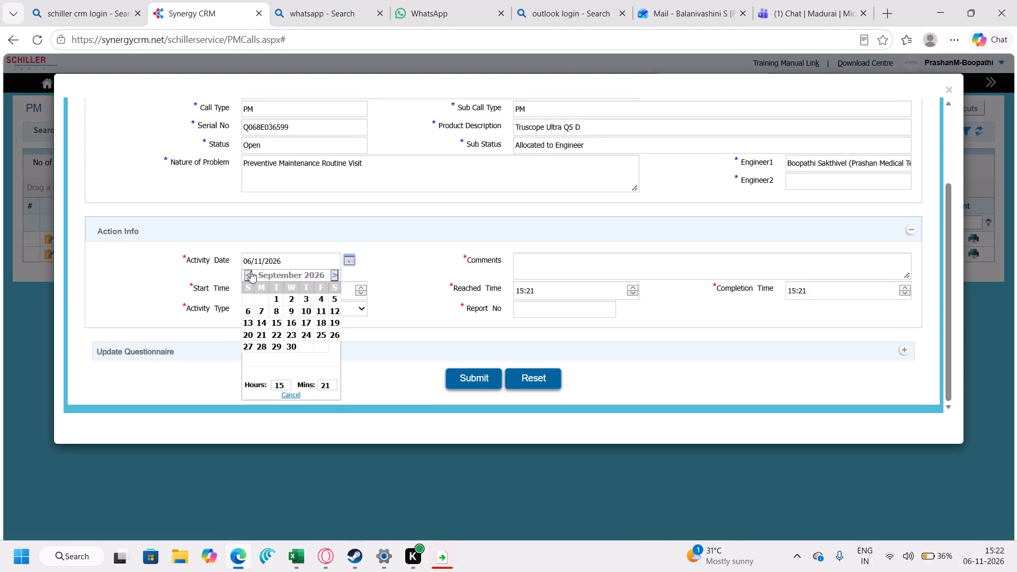
left_click(251, 271)
left_click(251, 271)
left_click(251, 271)
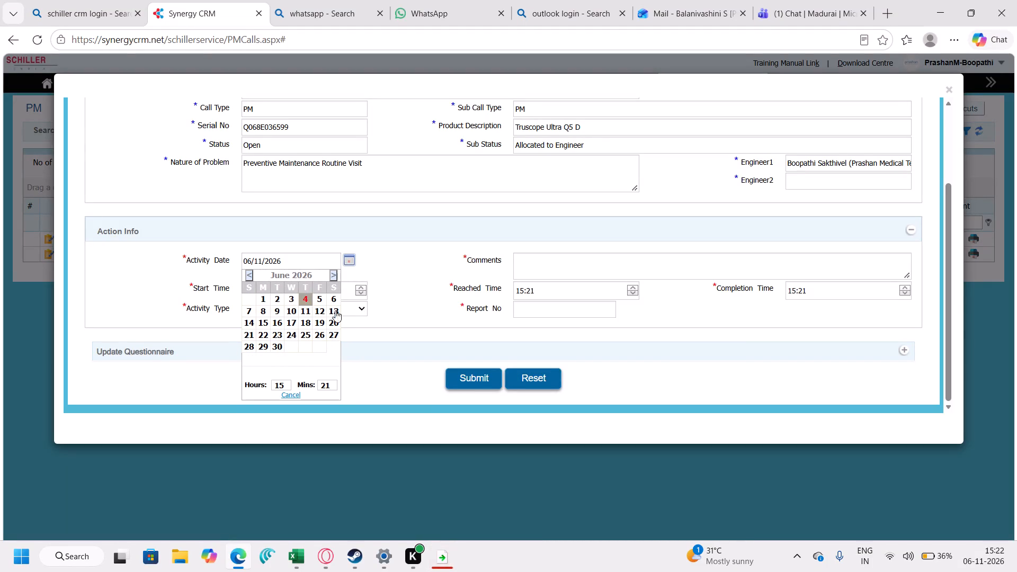
left_click(277, 332)
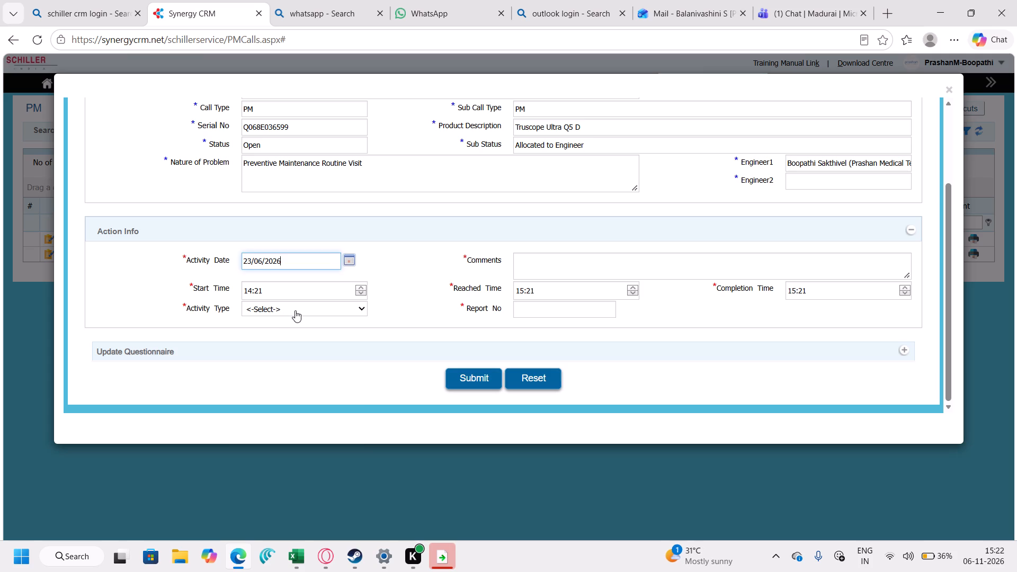
left_click(295, 310)
left_click(289, 408)
left_click(522, 267)
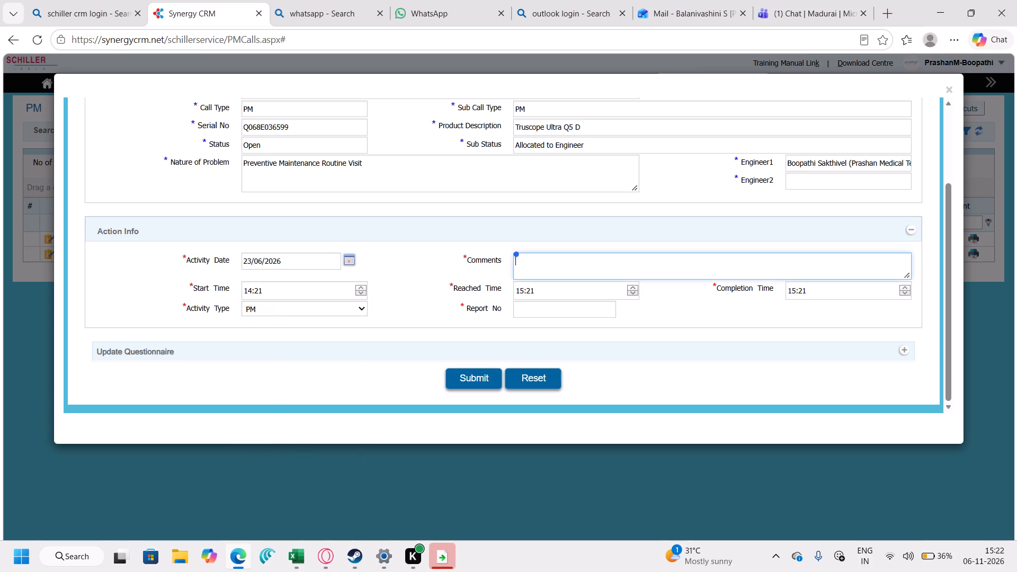
type("PM COMPLETED")
left_click(534, 309)
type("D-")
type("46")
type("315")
Answer closure questions 1 to 5: mains voltage 230V, grounding 0, UPS/stabilizer NA, accessories condition GOOD, environmental condition GOOD.
left_click(906, 351)
scroll(605, 303, "down", 2)
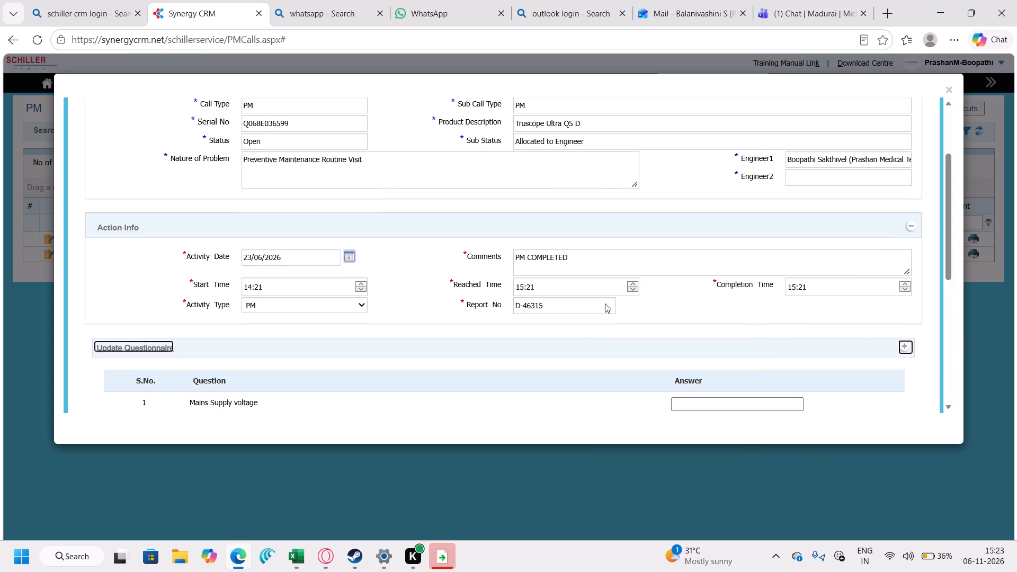
scroll(605, 303, "down", 2)
left_click(703, 142)
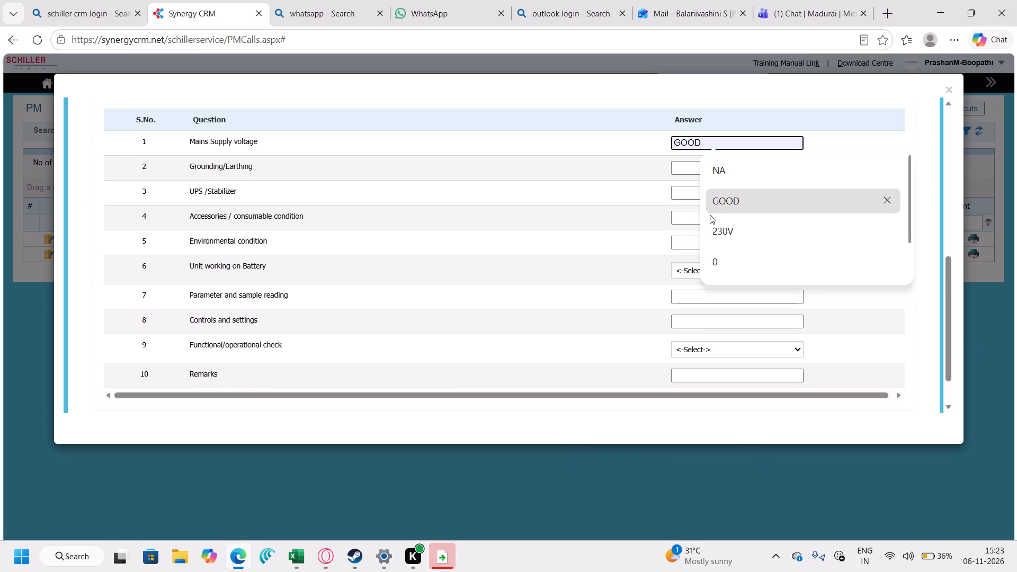
left_click(726, 236)
left_click(715, 169)
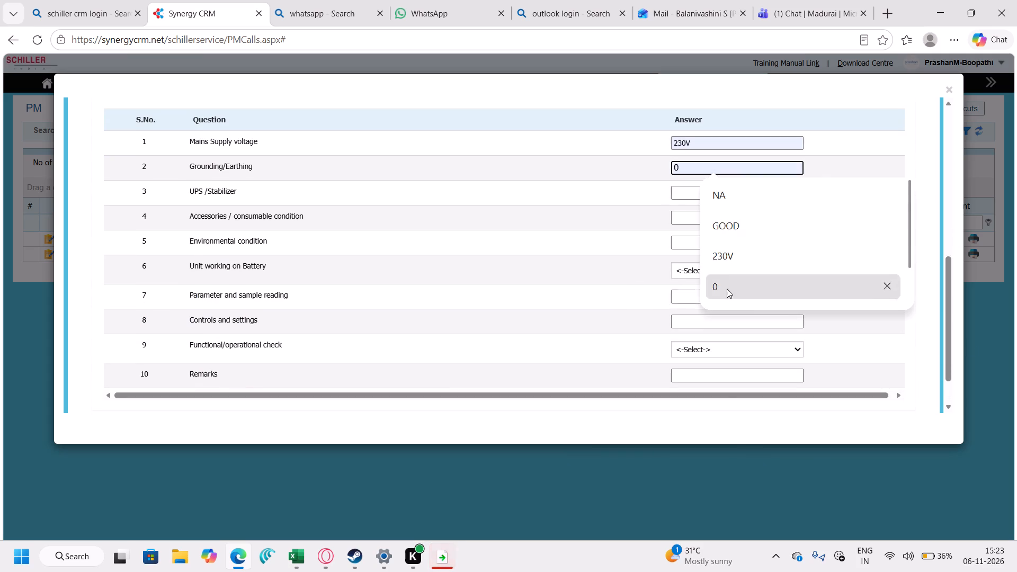
left_click(727, 289)
left_click(715, 190)
left_click(728, 221)
left_click(719, 217)
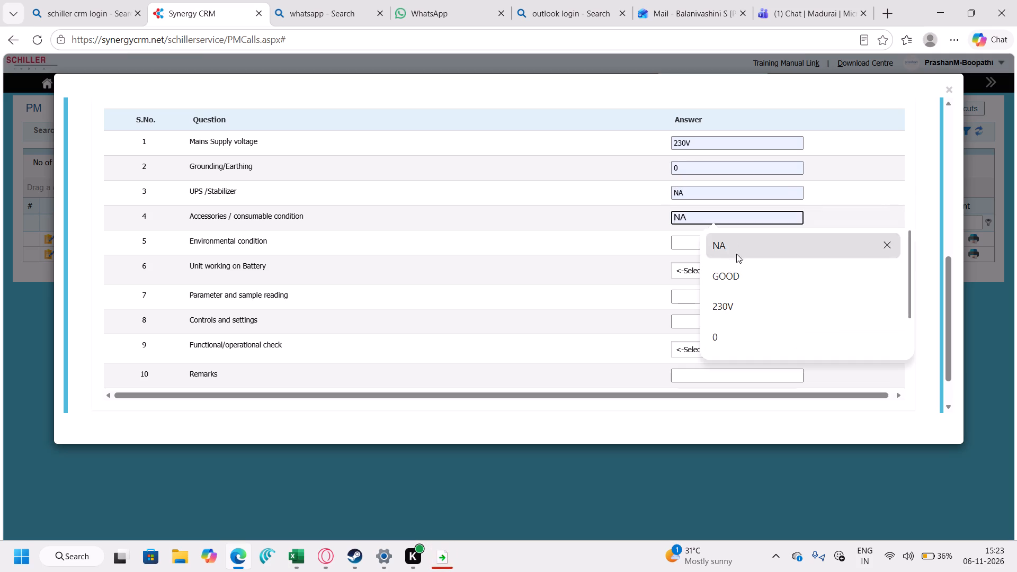
left_click(737, 275)
left_click(702, 247)
left_click(722, 301)
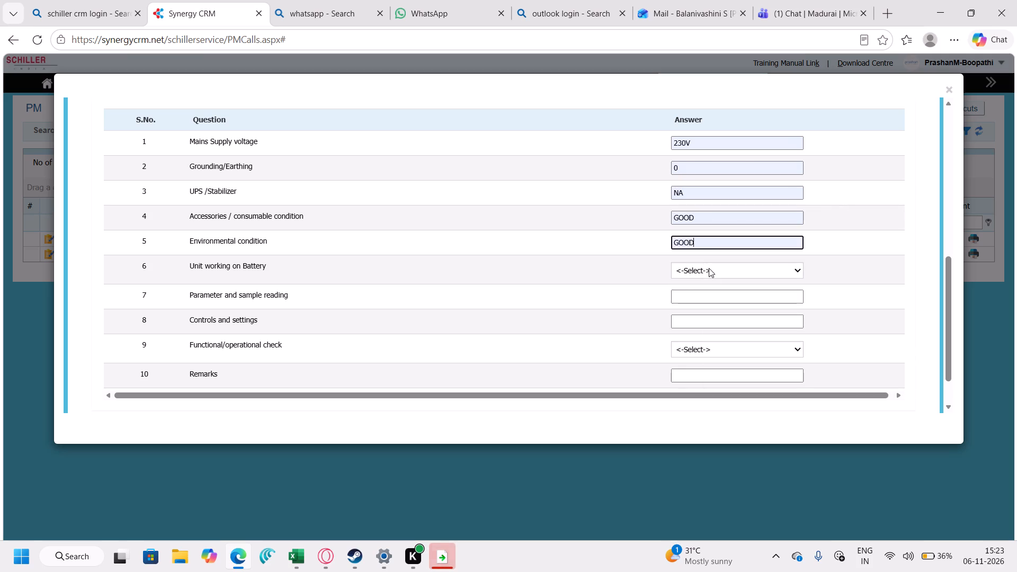
Answer questions 6 to 10 with battery Yes, sample reading NA, controls YES, functional check OK, remarks CALL COMPLETED, and submit the closure.
left_click(709, 268)
left_click(711, 302)
left_click(710, 298)
left_click(722, 328)
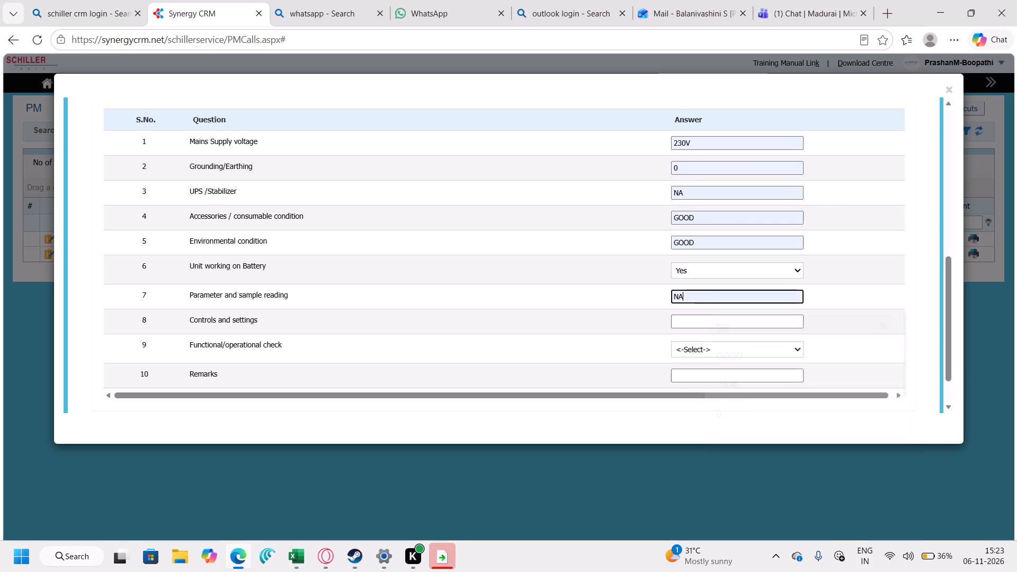
left_click(720, 319)
scroll(761, 403, "down", 2)
left_click(764, 421)
left_click(706, 339)
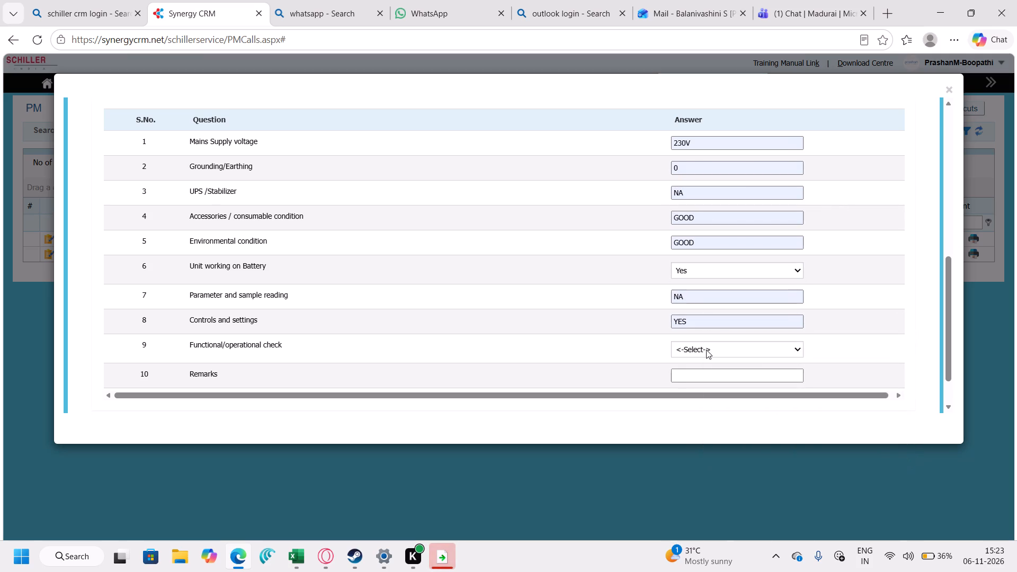
left_click(706, 351)
left_click(703, 381)
left_click(708, 371)
scroll(777, 441, "down", 2)
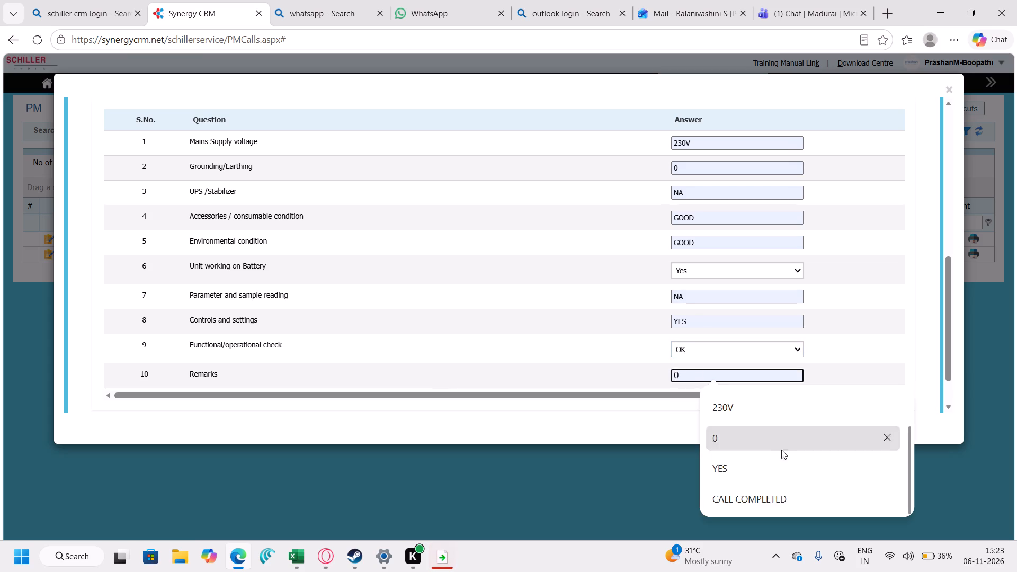
scroll(781, 450, "down", 2)
left_click(770, 501)
scroll(451, 247, "down", 4)
left_click(487, 376)
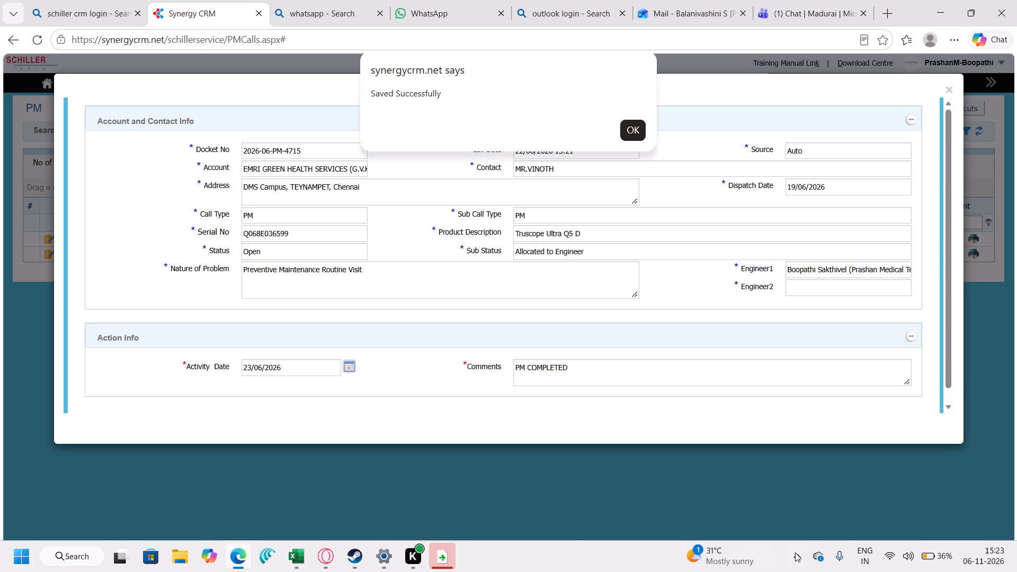
left_click(630, 135)
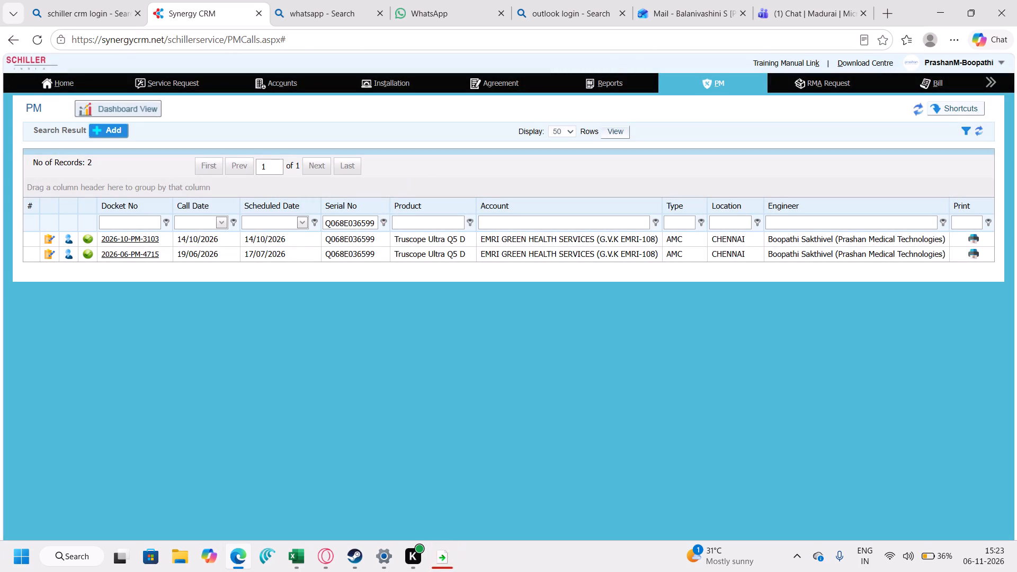
Change the PM list's Serial No filter to Q068A062375.
left_click(375, 223)
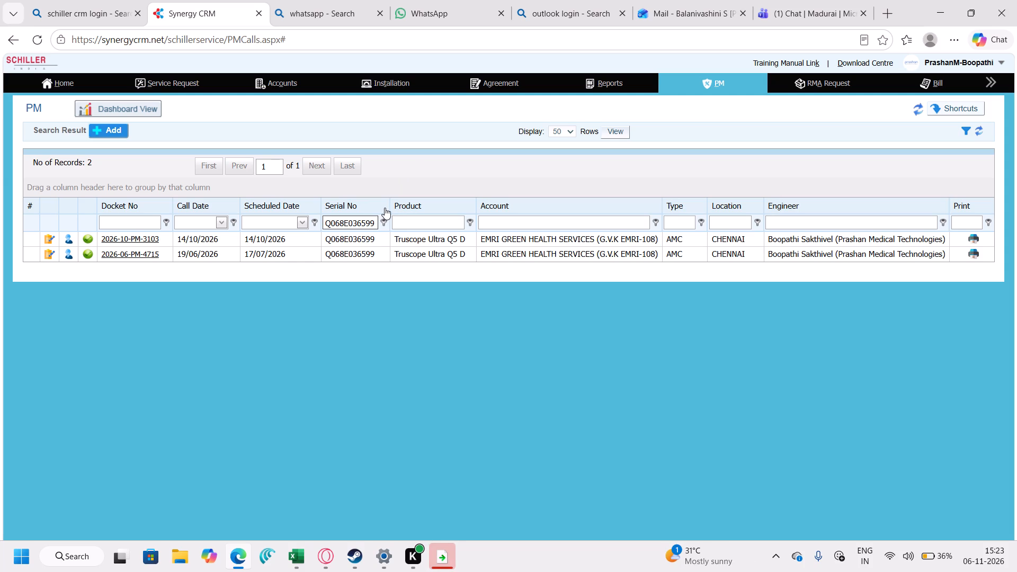
key("BackSpace")
key("BackSpace")
key("BackSpace")
key("BackSpace")
key("BackSpace")
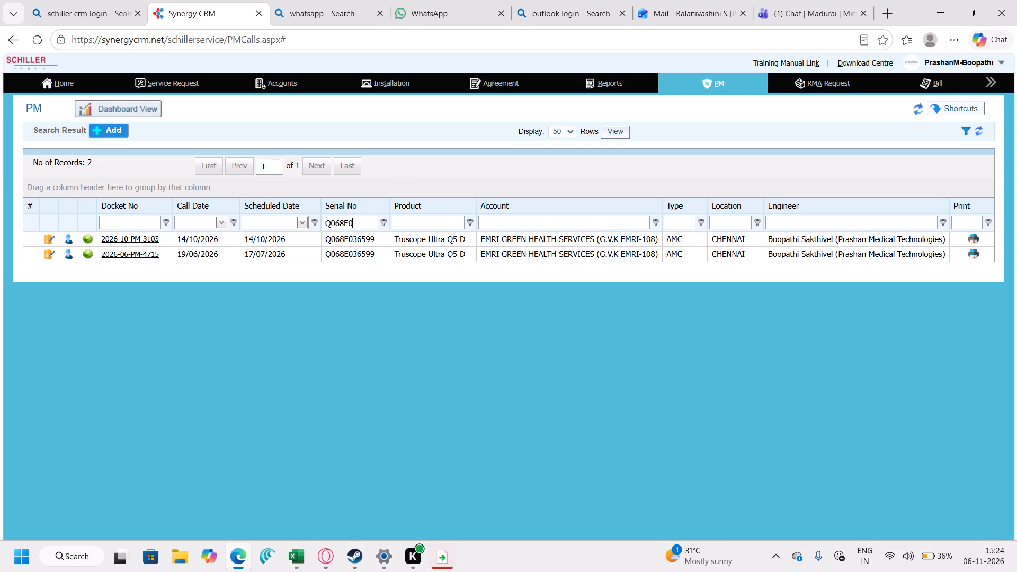
key("BackSpace")
key("BackSpace")
key("z")
key("BackSpace")
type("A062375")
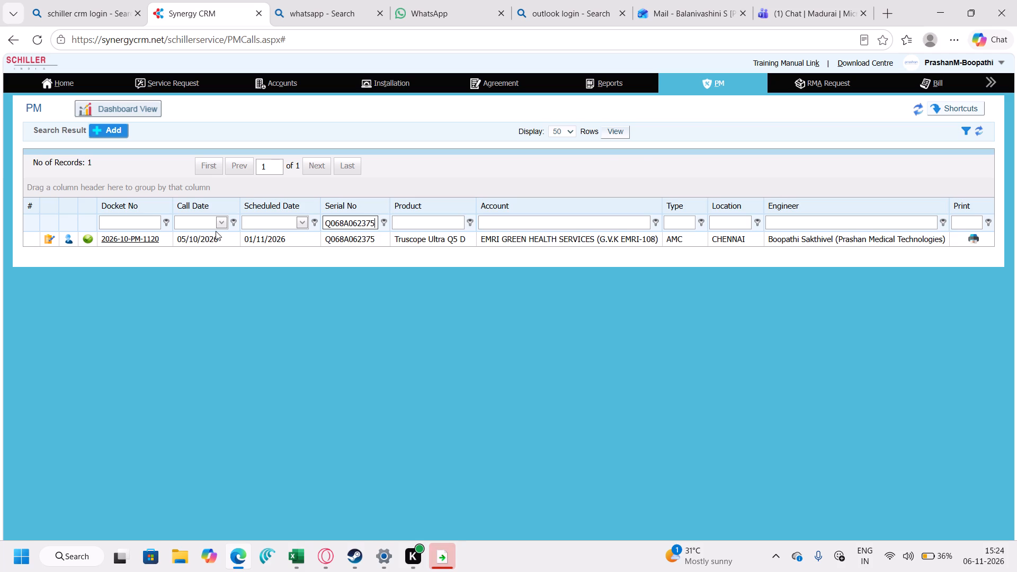
Switch to the CallDetailReport workbook in Excel and search the Report No filter for D-46318 and D-46319.
left_click(294, 558)
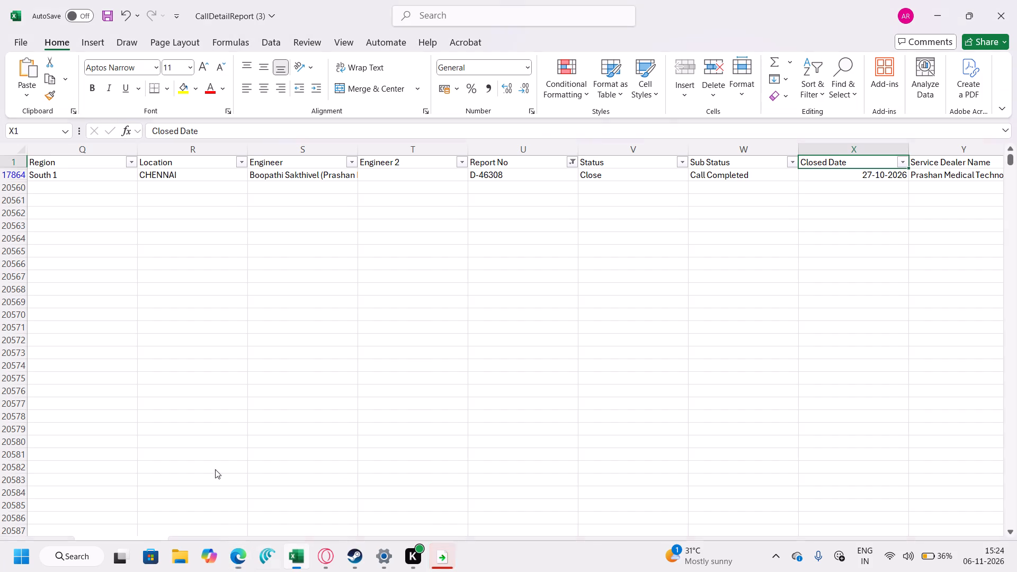
left_click(573, 160)
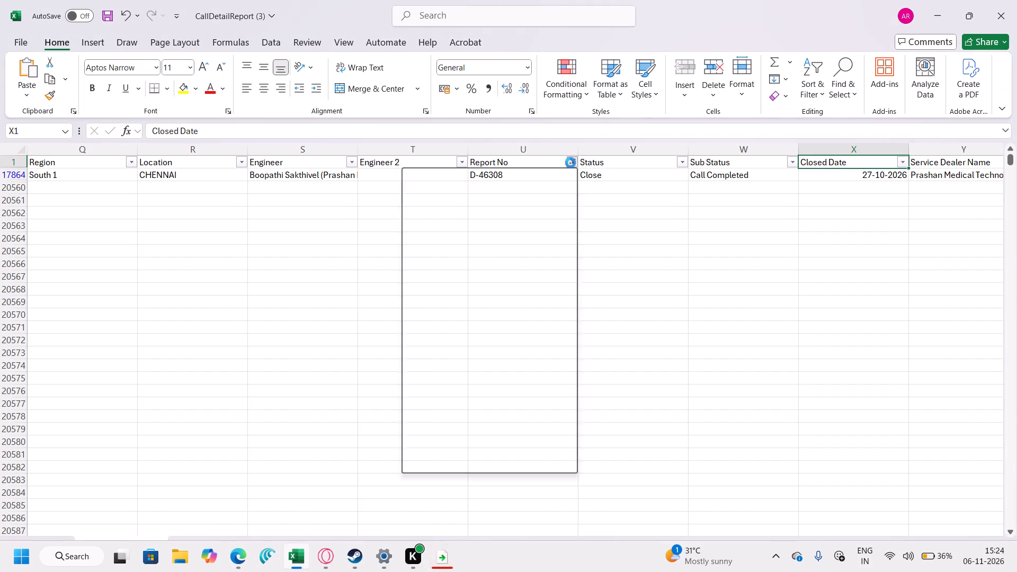
double_click(476, 321)
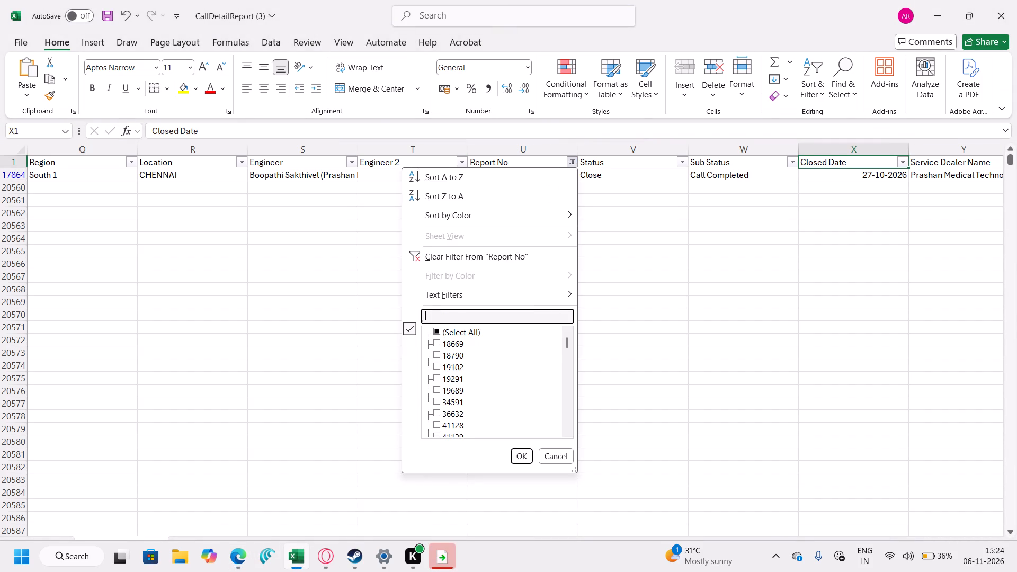
key("d")
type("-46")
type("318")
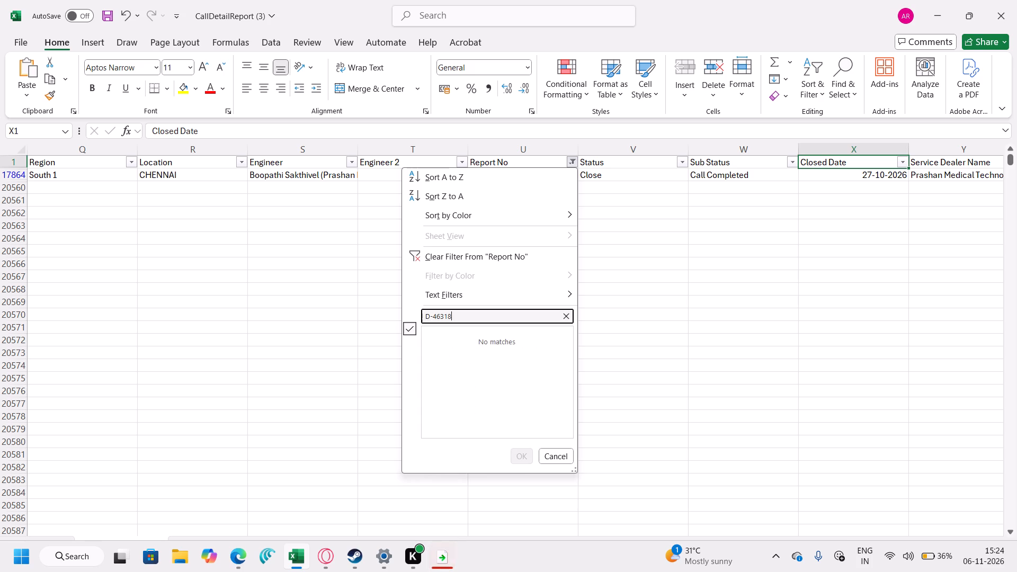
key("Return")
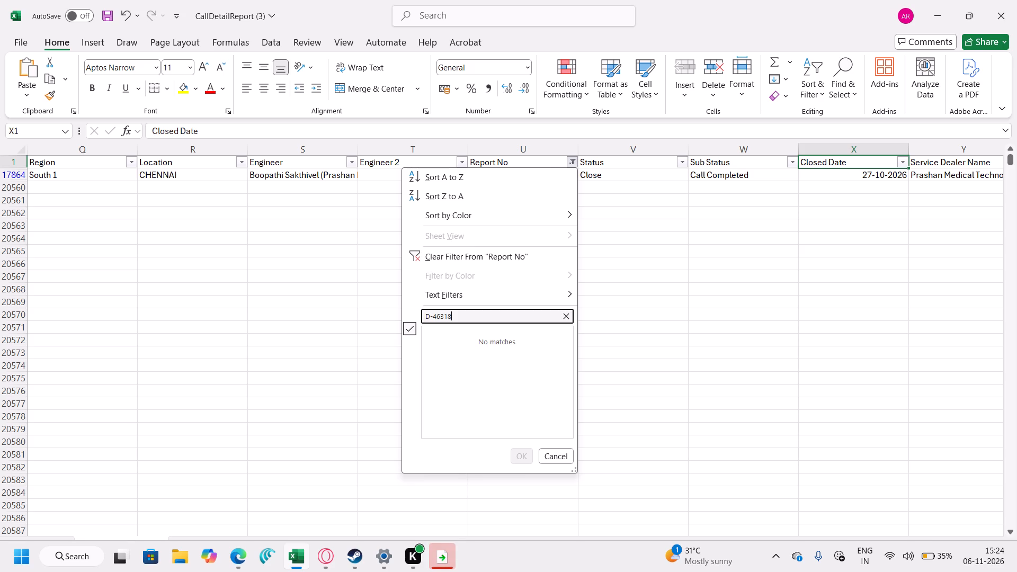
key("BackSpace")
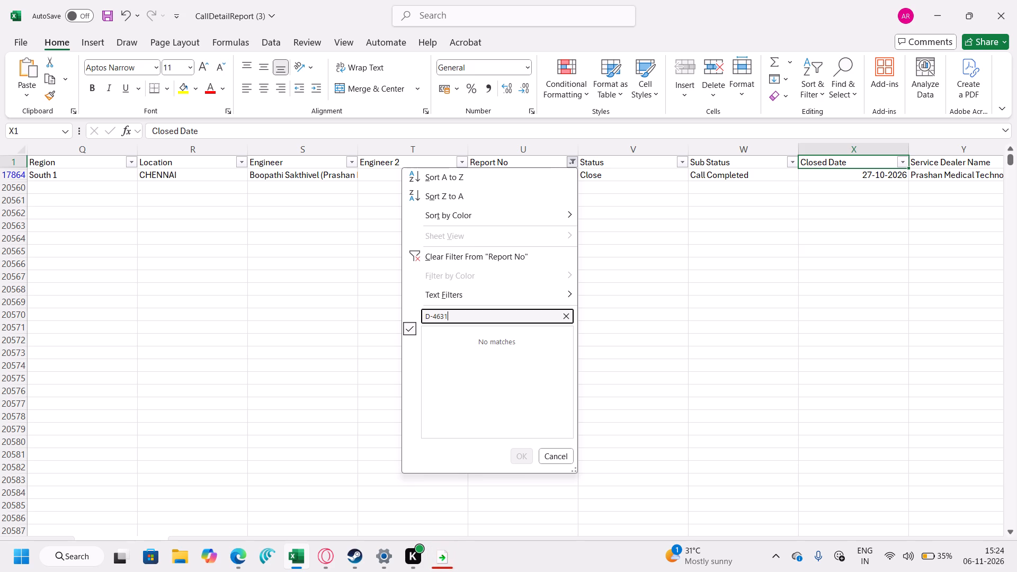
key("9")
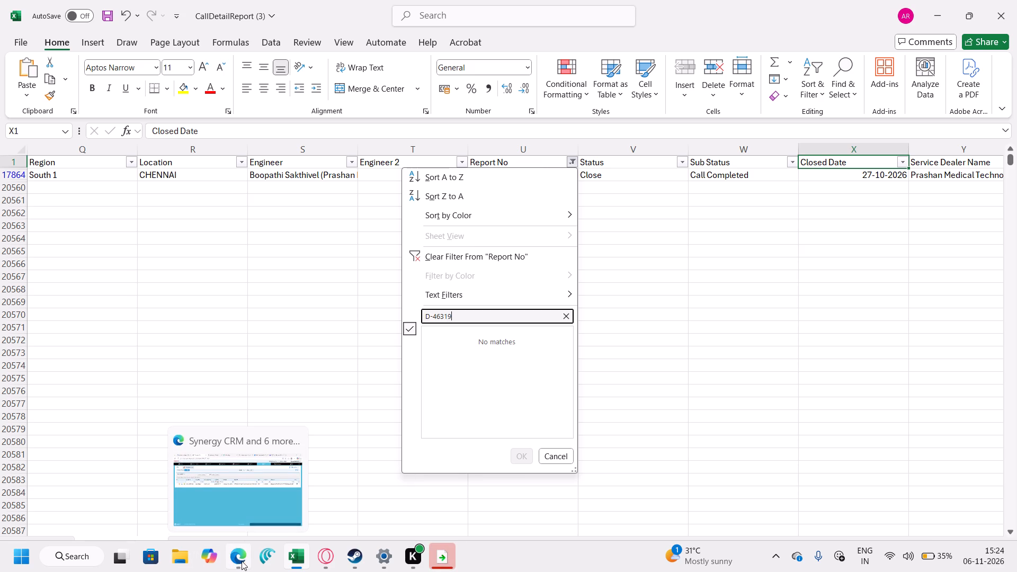
Switch back to Synergy CRM in Edge and change the PM list's Serial No filter to Q068E061610.
left_click(242, 561)
left_click(373, 225)
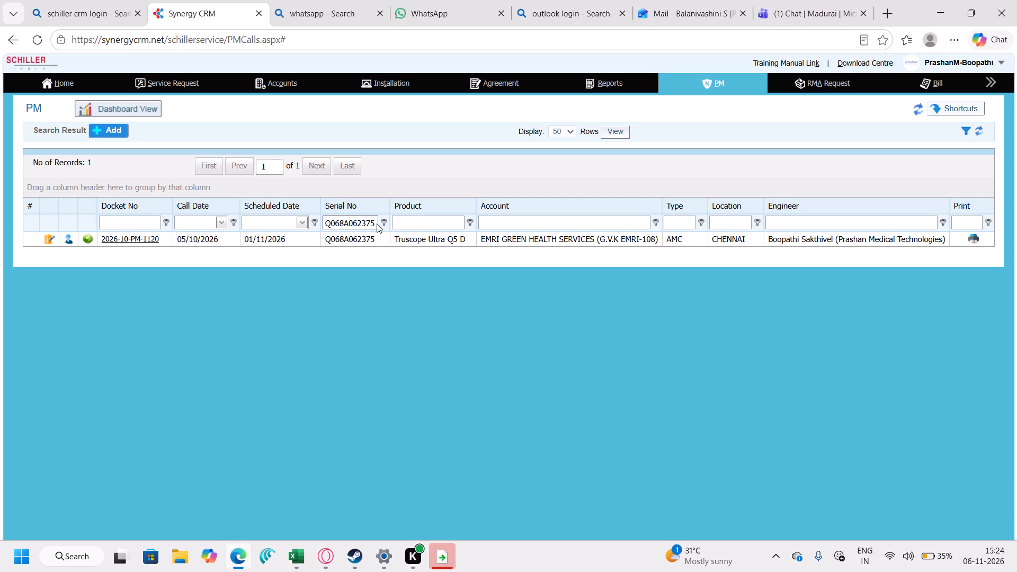
key("BackSpace")
key("BackSpace")
key("BackSpace")
key("BackSpace")
key("BackSpace")
key("BackSpace")
key("BackSpace")
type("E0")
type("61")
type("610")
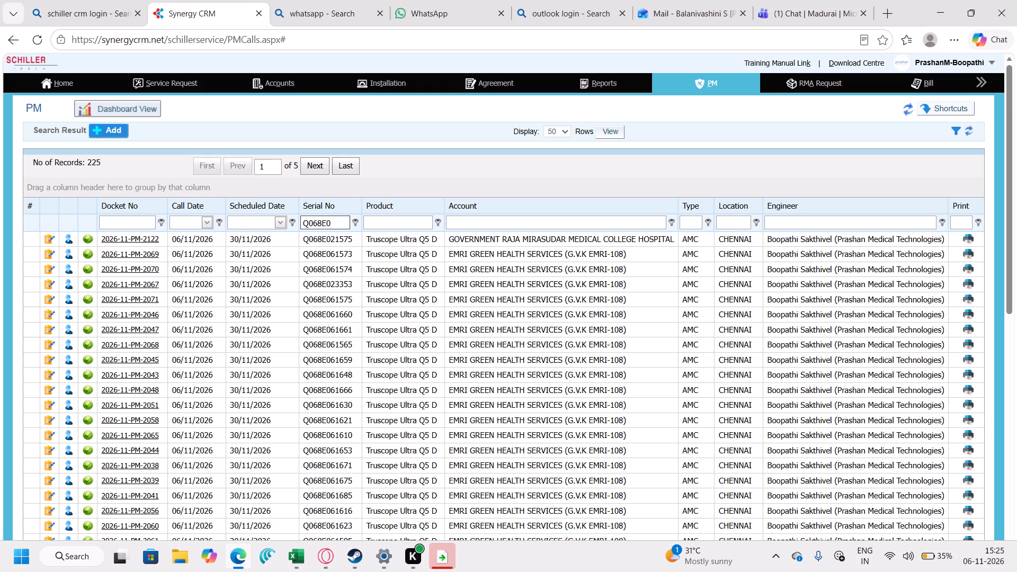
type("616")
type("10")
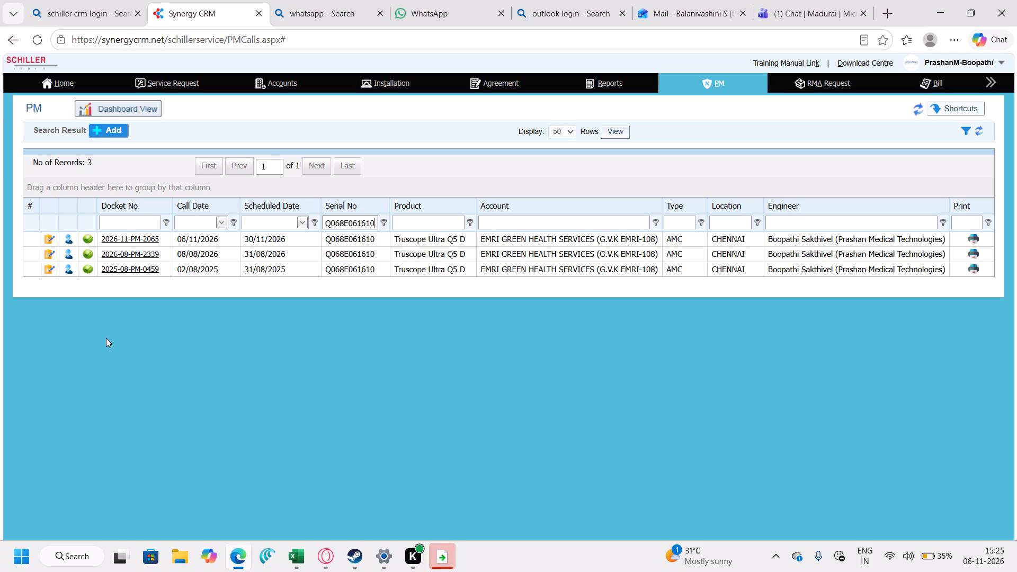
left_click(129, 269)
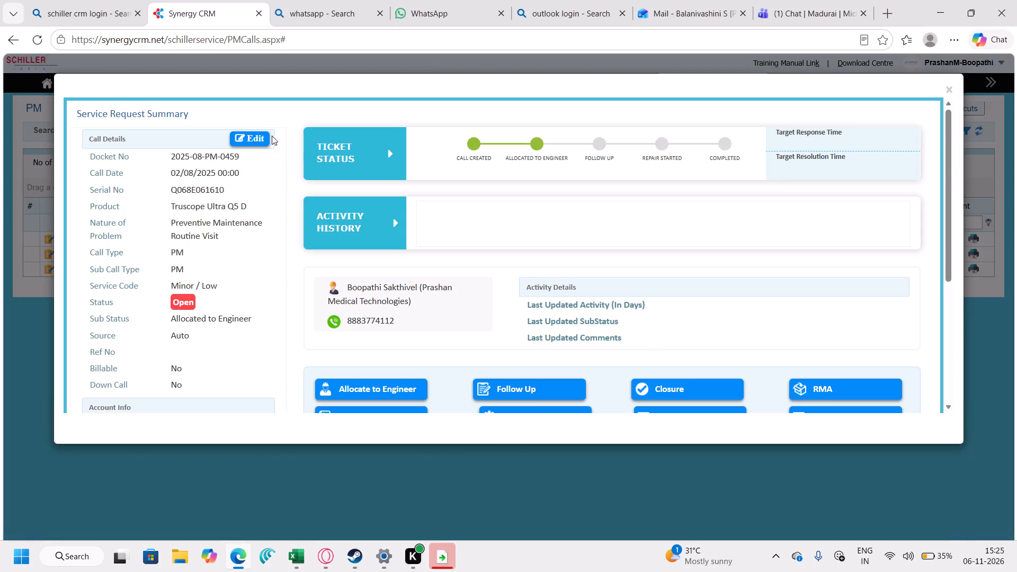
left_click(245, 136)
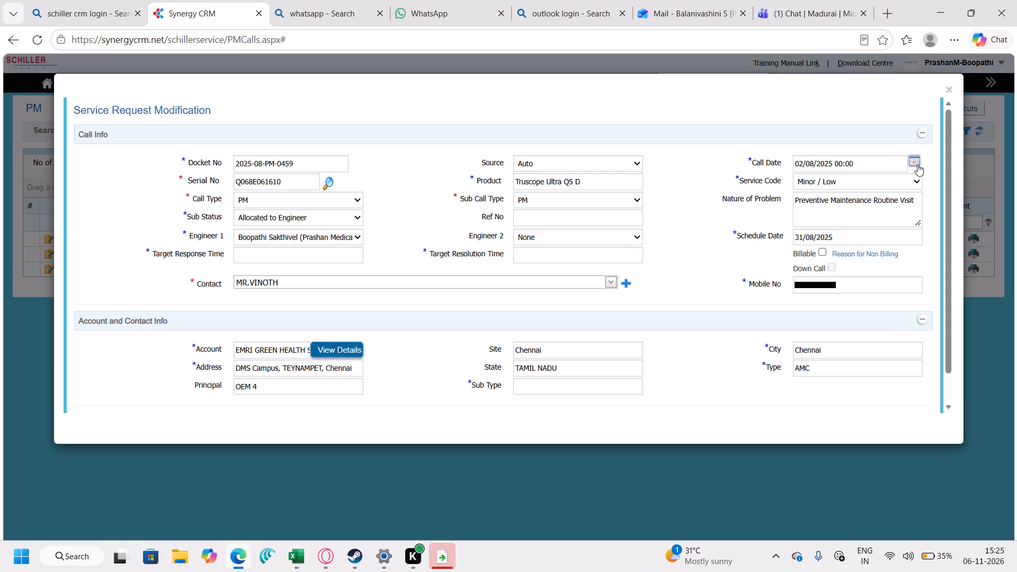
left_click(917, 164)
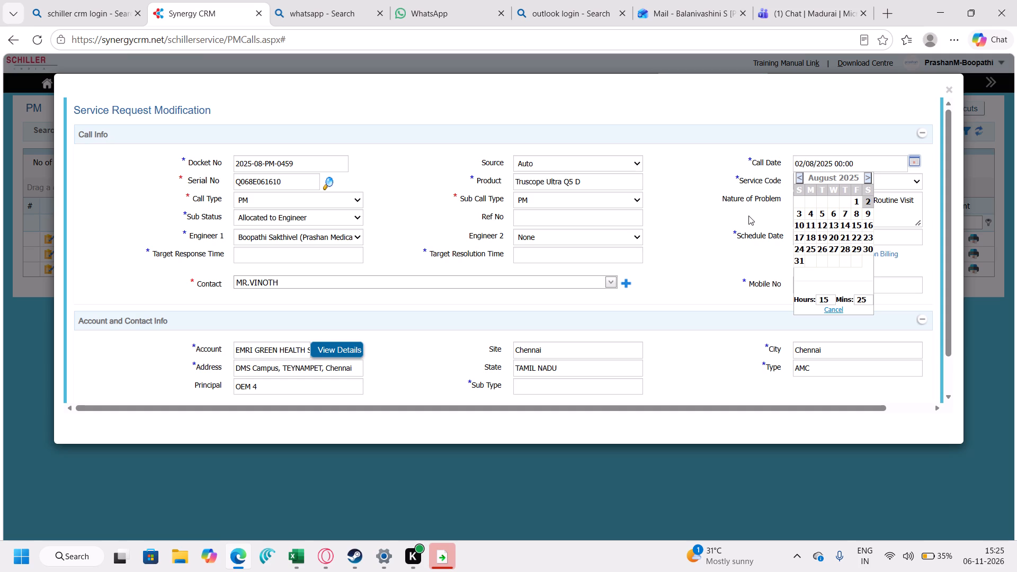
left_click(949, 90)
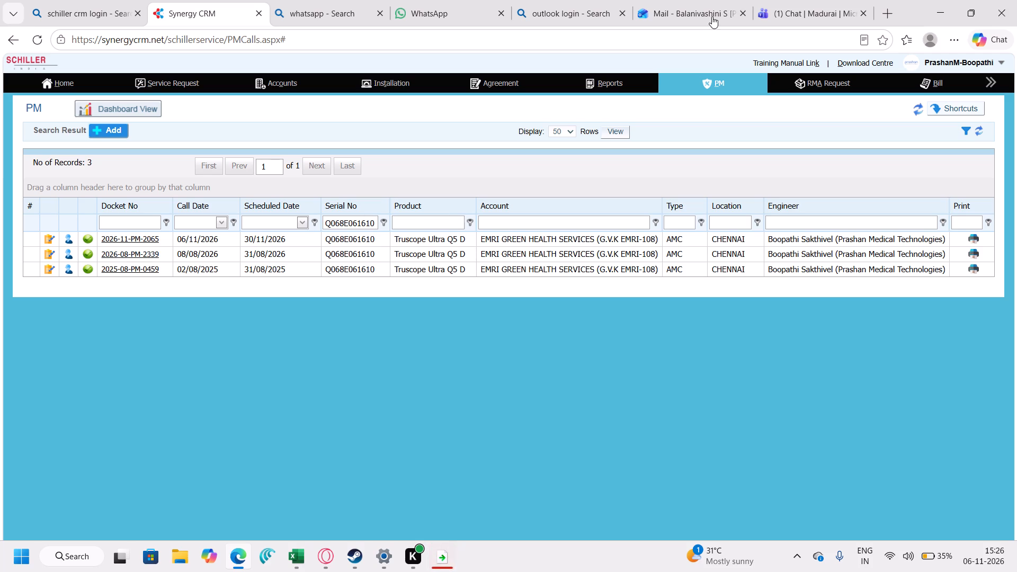
Search the CallDetailReport workbook's Report No filter in Excel for D-46319, and return to Synergy CRM in Edge.
left_click(304, 554)
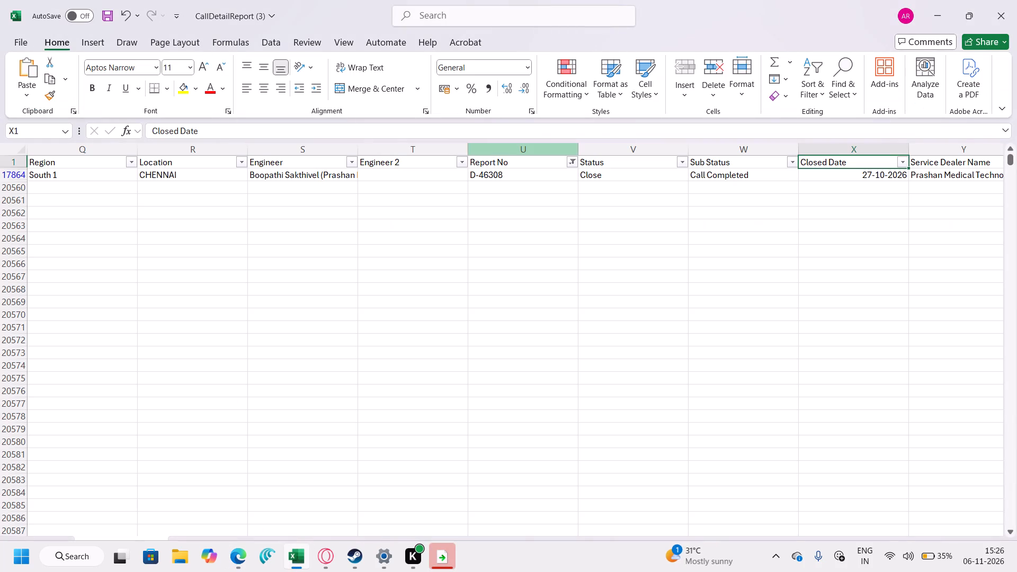
left_click(573, 160)
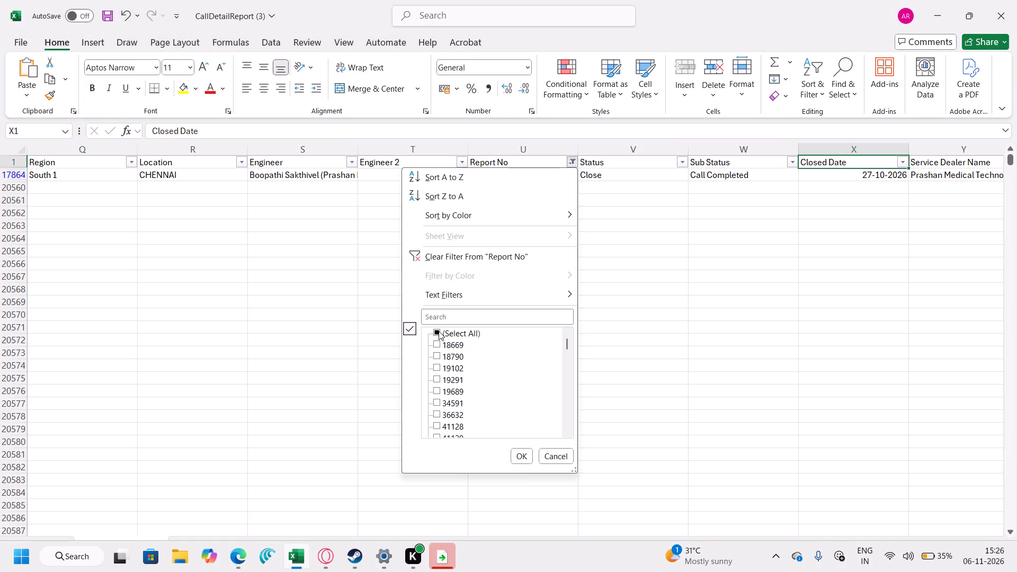
left_click(449, 318)
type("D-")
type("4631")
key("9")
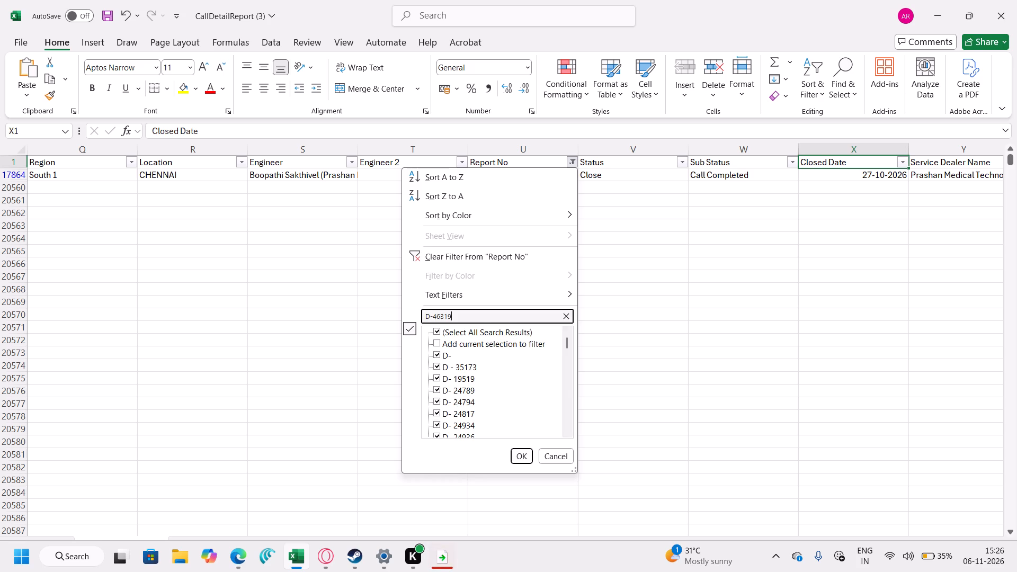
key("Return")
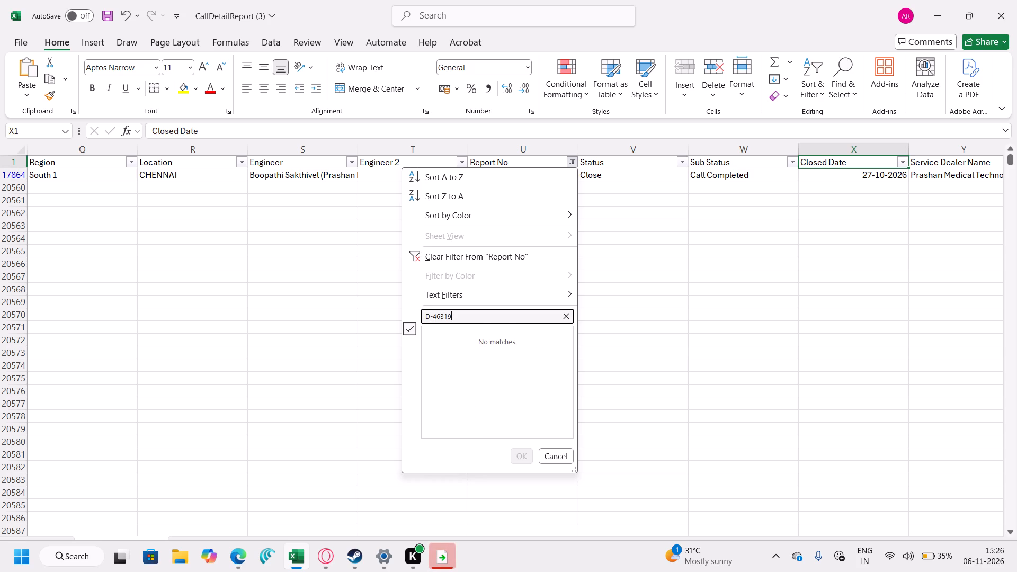
left_click(240, 561)
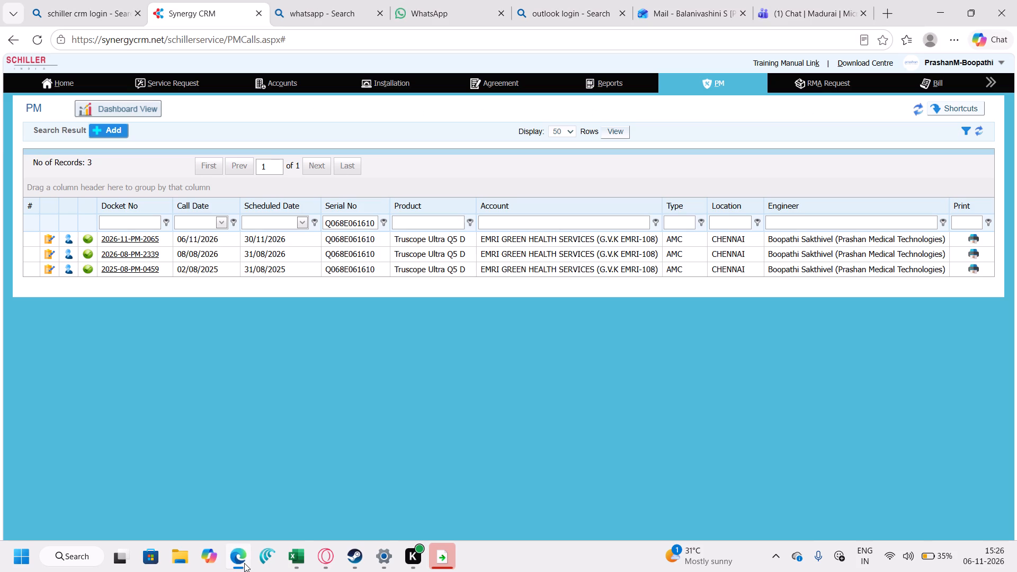
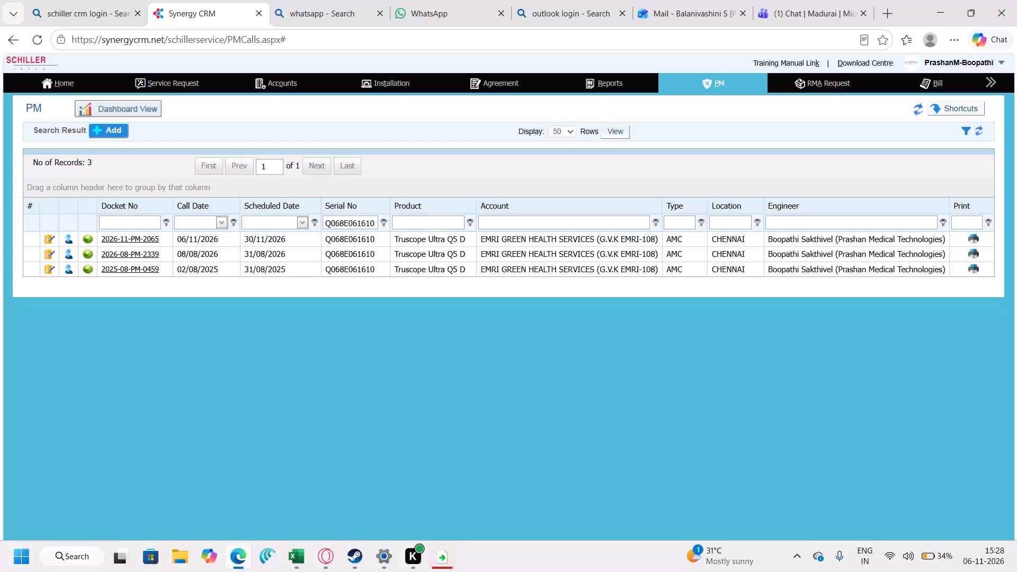
Change the PM list's Serial No filter to 221000078.
left_click(377, 225)
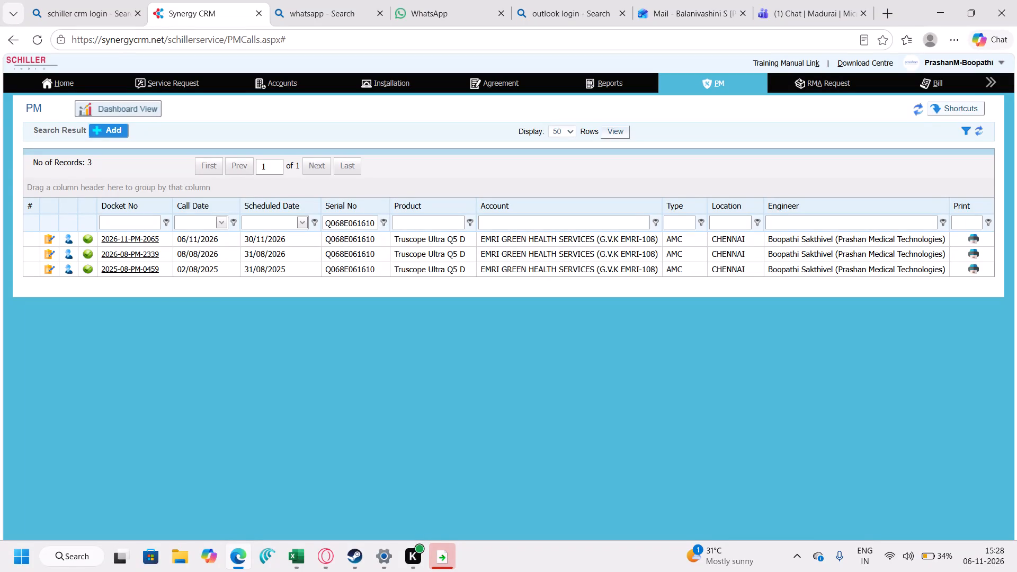
left_click(373, 222)
key("BackSpace")
key("BackSpace")
key("BackSpace")
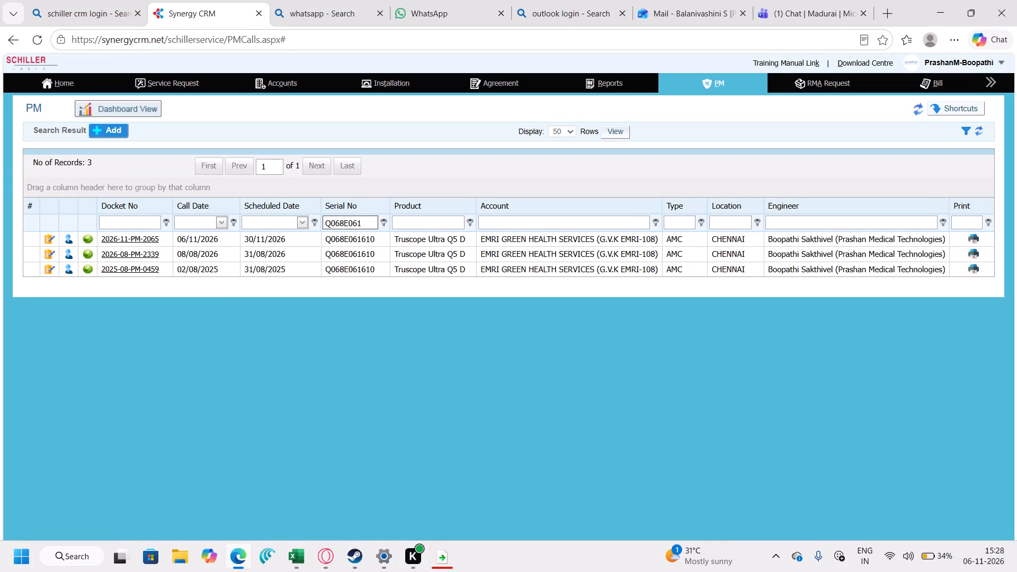
key("BackSpace")
key("BackSpace")
key("BackSpace")
key("BackSpace")
key("BackSpace")
key("BackSpace")
key("BackSpace")
key("BackSpace")
key("BackSpace")
key("BackSpace")
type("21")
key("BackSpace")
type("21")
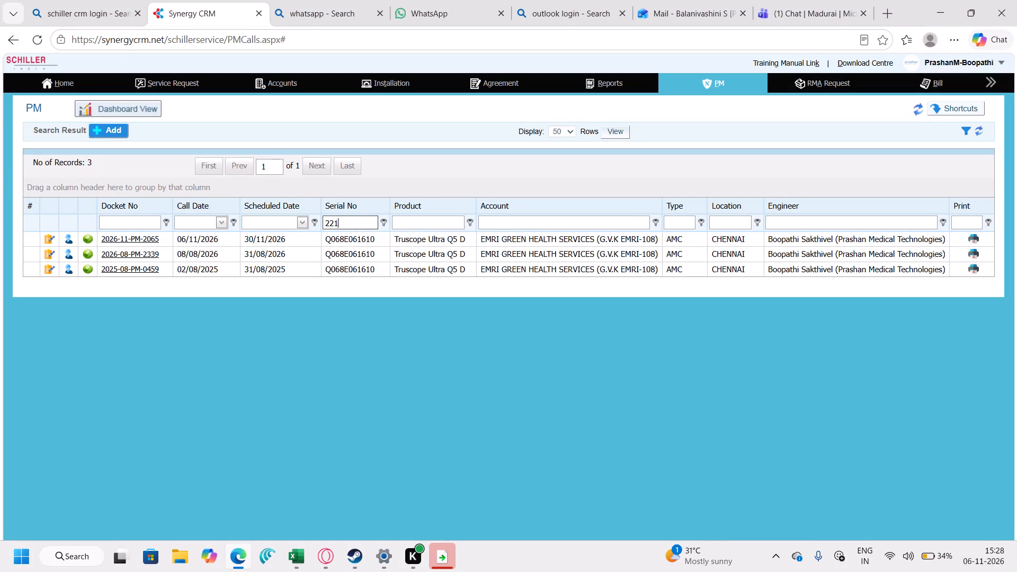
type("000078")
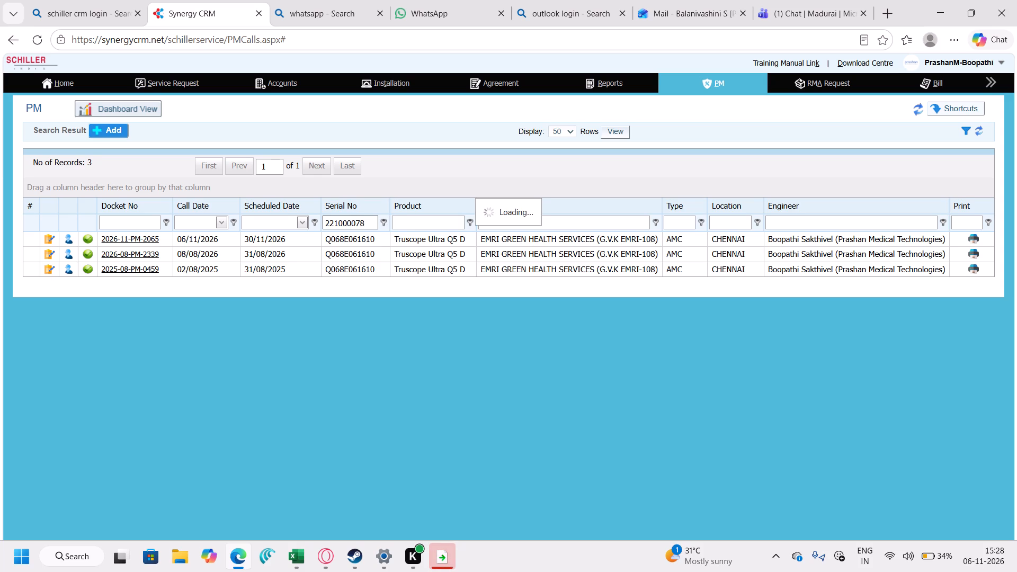
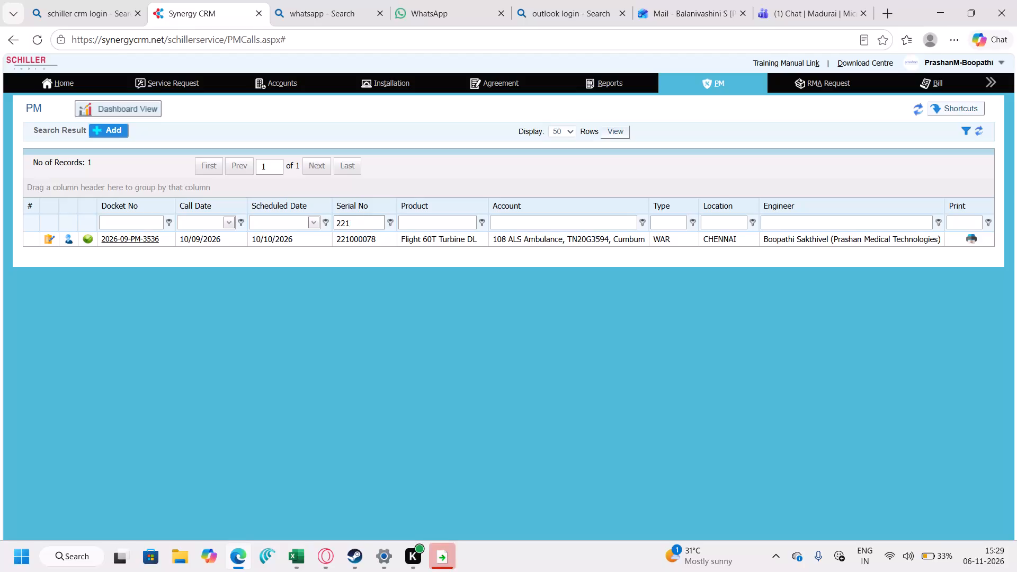
key("BackSpace")
key("BackSpace")
key("BackSpace")
key("BackSpace")
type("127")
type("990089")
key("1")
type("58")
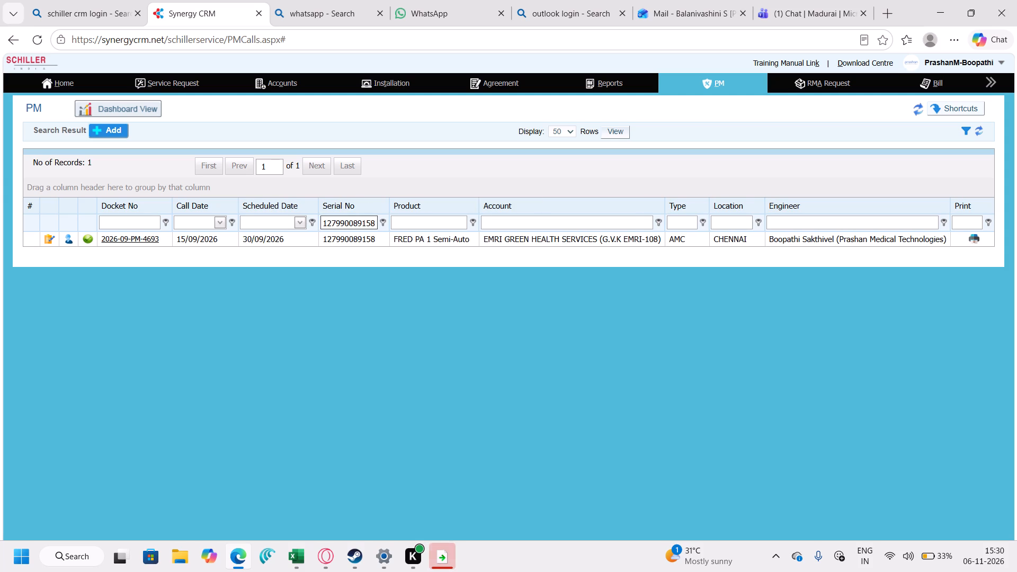
Switch to the CallDetailReport workbook in Excel and search the Report No column's filter for D-46320.
left_click_drag(292, 561, 295, 554)
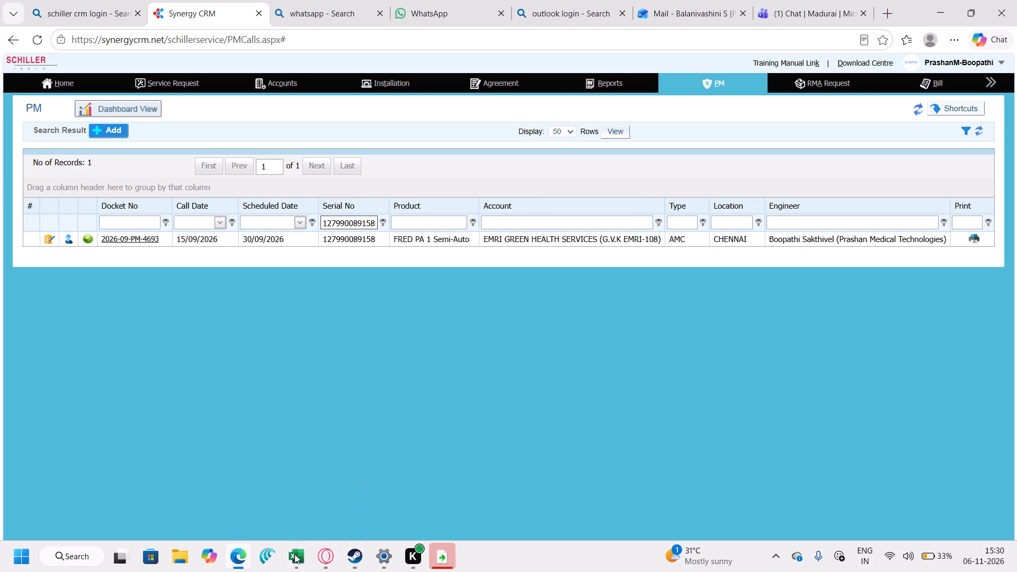
left_click(305, 558)
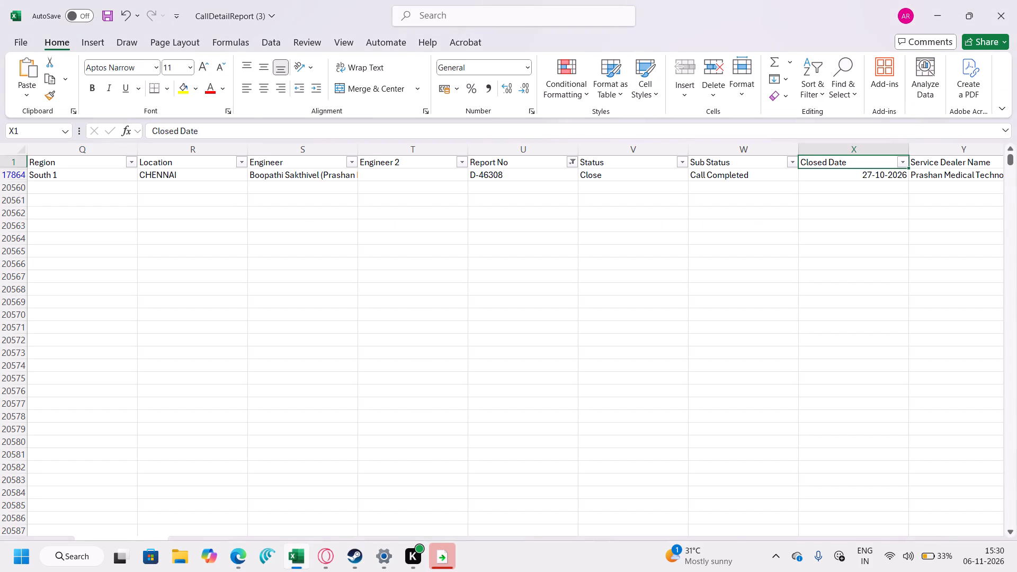
left_click(543, 171)
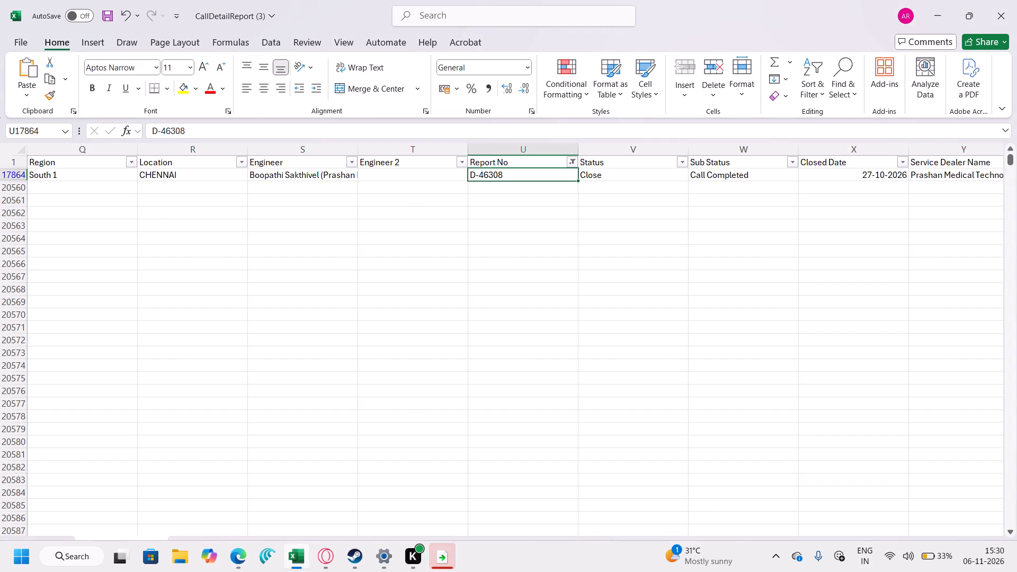
key("ctrl+c")
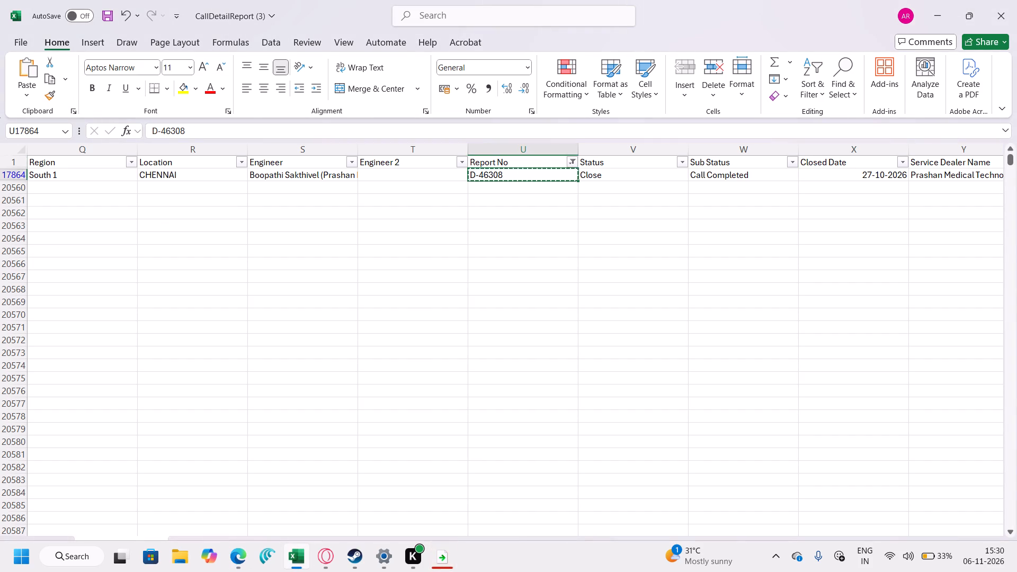
left_click(568, 158)
left_click(444, 318)
key("ctrl+v")
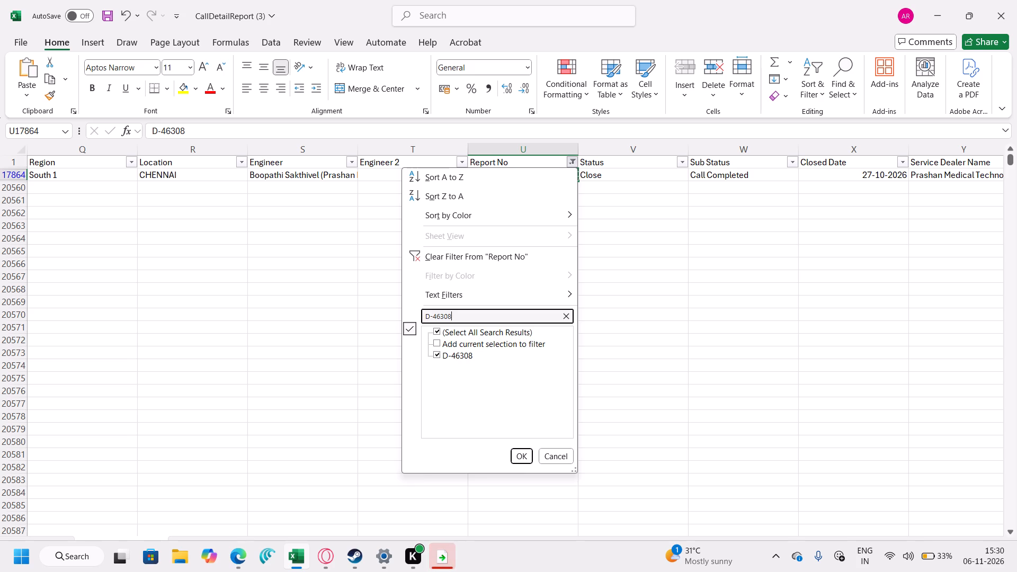
key("BackSpace")
key("BackSpace")
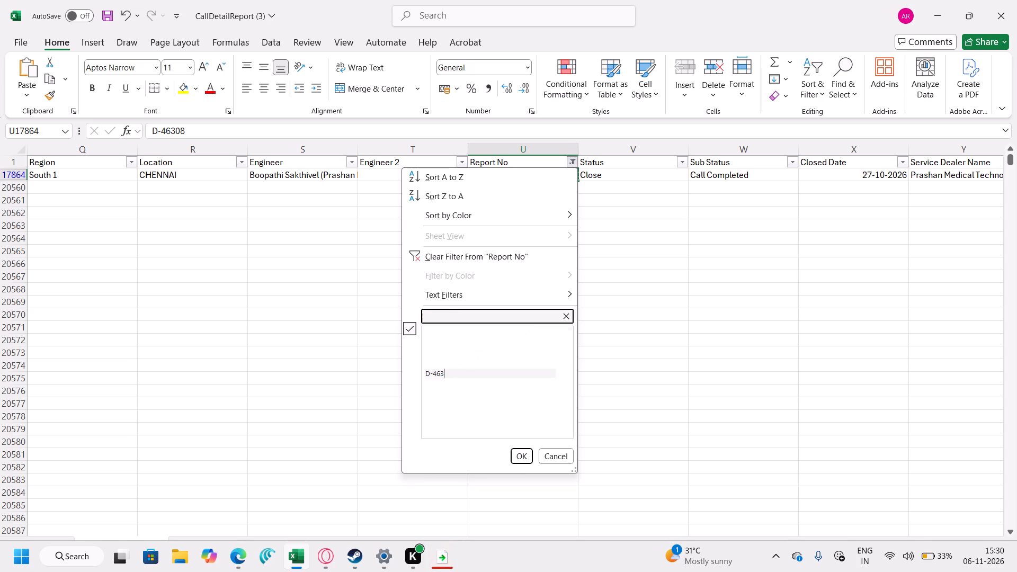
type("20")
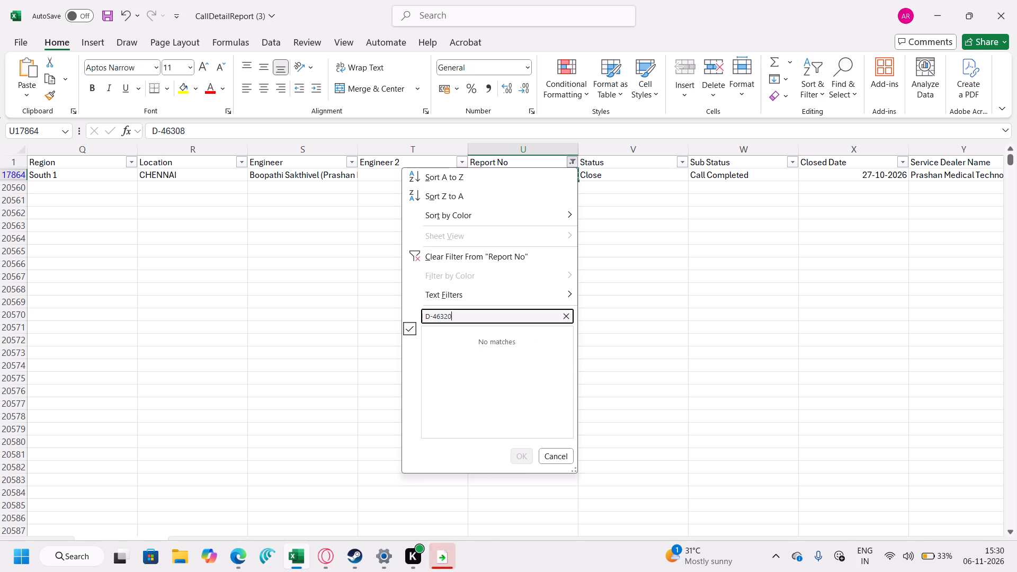
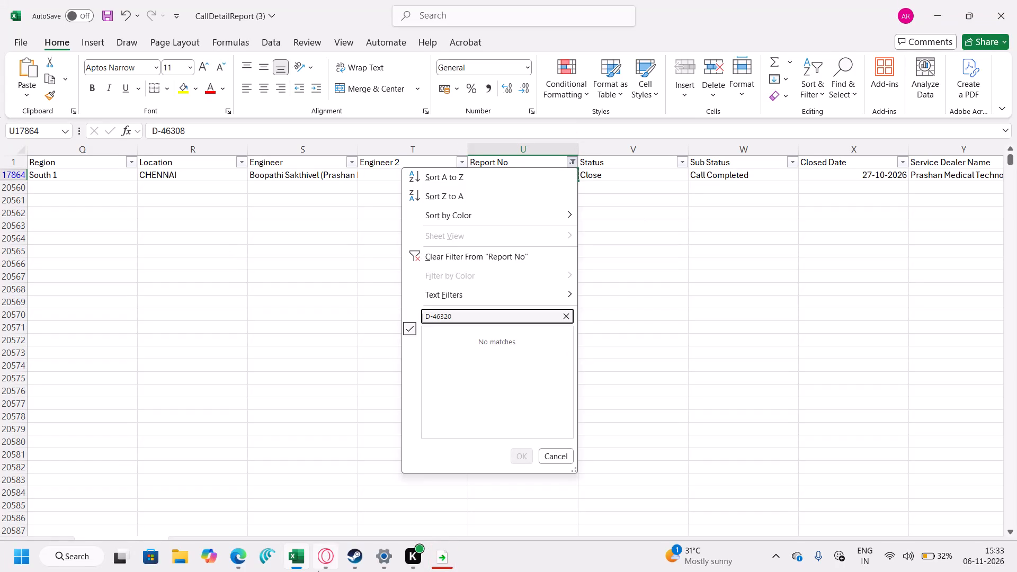
Switch to Synergy CRM in Edge and change the PM list's Serial No filter to Q51B0007696.
left_click(242, 560)
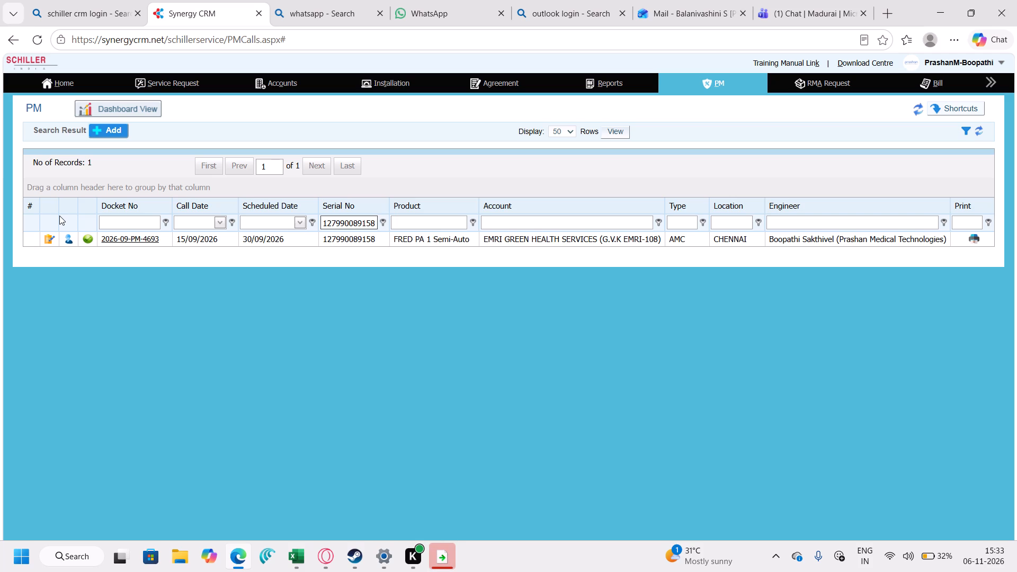
key("BackSpace")
key("BackSpace")
key("BackSpace")
key("BackSpace")
key("BackSpace")
key("BackSpace")
key("BackSpace")
key("BackSpace")
key("BackSpace")
key("BackSpace")
key("BackSpace")
key("BackSpace")
key("BackSpace")
key("BackSpace")
key("BackSpace")
key("BackSpace")
key("BackSpace")
key("BackSpace")
key("BackSpace")
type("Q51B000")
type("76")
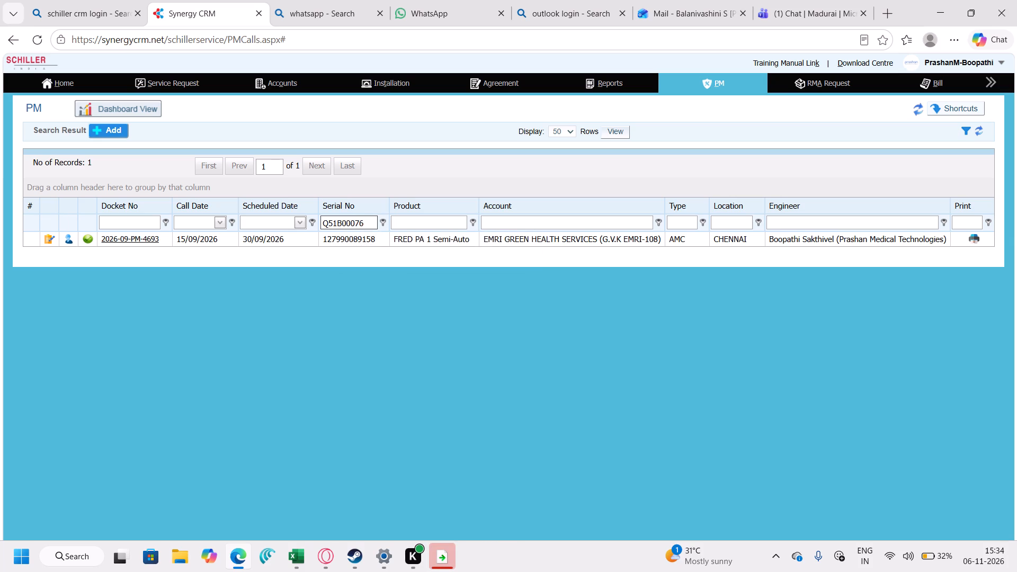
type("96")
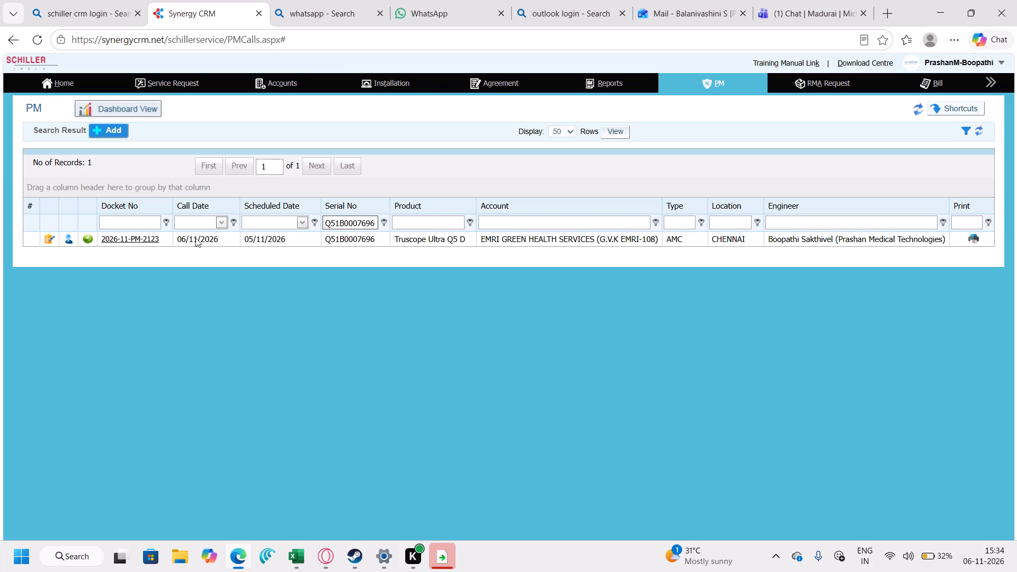
Switch to the CallDetailReport workbook in Excel and search the Report No column's filter for D-46323.
left_click(300, 564)
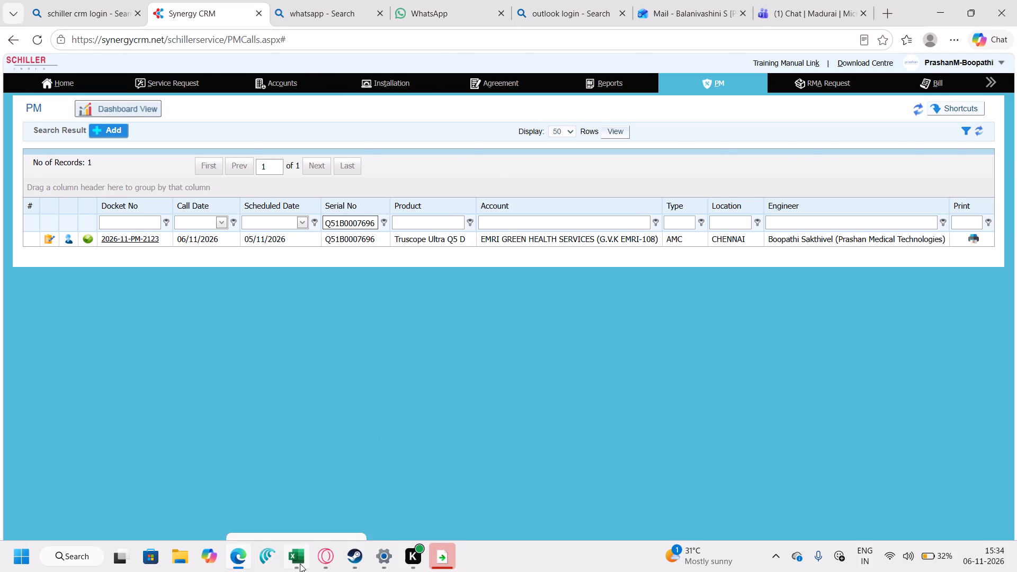
left_click(527, 177)
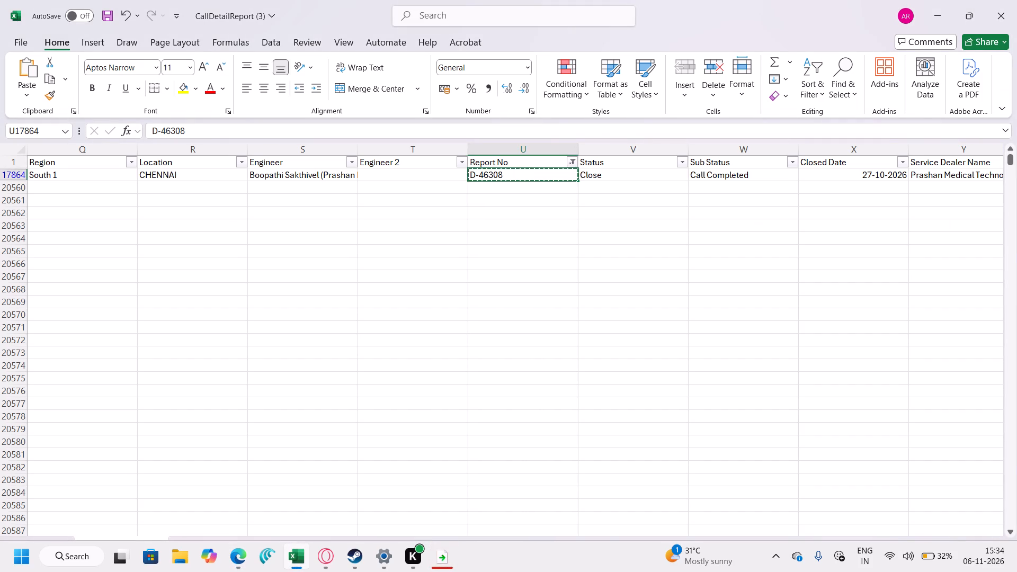
key("ctrl+c")
left_click(574, 158)
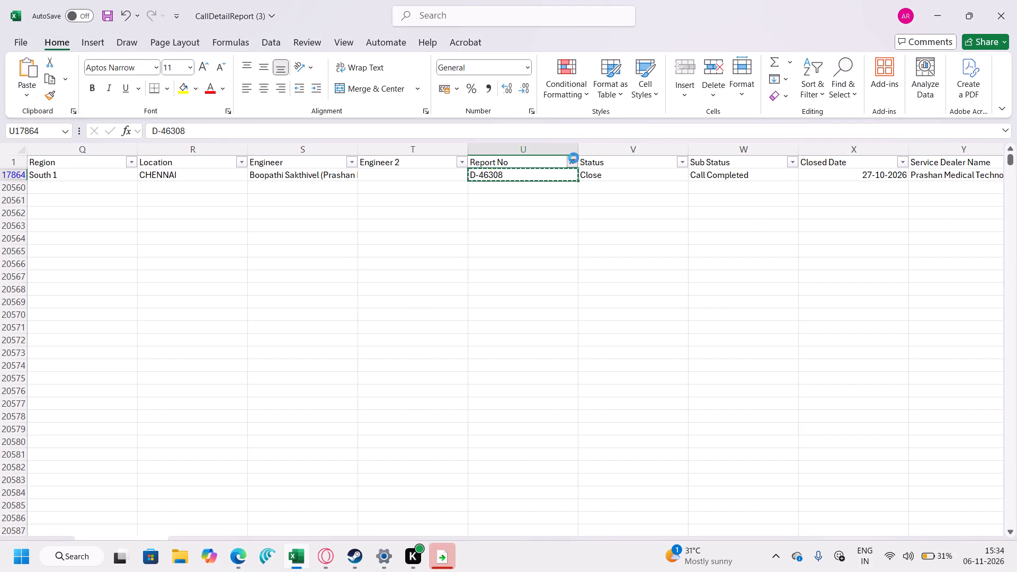
left_click(511, 319)
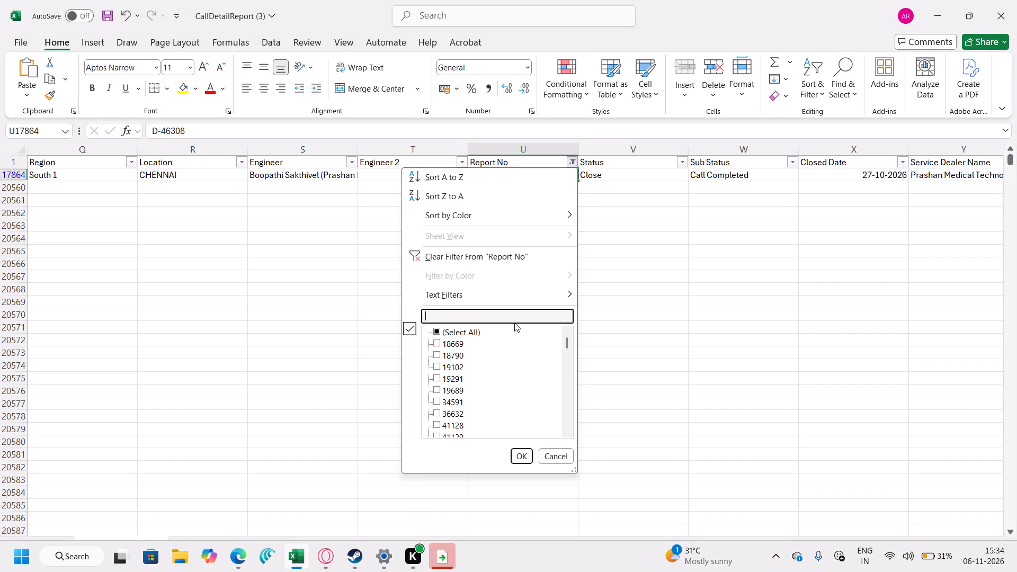
key("ctrl+v")
key("BackSpace")
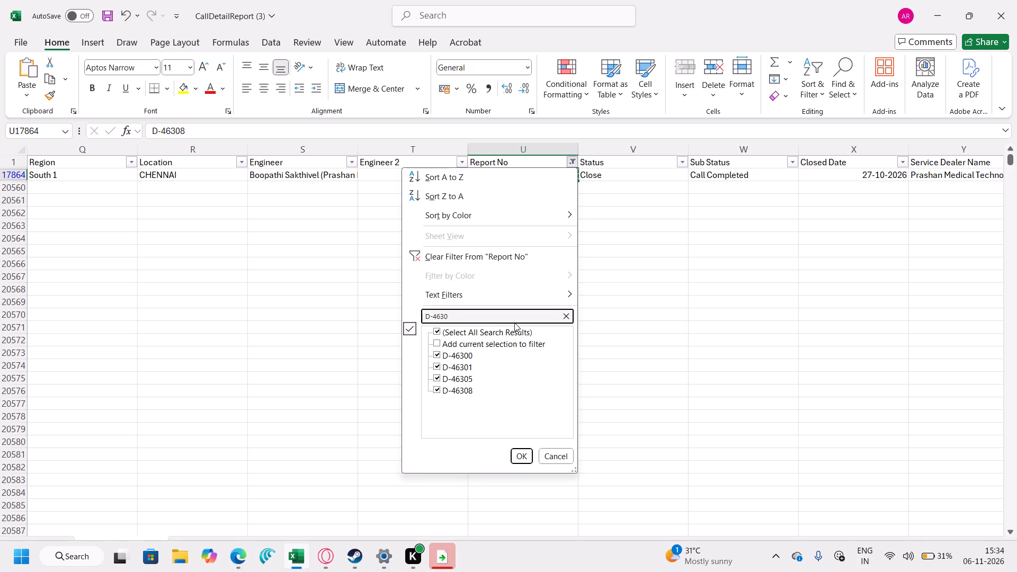
key("BackSpace")
type("23")
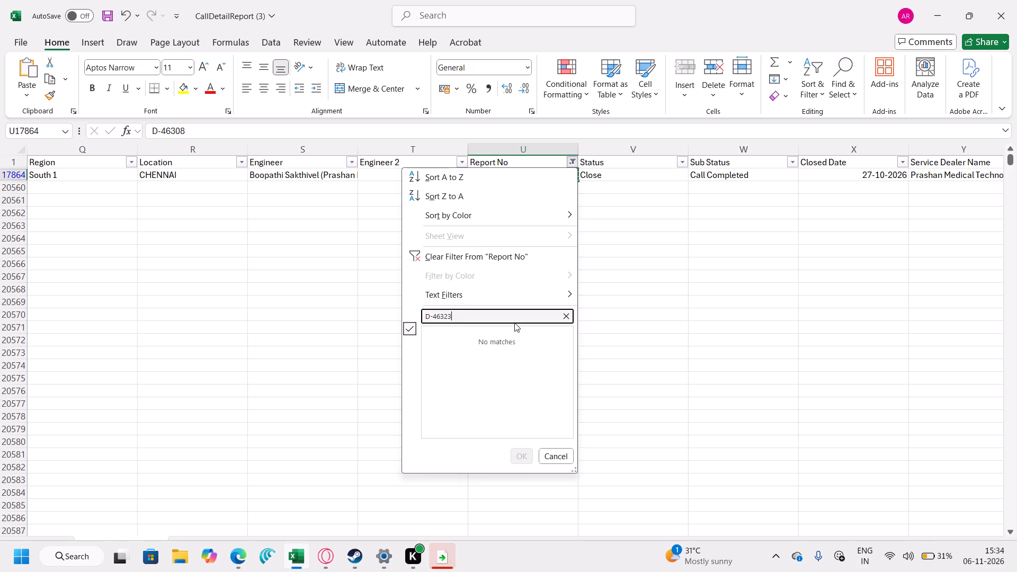
Search the Report No column's filter for D-46324.
key("BackSpace")
key("BackSpace")
key("BackSpace")
key("BackSpace")
key("BackSpace")
key("BackSpace")
key("BackSpace")
key("BackSpace")
key("BackSpace")
key("BackSpace")
key("BackSpace")
key("BackSpace")
key("BackSpace")
key("BackSpace")
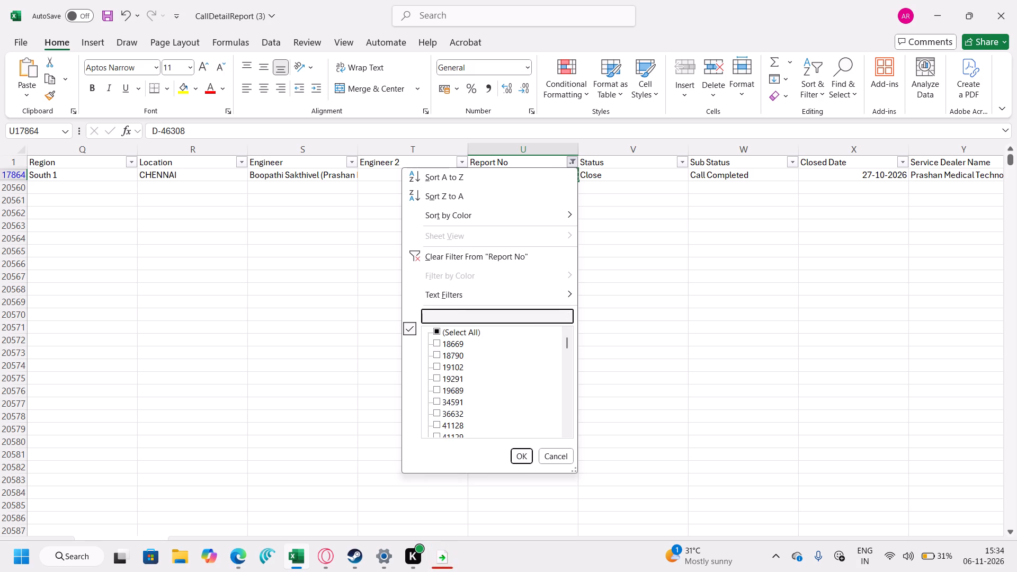
key("ctrl+v")
key("BackSpace")
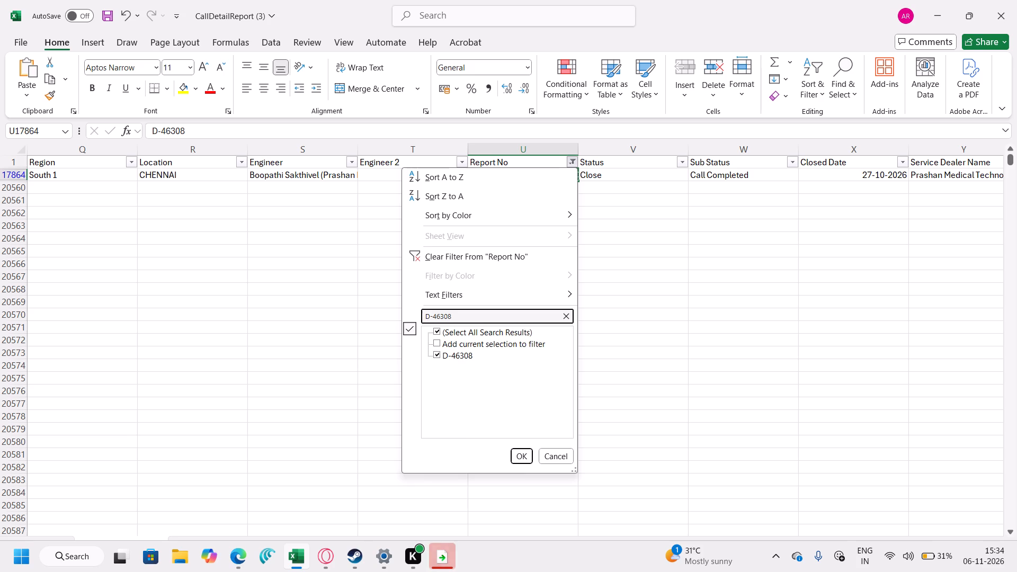
key("BackSpace")
type("24")
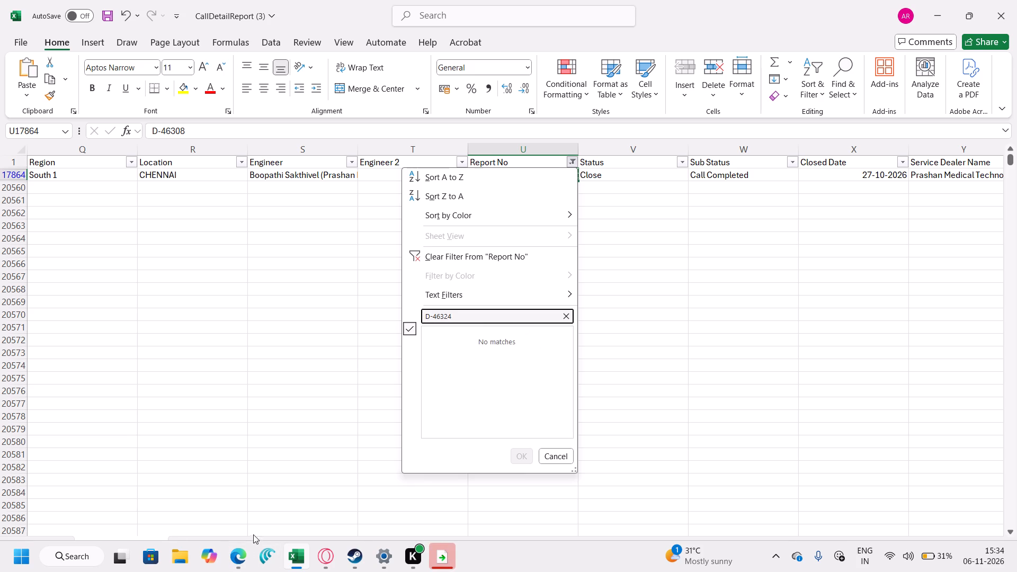
left_click(242, 560)
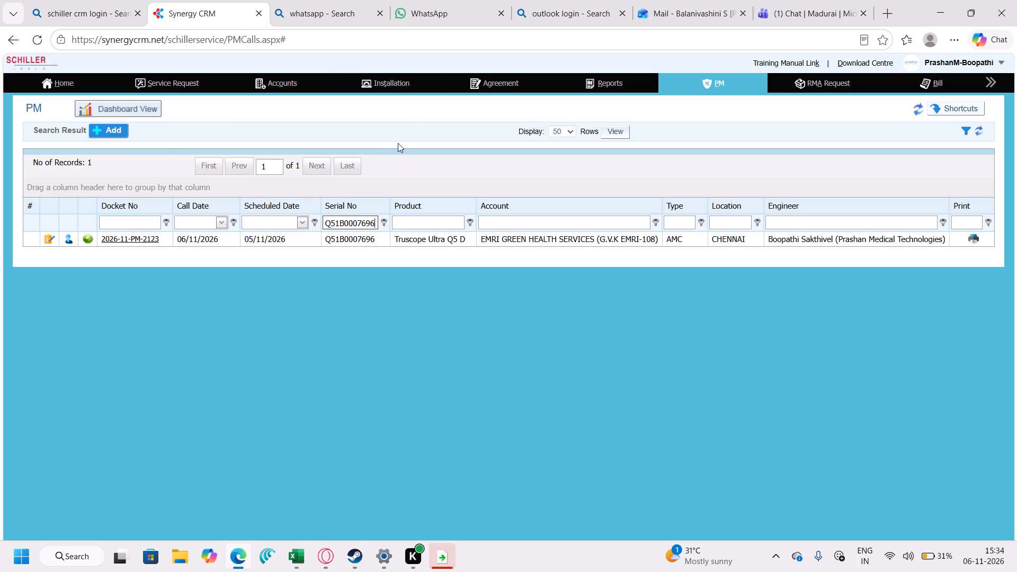
key("BackSpace")
key("BackSpace")
key("BackSpace")
key("BackSpace")
key("BackSpace")
key("BackSpace")
key("BackSpace")
key("BackSpace")
key("BackSpace")
key("BackSpace")
key("BackSpace")
key("BackSpace")
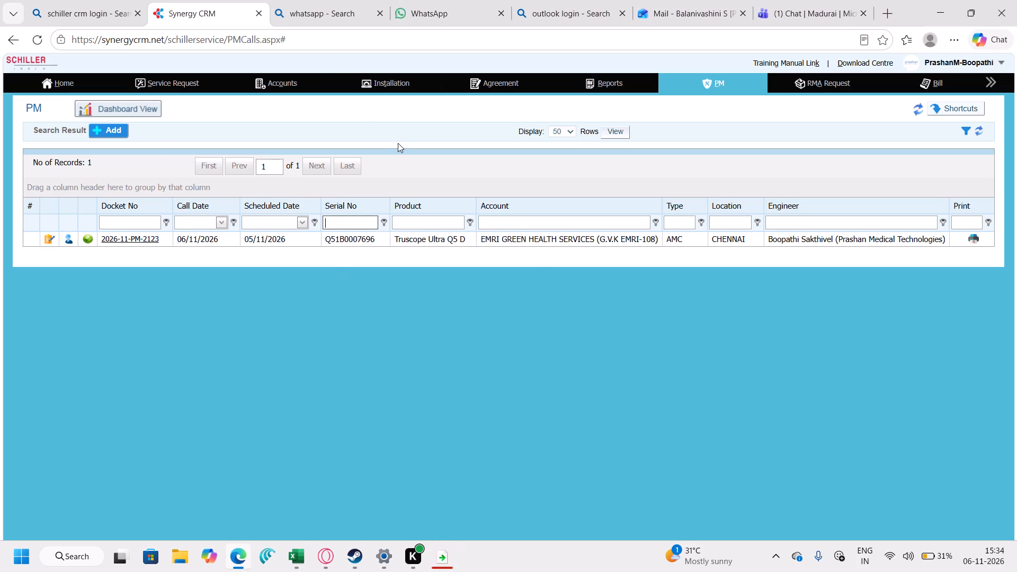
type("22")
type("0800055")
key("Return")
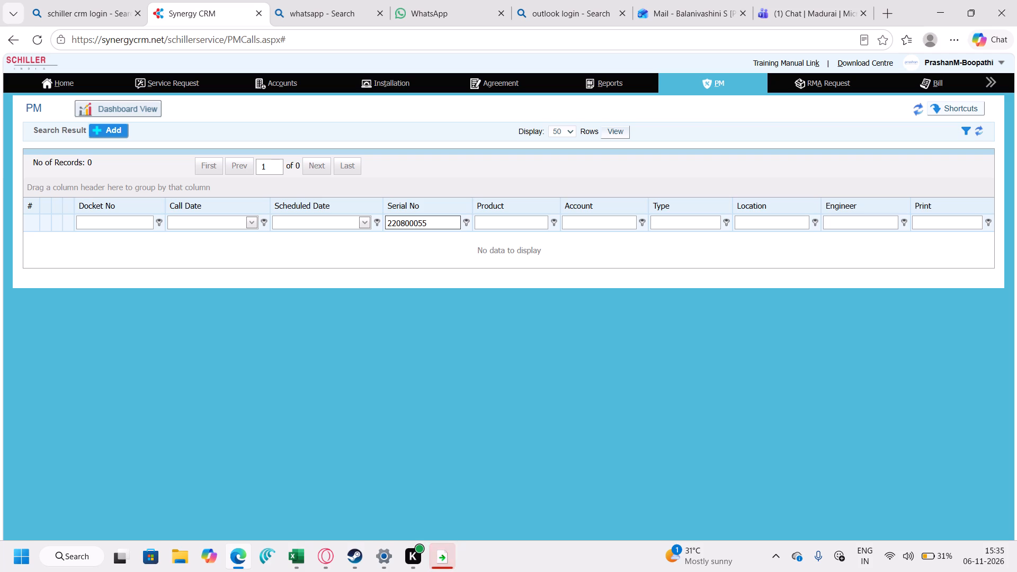
Change the PM list's Serial No filter to Q068A058604.
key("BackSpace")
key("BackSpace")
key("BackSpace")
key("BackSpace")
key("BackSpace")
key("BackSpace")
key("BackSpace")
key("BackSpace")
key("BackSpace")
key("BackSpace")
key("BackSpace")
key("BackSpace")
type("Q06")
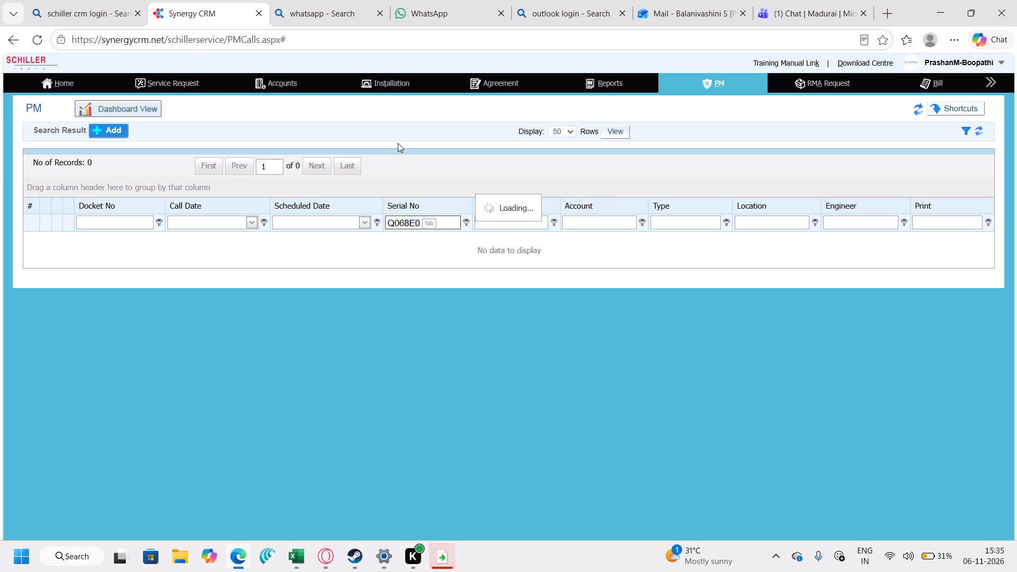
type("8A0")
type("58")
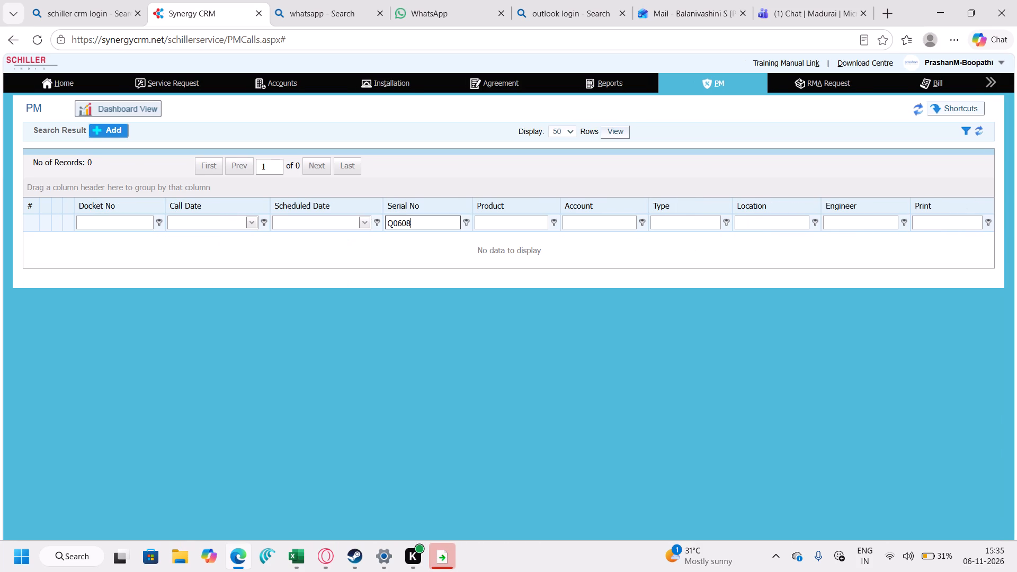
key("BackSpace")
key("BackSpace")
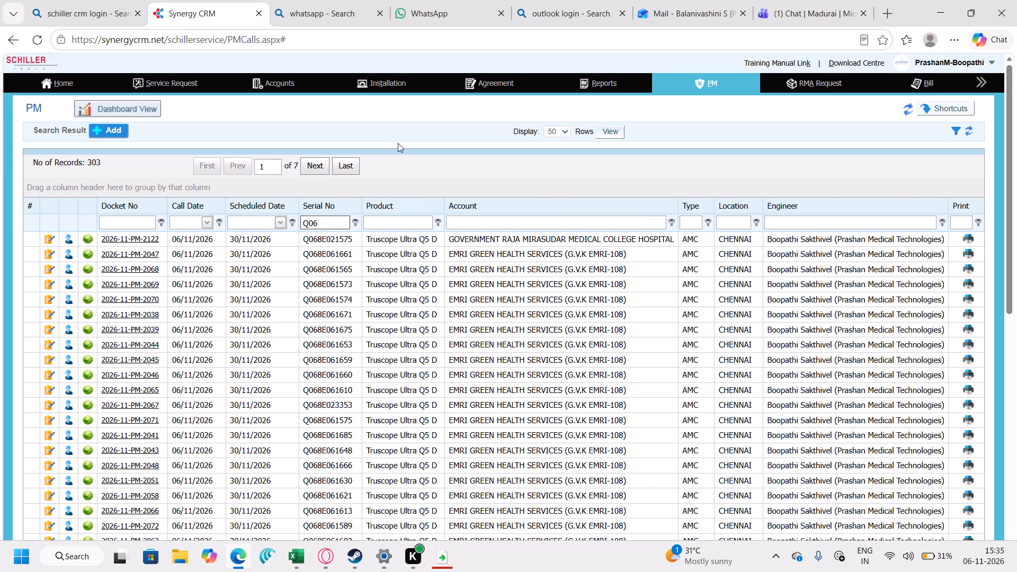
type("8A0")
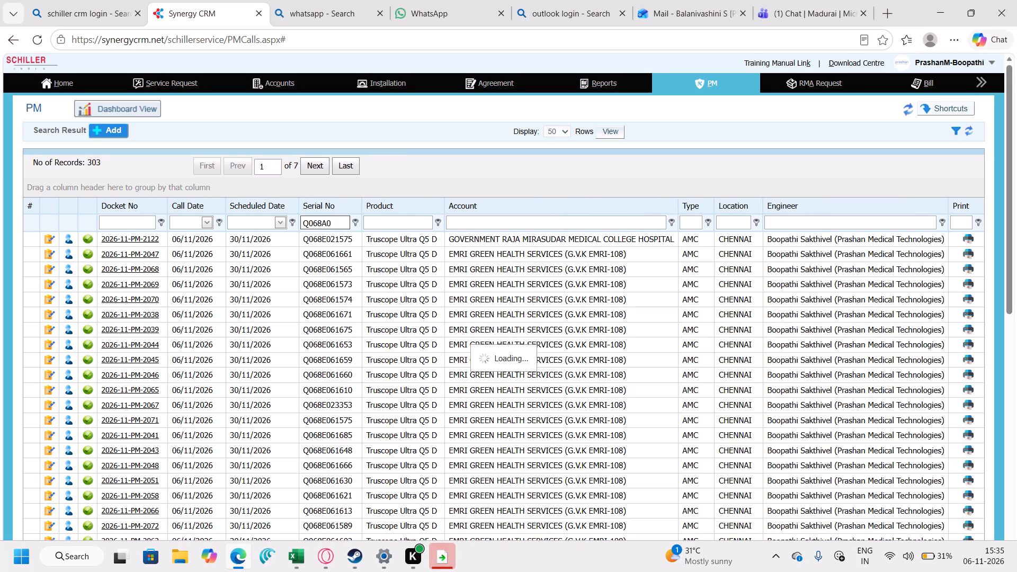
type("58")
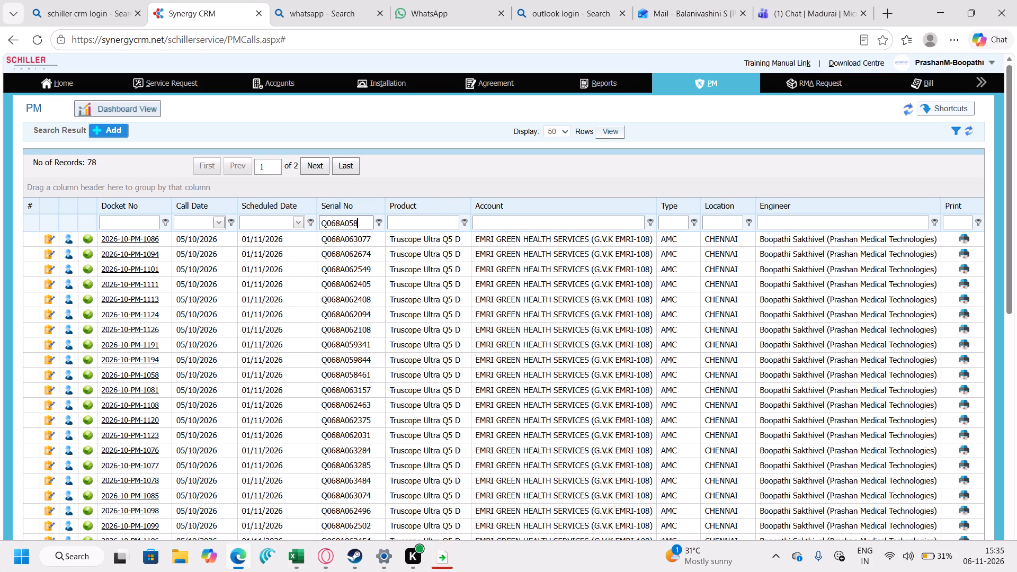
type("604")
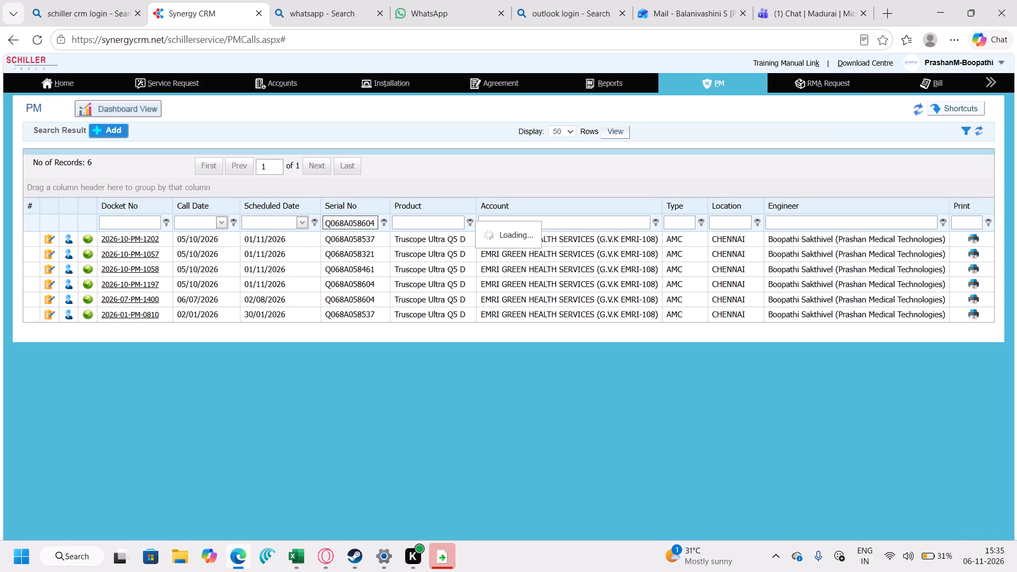
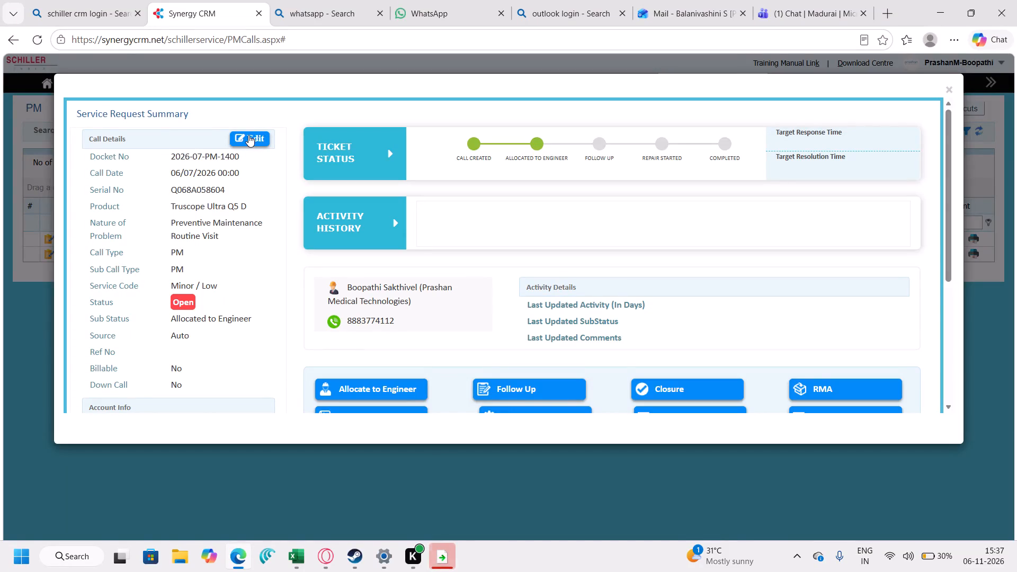
Open docket 2026-07-PM-1400 for modification and set its call date to 24/06/2026.
left_click(248, 135)
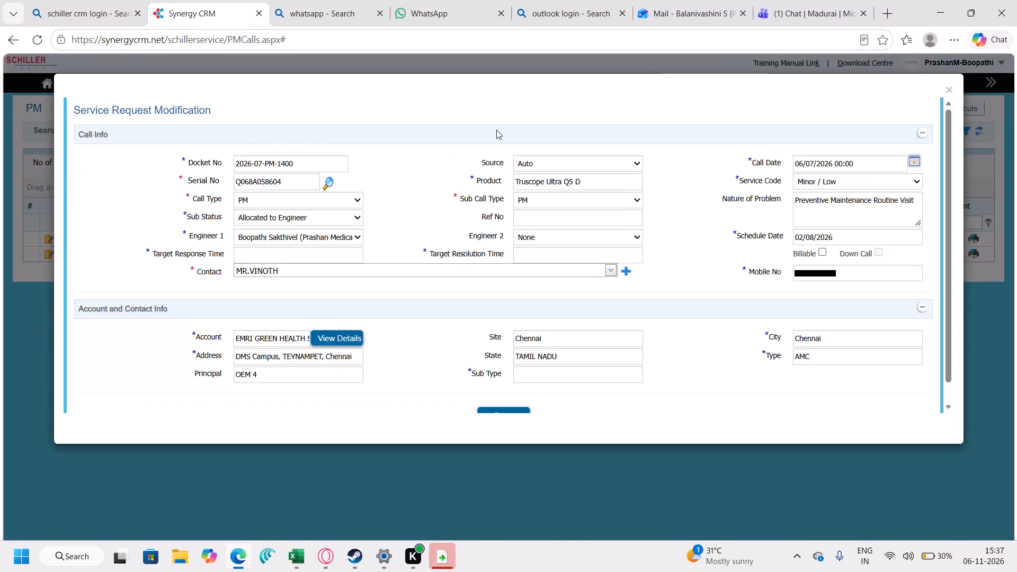
left_click(916, 164)
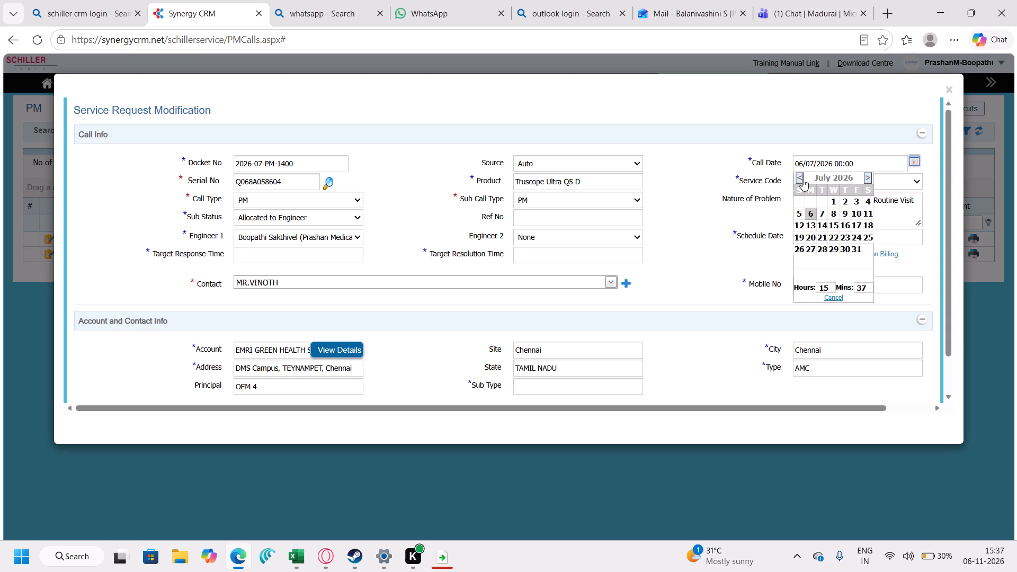
left_click(801, 178)
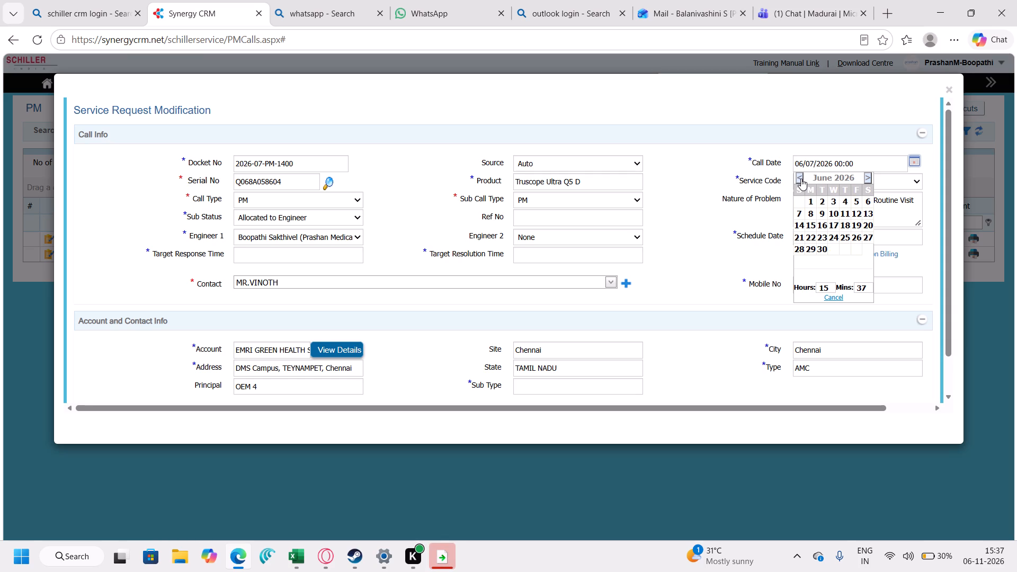
left_click(834, 236)
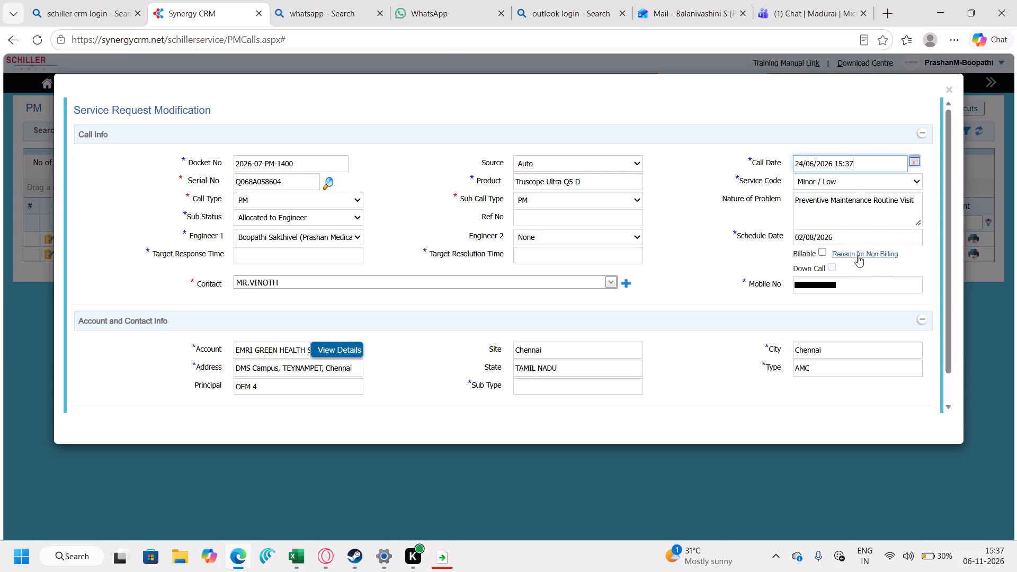
Enter AMC as the justification in the call's Reason for Non Billing and save it.
left_click(858, 255)
left_click(135, 104)
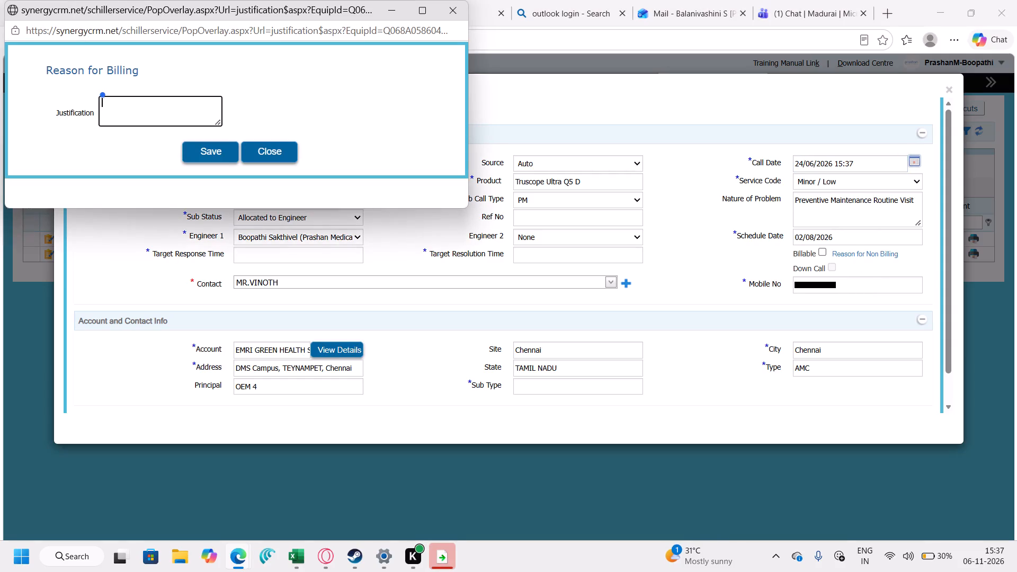
type("AMC")
left_click(211, 150)
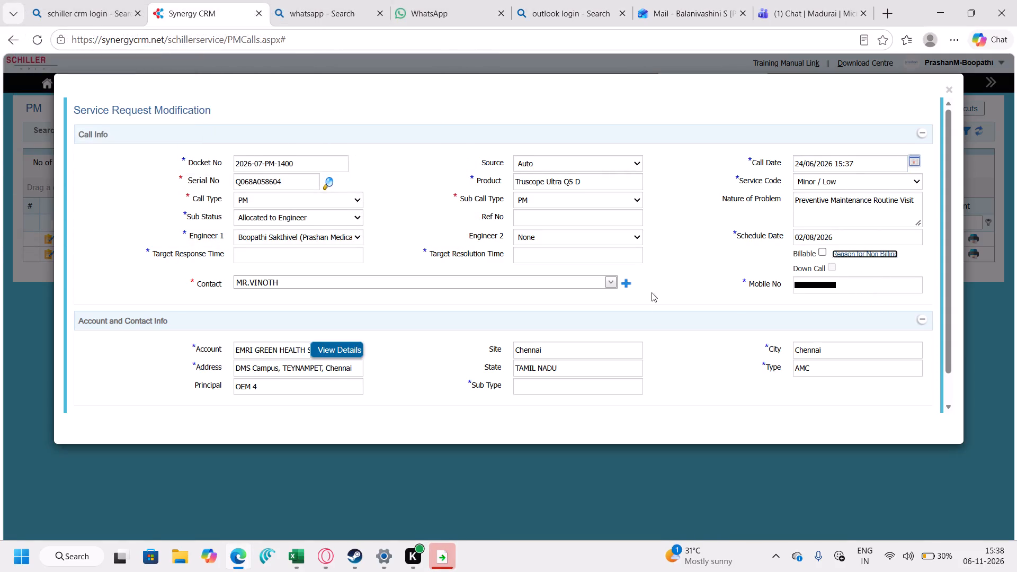
Submit the service request modification for docket 2026-07-PM-1400.
scroll(652, 292, "down", 4)
left_click(490, 395)
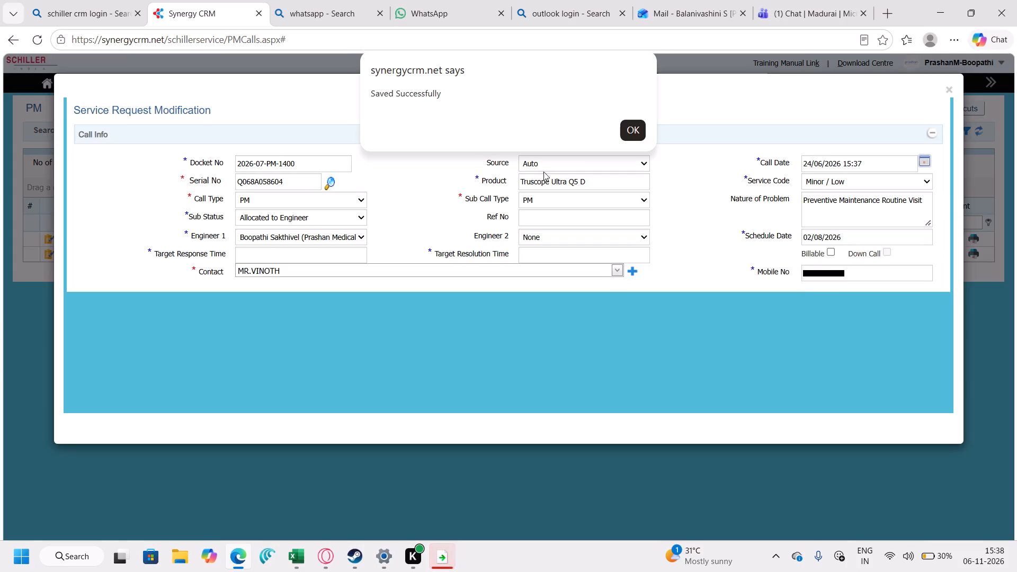
left_click(630, 128)
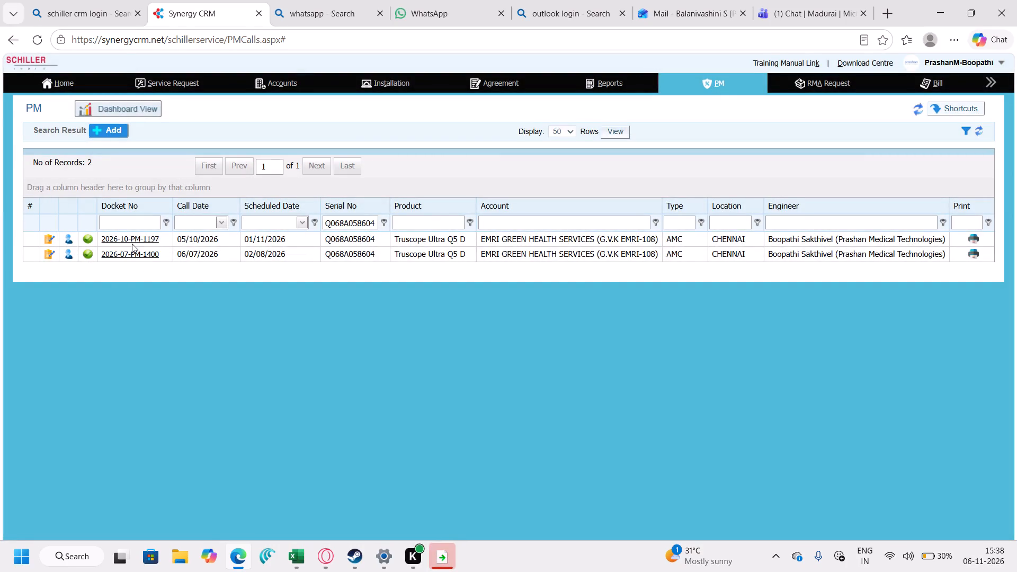
Open the summary of docket 2026-07-PM-1400 and attach the file WhatsApp Image 2026-11-06 at 3.36.40 PM.
left_click(136, 257)
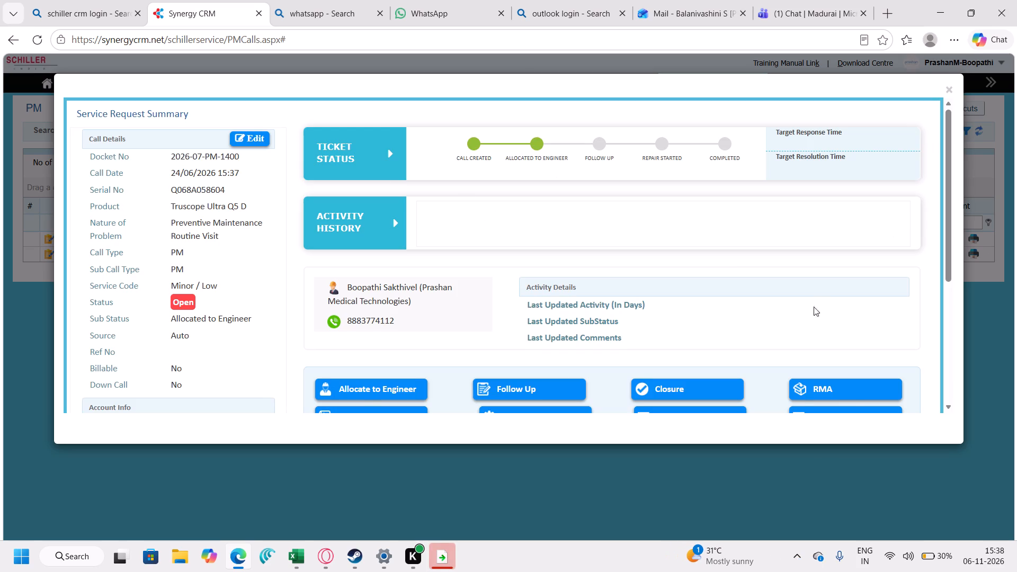
scroll(814, 315, "down", 3)
left_click(712, 218)
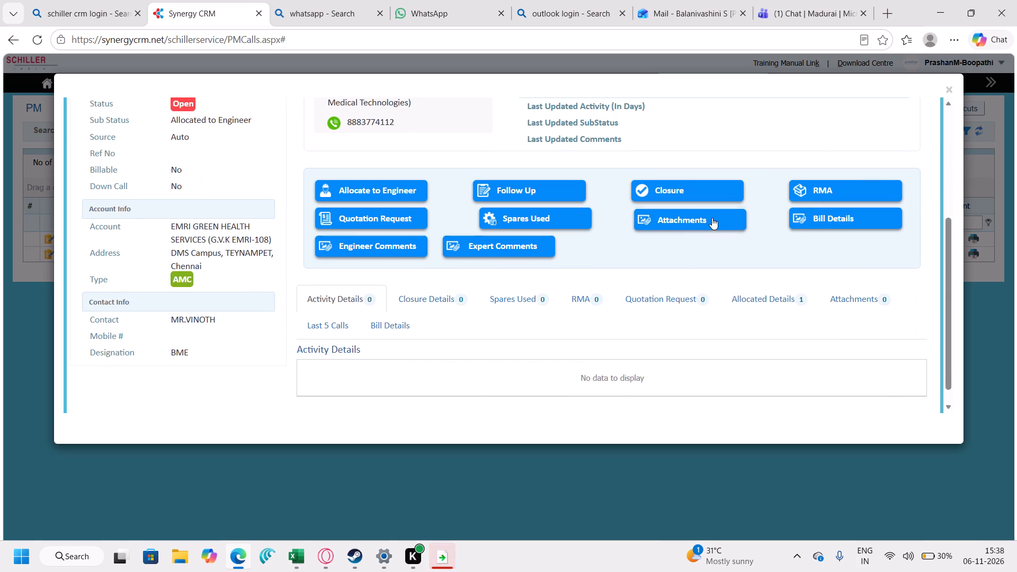
left_click(292, 218)
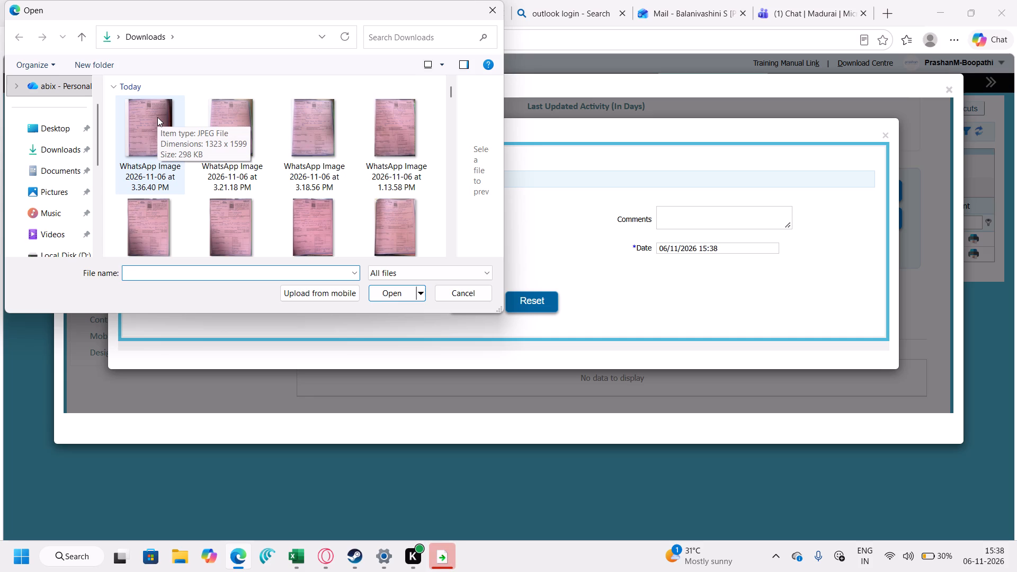
left_click(157, 117)
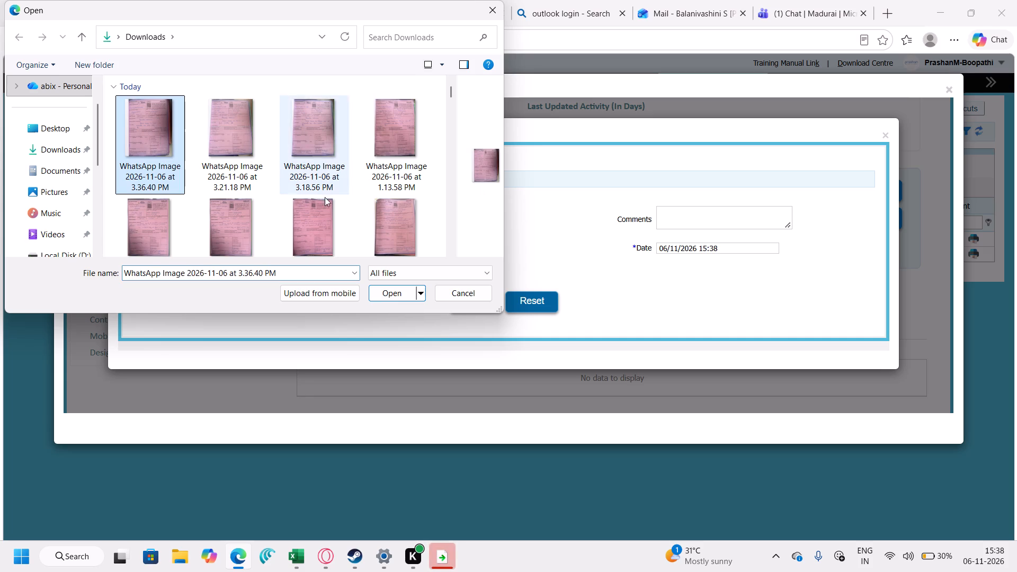
left_click(388, 293)
left_click(470, 295)
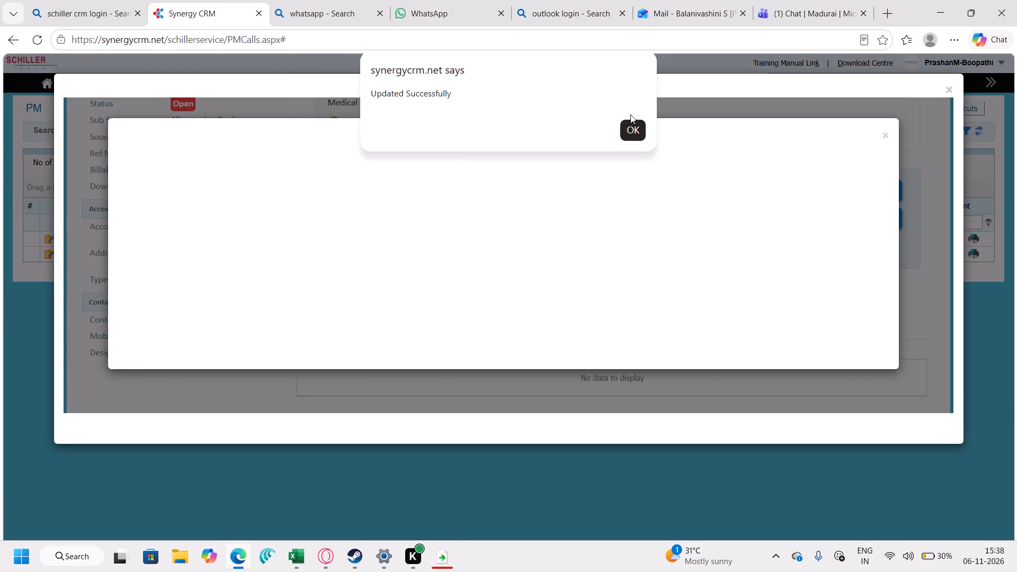
left_click(632, 129)
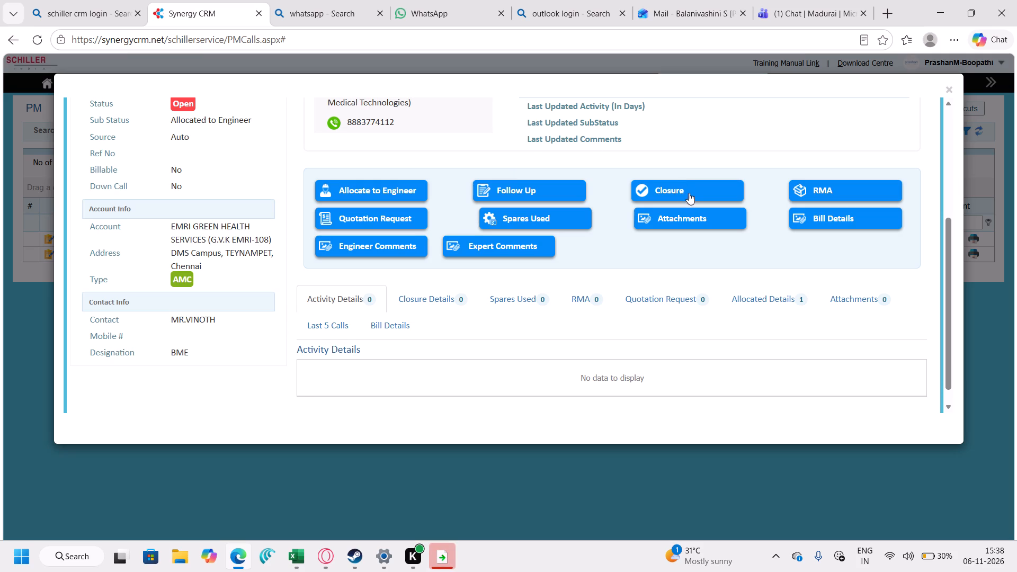
Open the closure form for docket 2026-07-PM-1400 and bring up the Activity Date calendar.
left_click(689, 192)
scroll(312, 325, "down", 3)
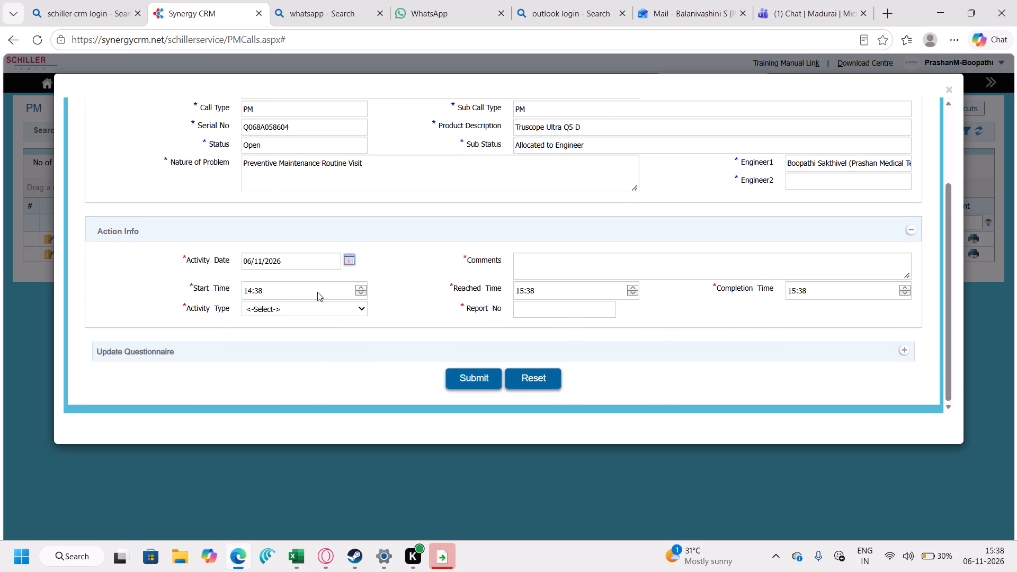
left_click(347, 262)
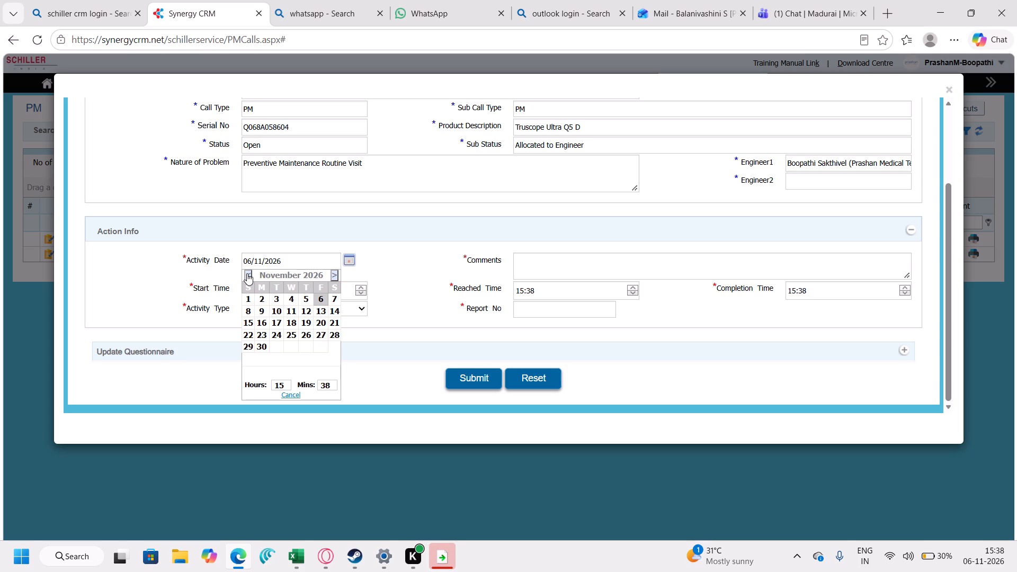
Set the activity date in the docket's Action Info to 25/06/2026.
left_click(247, 273)
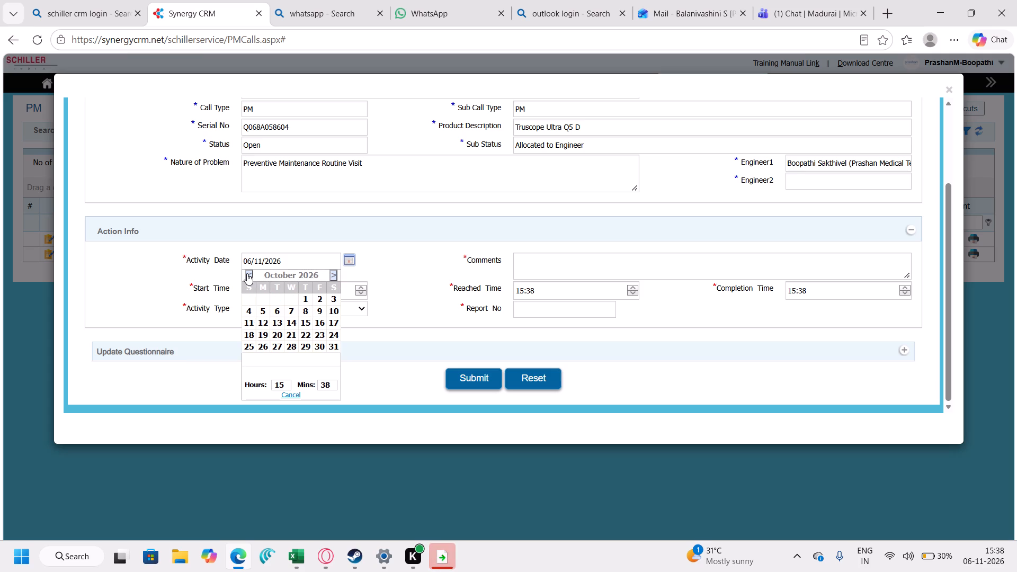
left_click(247, 273)
left_click(247, 273)
left_click(247, 273)
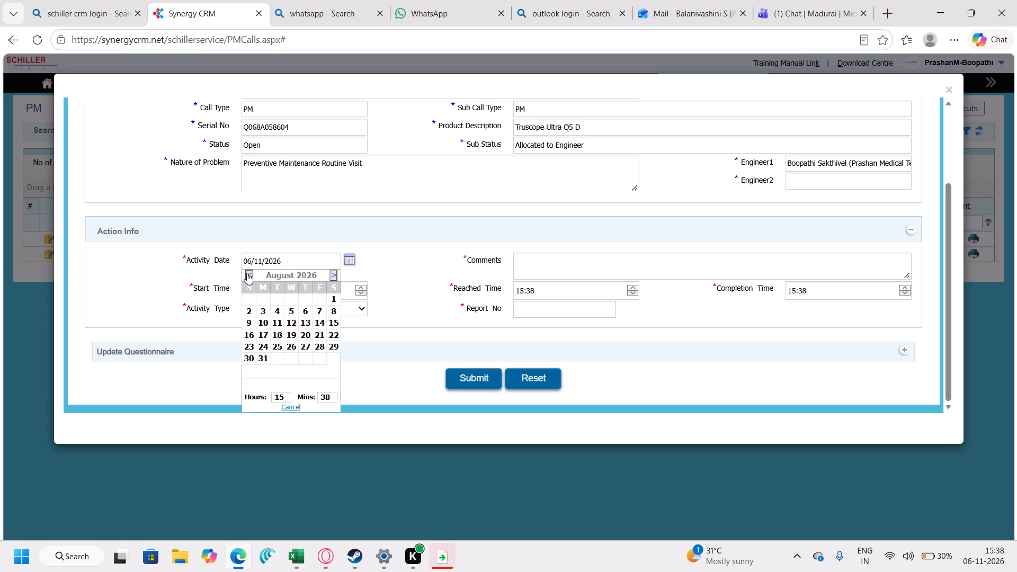
left_click(247, 273)
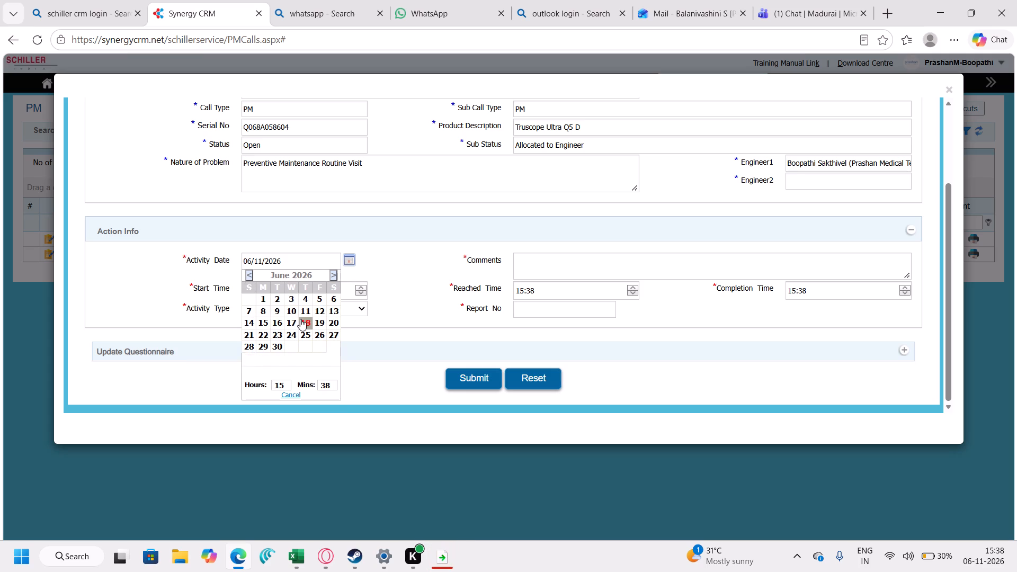
left_click(307, 337)
Set the activity type to PM, the comments to PM COMPLETED and the report number to D-46325.
left_click(308, 310)
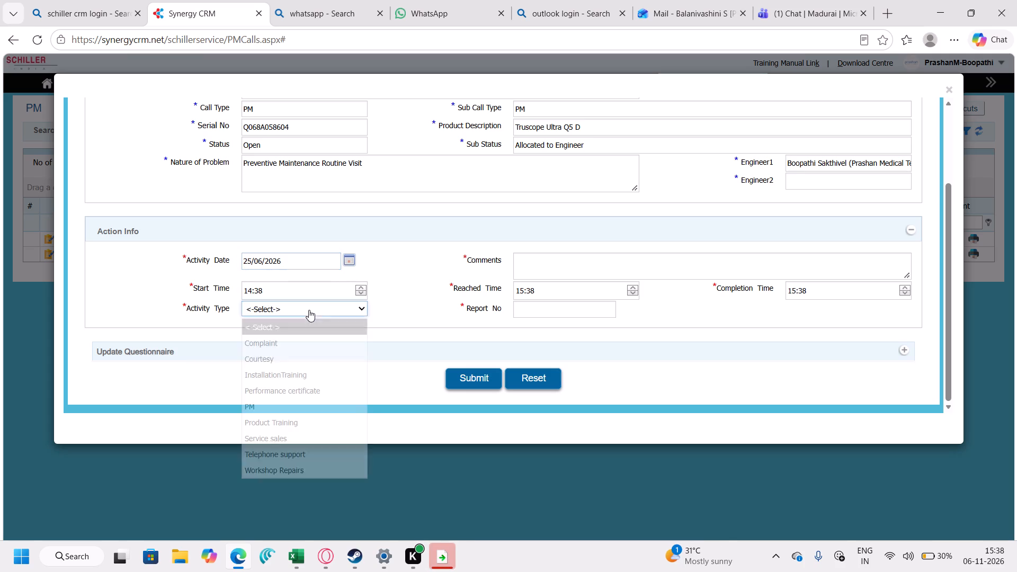
left_click(307, 407)
left_click(523, 273)
type("PM COMPLETED")
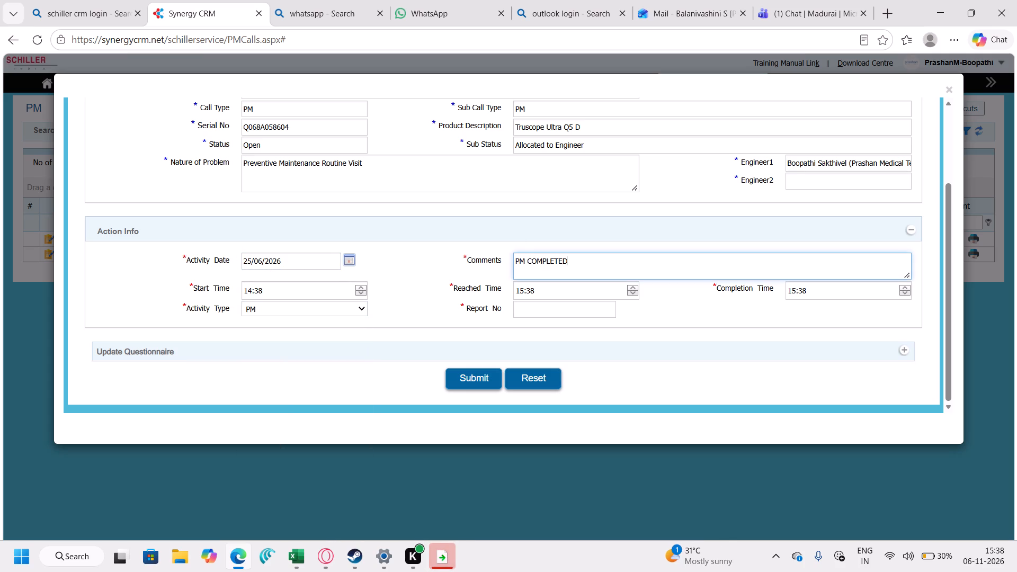
left_click(549, 314)
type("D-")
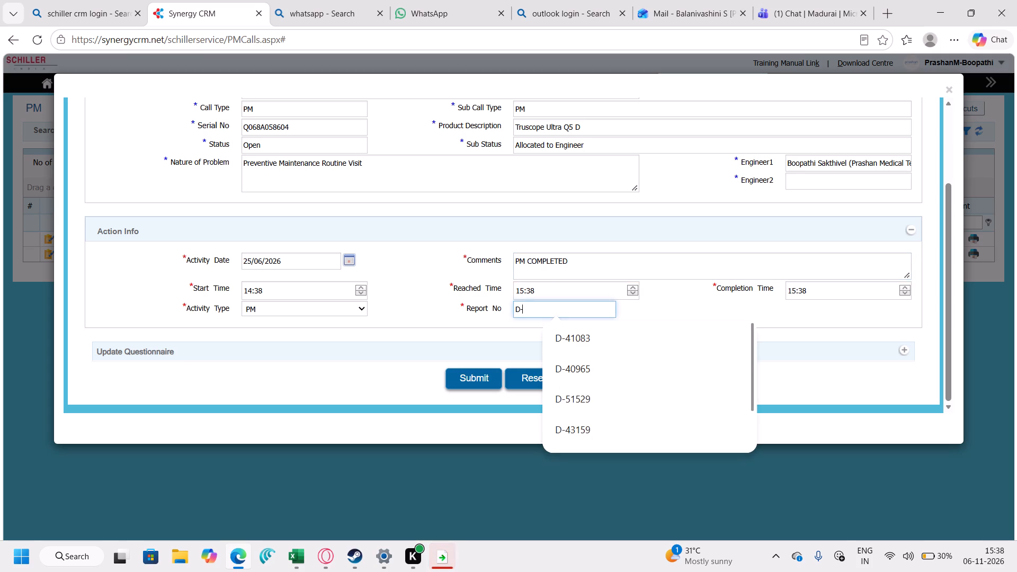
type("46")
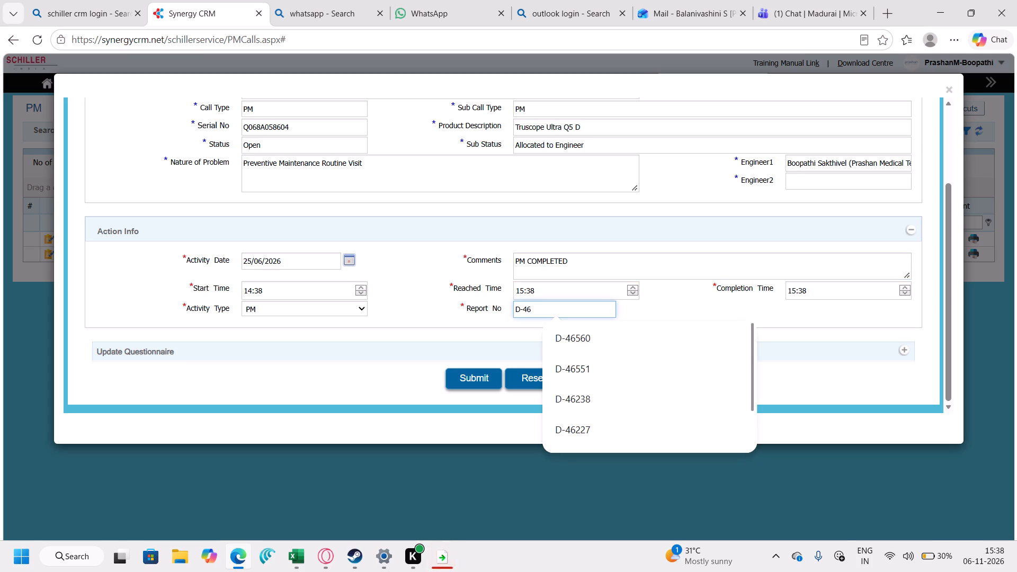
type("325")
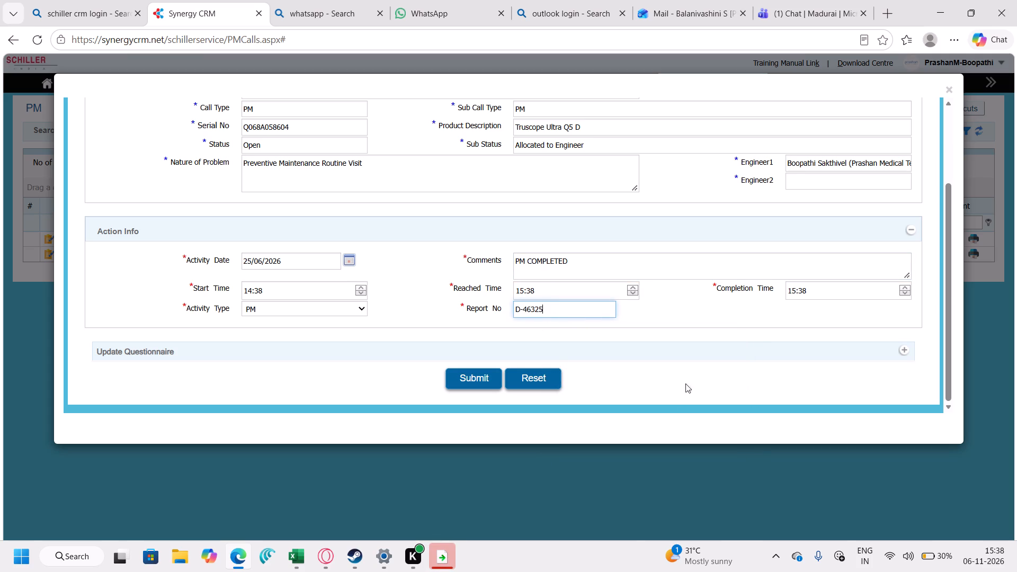
Answer the questionnaire: mains supply voltage 230V, grounding 0, UPS/stabilizer NA, accessories condition GOOD and environmental condition GOOD.
scroll(561, 239, "down", 4)
left_click(903, 346)
scroll(732, 260, "down", 4)
left_click(738, 145)
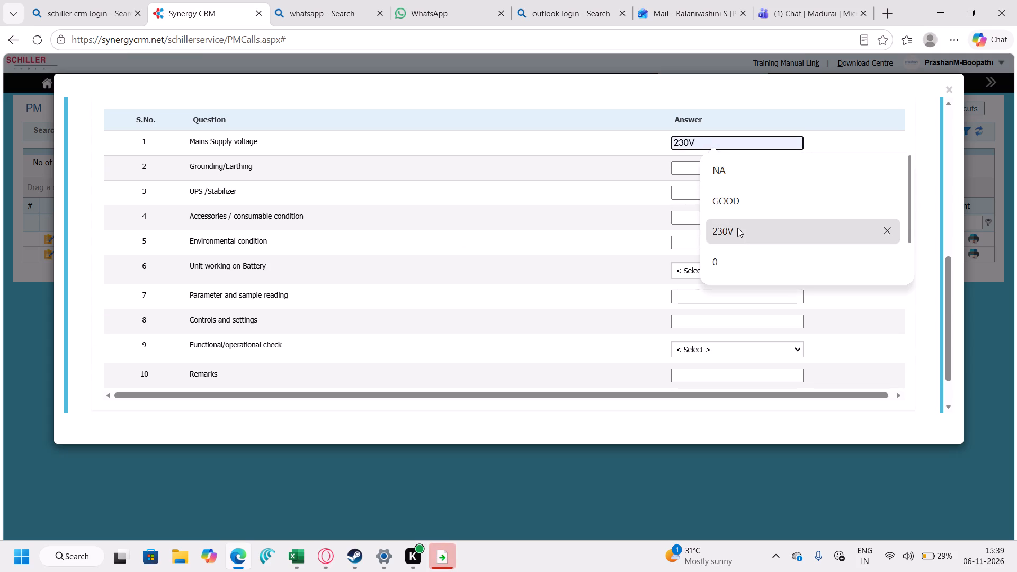
left_click(737, 228)
left_click(726, 166)
left_click(718, 290)
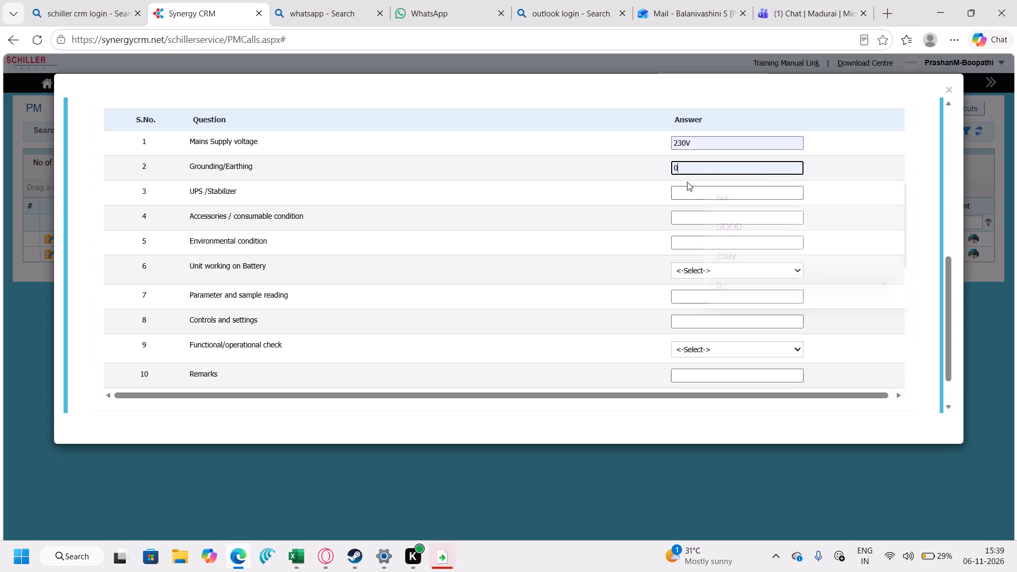
left_click(692, 194)
left_click(747, 219)
left_click(718, 219)
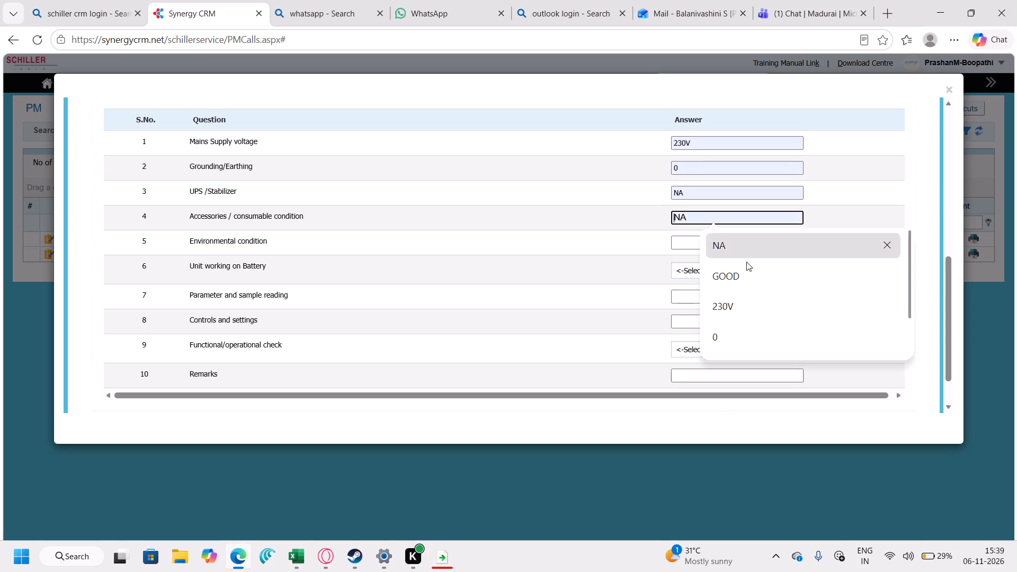
left_click(745, 279)
left_click(727, 244)
left_click(751, 297)
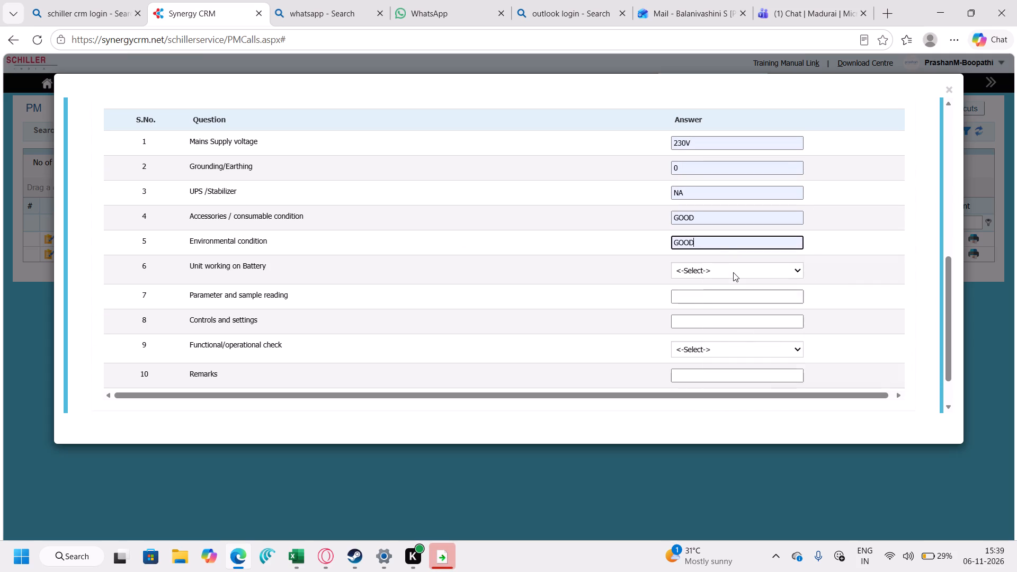
Answer the remaining questions: battery working Yes, parameter reading NA, controls and settings YES, functional check OK, remarks CALL COMPLETED.
left_click(733, 272)
left_click(736, 309)
left_click(730, 296)
left_click(733, 319)
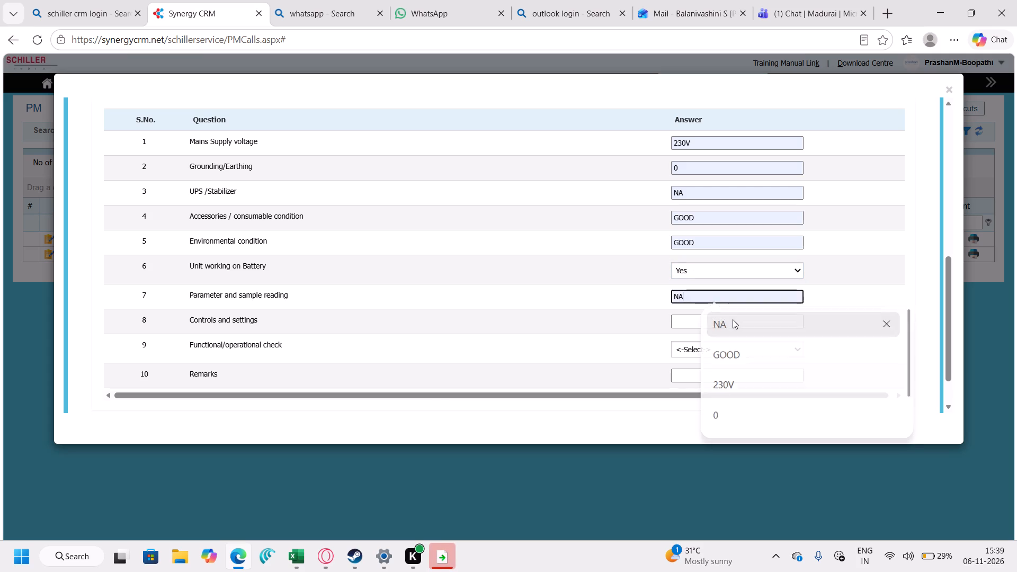
left_click(730, 324)
scroll(735, 354, "down", 4)
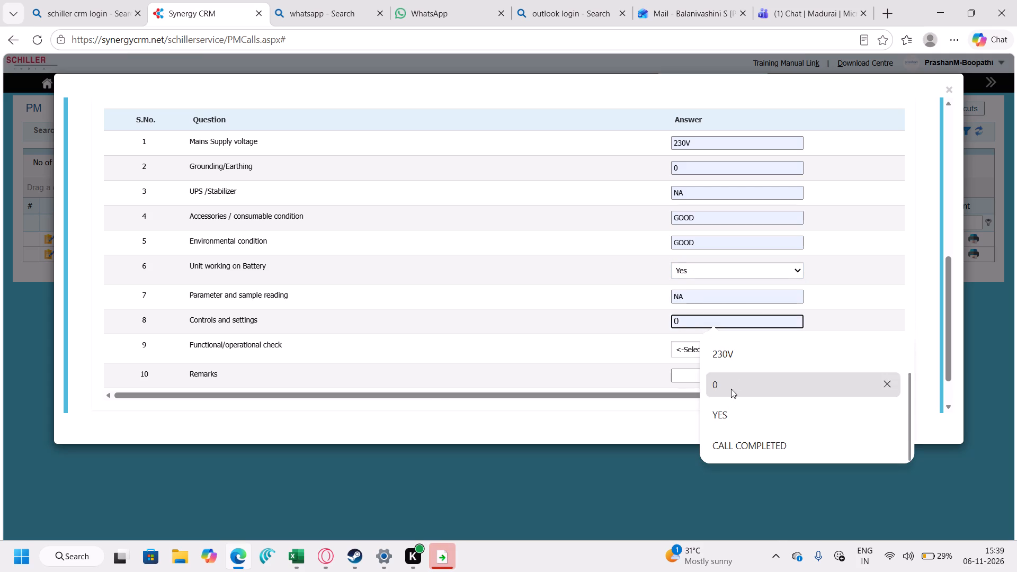
left_click(724, 412)
left_click(713, 350)
left_click(709, 382)
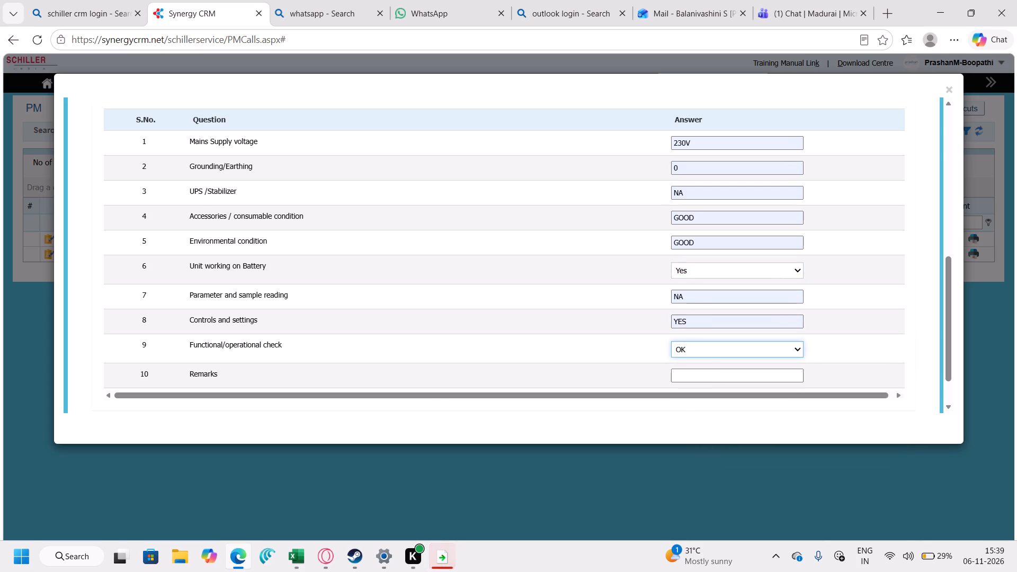
left_click(713, 372)
scroll(727, 459, "down", 5)
left_click(730, 496)
scroll(619, 348, "down", 5)
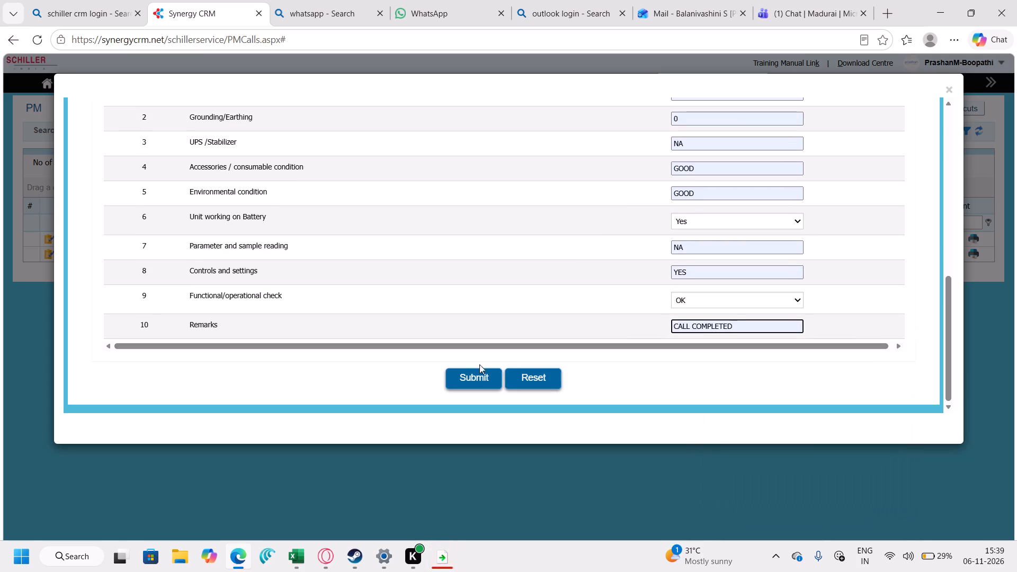
Submit the completed activity and questionnaire for docket 2026-07-PM-1400.
left_click(475, 378)
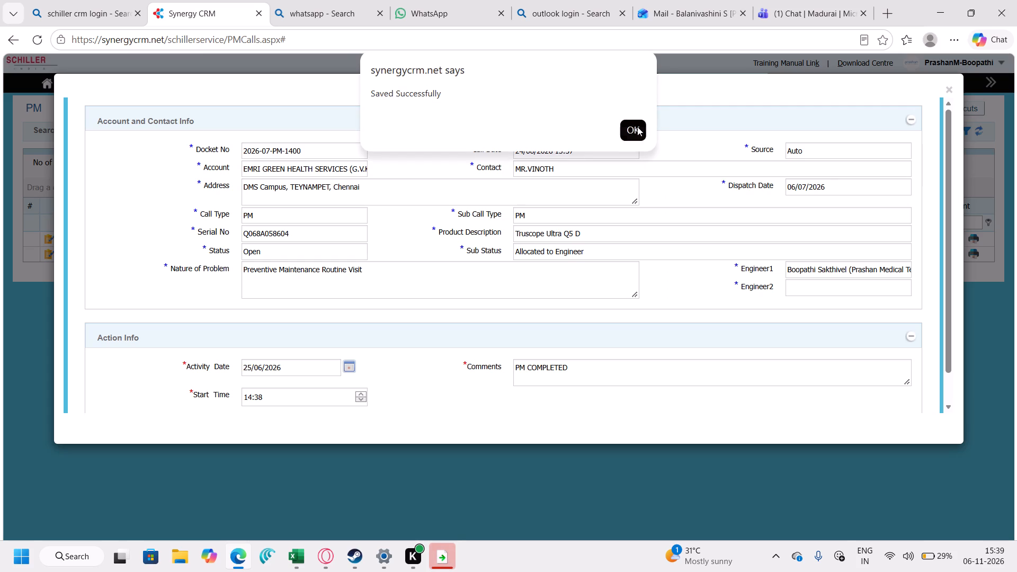
left_click(637, 127)
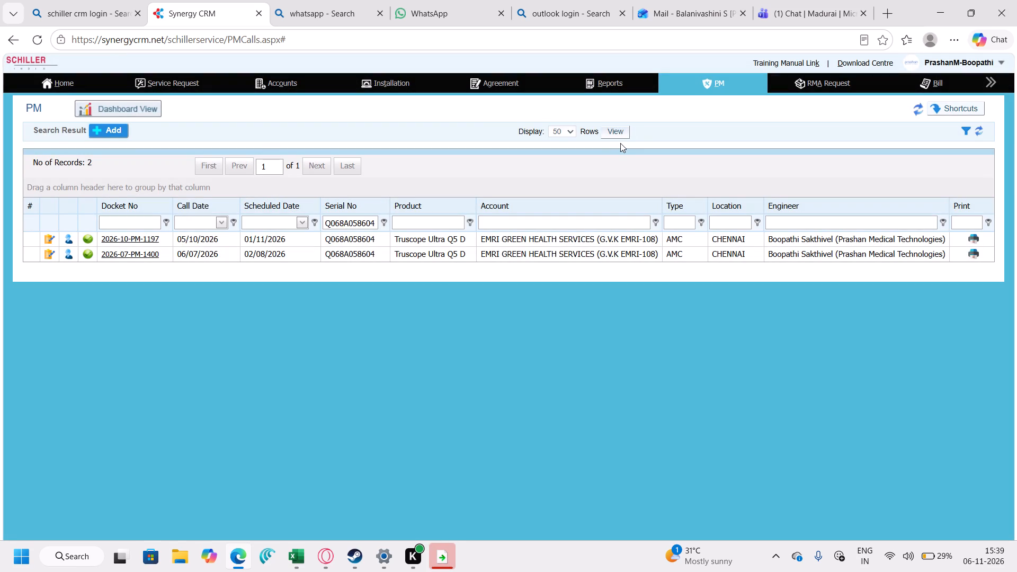
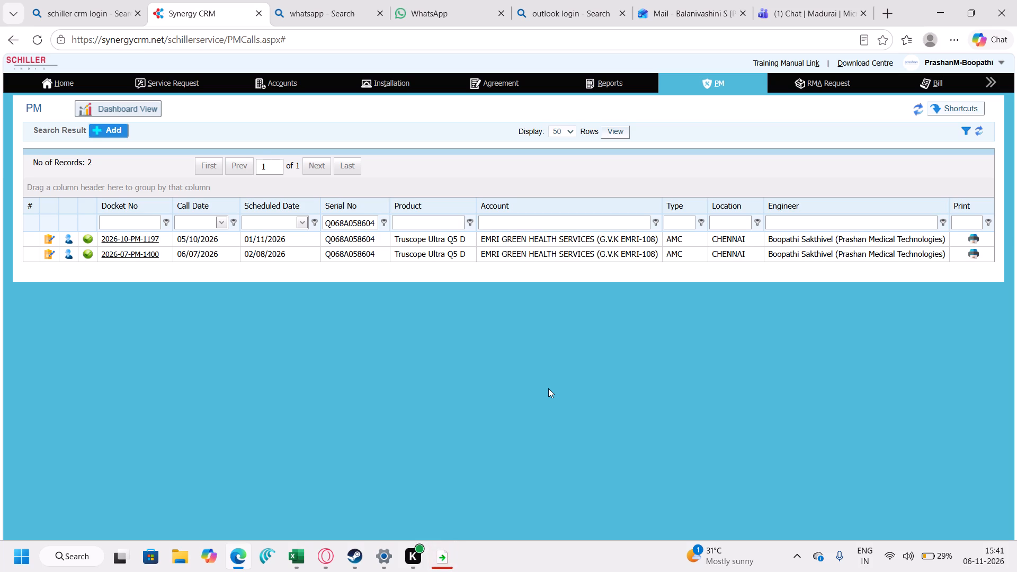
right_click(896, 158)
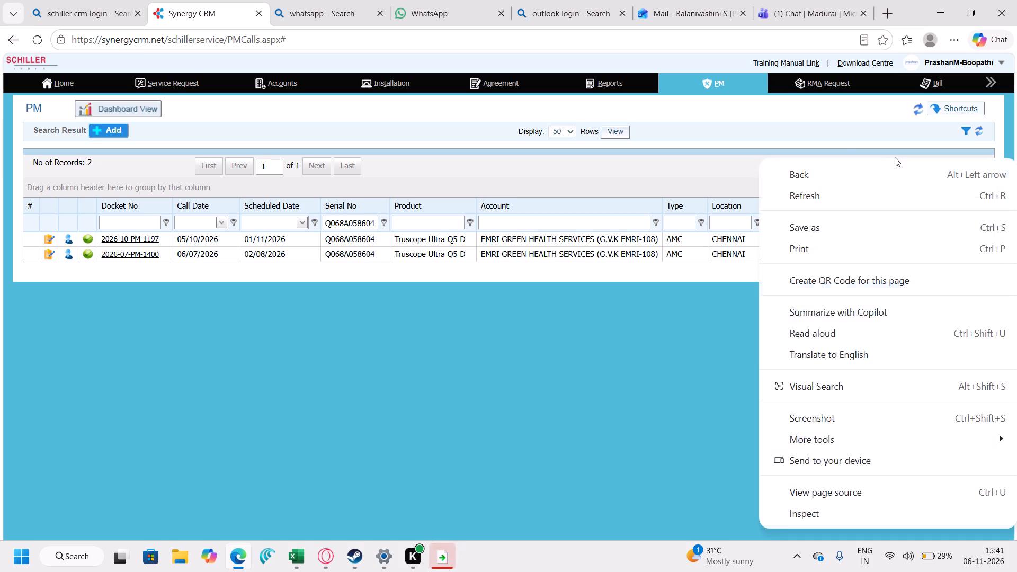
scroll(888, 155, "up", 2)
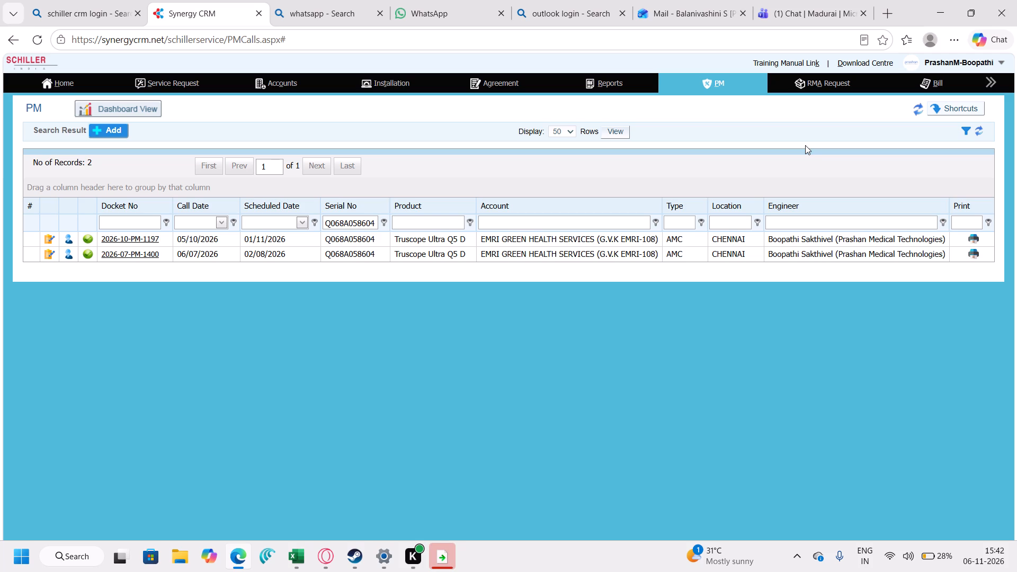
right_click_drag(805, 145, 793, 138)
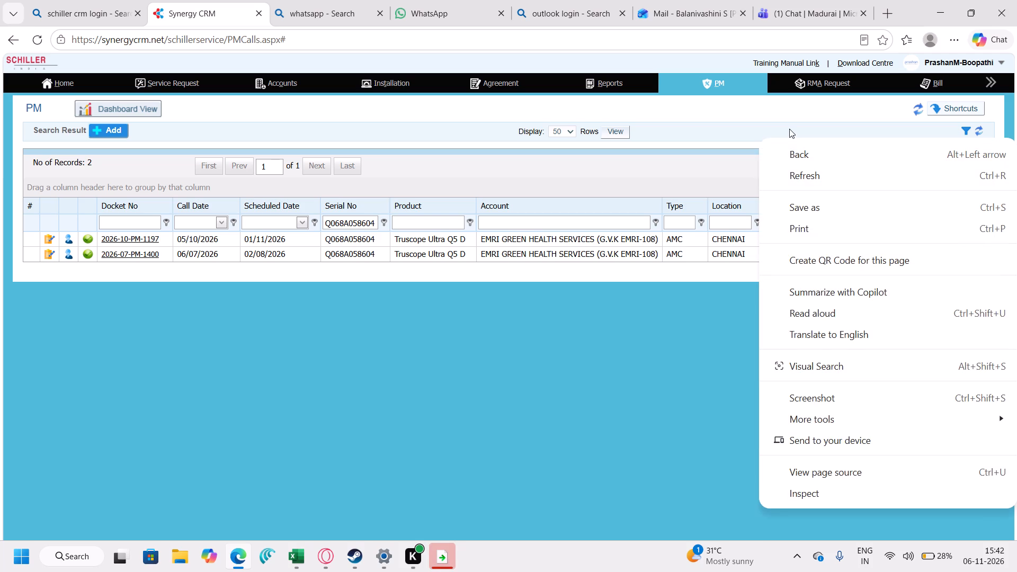
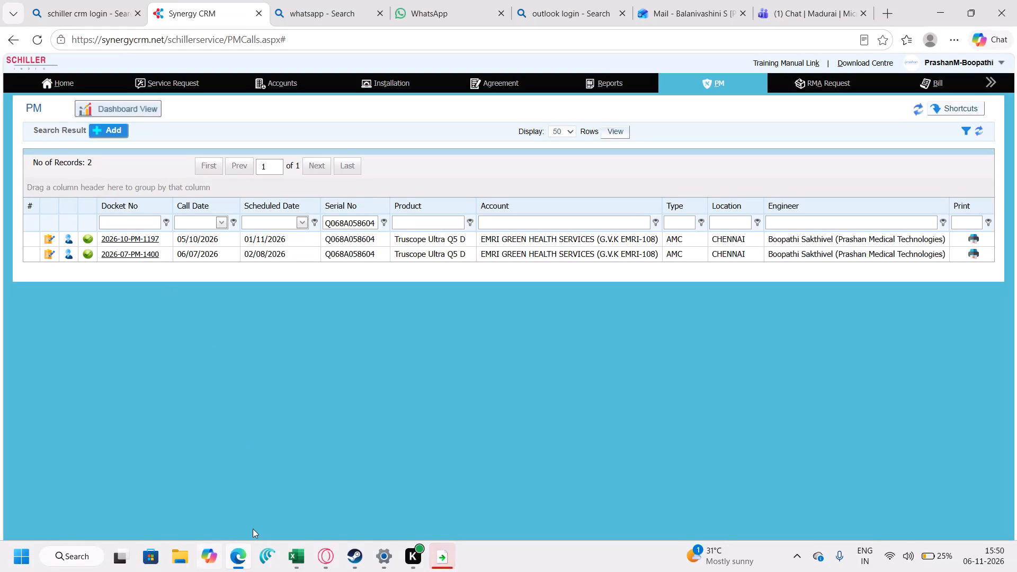
Switch to the CallDetailReport workbook in Excel and search the Report No column's filter for D-46335.
left_click(289, 555)
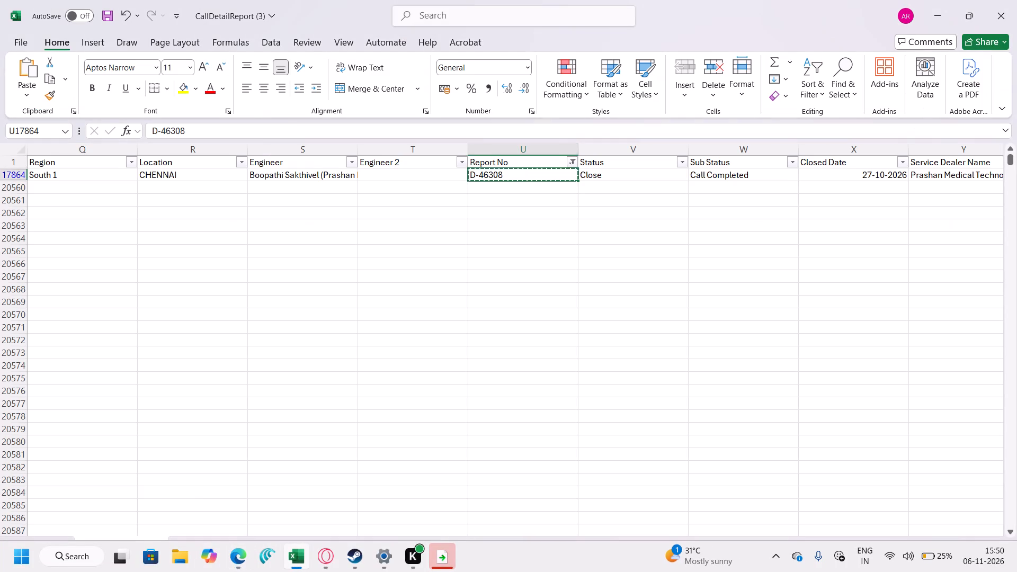
left_click(572, 161)
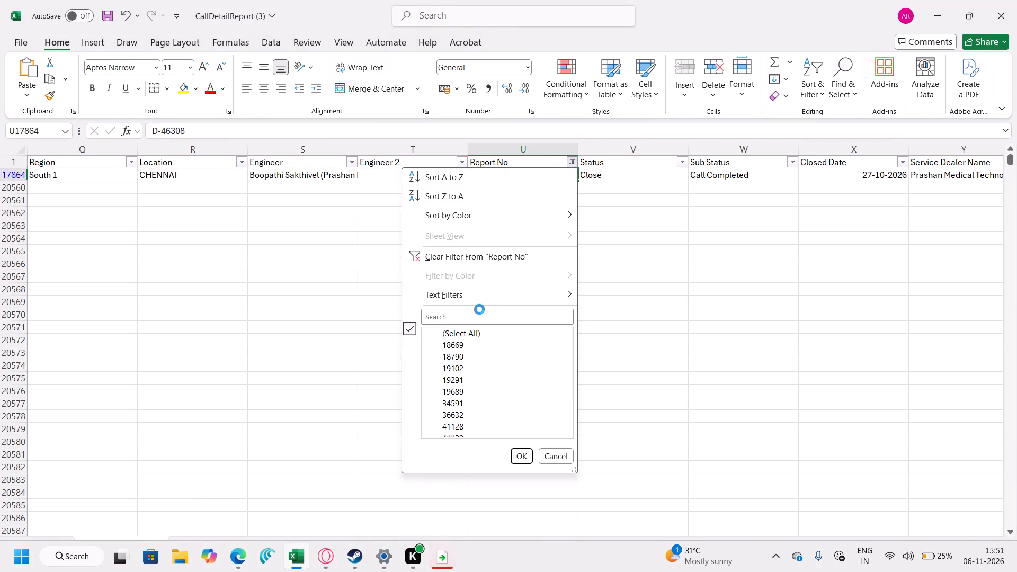
left_click(472, 319)
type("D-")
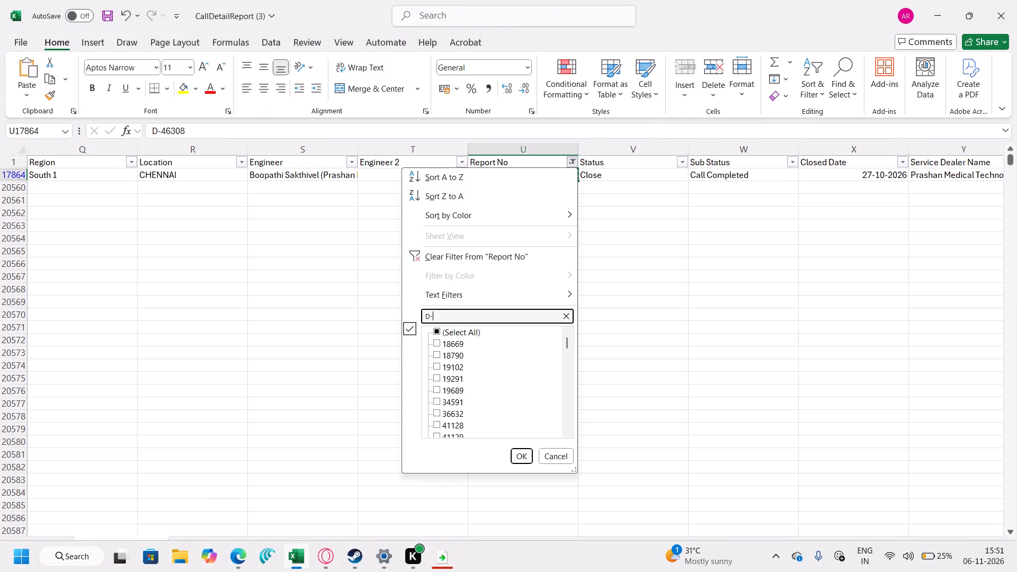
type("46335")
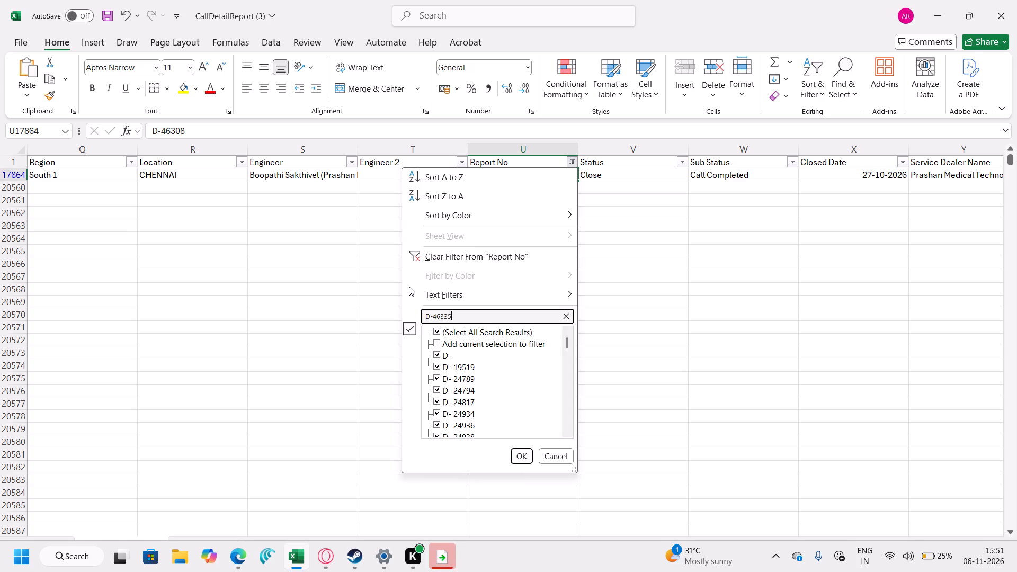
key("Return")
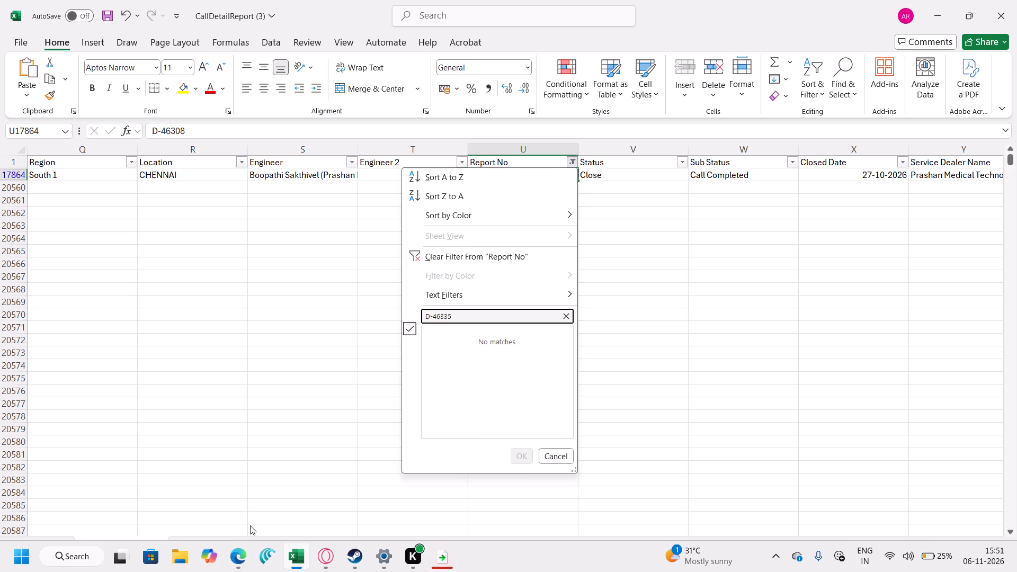
left_click(240, 559)
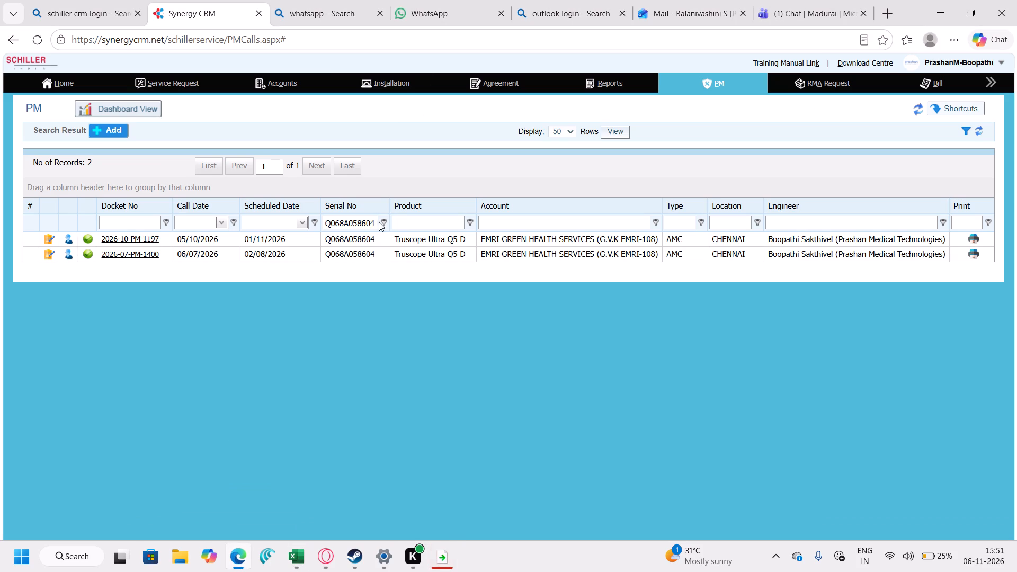
left_click(375, 222)
key("BackSpace")
key("BackSpace")
key("BackSpace")
key("BackSpace")
key("BackSpace")
key("BackSpace")
key("BackSpace")
key("BackSpace")
key("BackSpace")
key("BackSpace")
key("BackSpace")
key("BackSpace")
key("BackSpace")
key("BackSpace")
key("BackSpace")
key("BackSpace")
key("BackSpace")
key("BackSpace")
key("BackSpace")
key("BackSpace")
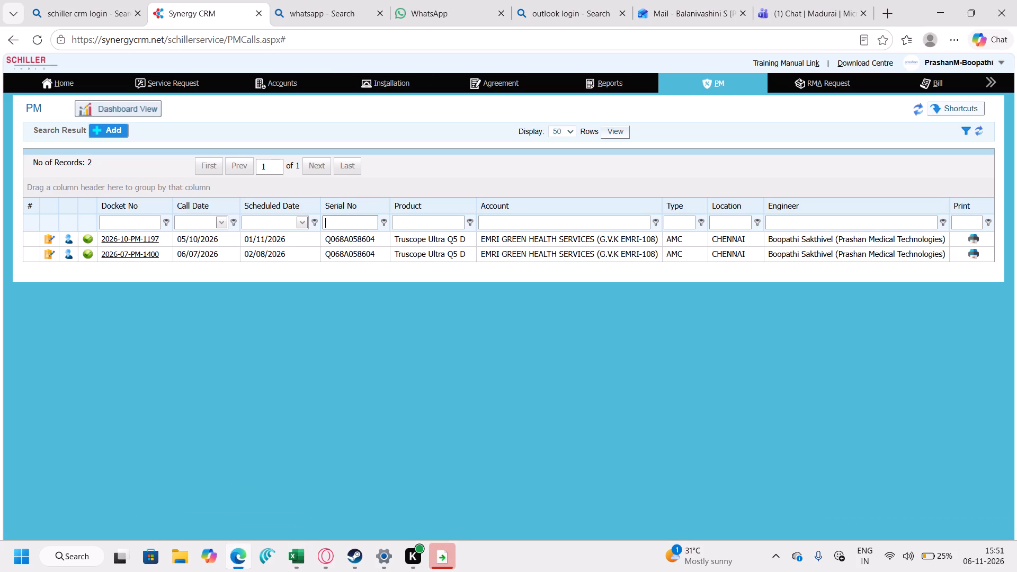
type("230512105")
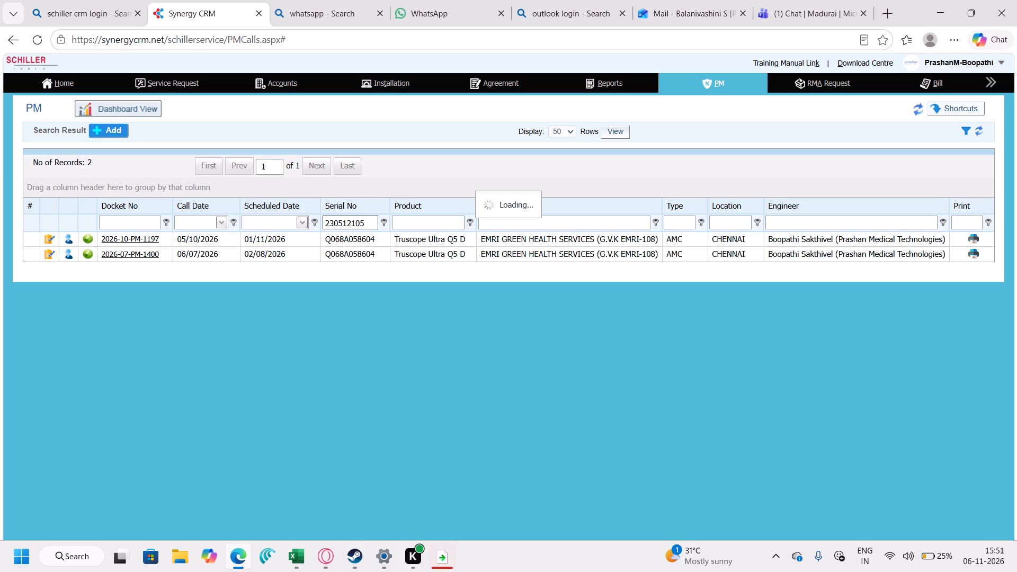
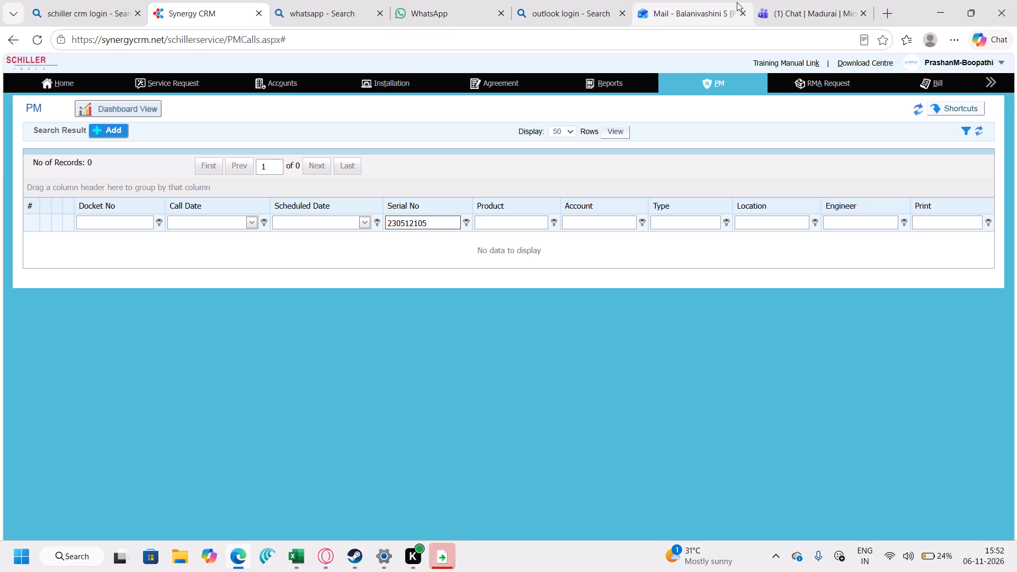
left_click(301, 552)
left_click(574, 159)
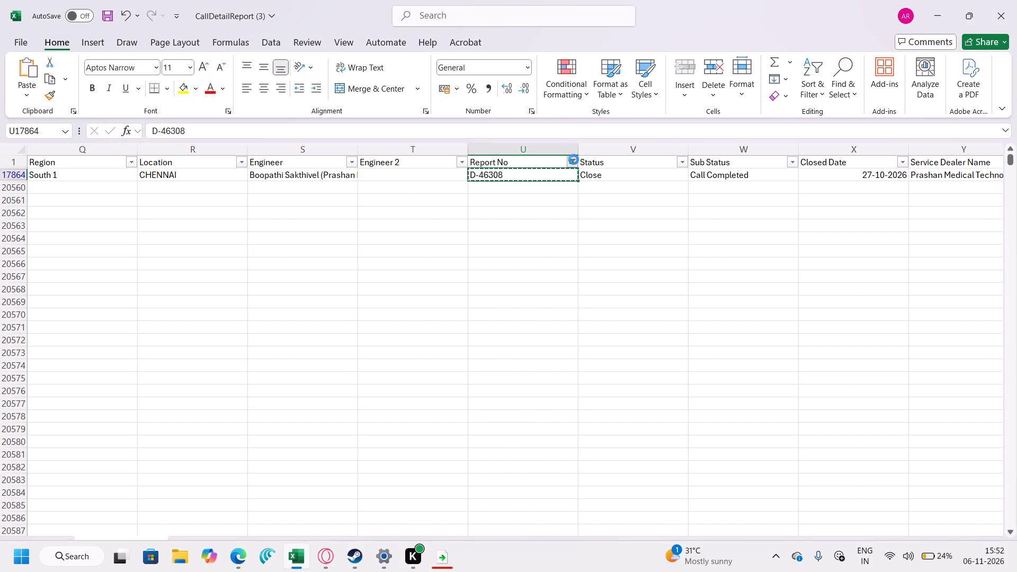
left_click(503, 319)
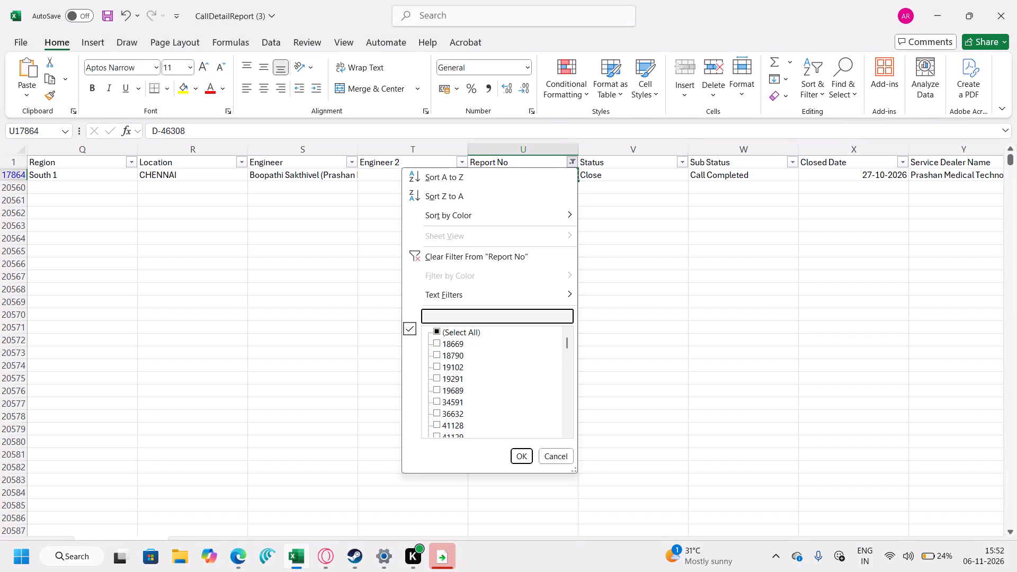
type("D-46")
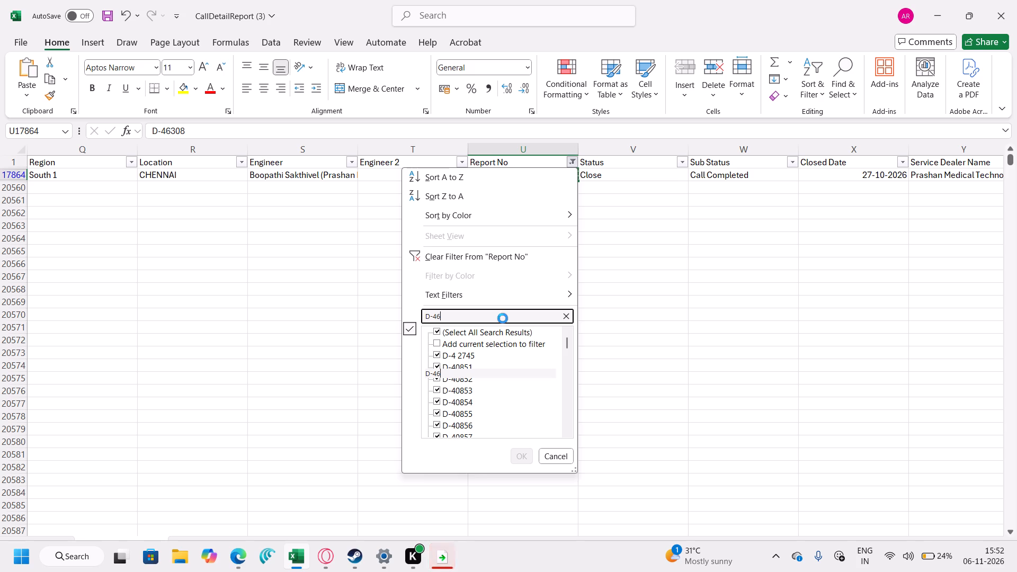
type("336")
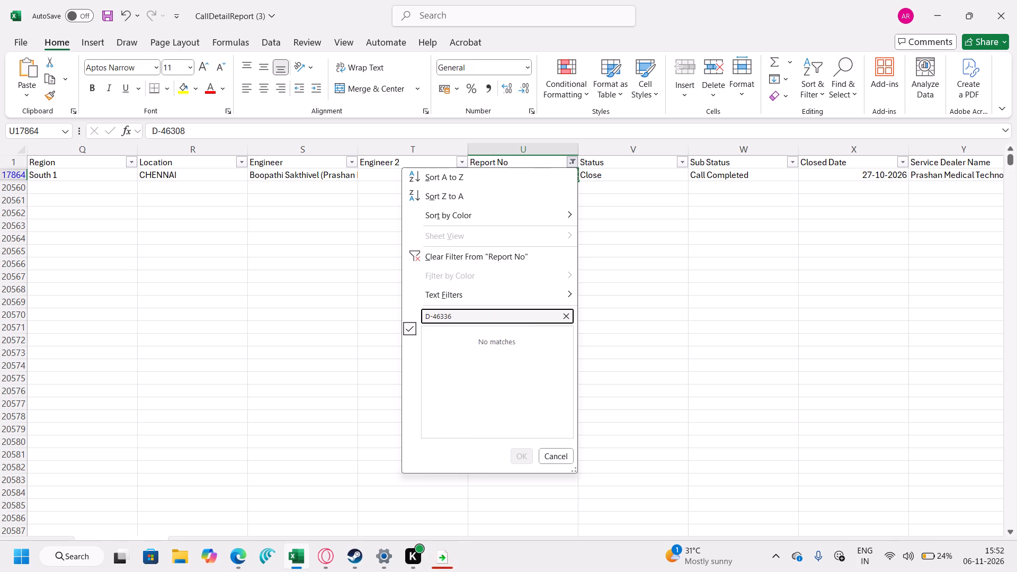
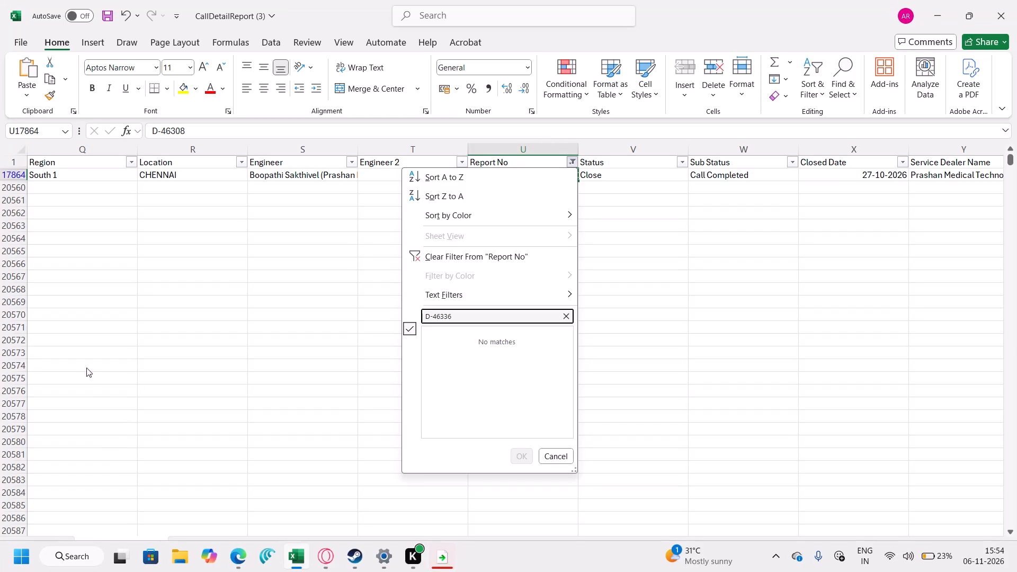
Switch to Synergy CRM in Edge and filter the PM calls by serial number J0325C0508.
left_click(245, 559)
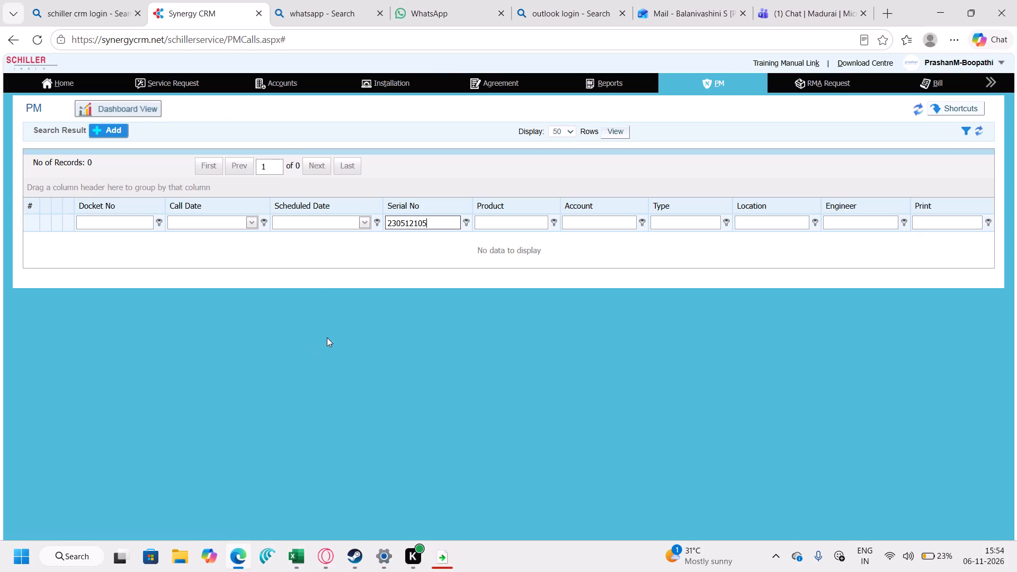
left_click(435, 223)
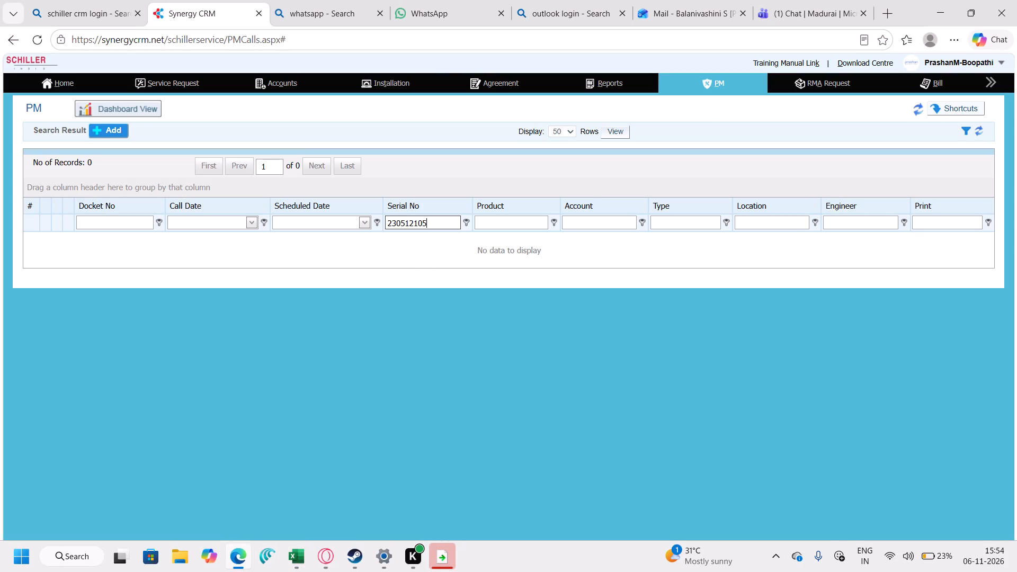
key("BackSpace")
key("BackSpace")
key("BackSpace")
key("BackSpace")
key("BackSpace")
key("BackSpace")
key("BackSpace")
key("BackSpace")
key("BackSpace")
key("BackSpace")
key("BackSpace")
key("BackSpace")
key("BackSpace")
key("BackSpace")
key("BackSpace")
key("BackSpace")
key("BackSpace")
key("BackSpace")
key("BackSpace")
key("BackSpace")
key("BackSpace")
key("BackSpace")
key("BackSpace")
key("BackSpace")
key("BackSpace")
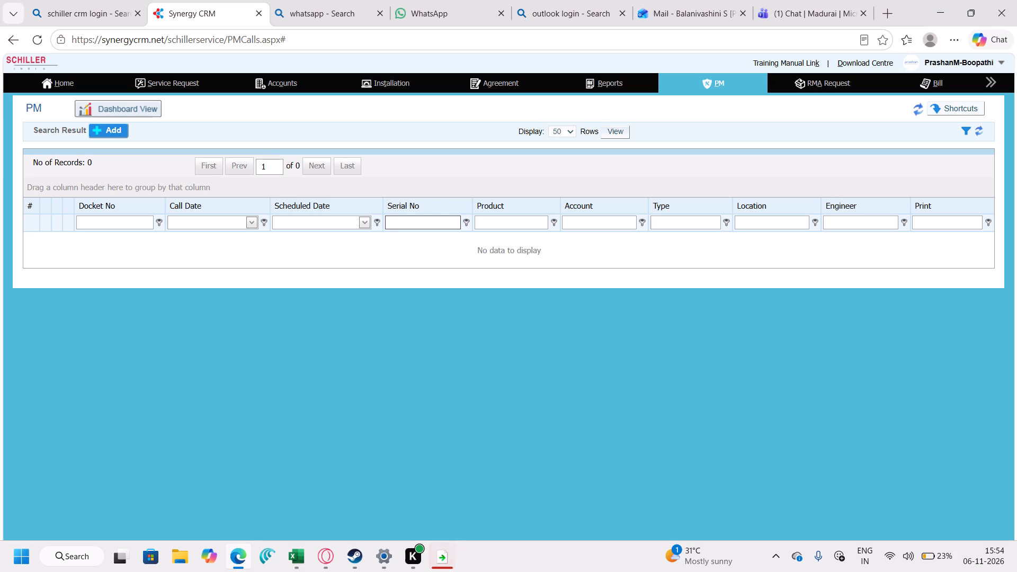
key("BackSpace")
key("BackSpace")
type("J0325")
type("C0")
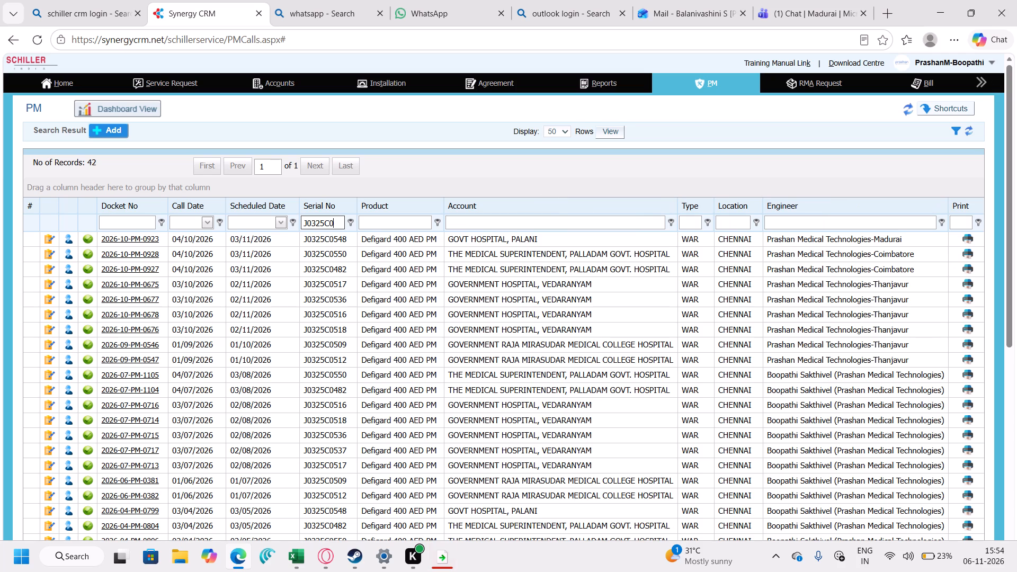
type("508")
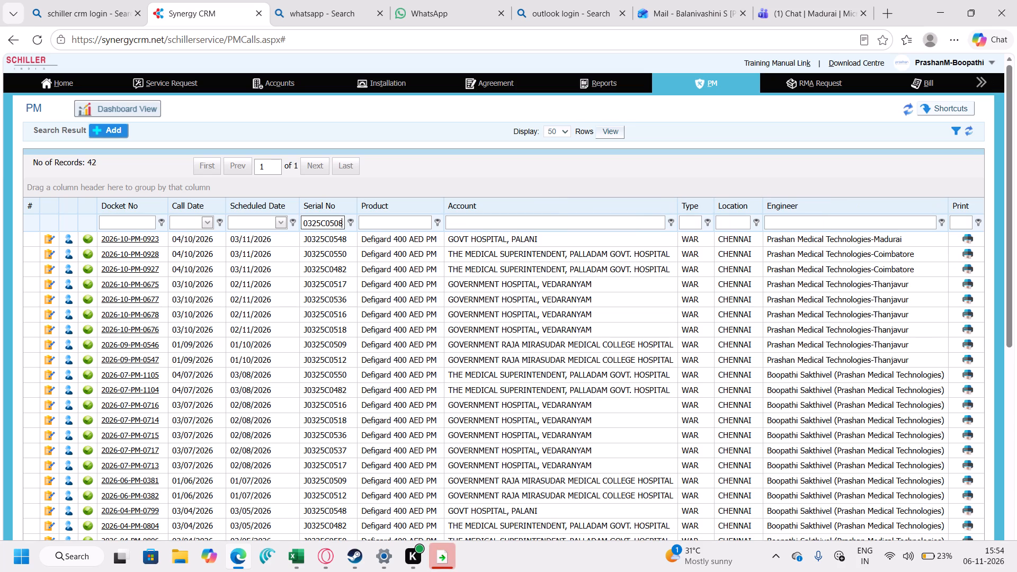
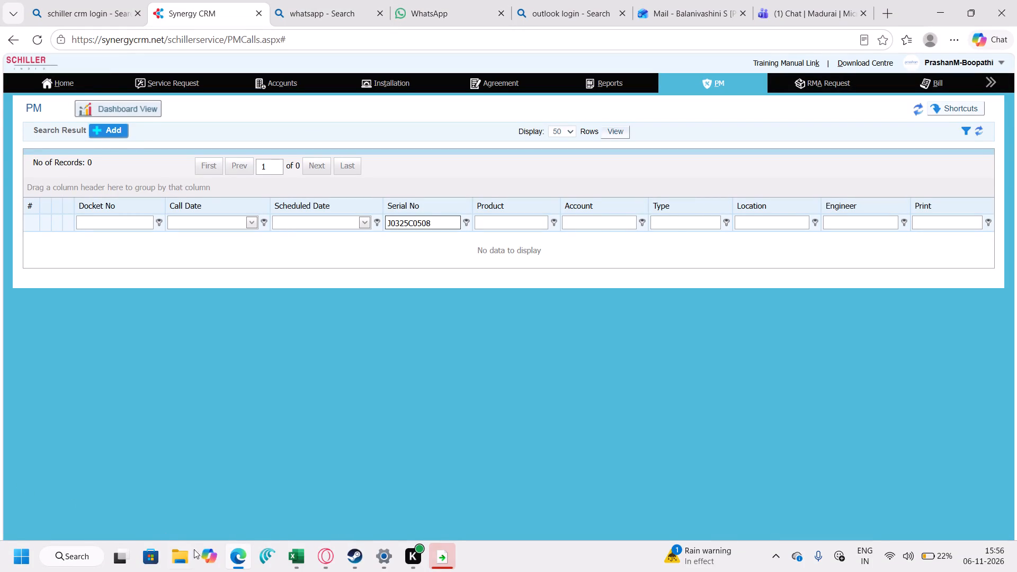
Switch to the CallDetailReport workbook in Excel and filter the Report No column for D-48627.
left_click(288, 559)
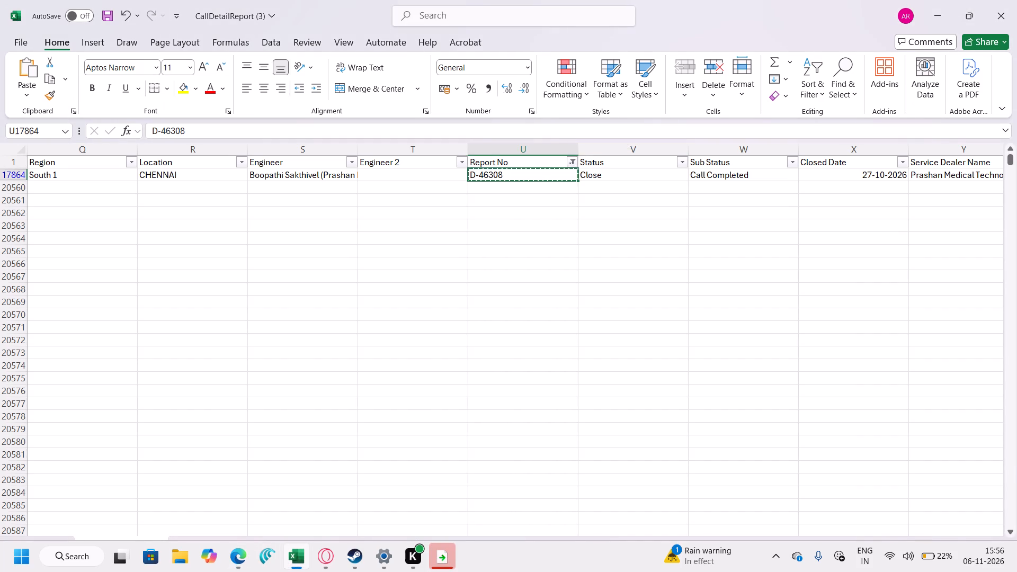
left_click(572, 163)
left_click(460, 313)
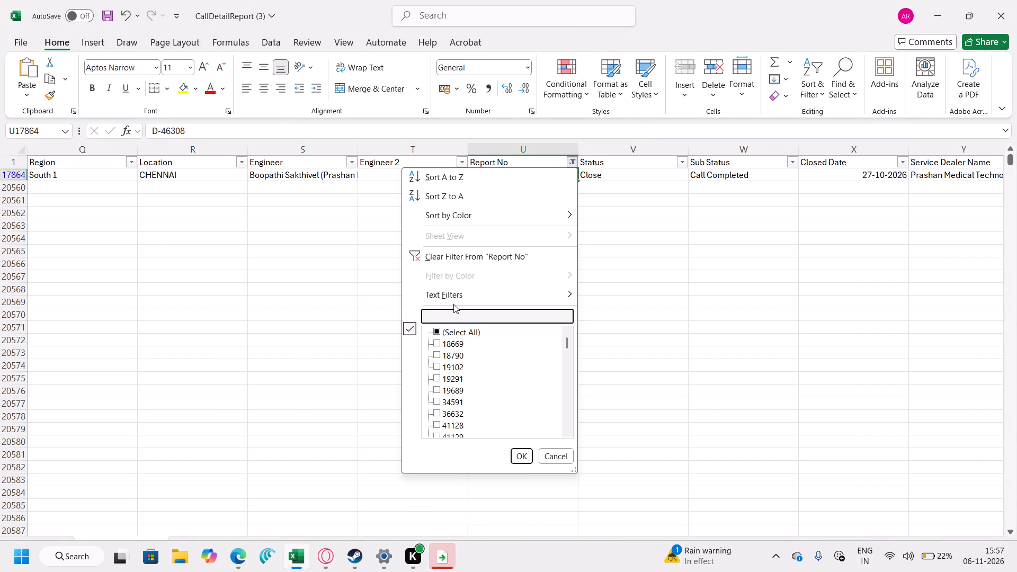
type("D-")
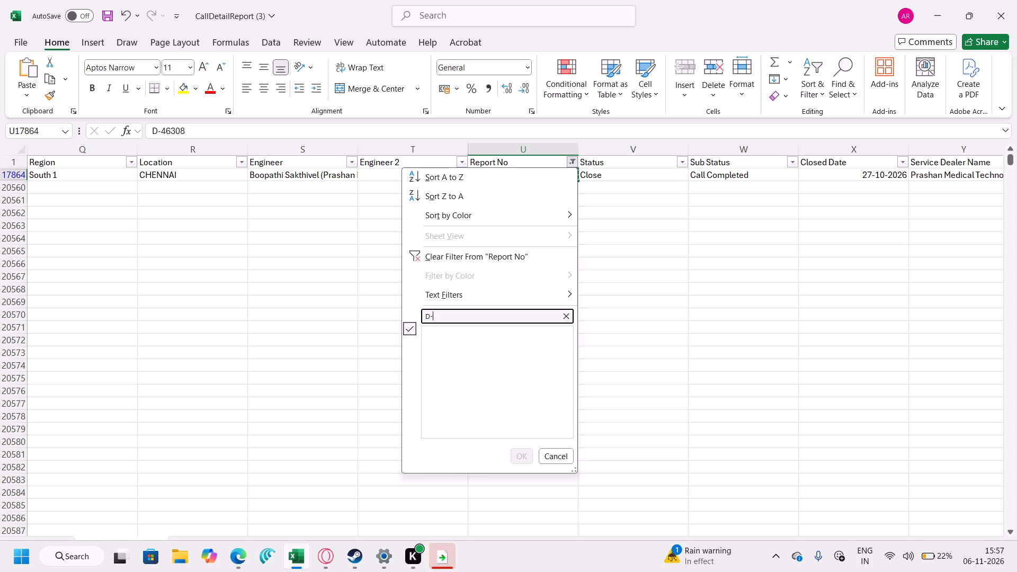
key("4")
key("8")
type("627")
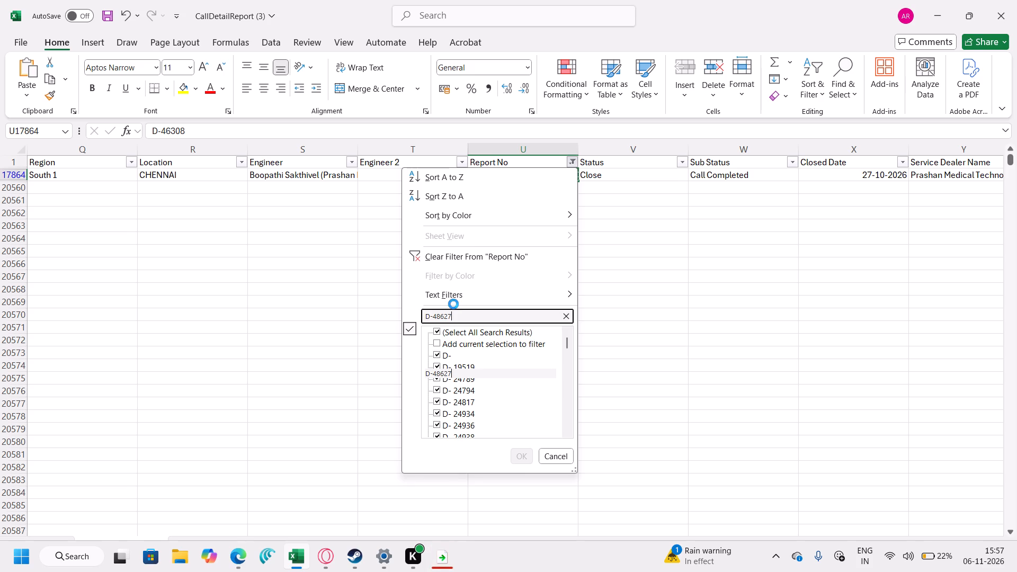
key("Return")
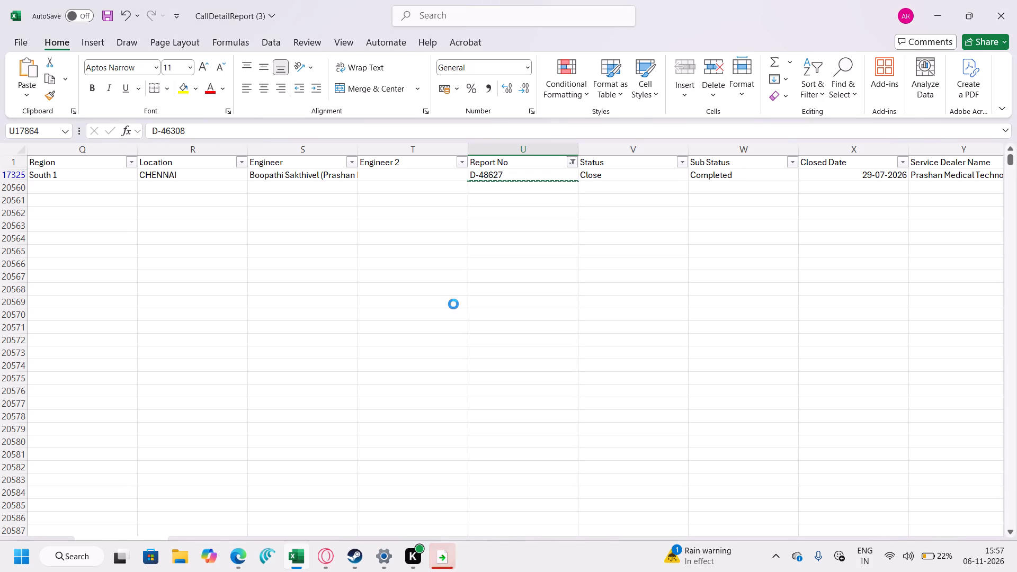
Examine the filtered D-48627 row across its columns back to Docket No, checking the activity date, serial number, model and account.
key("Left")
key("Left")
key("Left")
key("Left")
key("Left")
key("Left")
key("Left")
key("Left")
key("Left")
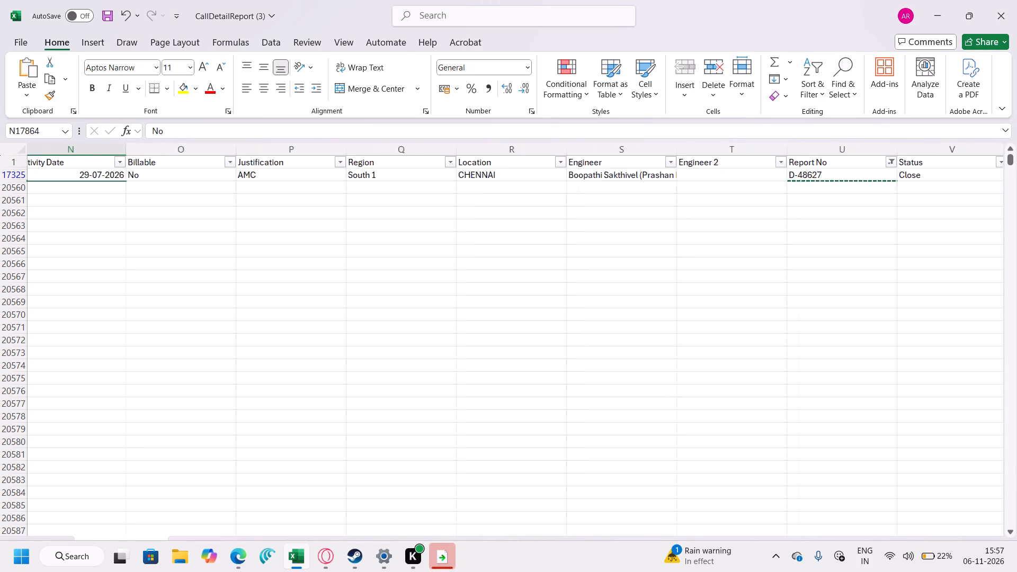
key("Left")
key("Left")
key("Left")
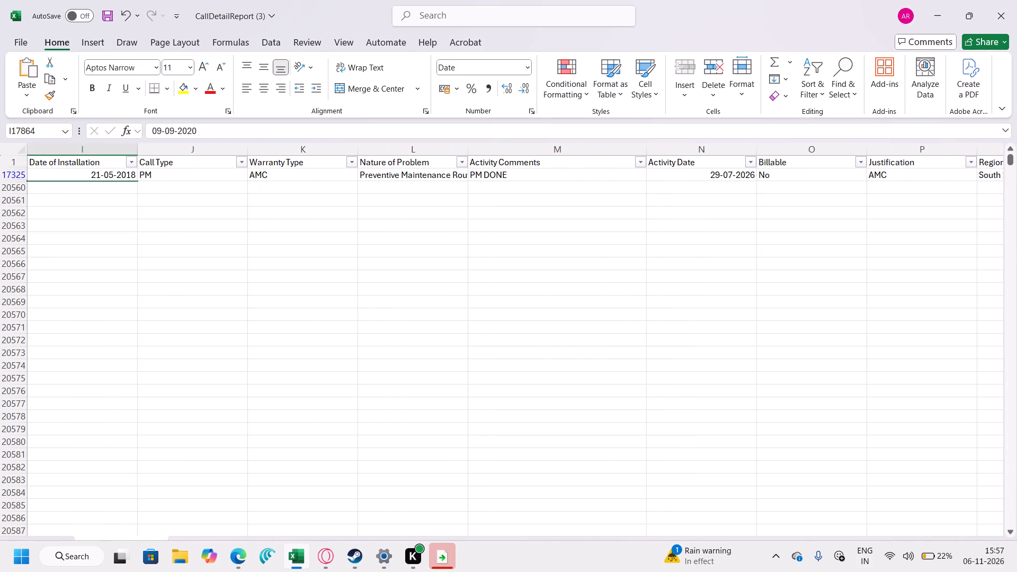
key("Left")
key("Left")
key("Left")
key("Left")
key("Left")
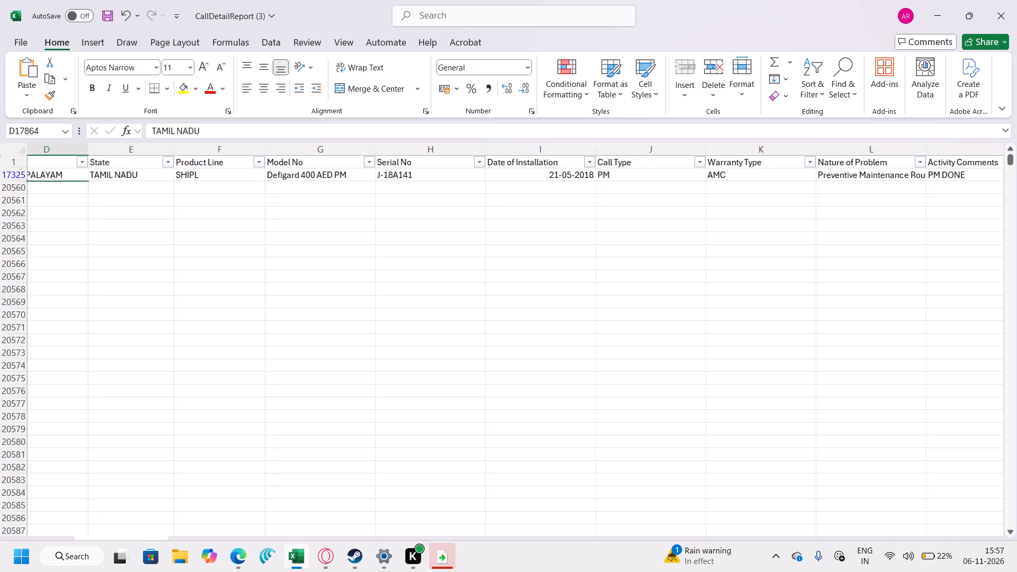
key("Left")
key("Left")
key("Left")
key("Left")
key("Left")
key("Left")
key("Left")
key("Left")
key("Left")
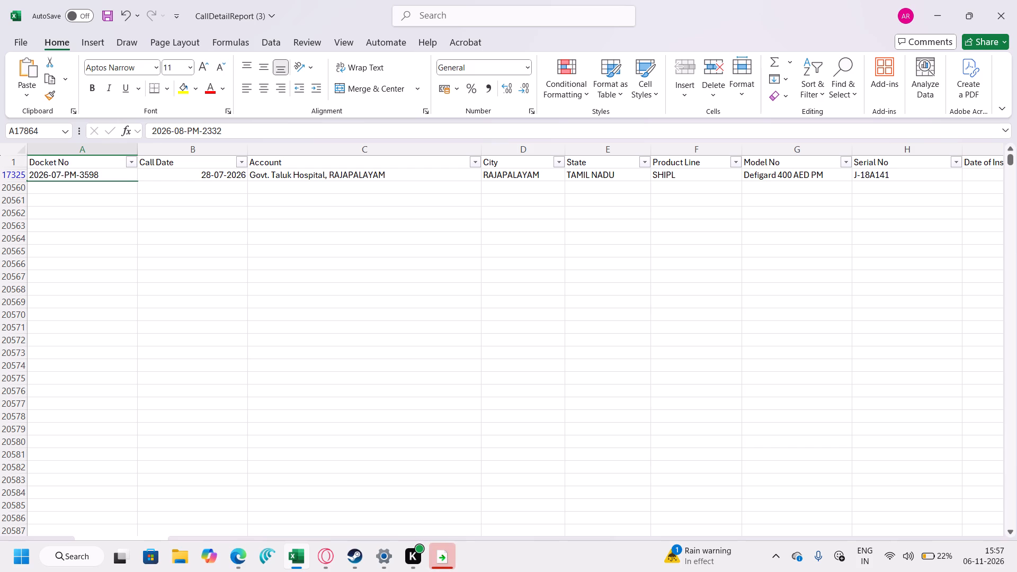
Return to the Report No column and change its filter to D-48628.
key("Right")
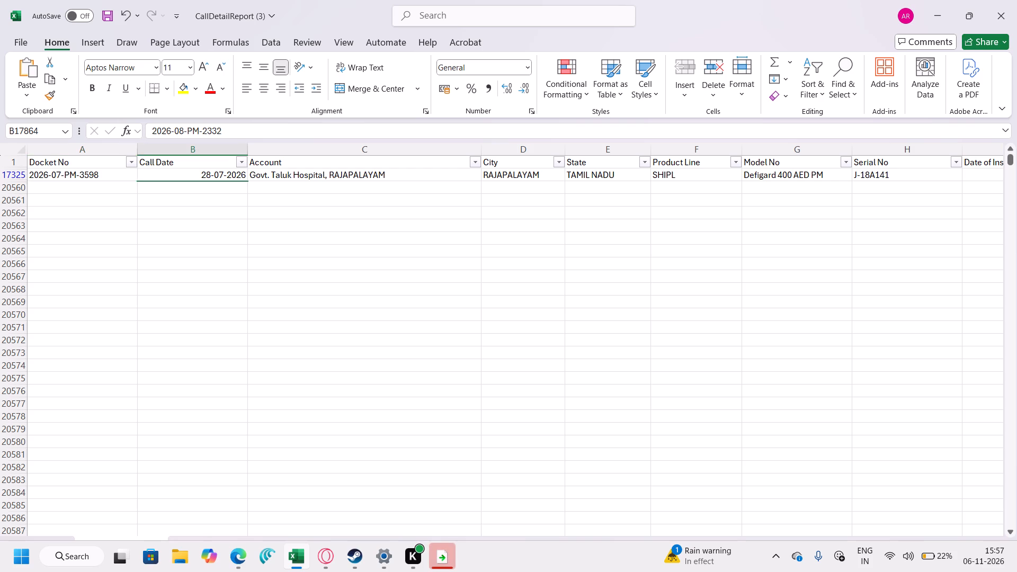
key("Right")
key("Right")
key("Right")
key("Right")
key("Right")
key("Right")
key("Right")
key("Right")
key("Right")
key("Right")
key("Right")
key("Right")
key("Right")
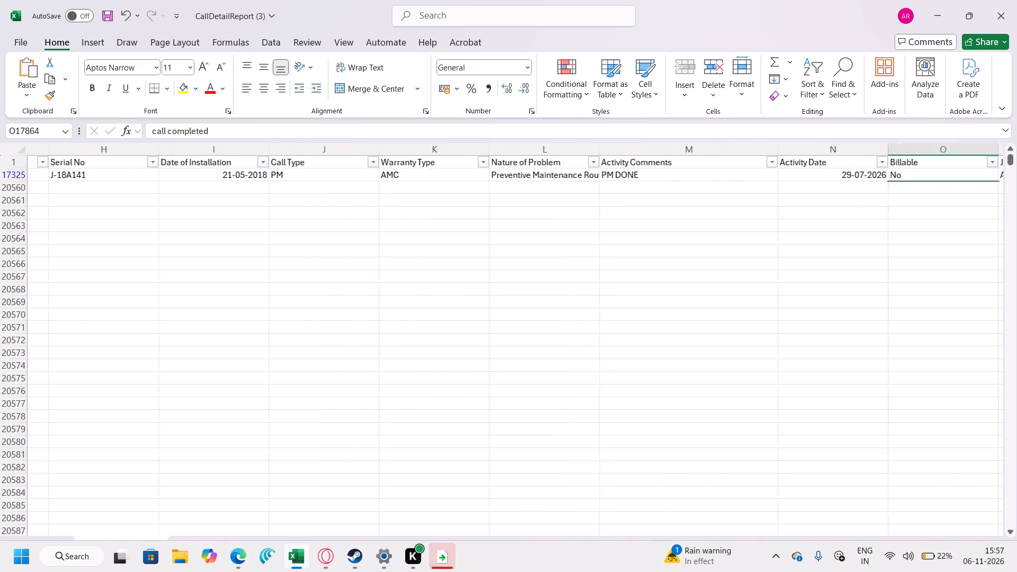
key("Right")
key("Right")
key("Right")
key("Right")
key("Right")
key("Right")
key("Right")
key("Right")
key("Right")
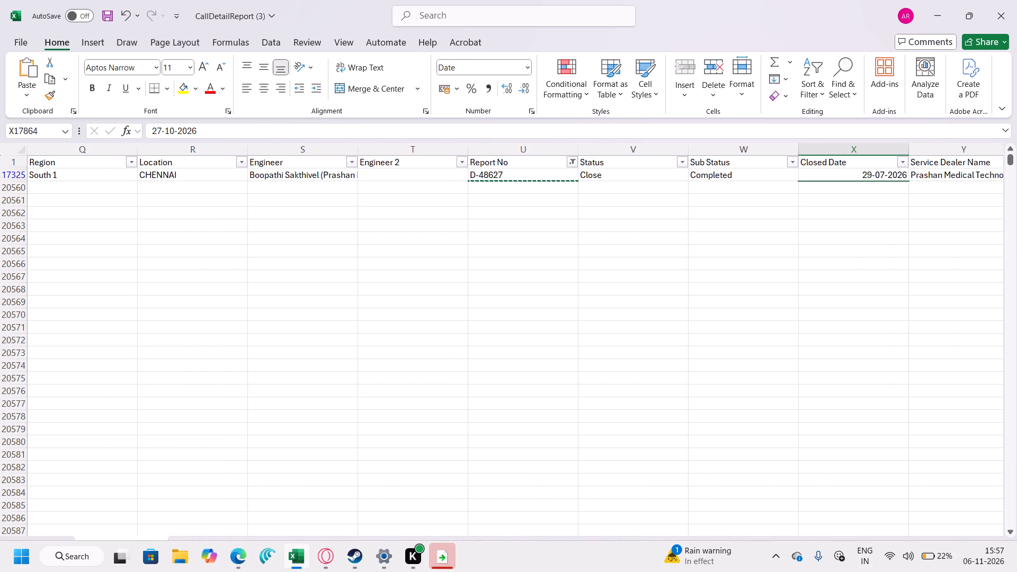
left_click(572, 164)
left_click(486, 323)
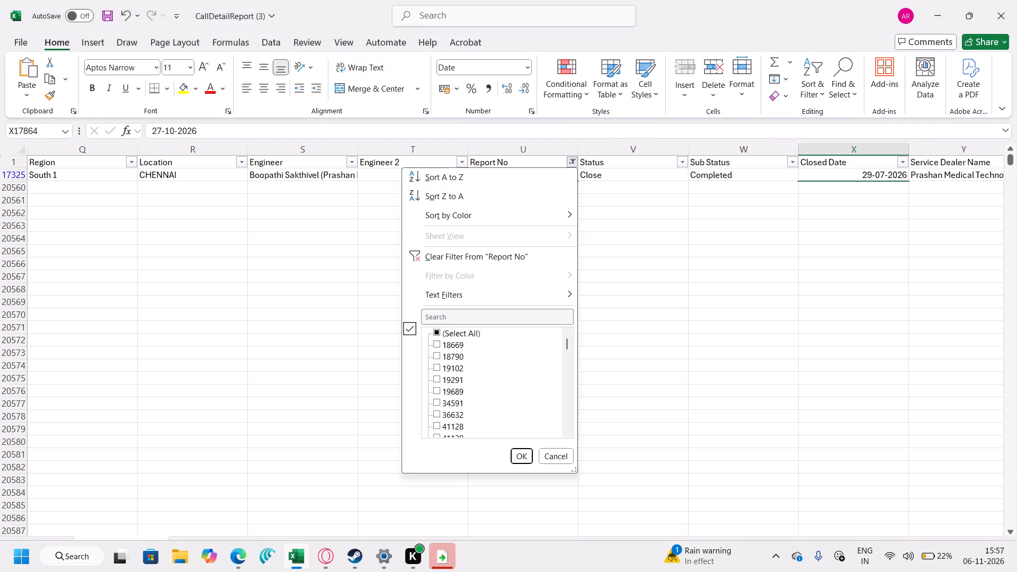
left_click(485, 316)
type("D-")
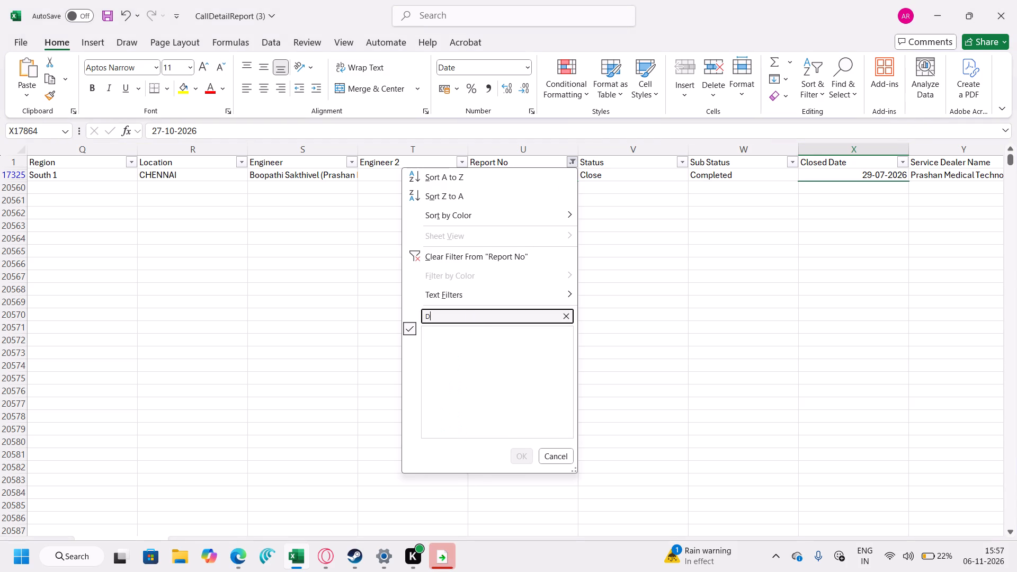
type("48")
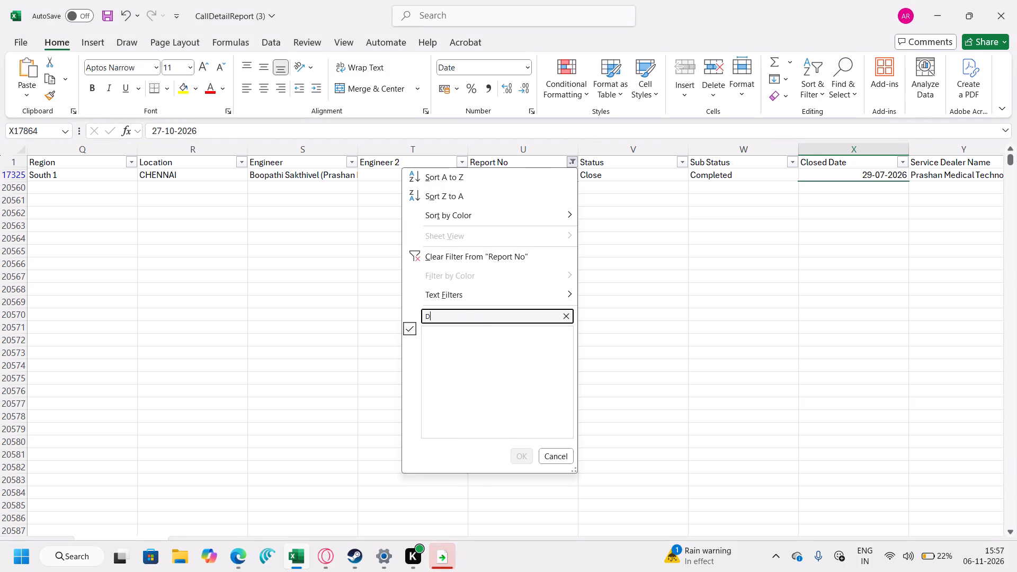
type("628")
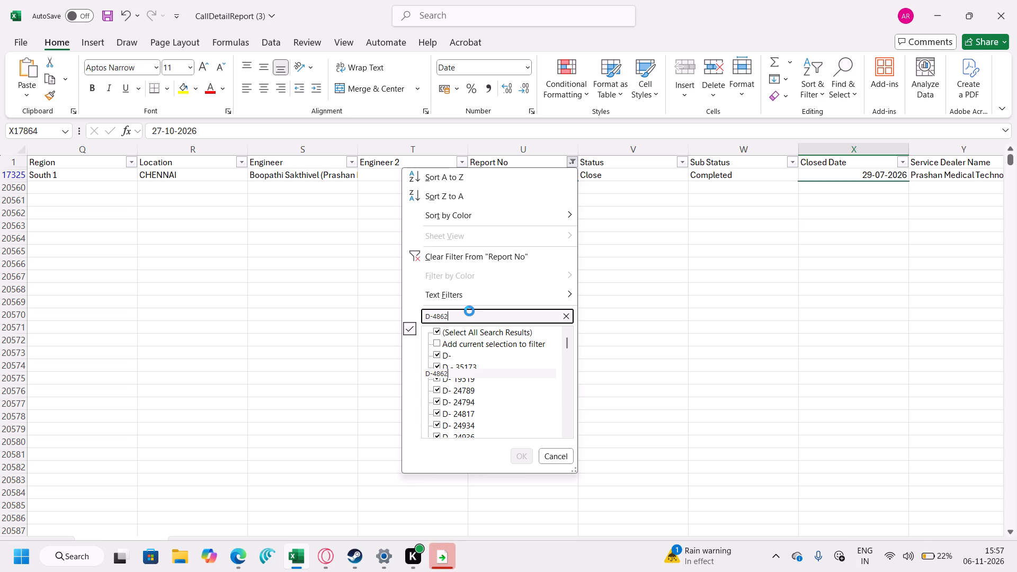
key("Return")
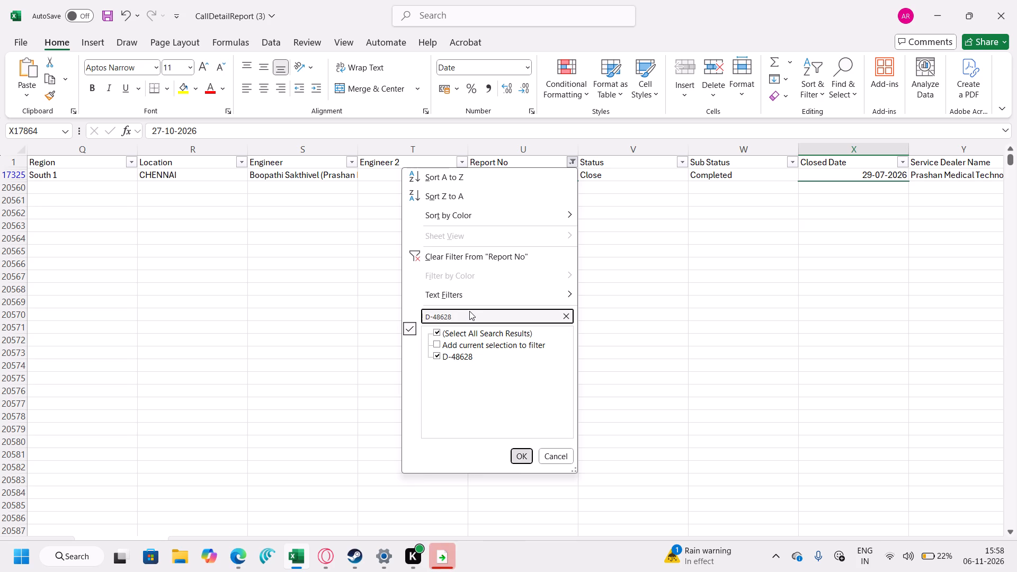
Examine the filtered D-48628 rows across their columns back to Docket No, checking activity dates, serial numbers, models and accounts.
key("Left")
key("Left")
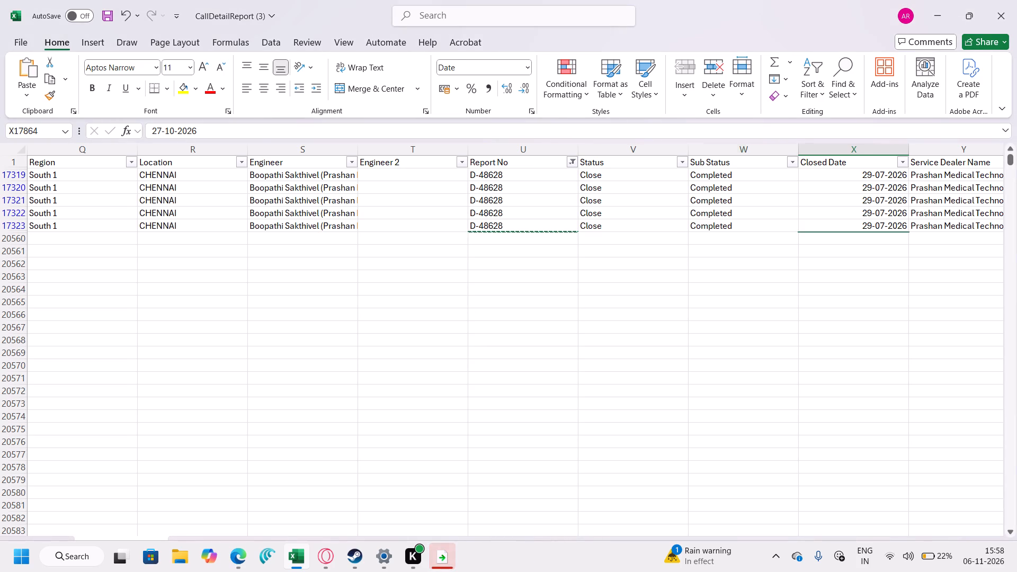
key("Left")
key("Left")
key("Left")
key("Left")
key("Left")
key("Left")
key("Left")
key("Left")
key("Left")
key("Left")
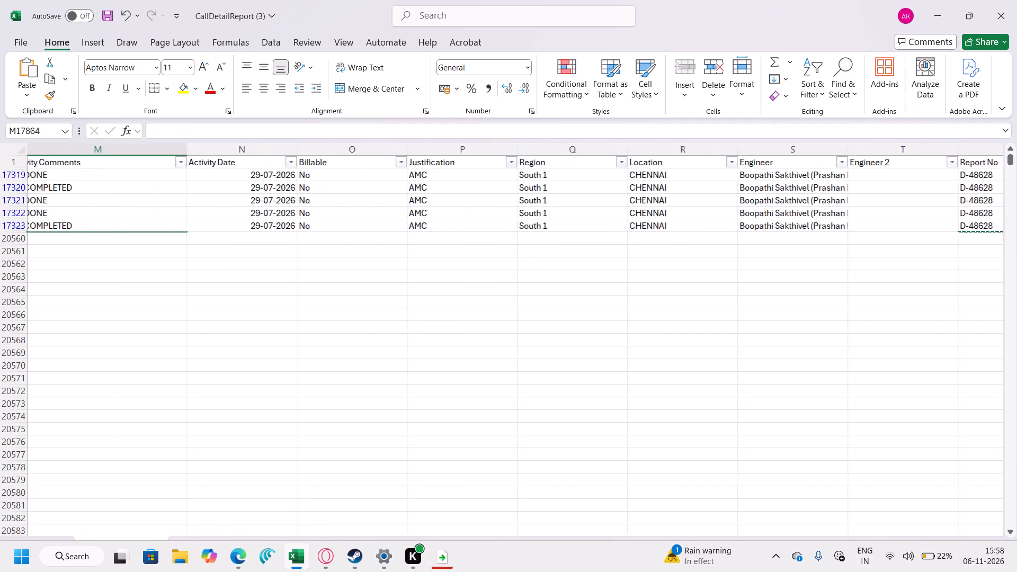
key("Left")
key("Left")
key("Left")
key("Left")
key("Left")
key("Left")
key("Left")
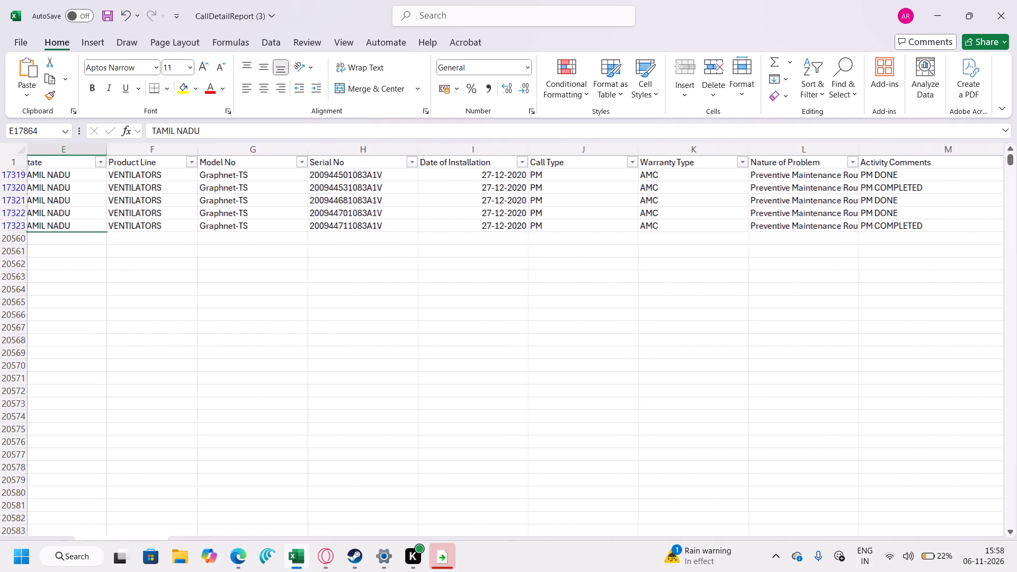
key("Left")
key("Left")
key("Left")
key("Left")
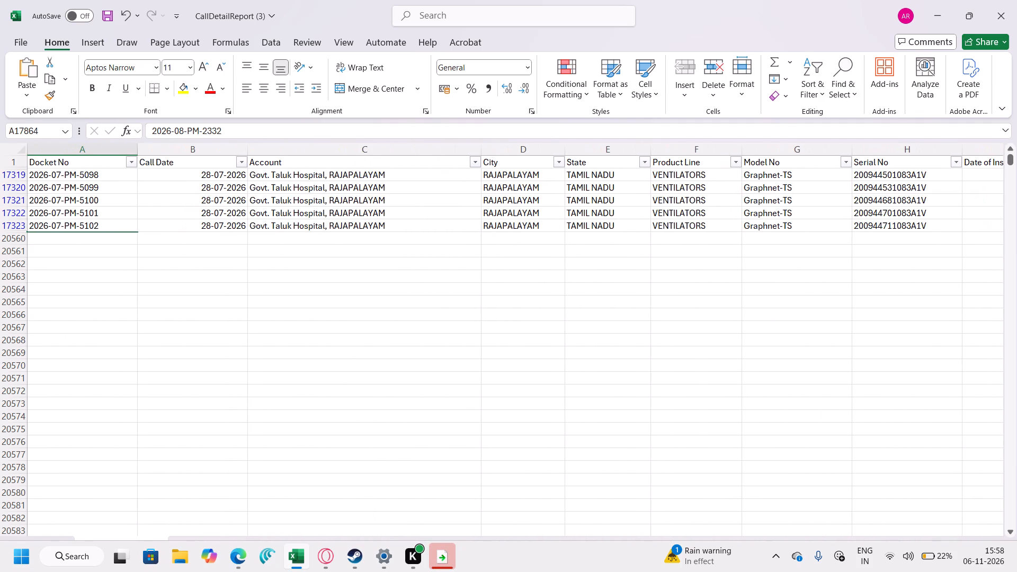
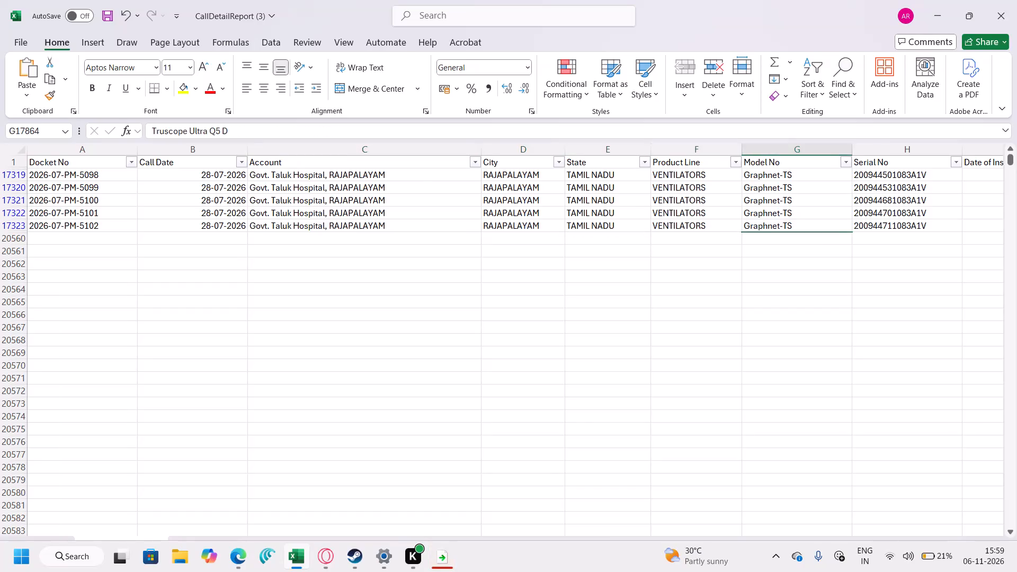
Return to the Report No column and search its filter for D-48629.
key("Right")
key("Right")
key("Right")
key("Right")
key("Right")
key("Right")
key("Right")
key("Right")
key("Right")
key("Right")
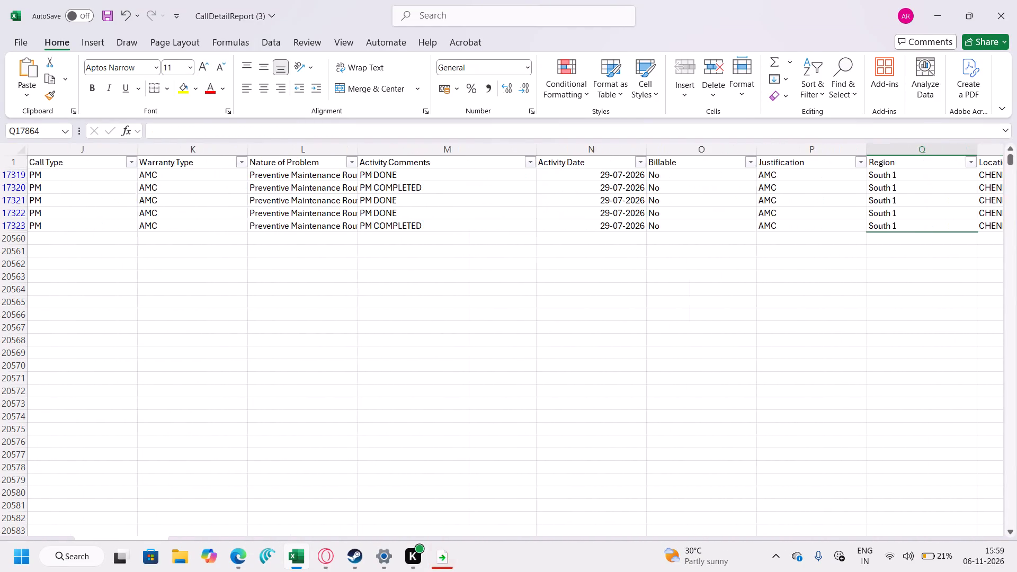
key("Right")
key("Right")
key("Right")
key("Right")
key("Right")
key("Right")
key("Right")
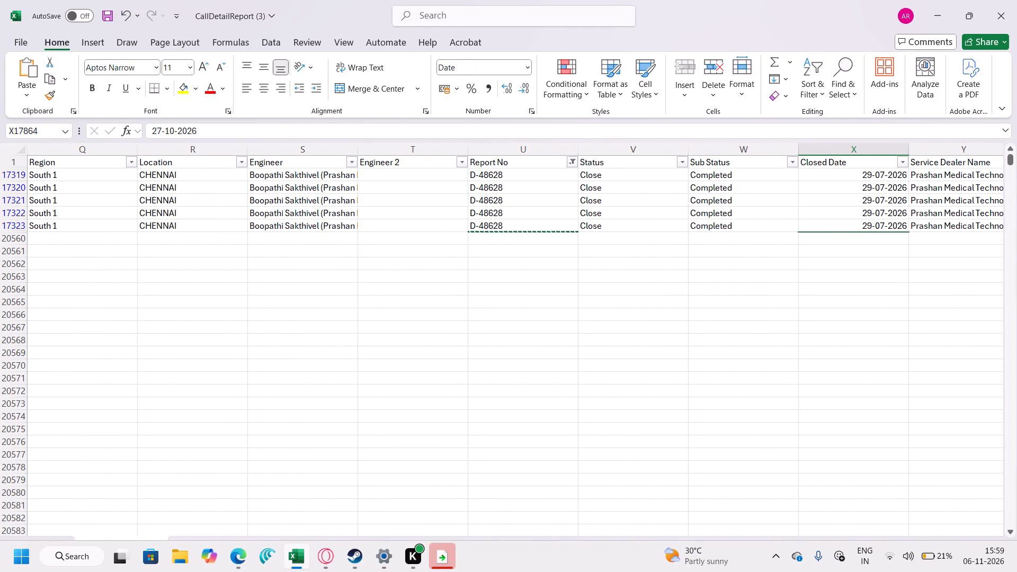
left_click(573, 160)
left_click(481, 319)
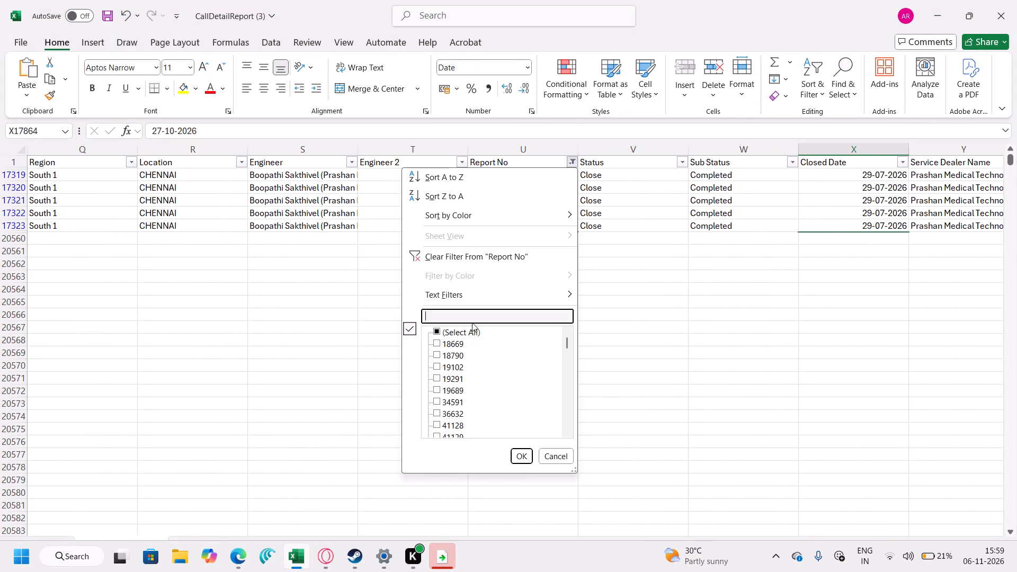
type("D-4")
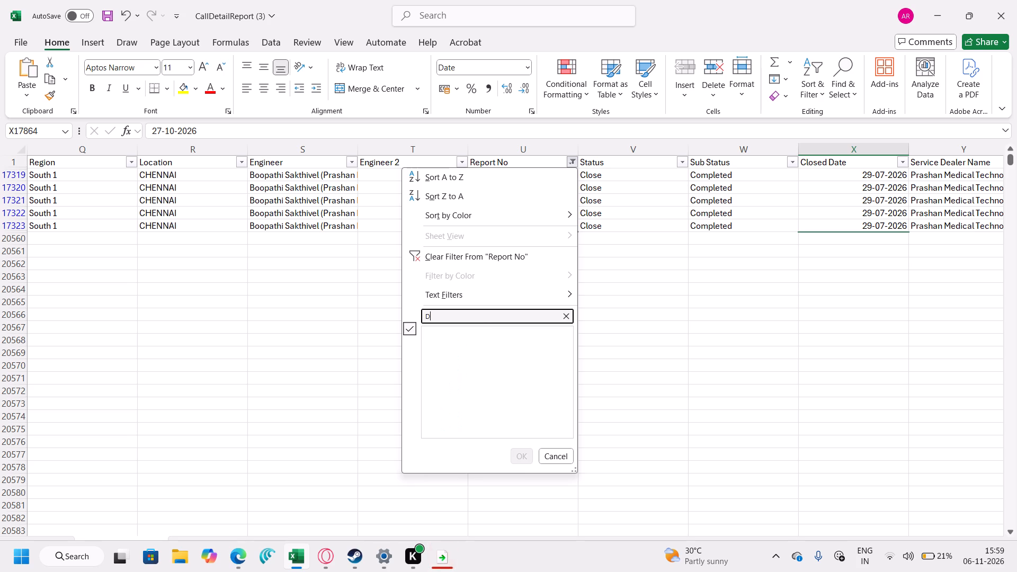
key("8")
type("63")
key("BackSpace")
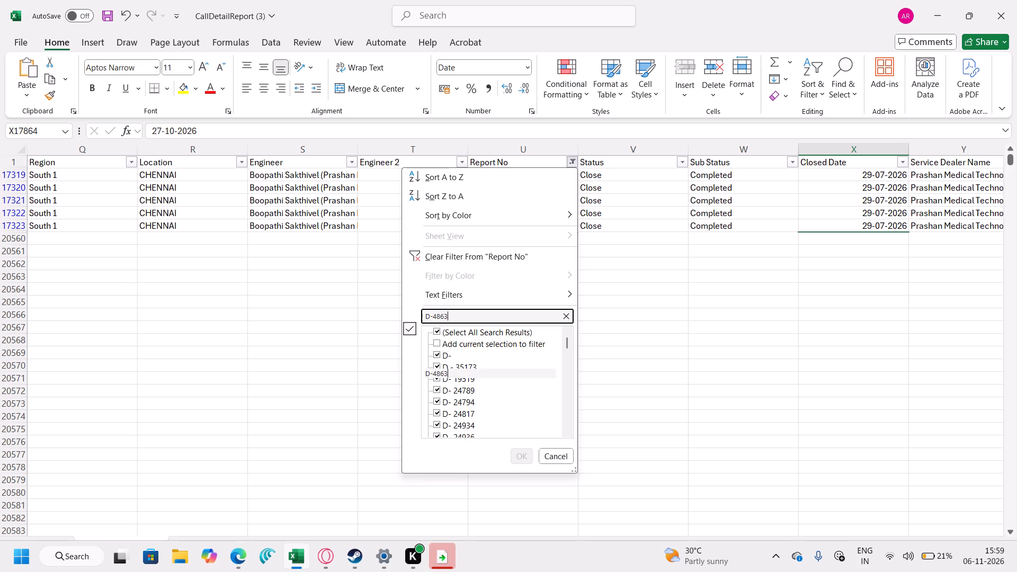
type("29")
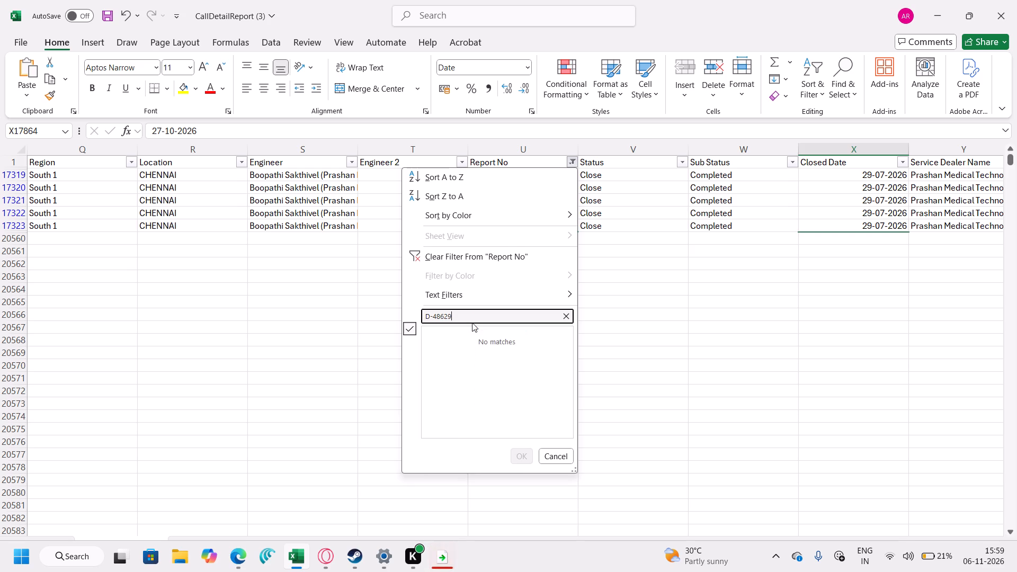
key("Return")
Switch to Synergy CRM and filter the PM calls by serial number Q068E036639.
left_click(244, 565)
key("BackSpace")
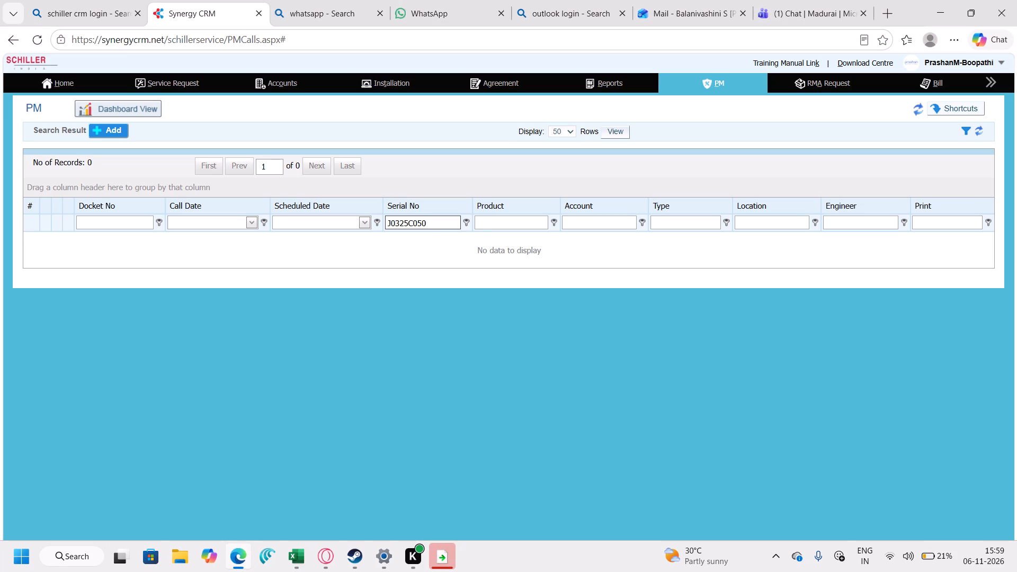
key("BackSpace")
key("BackSpace")
key("BackSpace")
key("BackSpace")
key("BackSpace")
key("BackSpace")
key("BackSpace")
key("BackSpace")
key("BackSpace")
key("BackSpace")
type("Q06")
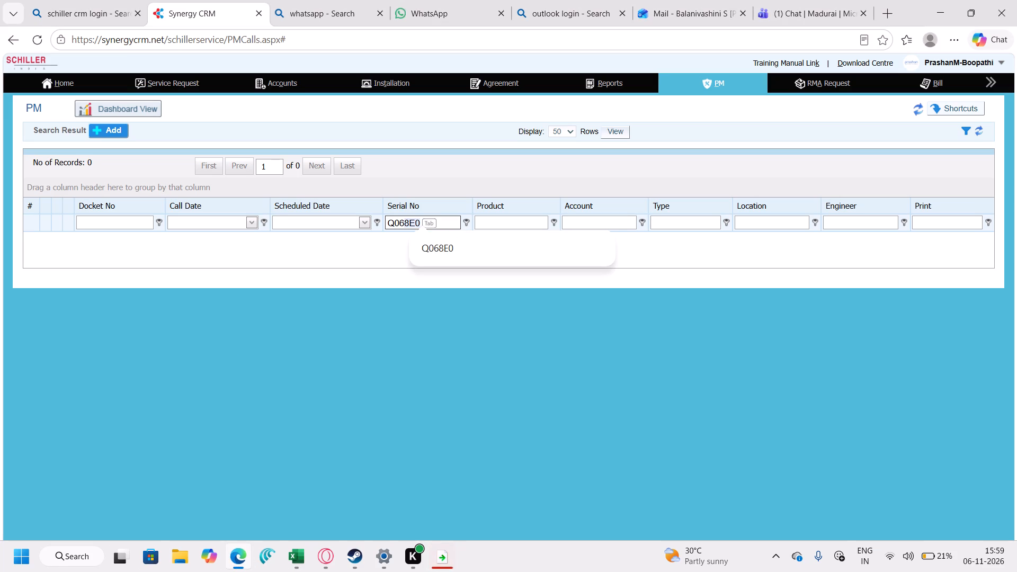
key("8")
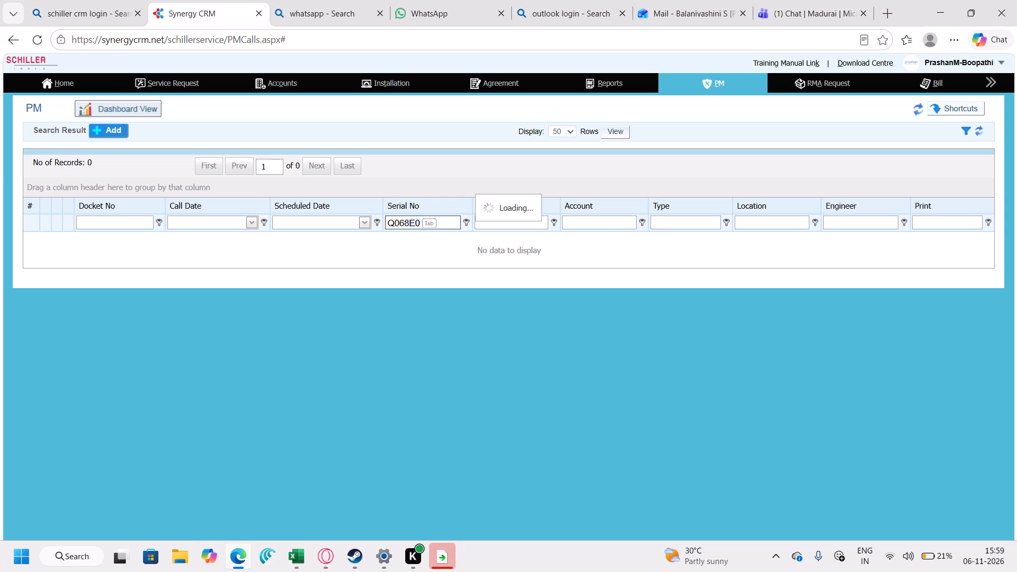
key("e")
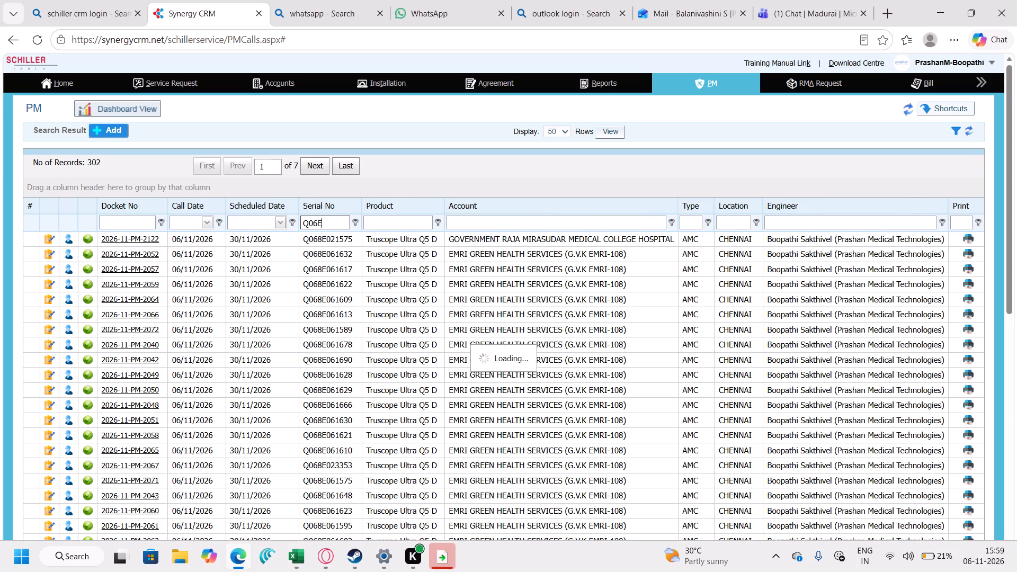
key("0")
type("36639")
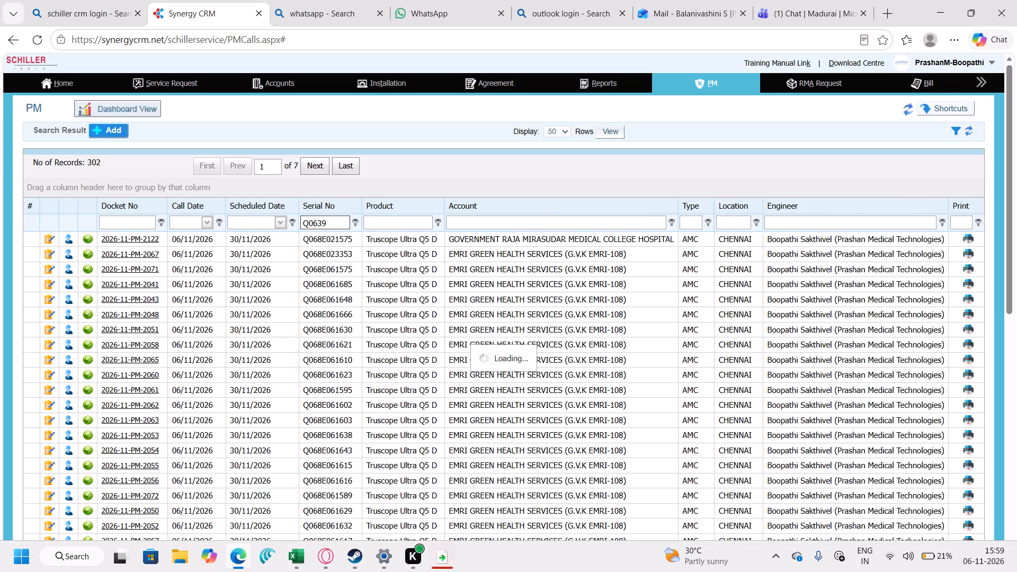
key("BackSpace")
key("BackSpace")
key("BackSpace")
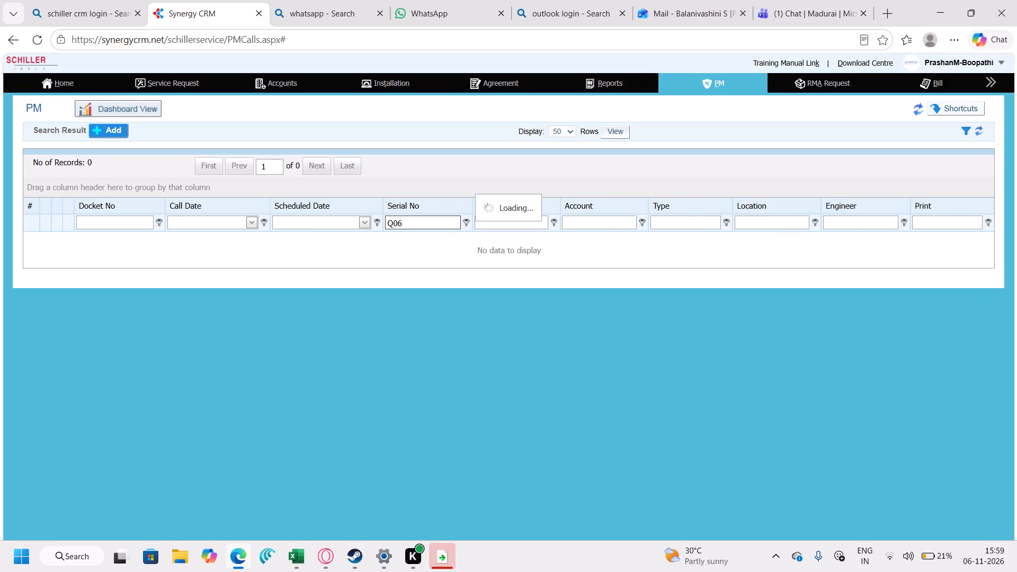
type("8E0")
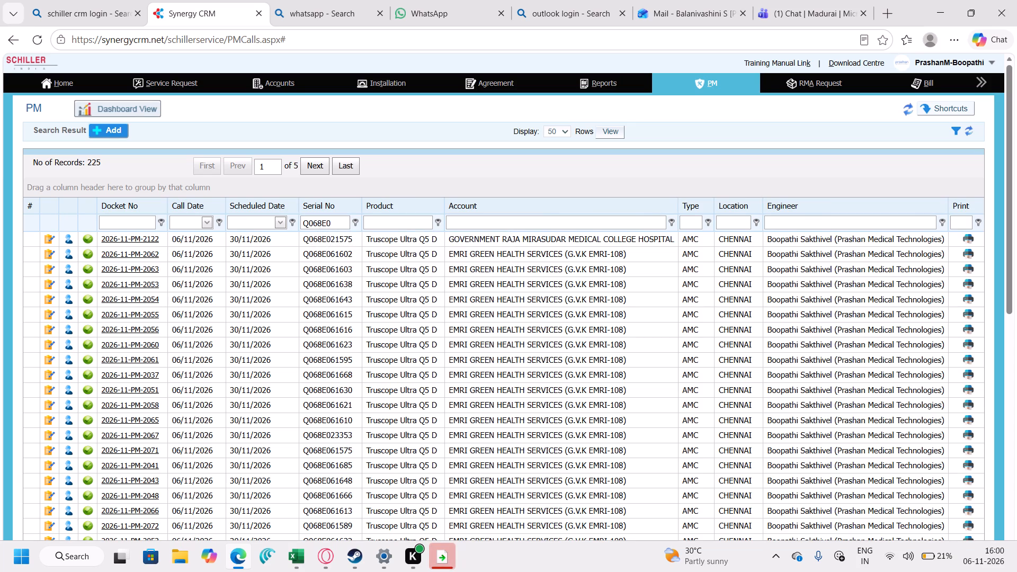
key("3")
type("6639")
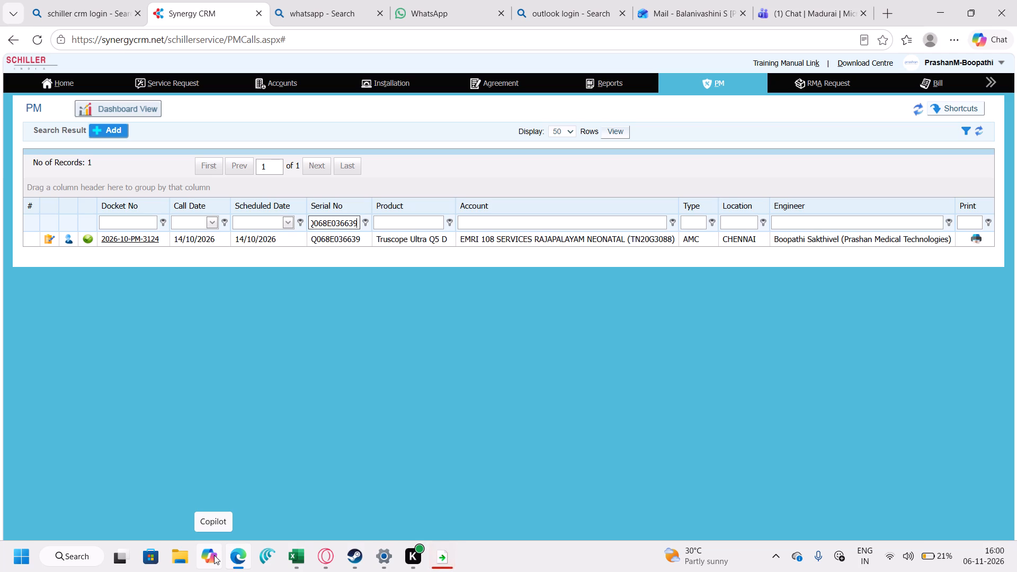
Switch back to the CallDetailReport workbook in Excel and search the Report No filter for D-48630.
left_click(299, 555)
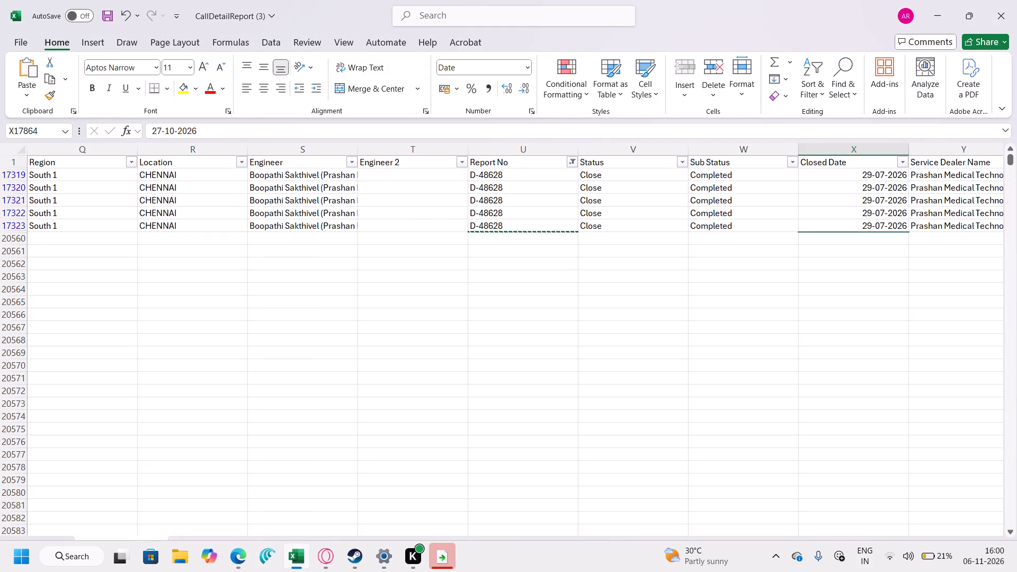
left_click(577, 160)
left_click(549, 154)
left_click(504, 203)
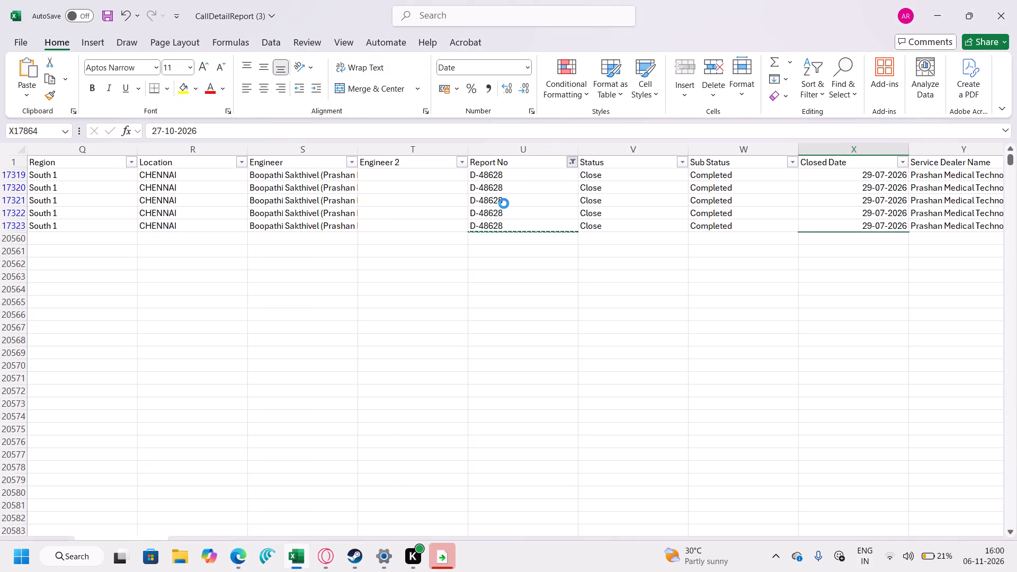
left_click(506, 204)
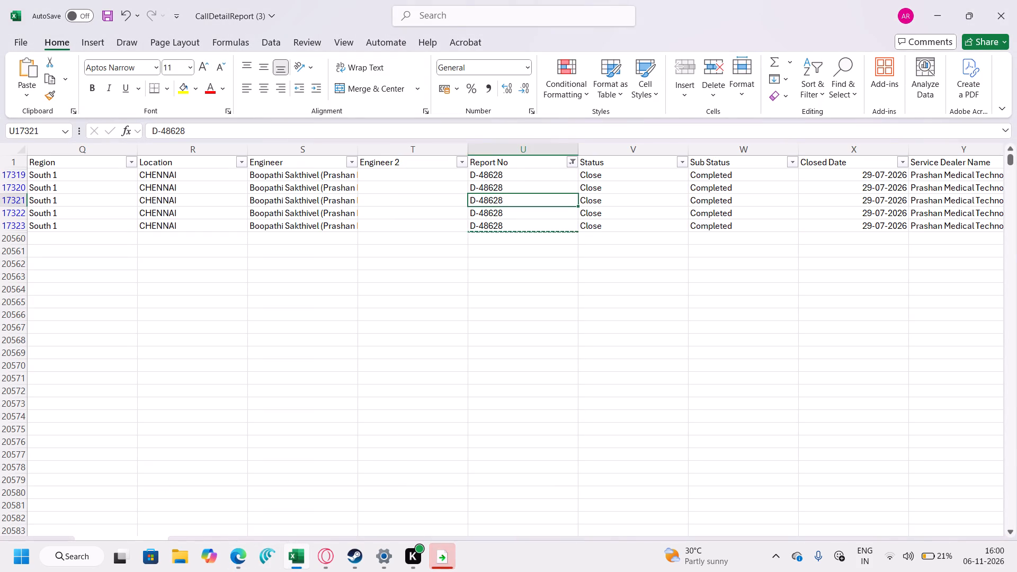
key("ctrl+c")
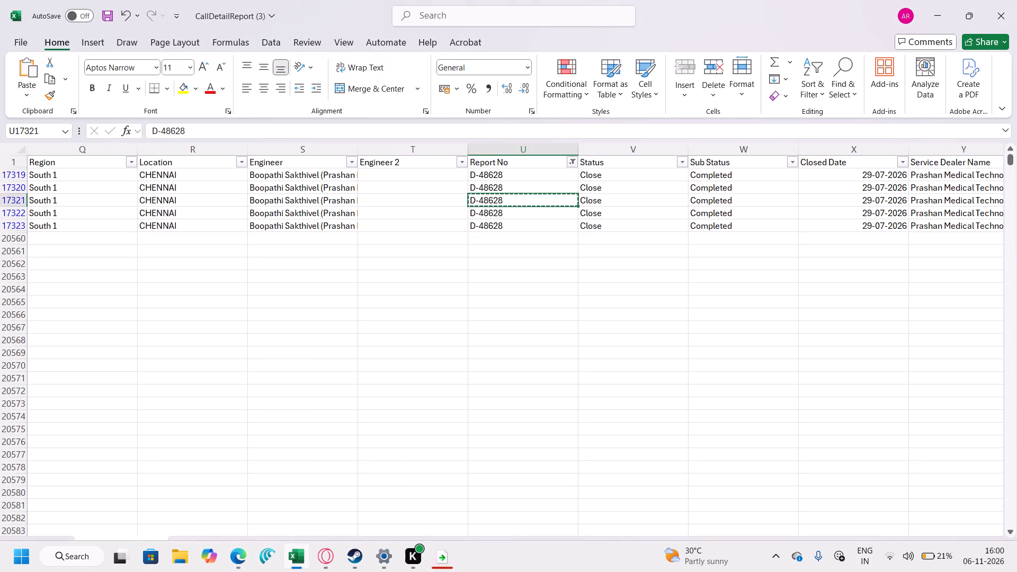
left_click(570, 161)
left_click(468, 321)
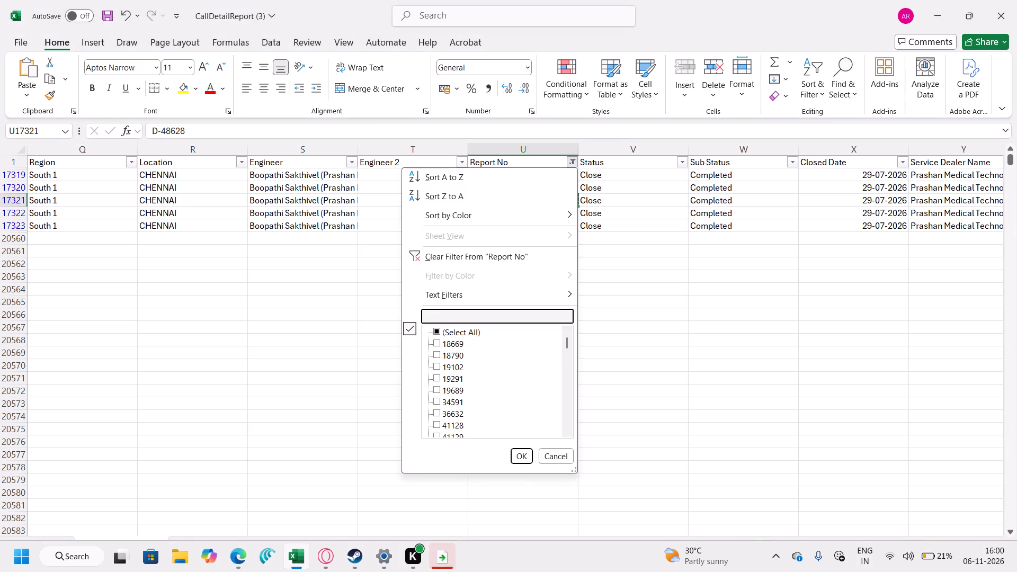
key("ctrl+v")
key("BackSpace")
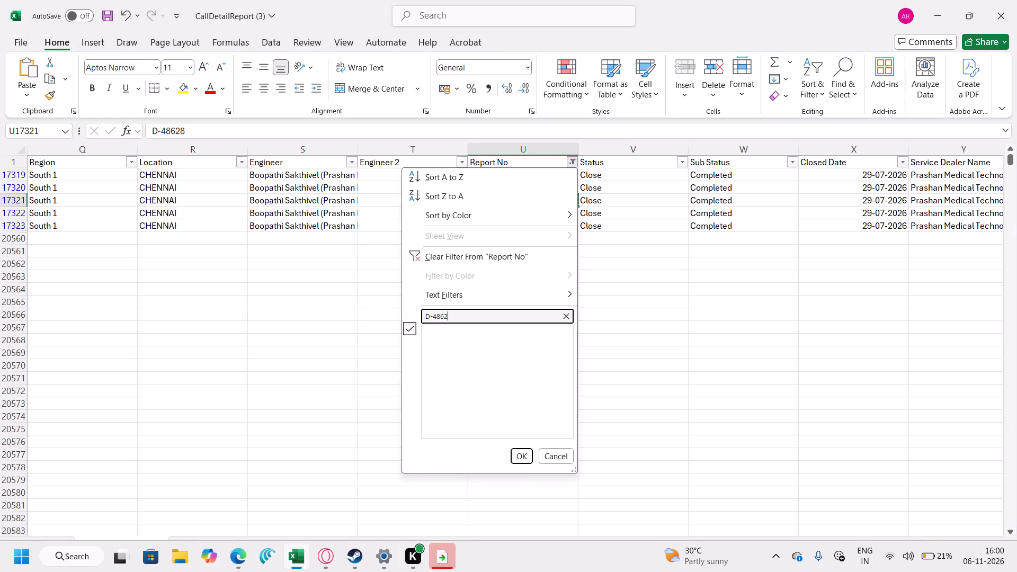
key("BackSpace")
type("30")
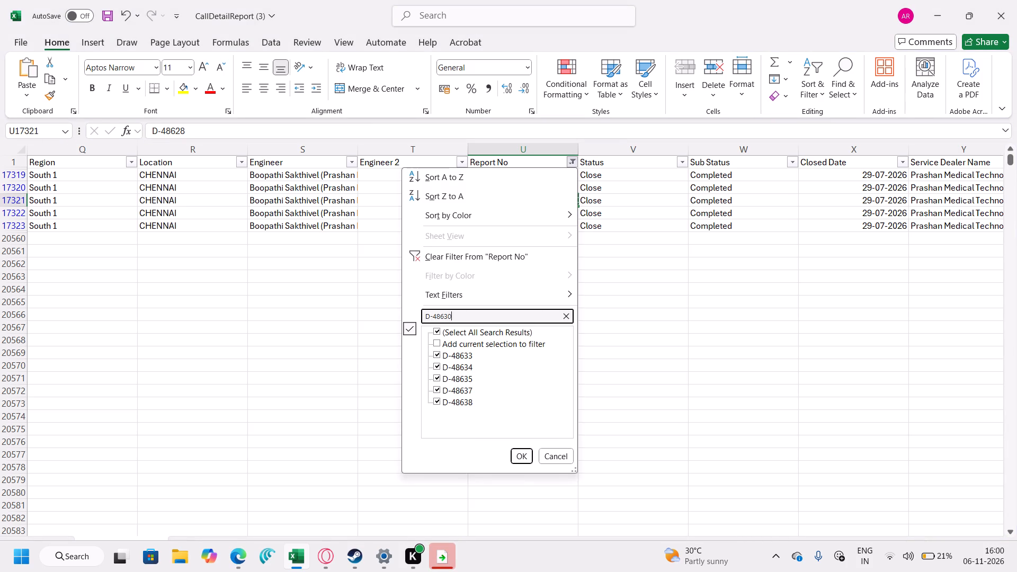
key("Return")
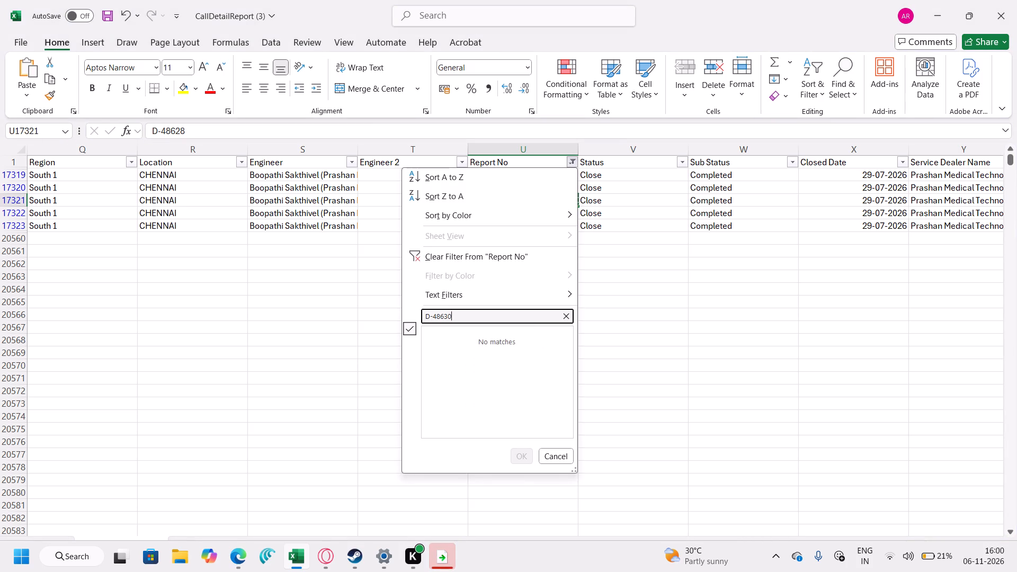
Switch to Synergy CRM and filter the PM calls by serial number J-18D632.
left_click(234, 560)
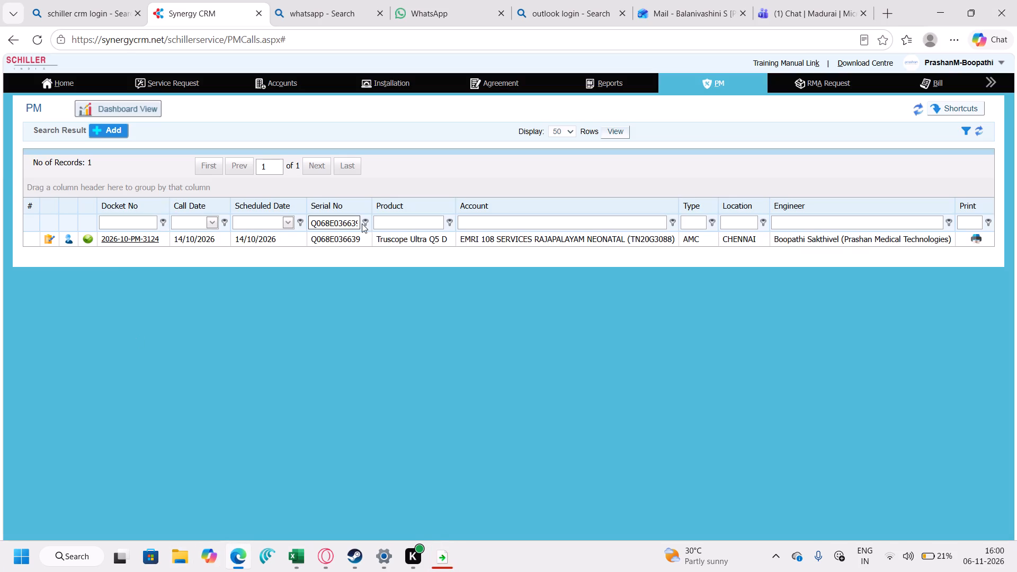
left_click(350, 222)
key("Right")
key("Right")
key("Right")
key("Right")
key("Right")
key("Right")
key("Right")
key("BackSpace")
key("BackSpace")
key("BackSpace")
key("BackSpace")
key("BackSpace")
key("BackSpace")
key("BackSpace")
key("BackSpace")
key("BackSpace")
key("BackSpace")
key("BackSpace")
key("BackSpace")
key("BackSpace")
key("BackSpace")
key("BackSpace")
key("BackSpace")
key("BackSpace")
key("BackSpace")
key("BackSpace")
key("BackSpace")
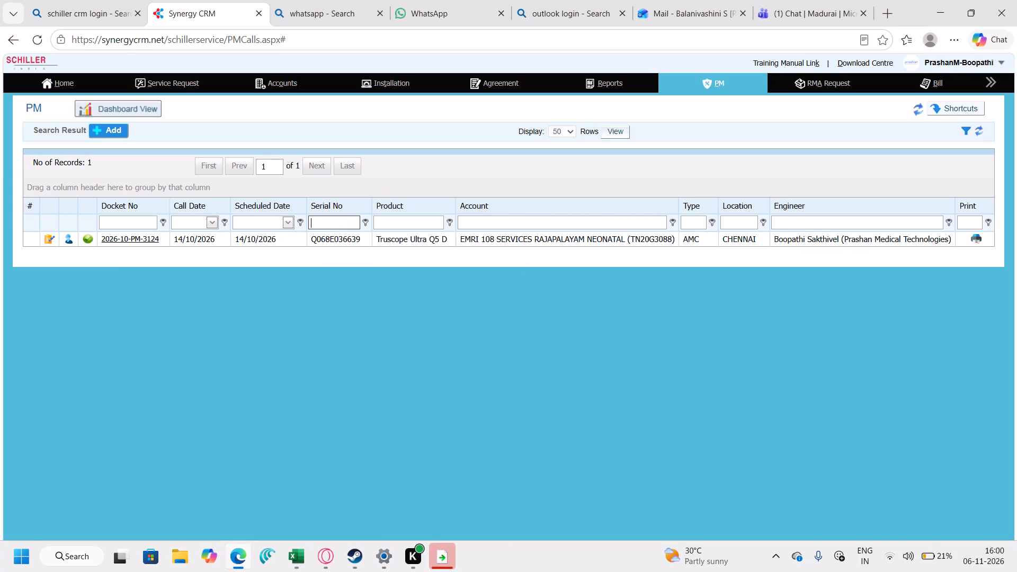
type("J-1")
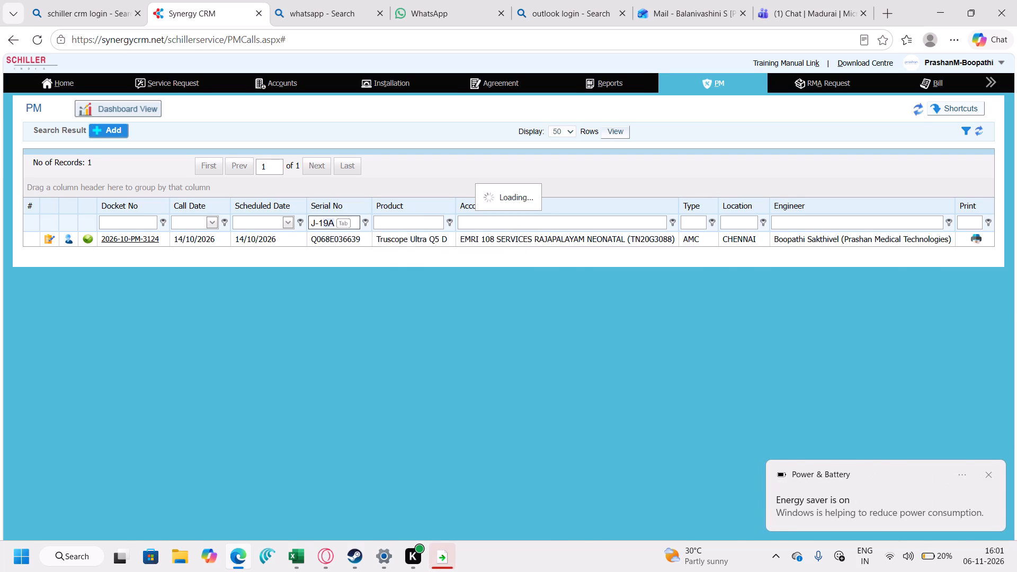
type("8D")
type("632")
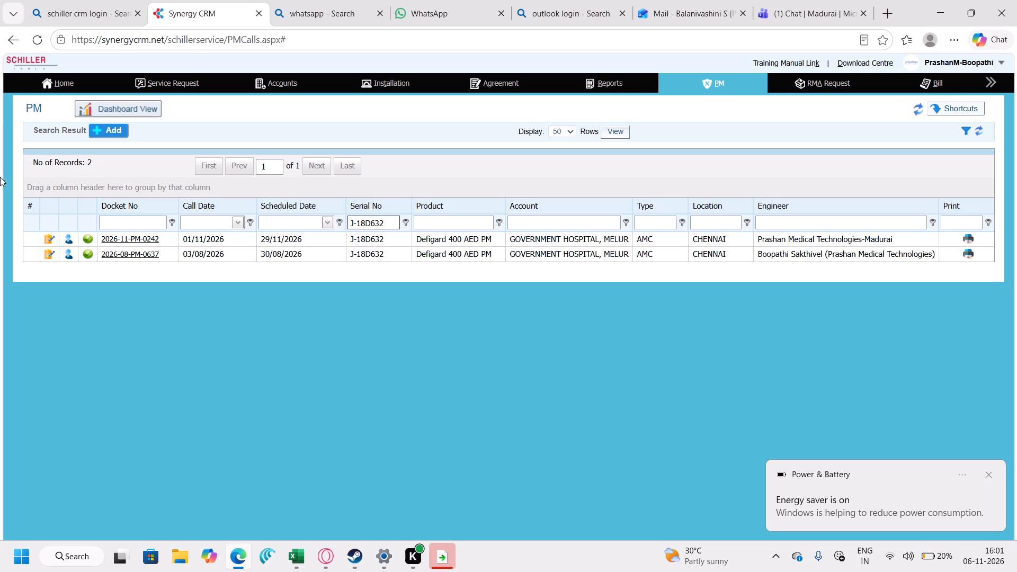
Open docket 2026-08-PM-0637 for editing and set its call date to 04/08/2026.
left_click(127, 252)
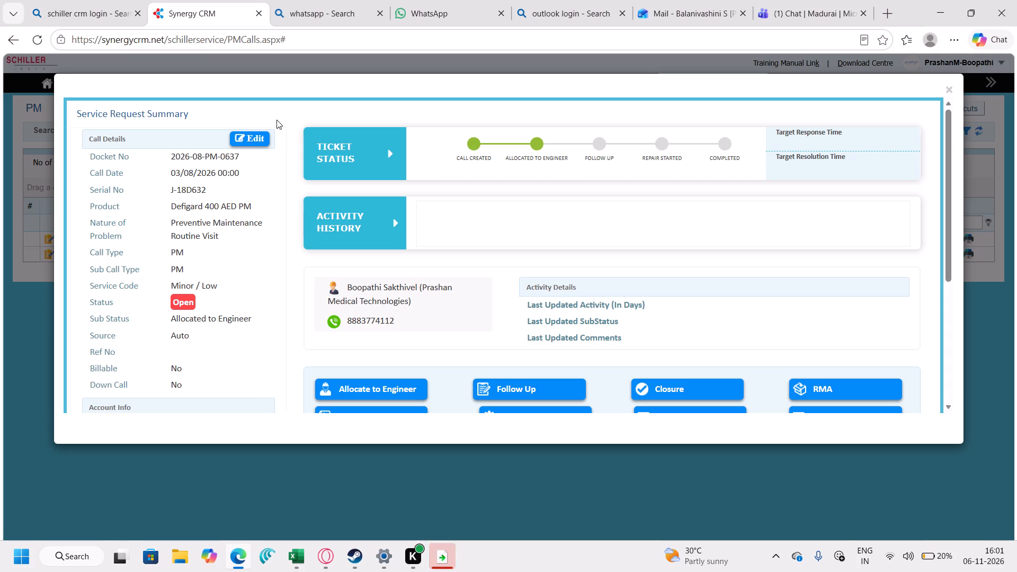
left_click(253, 138)
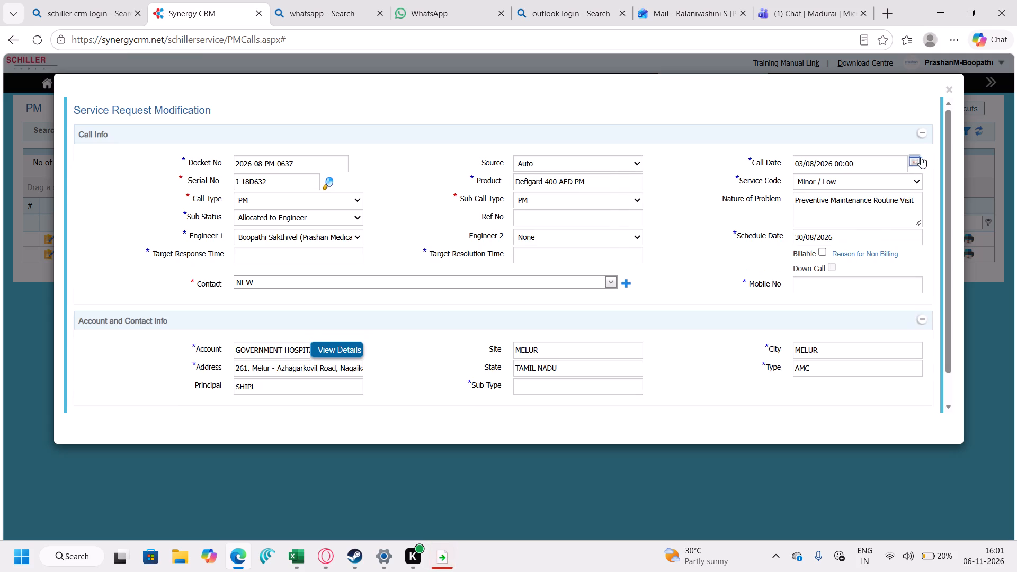
left_click(914, 162)
left_click(823, 213)
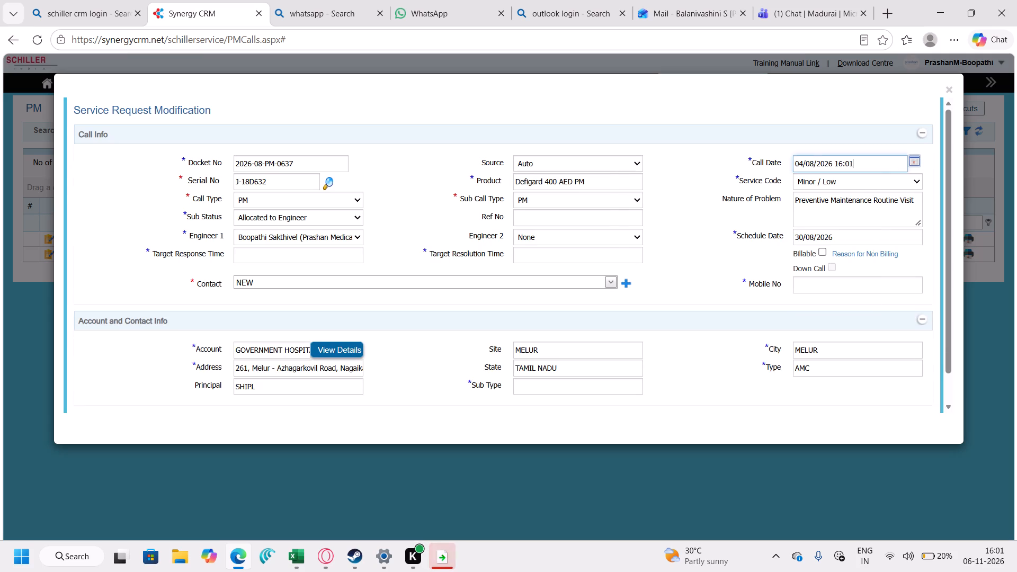
Enter and save AMC as the docket's reason for non-billing.
left_click(871, 252)
left_click(193, 120)
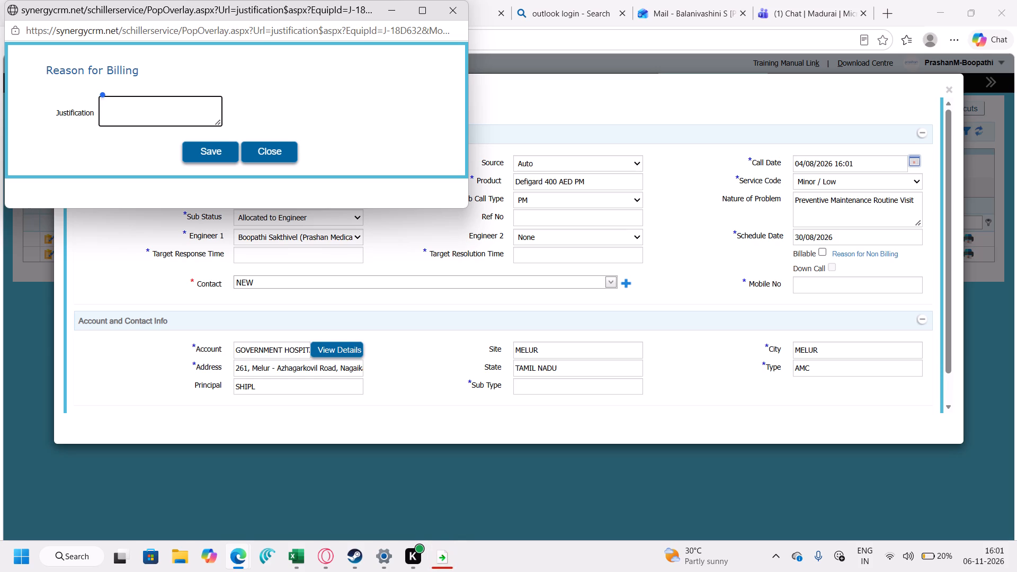
type("AMC")
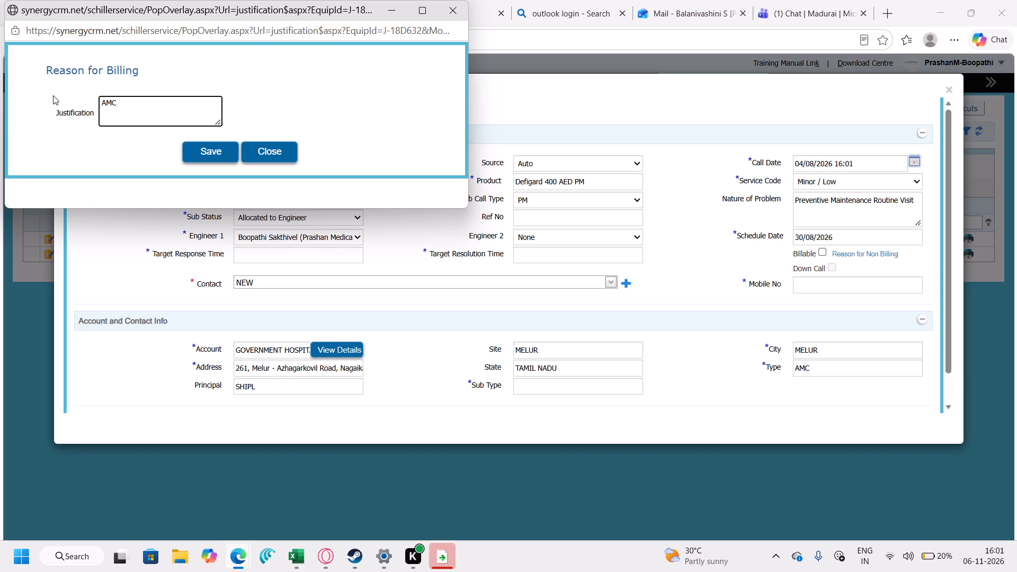
left_click(213, 148)
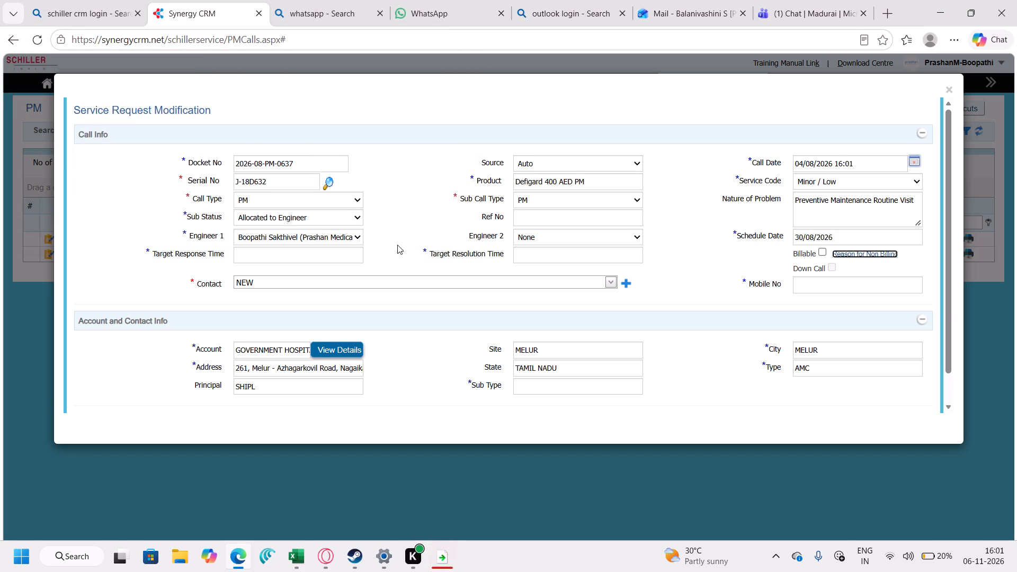
scroll(489, 219, "down", 4)
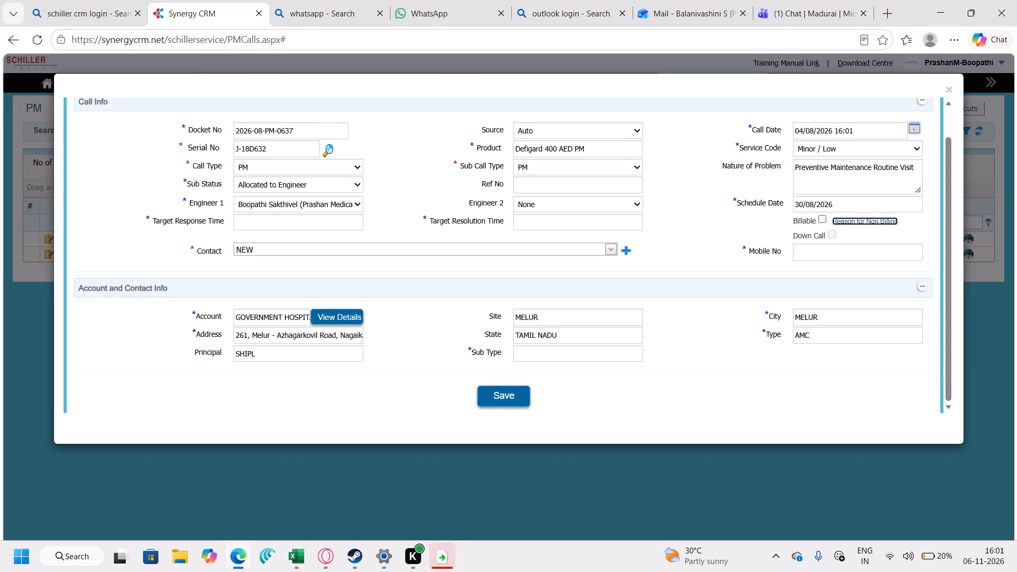
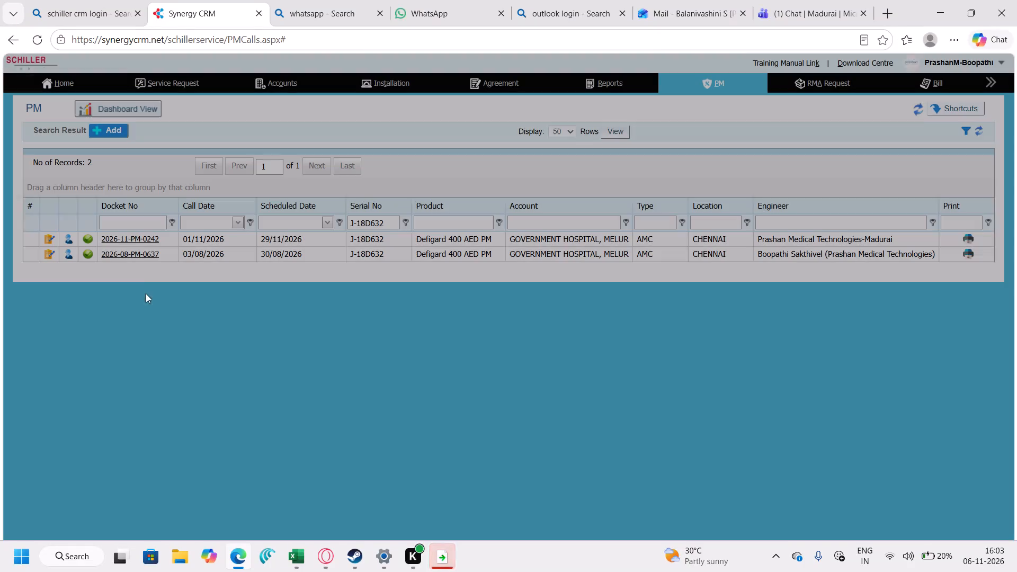
left_click(135, 251)
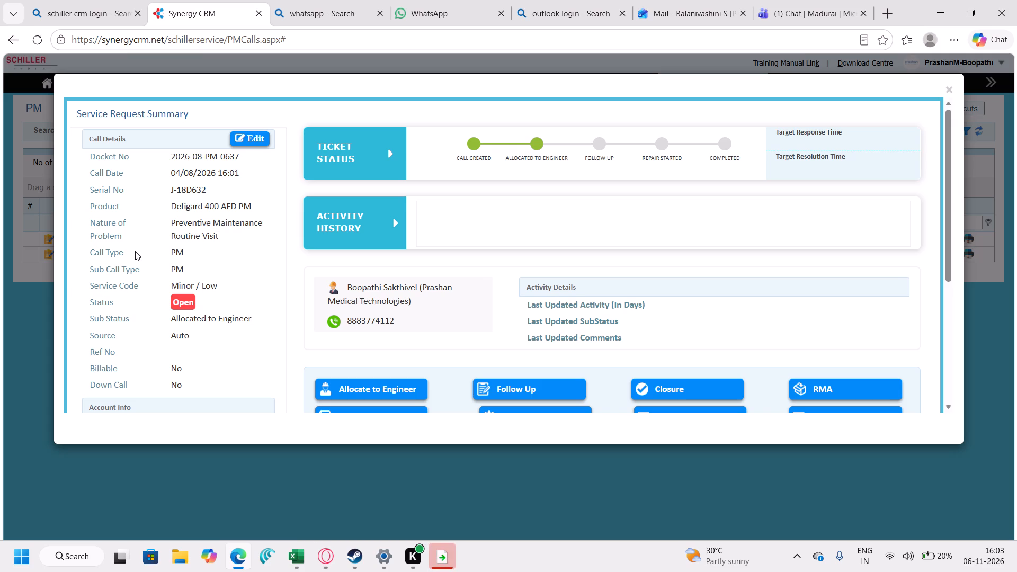
scroll(383, 310, "down", 3)
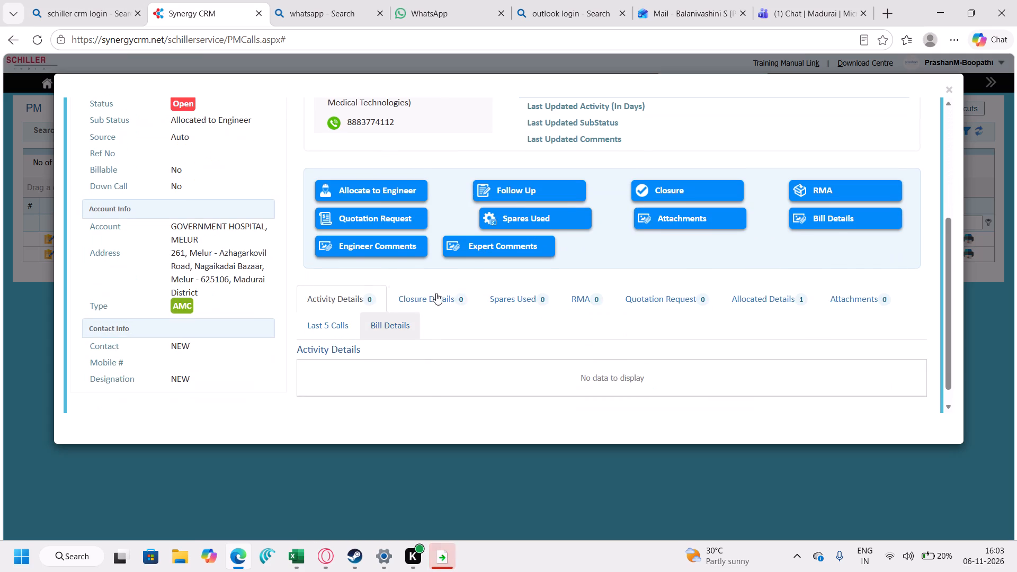
left_click(665, 220)
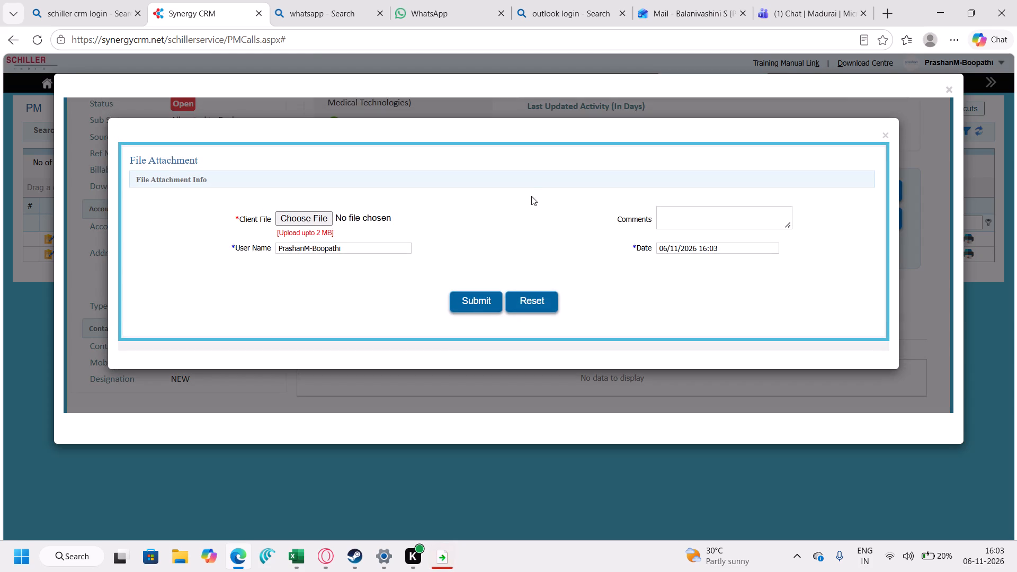
left_click(299, 218)
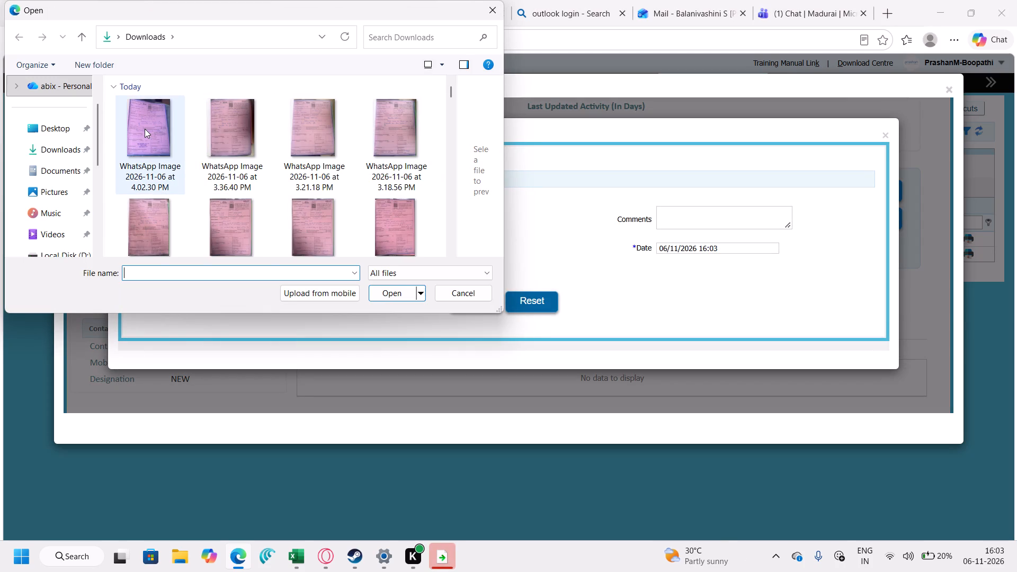
left_click(145, 130)
left_click(406, 294)
left_click(481, 296)
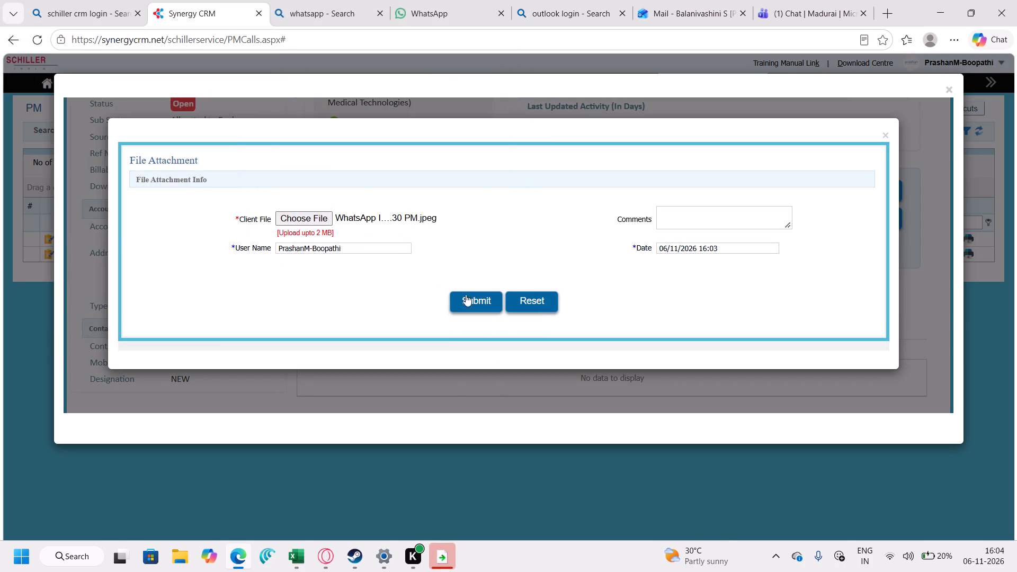
left_click(632, 133)
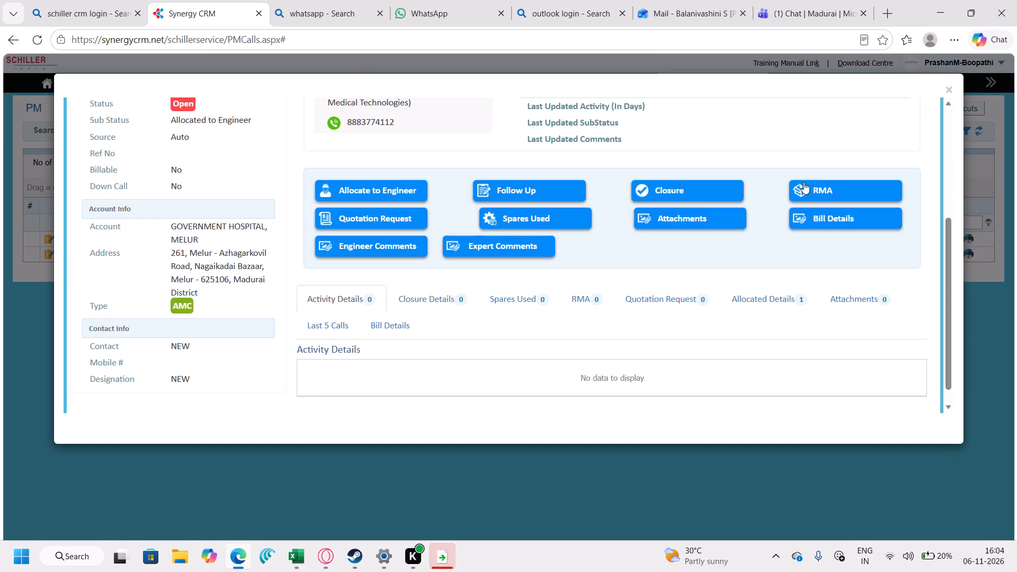
Open the docket's closure form and set the activity date to 05/08/2026 and the activity type to PM.
left_click(699, 191)
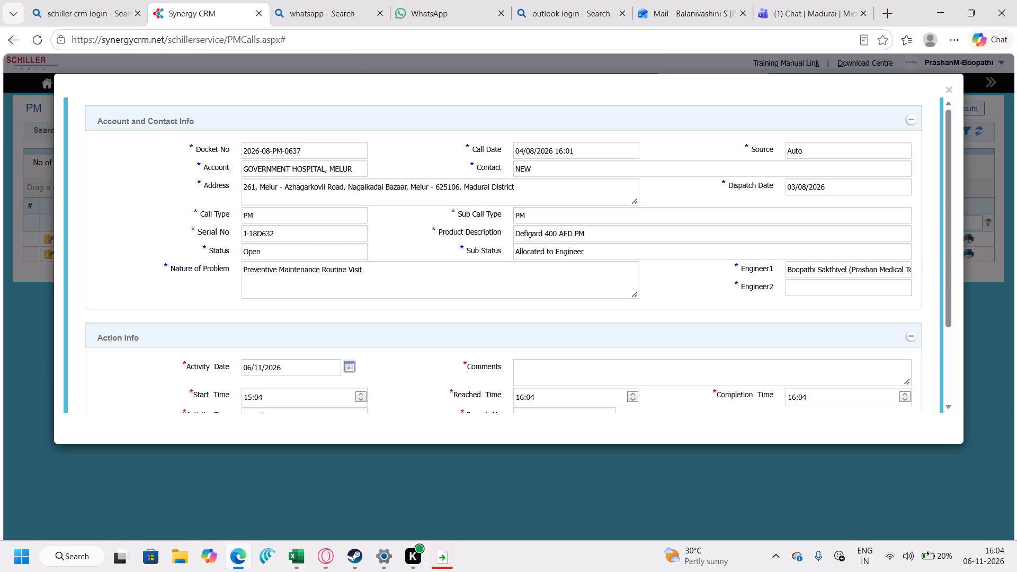
scroll(230, 286, "down", 2)
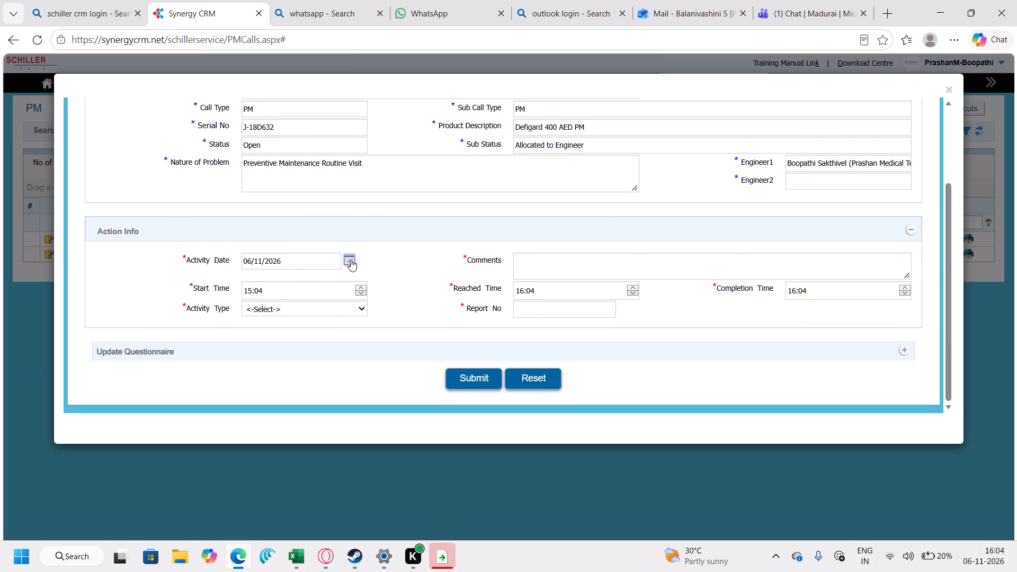
left_click(351, 260)
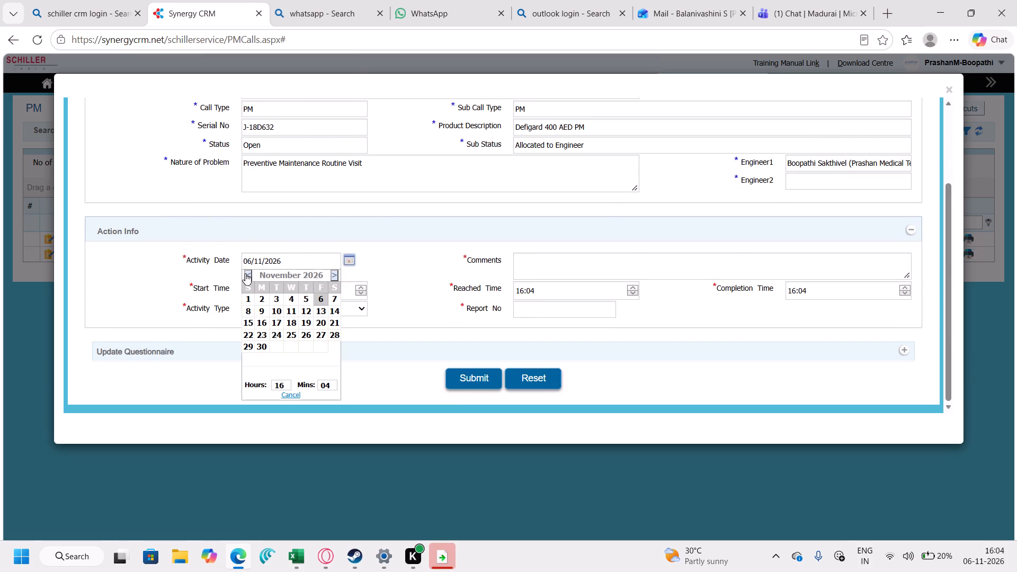
triple_click(245, 273)
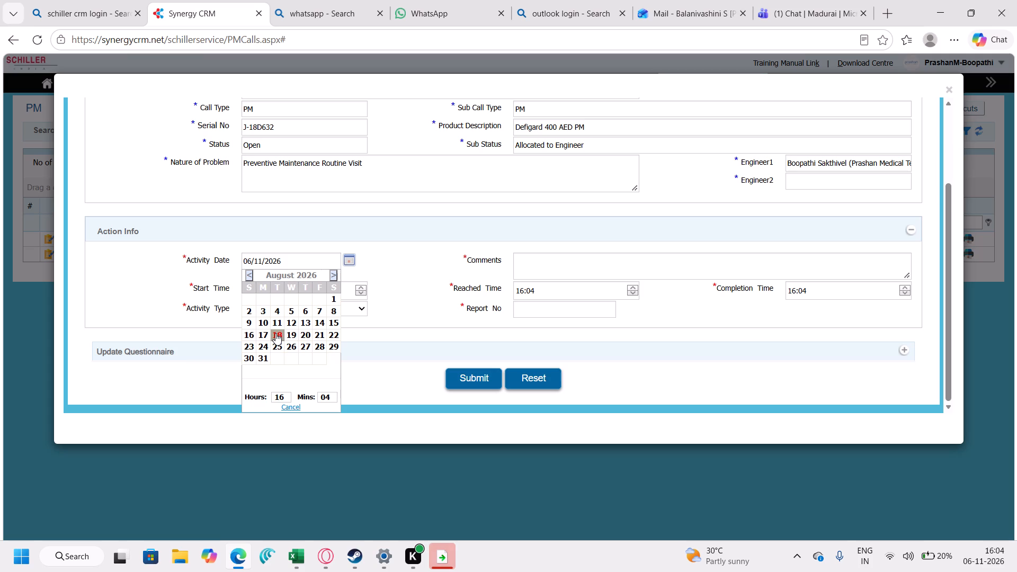
left_click(294, 311)
left_click(306, 307)
left_click(294, 405)
Enter PM COMPLETED as the closure comment and D-48630 as the report number.
left_click(561, 263)
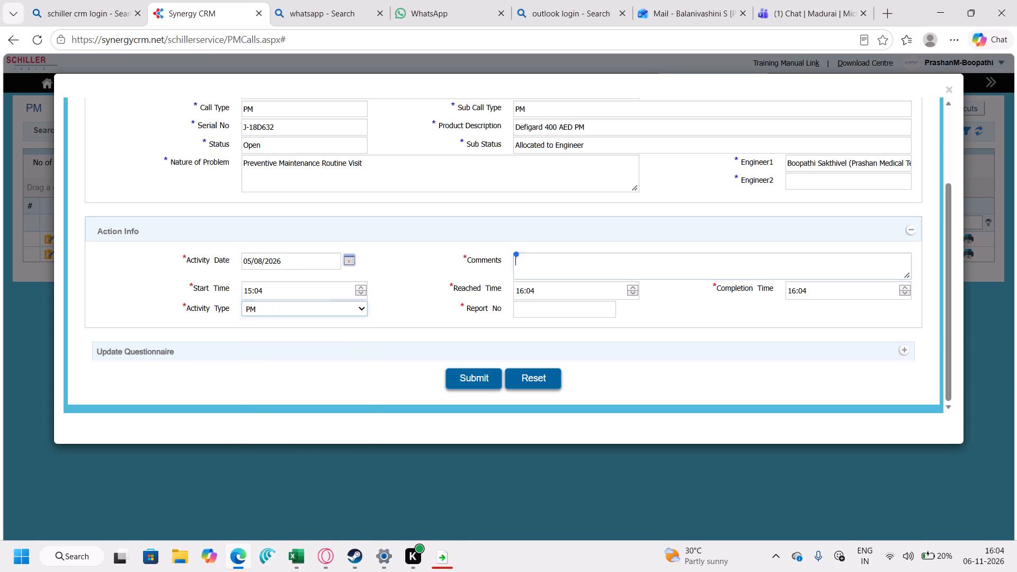
type("PM COMPLETED")
left_click(555, 309)
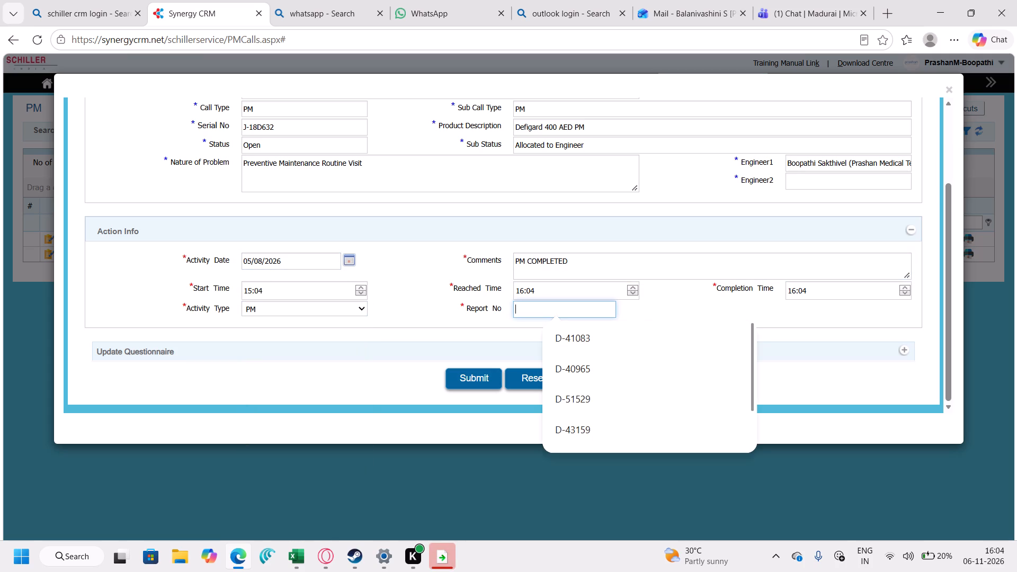
type("D-")
type("48")
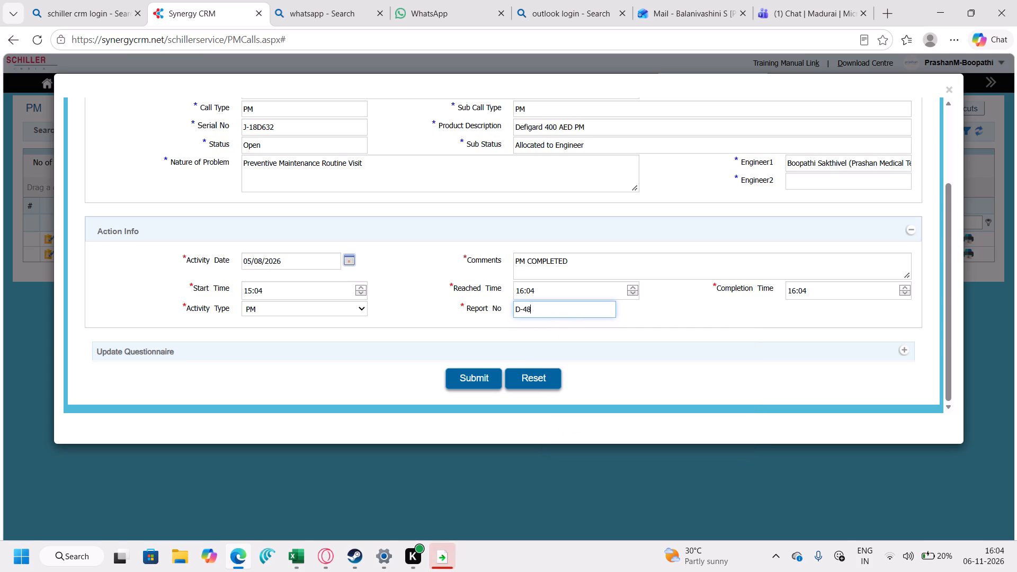
type("630")
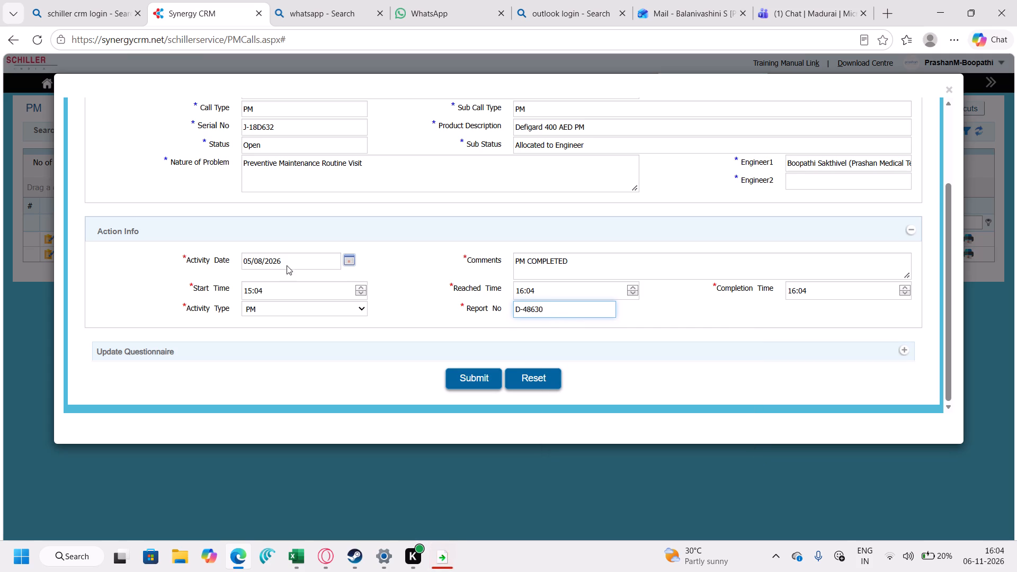
Expand the closure form's Update Questionnaire section and begin answering the Mains Supply voltage question.
left_click(906, 348)
scroll(680, 274, "down", 3)
left_click(680, 212)
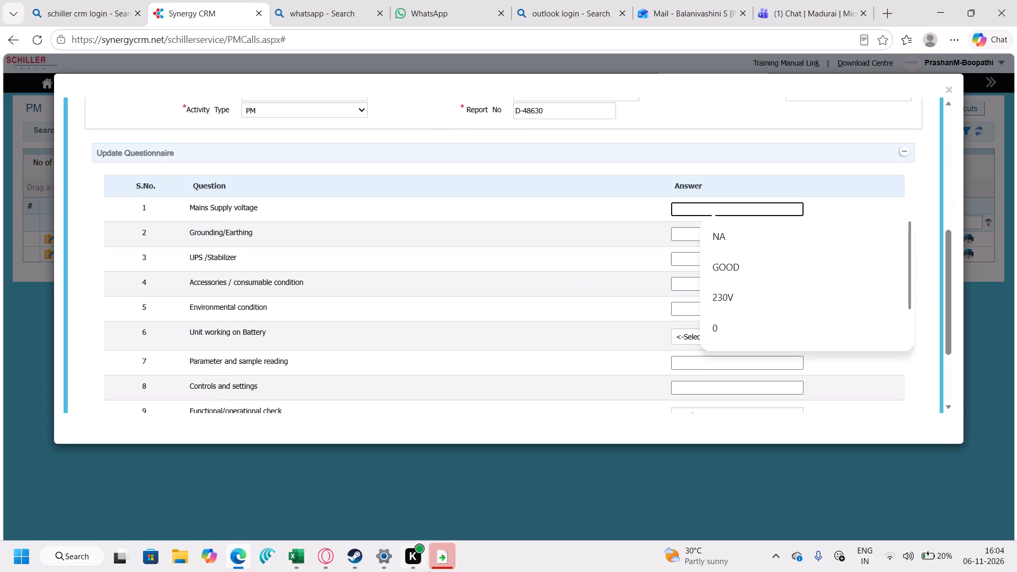
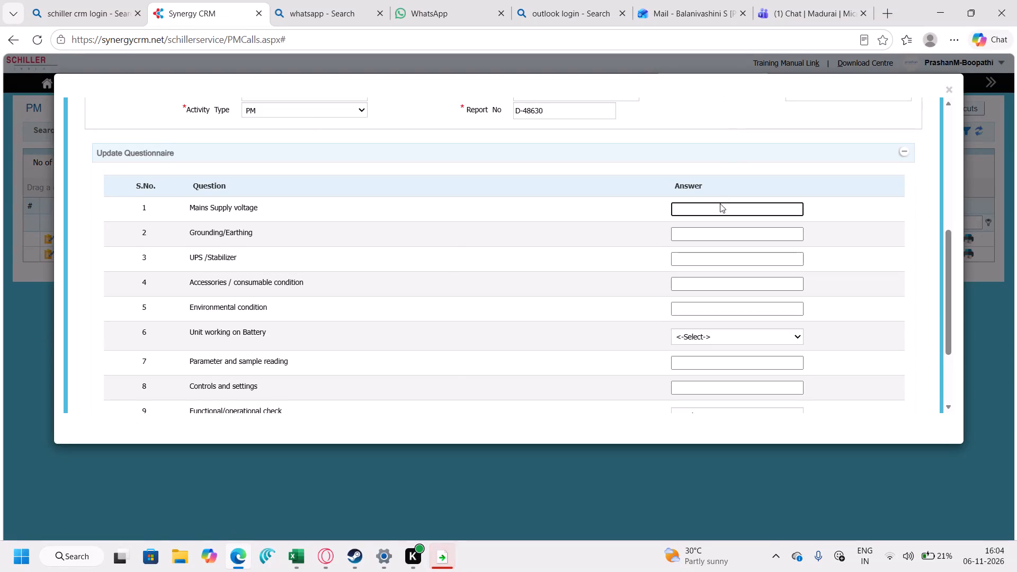
Answer the questionnaire's Mains Supply voltage with 230V, Grounding/Earthing with 0, and UPS /Stabilizer with NA.
left_click(719, 208)
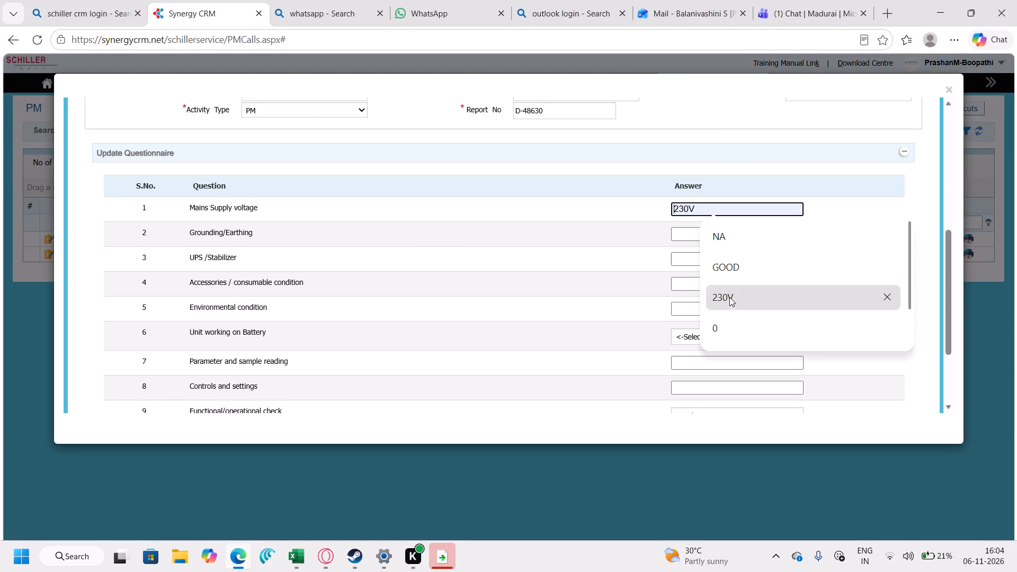
left_click(728, 300)
left_click(711, 239)
left_click(725, 355)
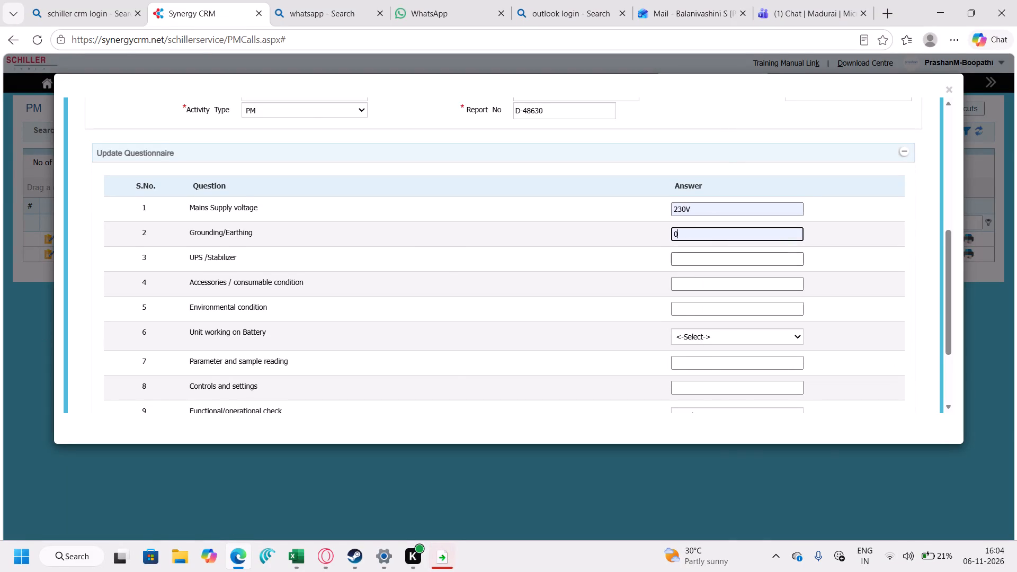
left_click(697, 257)
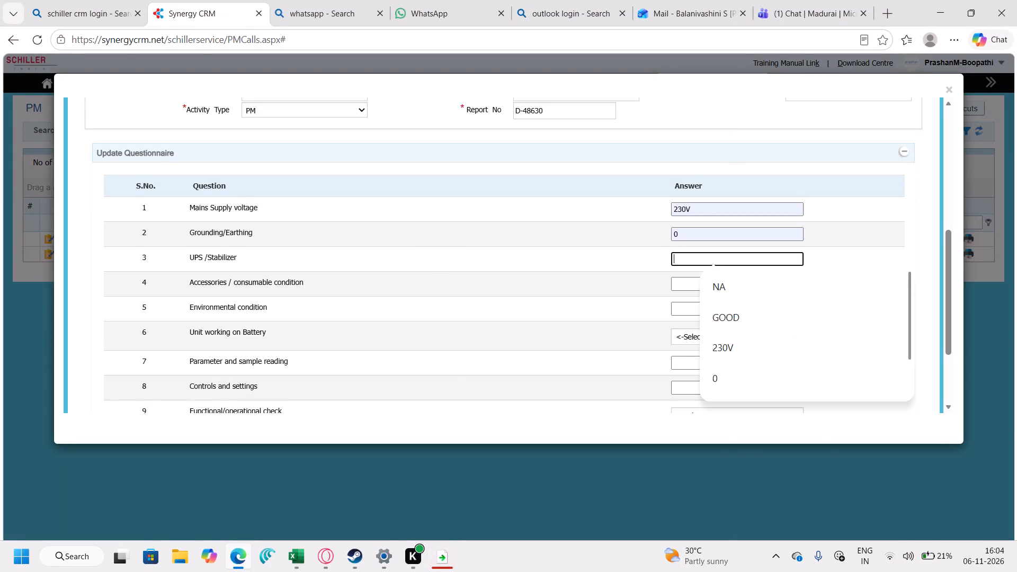
left_click(707, 281)
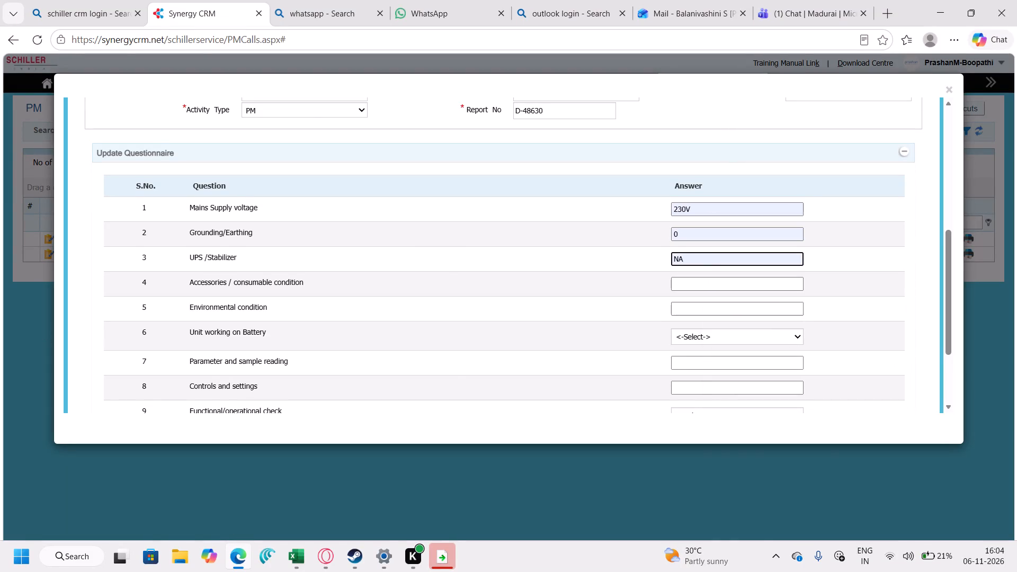
Answer Accessories / consumable condition and Environmental condition with GOOD, and Unit working on Battery with Yes.
left_click(733, 283)
left_click(737, 339)
left_click(725, 308)
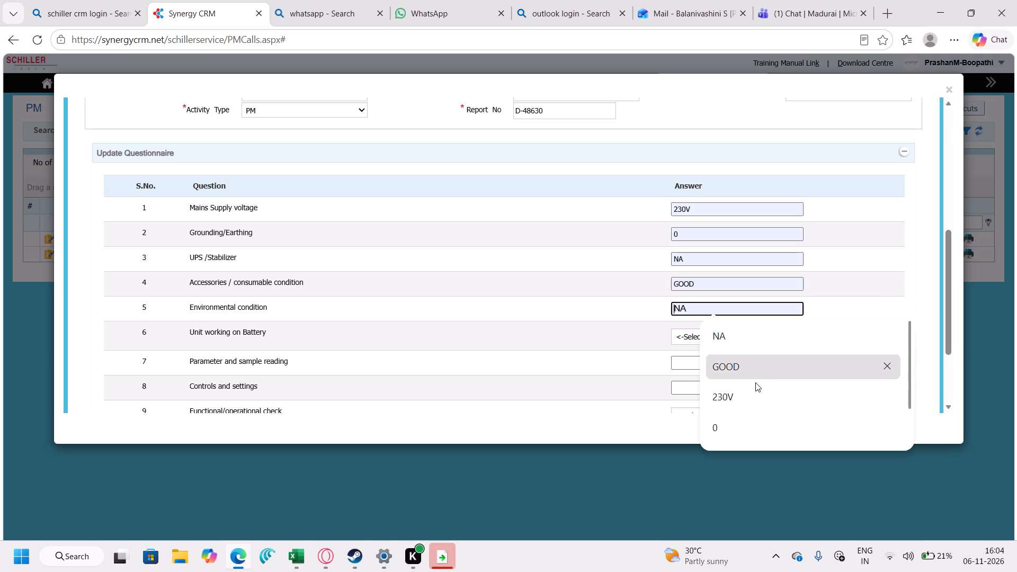
left_click(755, 368)
left_click(719, 337)
left_click(717, 372)
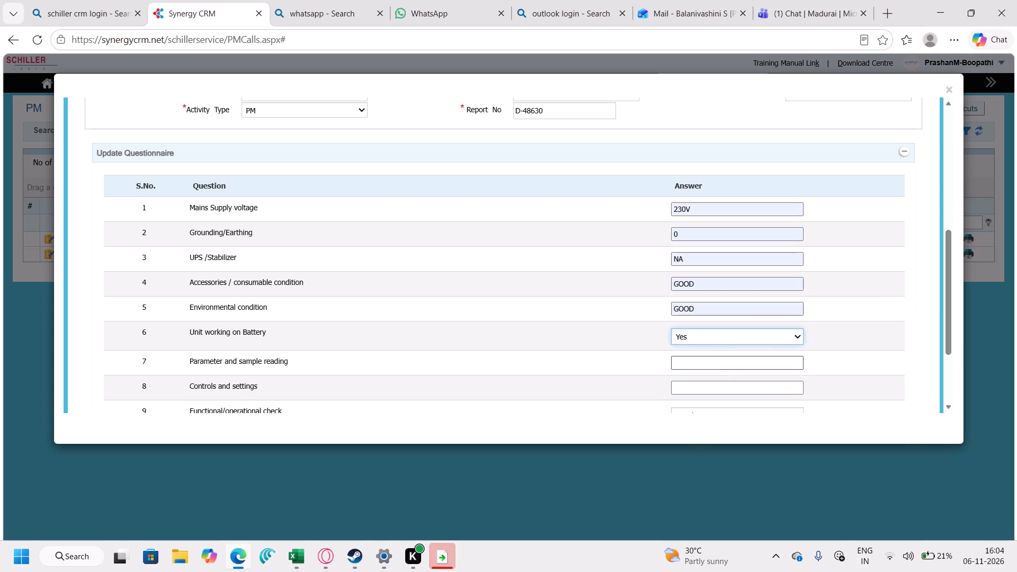
Answer Parameter and sample reading with NA, Controls and settings with YES, and Functional/operational check with OK.
left_click(724, 363)
left_click(737, 386)
left_click(735, 388)
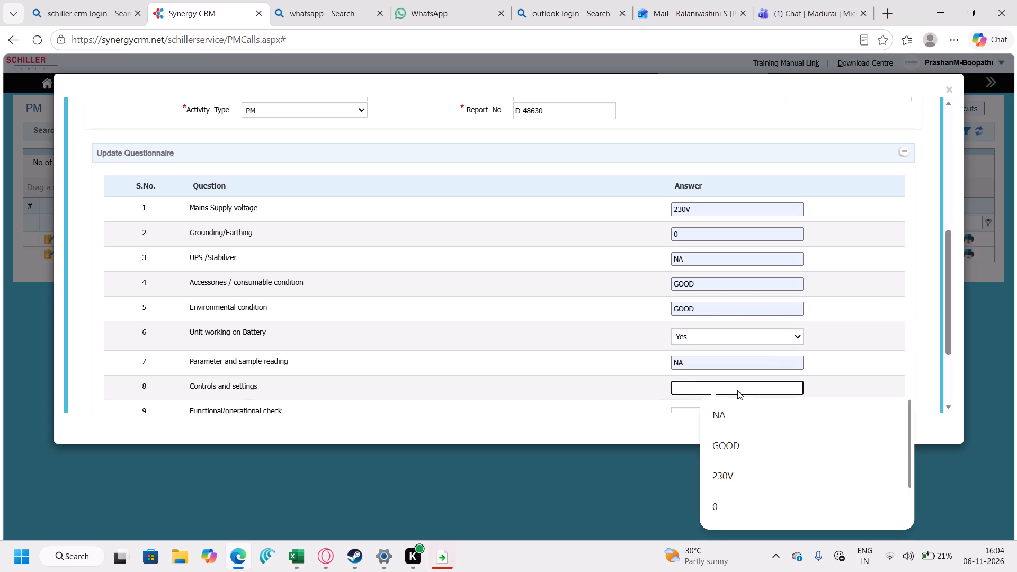
scroll(747, 410, "down", 2)
left_click(731, 477)
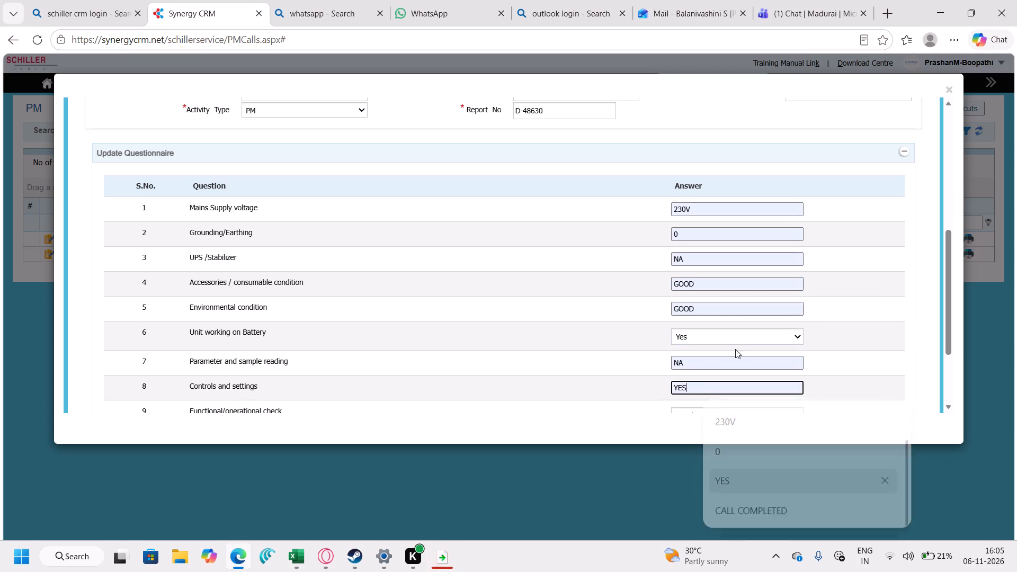
scroll(735, 345, "down", 4)
left_click(718, 305)
left_click(715, 333)
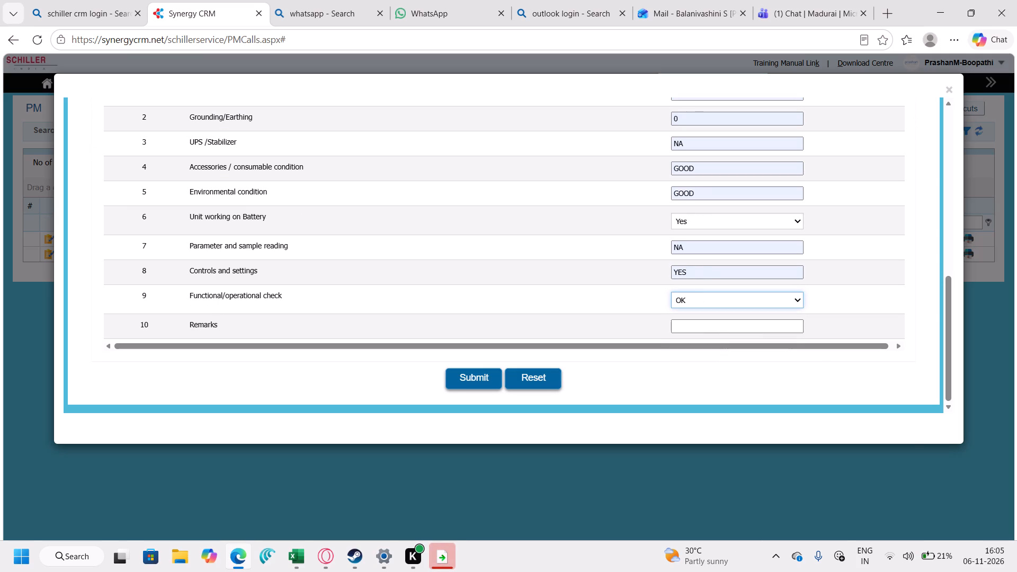
left_click(715, 328)
scroll(751, 430, "down", 3)
left_click(748, 442)
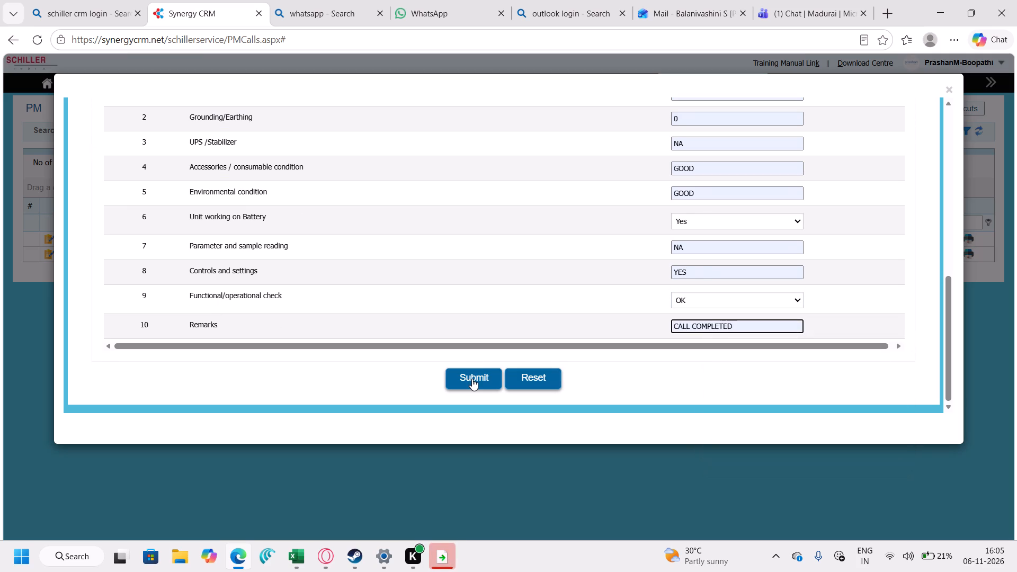
left_click(472, 379)
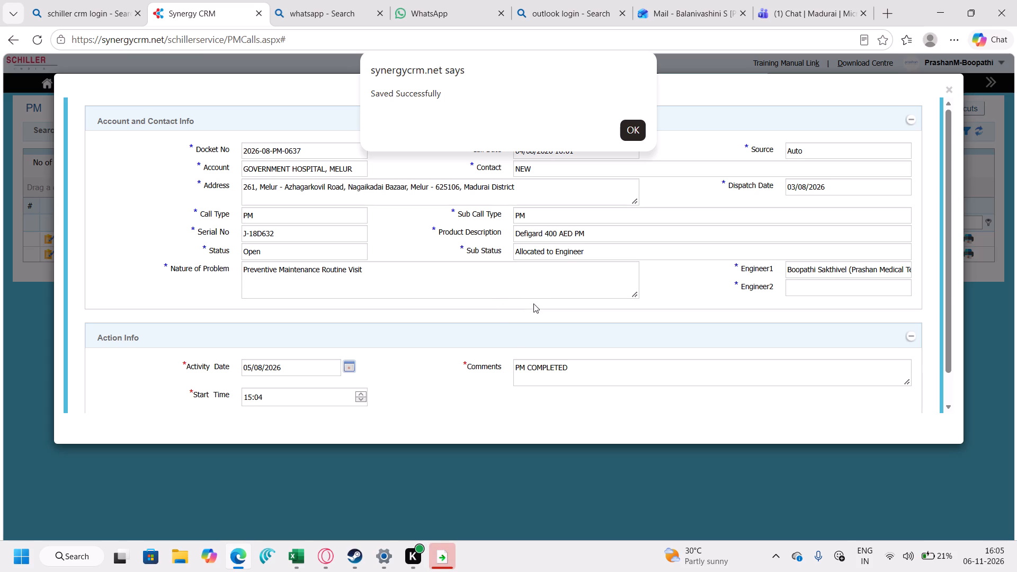
left_click(625, 129)
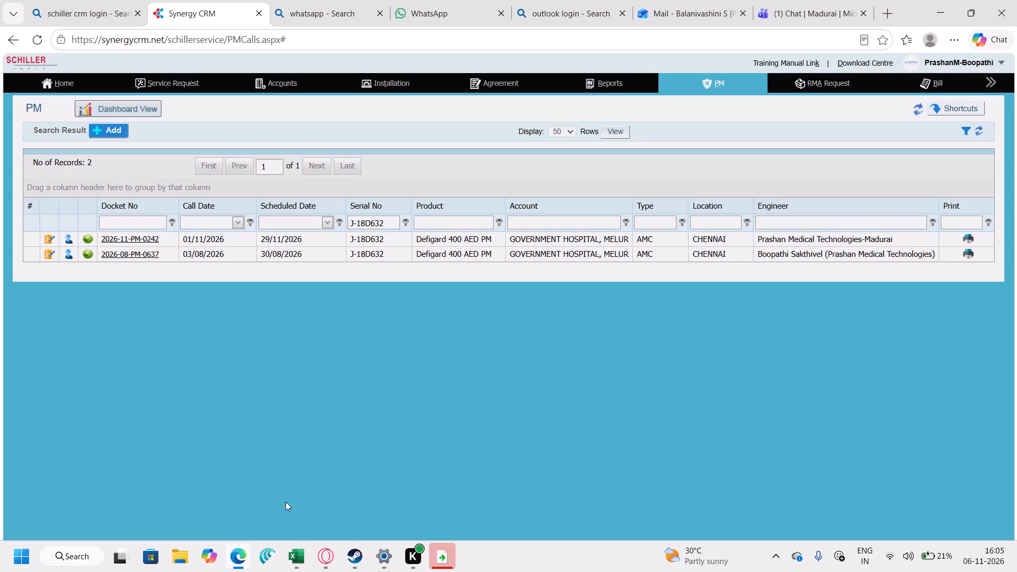
Switch to the CallDetailReport workbook in Excel and search the Report No filter for D-48631.
left_click(304, 553)
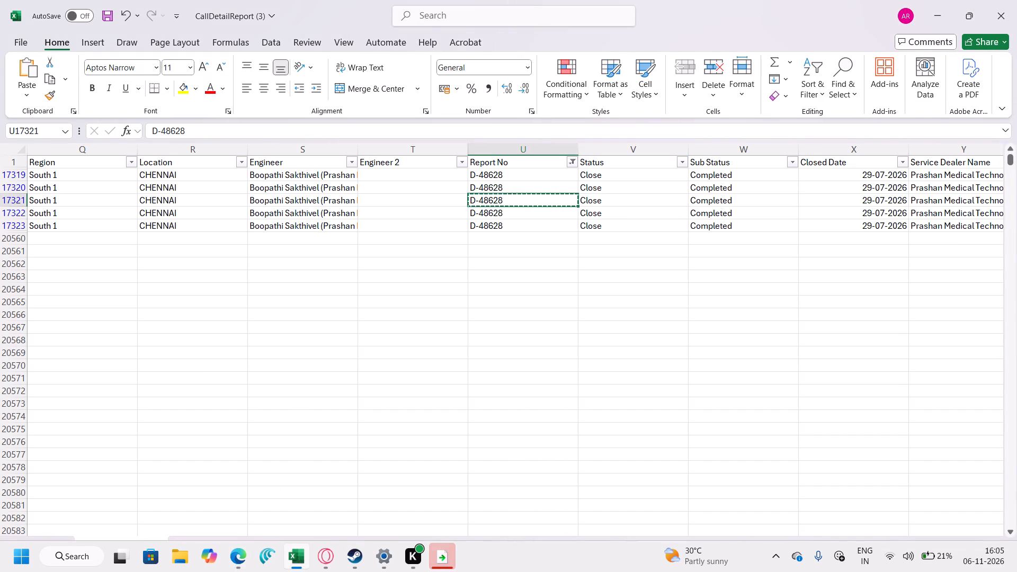
left_click(572, 162)
left_click(460, 319)
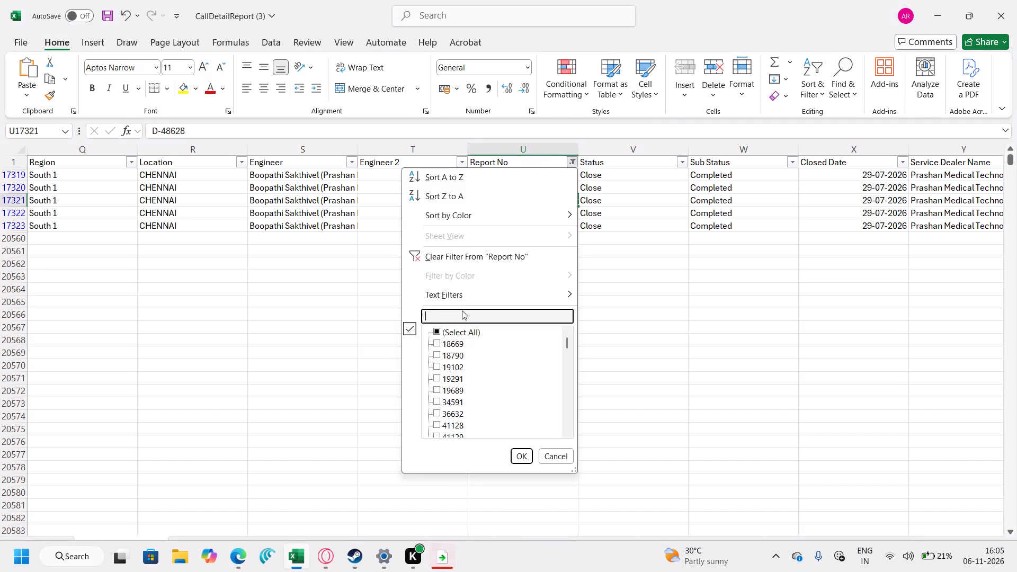
key("ctrl+v")
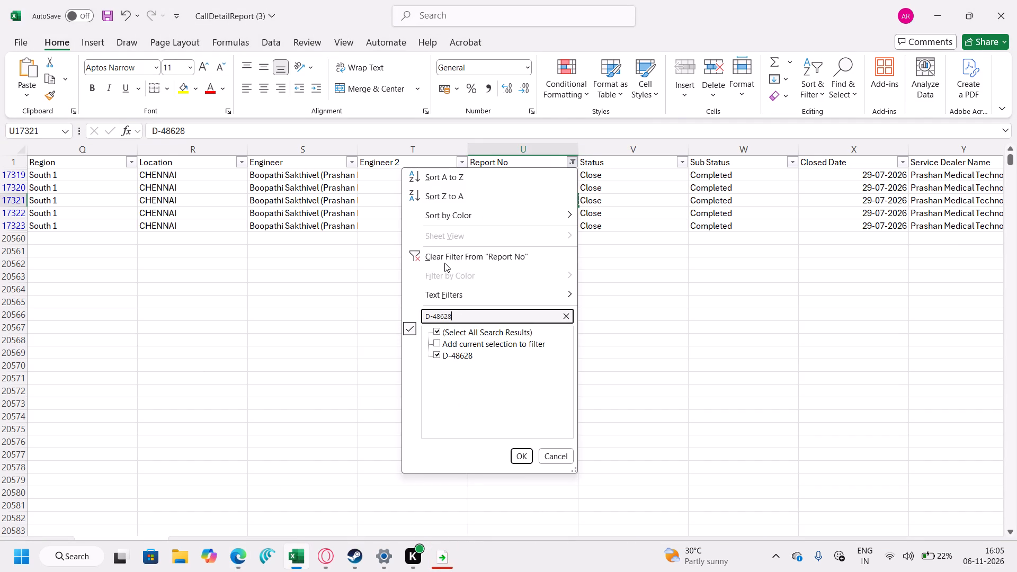
key("BackSpace")
key("BackSpace")
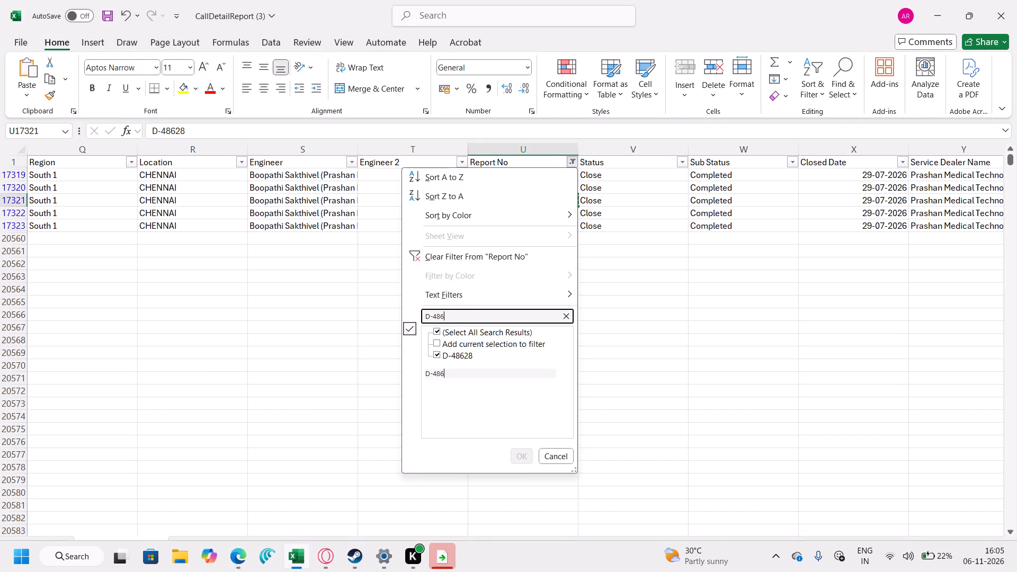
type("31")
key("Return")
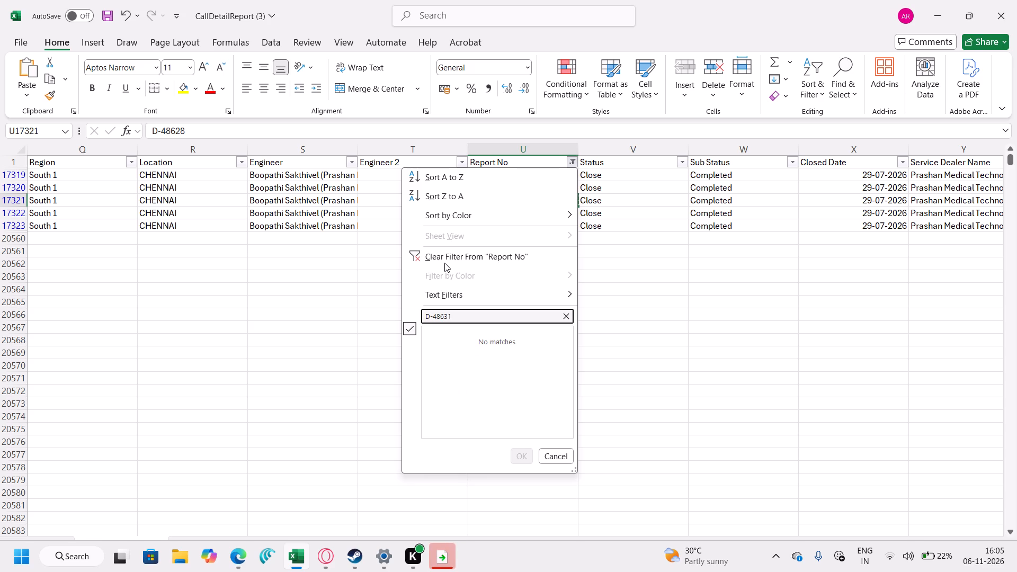
left_click(238, 560)
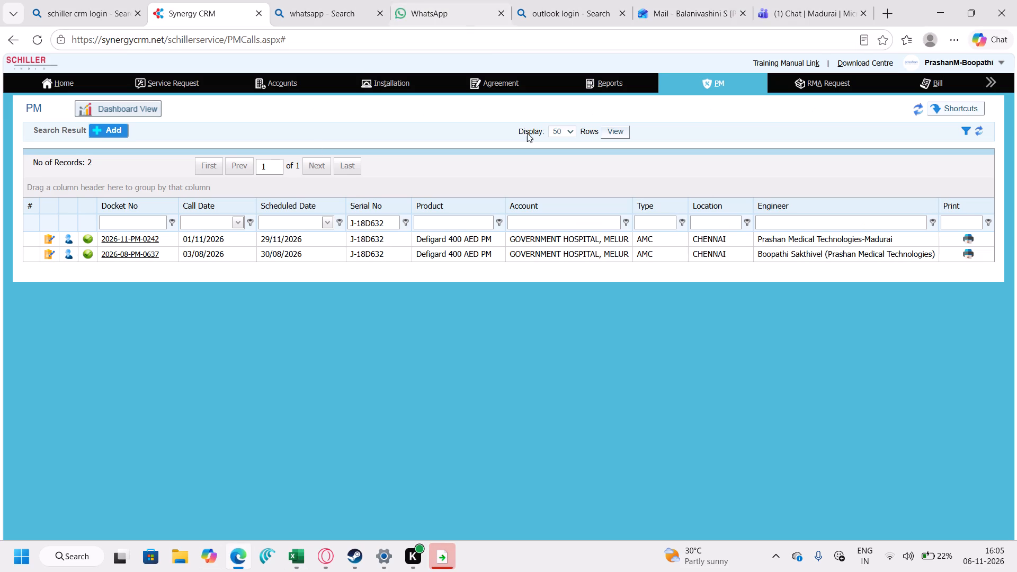
left_click(387, 227)
key("BackSpace")
key("BackSpace")
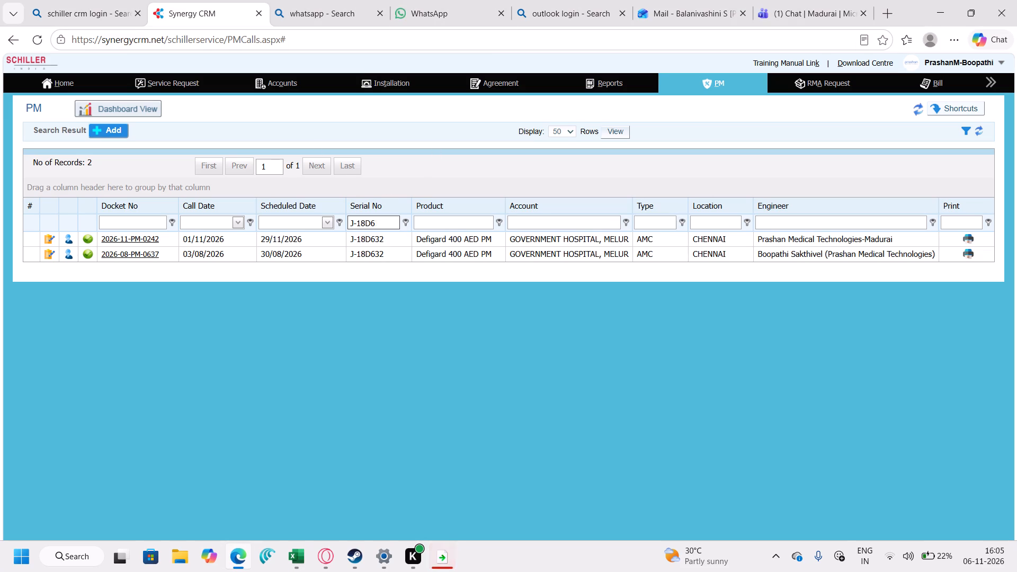
key("BackSpace")
key("BackSpace")
key("BackSpace")
key("BackSpace")
key("BackSpace")
key("BackSpace")
key("BackSpace")
key("BackSpace")
key("BackSpace")
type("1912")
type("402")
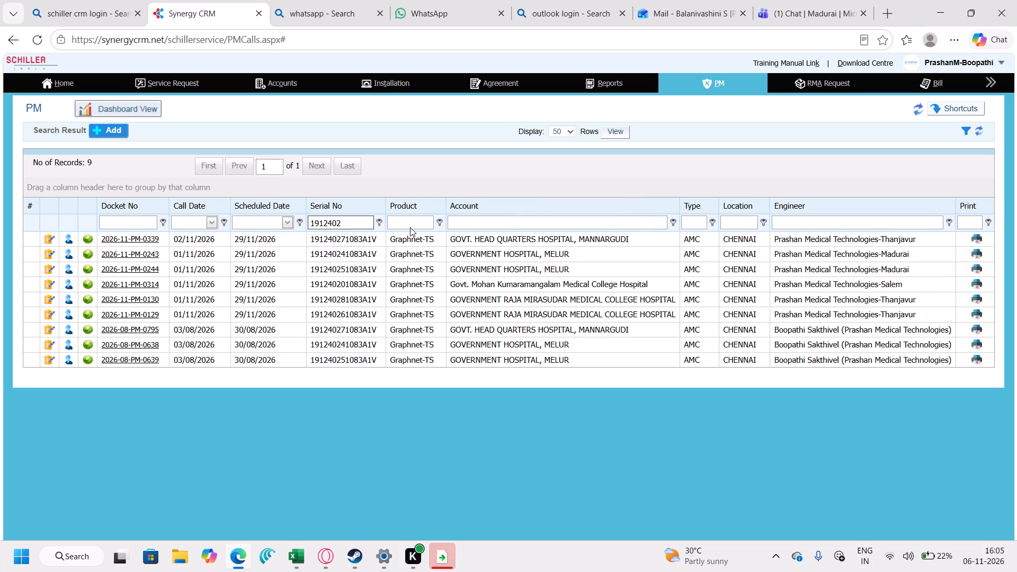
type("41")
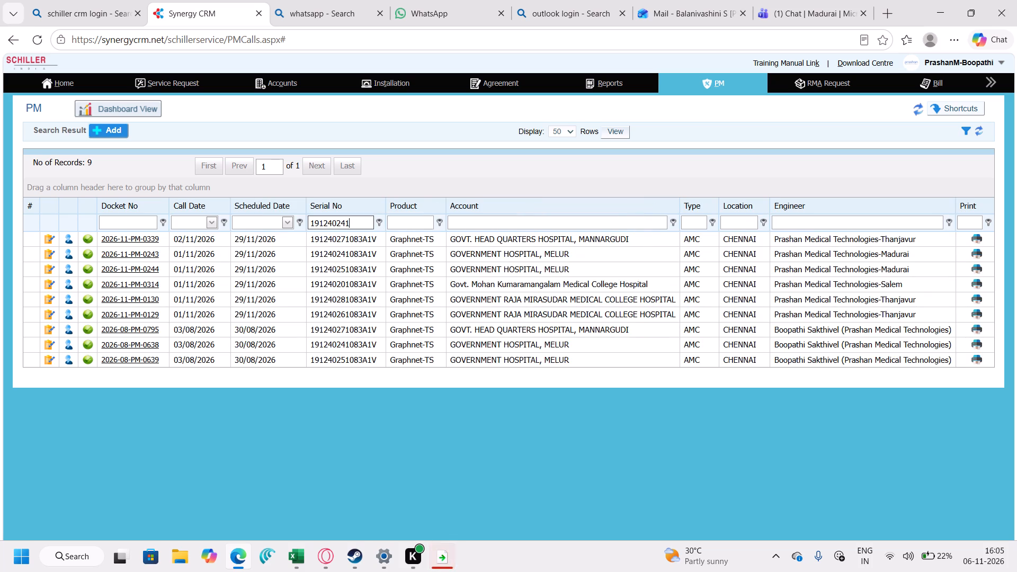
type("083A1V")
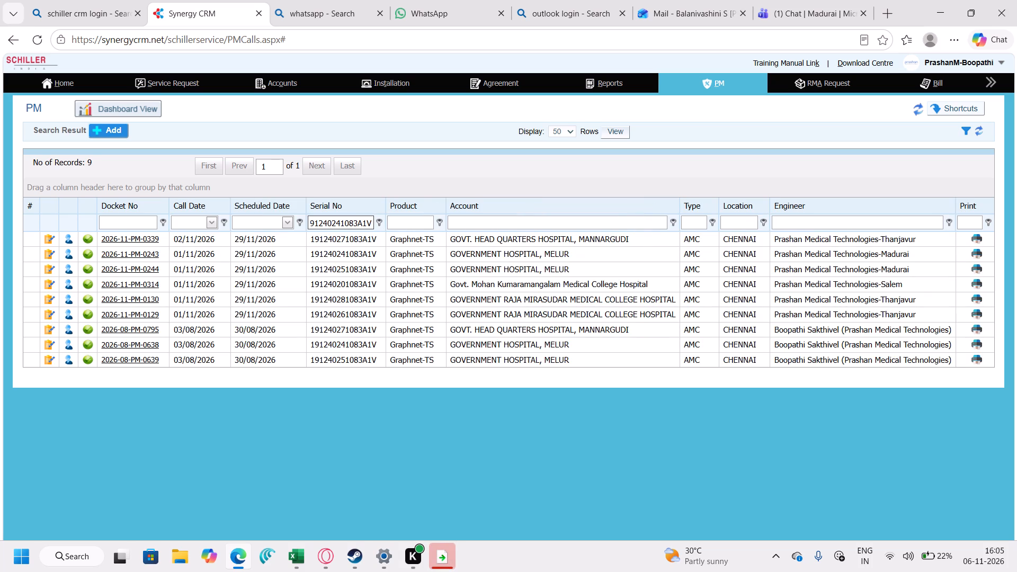
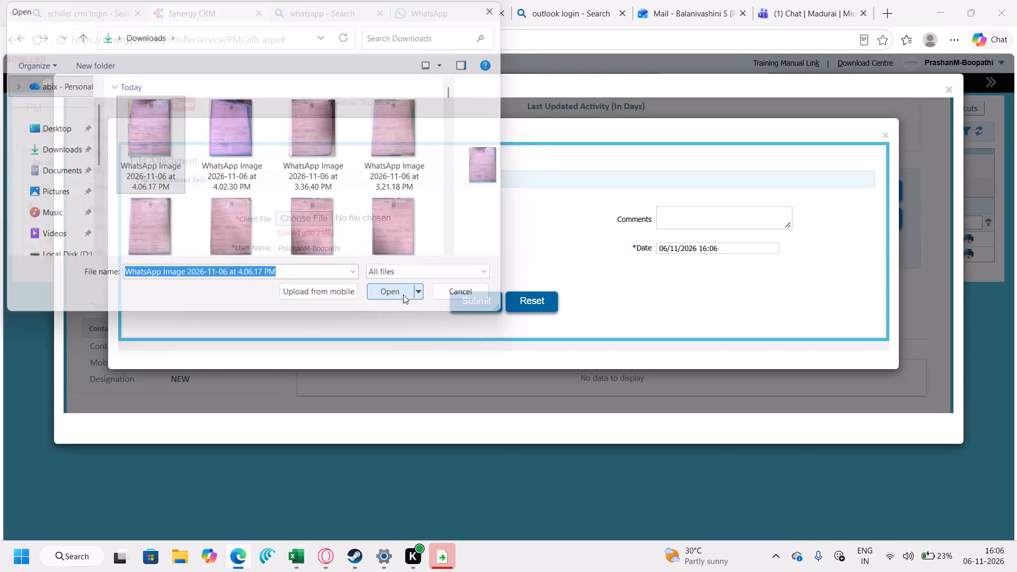
Submit WhatsApp Image 2026-11-06 at 4.06.17 PM as the file attachment of docket 2026-08-PM-0638.
left_click(477, 303)
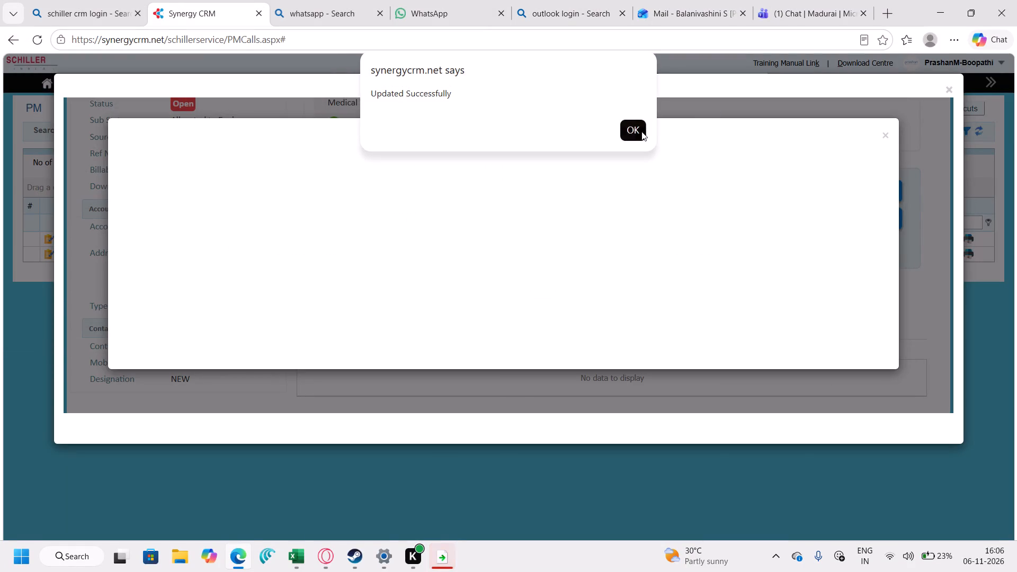
left_click(641, 131)
Open docket 2026-08-PM-0638 for editing and set its call date to 04/08/2026.
scroll(401, 229, "up", 5)
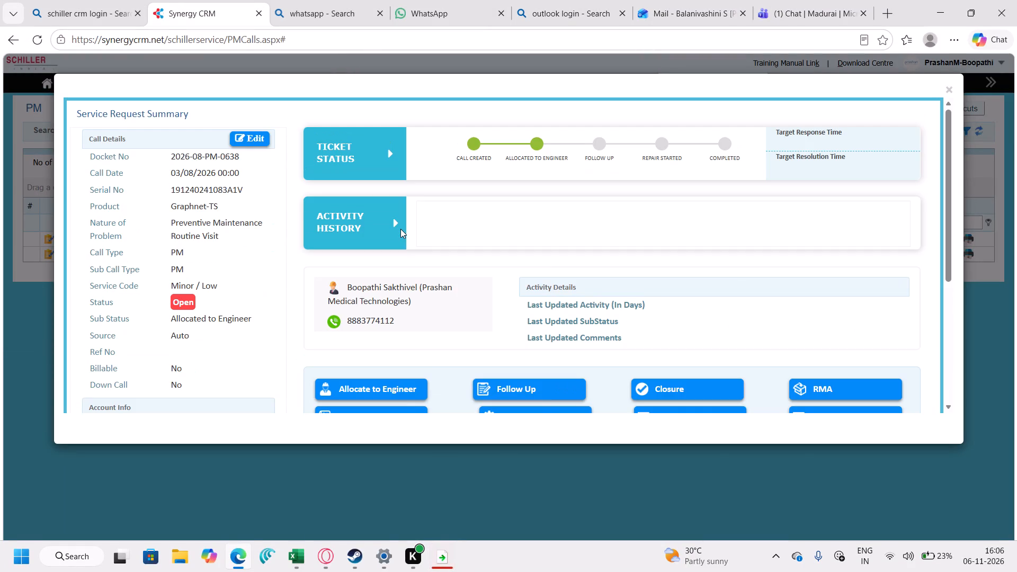
left_click(262, 135)
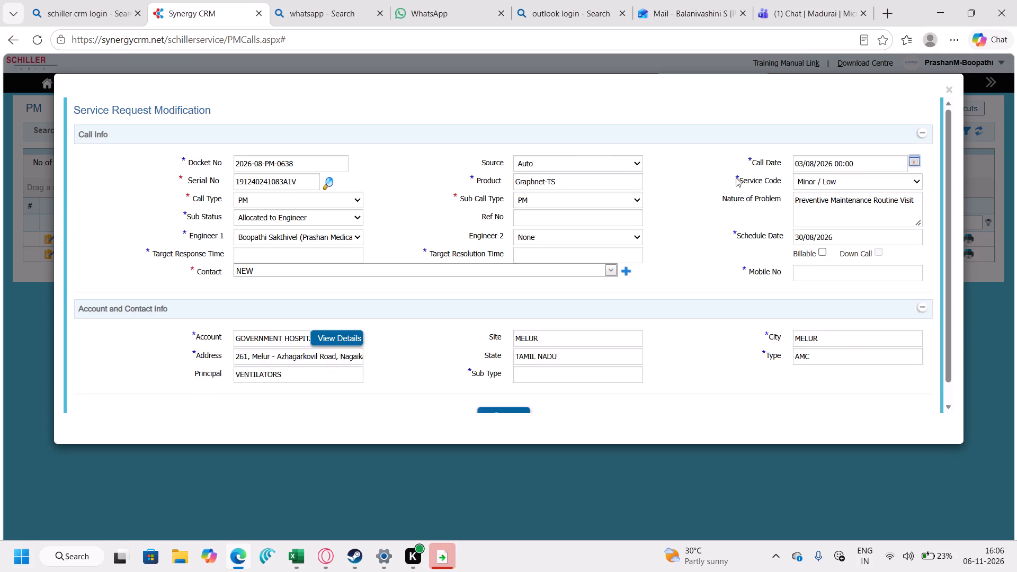
left_click(912, 161)
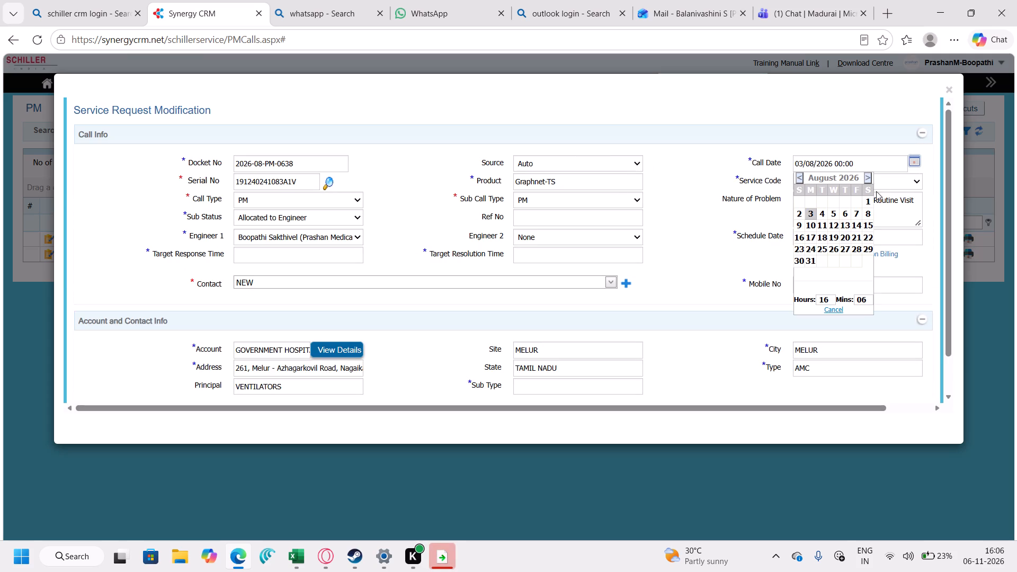
left_click(823, 214)
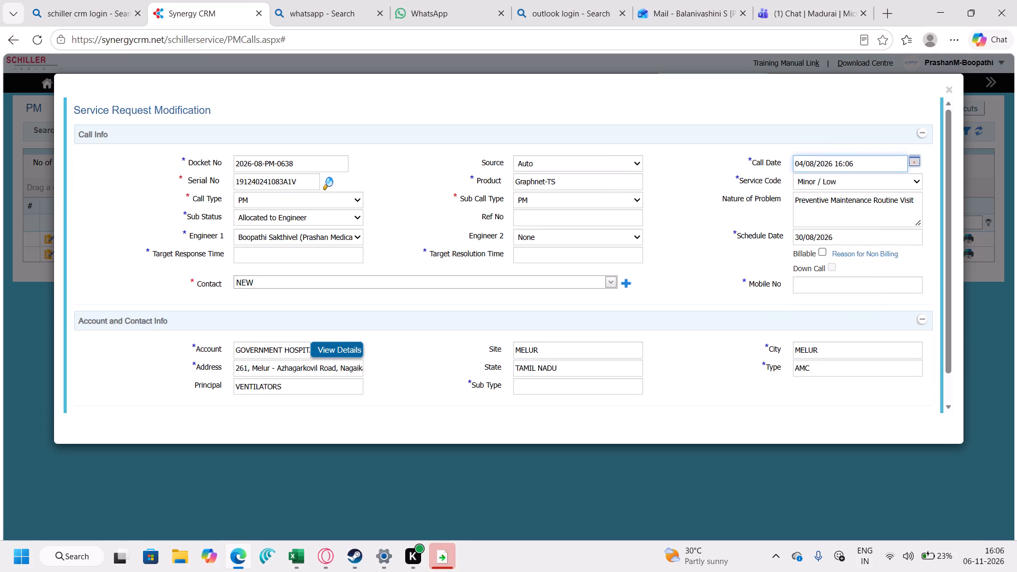
Enter AMC as the Reason for Non Billing justification and save the service request modification.
left_click(849, 254)
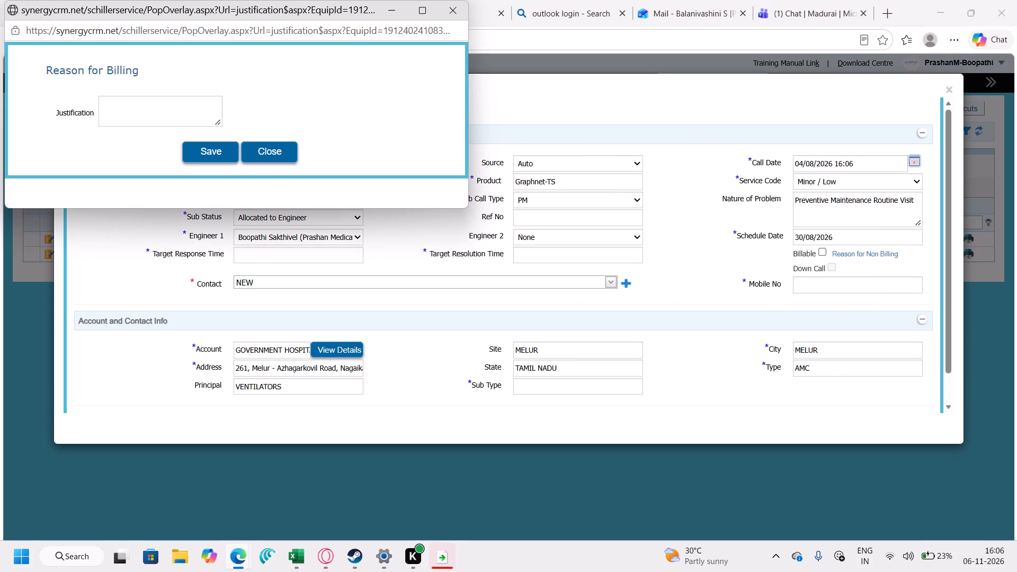
left_click(124, 117)
type("AMC")
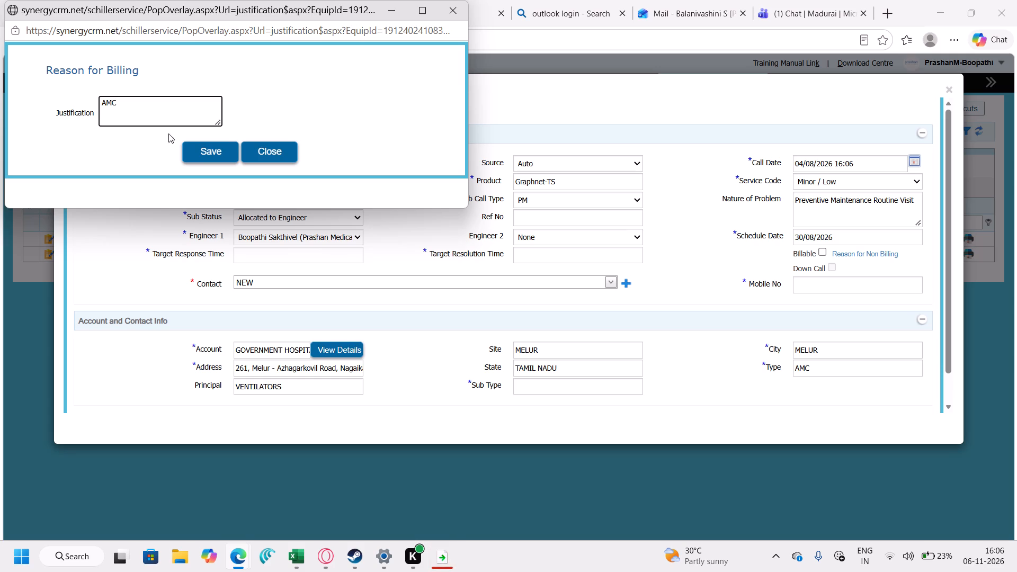
left_click(202, 154)
scroll(407, 353, "down", 4)
left_click(498, 399)
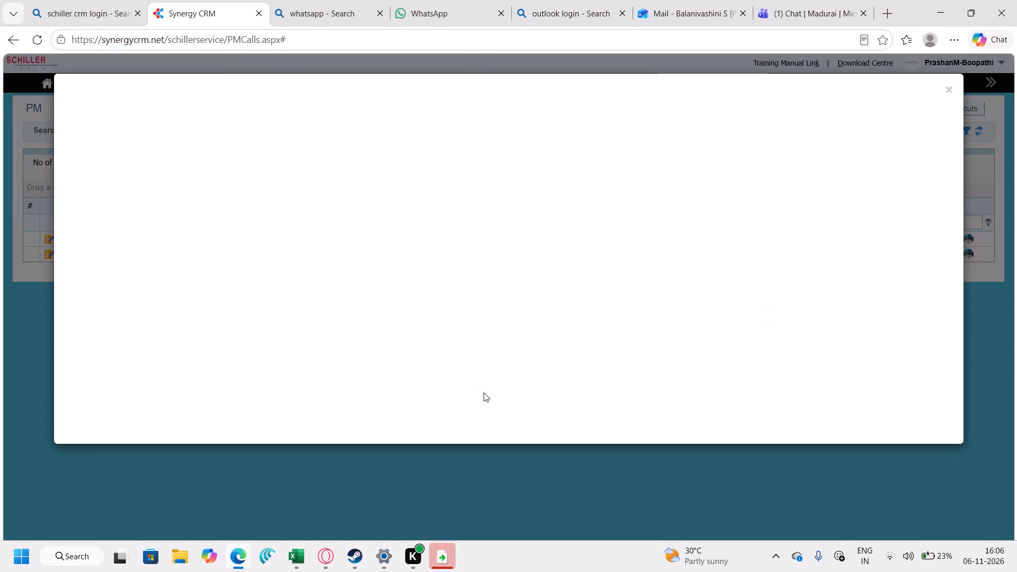
left_click(630, 126)
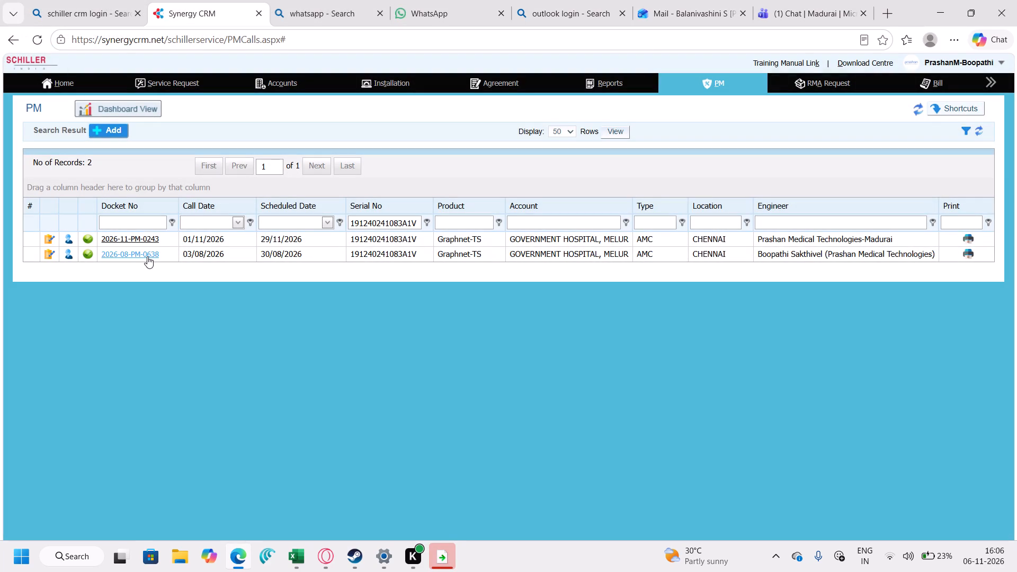
Open the closure form of docket 2026-08-PM-0638 and set activity date 05/08/2026 and activity type PM.
left_click(132, 254)
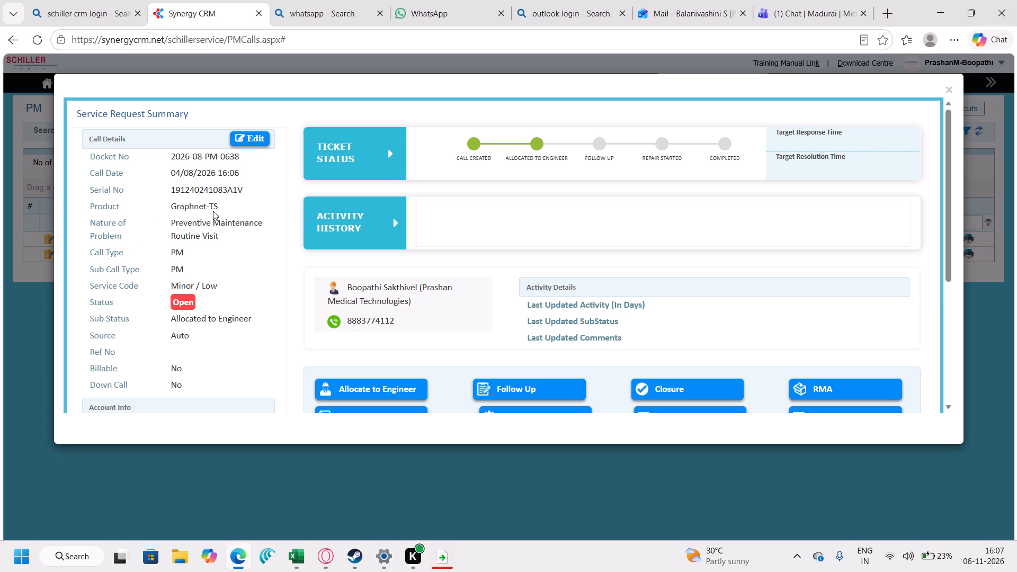
scroll(492, 213, "down", 3)
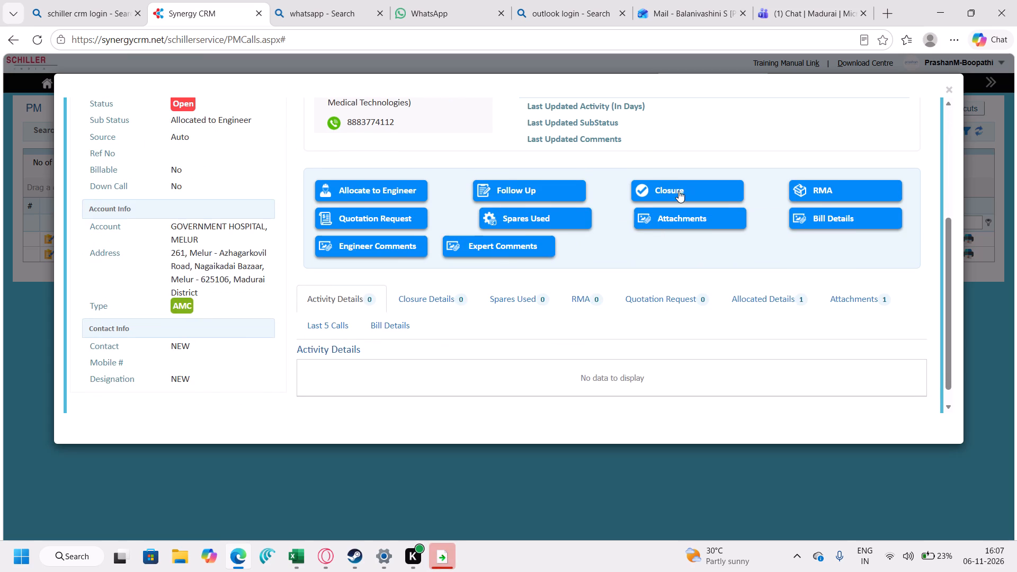
left_click(679, 191)
scroll(328, 318, "down", 2)
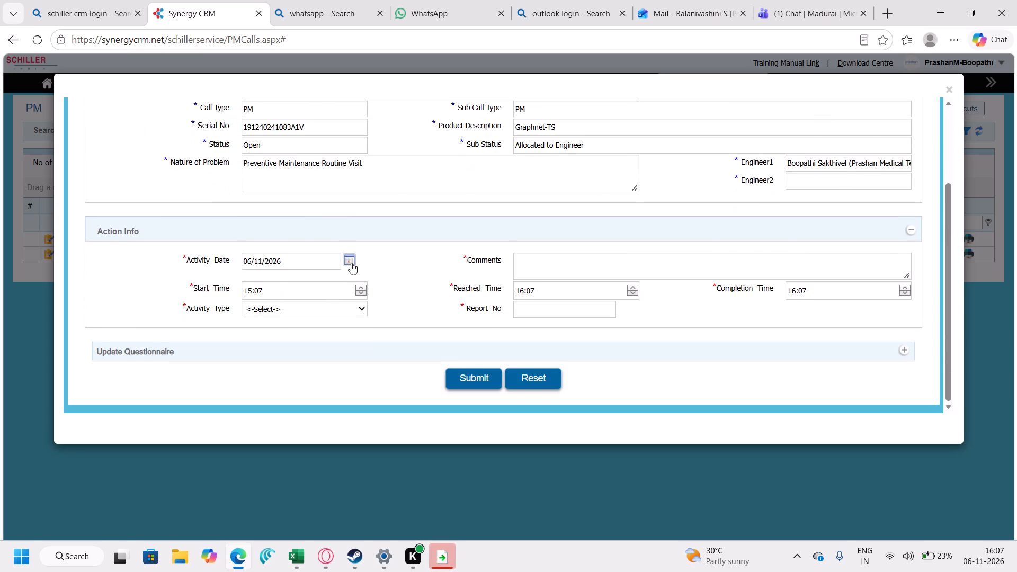
left_click(351, 263)
double_click(246, 275)
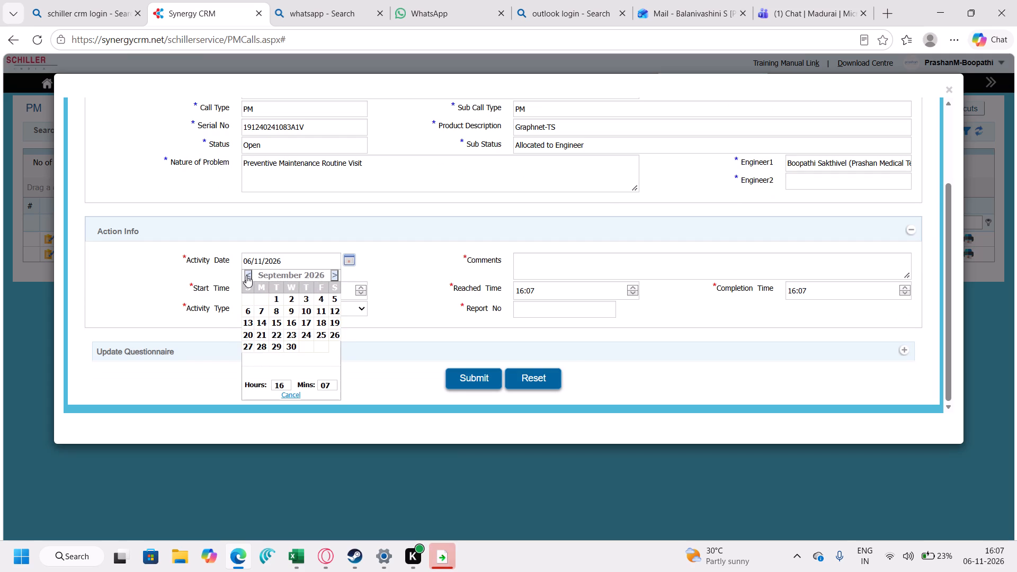
left_click(246, 275)
left_click(292, 310)
left_click(304, 306)
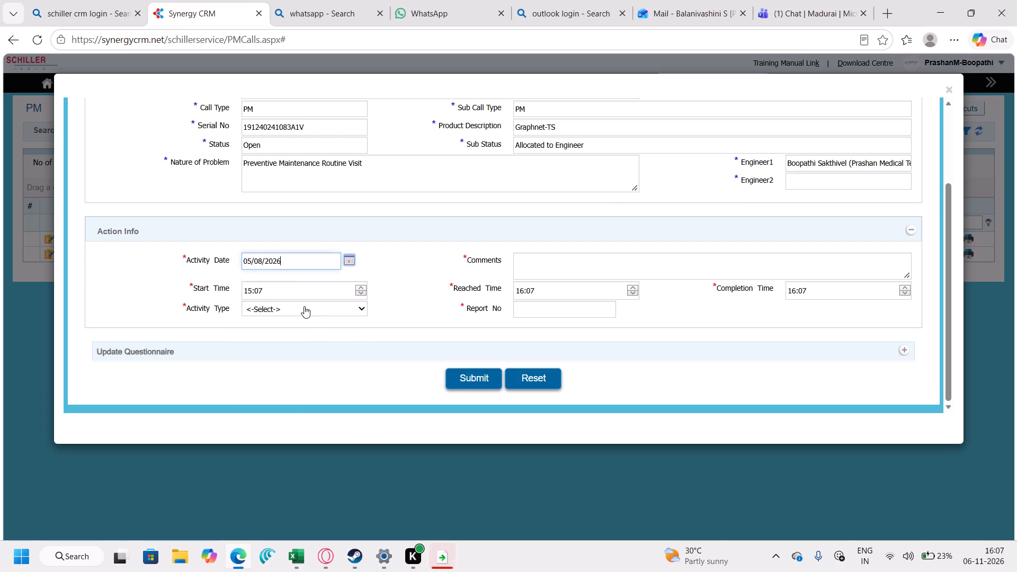
left_click(314, 399)
Enter PM COMPLETED as the closure comment and D-48631 as the report number.
left_click(561, 280)
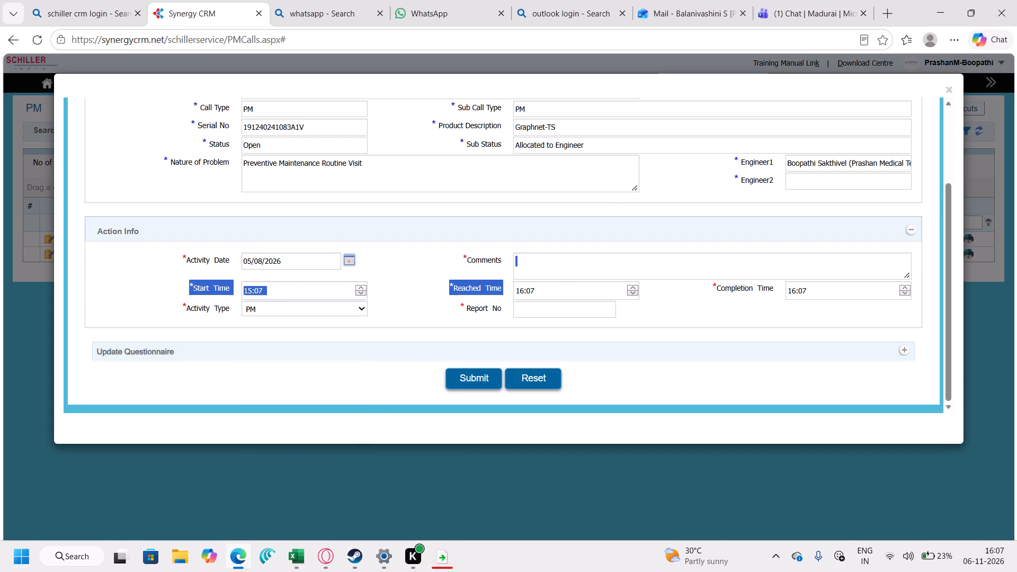
left_click(561, 274)
type("PM COMPLETED")
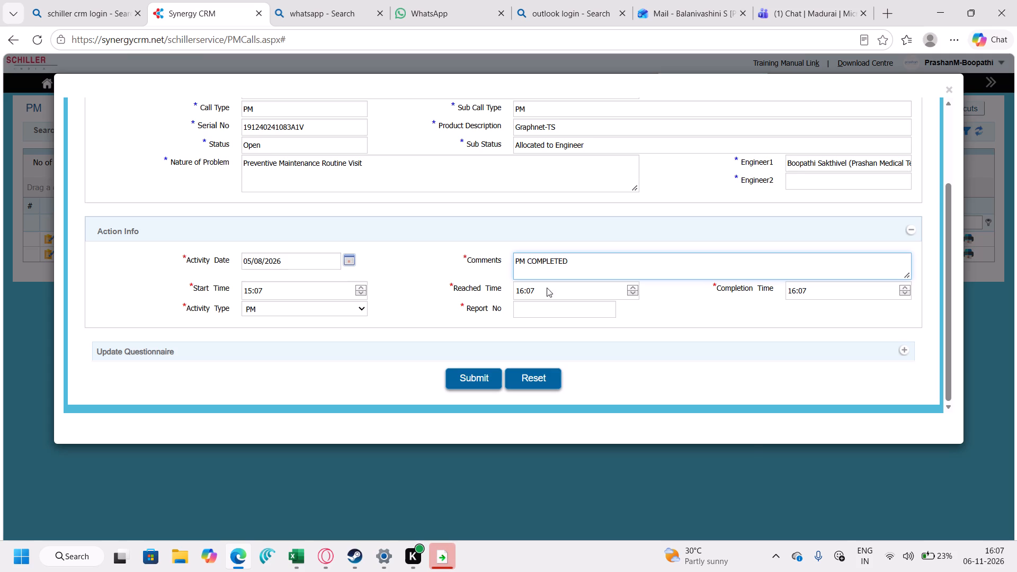
left_click(534, 315)
key("ctrl+v")
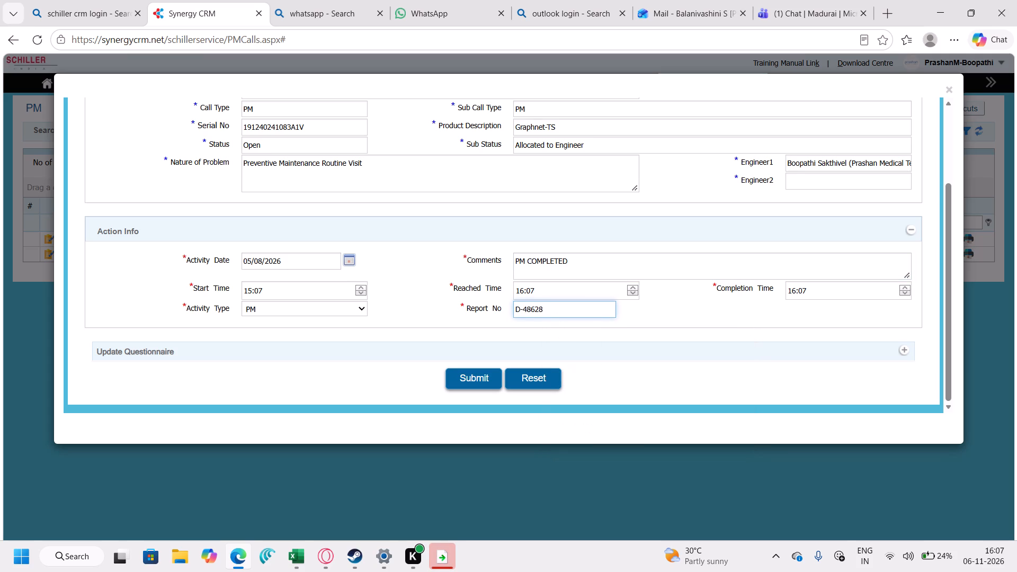
key("BackSpace")
key("BackSpace")
key("3")
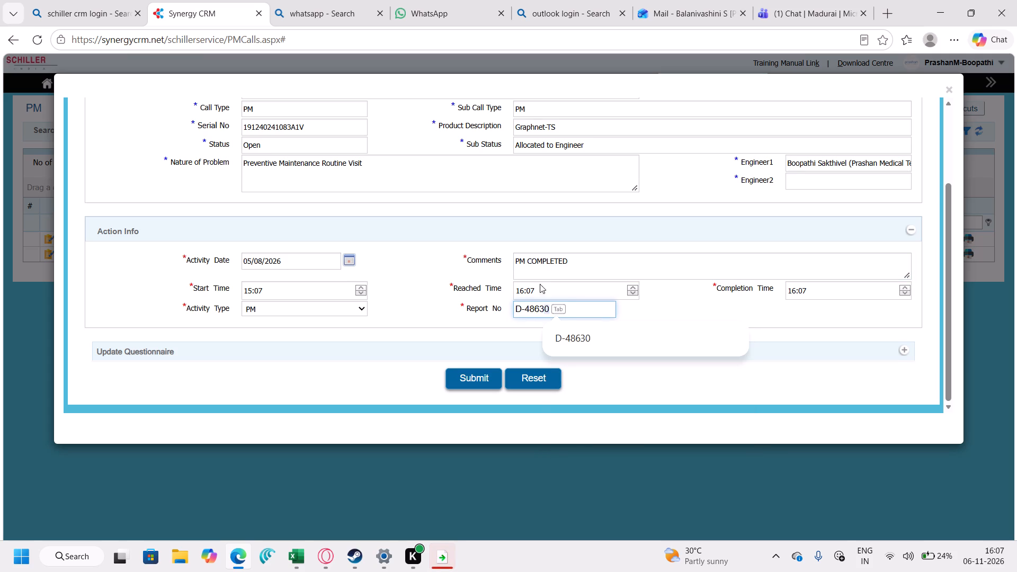
key("1")
In the questionnaire, answer Mains Supply voltage 230V, Grounding/Earthing 0, UPS/Stabilizer NA, and Accessories and Environmental condition GOOD.
left_click(908, 352)
scroll(679, 208, "down", 4)
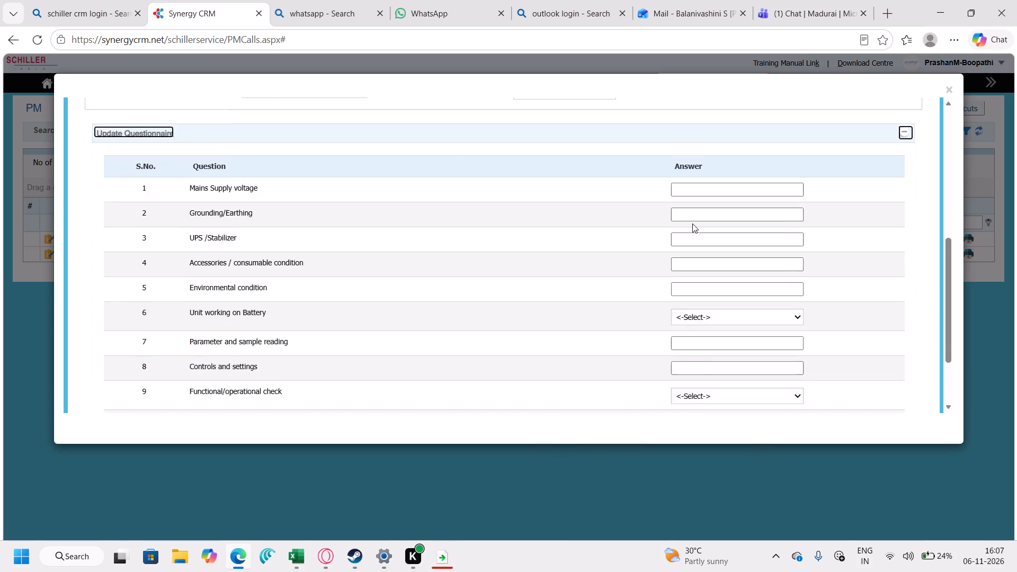
left_click(733, 135)
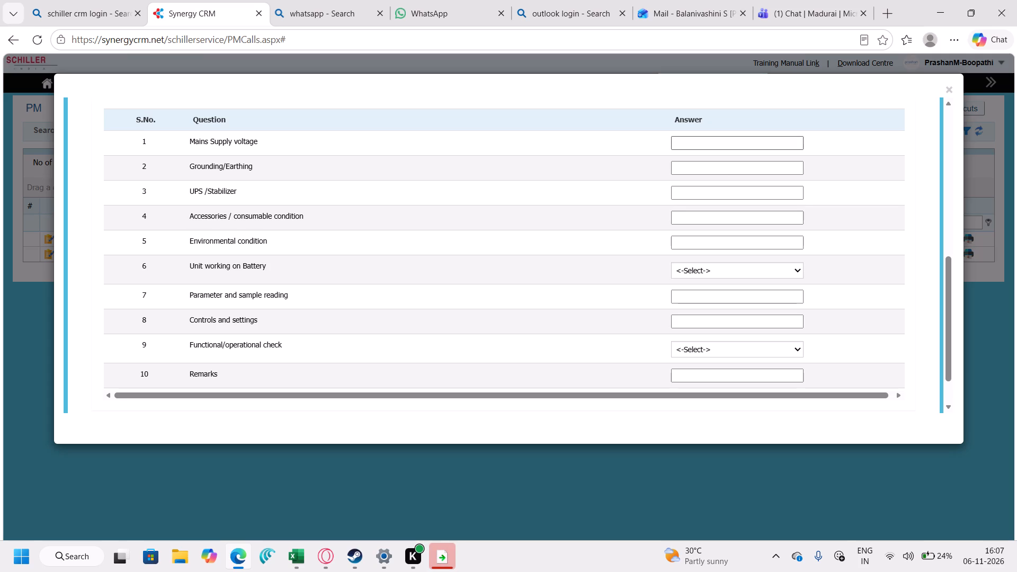
left_click(718, 145)
left_click(734, 238)
left_click(701, 166)
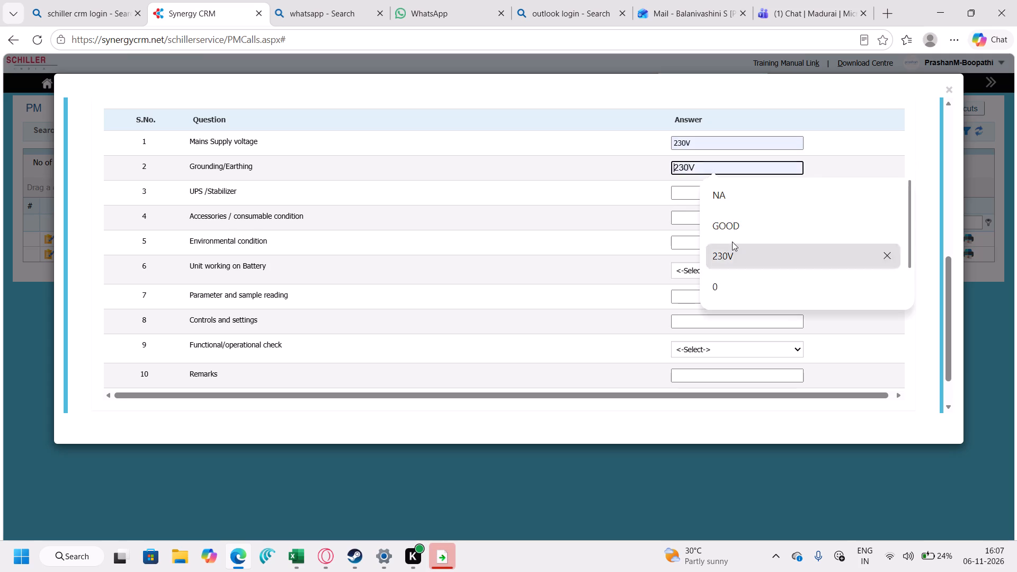
left_click(718, 287)
left_click(711, 197)
left_click(736, 220)
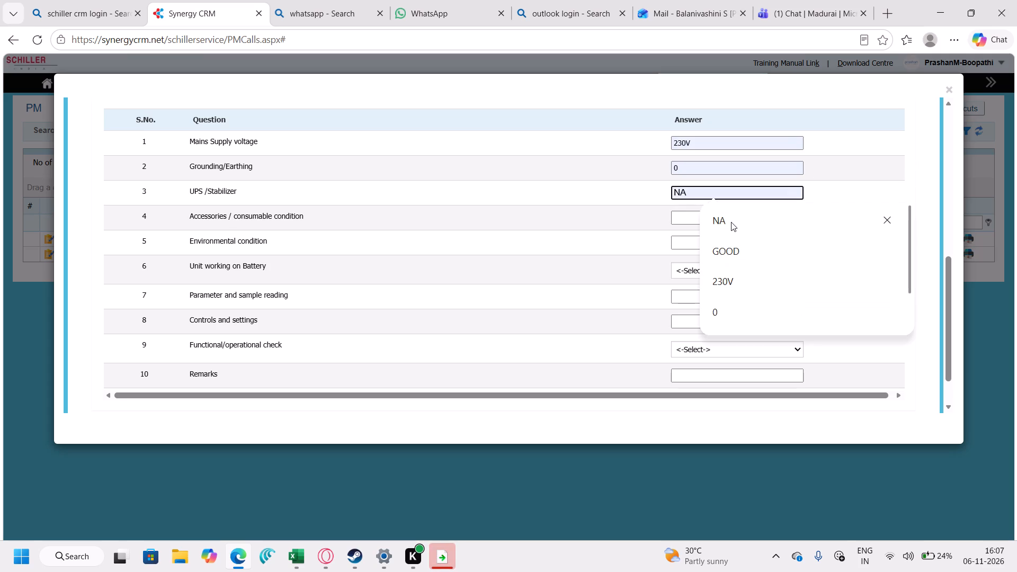
left_click(731, 222)
left_click(708, 222)
left_click(735, 275)
left_click(720, 244)
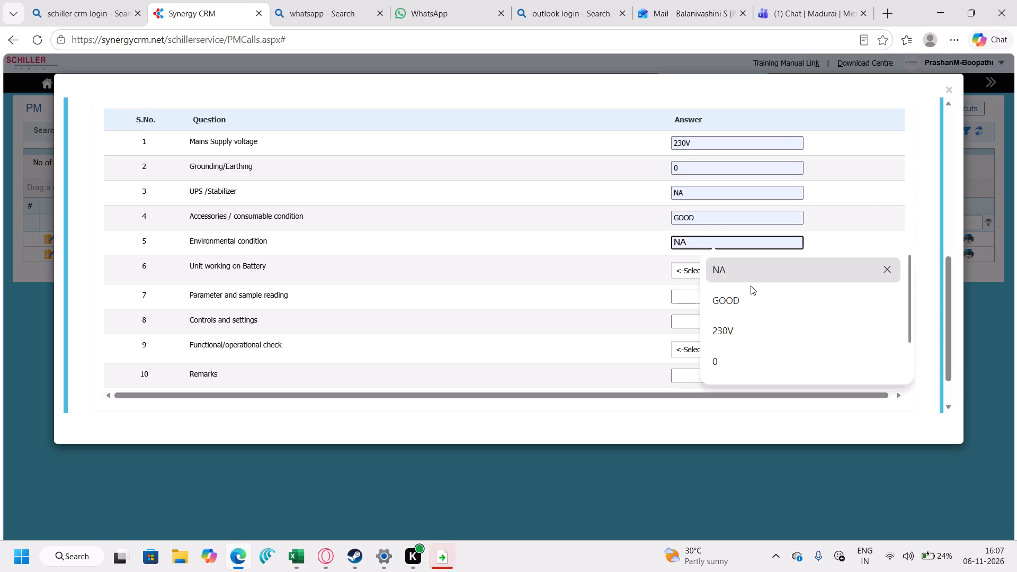
left_click(741, 306)
Answer Unit working on Battery with Yes, Parameter and sample reading with NA, Controls and settings with YES, and Functional/operational check with OK.
scroll(704, 203, "down", 3)
left_click(698, 224)
left_click(709, 252)
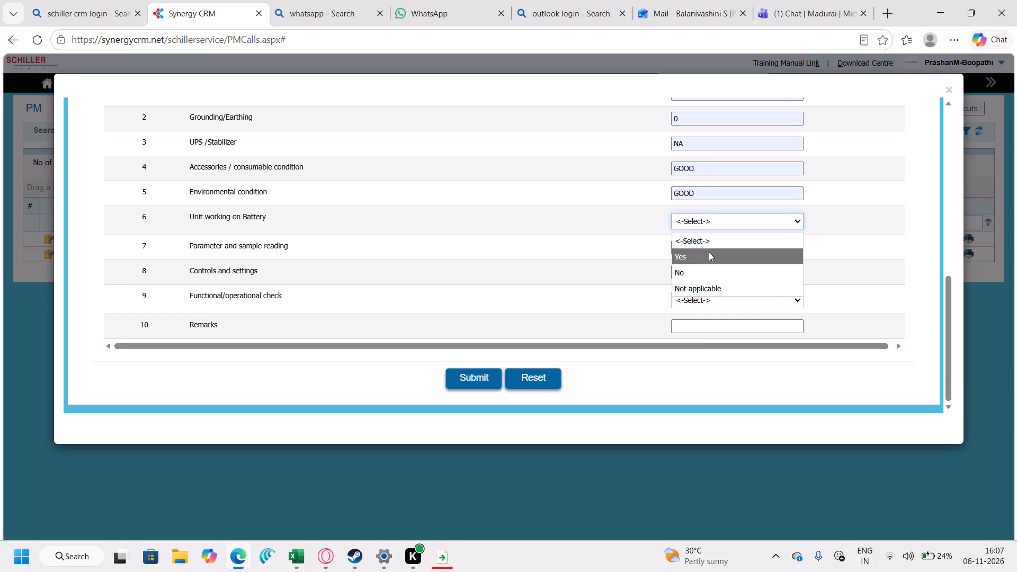
left_click(709, 248)
left_click(716, 276)
left_click(713, 270)
left_click(718, 271)
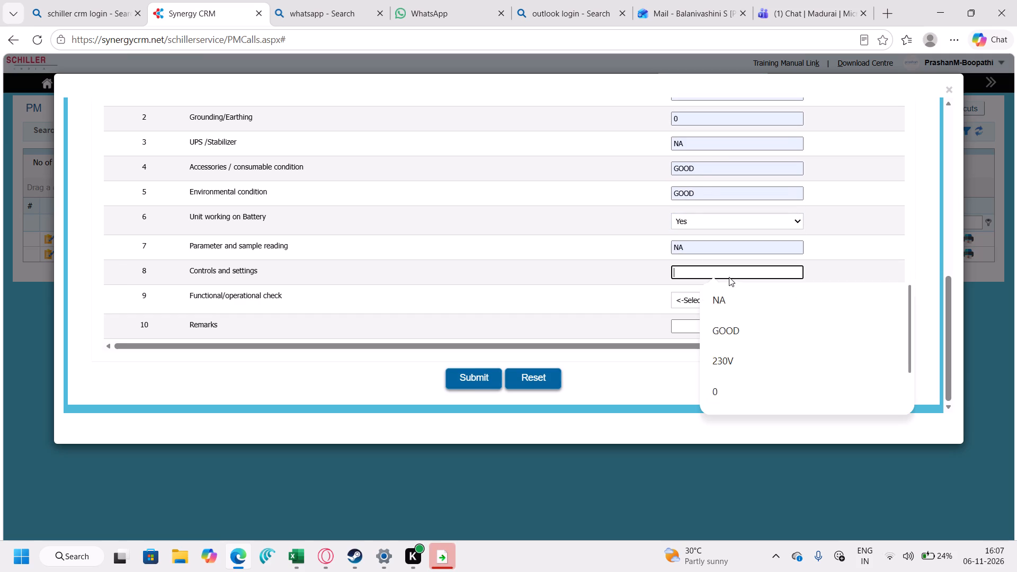
scroll(761, 324, "down", 3)
left_click(745, 364)
left_click(704, 293)
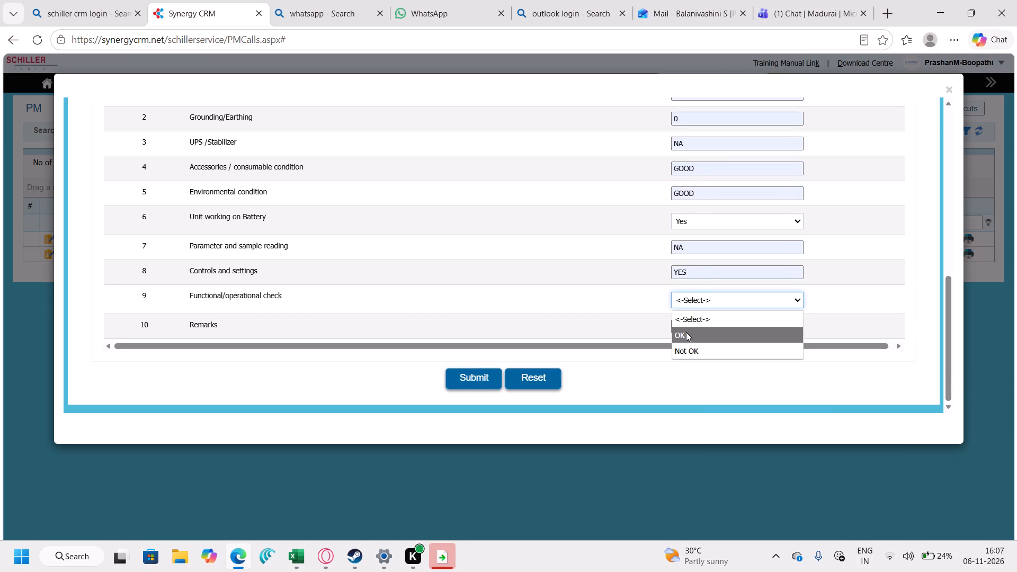
left_click(686, 332)
left_click(708, 330)
scroll(753, 387, "down", 3)
left_click(745, 443)
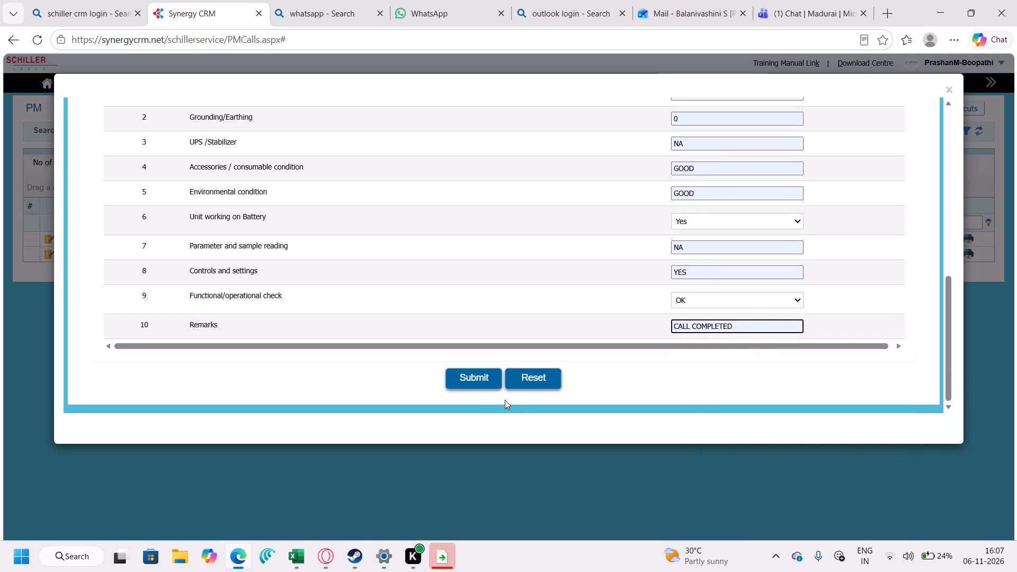
left_click(463, 372)
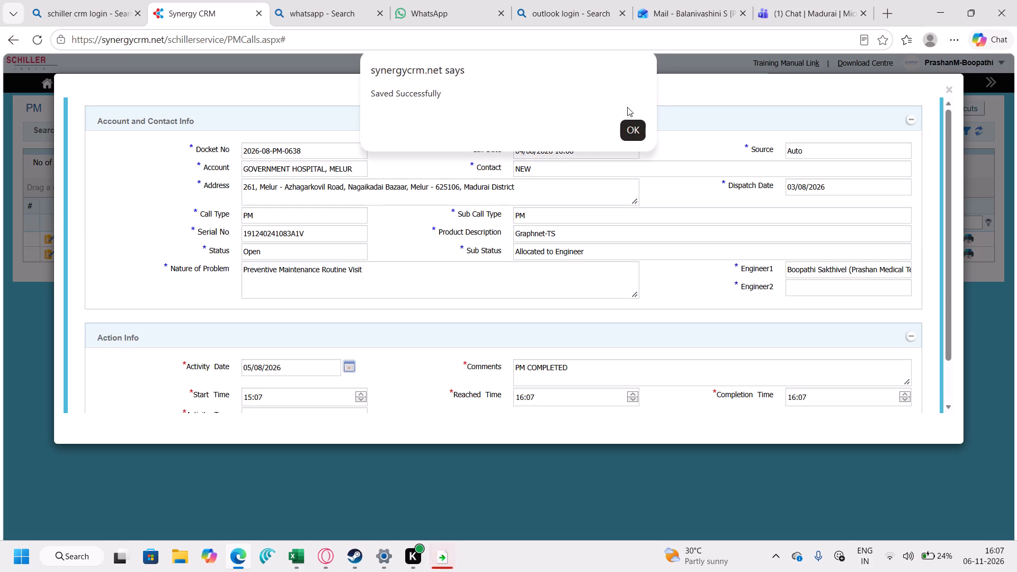
left_click(638, 135)
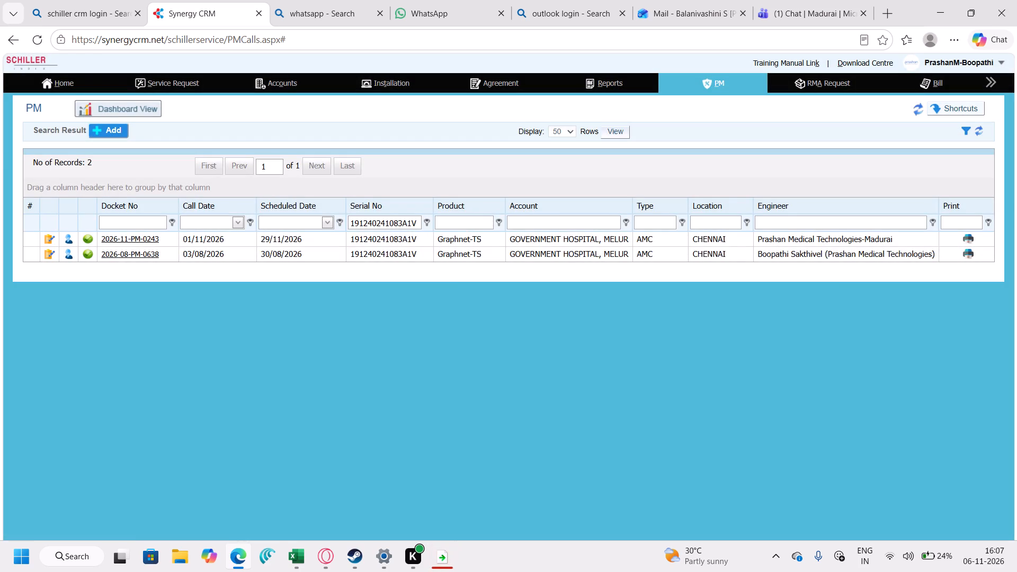
left_click(388, 221)
left_click(385, 222)
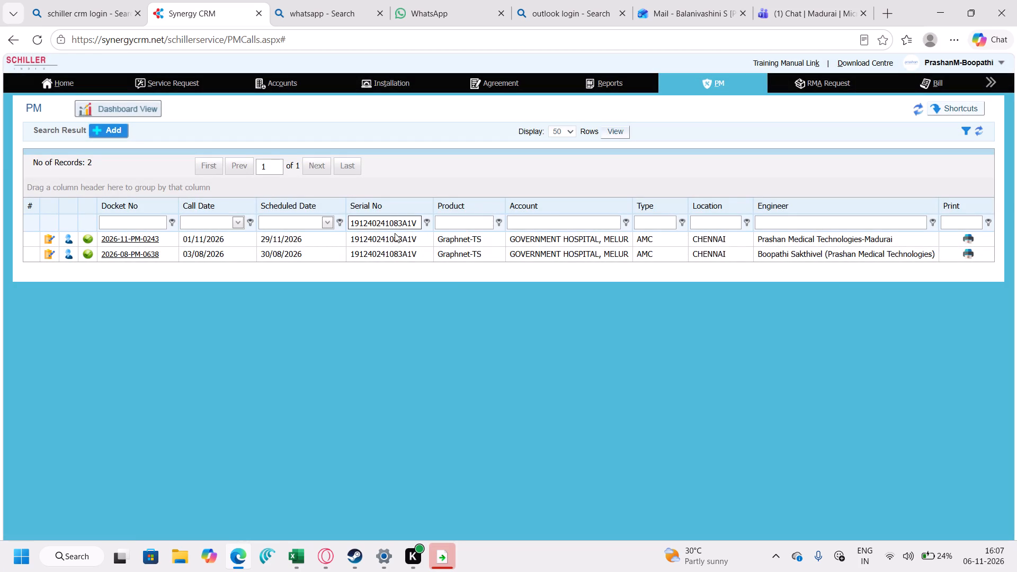
key("BackSpace")
key("5")
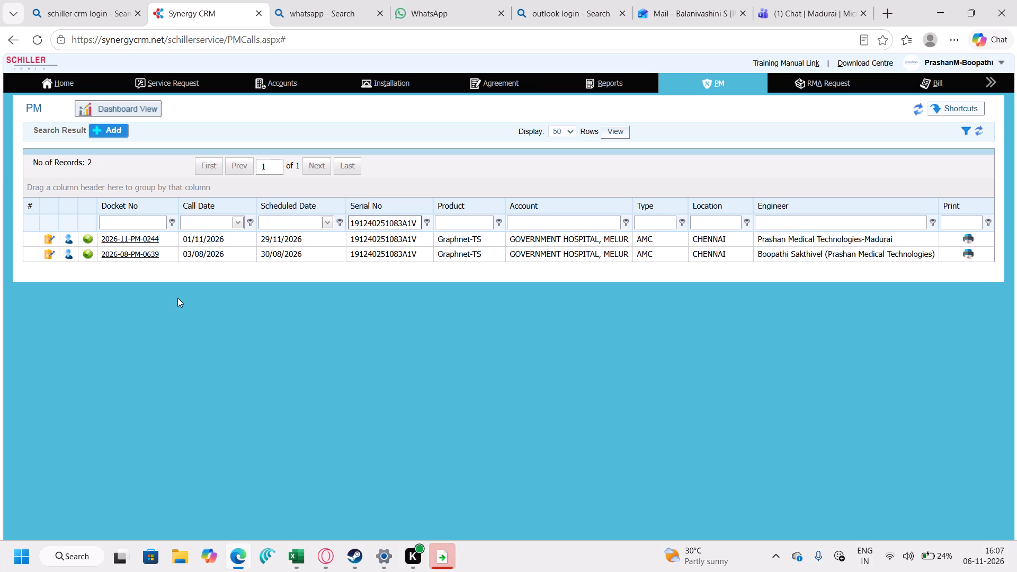
left_click(129, 252)
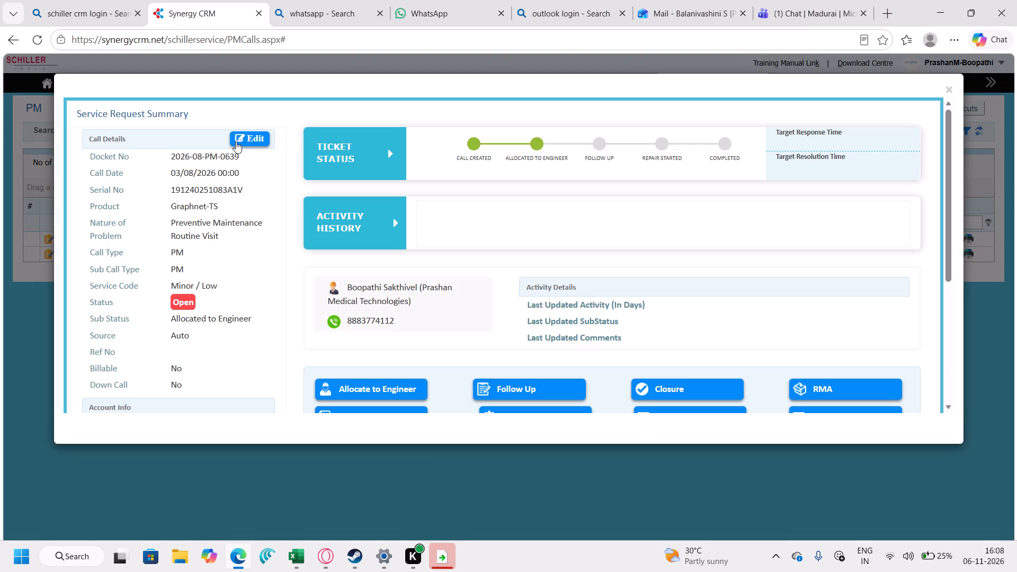
left_click(237, 141)
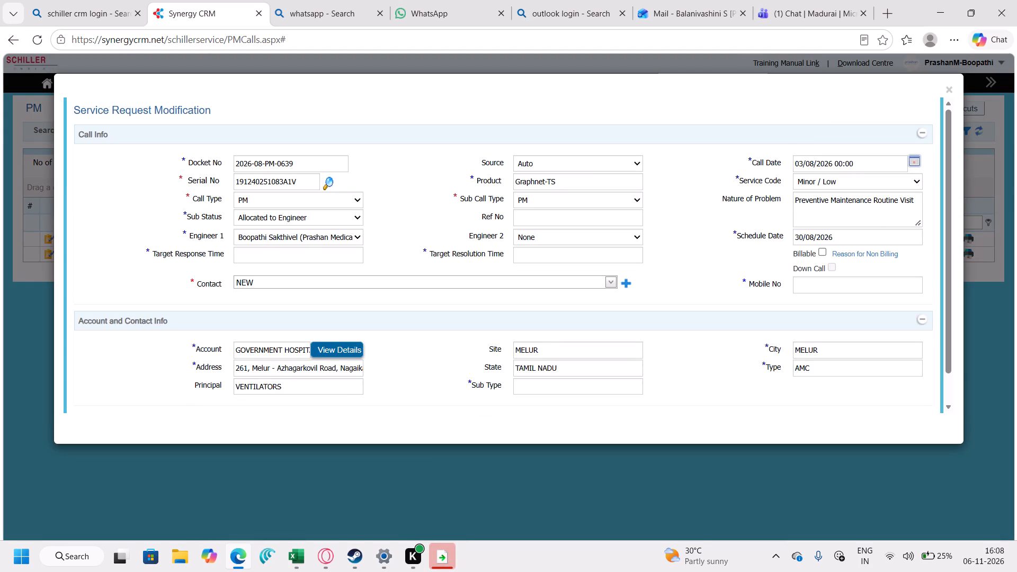
left_click(914, 161)
left_click(825, 209)
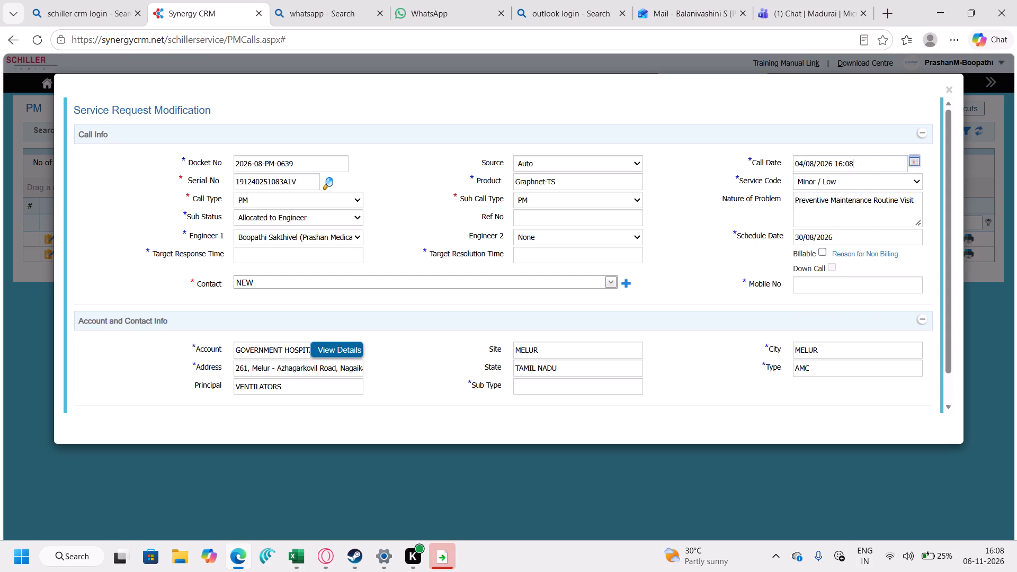
left_click(855, 252)
left_click(118, 109)
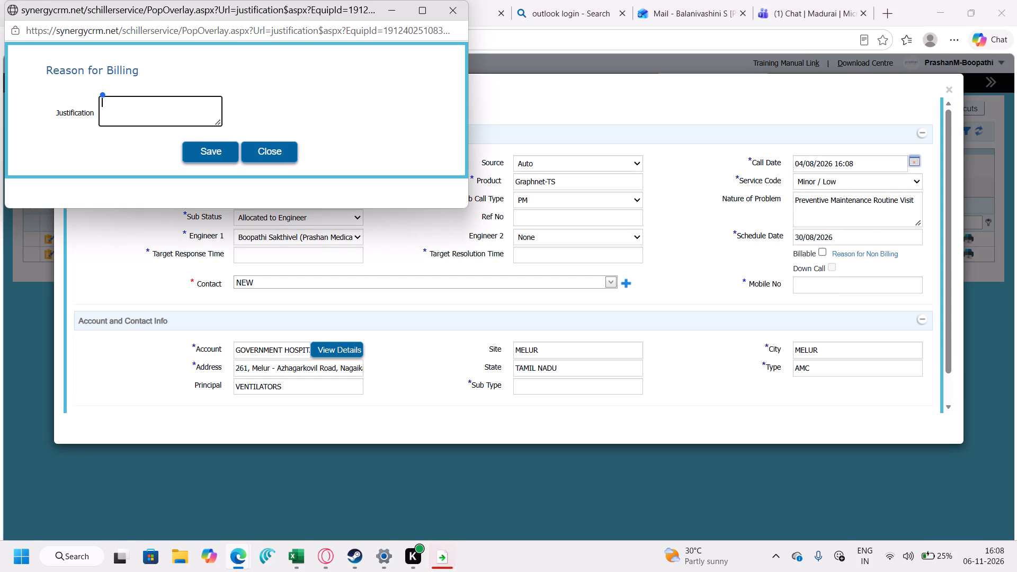
type("AMC")
left_click(212, 148)
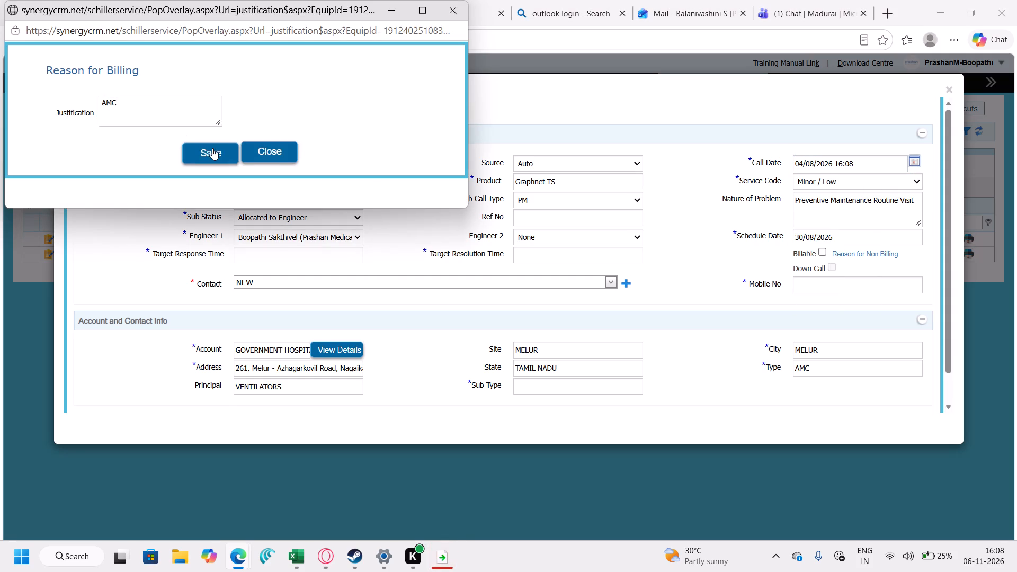
scroll(422, 322, "down", 4)
left_click(494, 396)
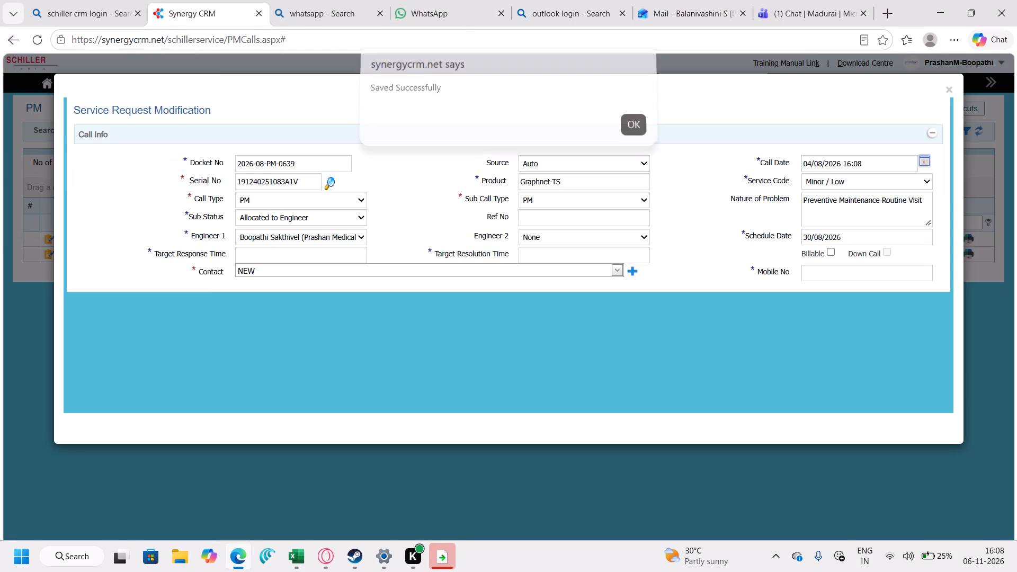
left_click(634, 126)
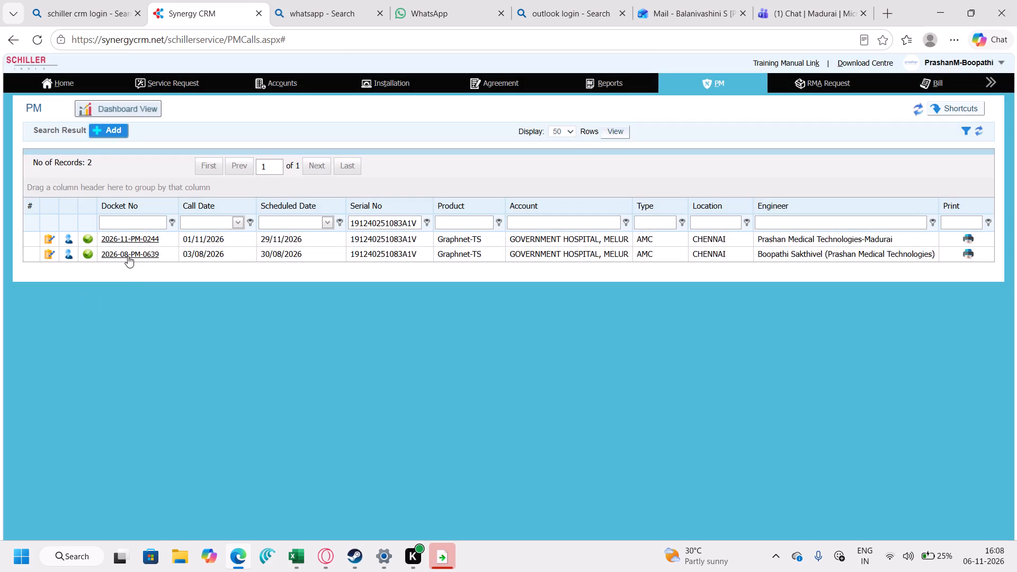
Open docket 2026-08-PM-0639's summary and attach the WhatsApp JPEG image ending in 17 PM from Downloads.
left_click(130, 252)
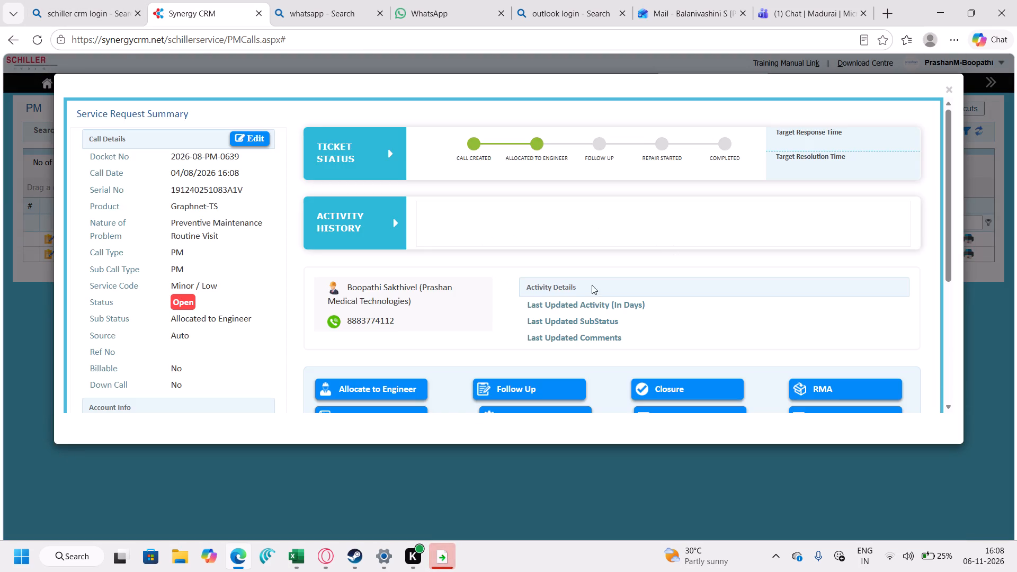
scroll(596, 310, "down", 3)
left_click(686, 220)
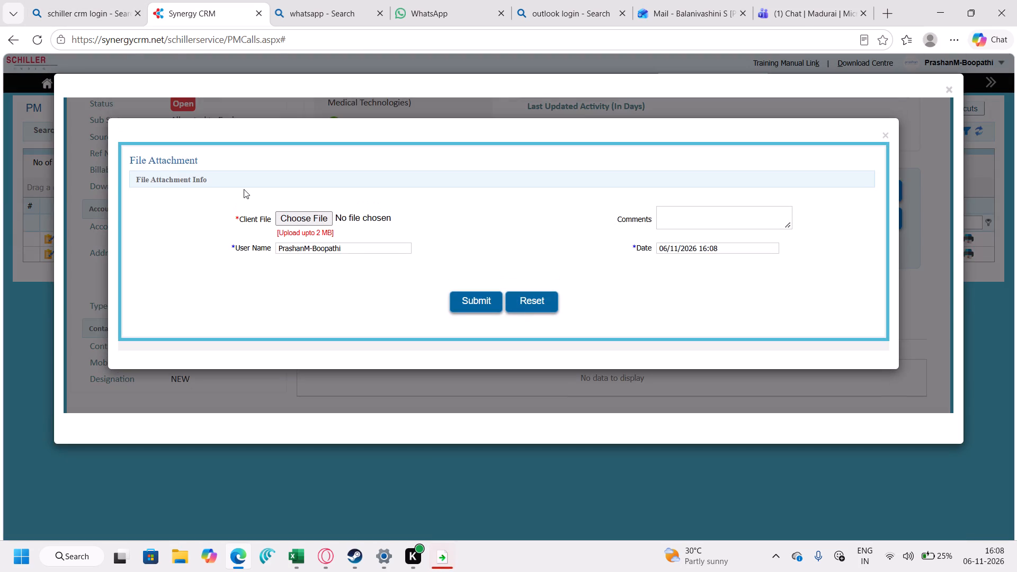
left_click(299, 219)
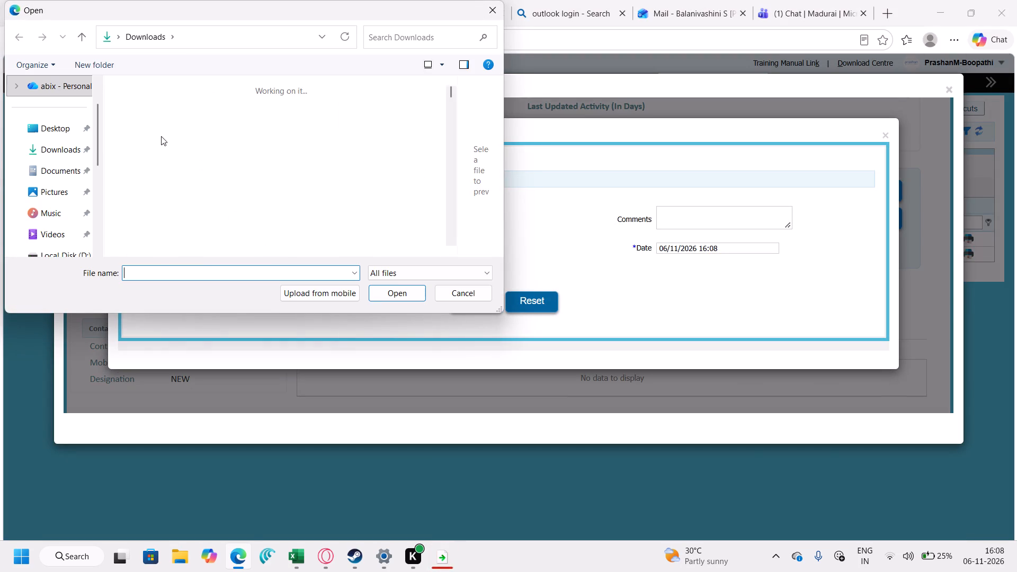
left_click(156, 136)
left_click(388, 294)
left_click(482, 303)
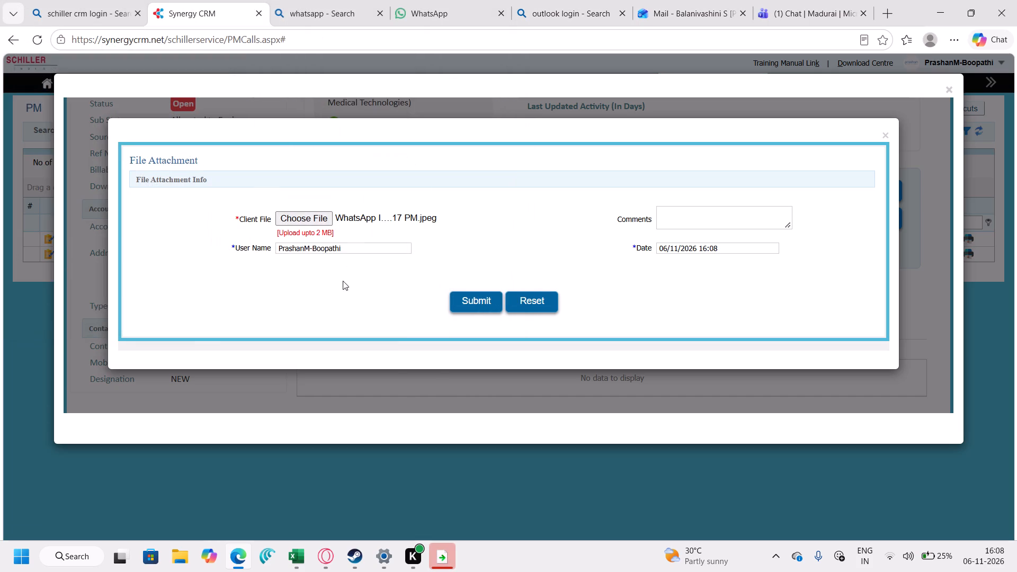
left_click(638, 129)
scroll(412, 248, "up", 3)
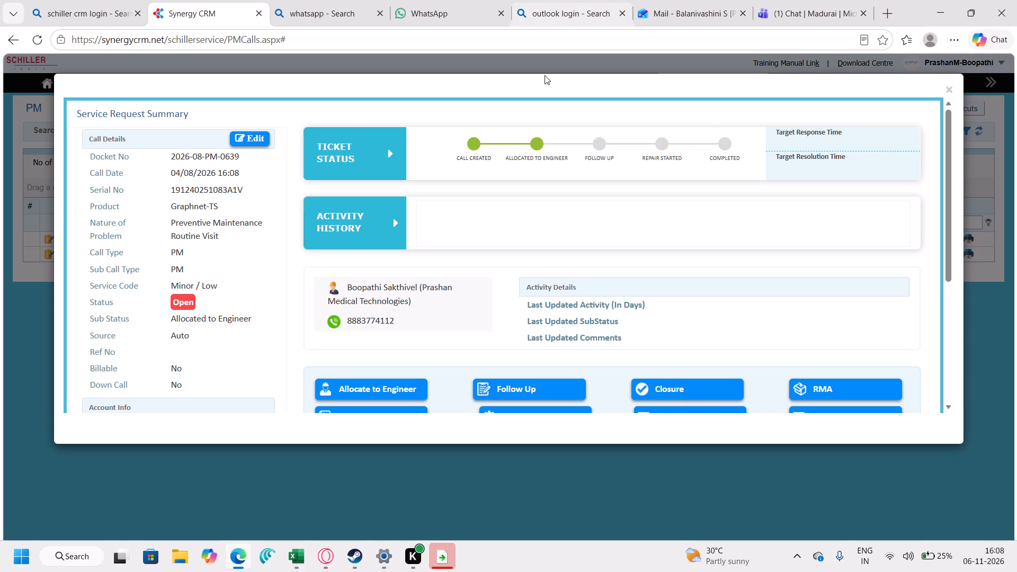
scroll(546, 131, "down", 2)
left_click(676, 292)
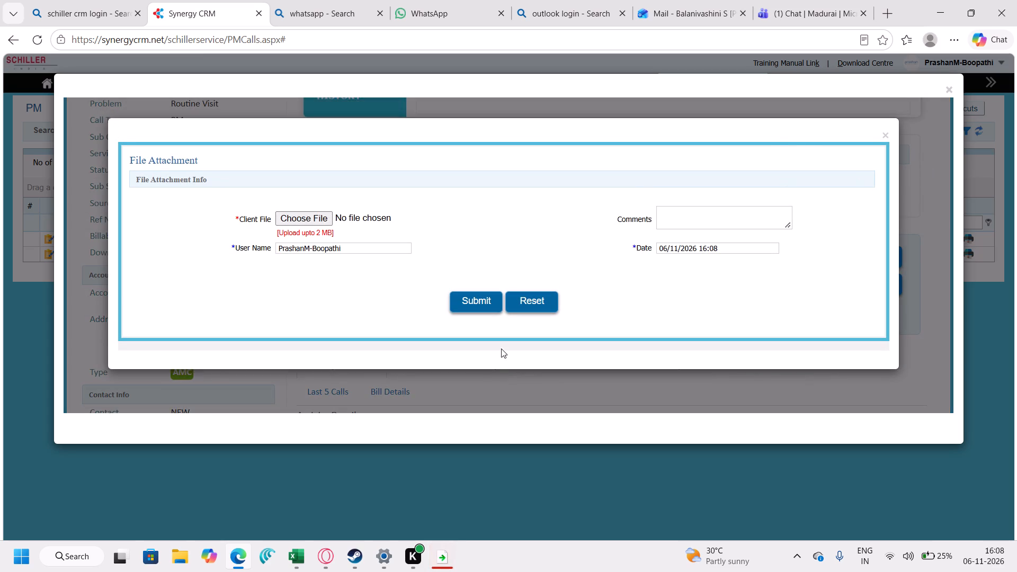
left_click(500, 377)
left_click(682, 256)
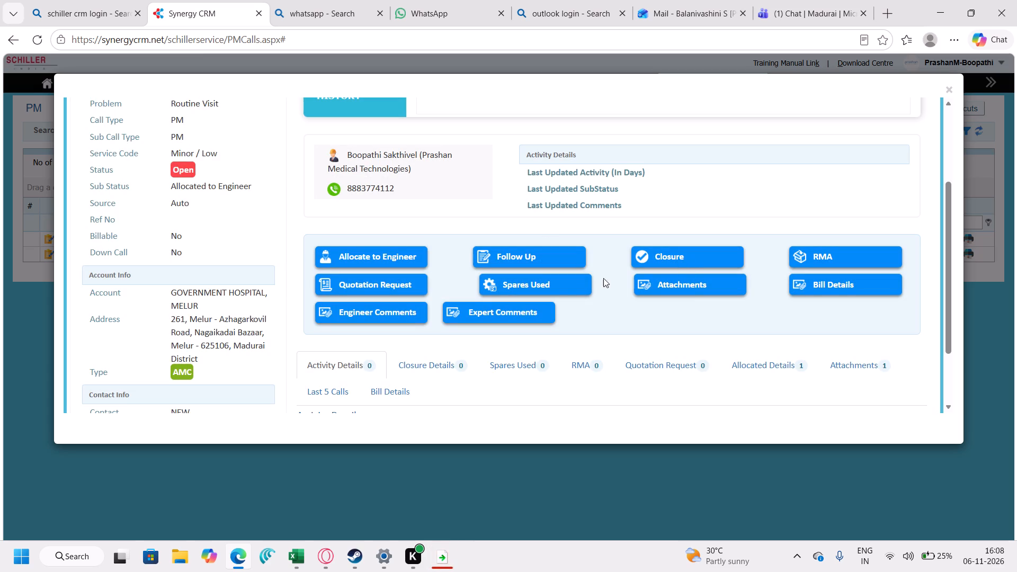
scroll(292, 227, "down", 3)
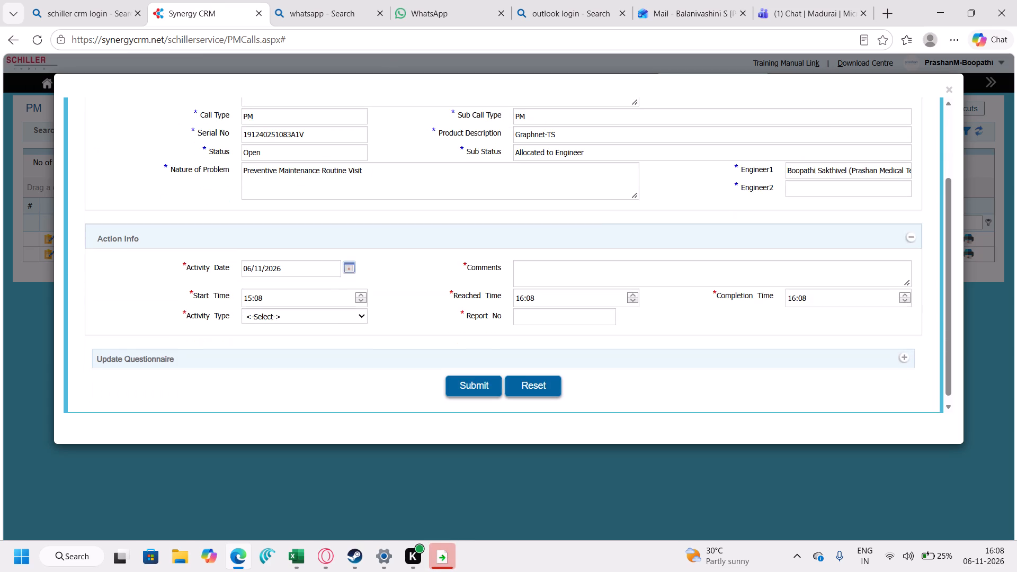
left_click(351, 261)
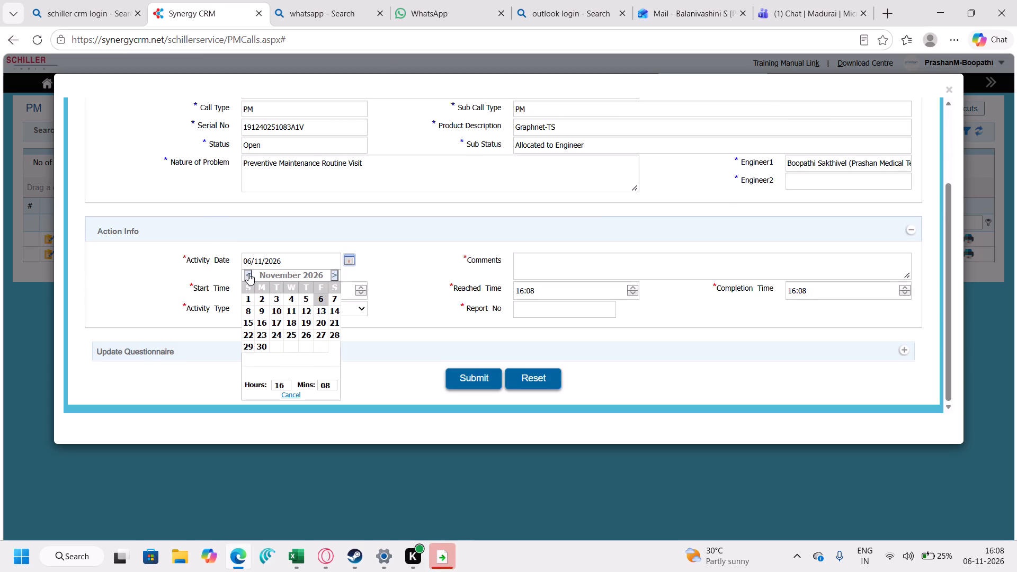
Set the activity date to 05/08/2026 and the activity type to Performance certificate in the Action Info section.
triple_click(248, 273)
left_click(290, 312)
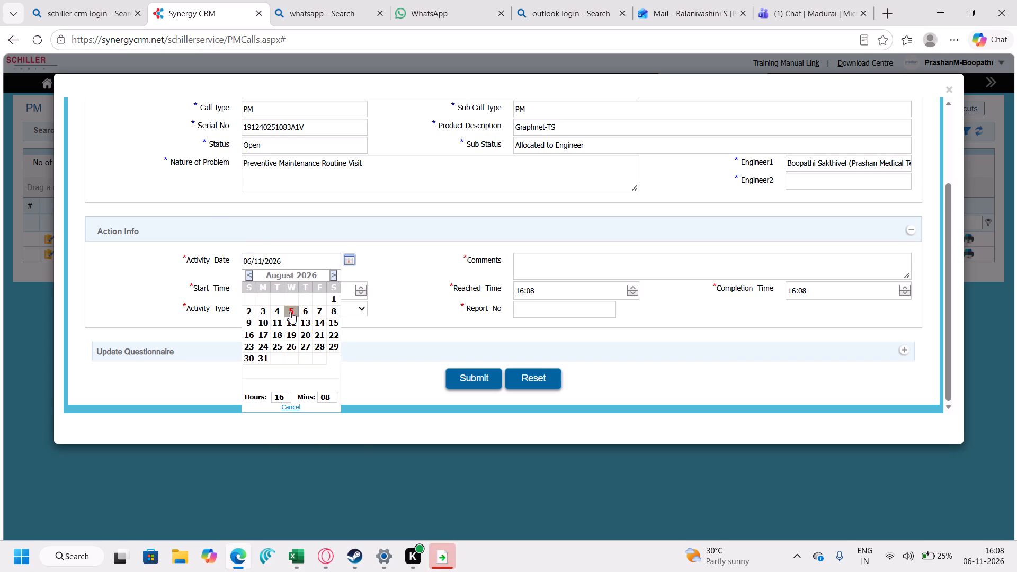
left_click(291, 306)
left_click_drag(302, 377, 299, 382)
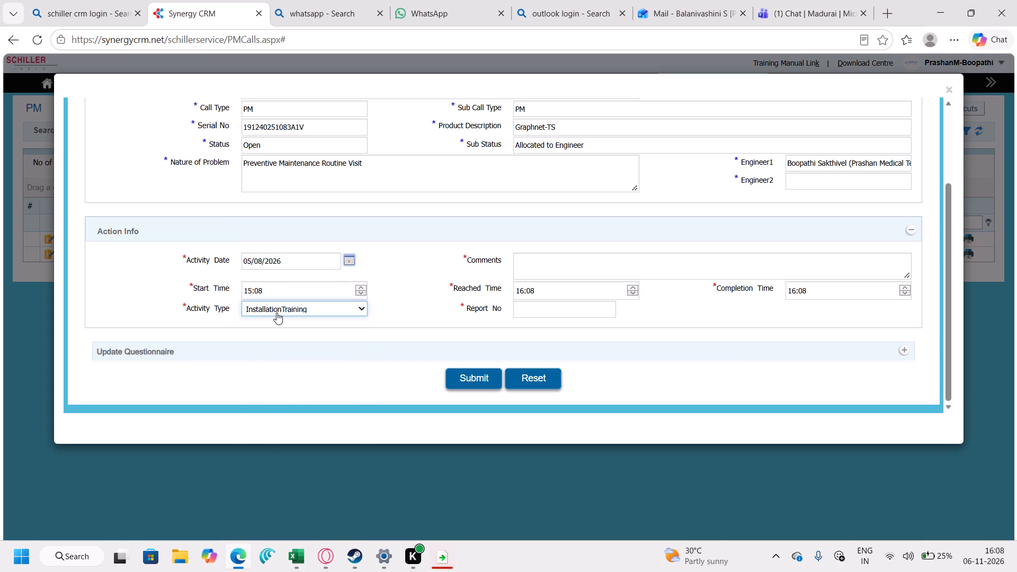
left_click(276, 312)
left_click(267, 400)
Enter PM COMPLETED as the closure comment and start the report number with the prefix D-.
left_click(560, 269)
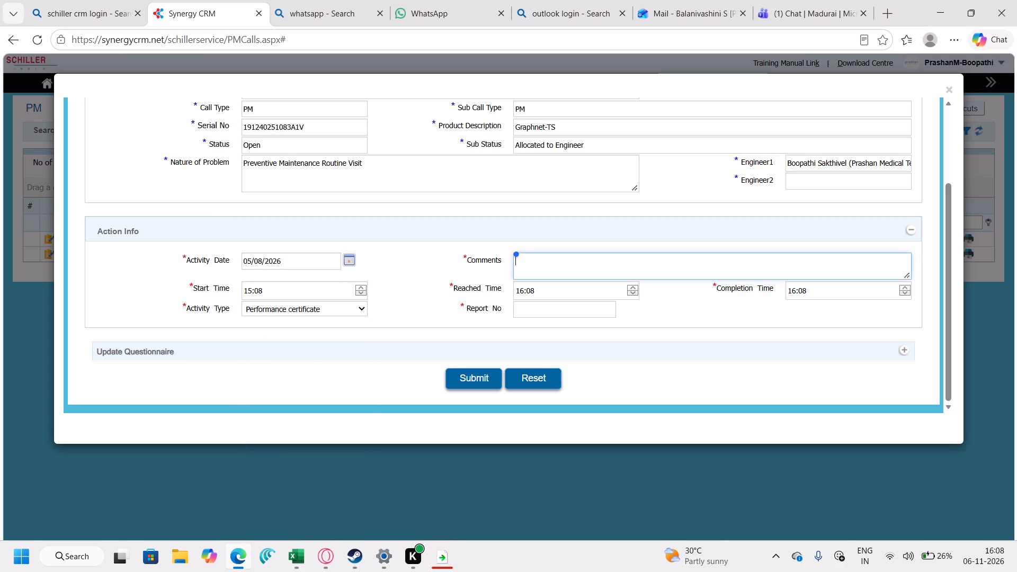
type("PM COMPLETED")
left_click(569, 314)
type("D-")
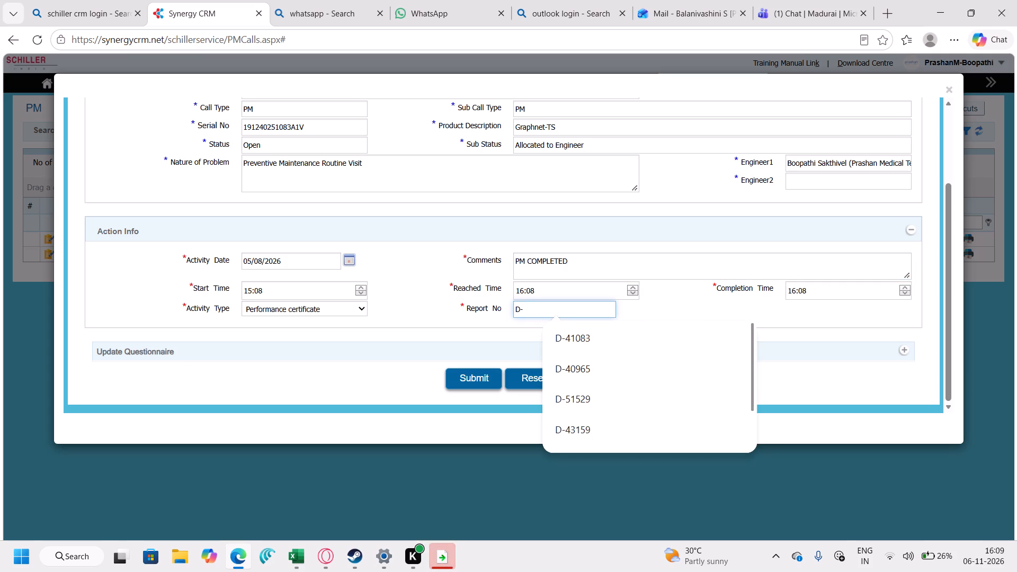
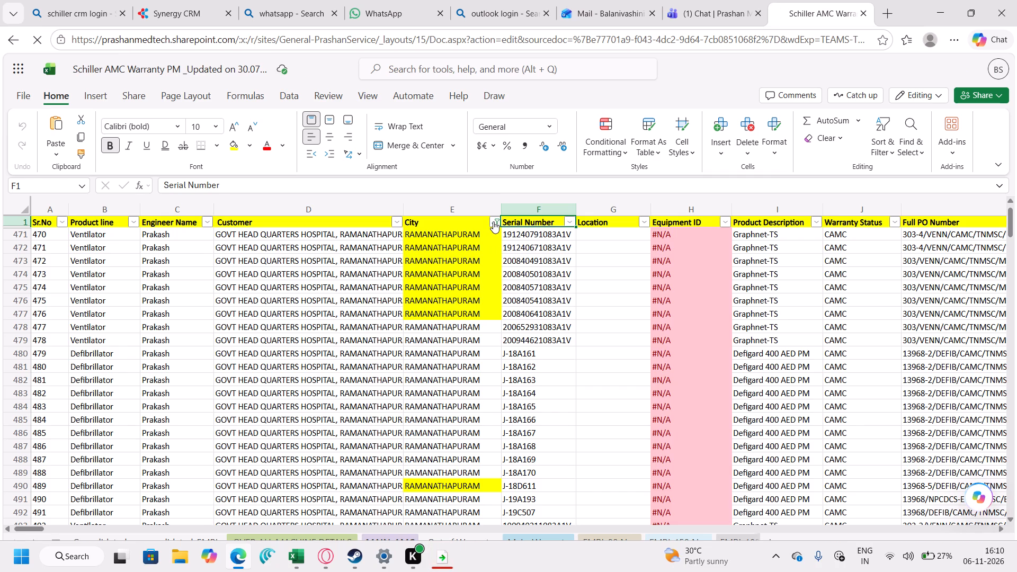
left_click(493, 221)
left_click(493, 221)
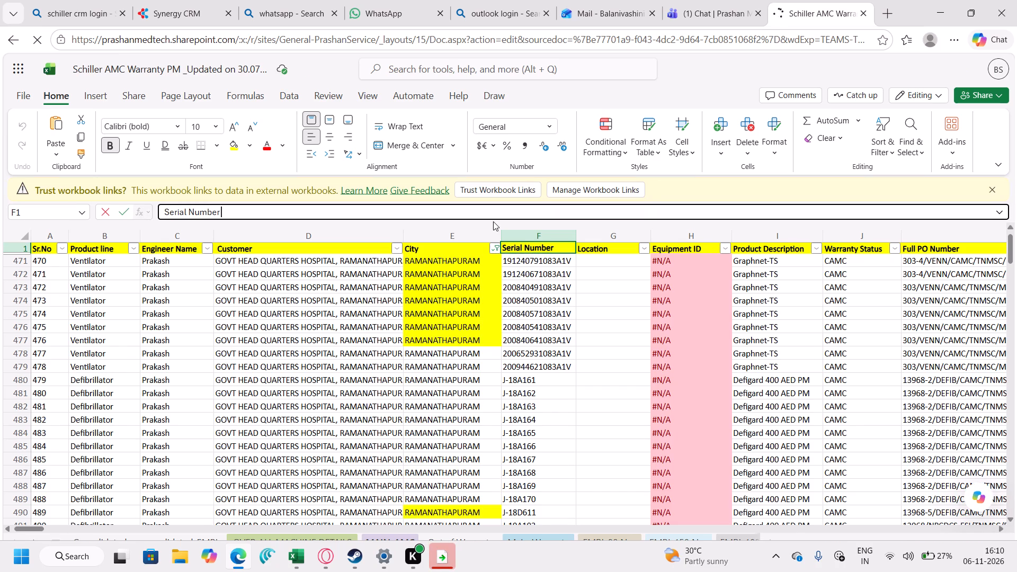
left_click(495, 248)
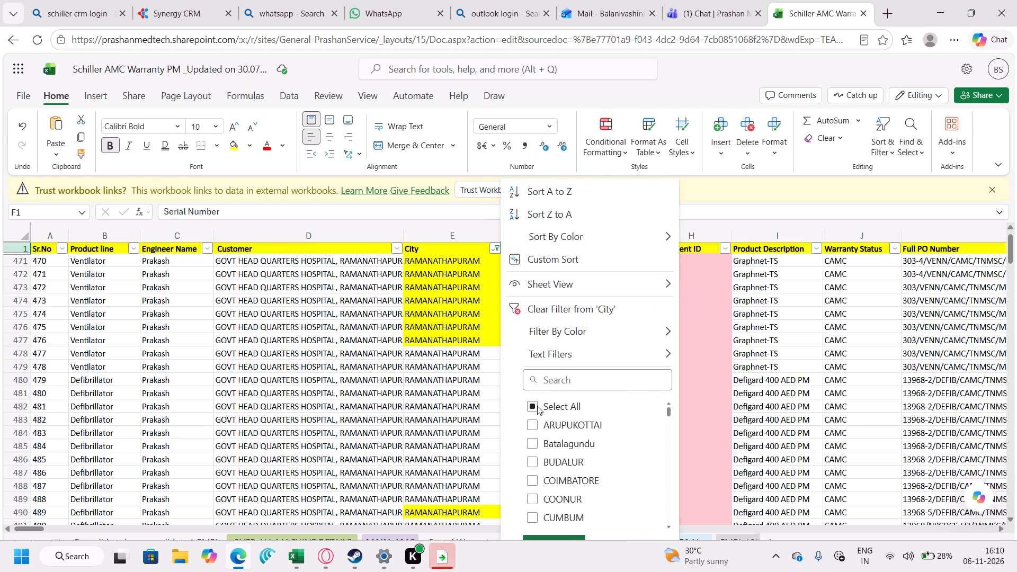
scroll(563, 446, "down", 9)
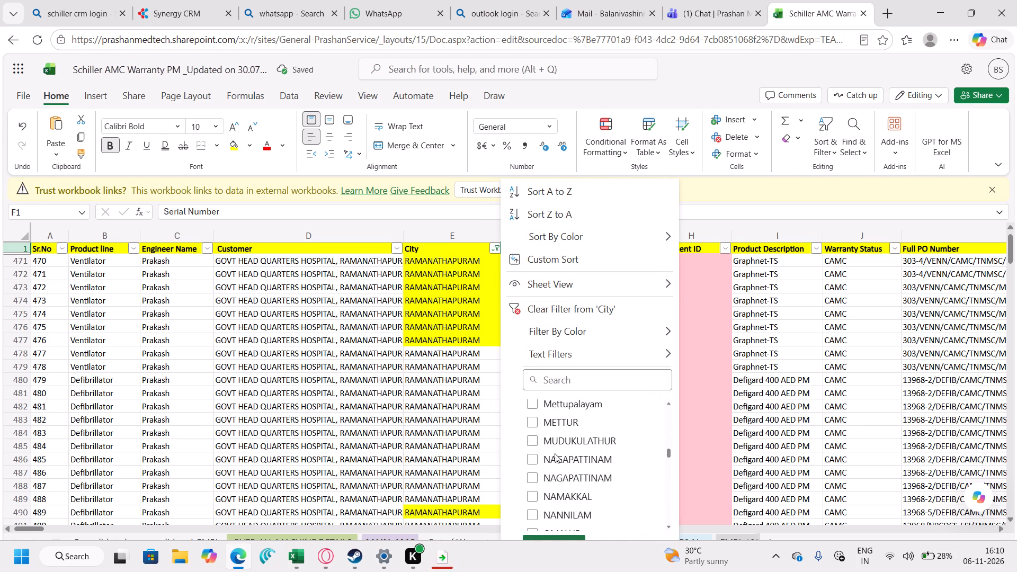
scroll(551, 458, "down", 2)
scroll(551, 458, "up", 2)
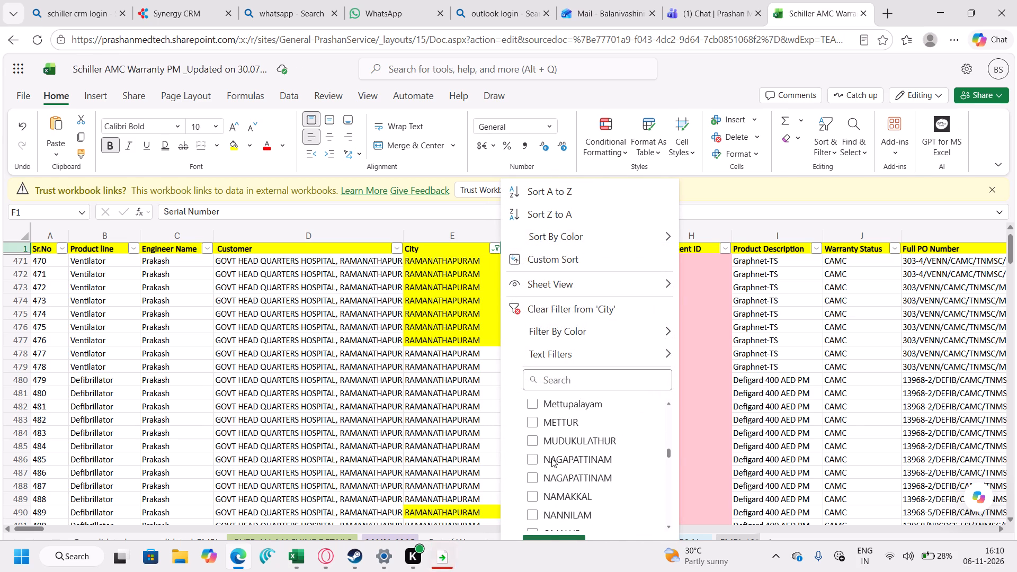
scroll(551, 458, "up", 1)
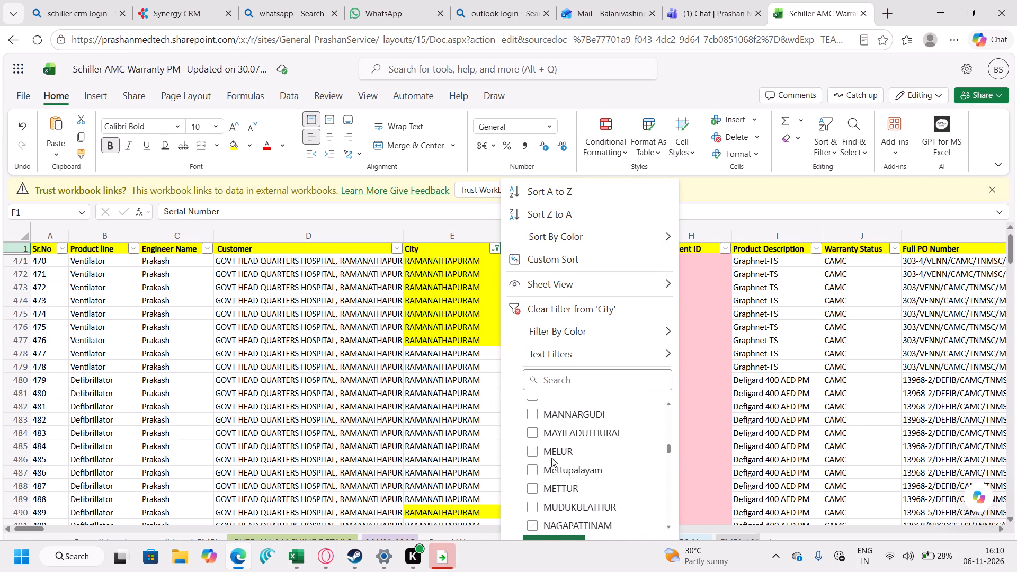
left_click(531, 435)
scroll(549, 494, "down", 1)
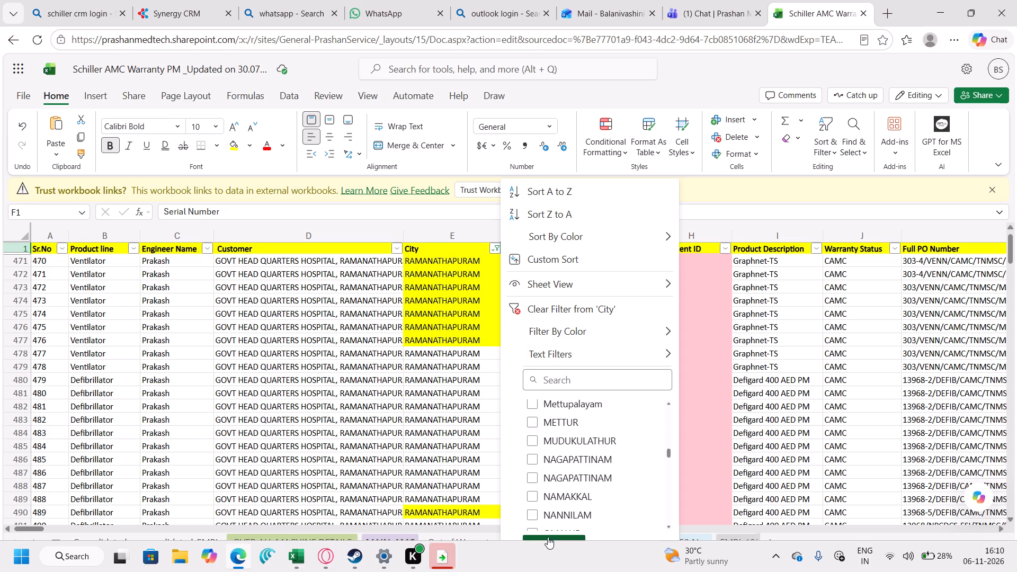
left_click(548, 536)
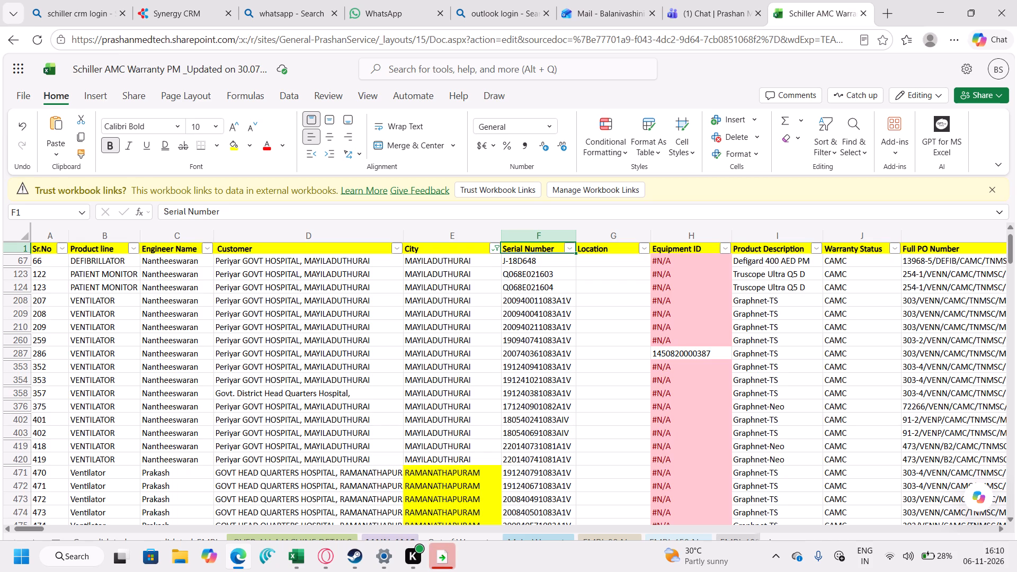
left_click(529, 397)
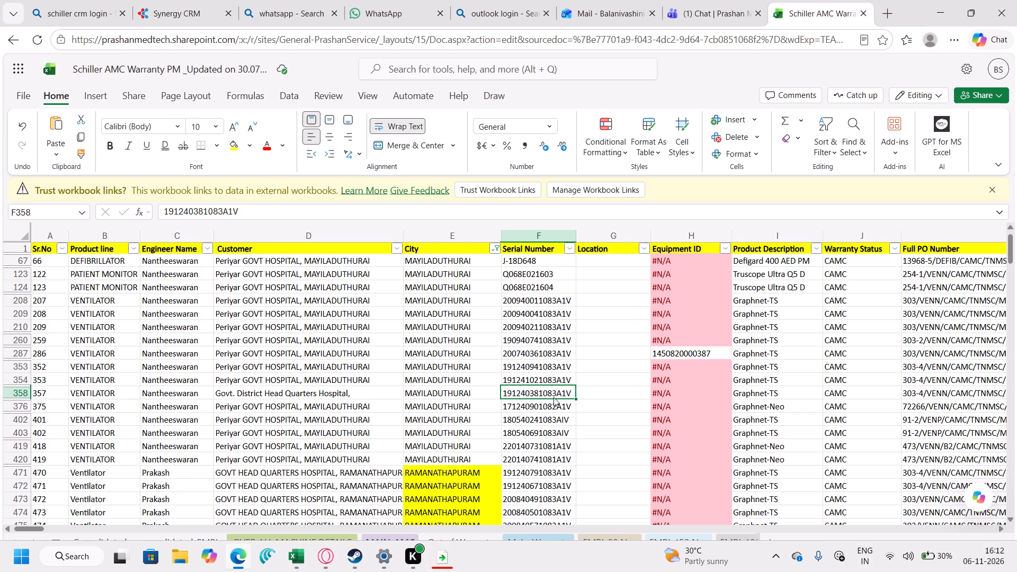
left_click(175, 17)
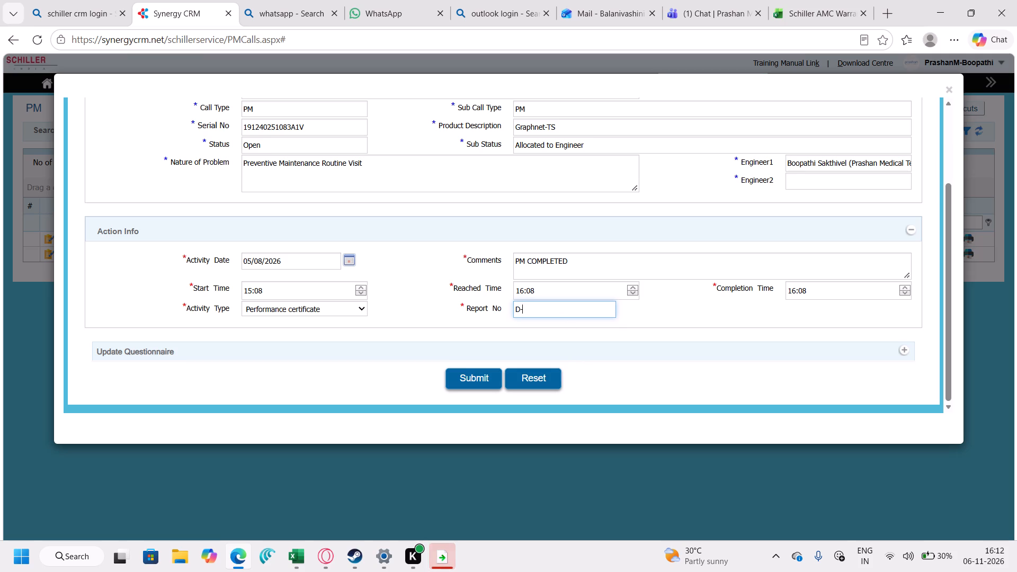
type("48")
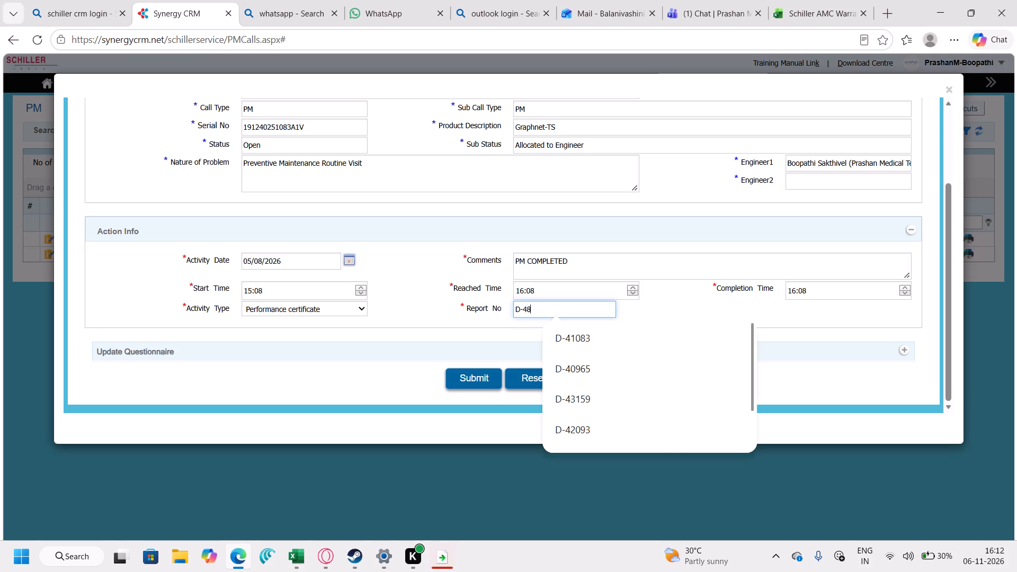
type("631")
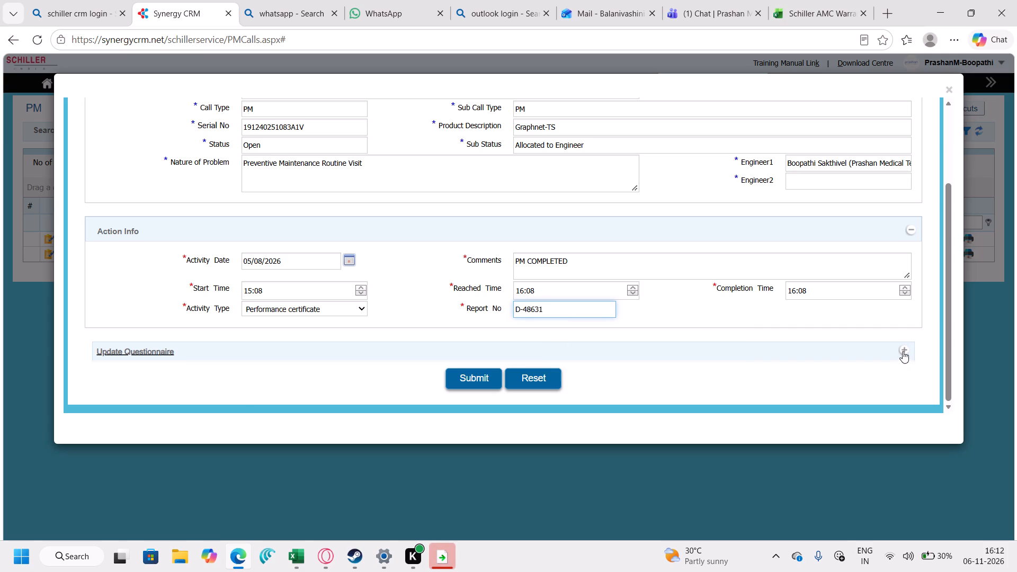
Answer questionnaire items 1 to 6: mains voltage 230V, grounding 0, UPS NA, accessories GOOD, environment GOOD, and battery operation Yes.
left_click(903, 351)
scroll(738, 290, "down", 4)
left_click(733, 144)
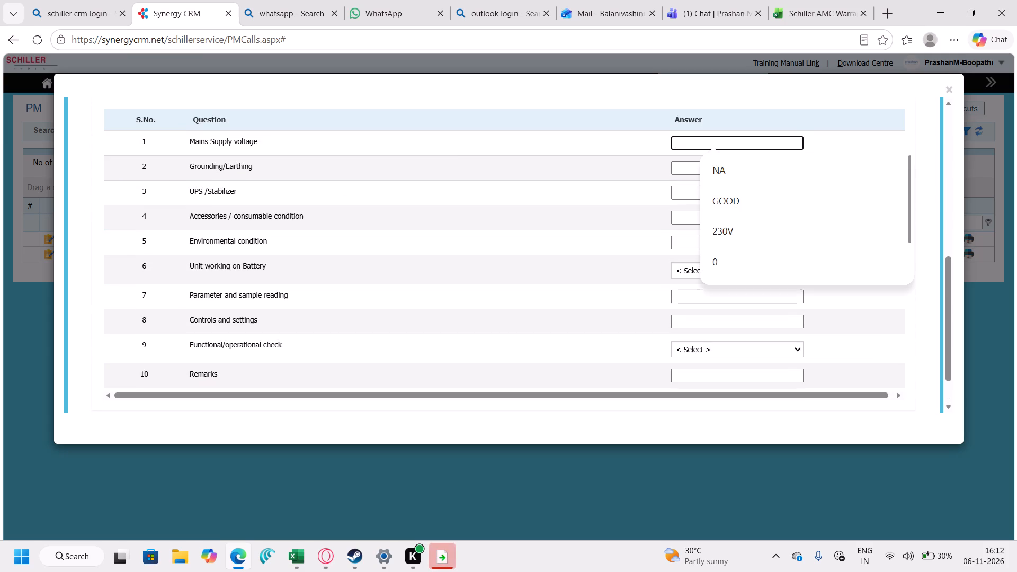
left_click(746, 228)
left_click(713, 172)
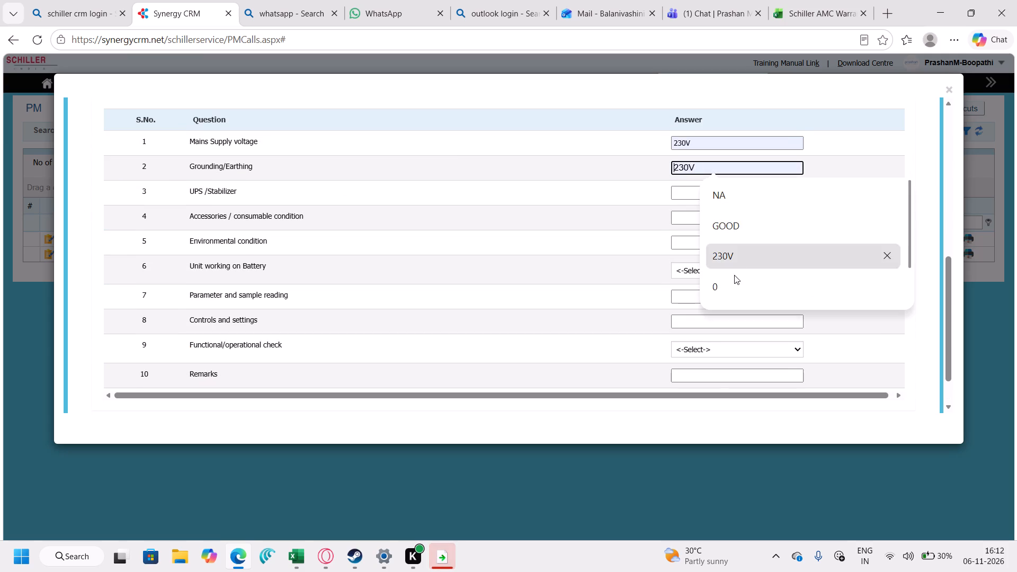
left_click(730, 284)
left_click(714, 192)
left_click(743, 225)
left_click(722, 225)
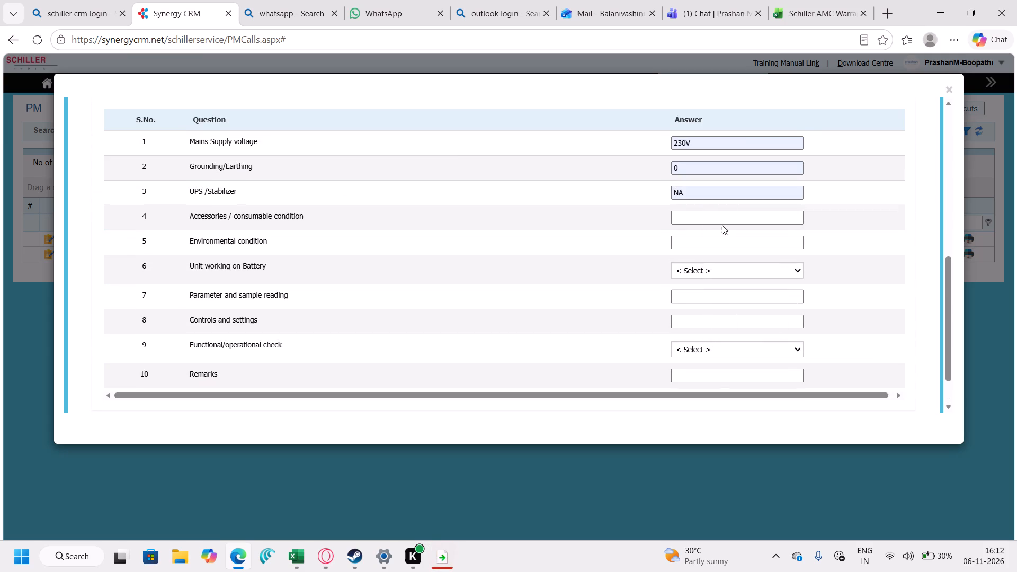
left_click(722, 218)
left_click(738, 281)
left_click(733, 244)
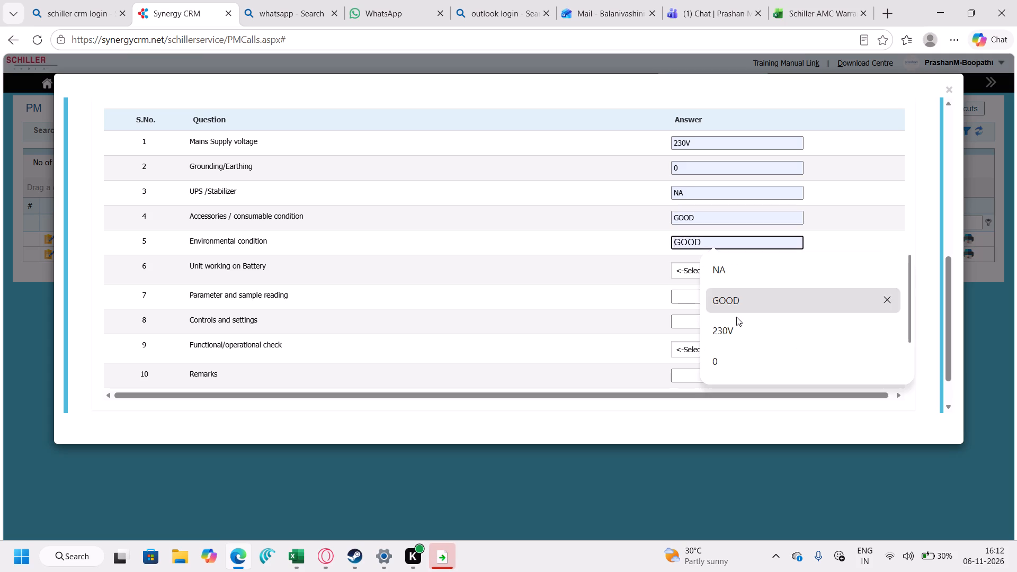
left_click(736, 317)
left_click(737, 301)
left_click(704, 268)
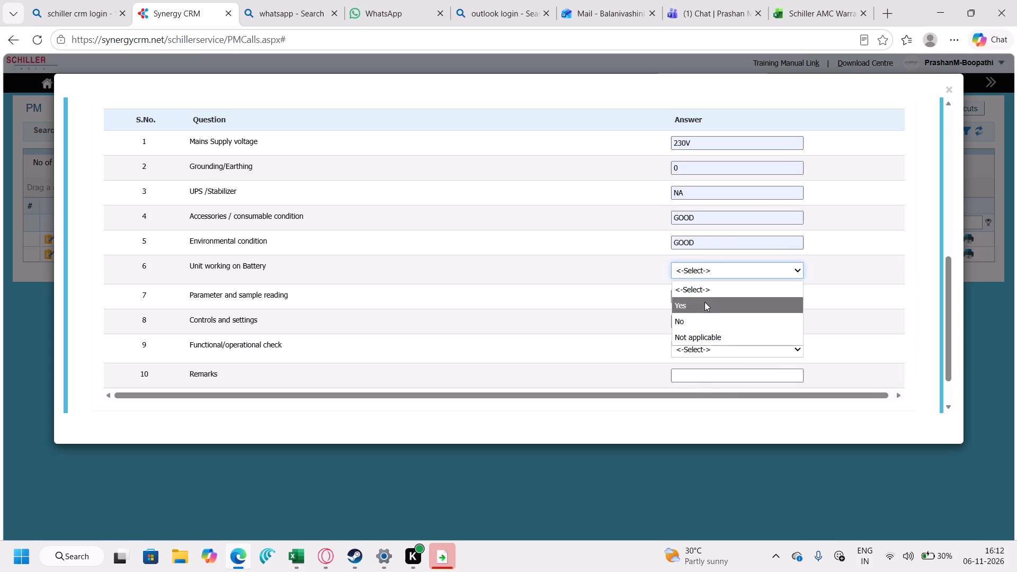
left_click(704, 303)
Answer parameter reading NA, controls and settings YES, and functional check OK, fill in the remarks, and submit docket 2026-08-PM-0639's closure form.
scroll(707, 297, "down", 1)
left_click(712, 249)
left_click(716, 277)
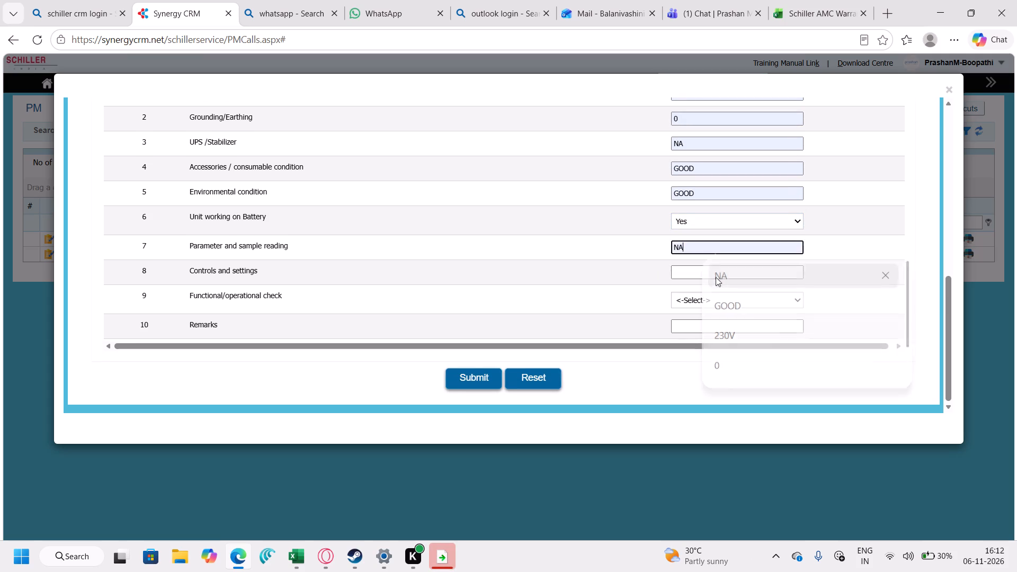
left_click(716, 275)
scroll(744, 363, "down", 4)
left_click(745, 369)
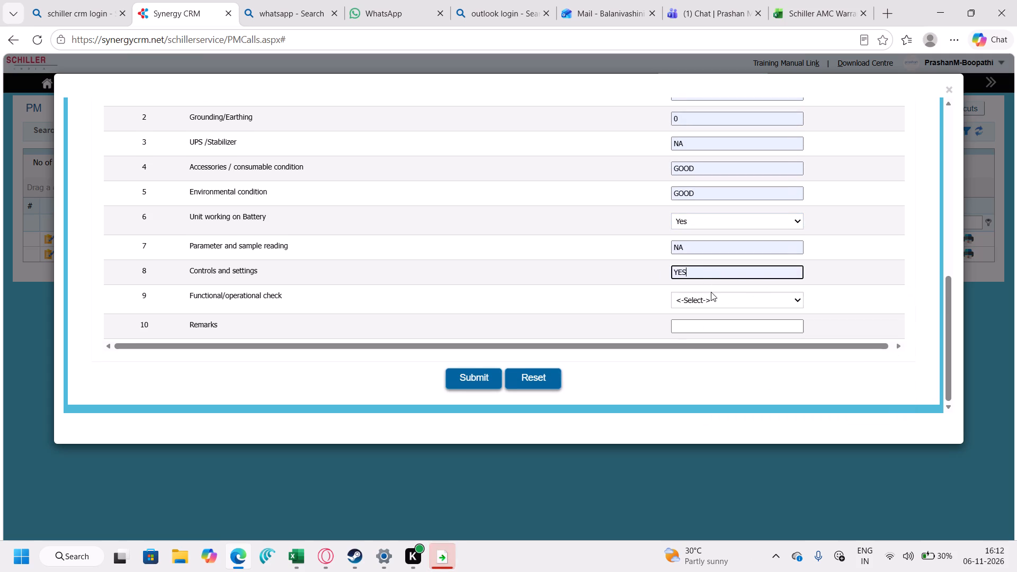
left_click(709, 298)
left_click(715, 333)
left_click(716, 325)
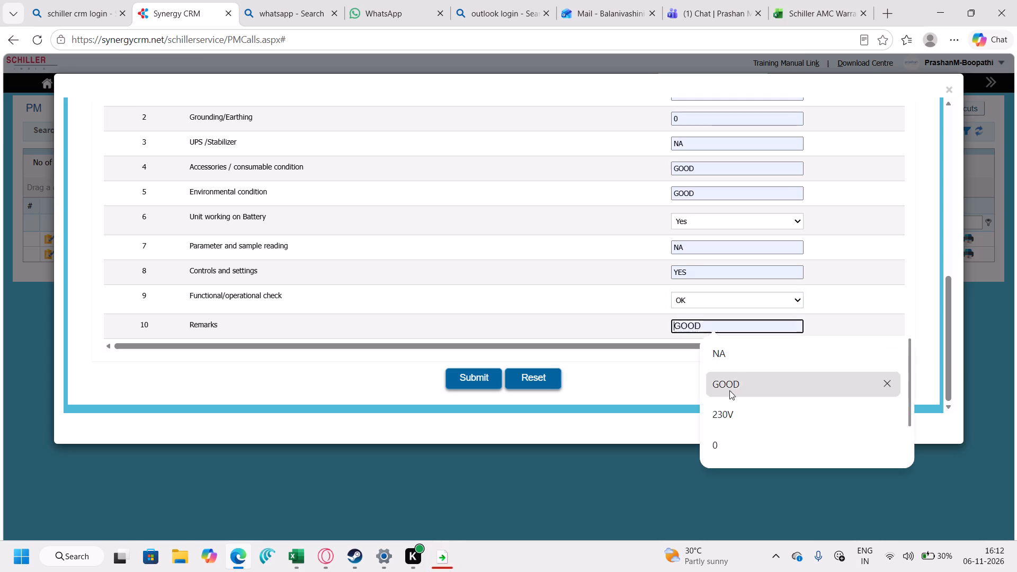
scroll(728, 408, "down", 5)
left_click(731, 449)
left_click(463, 374)
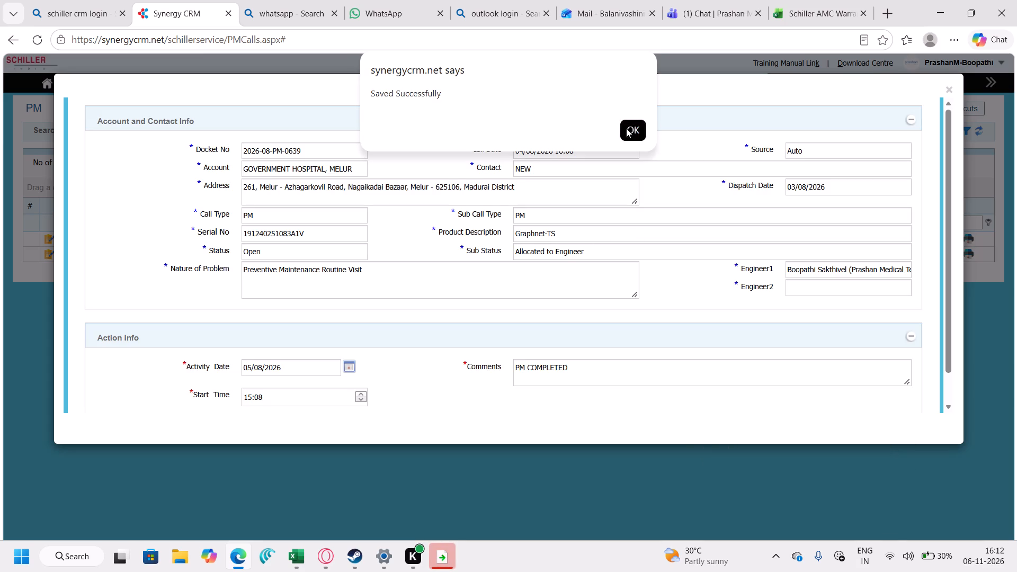
left_click(626, 128)
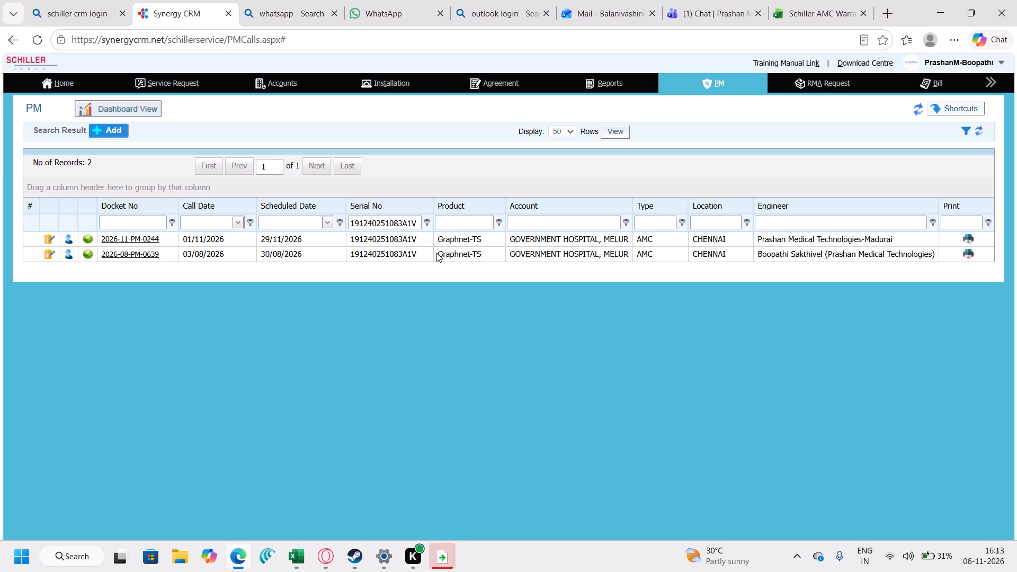
Filter the PM call list by serial number J-18D590.
left_click(416, 222)
key("BackSpace")
key("BackSpace")
key("BackSpace")
key("BackSpace")
key("BackSpace")
key("BackSpace")
key("BackSpace")
key("BackSpace")
key("BackSpace")
key("BackSpace")
key("BackSpace")
key("BackSpace")
key("BackSpace")
key("BackSpace")
key("BackSpace")
key("BackSpace")
key("BackSpace")
key("BackSpace")
key("BackSpace")
key("BackSpace")
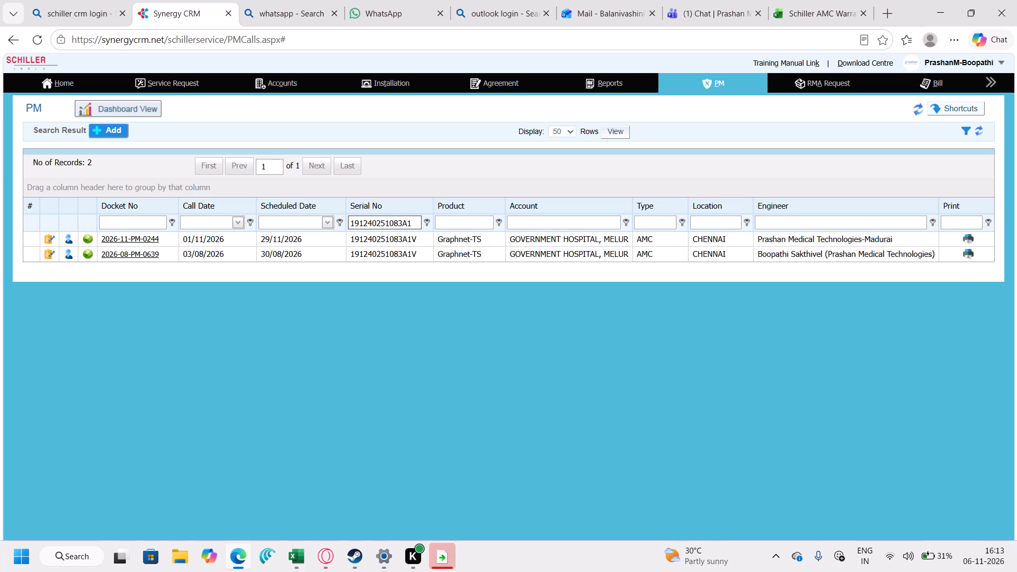
type("J-15")
key("BackSpace")
type("8D")
type("590")
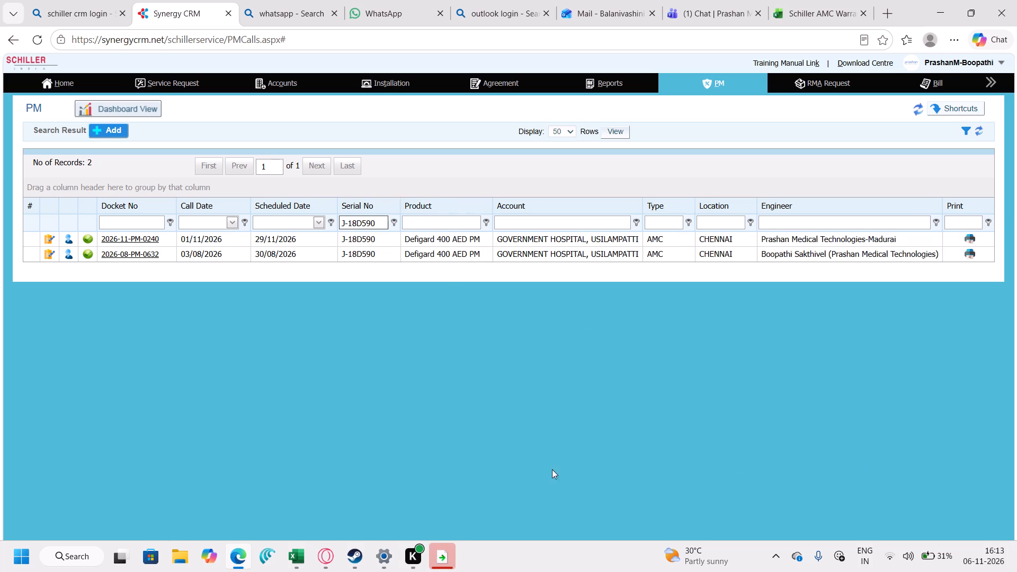
Open docket 2026-08-PM-0632 from the filtered PM list.
left_click(128, 252)
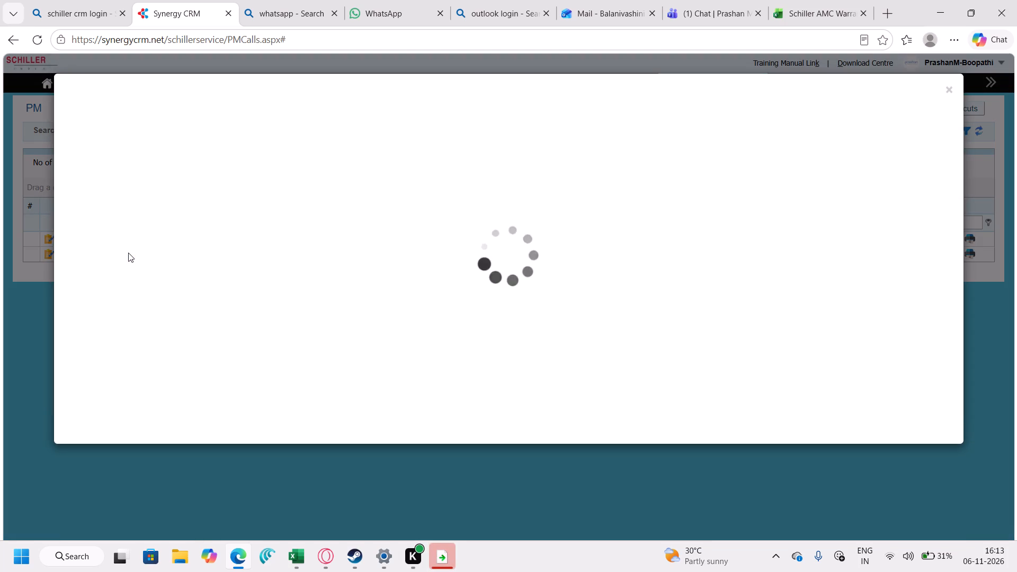
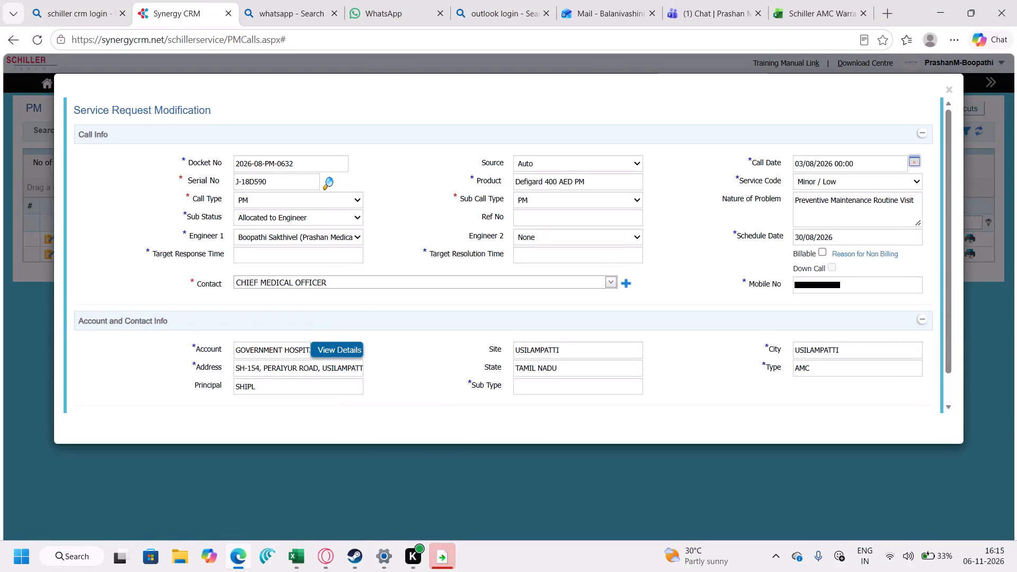
Set the call date of docket 2026-08-PM-0632 to 05/08/2026 16:15.
left_click(915, 158)
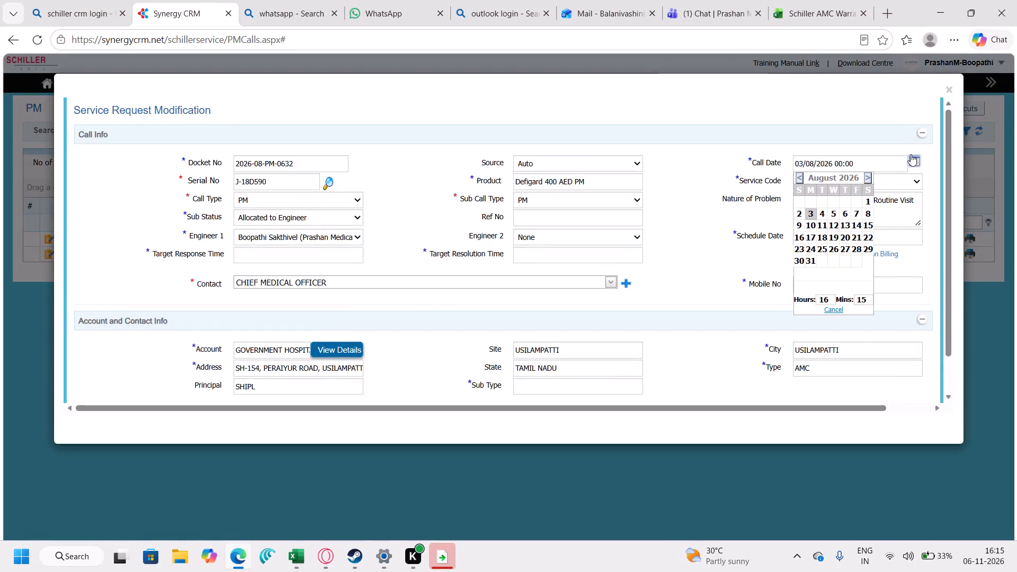
left_click(829, 214)
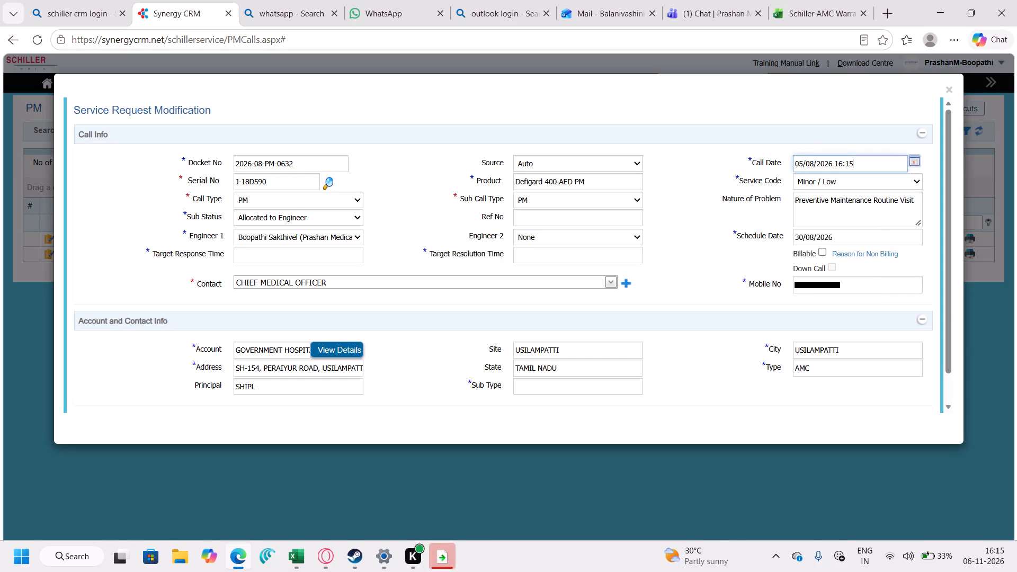
Record AMC as the justification for non-billing and save the service request modification.
left_click(850, 254)
left_click(172, 122)
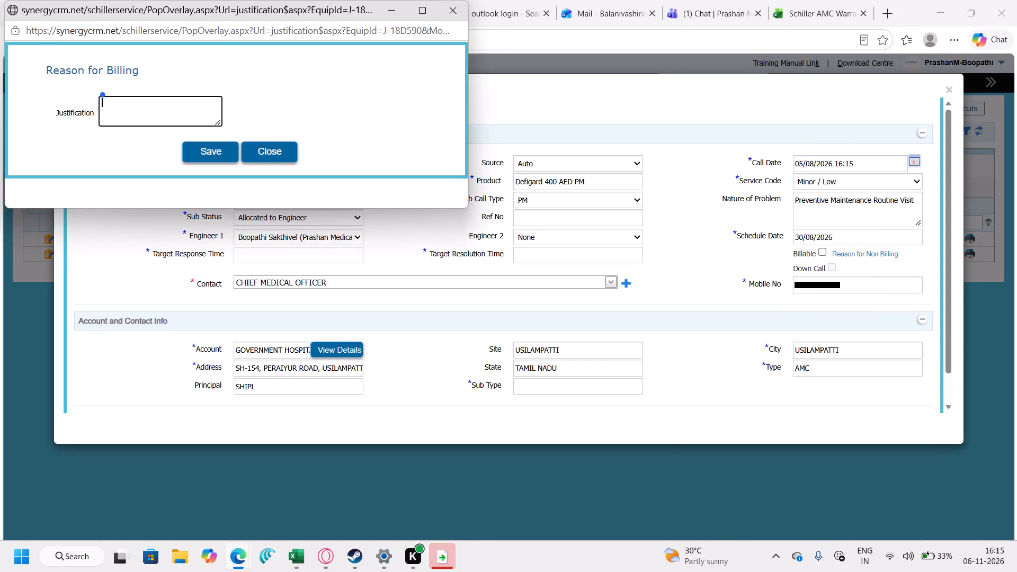
type("AMC")
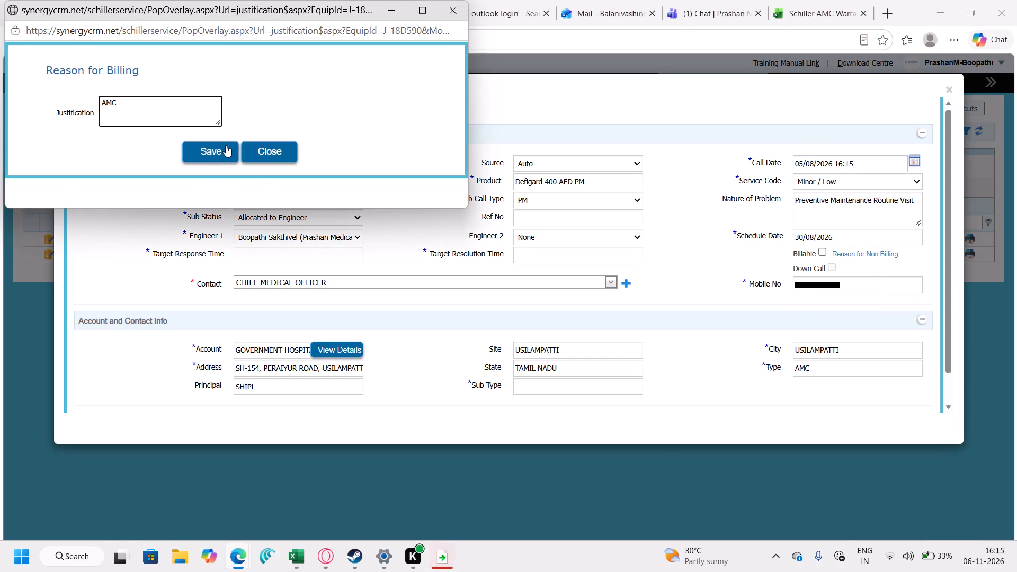
left_click(226, 145)
scroll(489, 326, "down", 5)
left_click(514, 394)
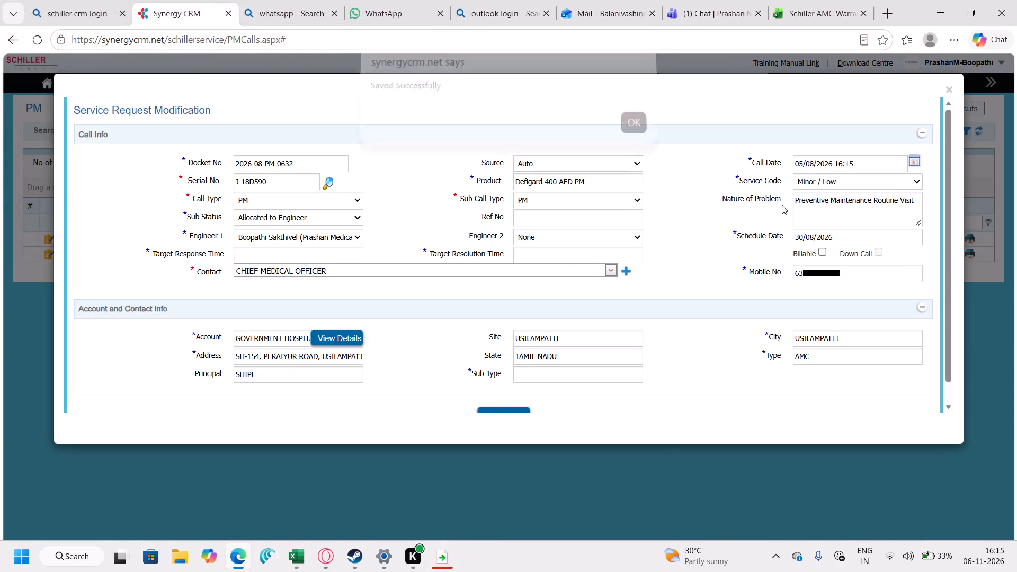
left_click(635, 131)
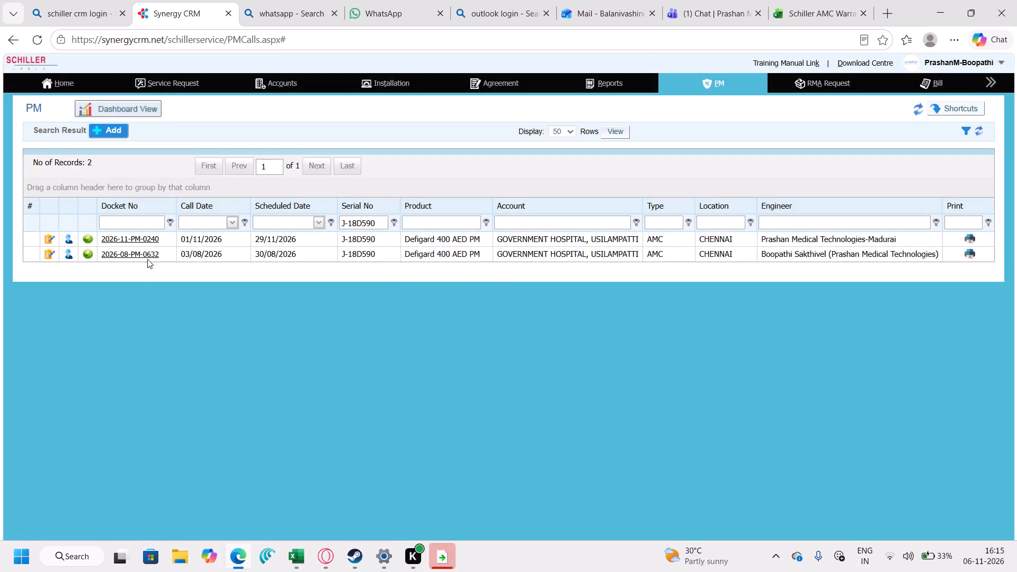
Attach the service report image "WhatsApp Image 2026-11-06 at 4.13.53 PM" to docket 2026-08-PM-0632.
left_click(147, 255)
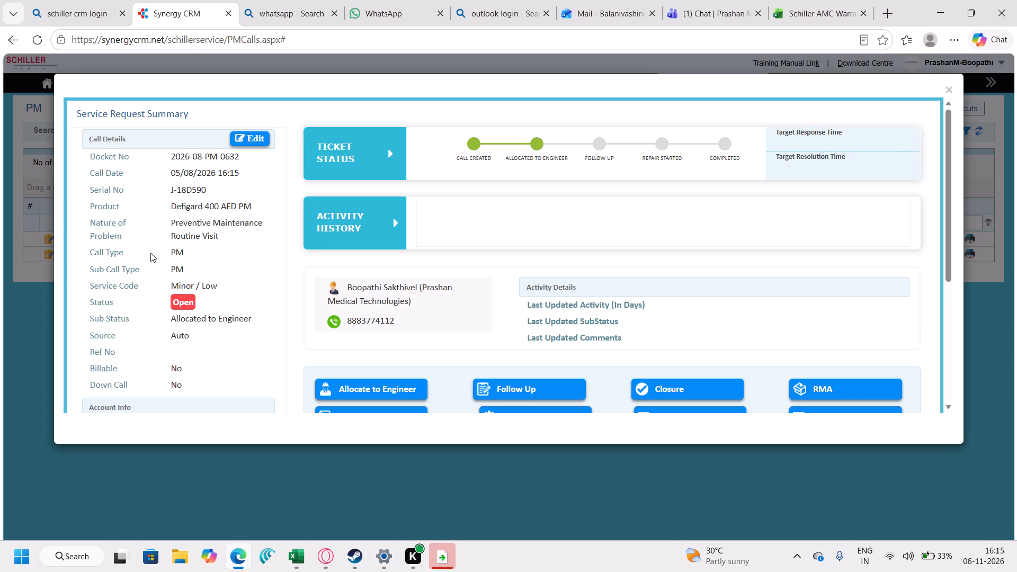
scroll(729, 209, "down", 4)
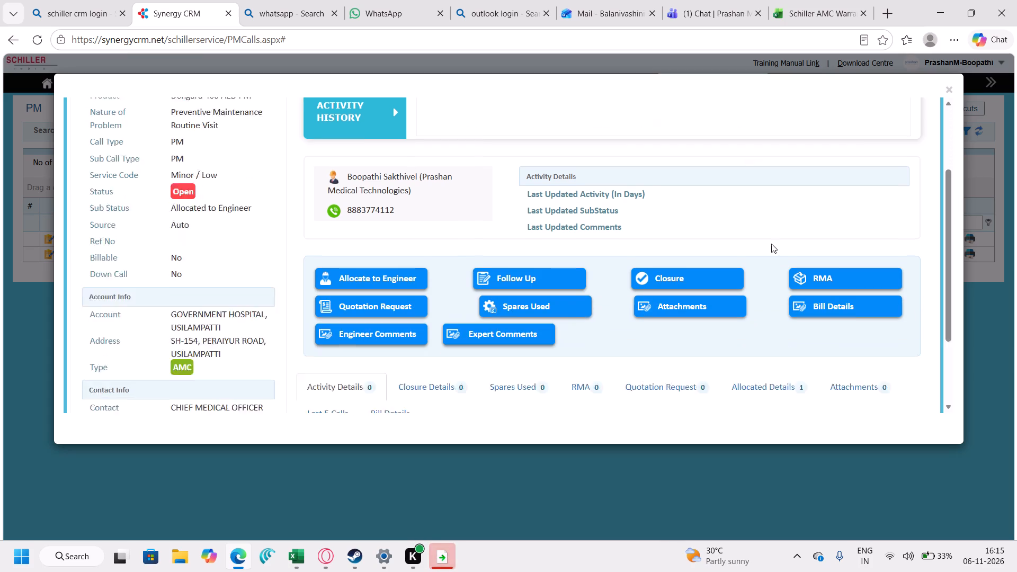
left_click(670, 199)
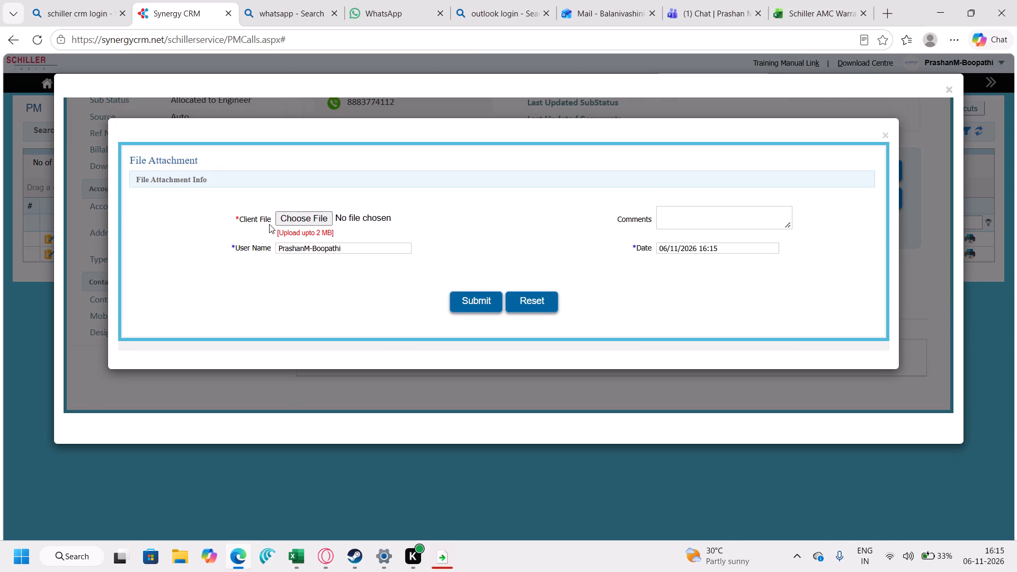
left_click(299, 221)
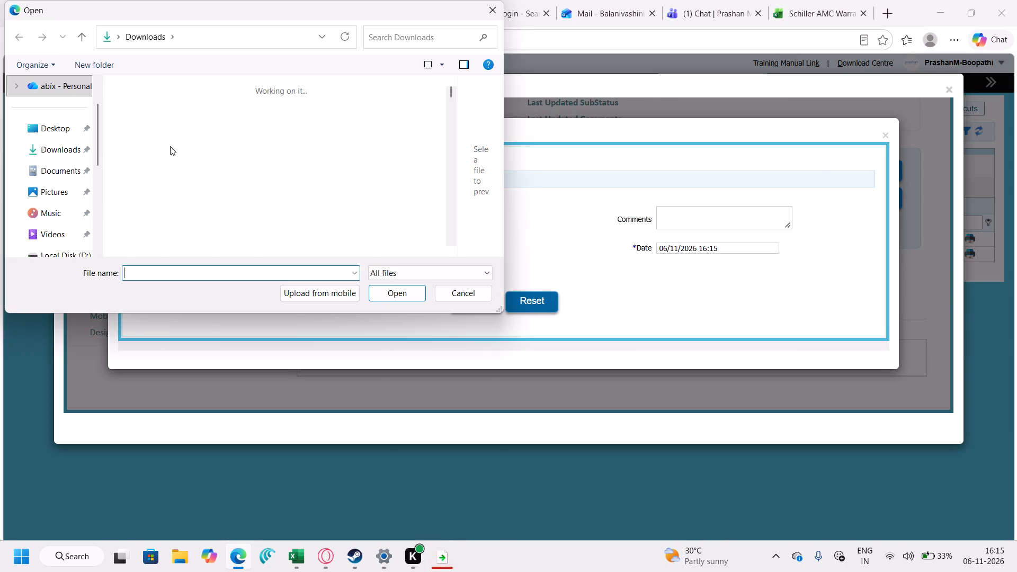
left_click(147, 138)
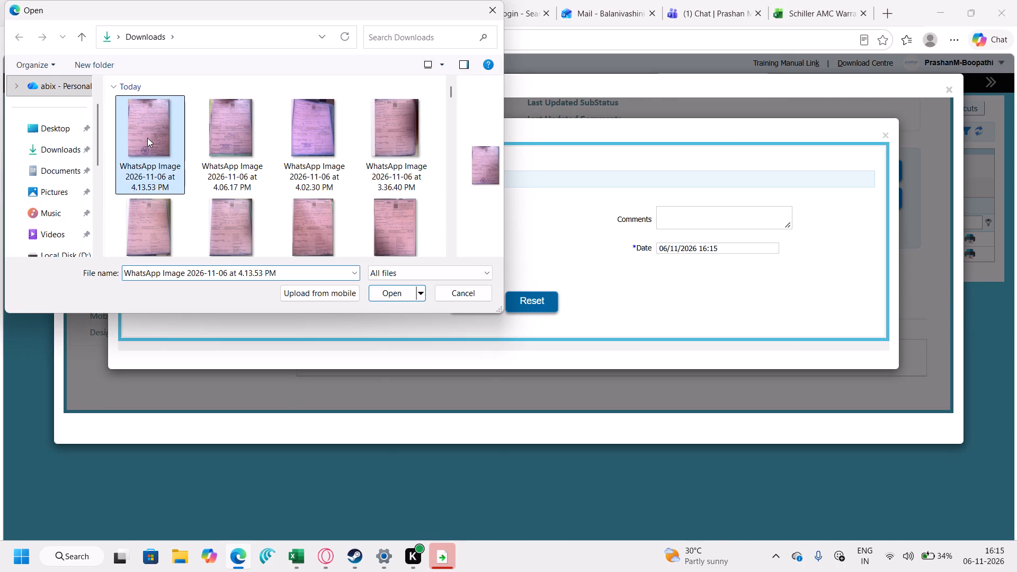
left_click(393, 298)
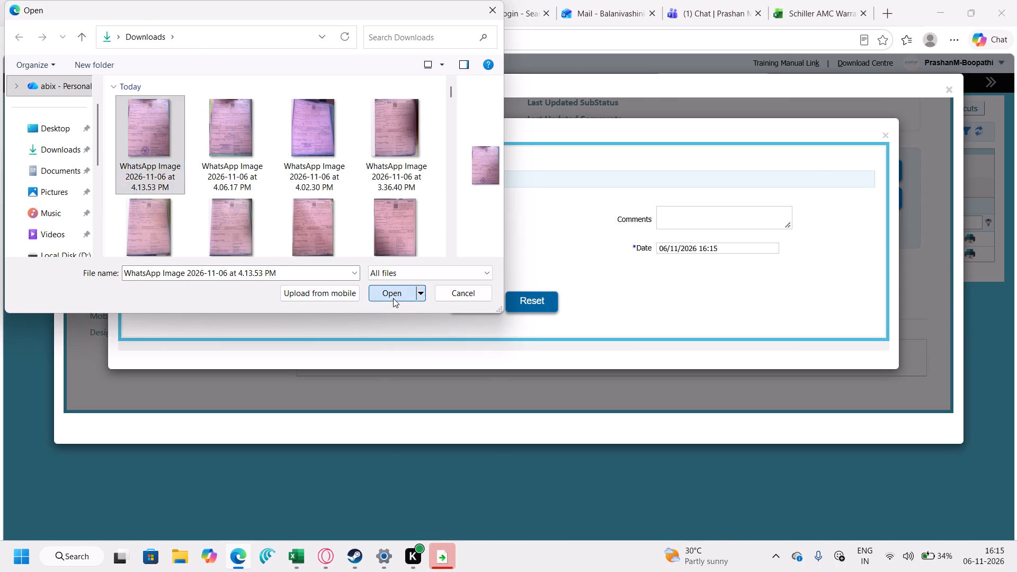
left_click(487, 297)
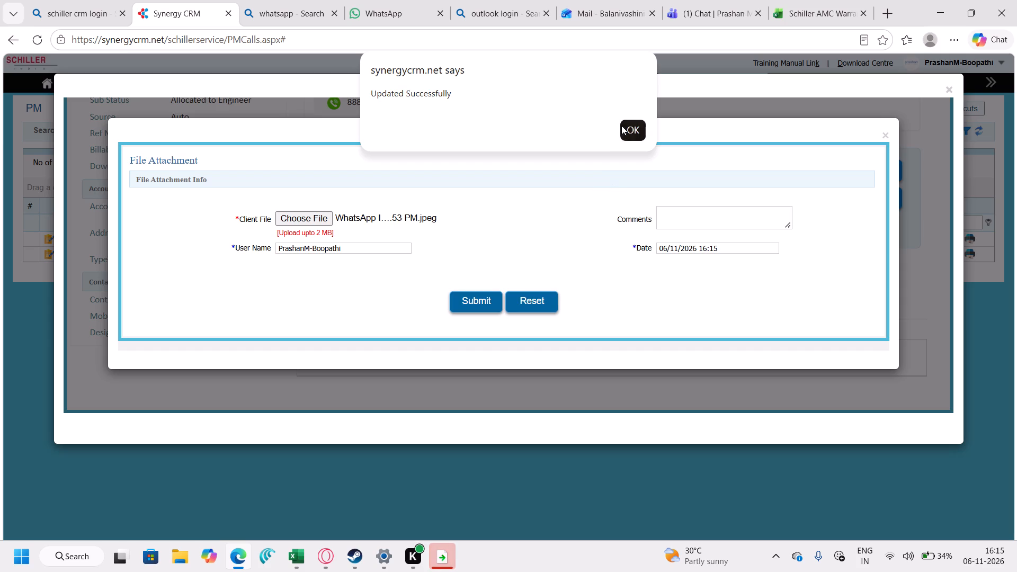
left_click(622, 132)
In the closure form of docket 2026-08-PM-0632, set the activity date to 06/08/2026 and the activity type to PM.
left_click(683, 168)
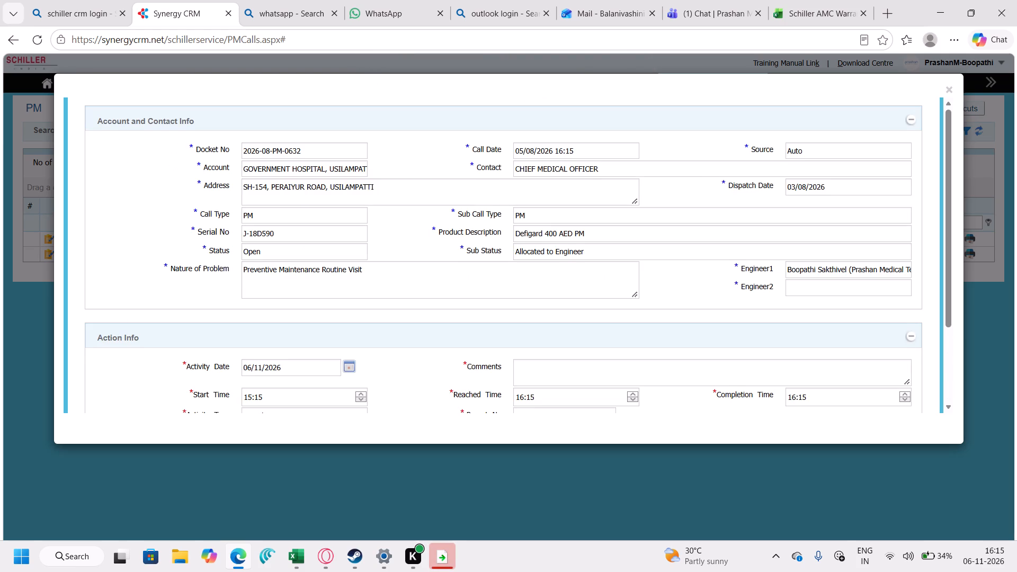
scroll(317, 266, "down", 1)
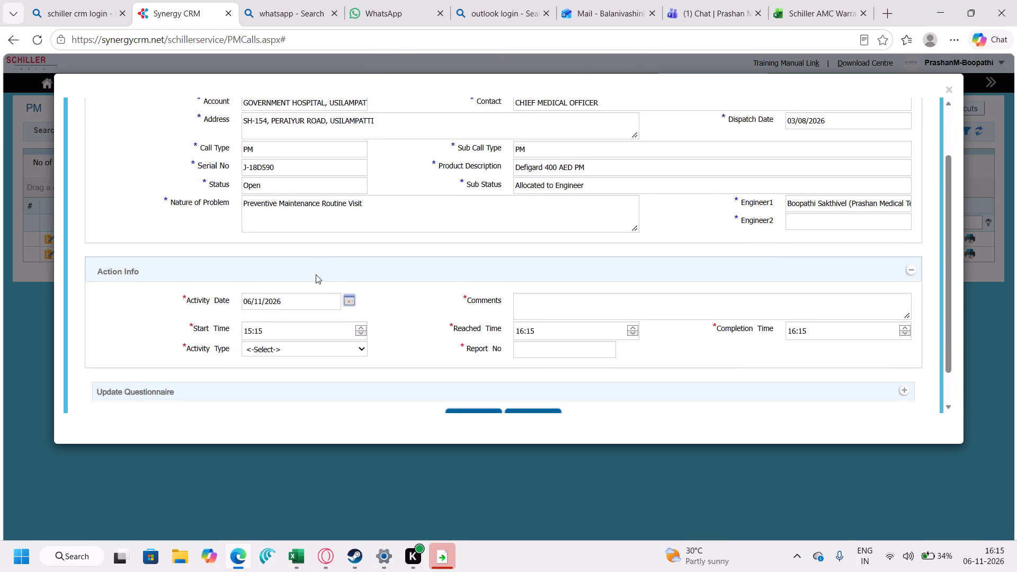
left_click(352, 300)
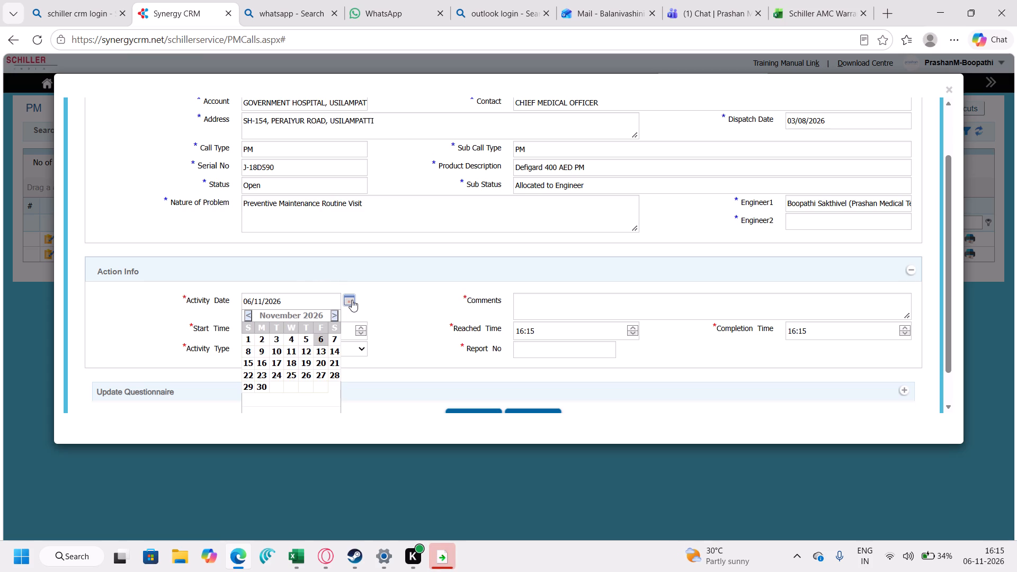
triple_click(251, 317)
left_click(251, 317)
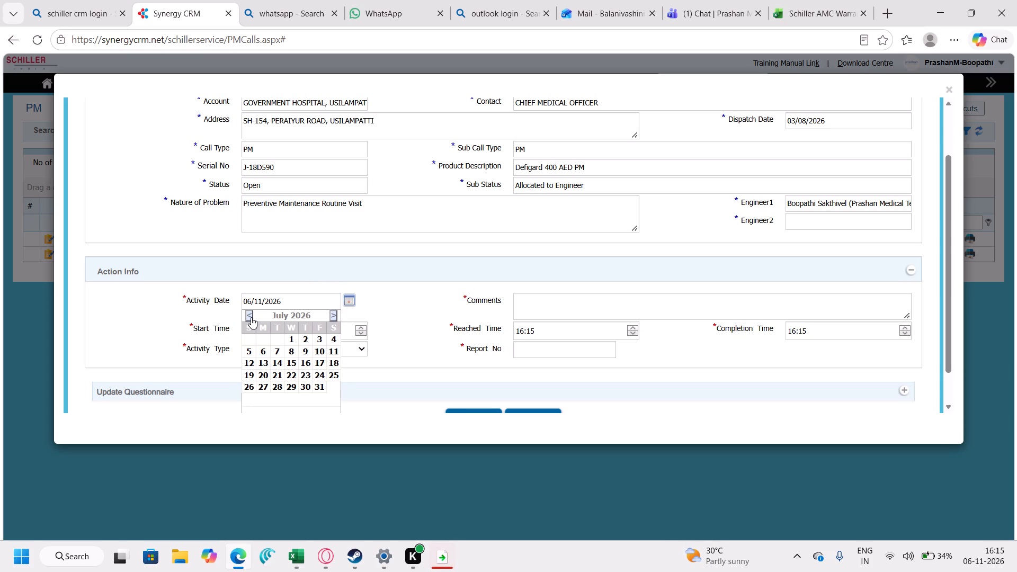
left_click(333, 318)
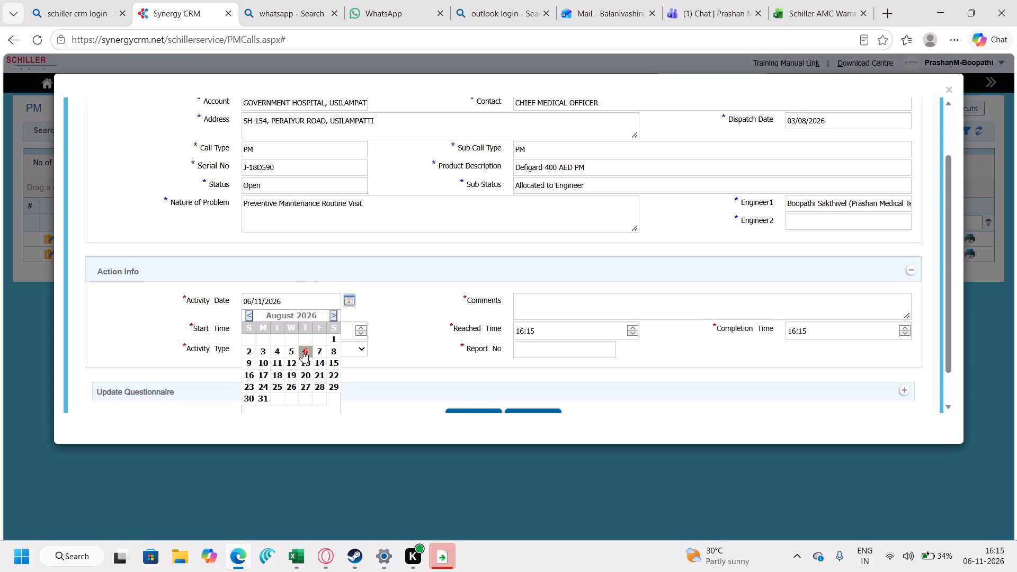
left_click(302, 351)
left_click(303, 351)
left_click(288, 443)
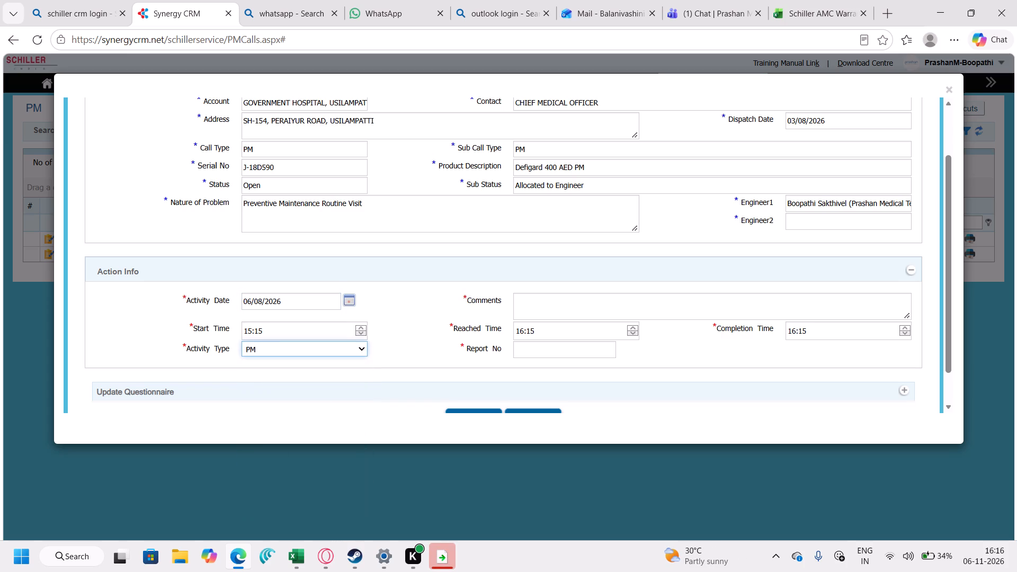
Enter the closure comment "PM COMPLETED" and report number D-48632.
left_click(577, 294)
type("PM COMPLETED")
left_click(588, 344)
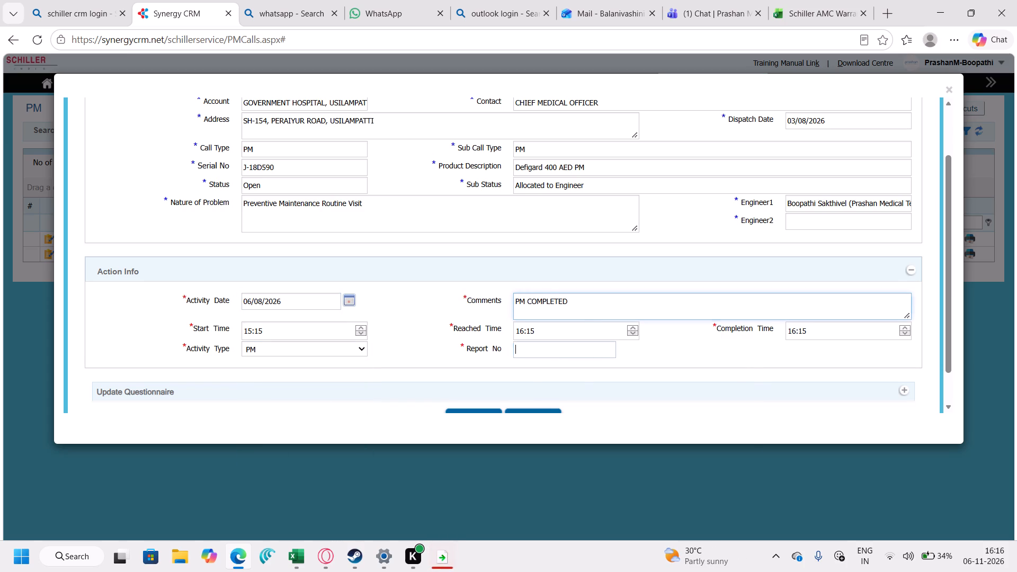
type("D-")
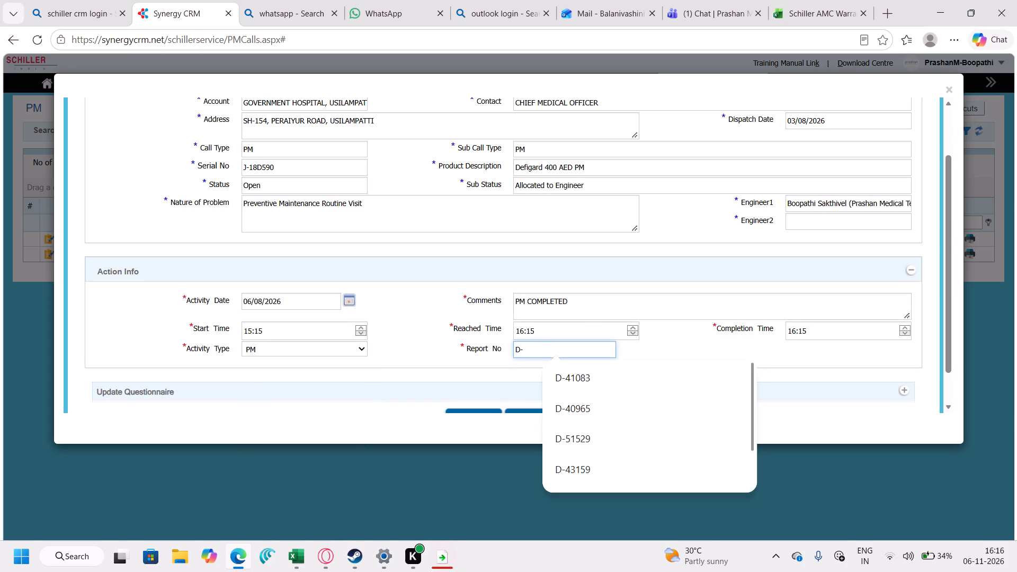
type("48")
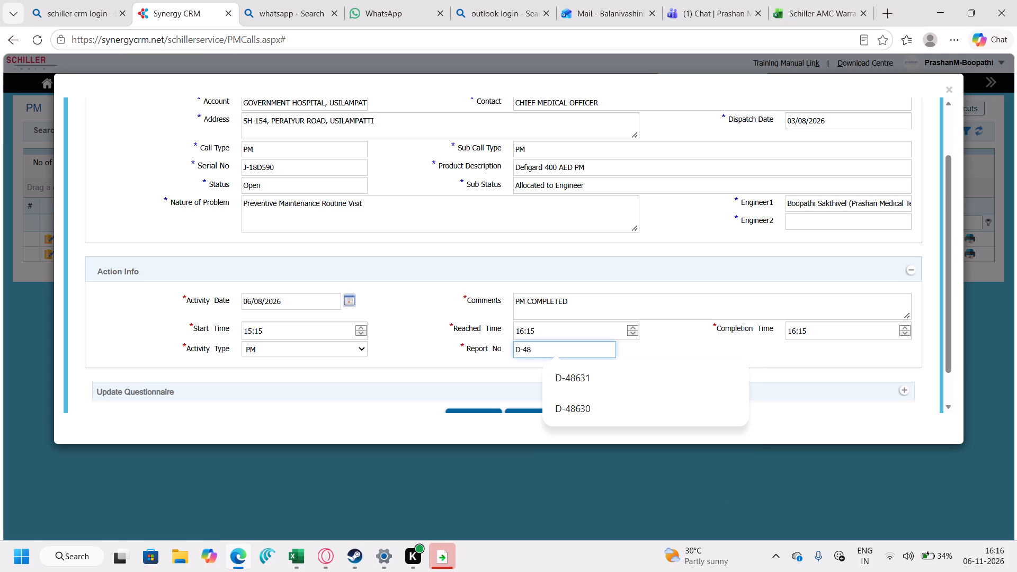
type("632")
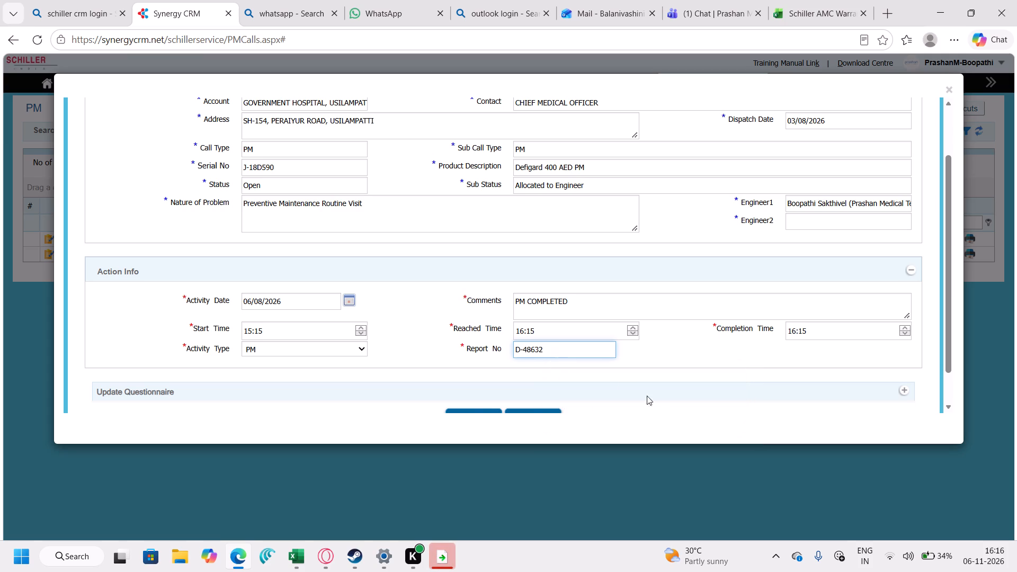
Expand the questionnaire and answer items 1 to 3: mains supply voltage 230V, grounding 0, and UPS/stabilizer NA.
scroll(647, 210, "down", 4)
left_click(904, 353)
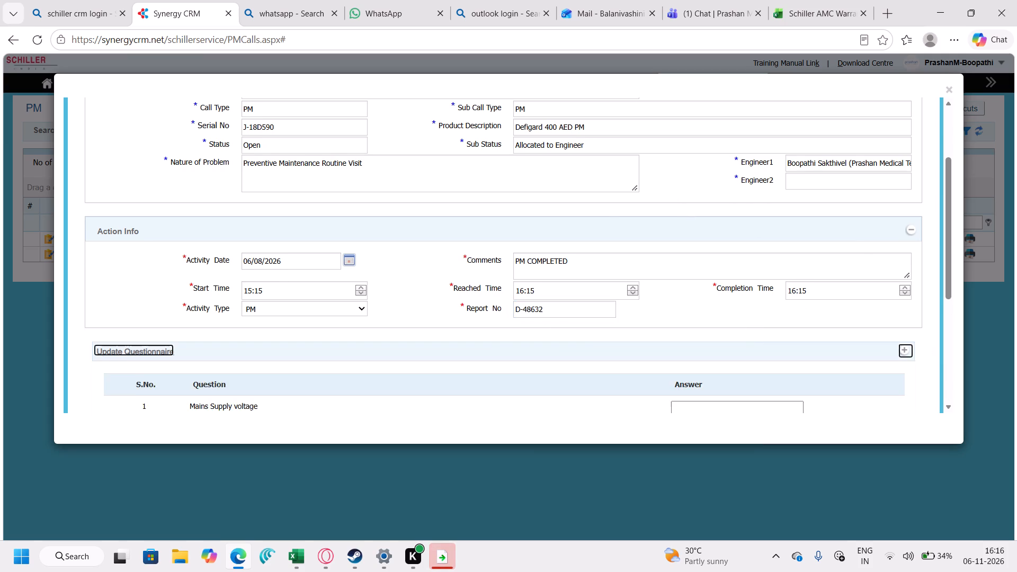
scroll(729, 282, "down", 5)
scroll(661, 120, "up", 2)
left_click(724, 226)
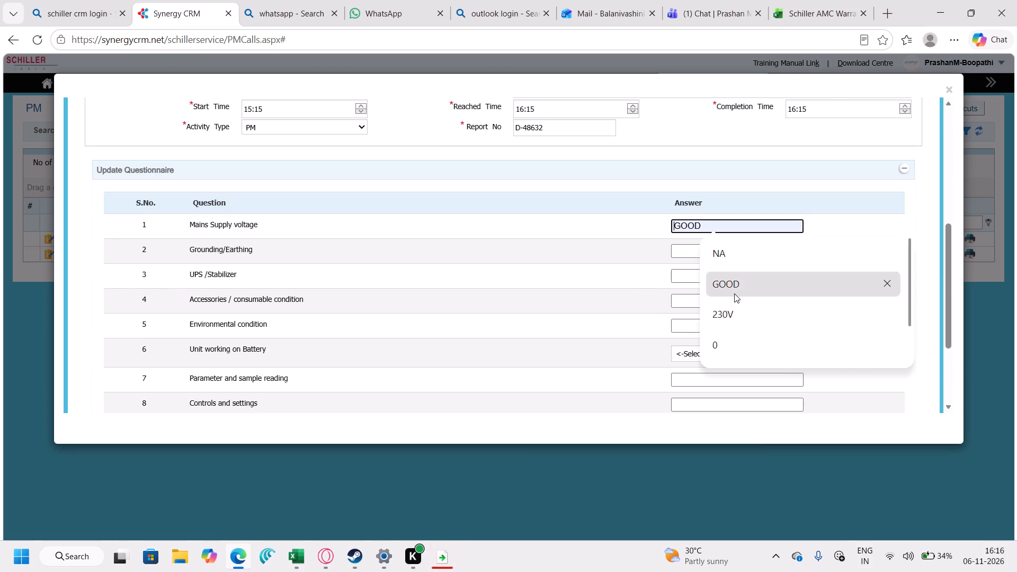
left_click(729, 314)
left_click(704, 253)
left_click(711, 370)
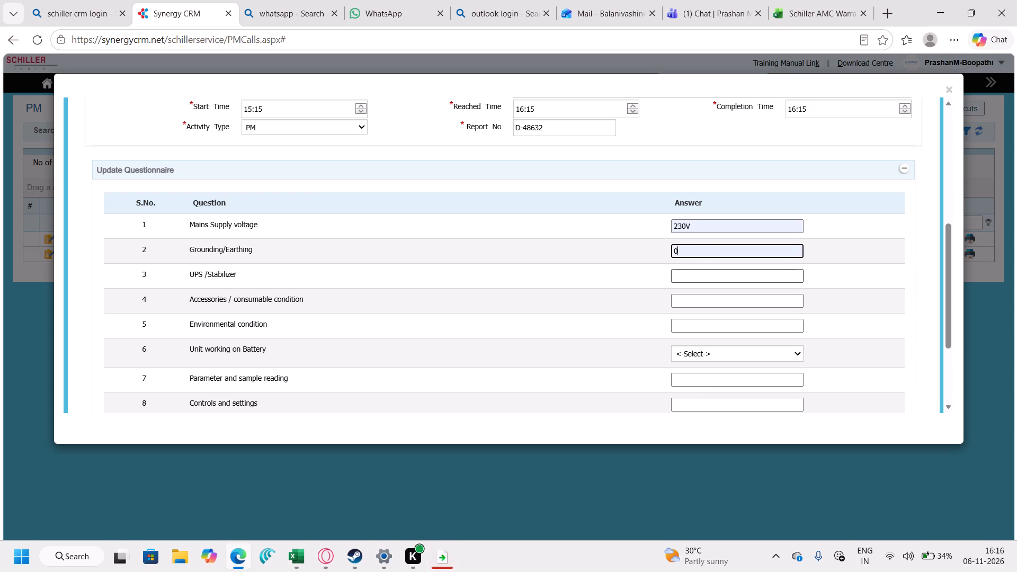
left_click(682, 279)
left_click(722, 294)
left_click(719, 303)
Answer questionnaire items 4 to 7: accessories GOOD, environmental condition GOOD, battery operation Yes, and parameter reading NA.
left_click(701, 299)
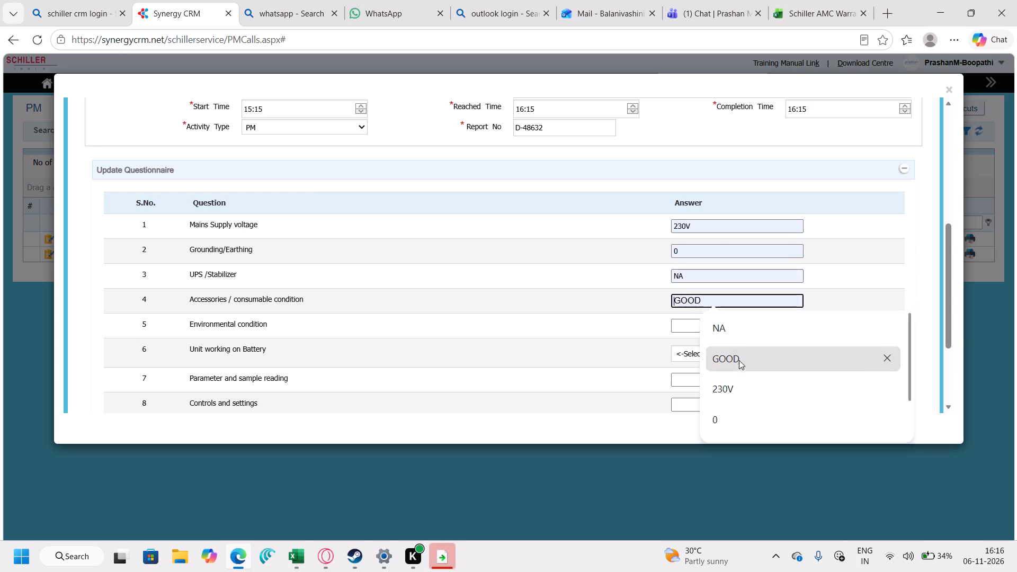
left_click(739, 360)
left_click(712, 330)
left_click(739, 385)
scroll(698, 303, "down", 3)
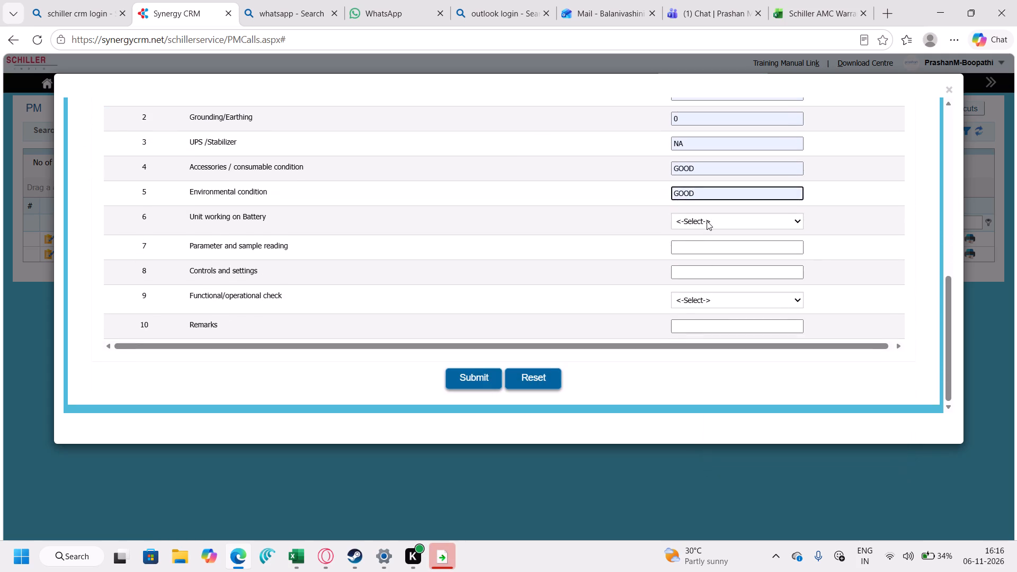
left_click(707, 221)
left_click(704, 260)
left_click(706, 247)
left_click(726, 282)
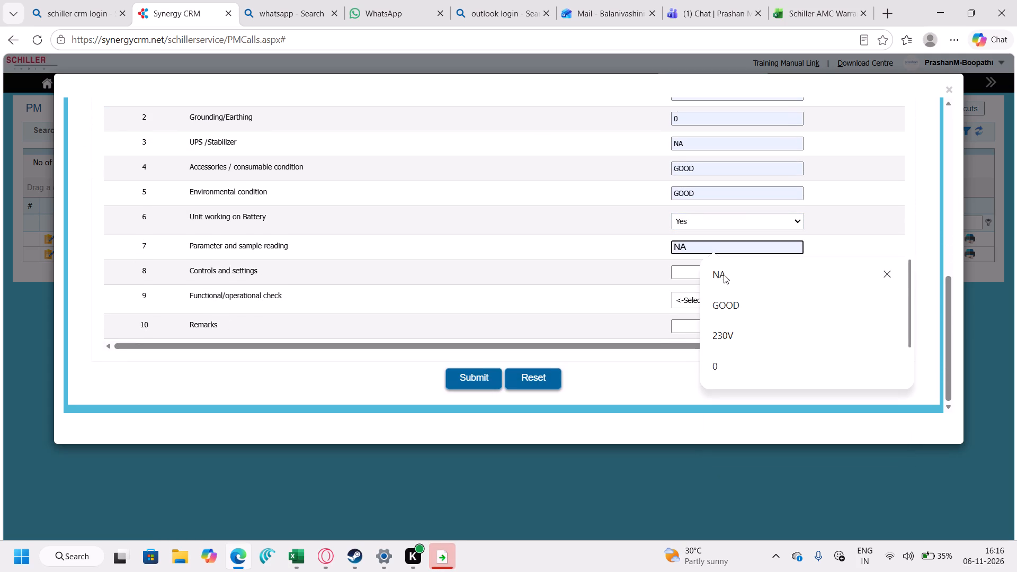
left_click(724, 274)
Answer controls and settings YES, functional check OK and remarks CALL COMPLETED, and submit docket 2026-08-PM-0632's closure form.
left_click(710, 274)
scroll(745, 331, "down", 3)
left_click(738, 360)
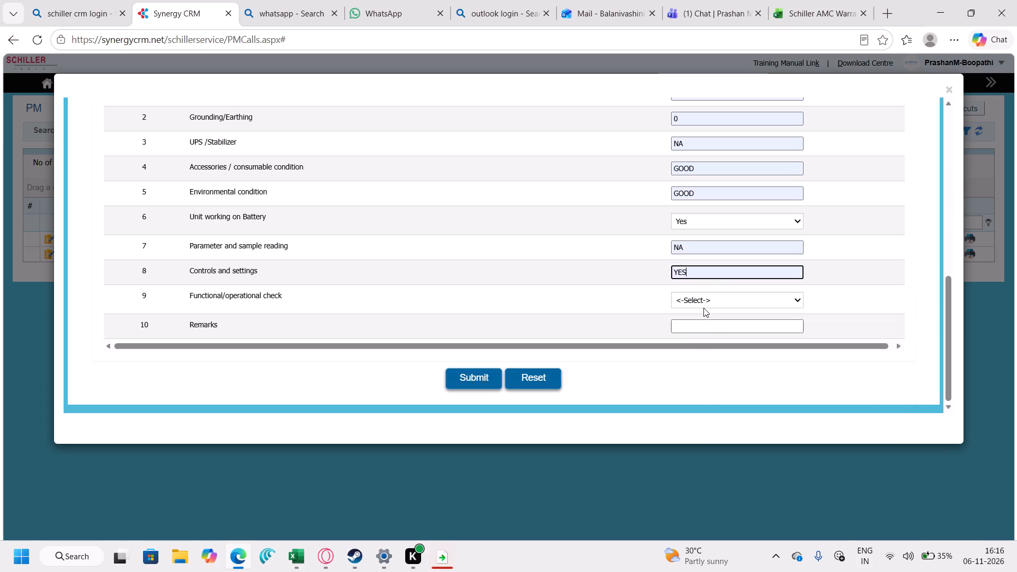
left_click(703, 308)
double_click(703, 303)
left_click(700, 330)
left_click(706, 327)
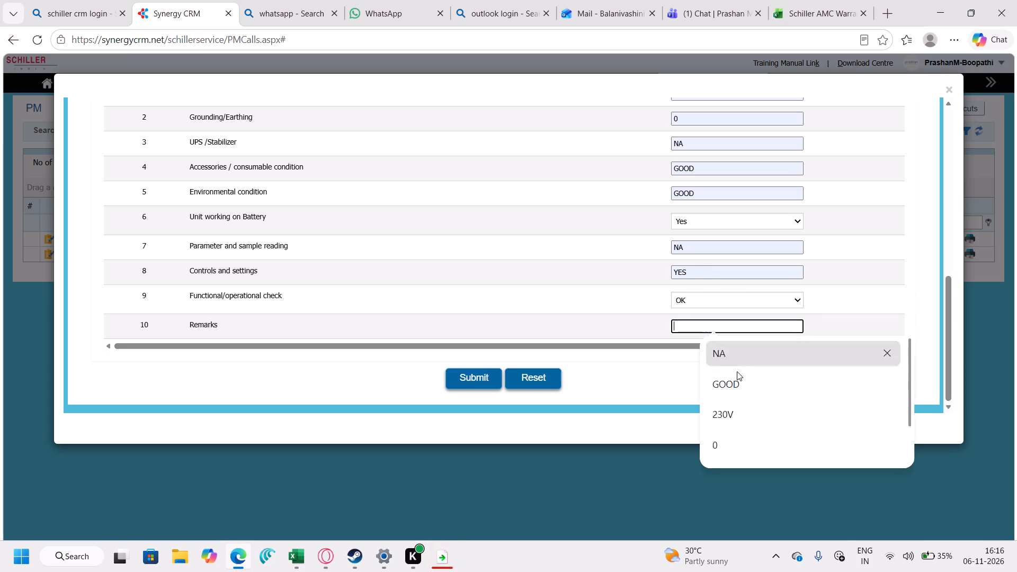
scroll(742, 397, "down", 5)
left_click(764, 448)
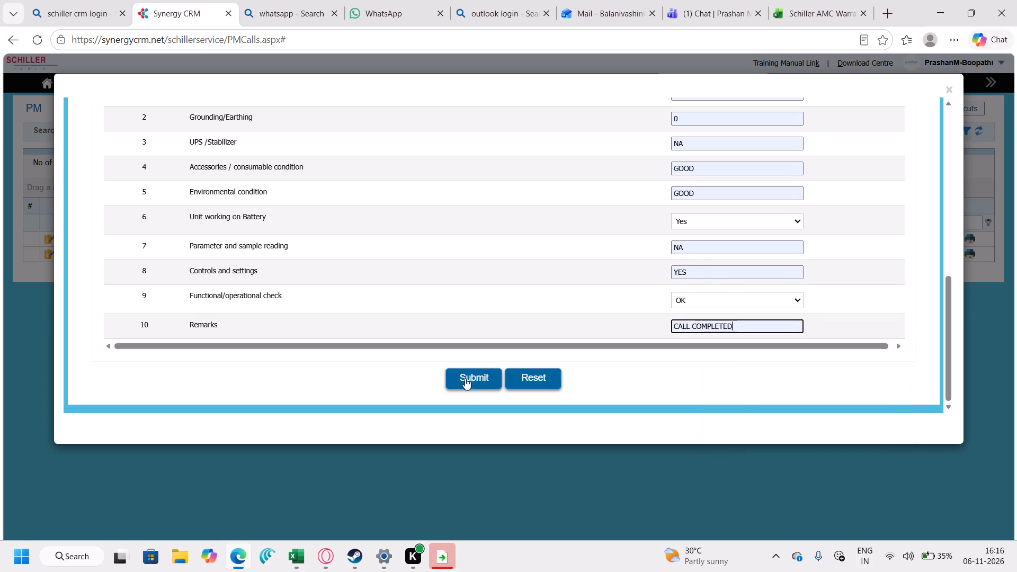
left_click(467, 377)
left_click(635, 132)
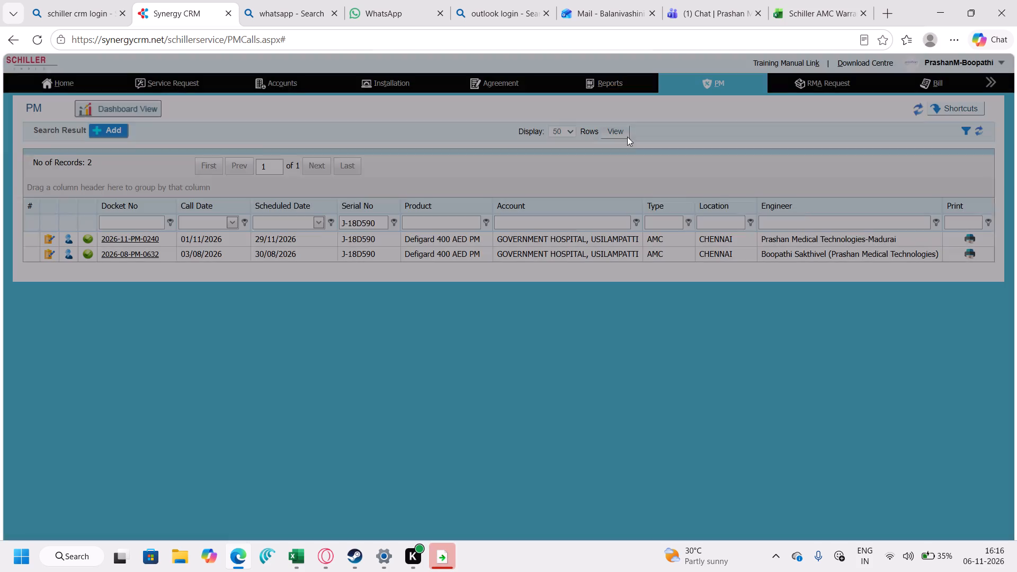
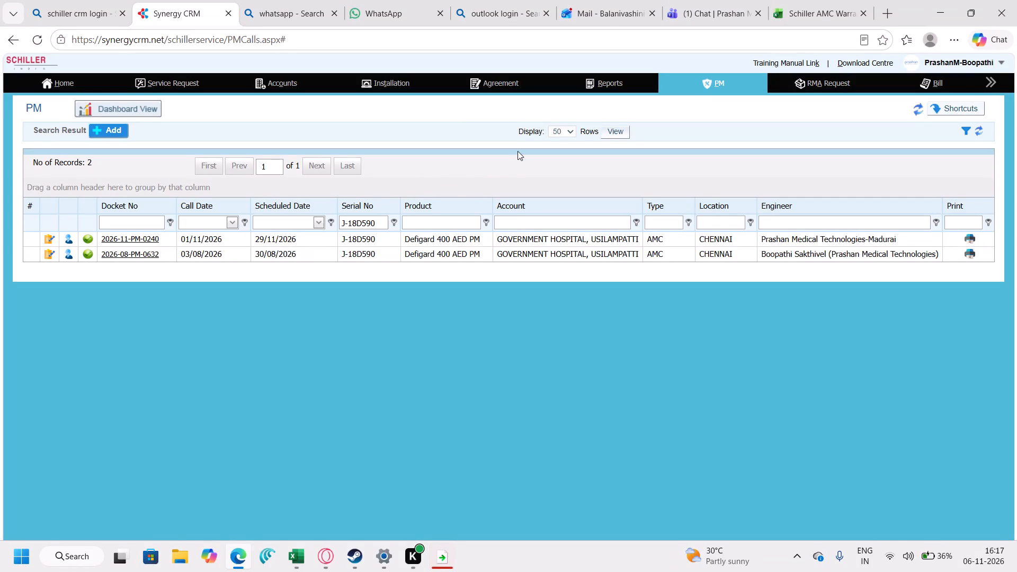
Filter the PM calls by serial number Q068E023384.
left_click(377, 222)
key("BackSpace")
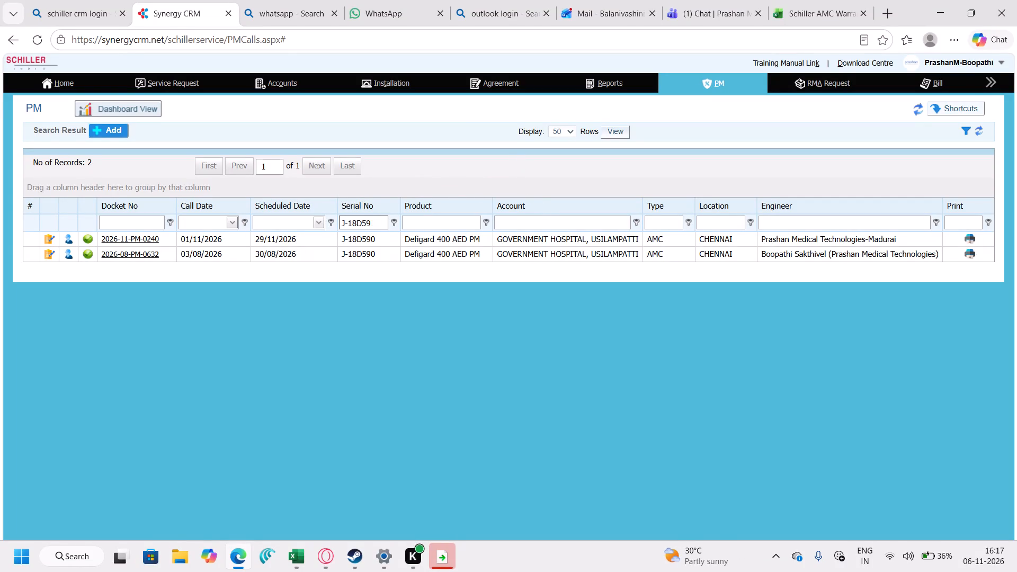
key("BackSpace")
key("BackSpace")
key("BackSpace")
key("BackSpace")
key("BackSpace")
key("BackSpace")
key("BackSpace")
key("BackSpace")
key("BackSpace")
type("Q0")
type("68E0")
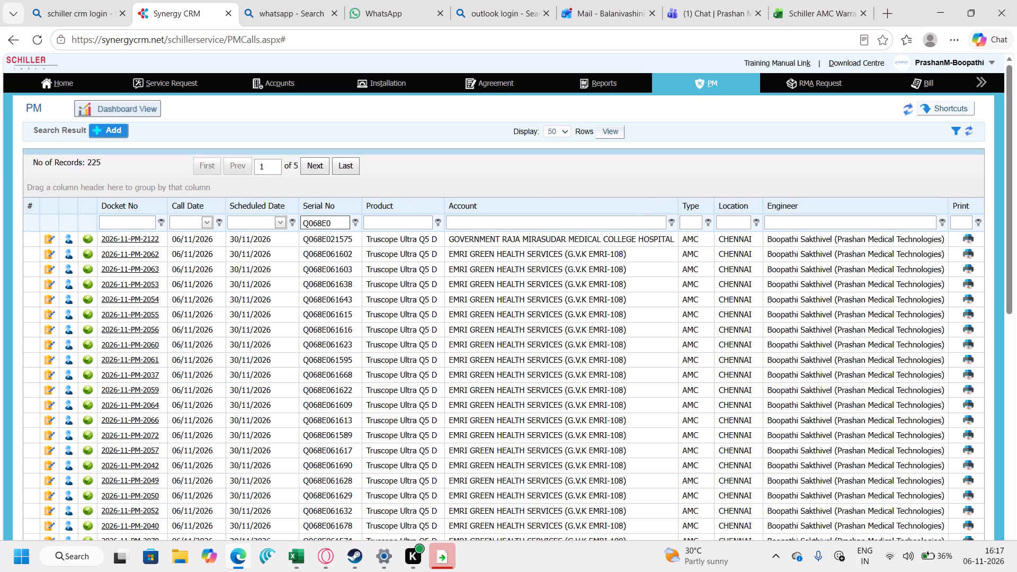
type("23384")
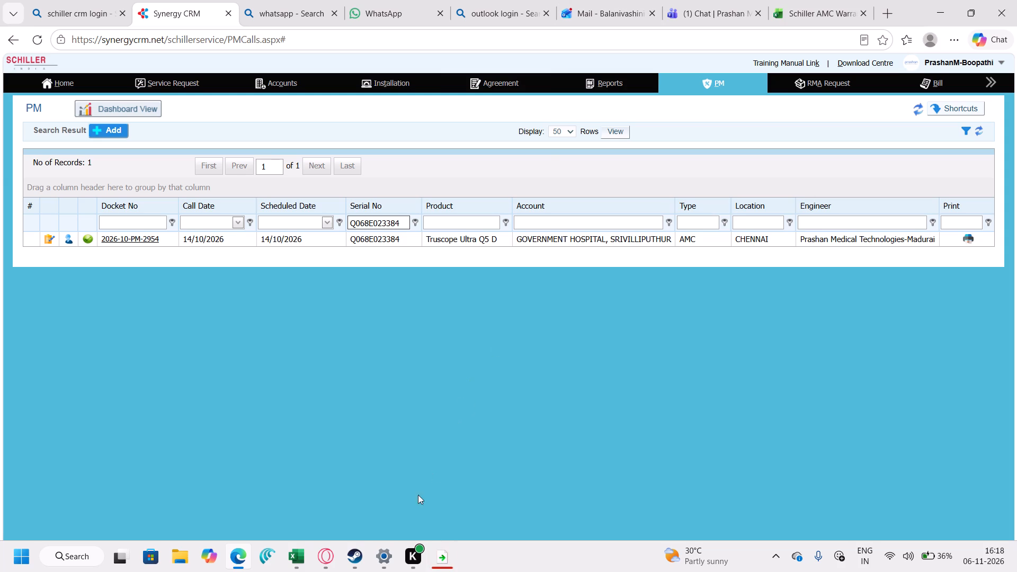
Switch to the Excel call detail report and search the Report No filter values for D-48639.
left_click(302, 562)
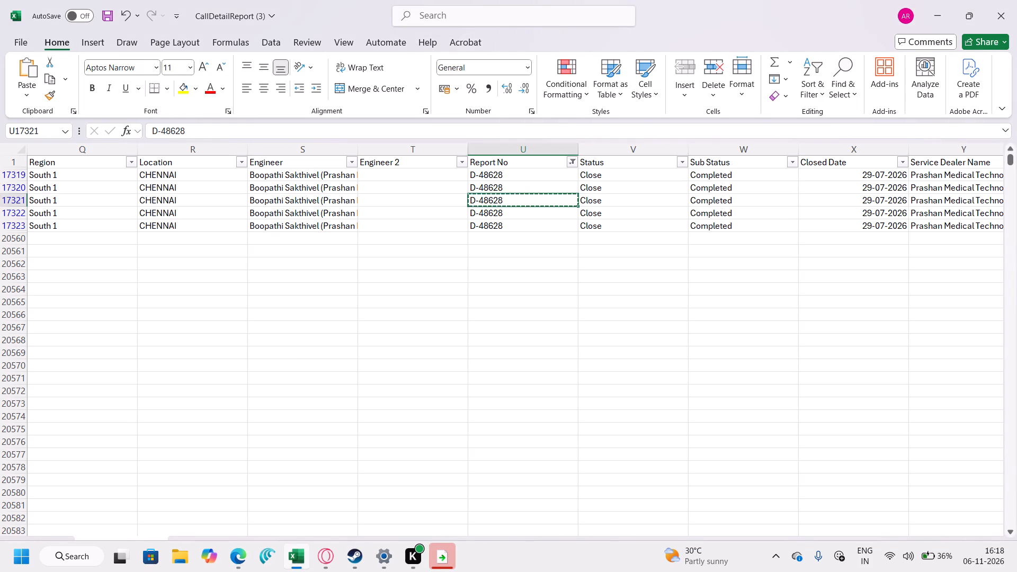
left_click(527, 200)
key("ctrl+c")
left_click(572, 159)
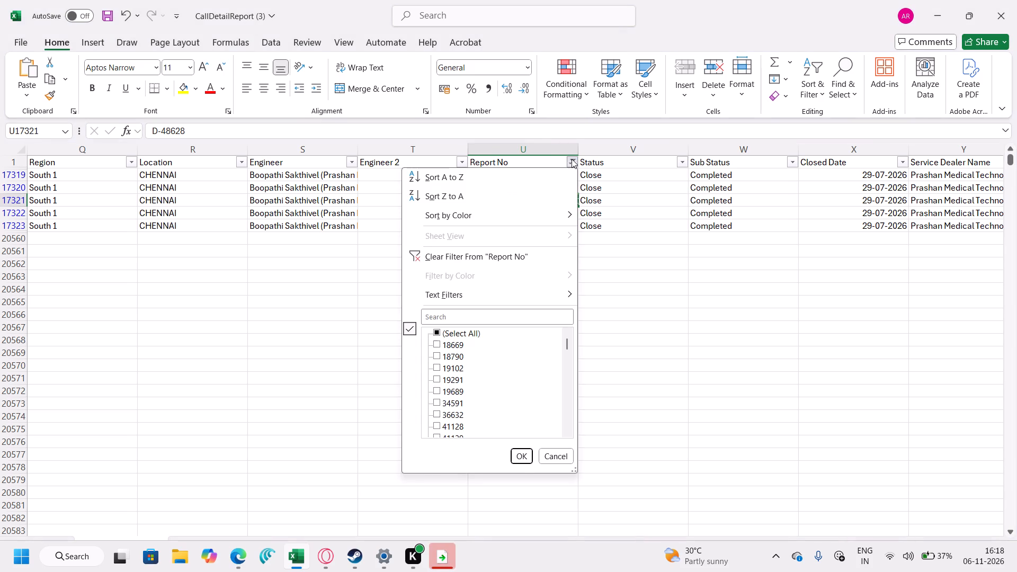
left_click(499, 315)
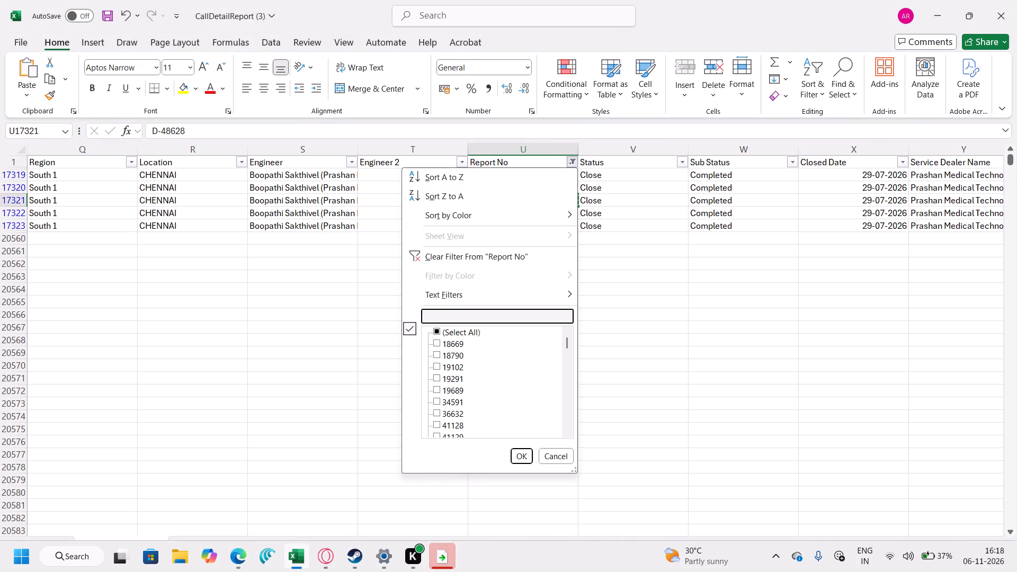
type("D-")
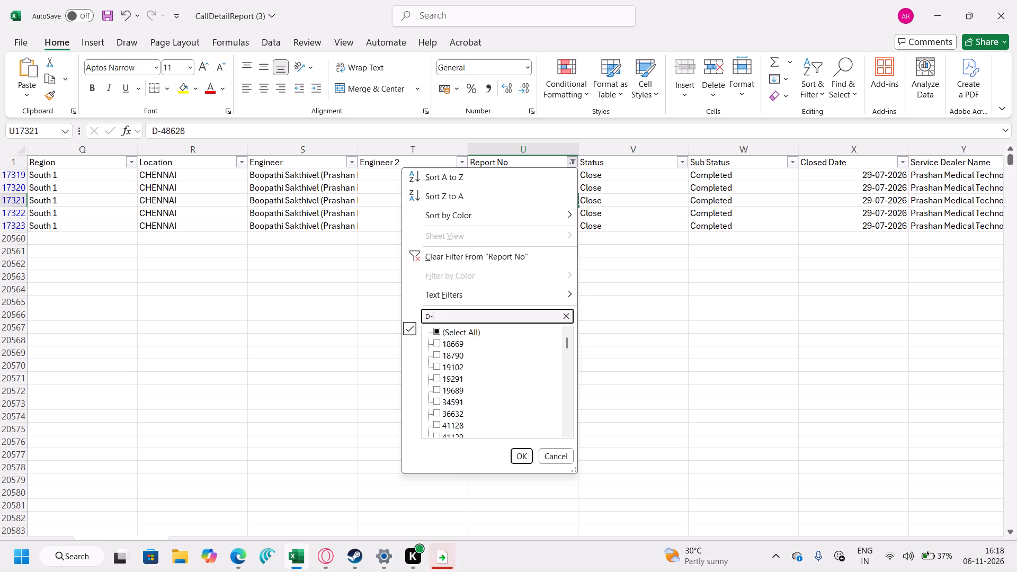
key("BackSpace")
key("BackSpace")
key("BackSpace")
key("BackSpace")
key("BackSpace")
key("BackSpace")
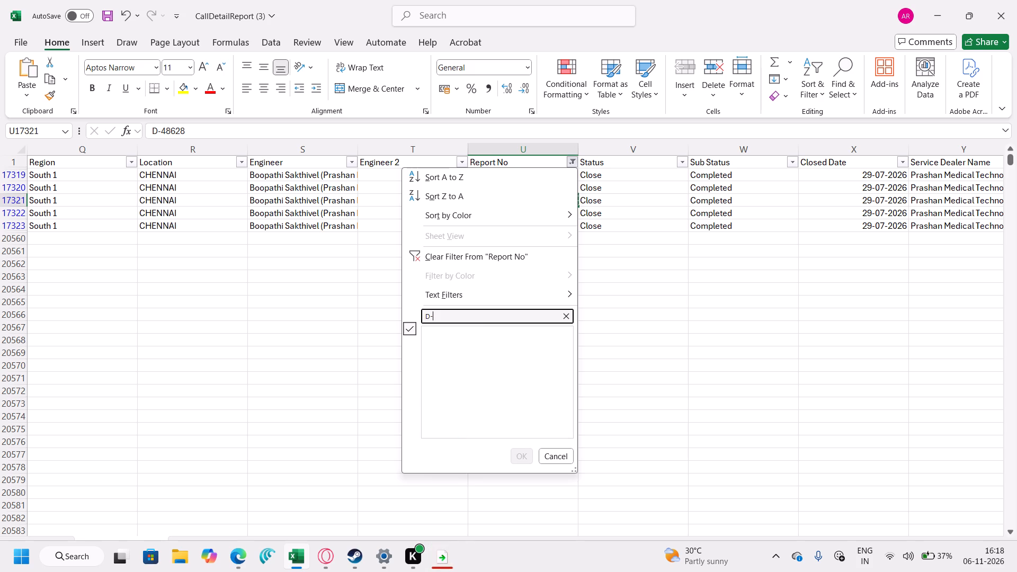
key("ctrl+v")
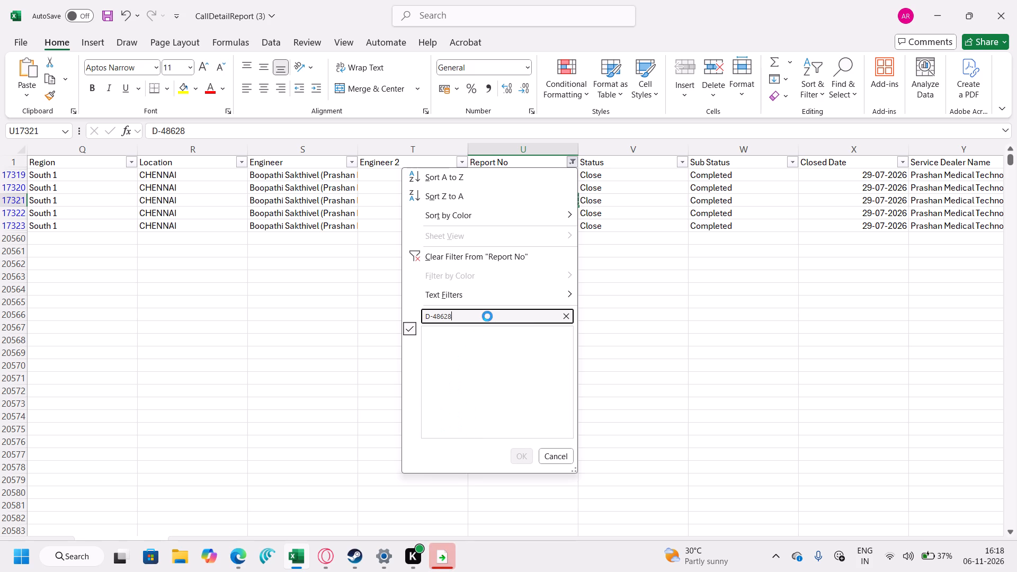
key("BackSpace")
key("BackSpace")
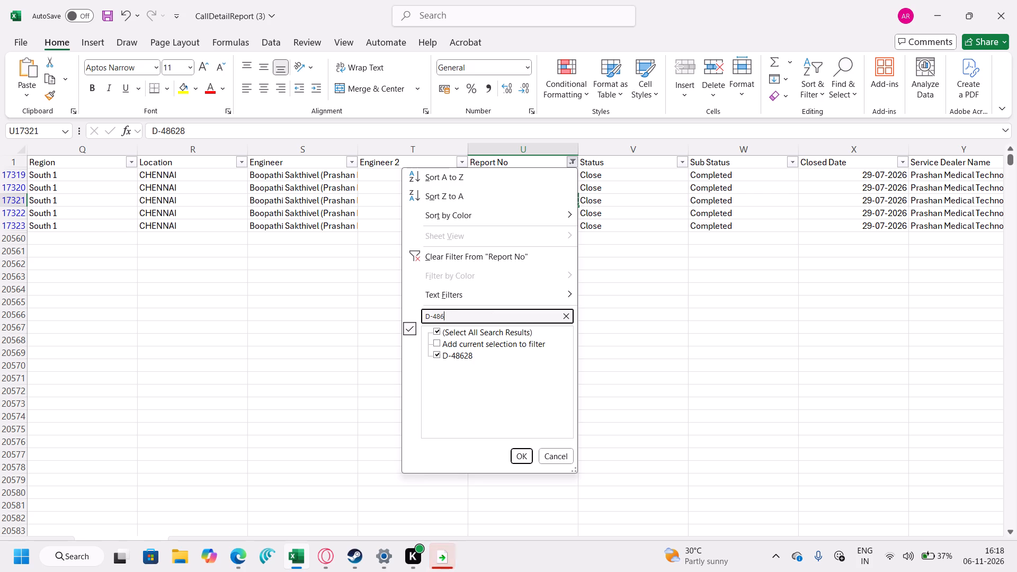
type("39")
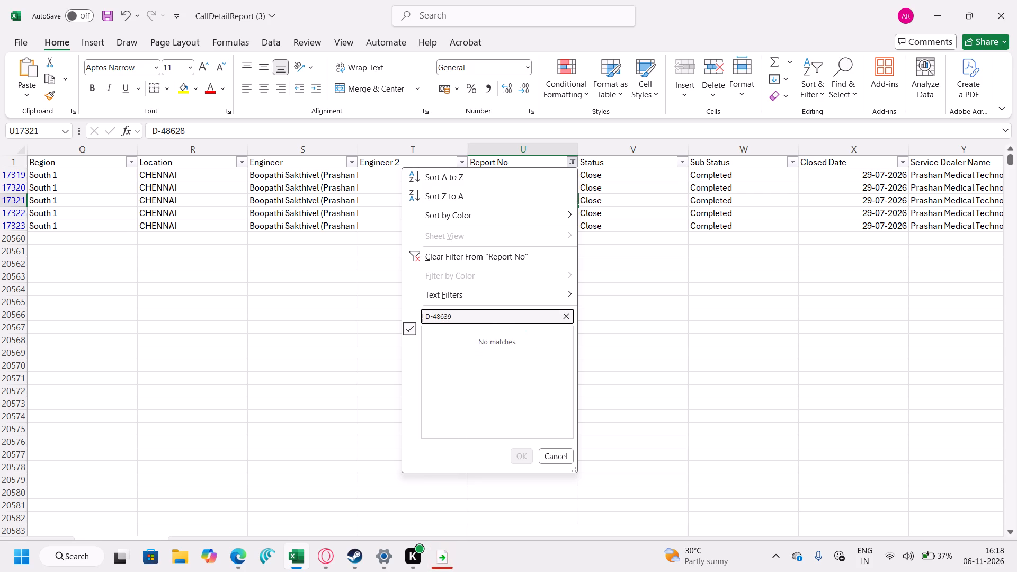
key("Return")
Search the Report No filter values for D-48645 and D-48650.
key("BackSpace")
key("BackSpace")
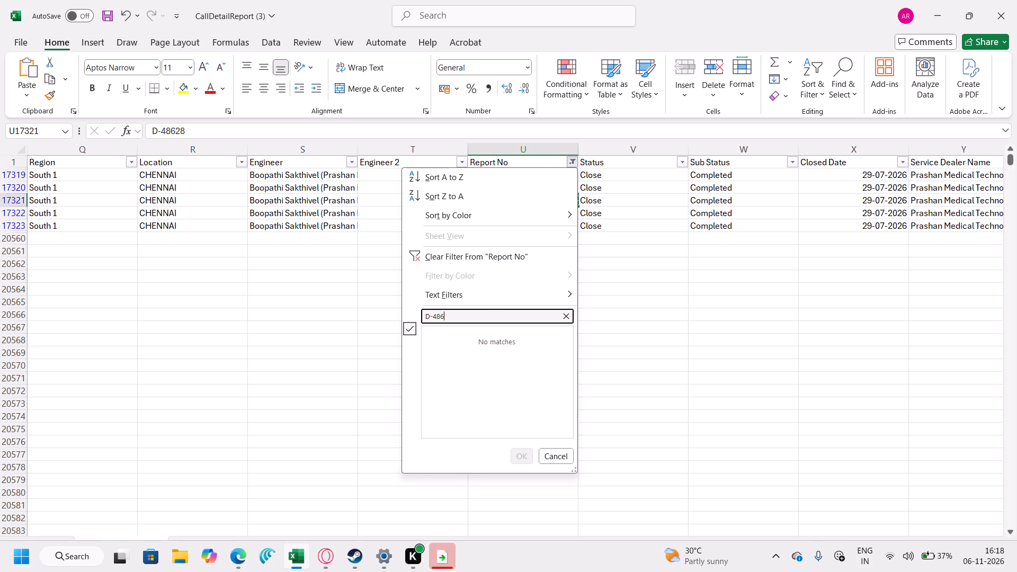
type("450")
key("BackSpace")
key("BackSpace")
key("BackSpace")
type("50")
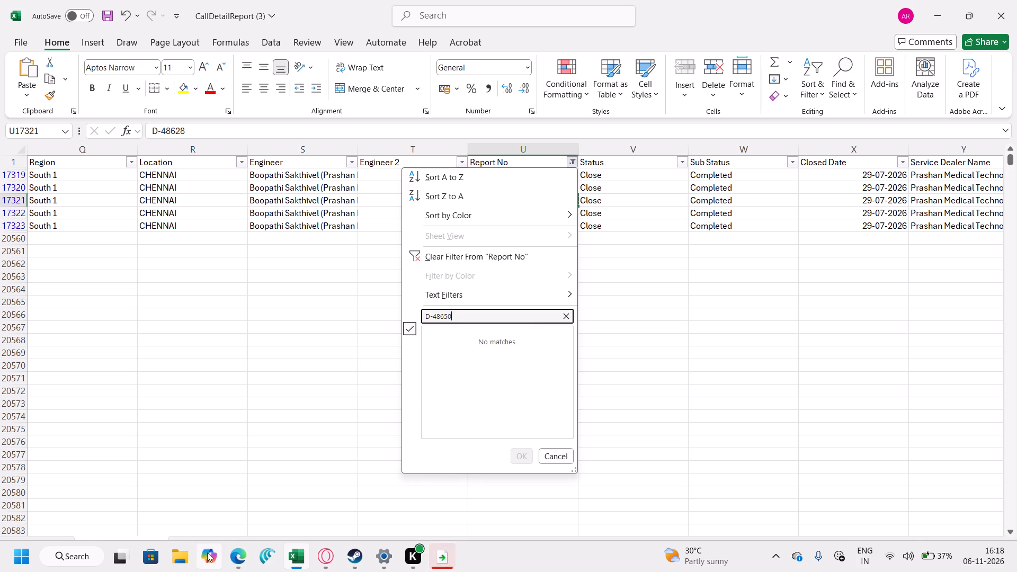
Switch back to Synergy CRM and filter the PM calls by serial number J0325B0296.
left_click(246, 556)
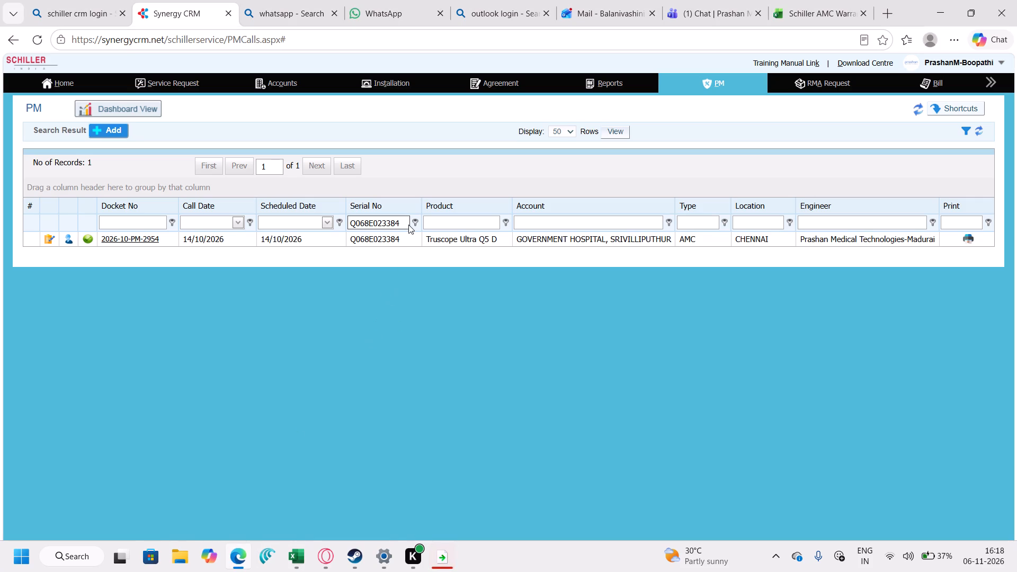
key("BackSpace")
key("BackSpace")
key("BackSpace")
key("BackSpace")
key("BackSpace")
key("BackSpace")
key("BackSpace")
key("BackSpace")
key("BackSpace")
key("BackSpace")
key("BackSpace")
key("BackSpace")
key("BackSpace")
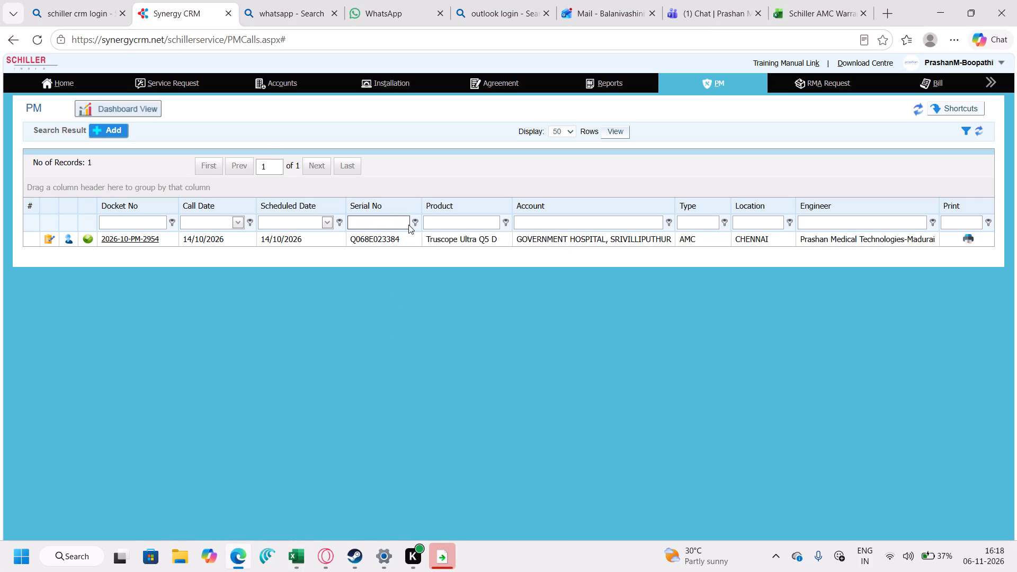
type("J0325")
type("B0")
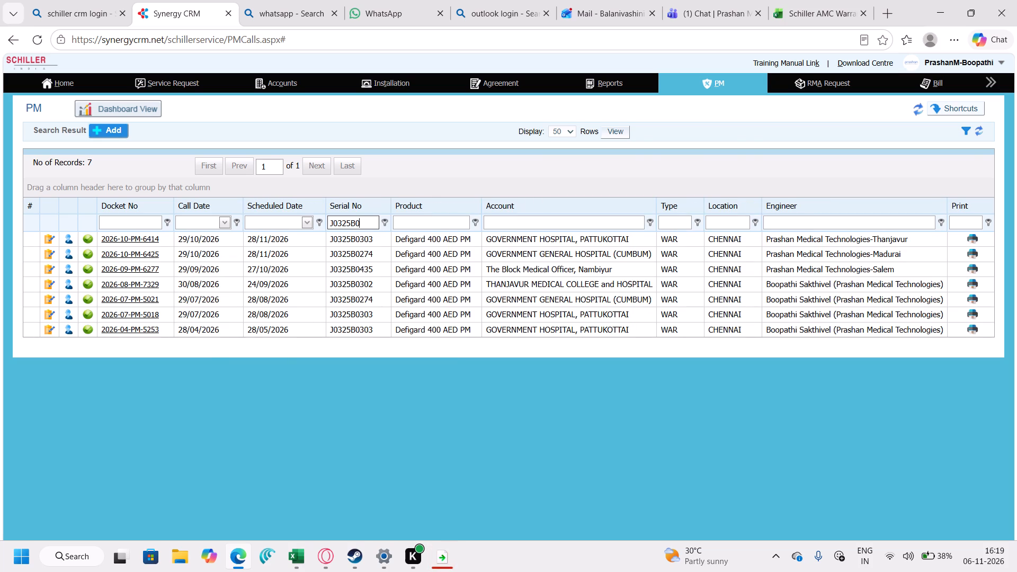
type("296")
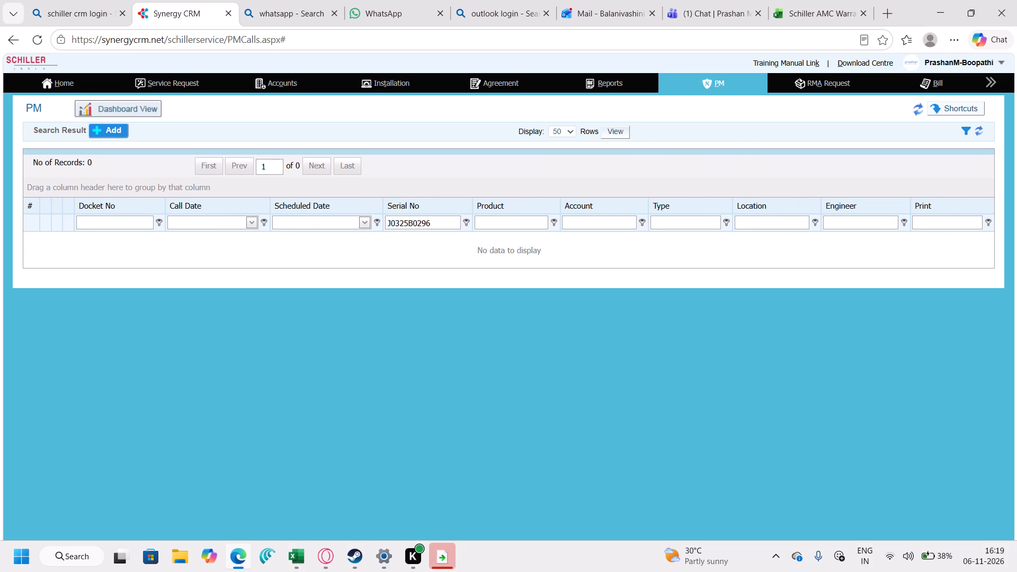
Filter the PM calls by the neighbouring serial numbers J0325B0297 and J0325B0298 in turn.
key("BackSpace")
key("7")
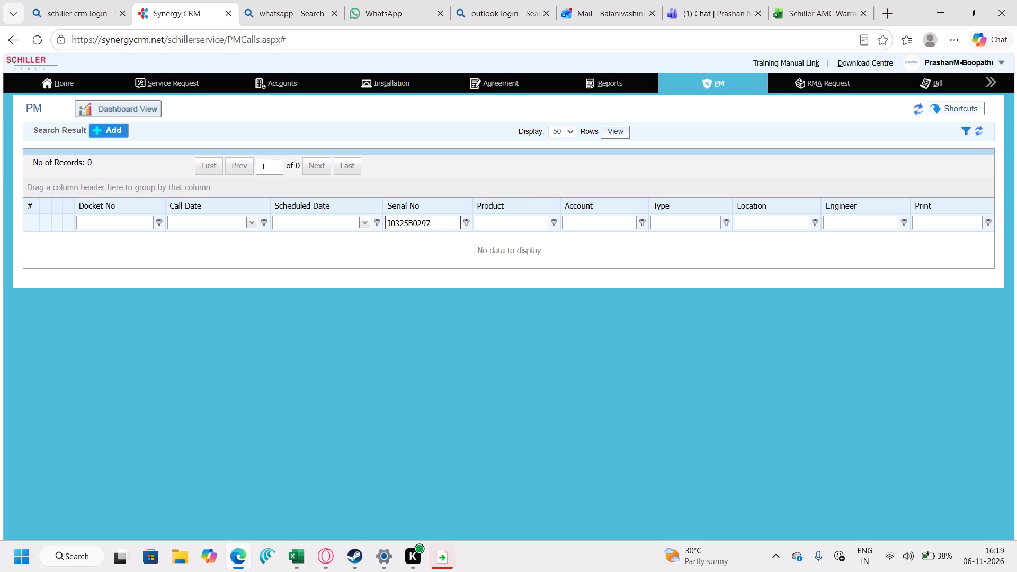
key("BackSpace")
key("8")
Return to the Excel call report and search the Report No filter values for D-46156, D-46157 and D-46159.
left_click(303, 557)
left_click(575, 163)
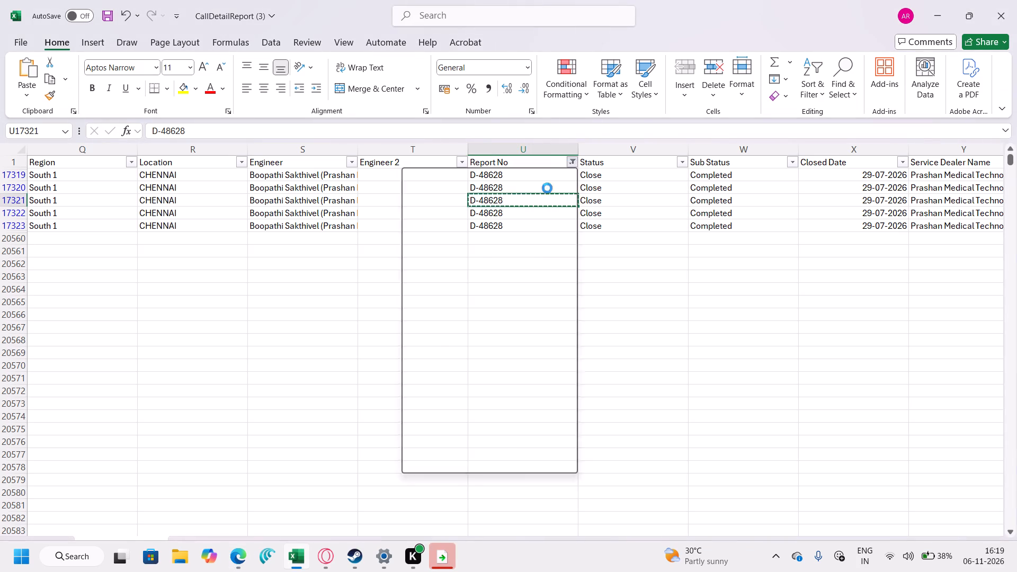
left_click(465, 317)
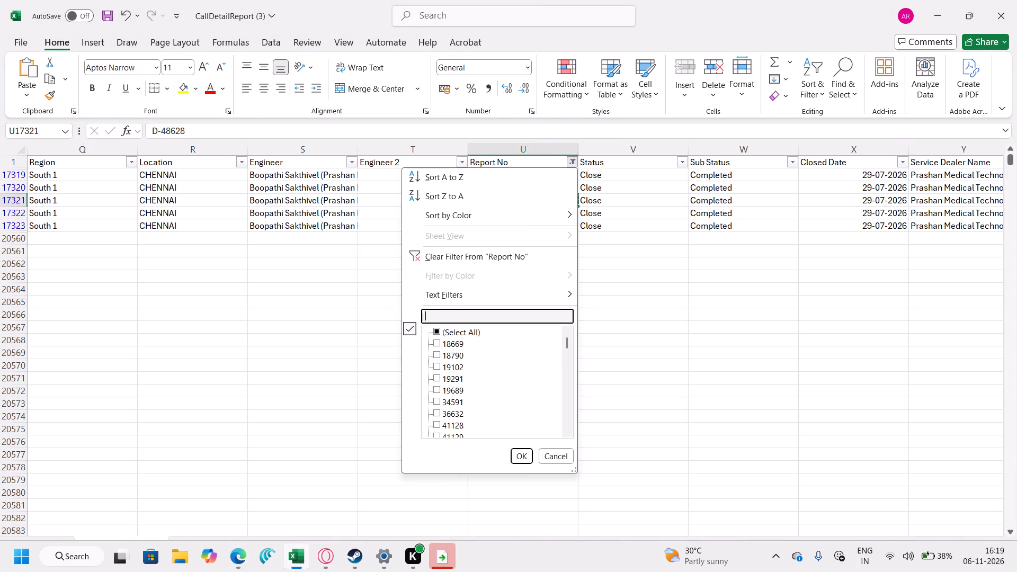
type("D-5")
key("BackSpace")
type("46156")
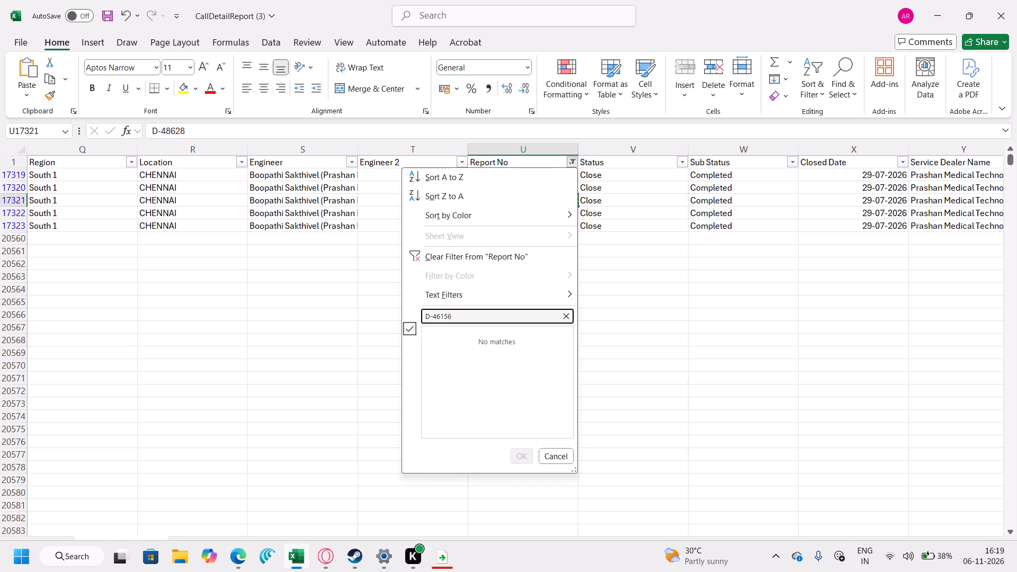
key("BackSpace")
key("7")
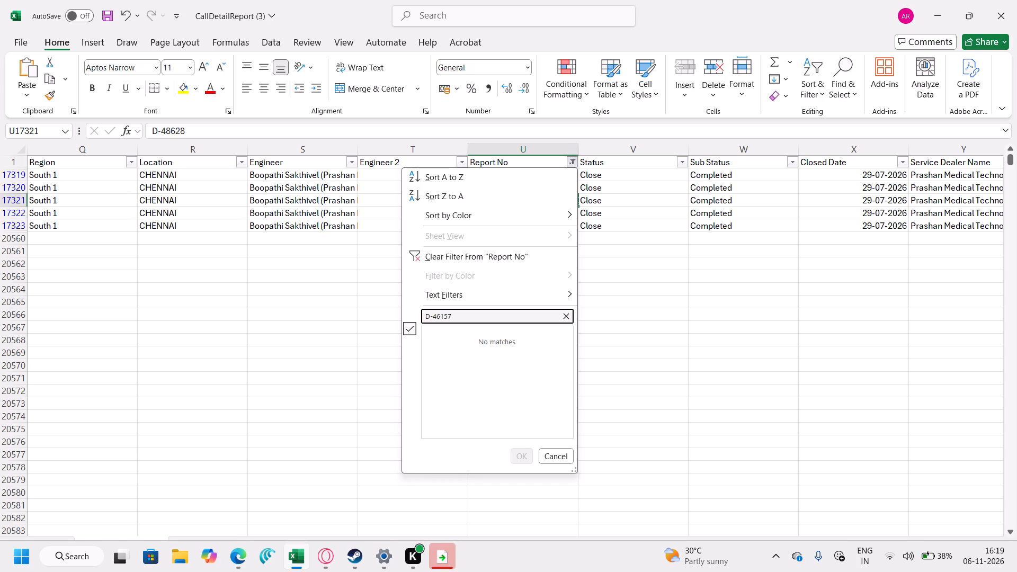
key("BackSpace")
key("9")
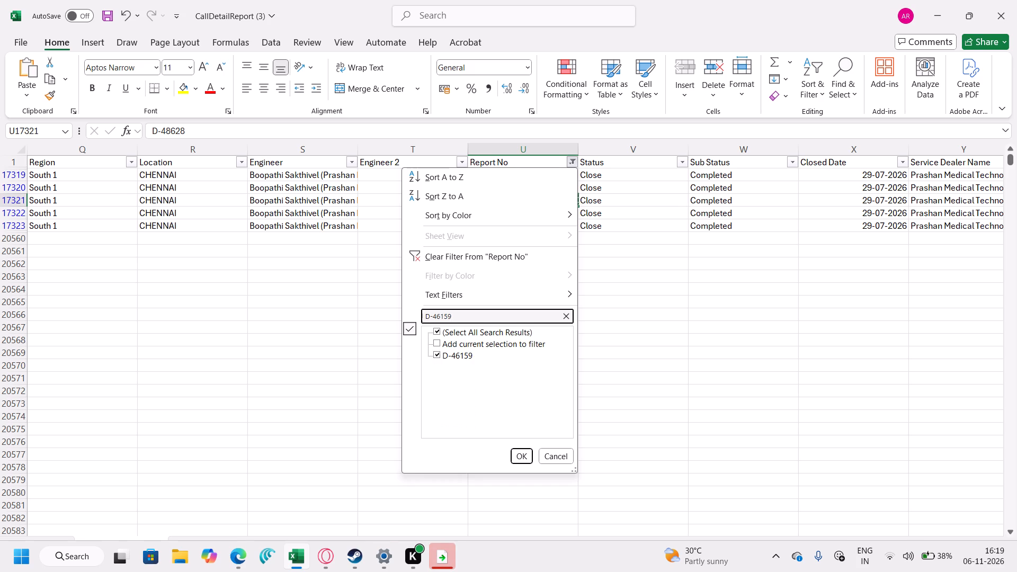
Search the Report No filter values for D-46158, D-46160, D-46162, D-46163 and D-46174 in turn.
key("BackSpace")
key("BackSpace")
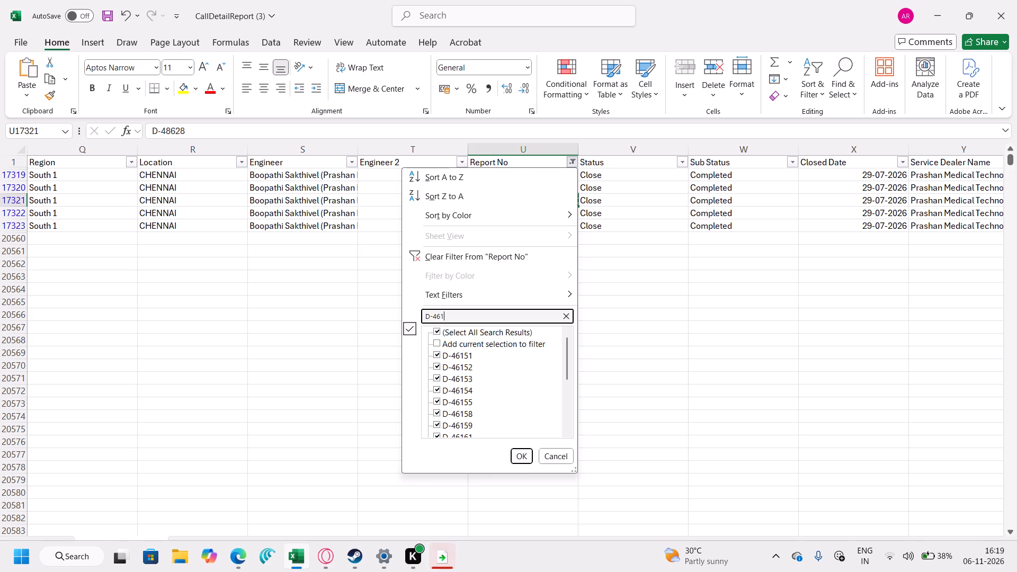
type("58")
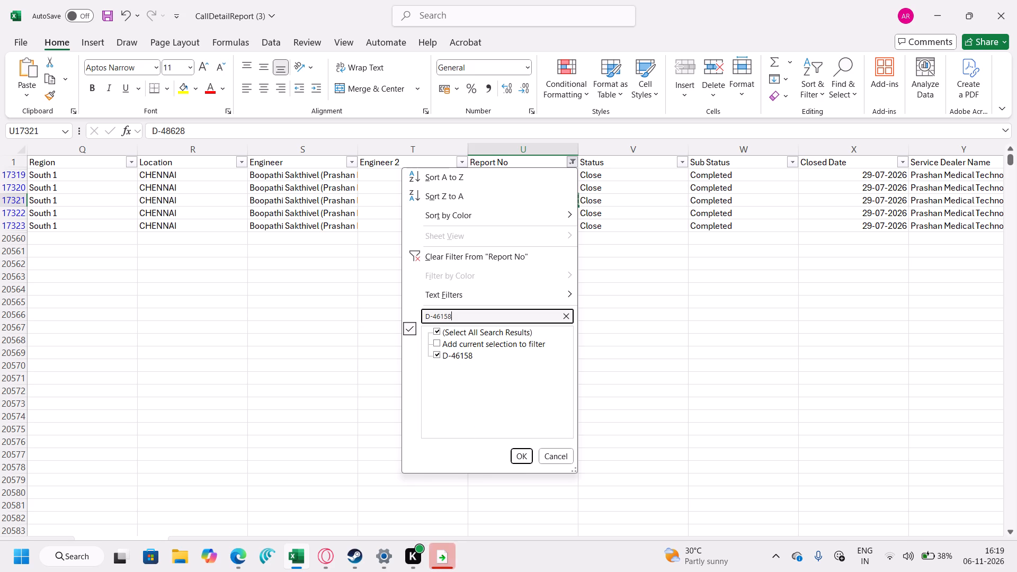
key("BackSpace")
key("BackSpace")
type("60")
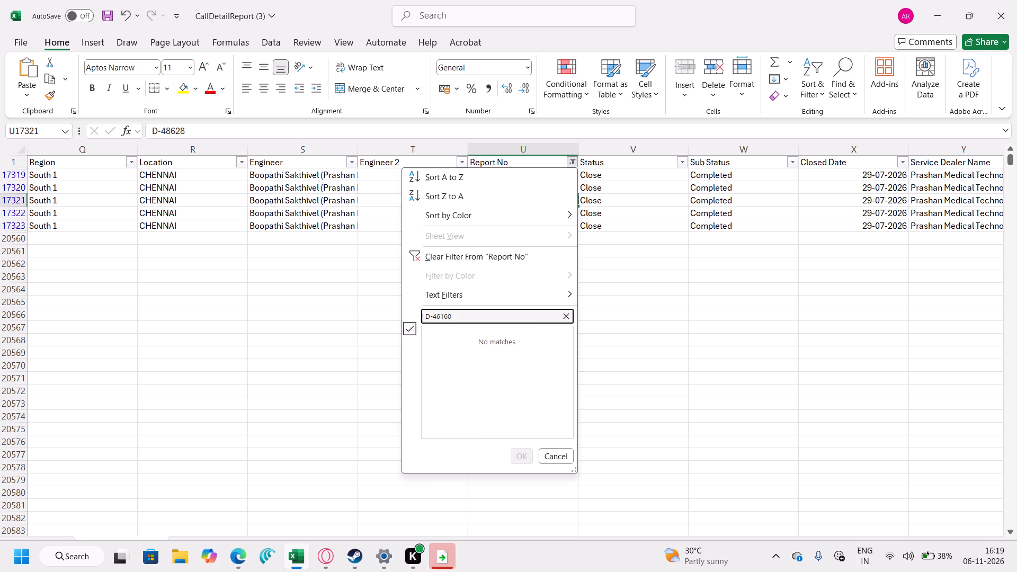
key("BackSpace")
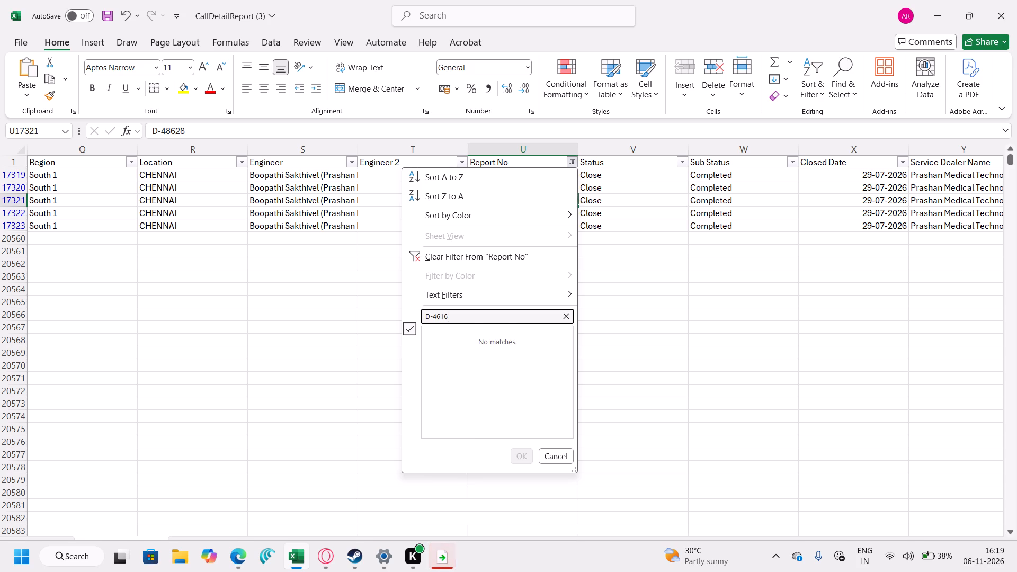
key("2")
key("BackSpace")
key("3")
key("BackSpace")
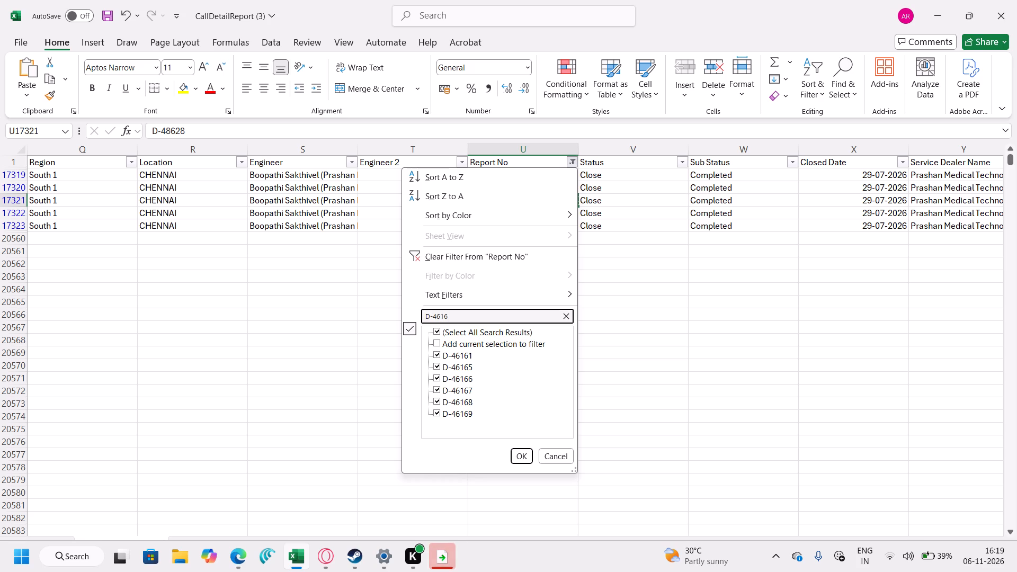
key("BackSpace")
type("74")
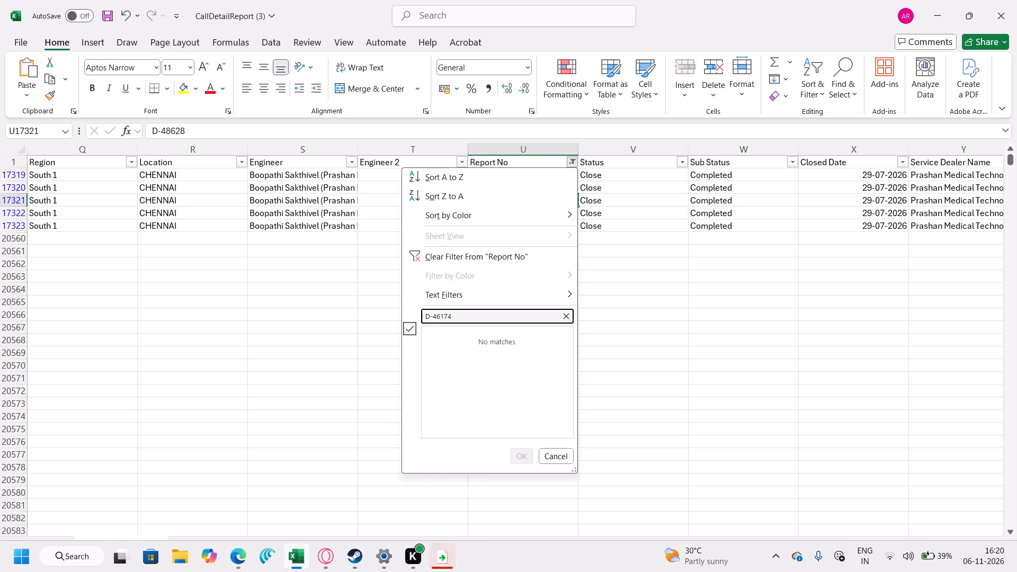
Switch back to Synergy CRM and filter the PM calls by serial number Q51B0013023.
left_click(241, 561)
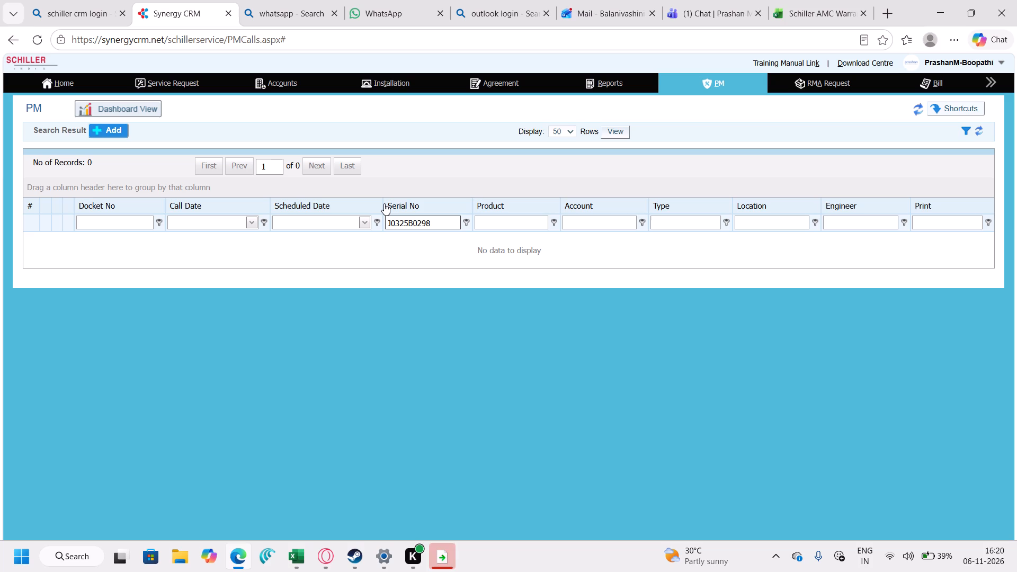
key("BackSpace")
key("BackSpace")
key("BackSpace")
key("BackSpace")
key("BackSpace")
key("BackSpace")
key("BackSpace")
key("BackSpace")
key("BackSpace")
key("BackSpace")
key("BackSpace")
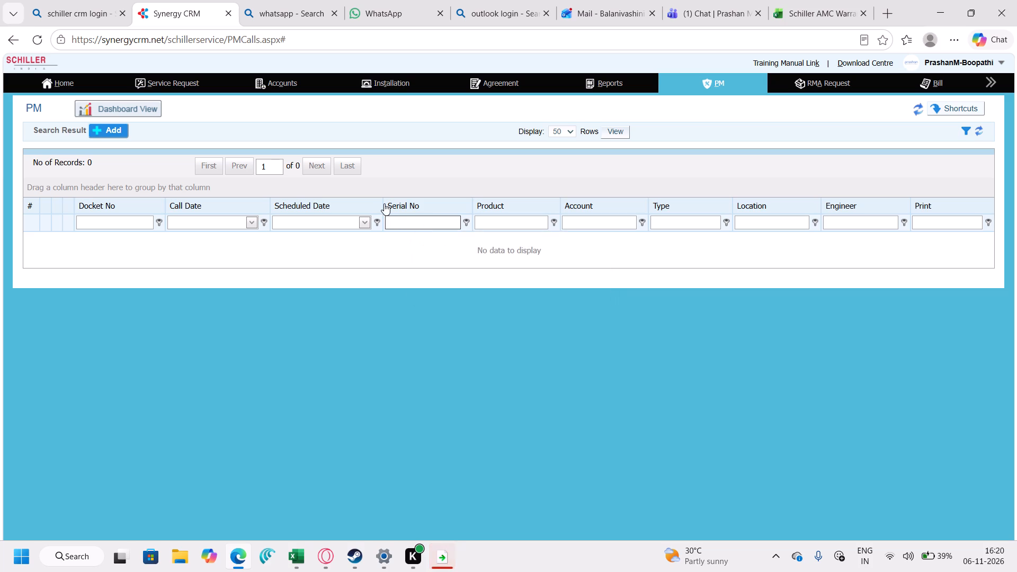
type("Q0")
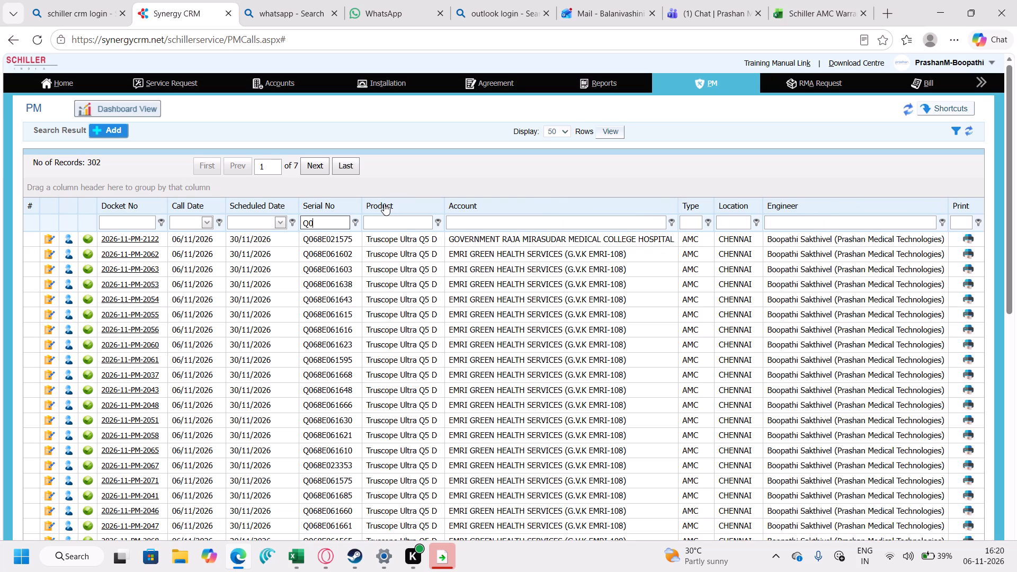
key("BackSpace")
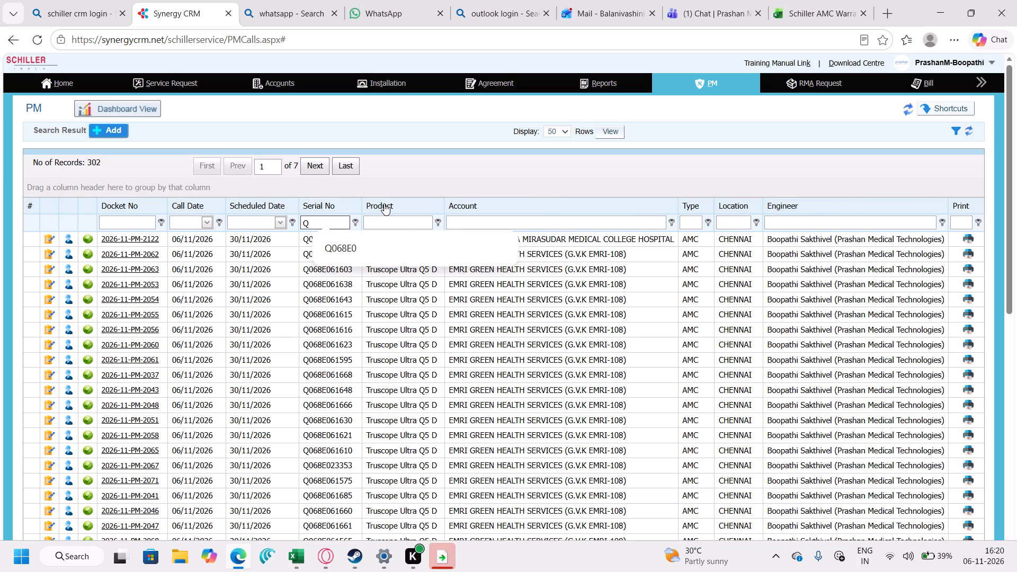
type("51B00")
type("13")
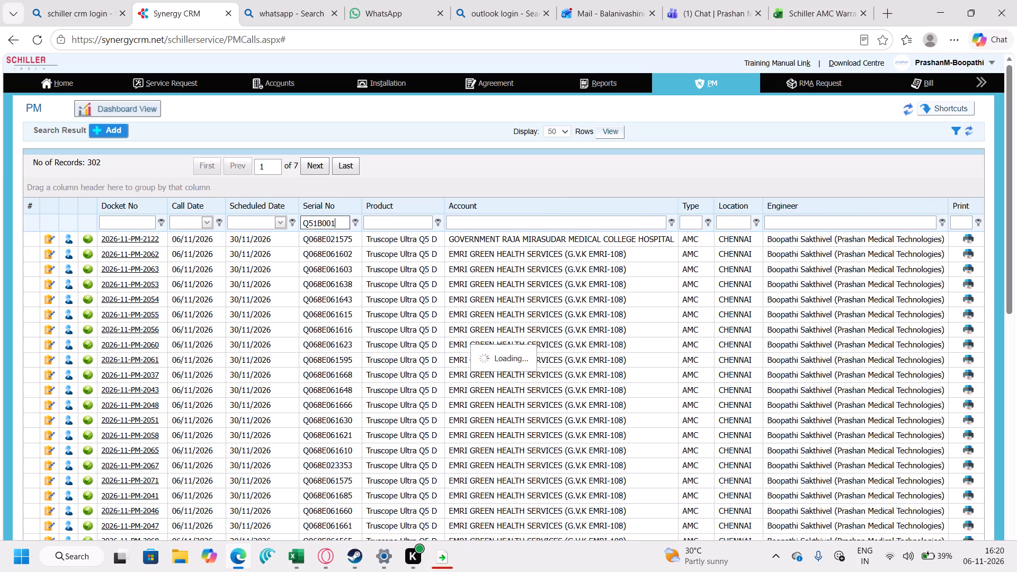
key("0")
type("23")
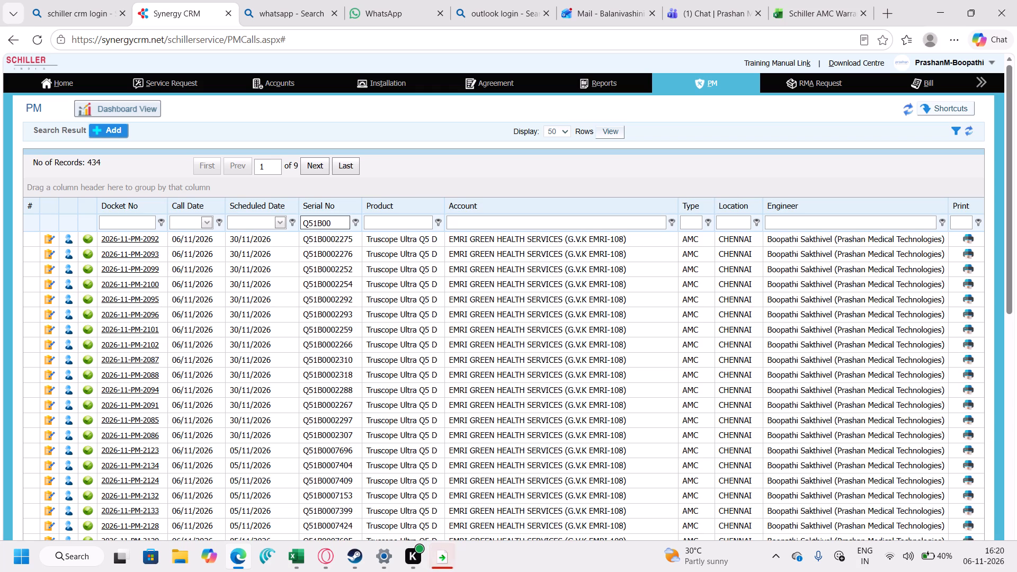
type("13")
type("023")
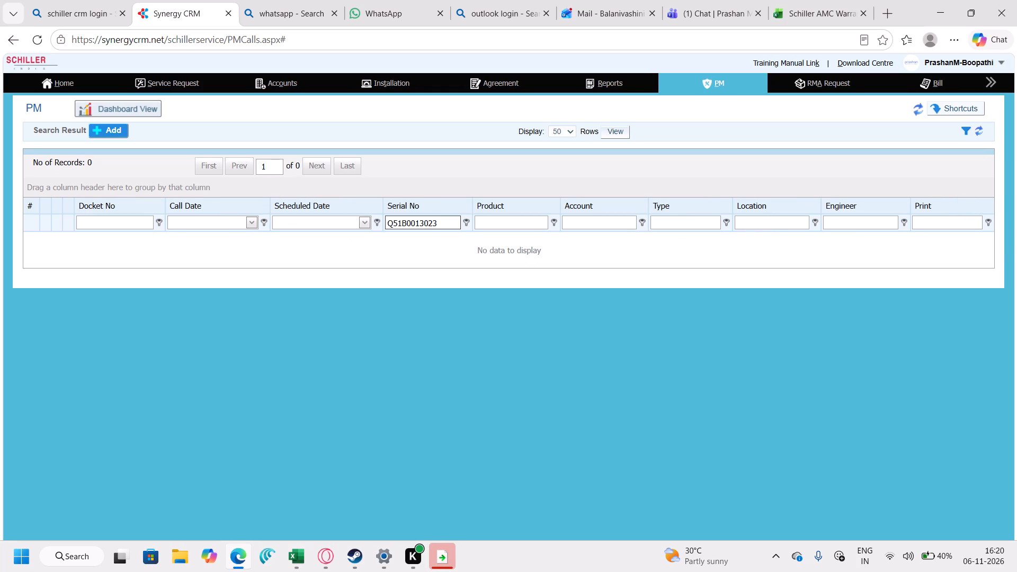
Filter the PM calls by the neighbouring serial number Q51B0013024.
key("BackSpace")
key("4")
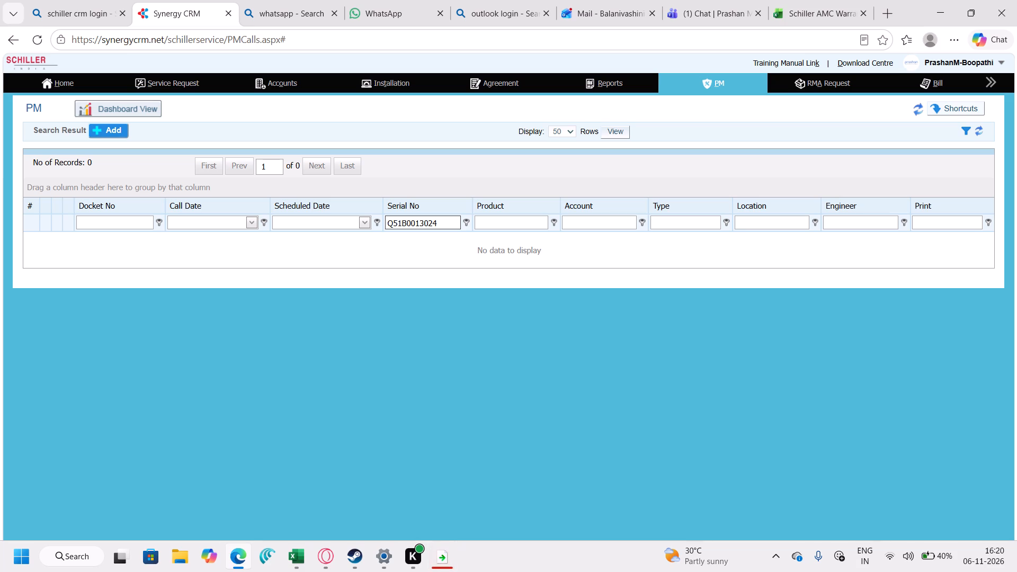
Replace the serial number filter on the PM calls with J0325A0065.
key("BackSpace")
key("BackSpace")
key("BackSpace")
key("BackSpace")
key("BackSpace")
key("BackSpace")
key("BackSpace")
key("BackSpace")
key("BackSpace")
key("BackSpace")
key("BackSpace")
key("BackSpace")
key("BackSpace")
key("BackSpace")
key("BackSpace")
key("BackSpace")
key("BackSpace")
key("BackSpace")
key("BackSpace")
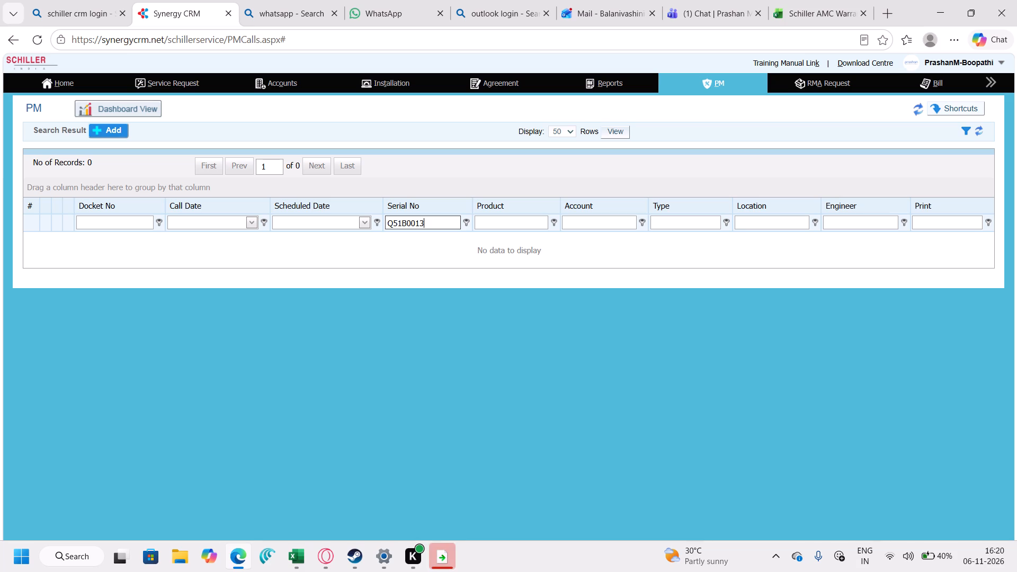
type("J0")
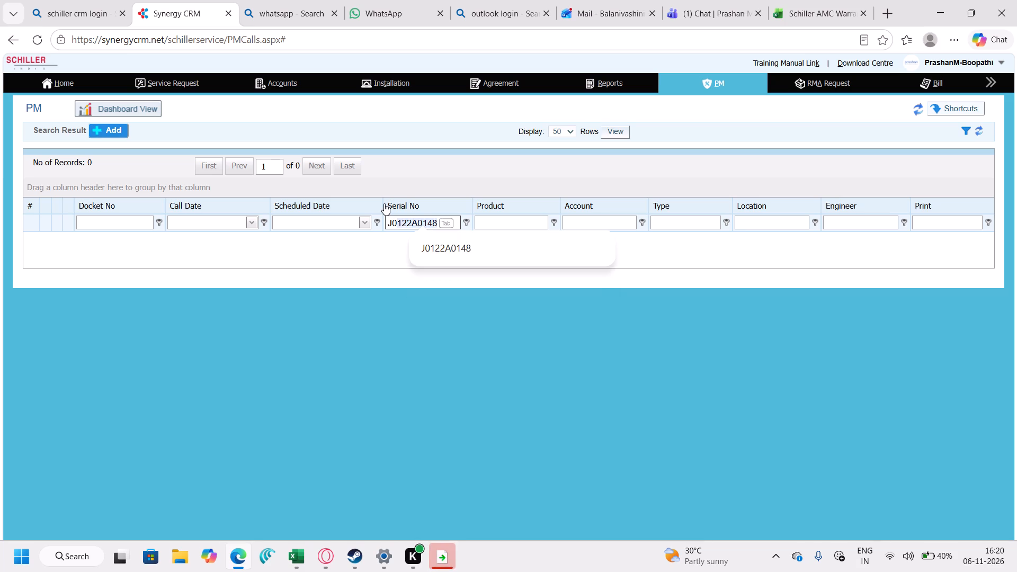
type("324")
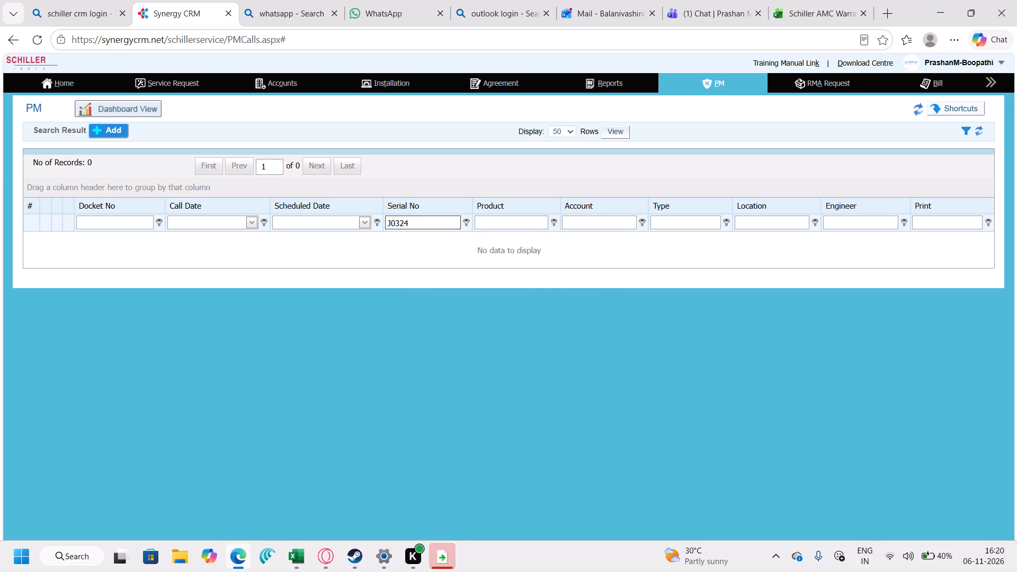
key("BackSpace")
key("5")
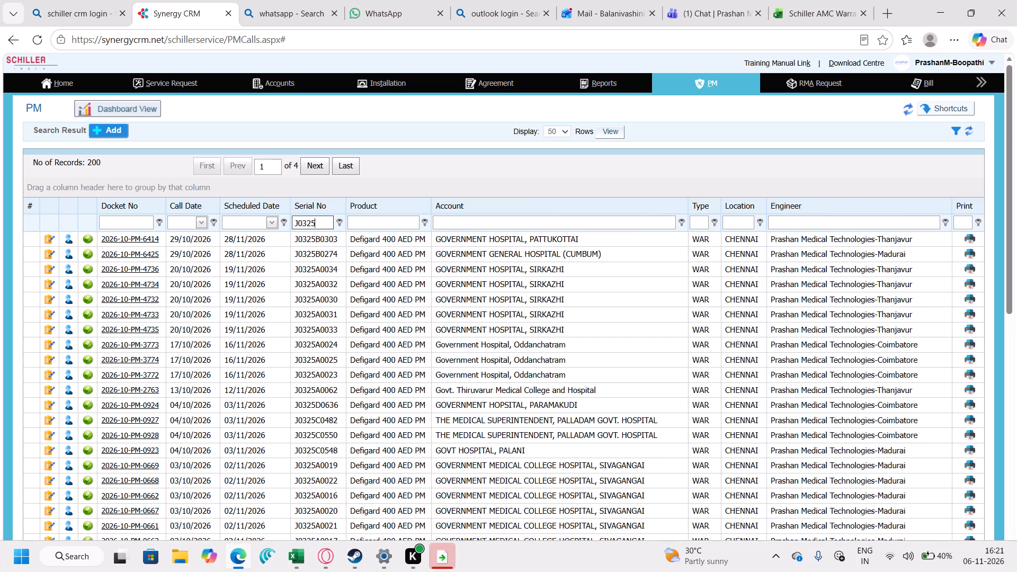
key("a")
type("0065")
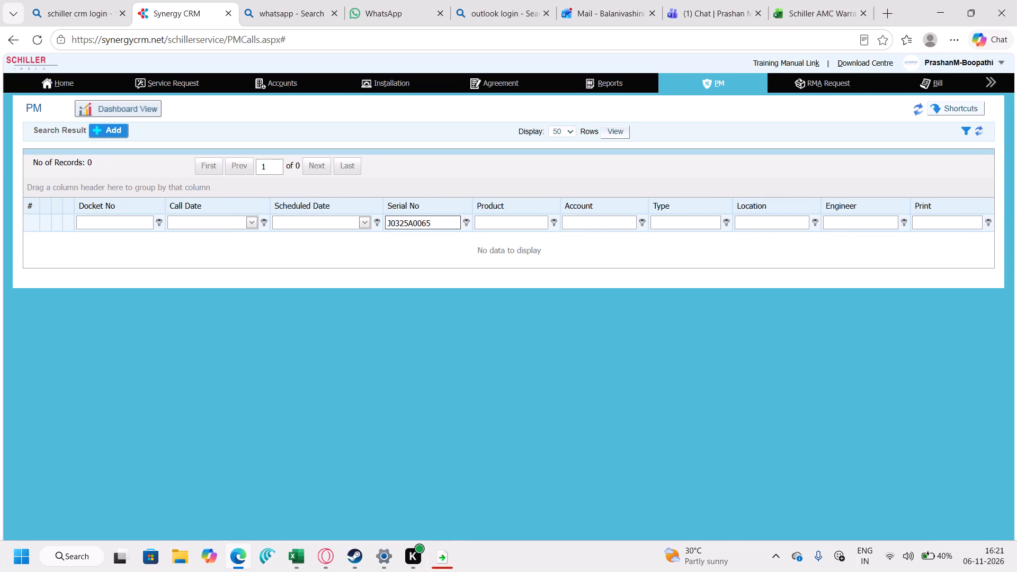
Filter the PM calls by serial number J0325A0084.
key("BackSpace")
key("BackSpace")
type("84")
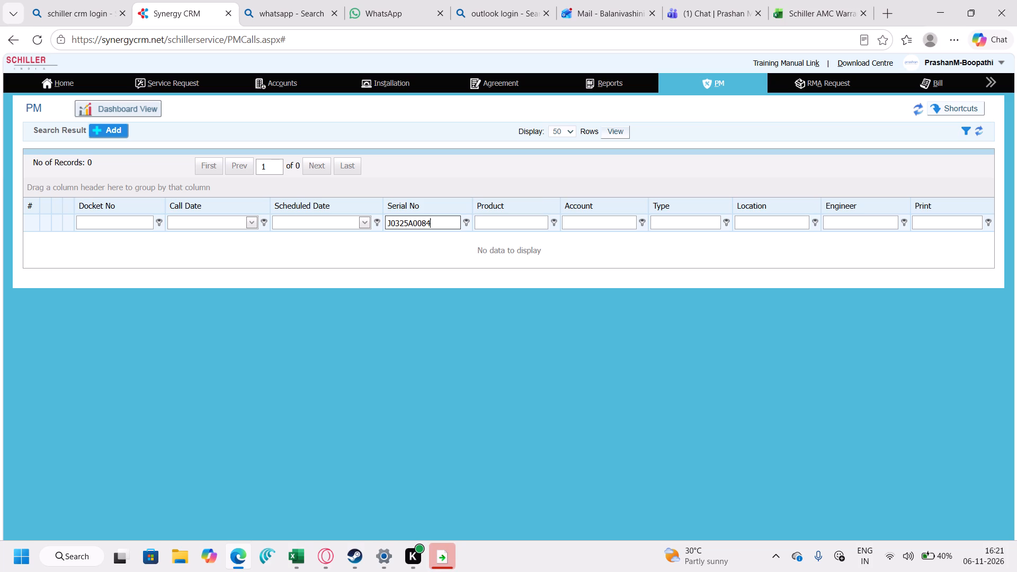
Clear the serial number filter and search the PM calls for serial number 240612794.
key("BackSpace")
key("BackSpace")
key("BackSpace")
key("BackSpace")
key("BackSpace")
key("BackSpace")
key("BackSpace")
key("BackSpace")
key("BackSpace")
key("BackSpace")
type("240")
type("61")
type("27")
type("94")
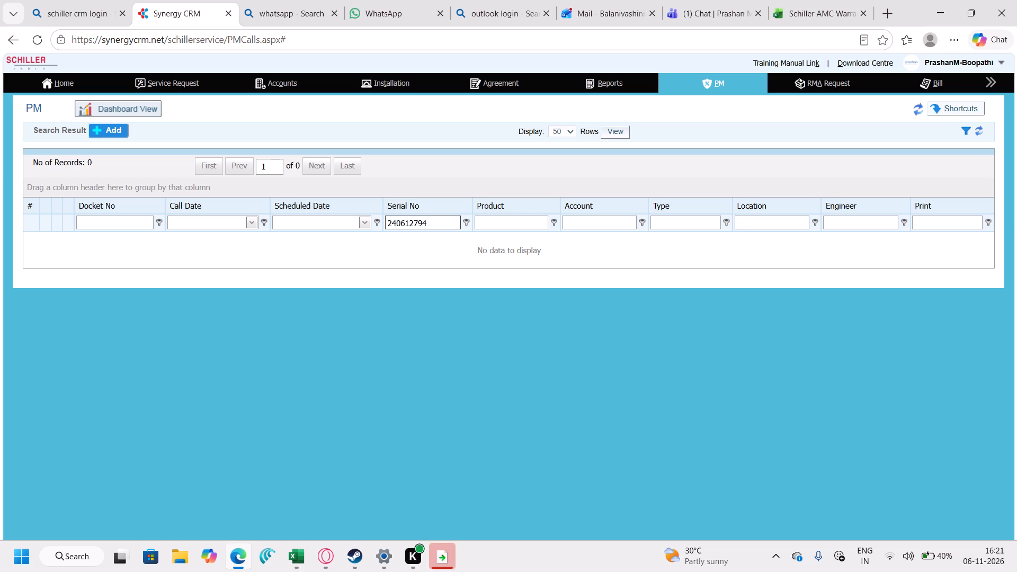
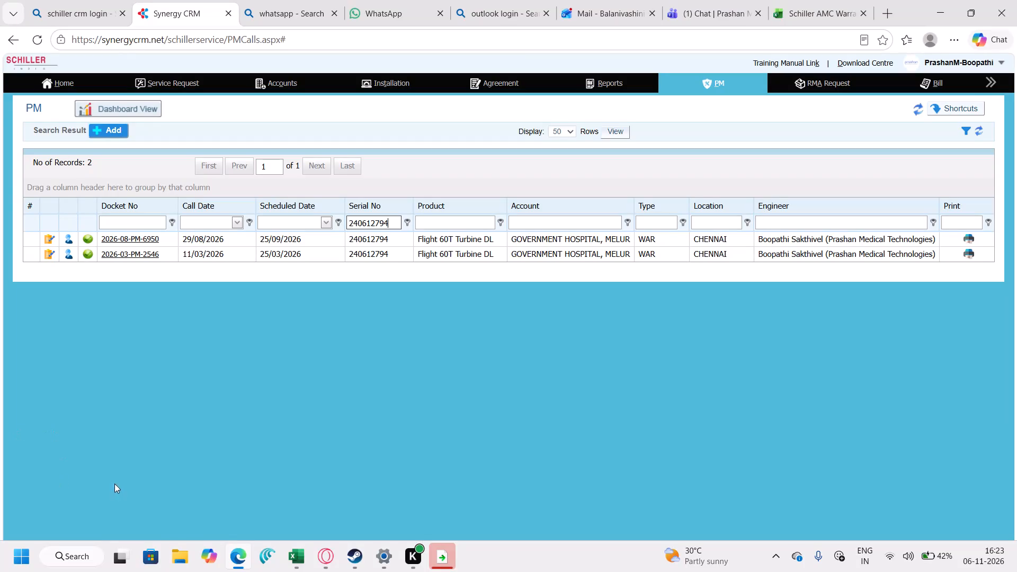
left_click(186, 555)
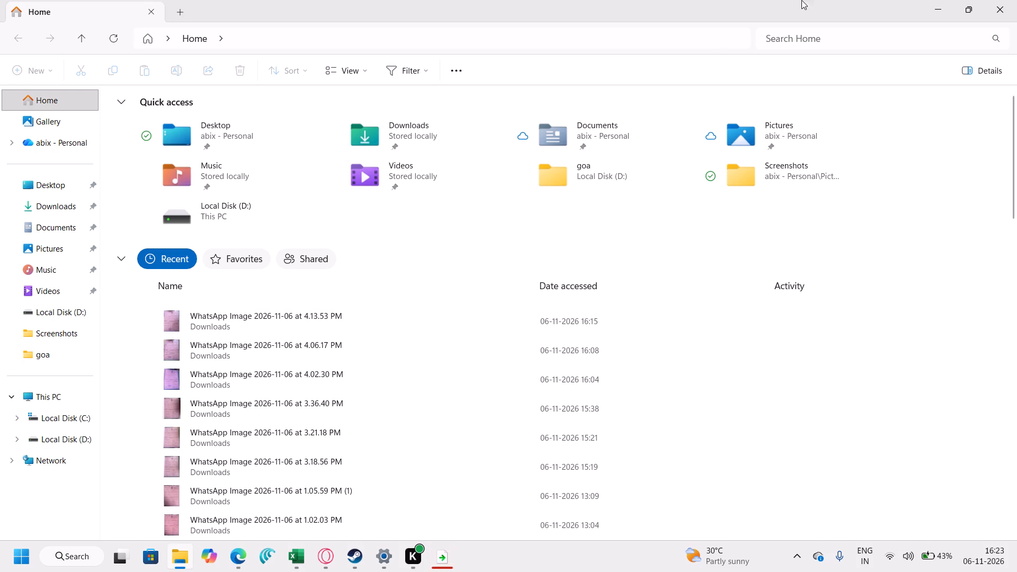
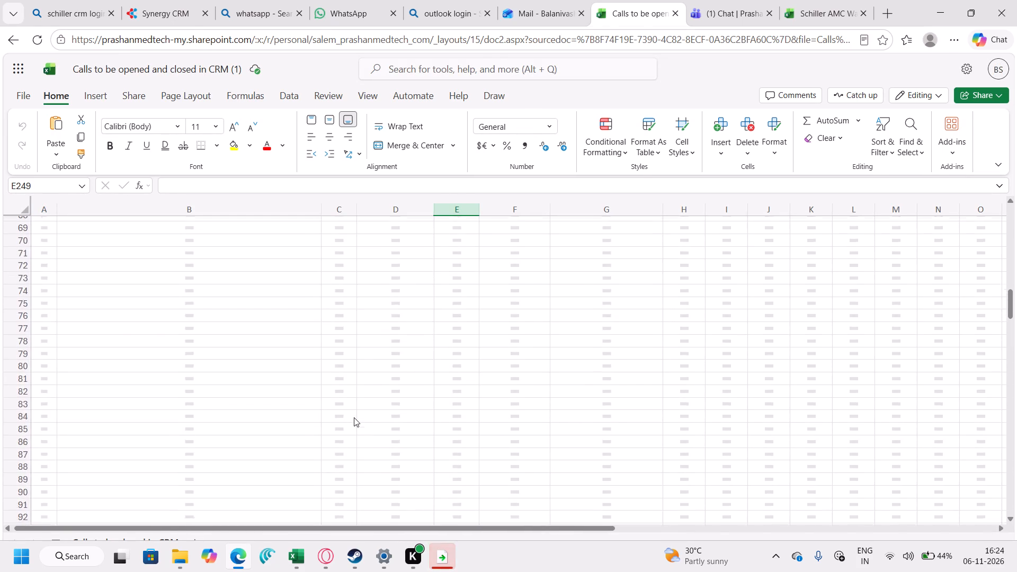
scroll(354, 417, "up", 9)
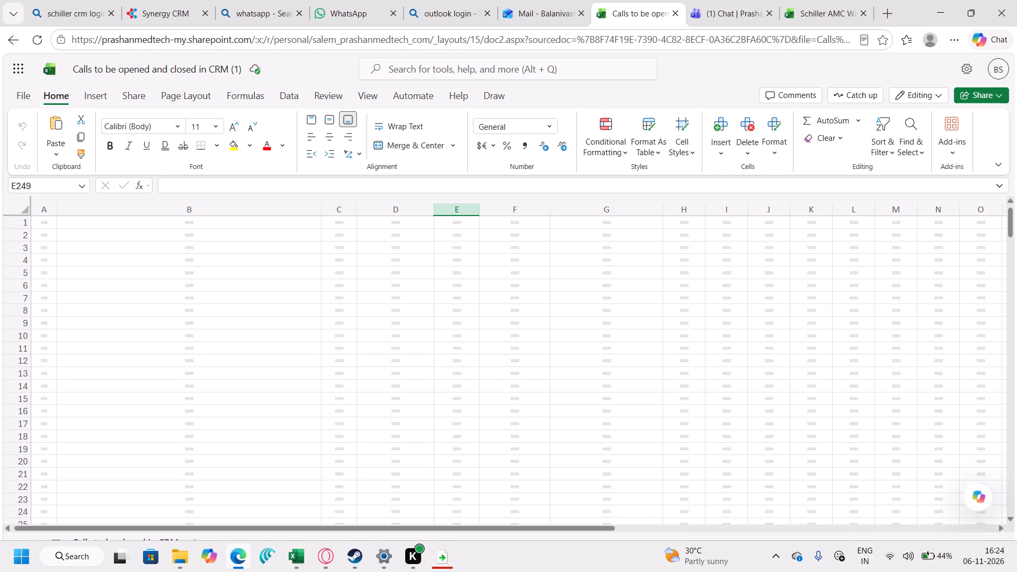
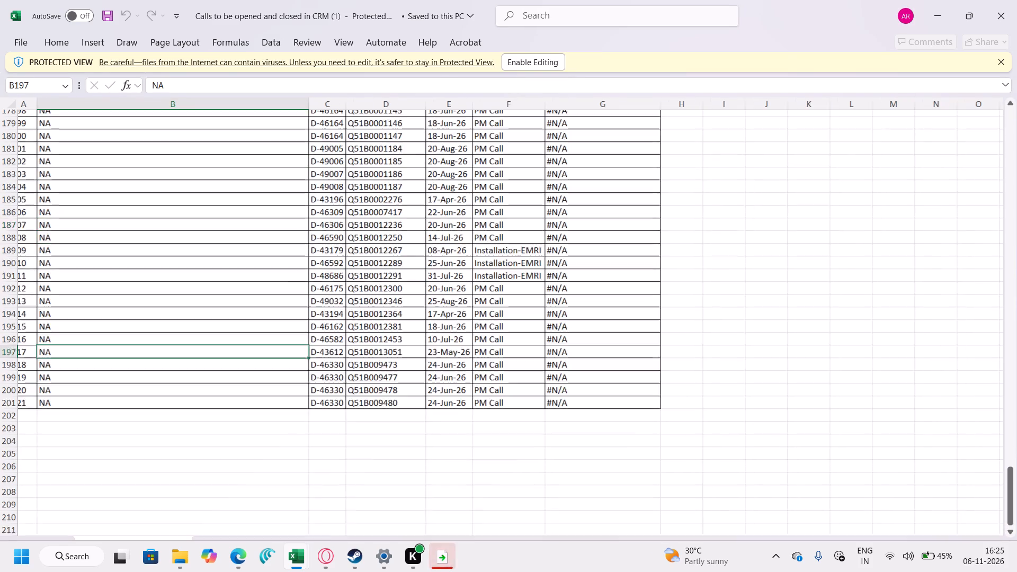
Look through the call list, examining the FSR numbers, unit serial numbers and call dates.
scroll(328, 323, "up", 7)
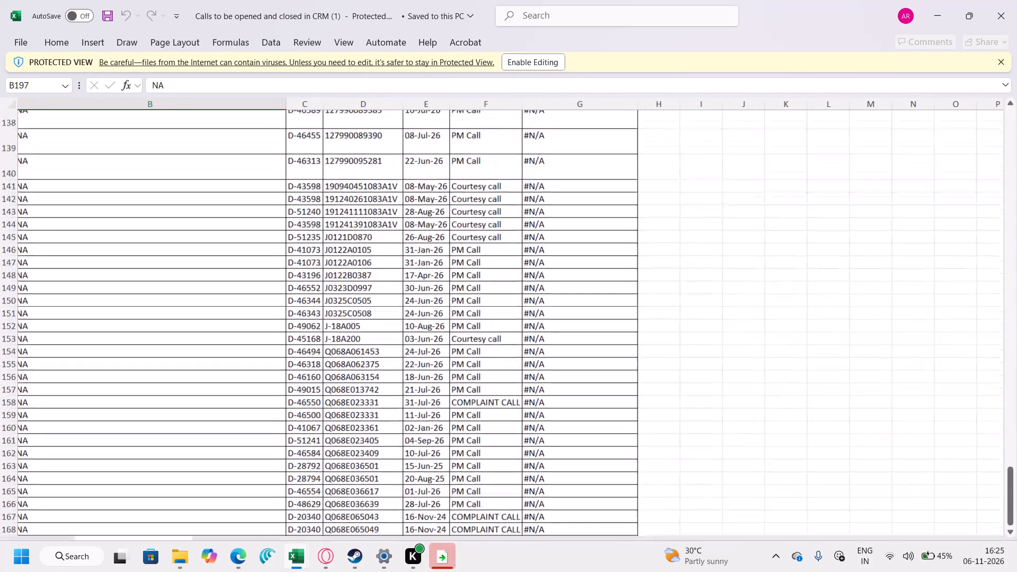
scroll(328, 323, "up", 2)
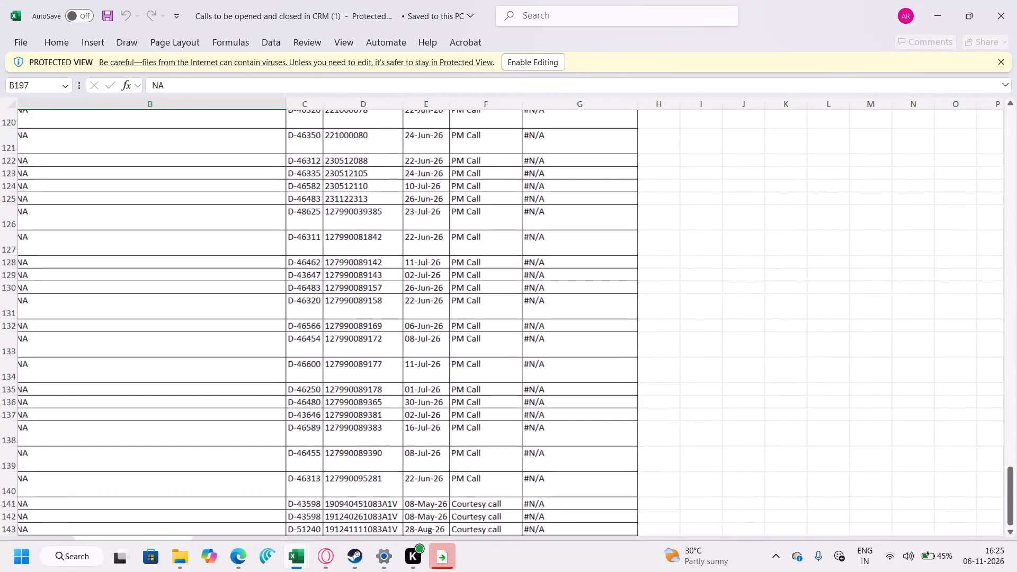
scroll(328, 323, "up", 7)
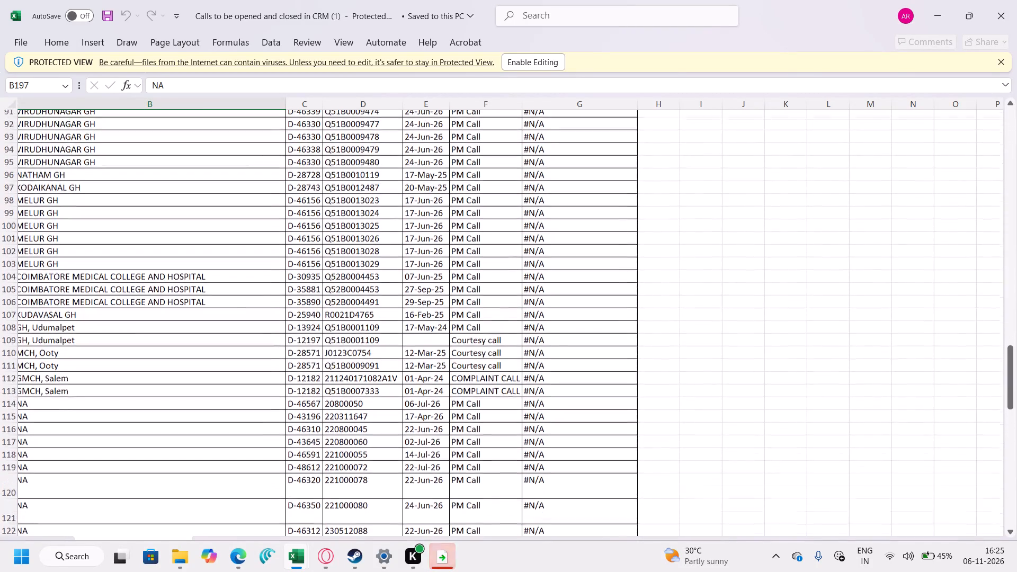
scroll(328, 323, "up", 9)
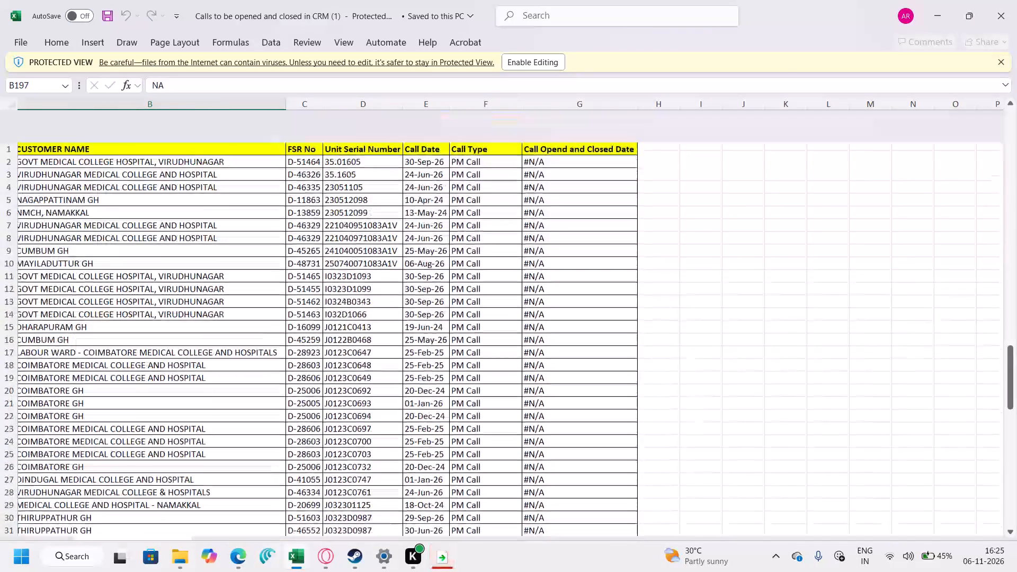
scroll(328, 323, "up", 6)
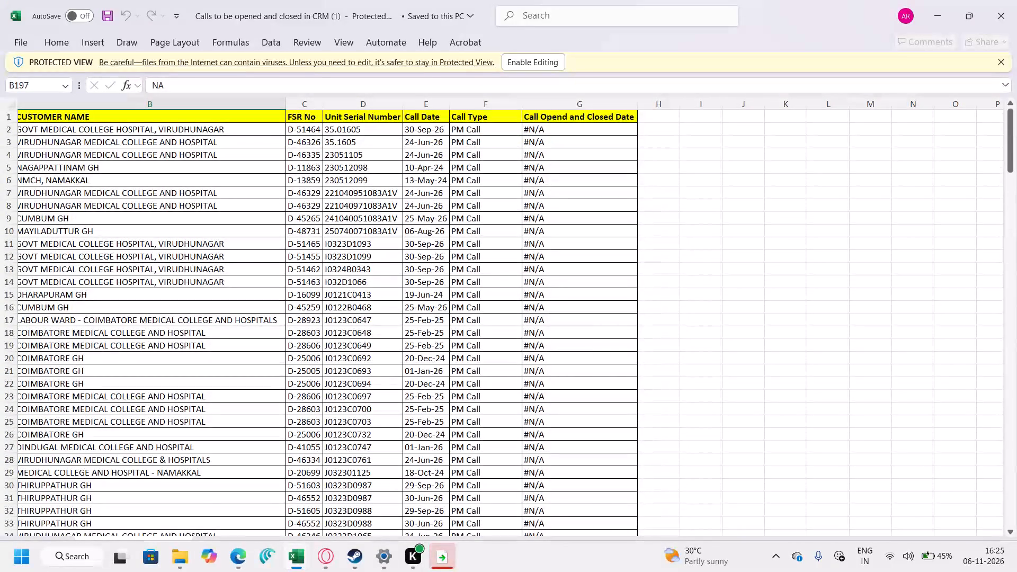
left_click(304, 129)
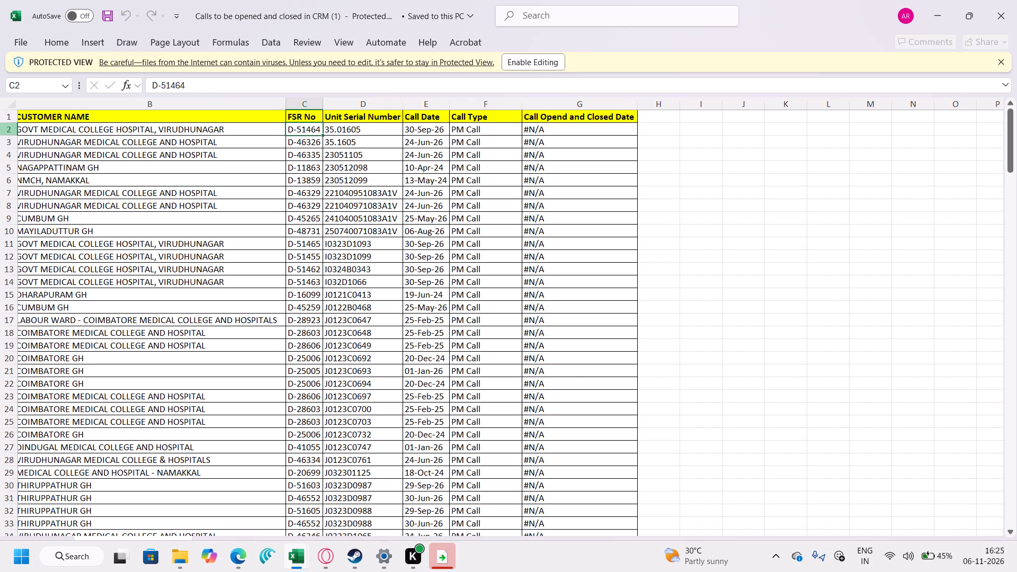
left_click(224, 211)
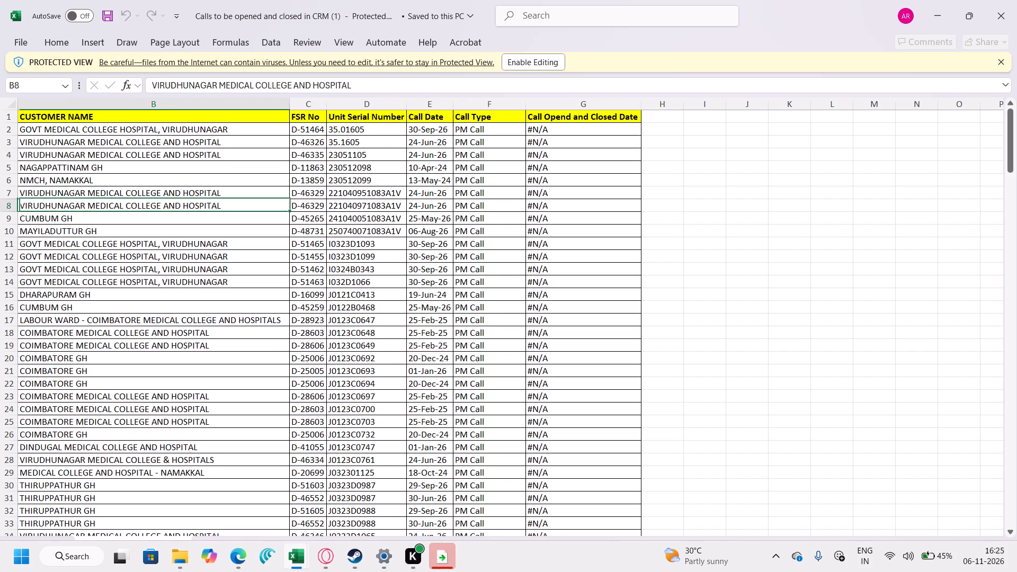
scroll(224, 211, "down", 10)
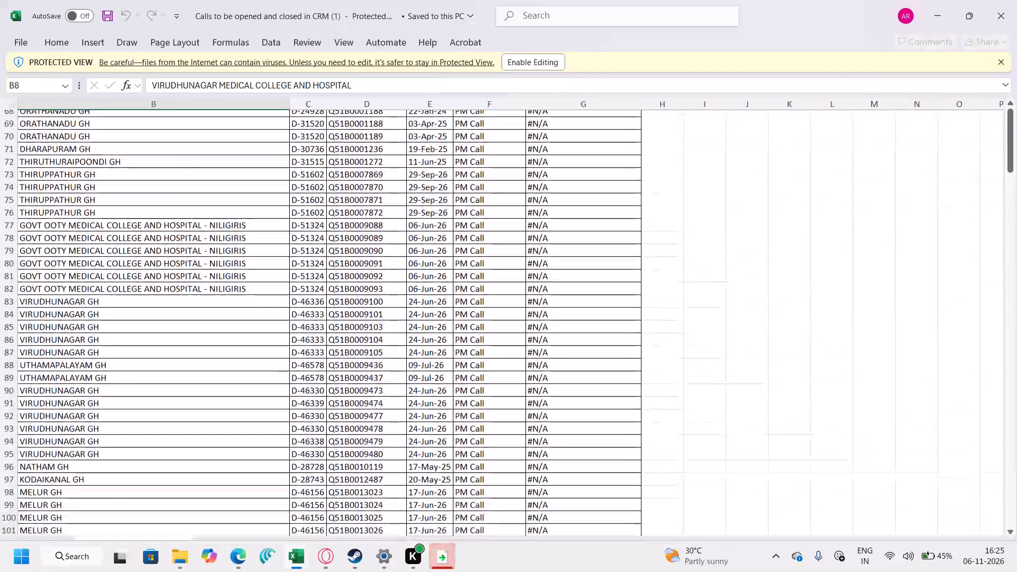
scroll(190, 439, "down", 6)
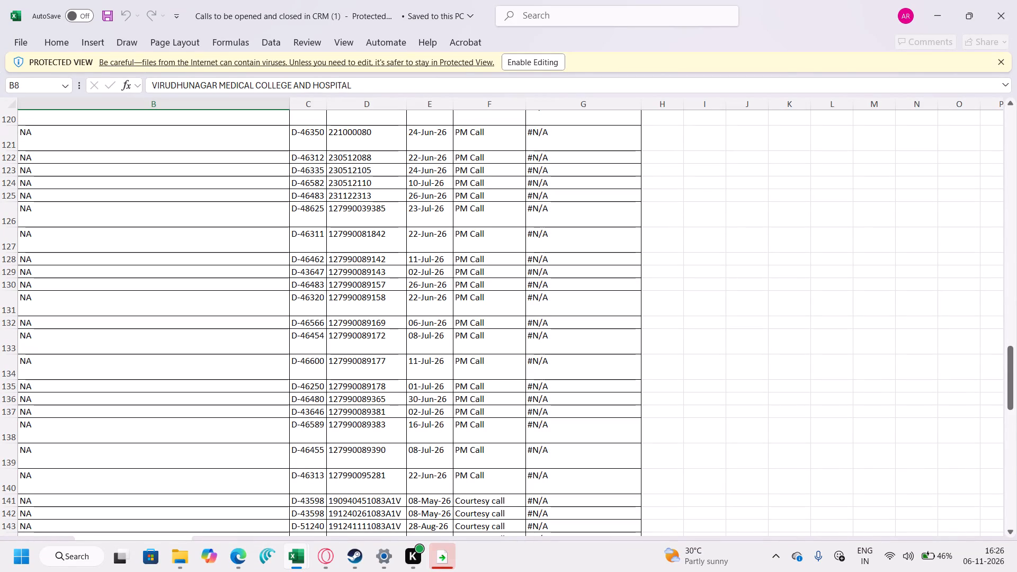
scroll(360, 369, "down", 3)
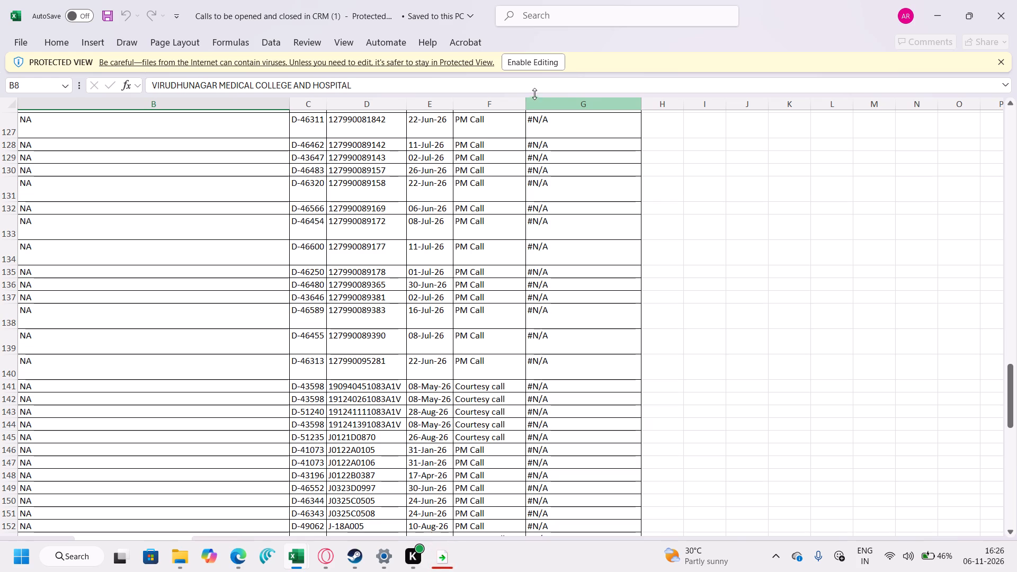
Enable editing of the protected calls workbook.
left_click(541, 61)
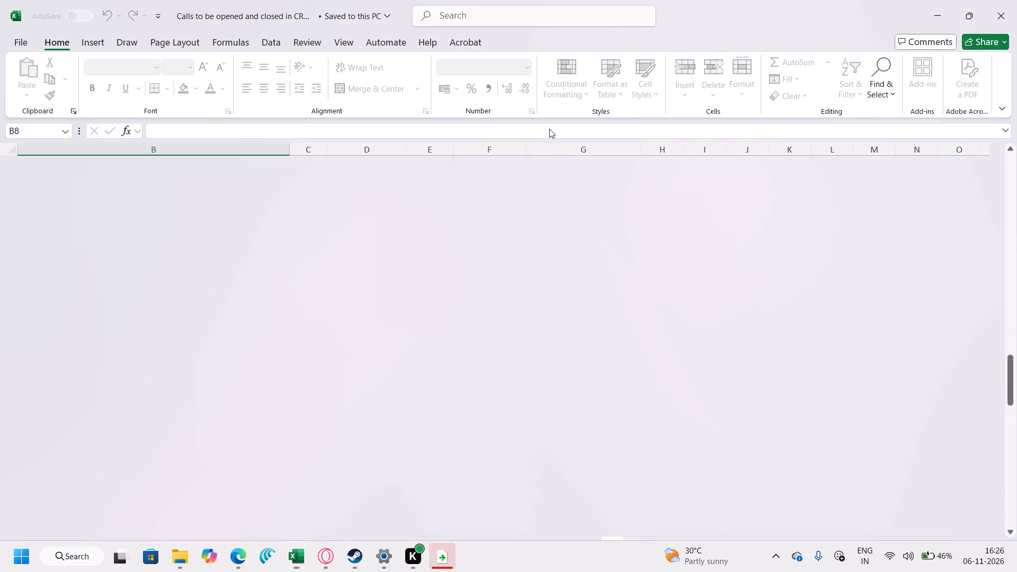
Add a filter to the FSR No column of the call list.
scroll(325, 309, "up", 12)
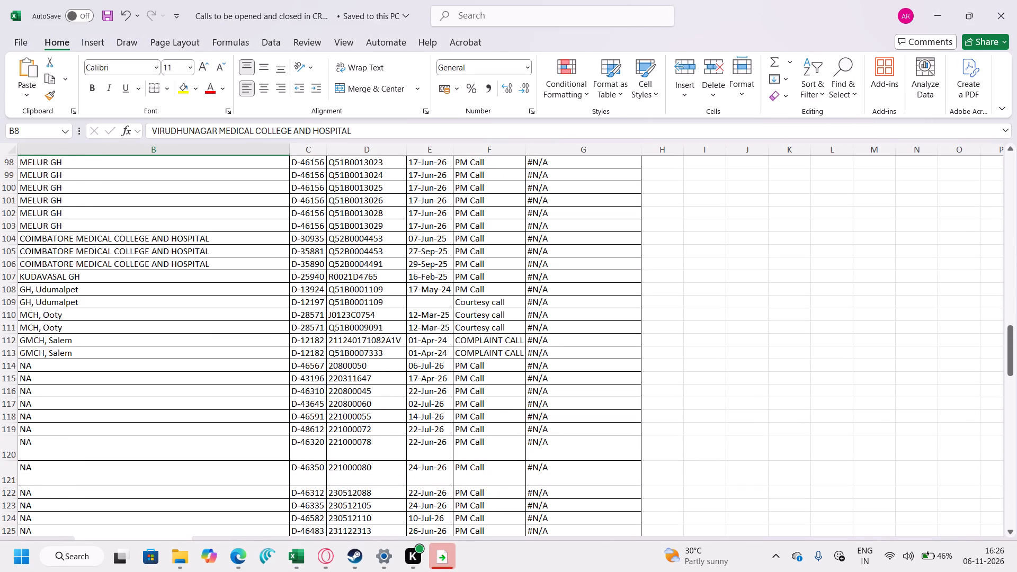
scroll(325, 293, "up", 12)
scroll(313, 235, "up", 11)
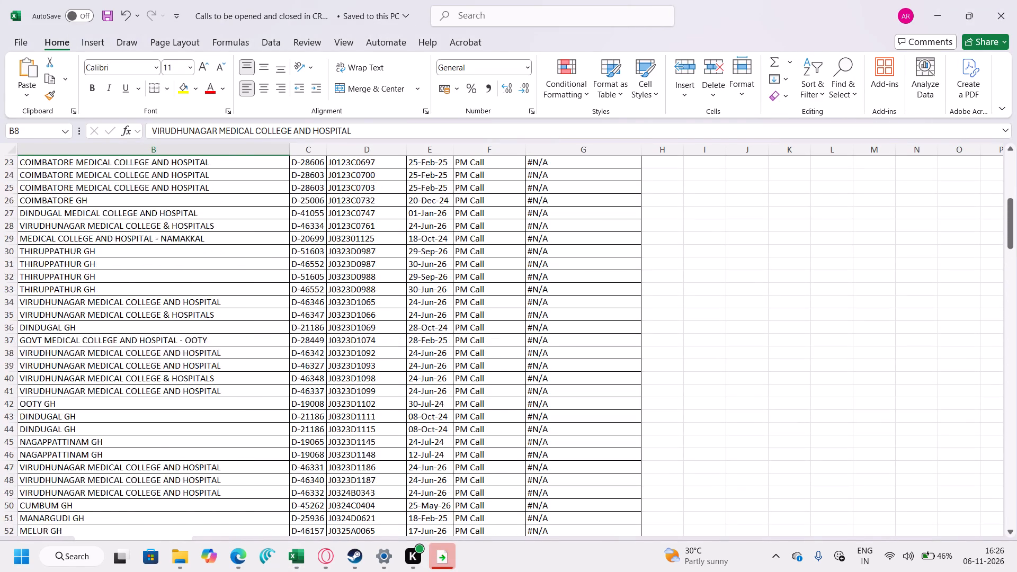
scroll(313, 234, "up", 14)
left_click(317, 154)
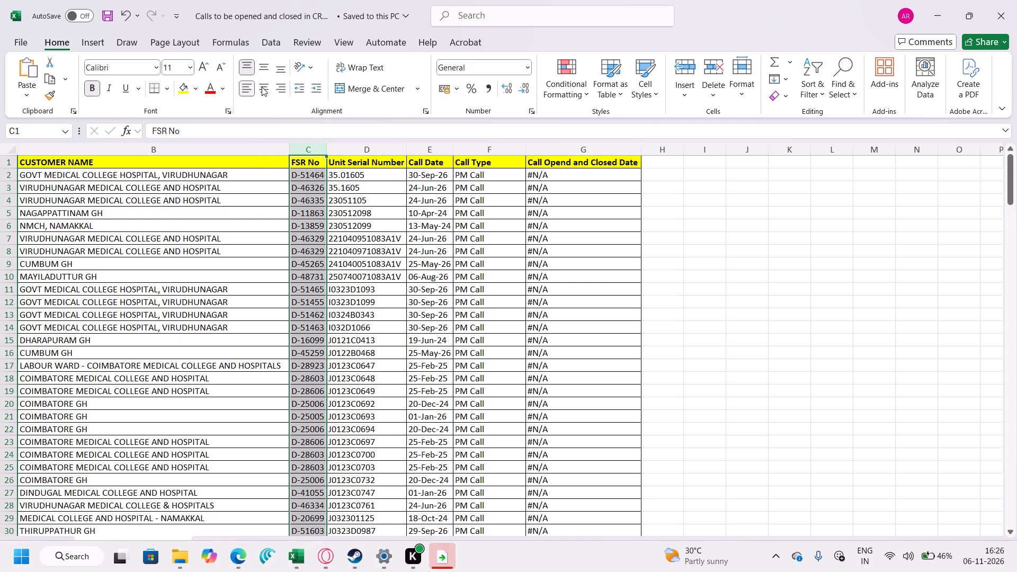
left_click(818, 83)
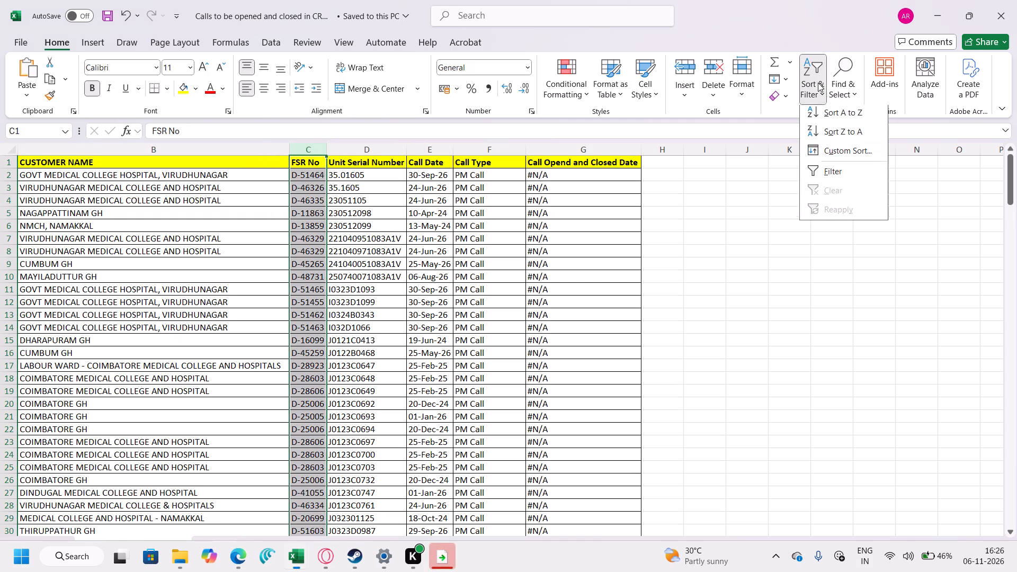
left_click(813, 174)
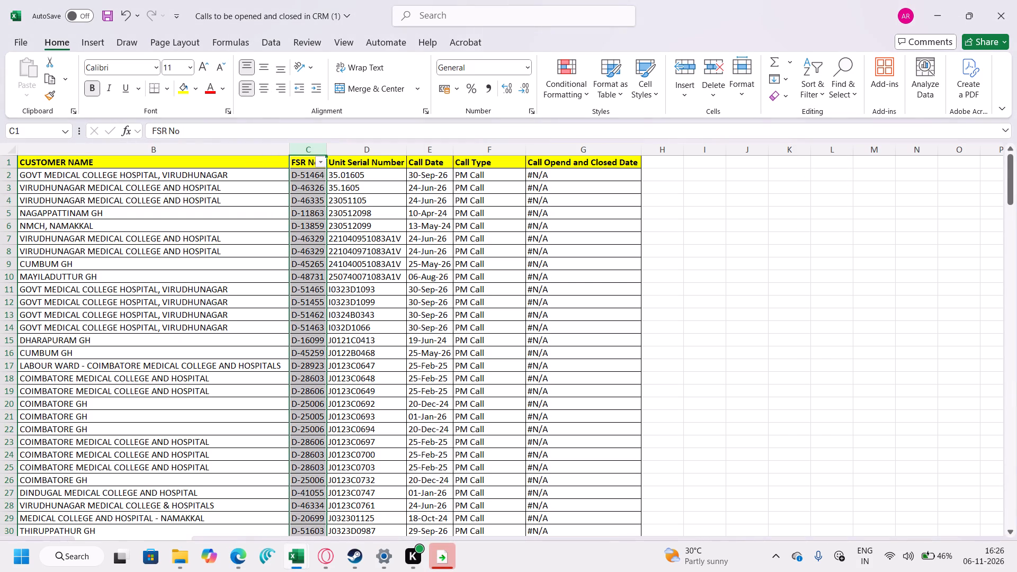
Widen the FSR No column and filter it to show only D-46156.
left_click_drag(327, 148, 367, 148)
left_click(360, 159)
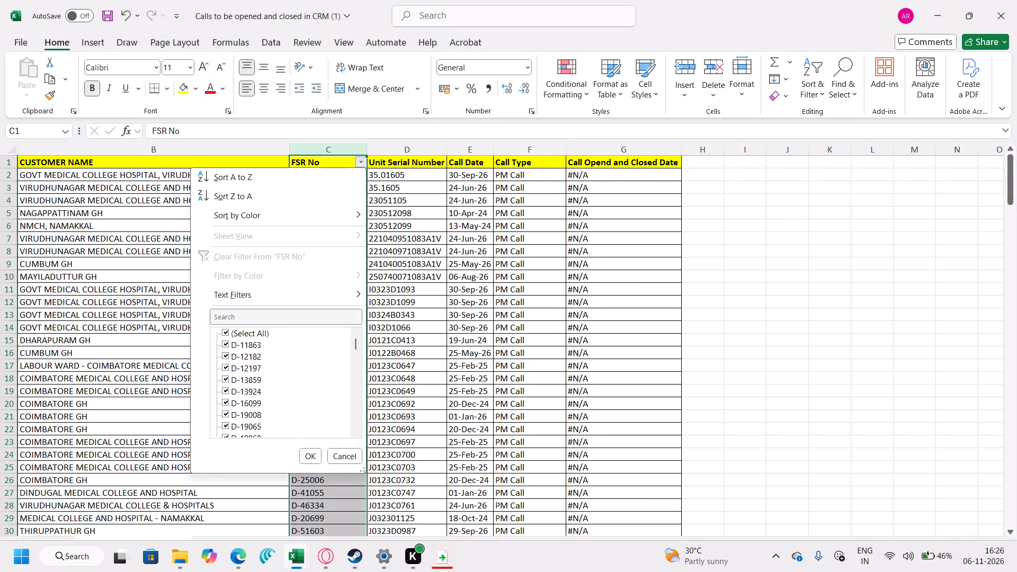
left_click(273, 318)
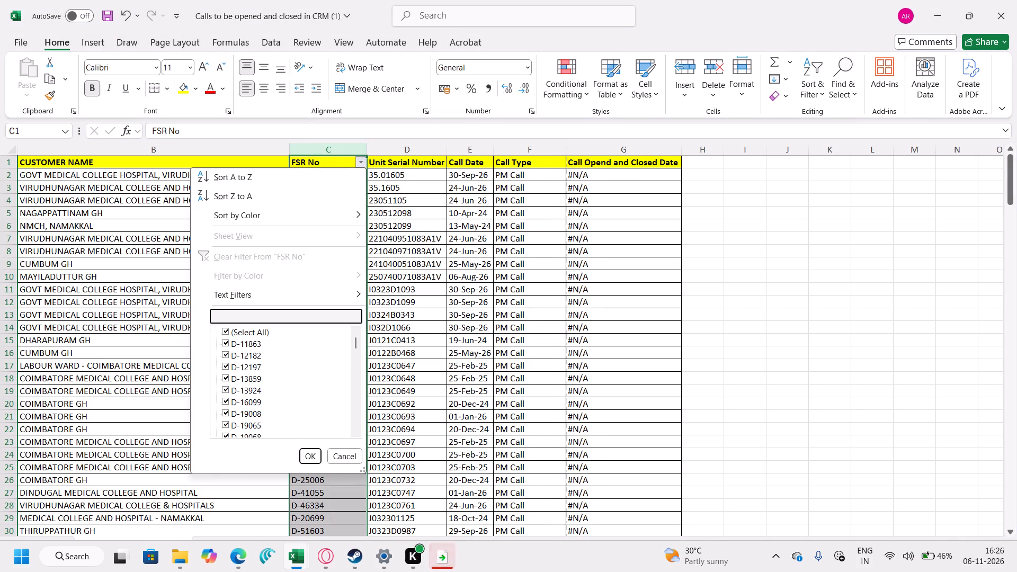
type("D-46")
type("156")
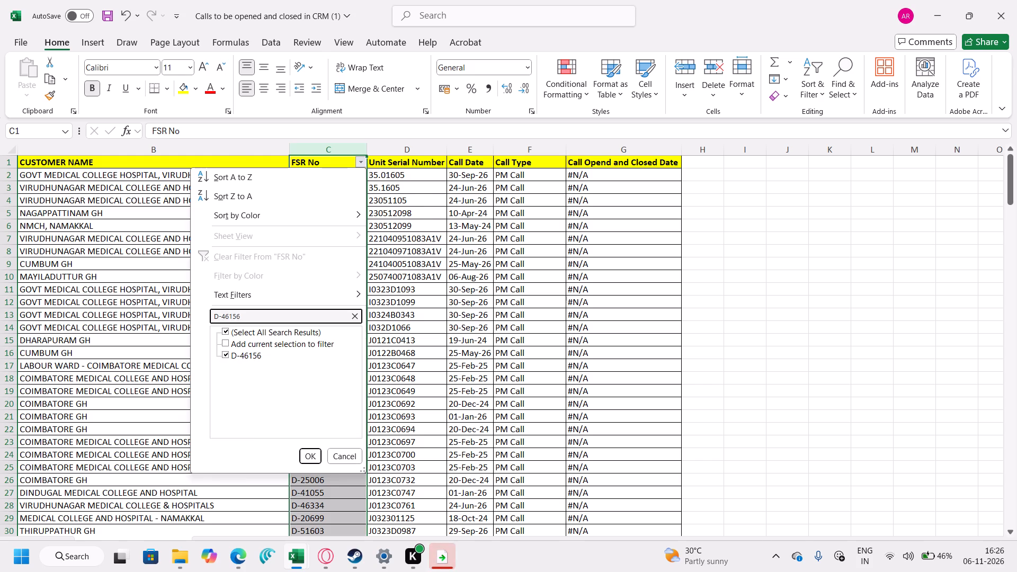
key("Return")
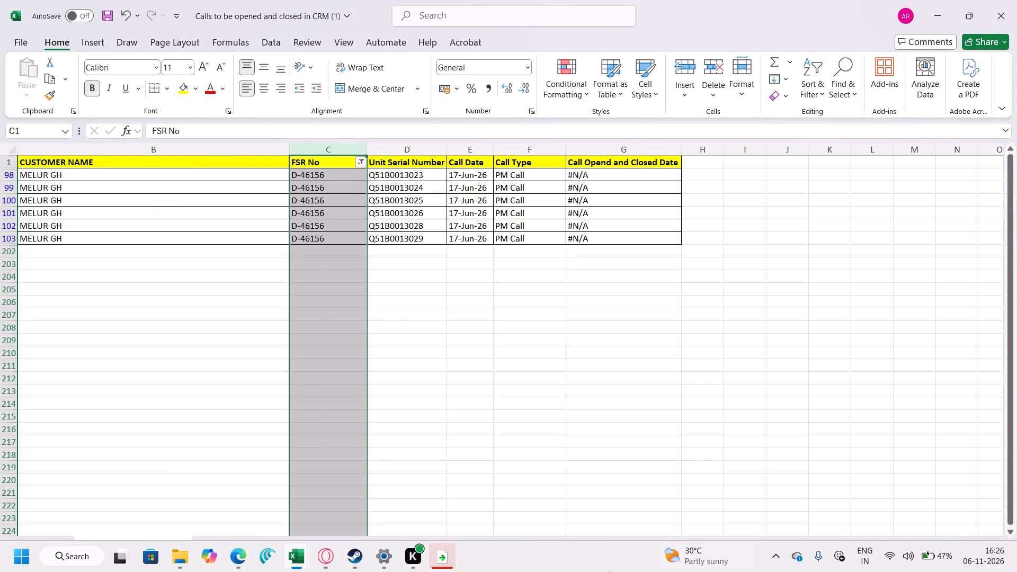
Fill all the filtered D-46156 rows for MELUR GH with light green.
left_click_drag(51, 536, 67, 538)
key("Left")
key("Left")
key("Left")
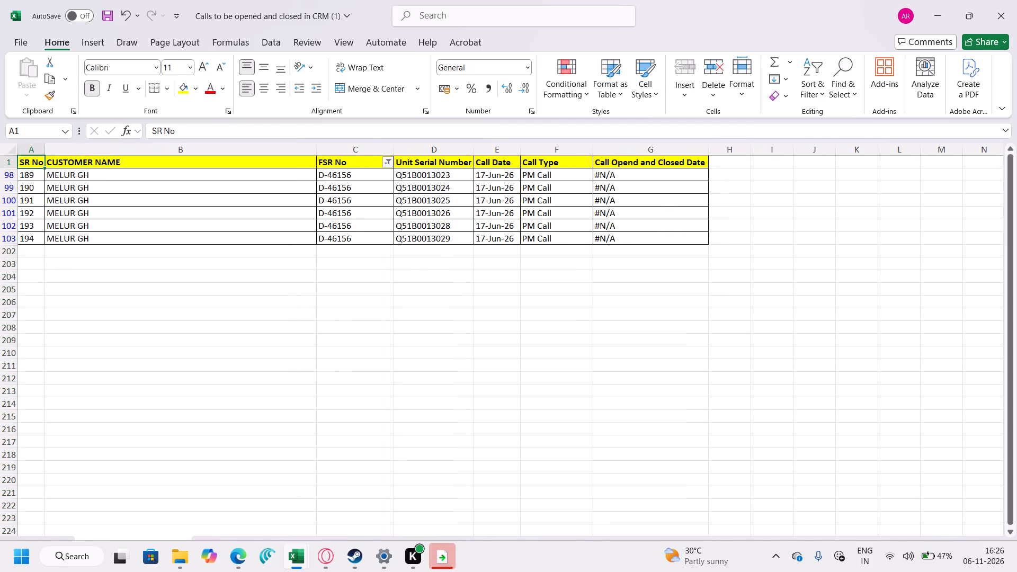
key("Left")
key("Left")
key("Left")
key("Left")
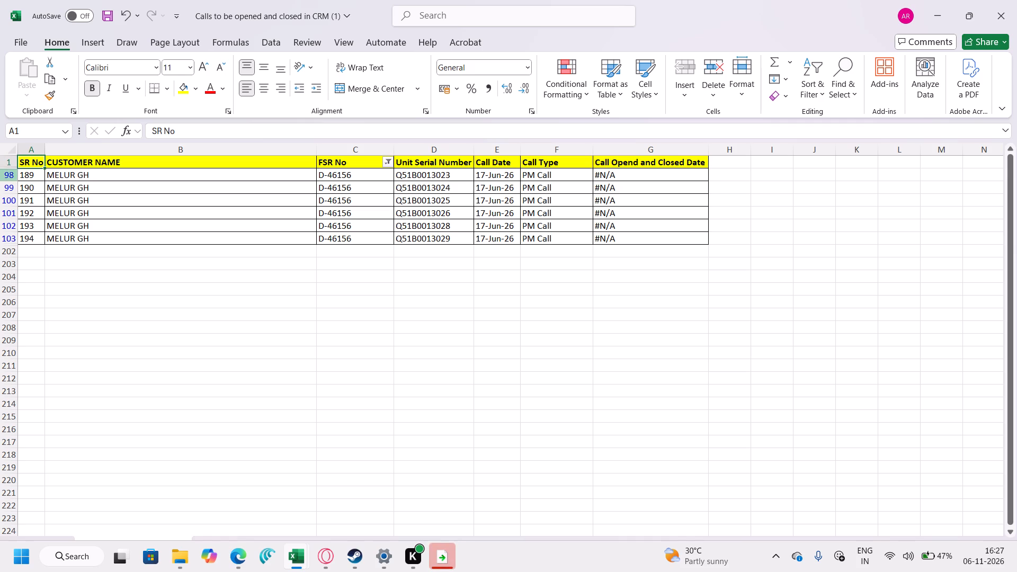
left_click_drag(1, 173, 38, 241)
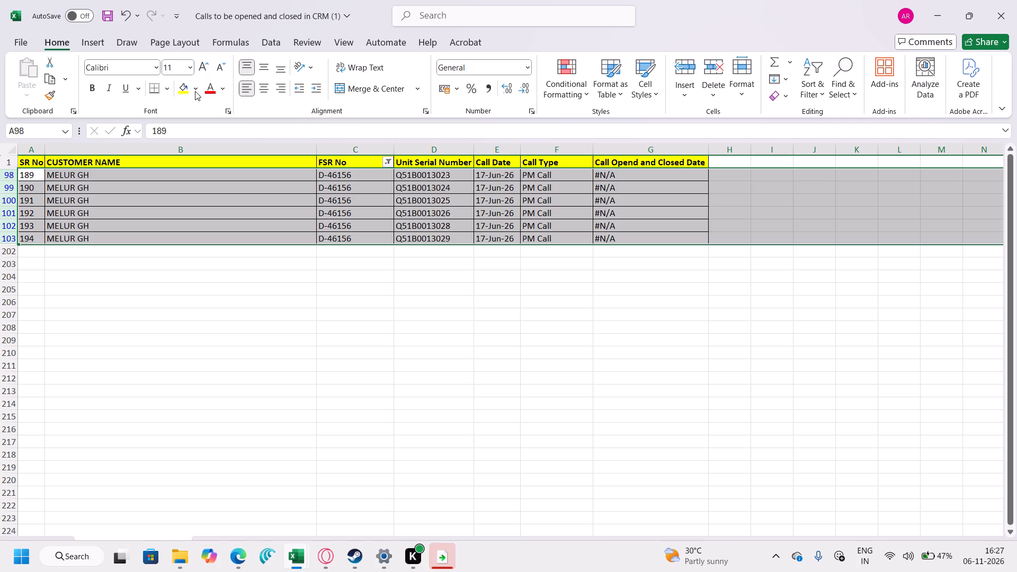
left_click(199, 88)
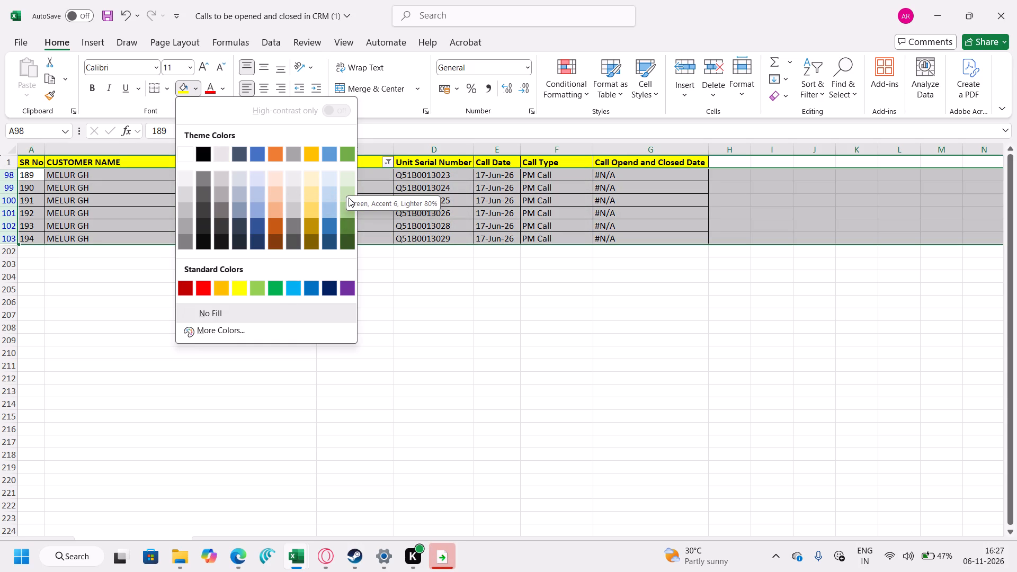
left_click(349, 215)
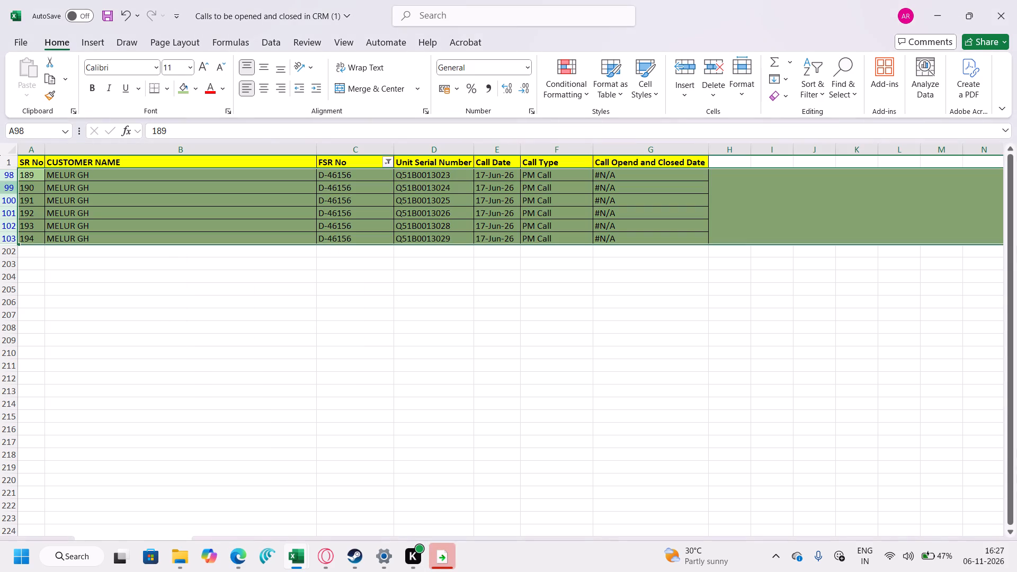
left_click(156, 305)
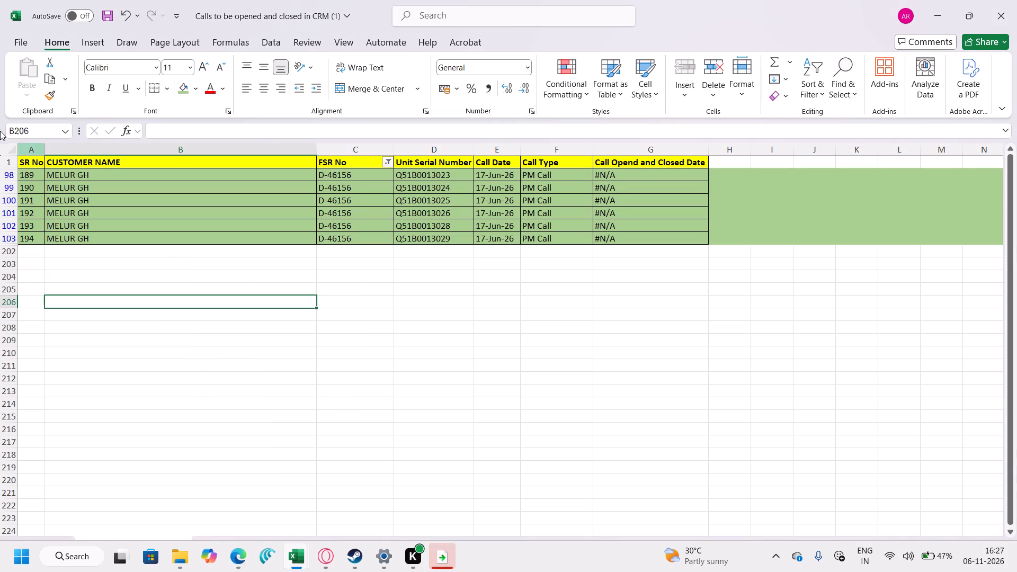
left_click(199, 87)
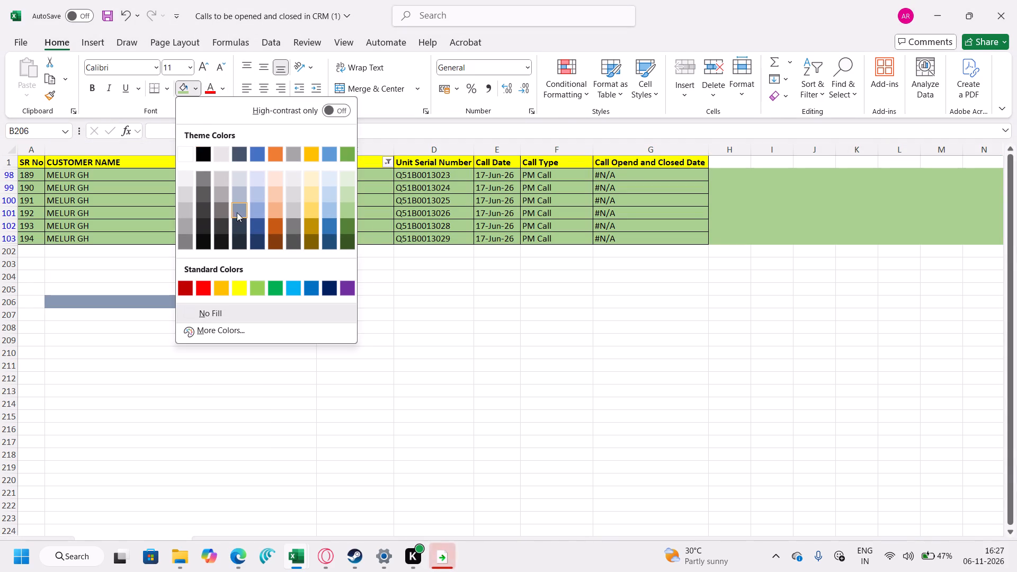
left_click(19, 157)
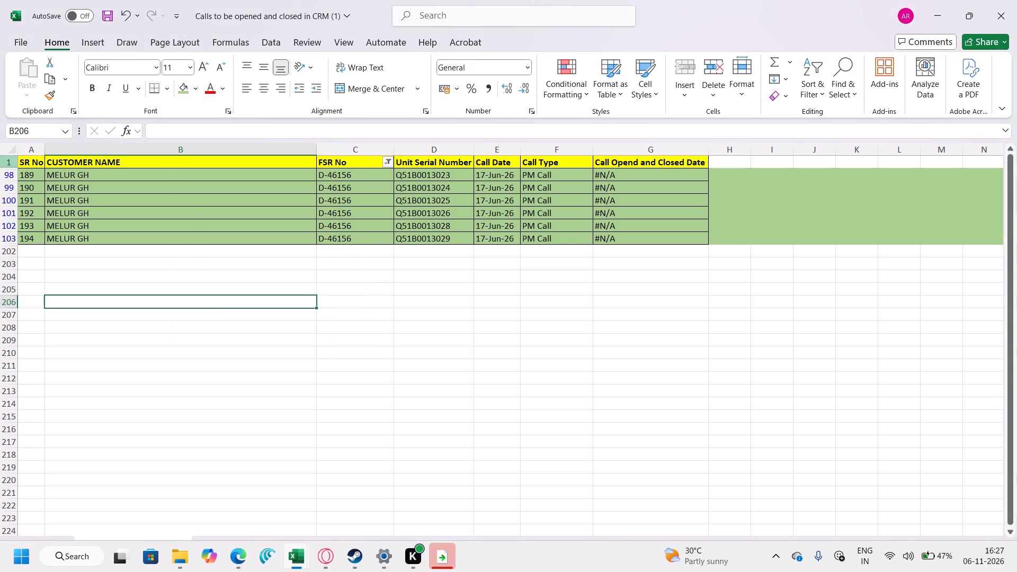
Fill all the filtered D-46156 rows for MELUR GH with light blue.
left_click_drag(13, 177, 77, 237)
left_click(192, 91)
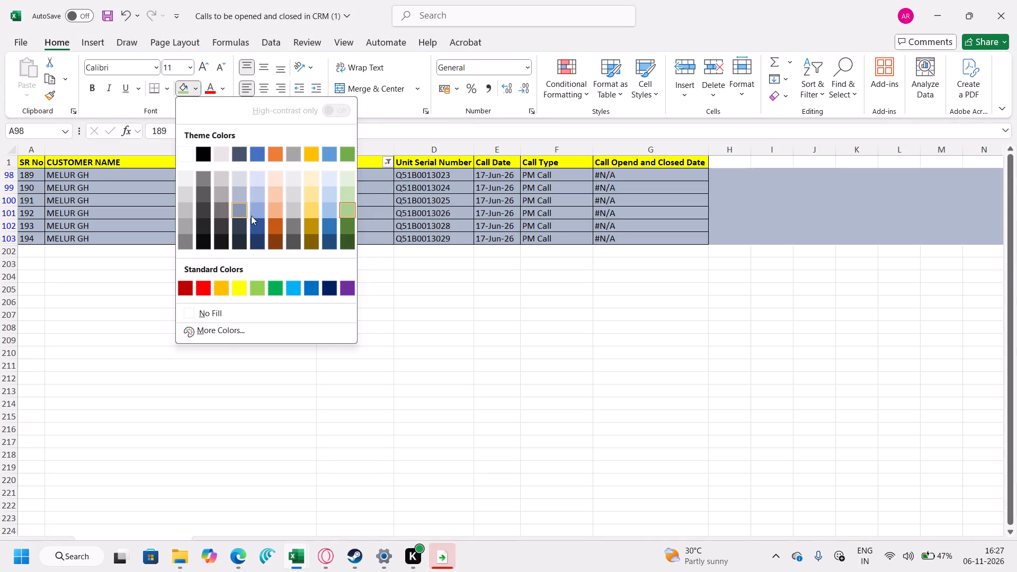
left_click(258, 195)
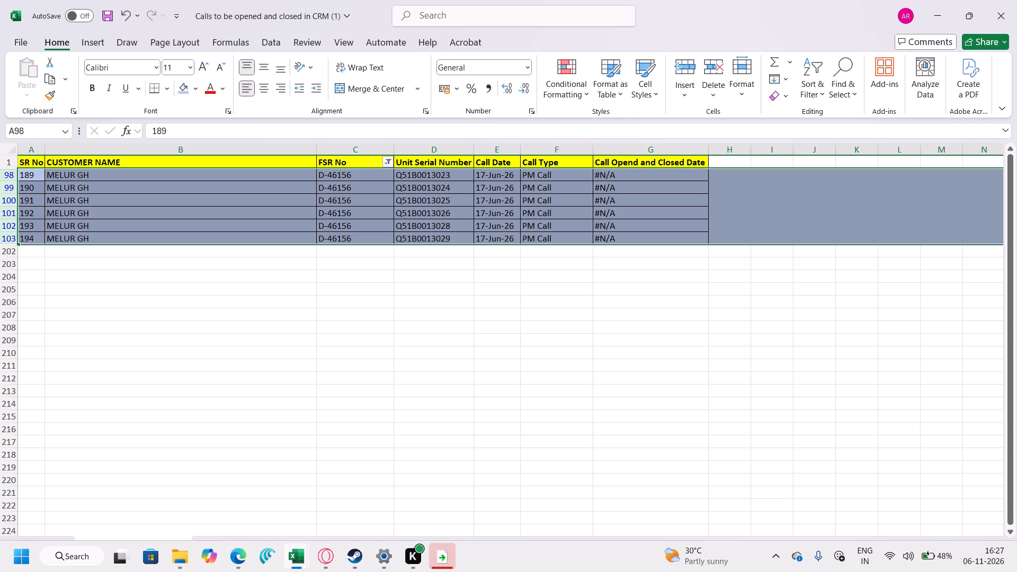
Change the FSR No filter to show only D-46157.
left_click(387, 160)
left_click(292, 318)
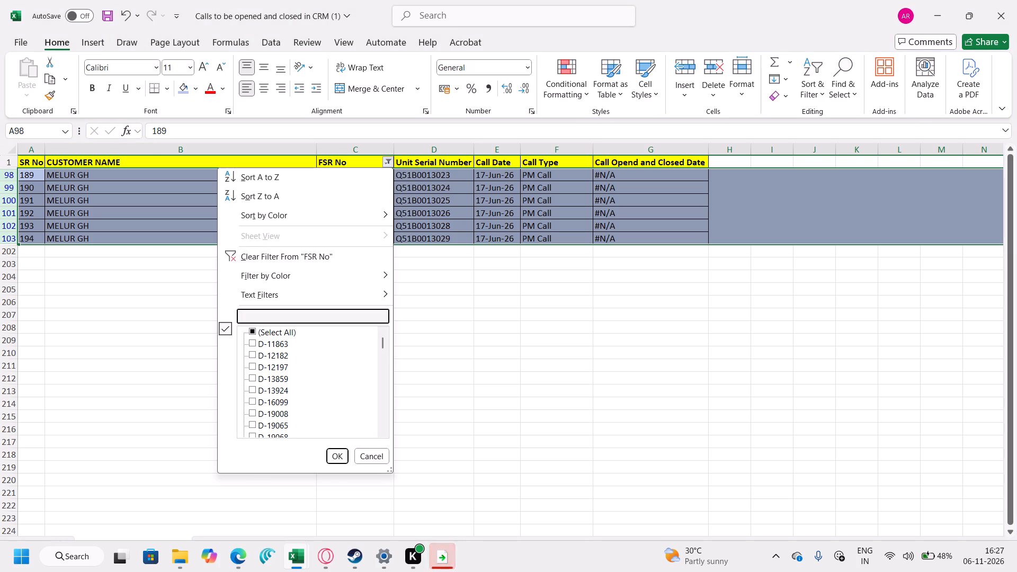
type("D-46")
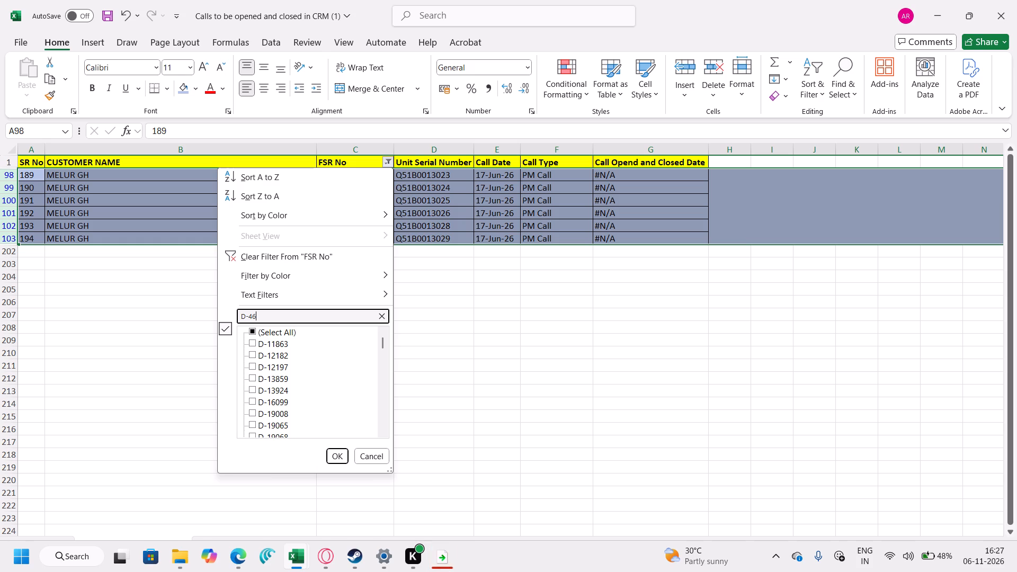
type("157")
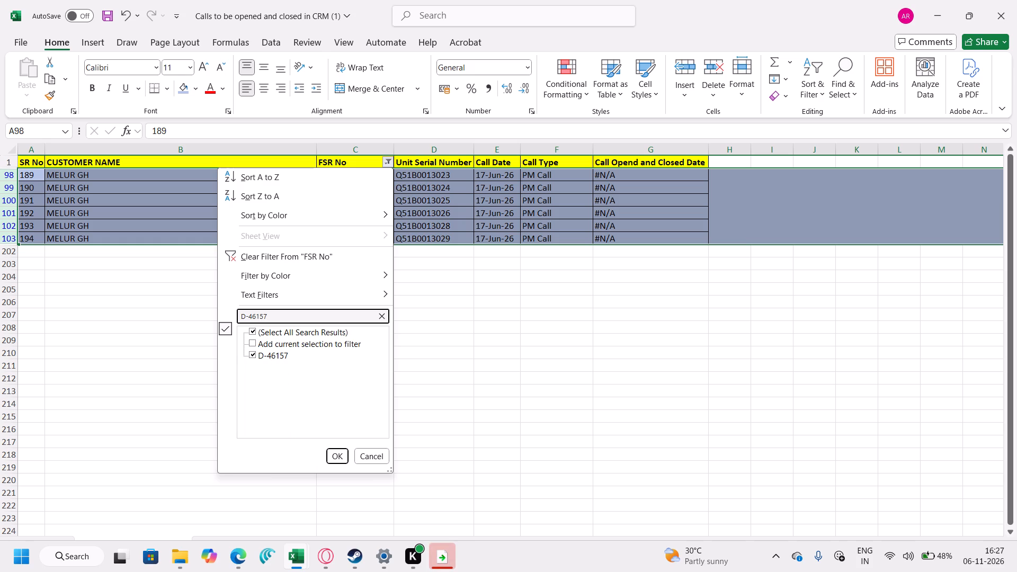
left_click(337, 458)
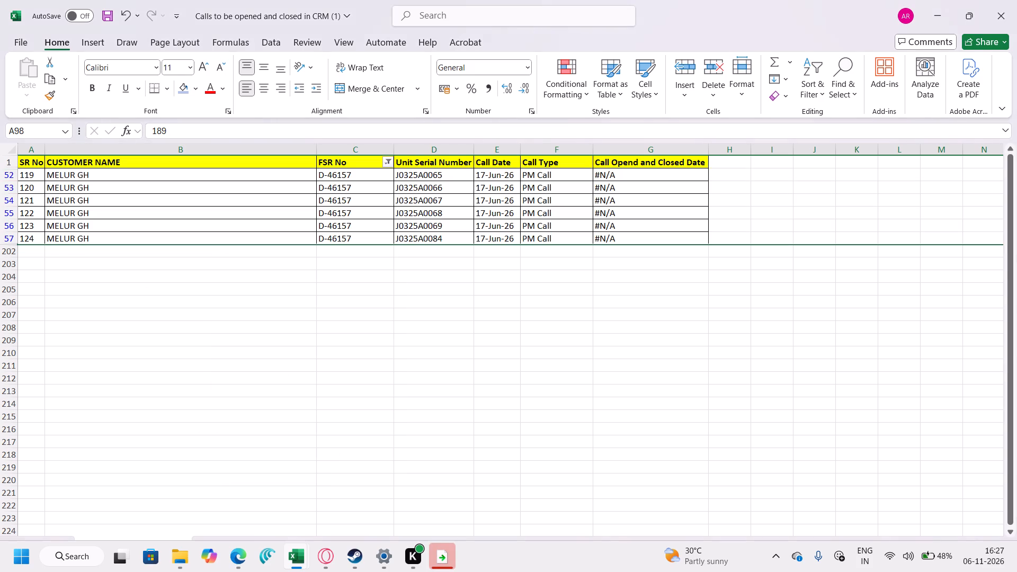
Fill all the filtered D-46157 rows for MELUR GH with the same light blue.
left_click_drag(22, 172, 39, 200)
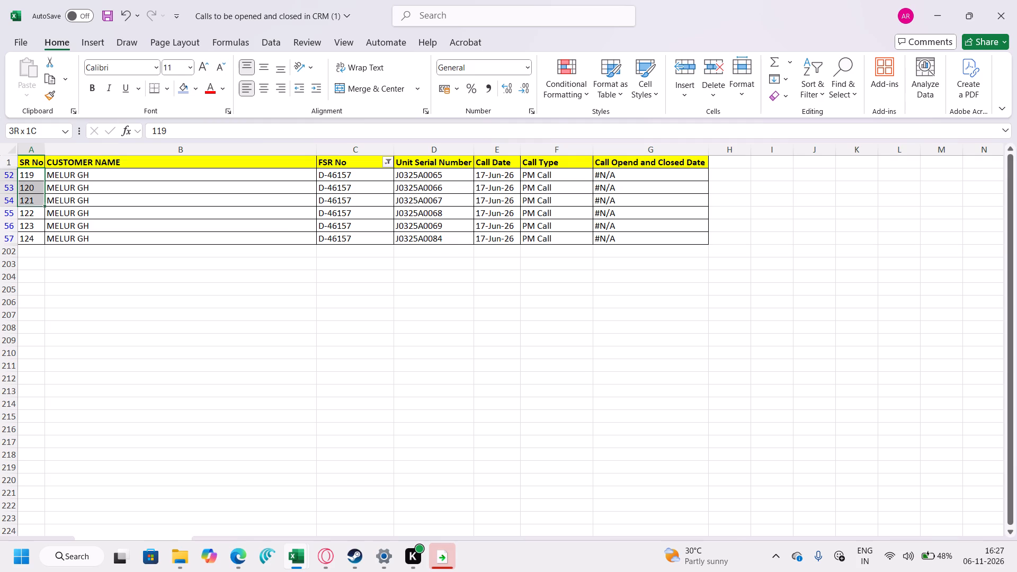
left_click_drag(39, 200, 49, 239)
left_click(108, 299)
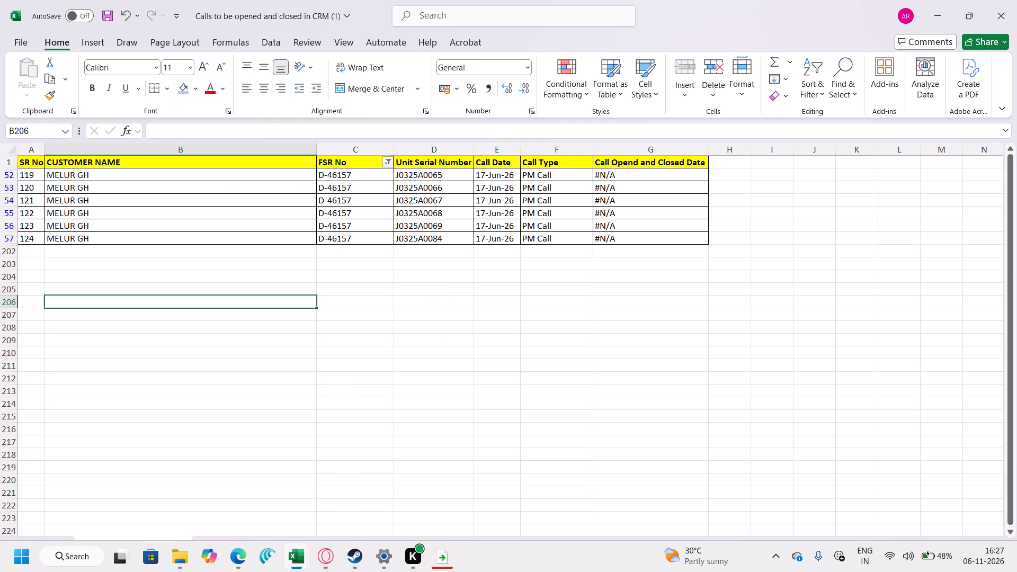
left_click_drag(5, 174, 49, 237)
left_click(177, 91)
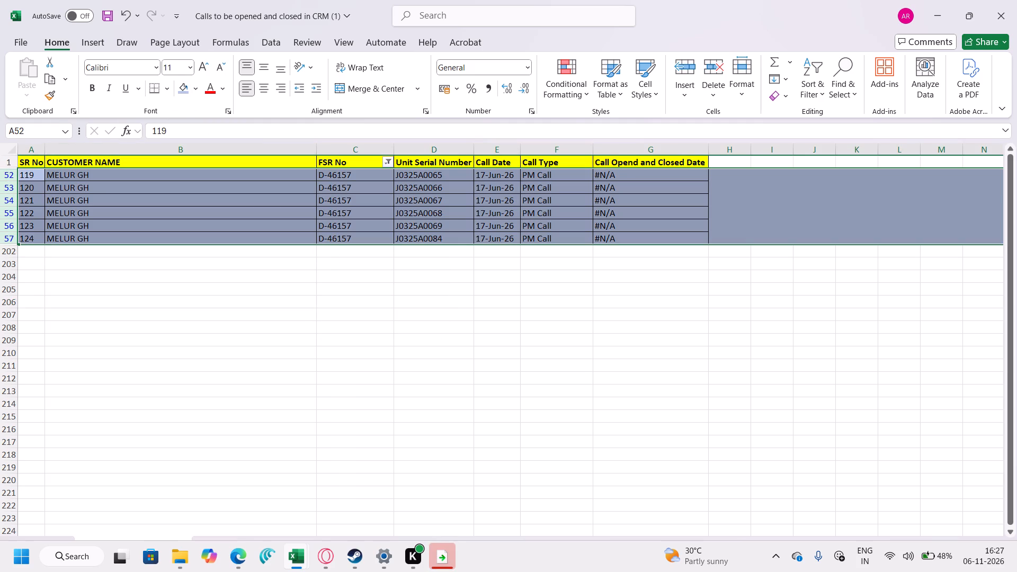
Open the filter options of the FSR No column.
left_click(386, 162)
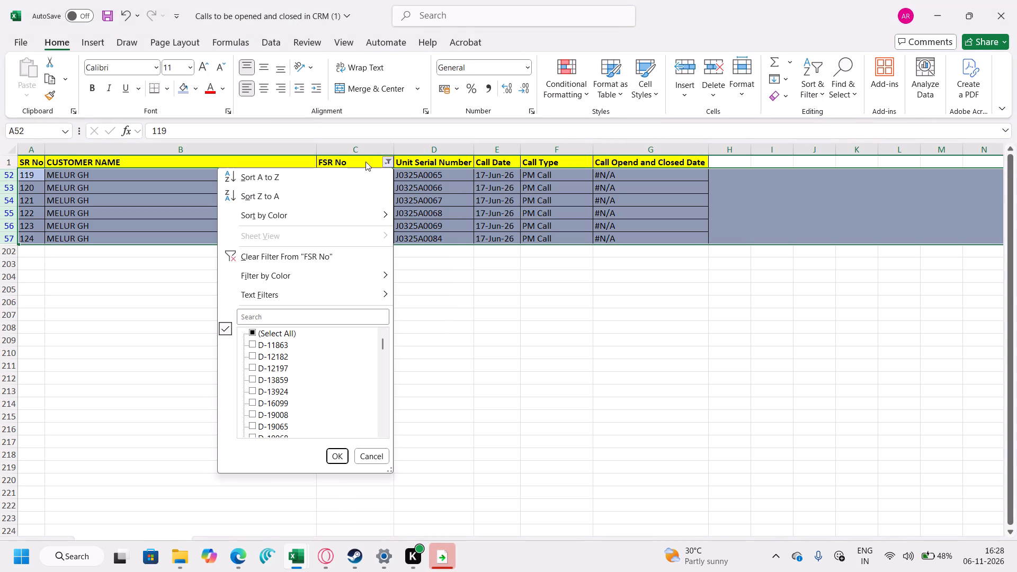
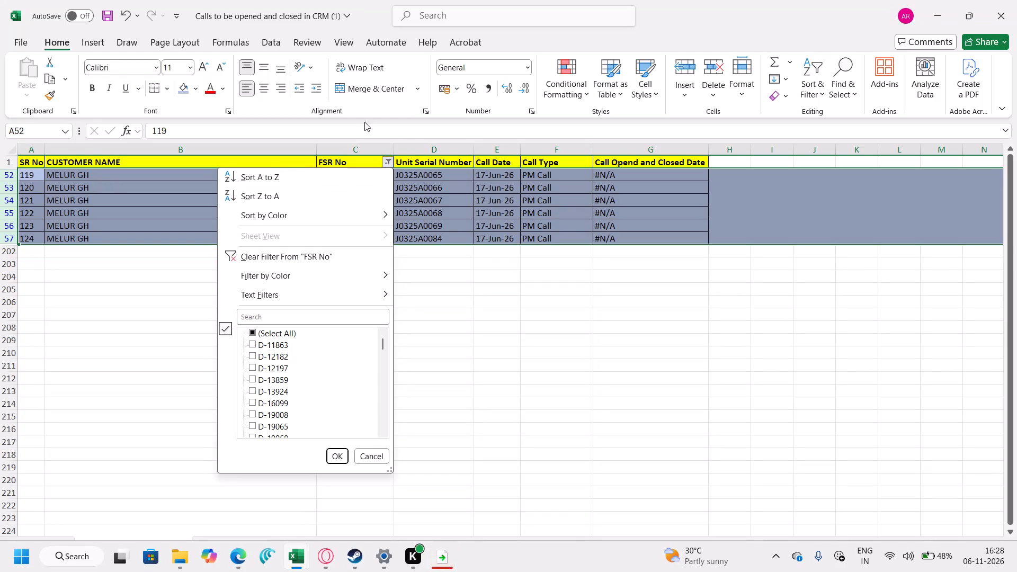
left_click(306, 318)
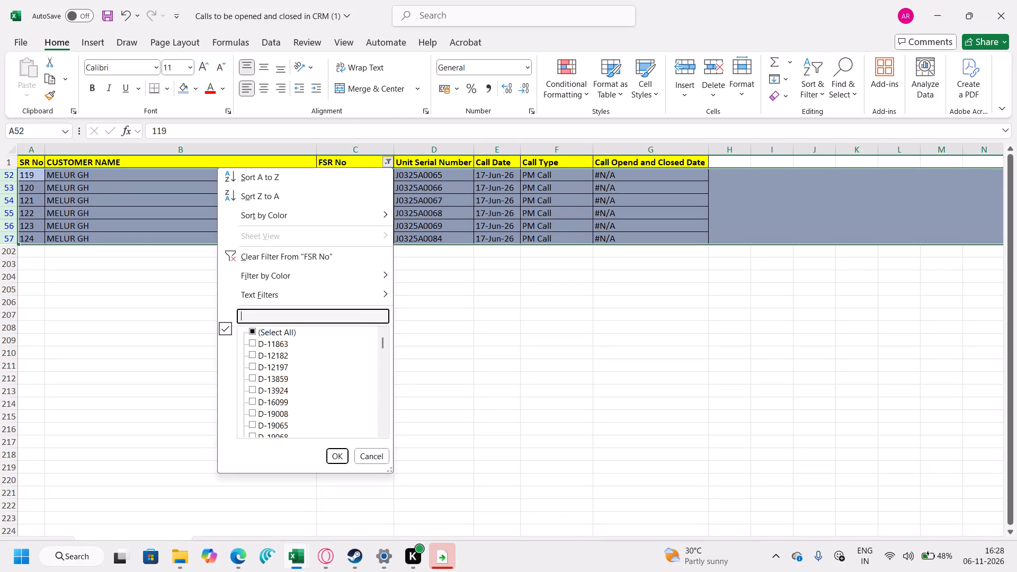
type("D-")
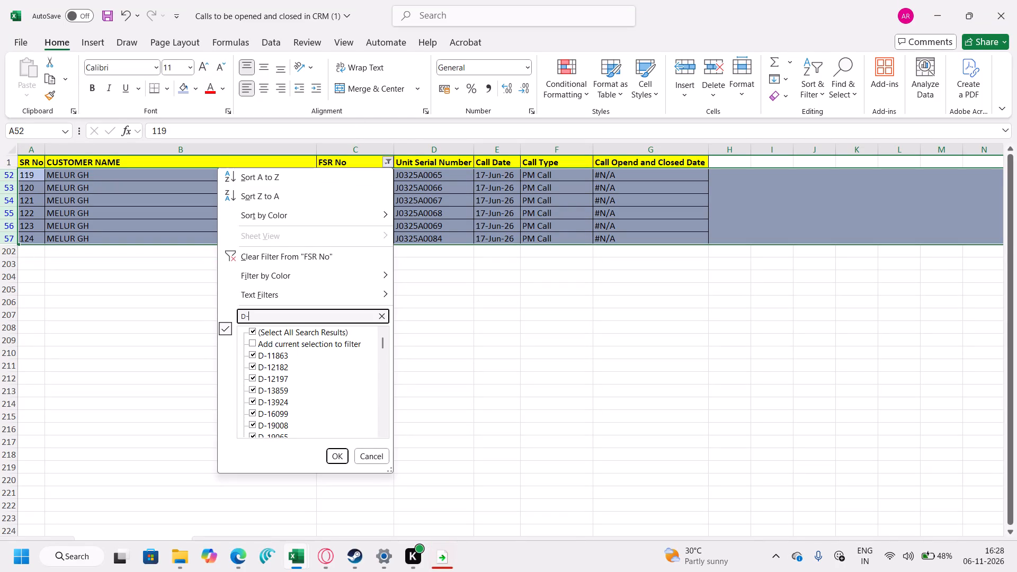
key("5")
key("BackSpace")
type("46")
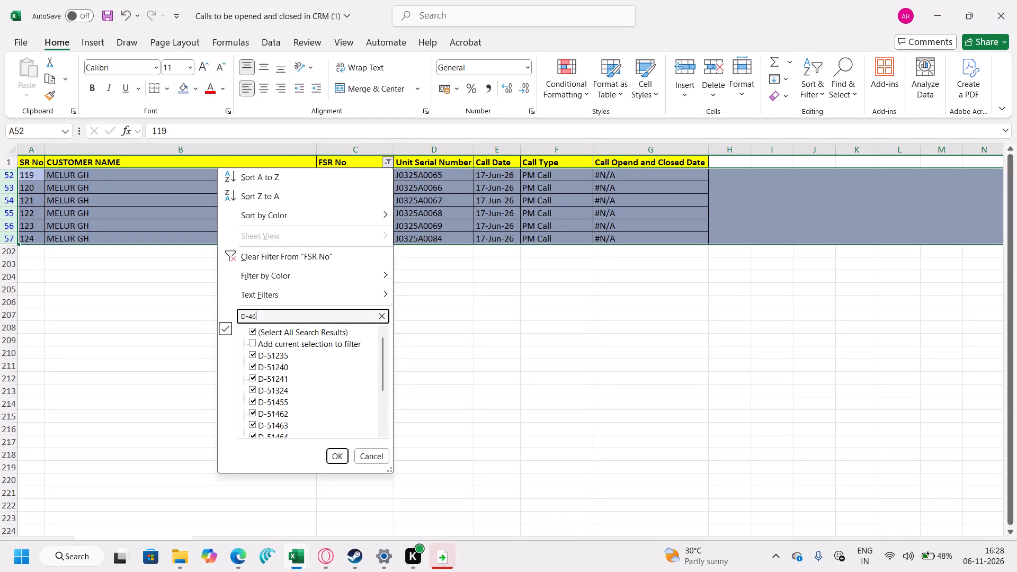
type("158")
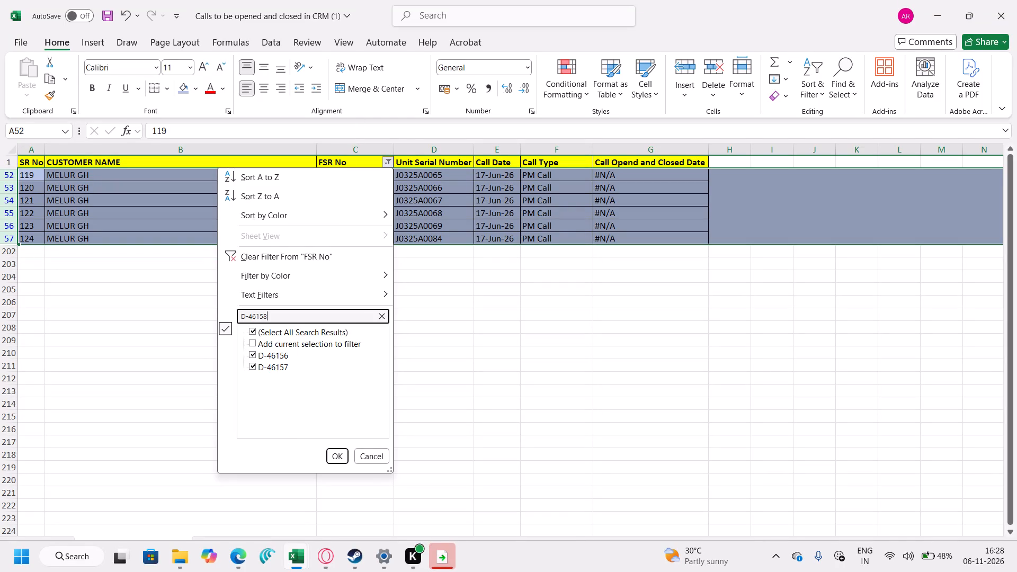
Search the FSR No filter values for D-46158.
left_click(309, 317)
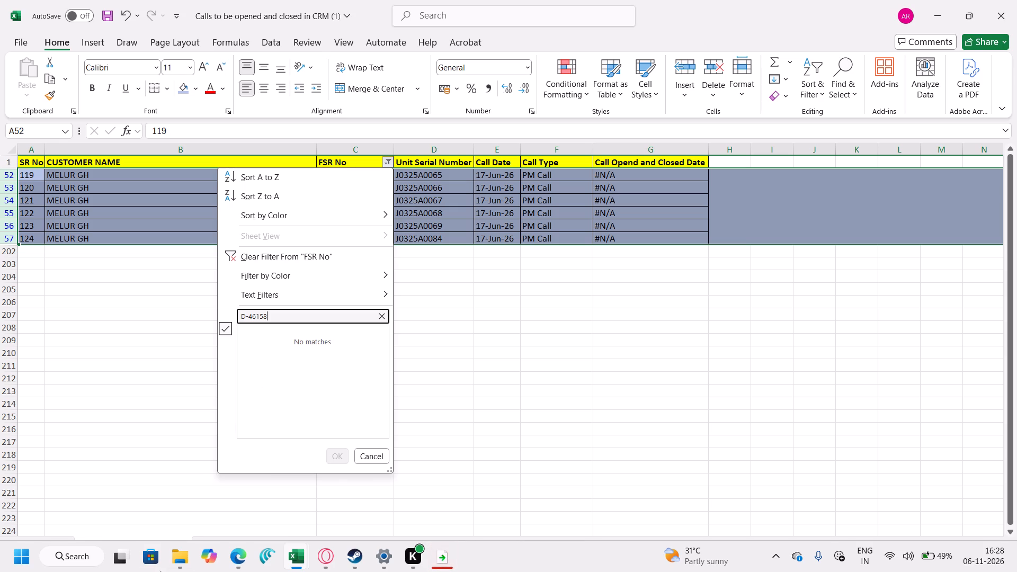
Switch from the Excel call list to the Edge browser window.
left_click(243, 560)
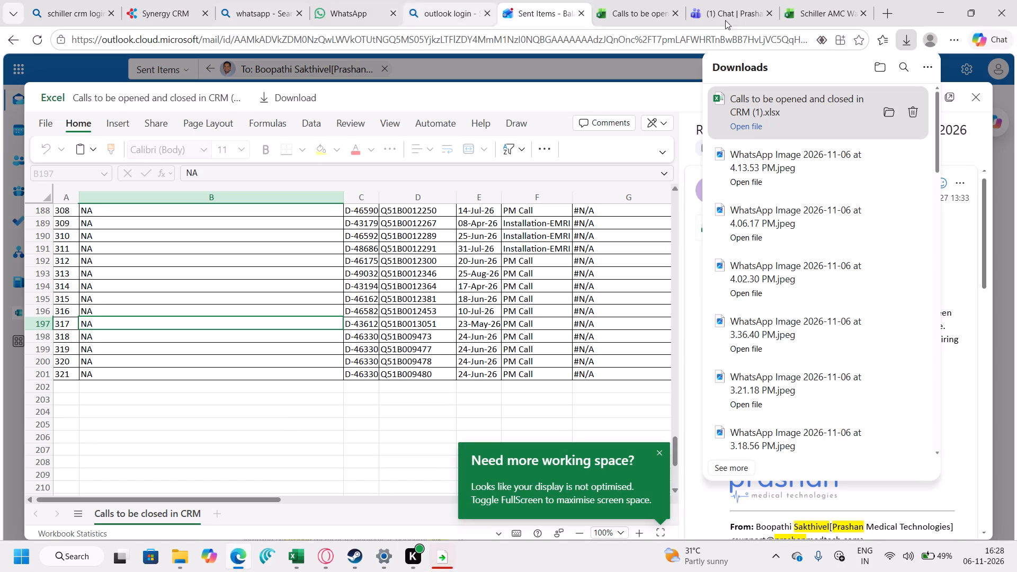
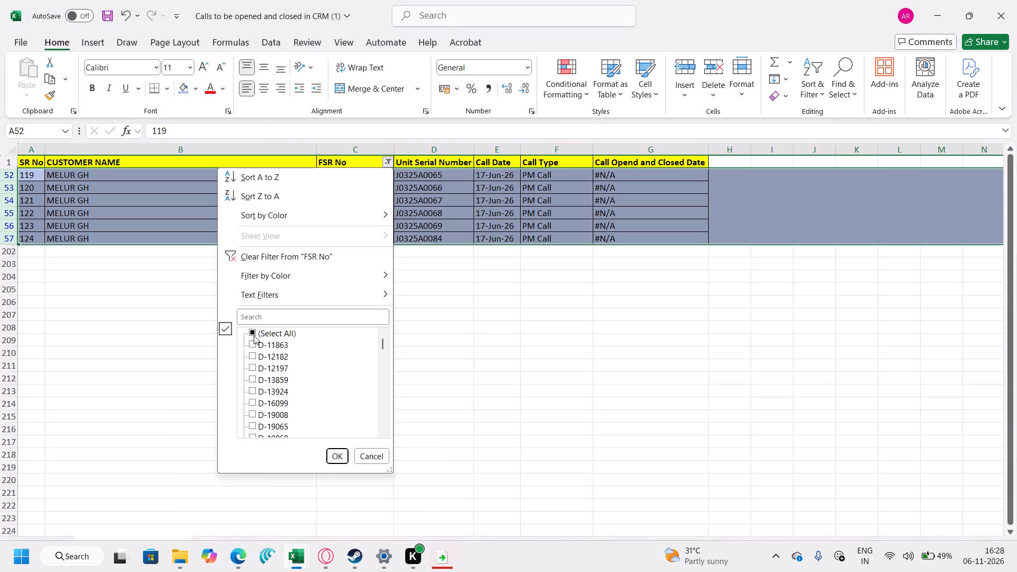
Reset the FSR No filter to include all values so the full call list is shown.
left_click(254, 334)
left_click(337, 456)
scroll(332, 403, "down", 6)
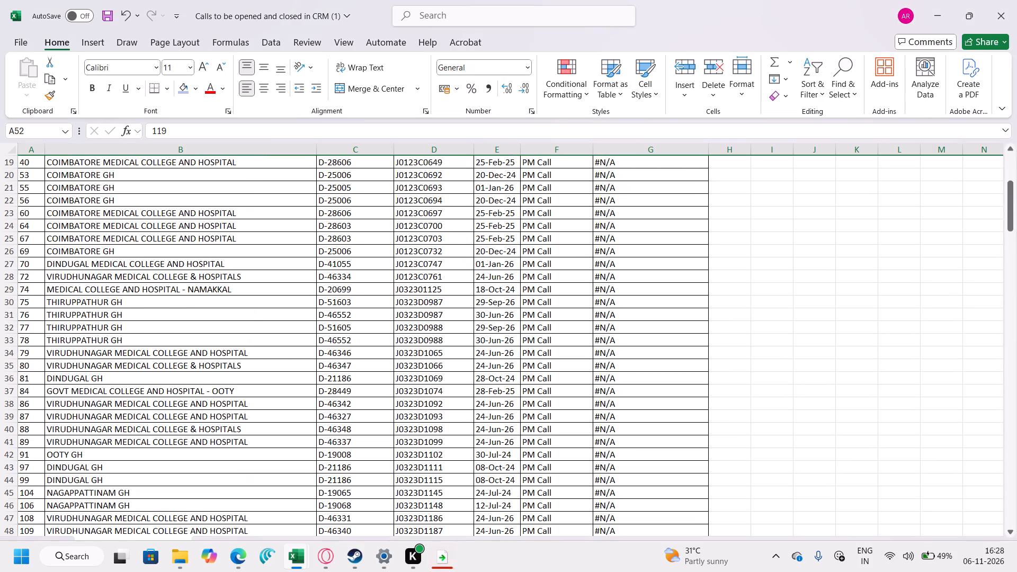
Add entry 322 for MELUR GH with report number D-46158 in the first empty row below the call list.
scroll(332, 406, "up", 12)
scroll(328, 388, "down", 19)
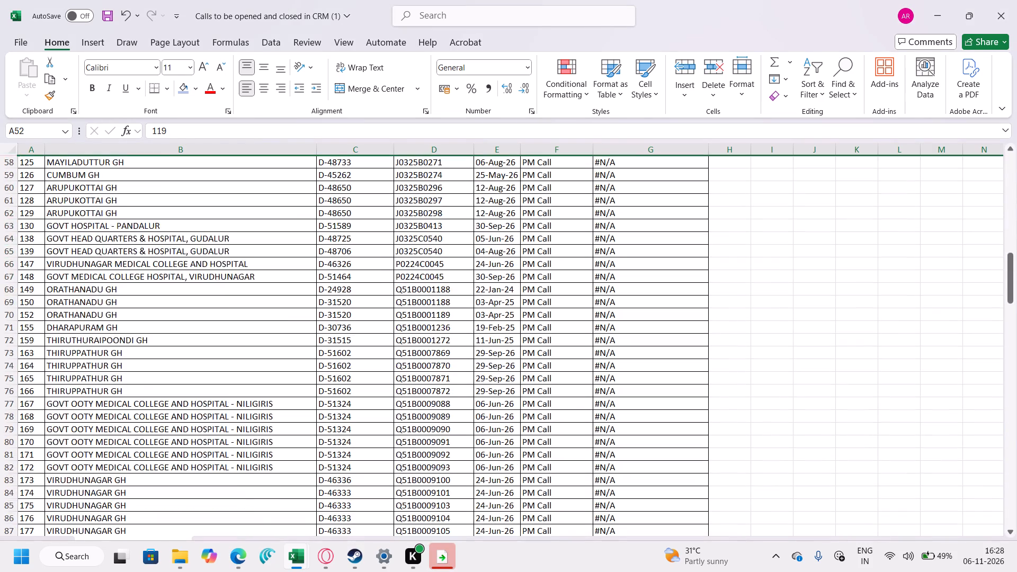
scroll(327, 392, "down", 20)
scroll(327, 392, "down", 18)
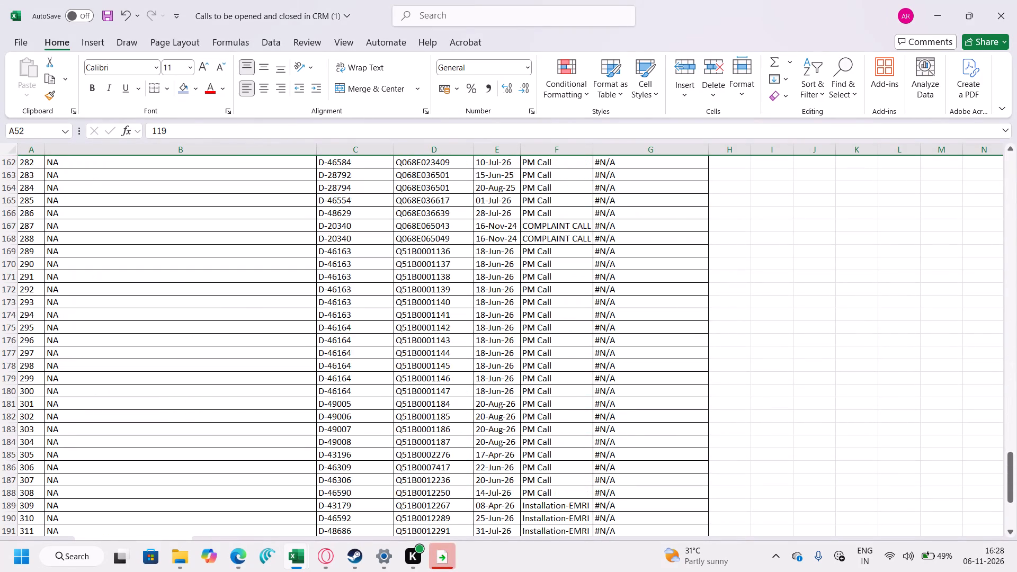
scroll(327, 394, "down", 12)
left_click(26, 212)
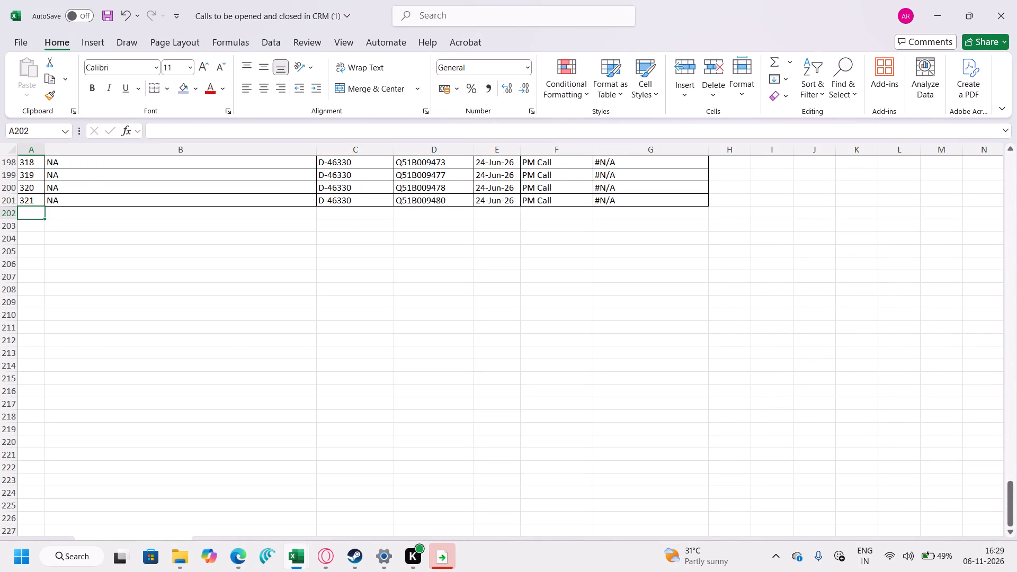
type("32")
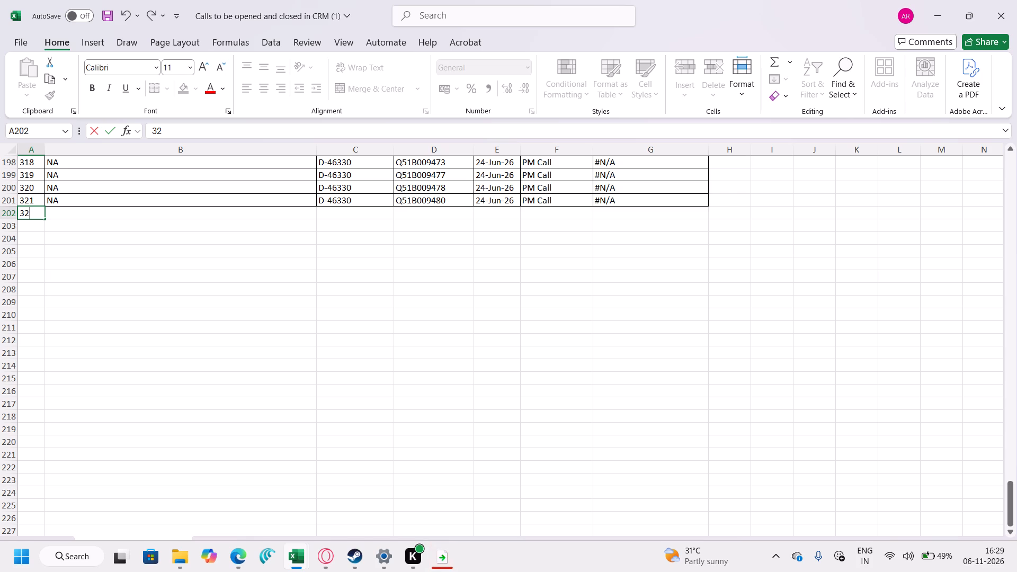
key("2")
key("Right")
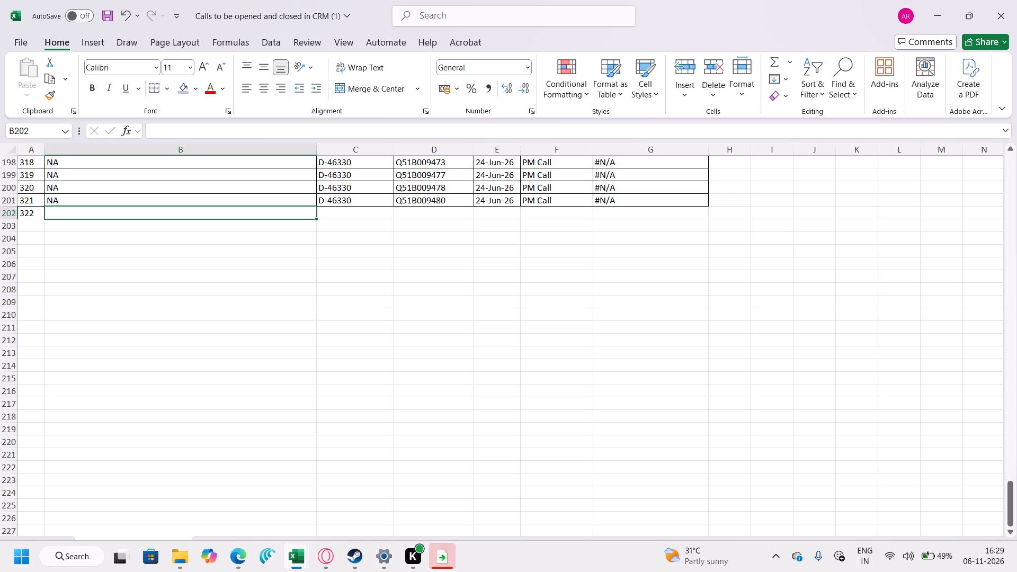
type("ME")
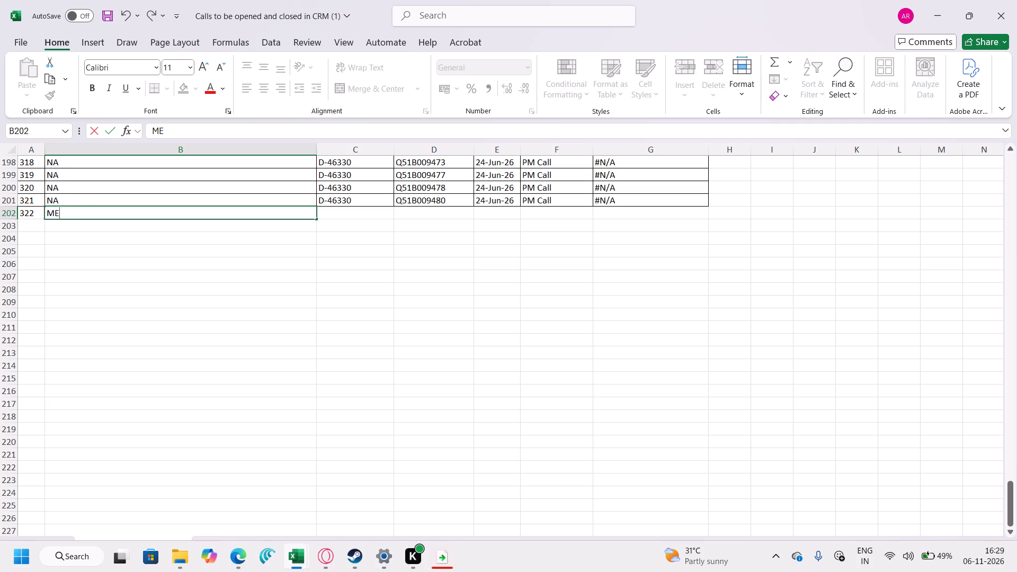
type("LUR GH")
key("Right")
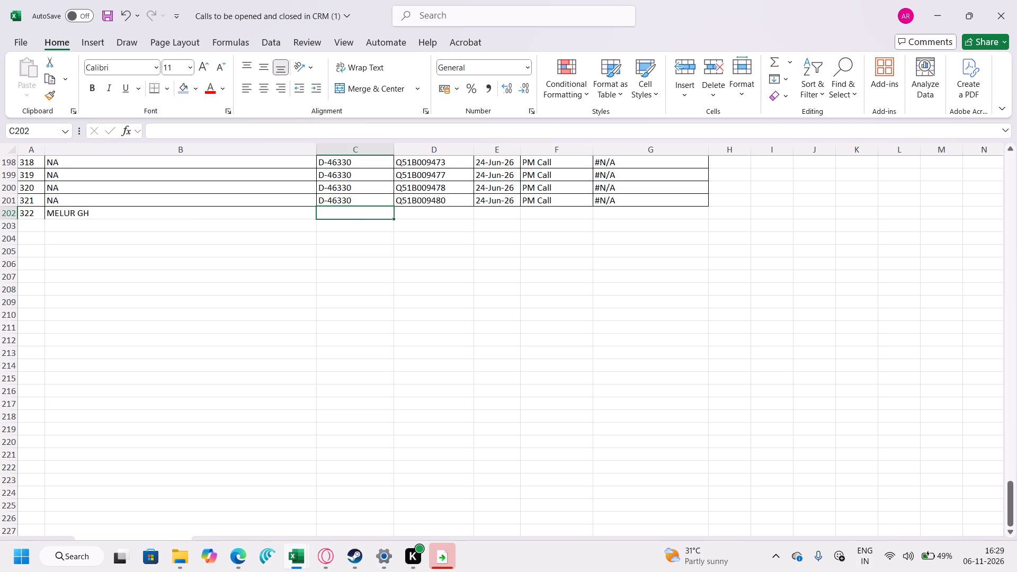
type("D-")
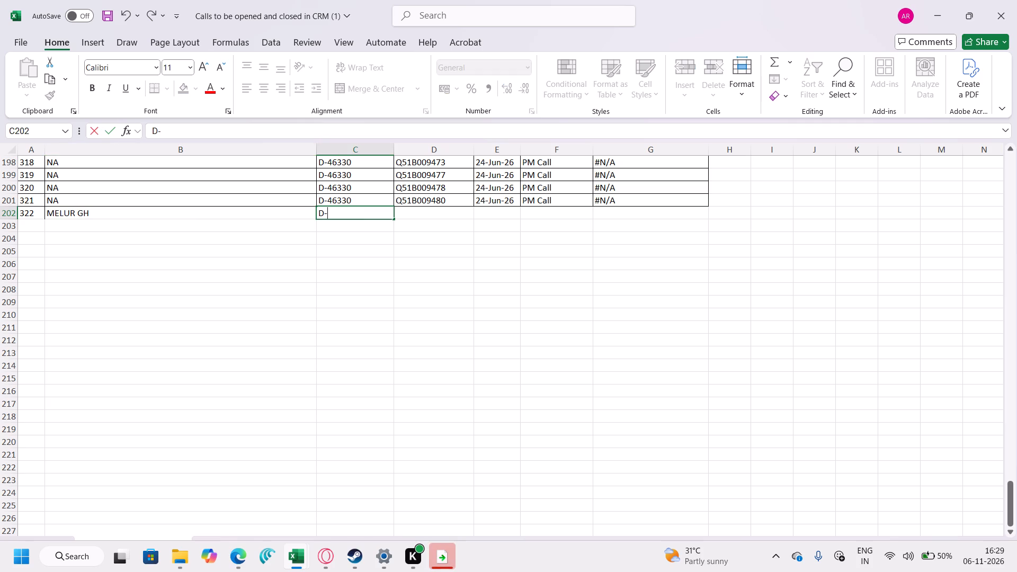
key("4")
type("61")
type("58")
Switch to the CallDetailReport workbook and filter the Report No column to D-46158.
left_click(290, 549)
left_click(251, 510)
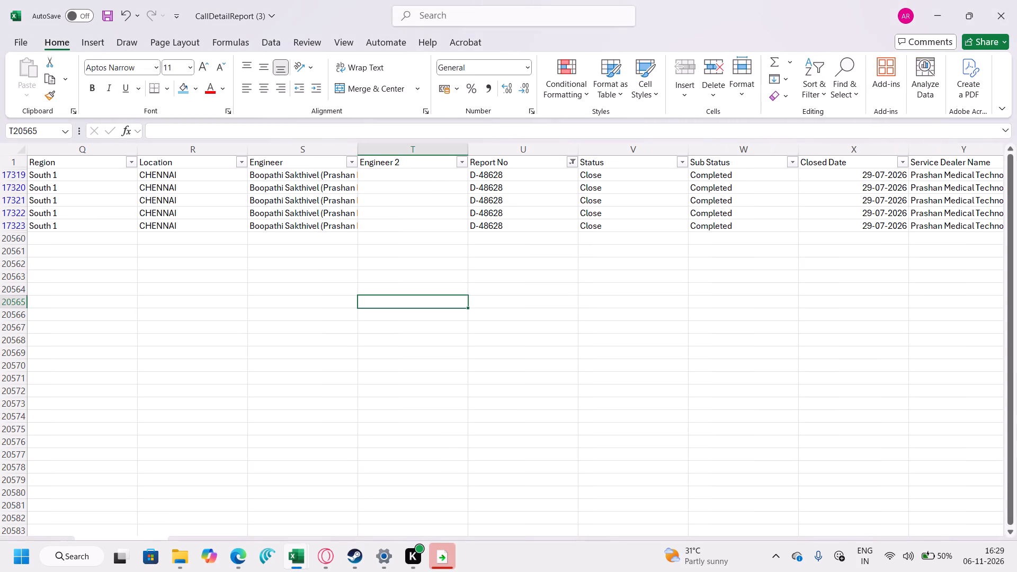
left_click(575, 159)
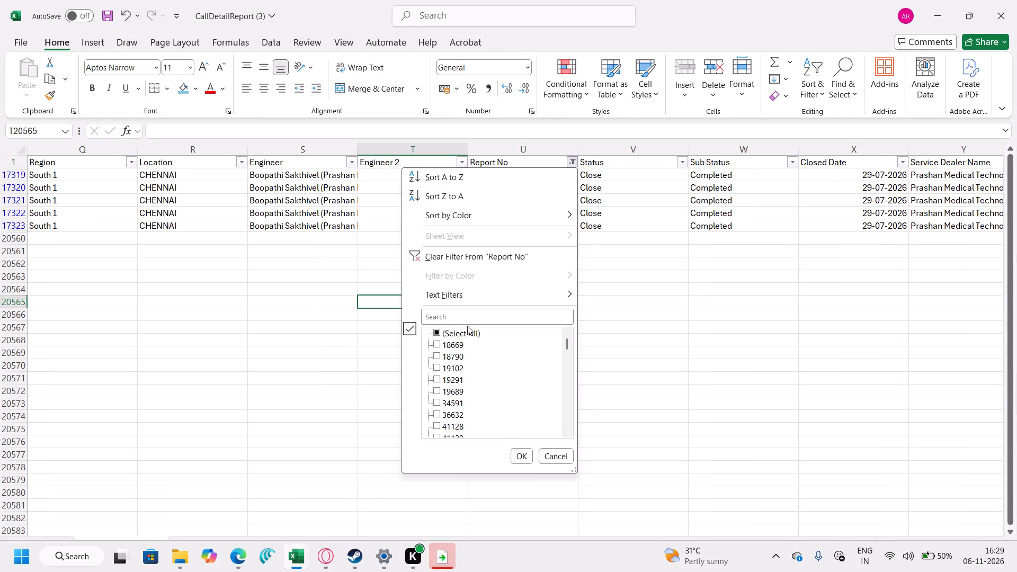
left_click(470, 315)
type("D-46158")
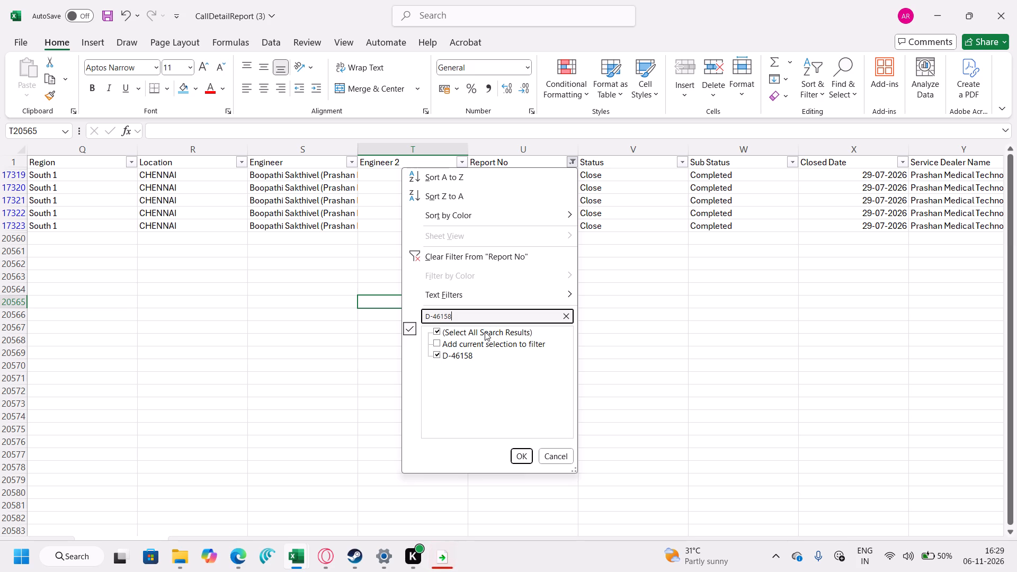
key("Return")
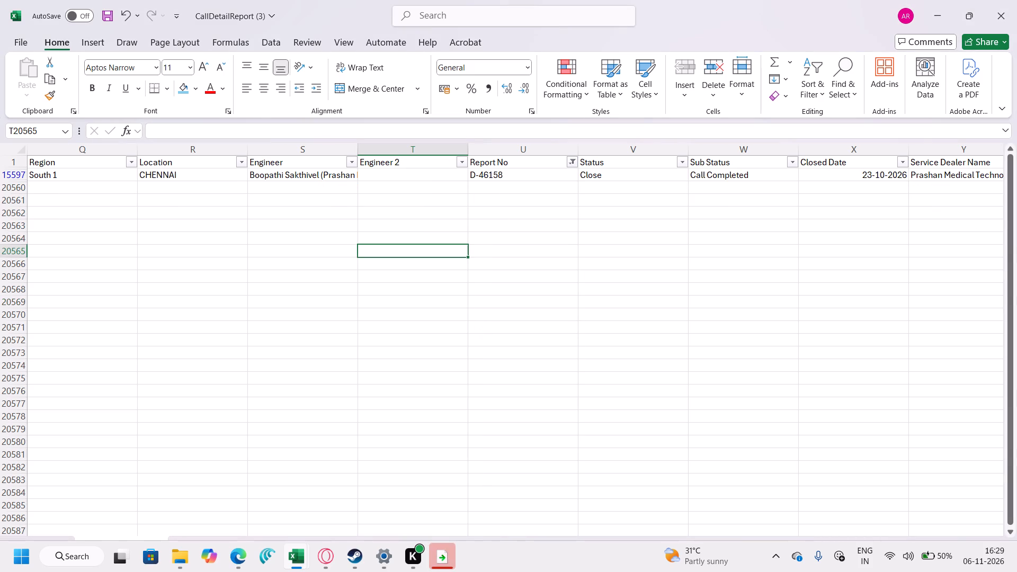
Examine the filtered D-46158 call back to its docket number, checking activity date, call type, serial number and account.
key("Left")
key("Left")
key("Left")
key("Left")
key("Left")
key("Left")
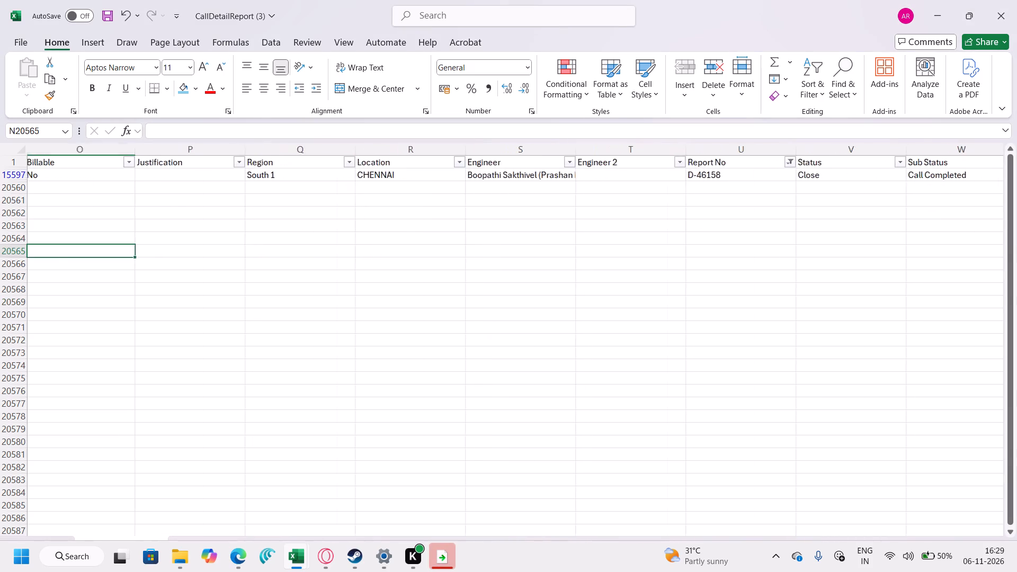
key("Left")
key("Left")
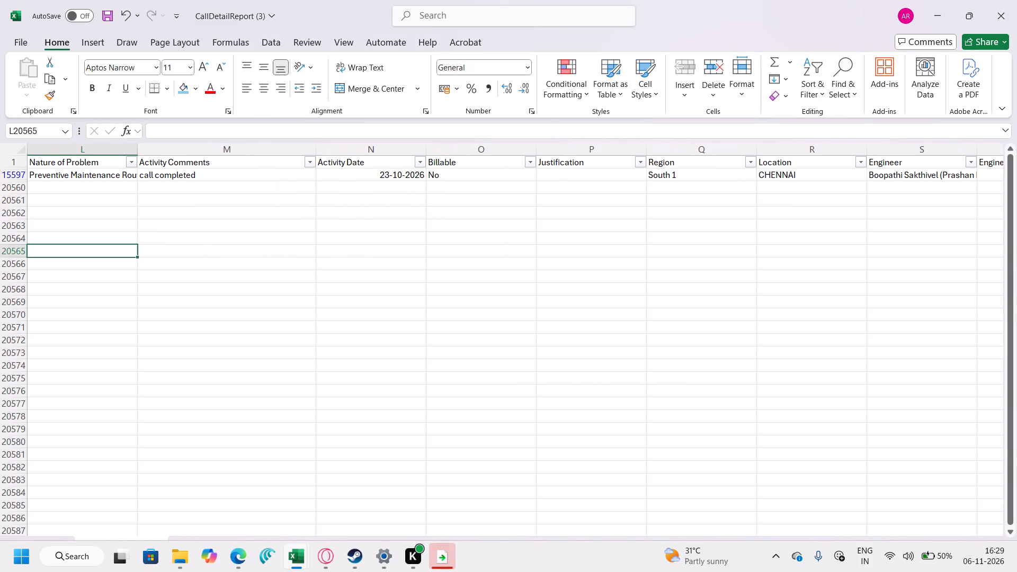
key("Left")
key("Left")
key("Left")
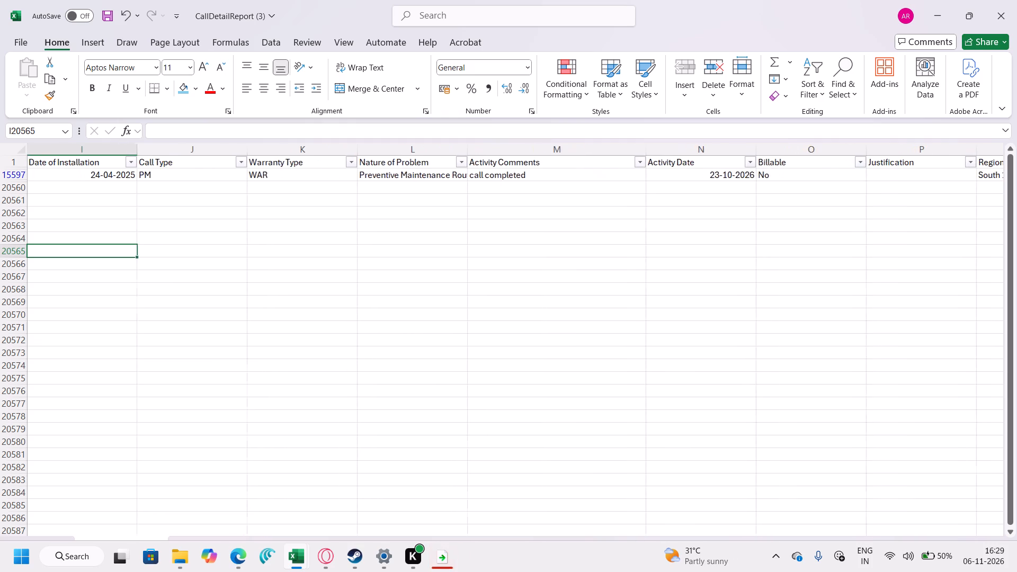
key("Left")
key("Left")
key("Left")
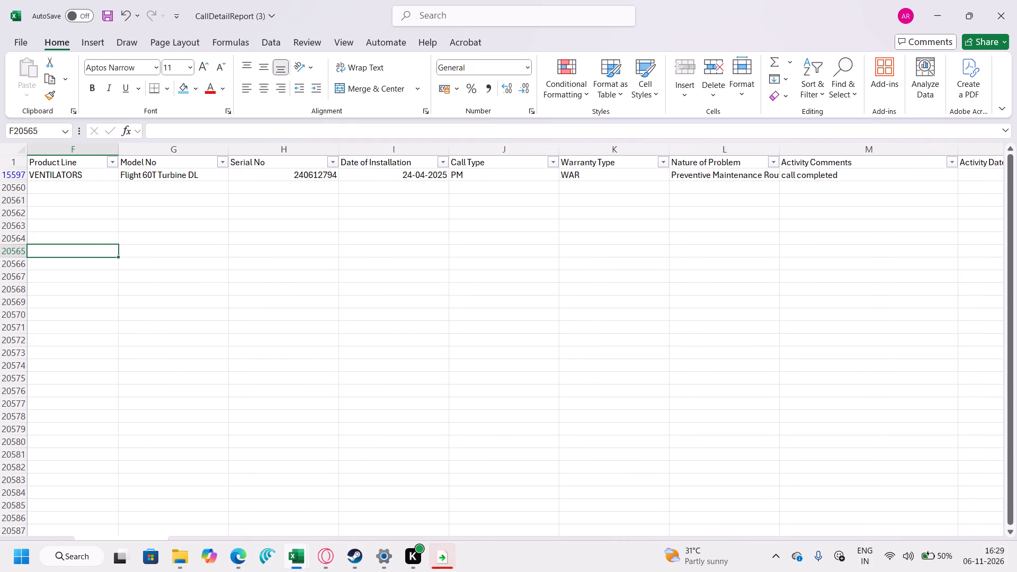
key("Left")
key("Left")
key("Left")
key("Left")
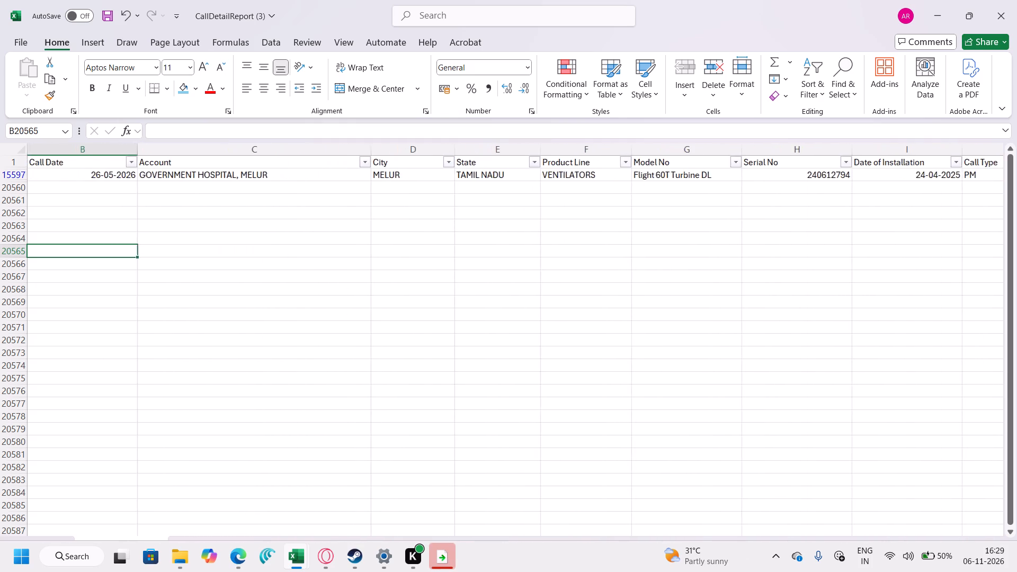
key("Left")
key("Left")
key("Left")
key("Left")
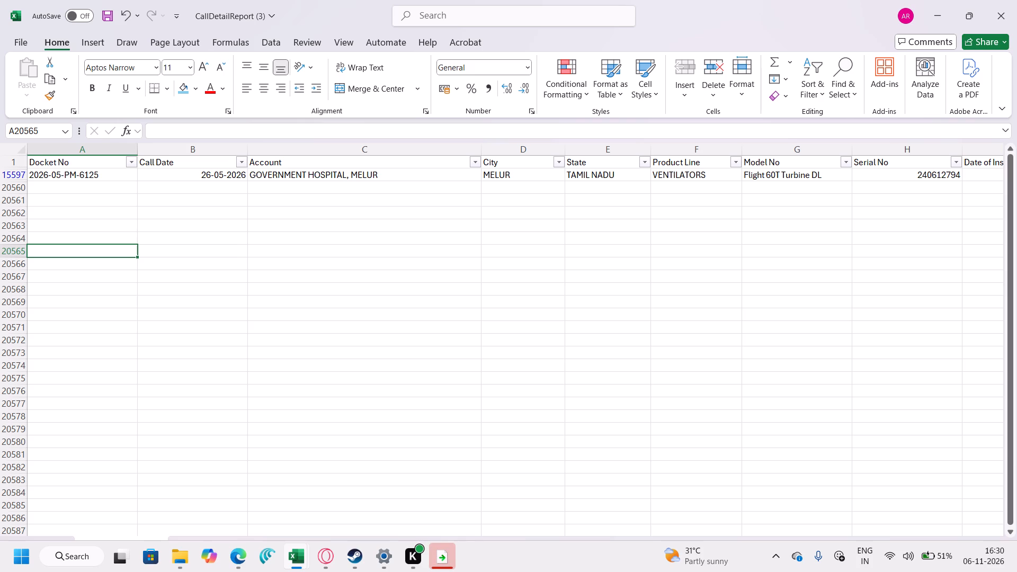
Go through the D-46158 record's fields from docket number to region and back to the product line.
key("Up")
key("Up")
key("Up")
key("Up")
key("Up")
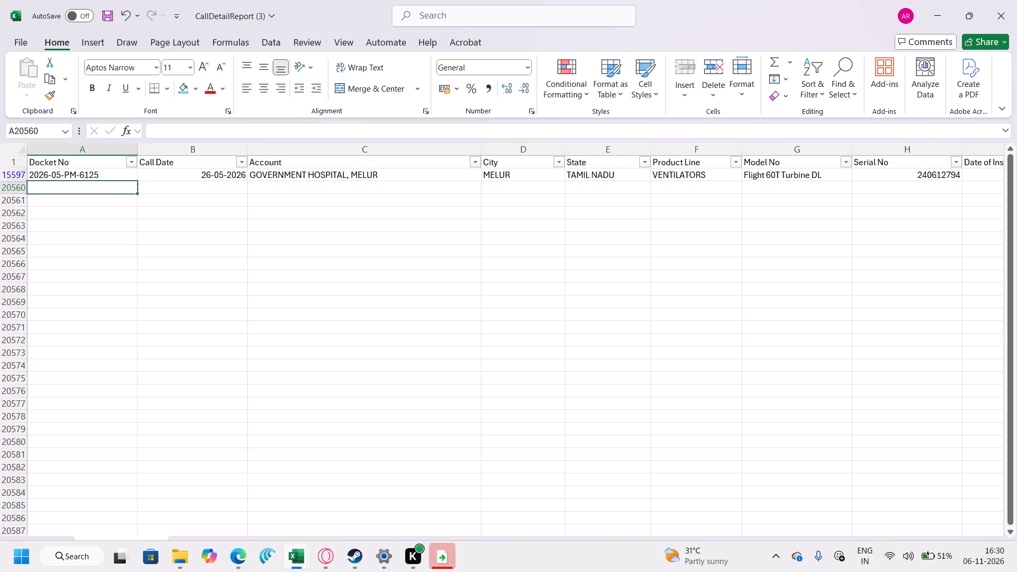
key("Up")
key("Right")
key("Right")
key("Right")
key("Right")
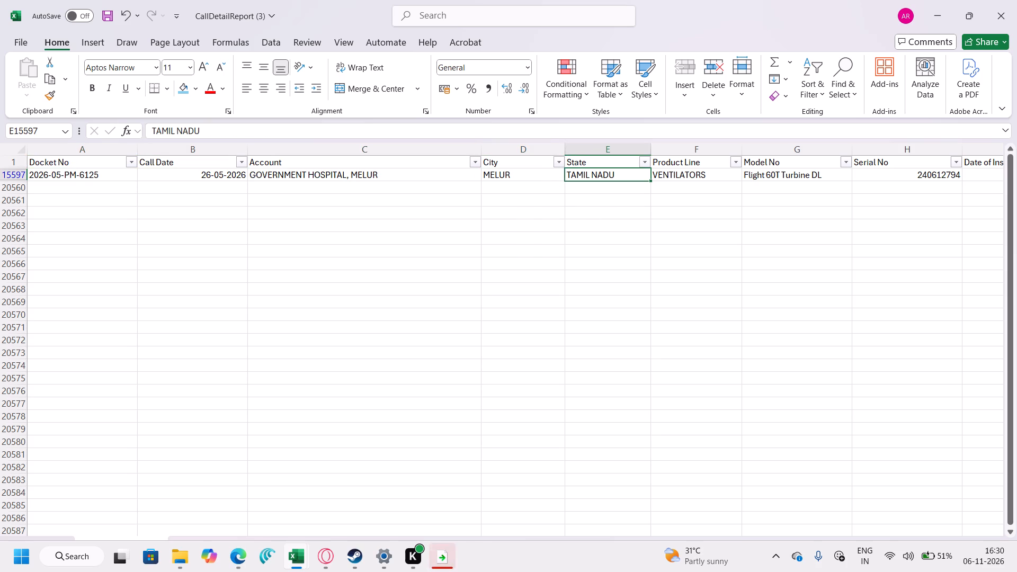
key("Right")
key("Right")
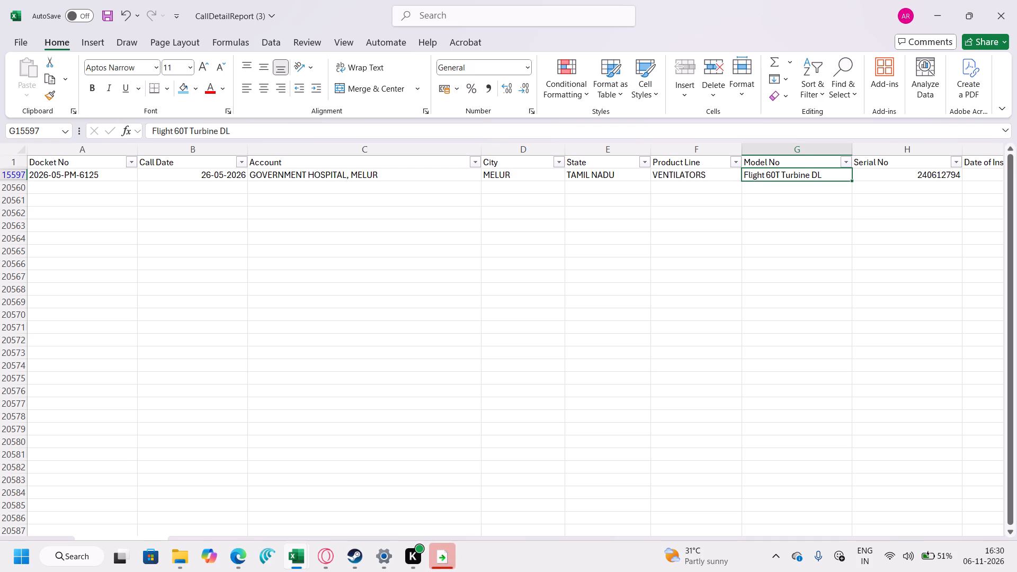
key("Right")
key("Right")
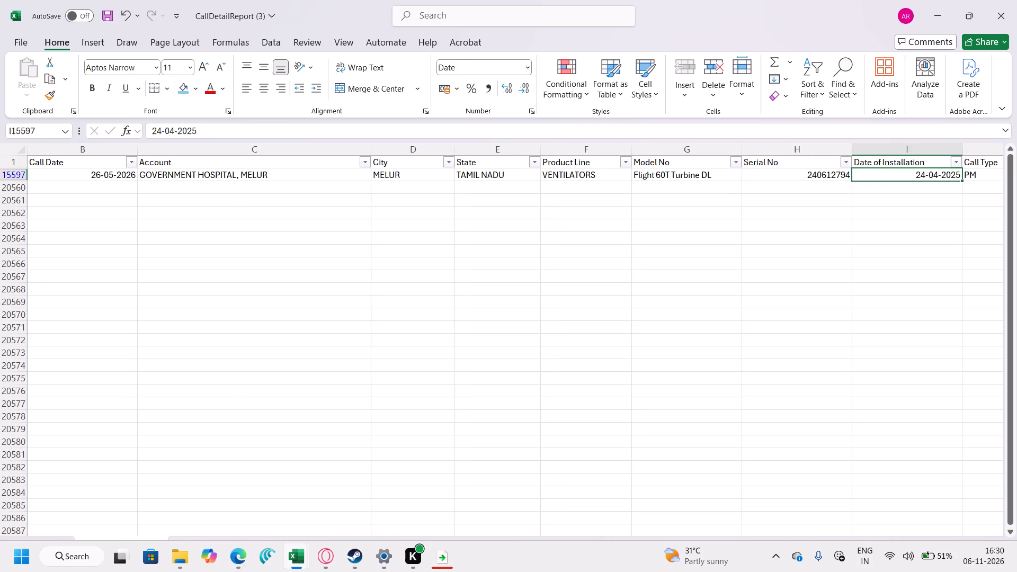
key("Right")
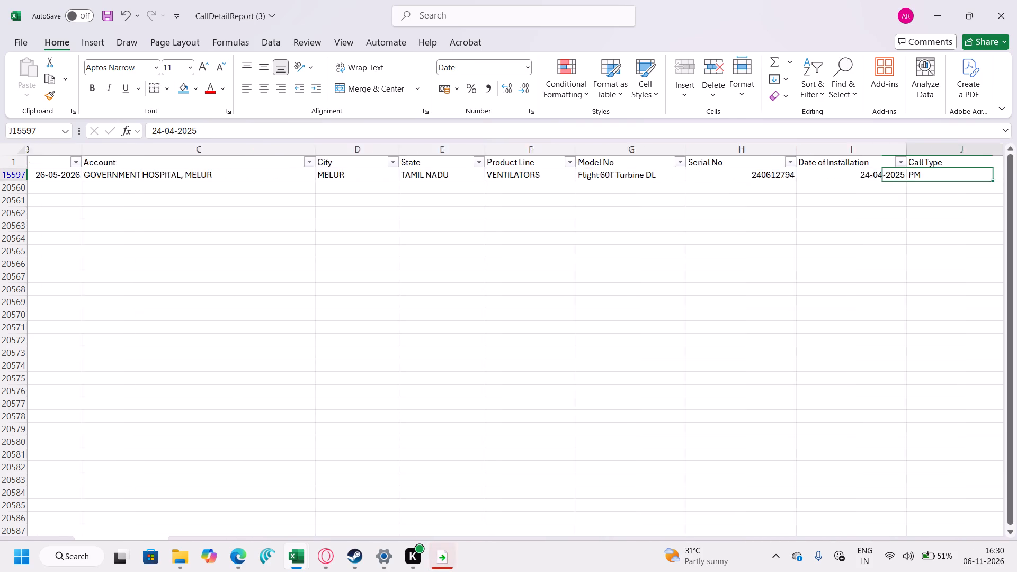
key("Right")
key("Right")
key("Right")
key("Right")
key("Right")
key("Right")
key("Right")
key("Right")
key("Right")
key("Right")
key("Right")
key("Right")
key("Right")
key("Right")
key("Right")
key("Right")
key("Right")
key("Right")
key("Right")
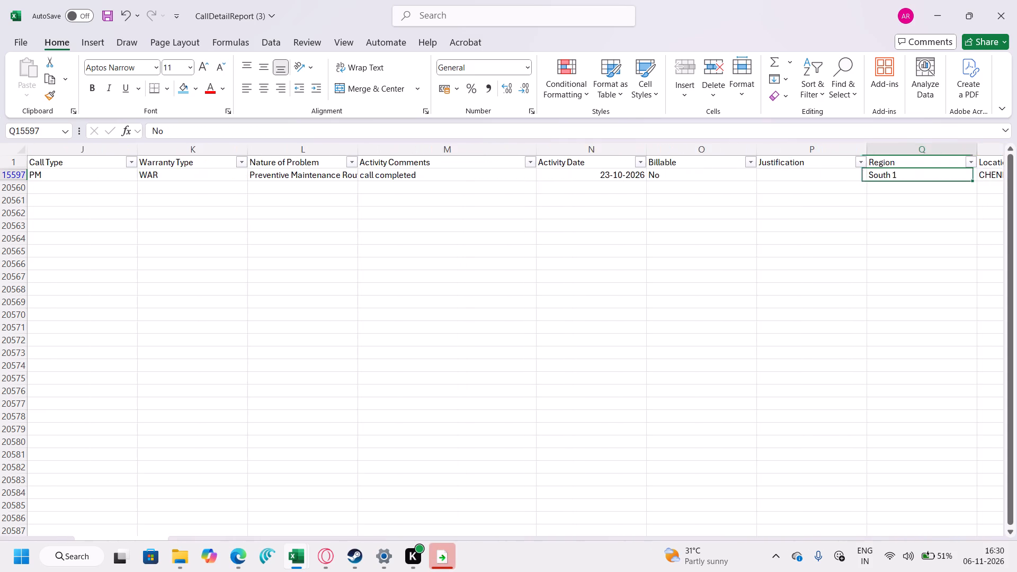
key("Left")
key("Left")
key("Left")
key("Left")
key("Left")
key("Left")
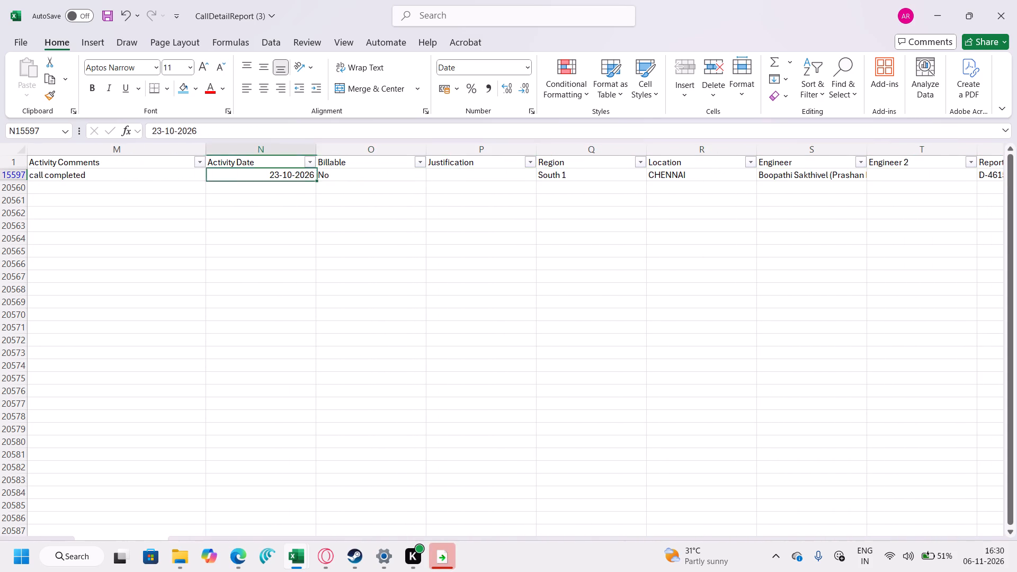
key("Left")
key("Left")
key("Left")
key("Left")
key("Left")
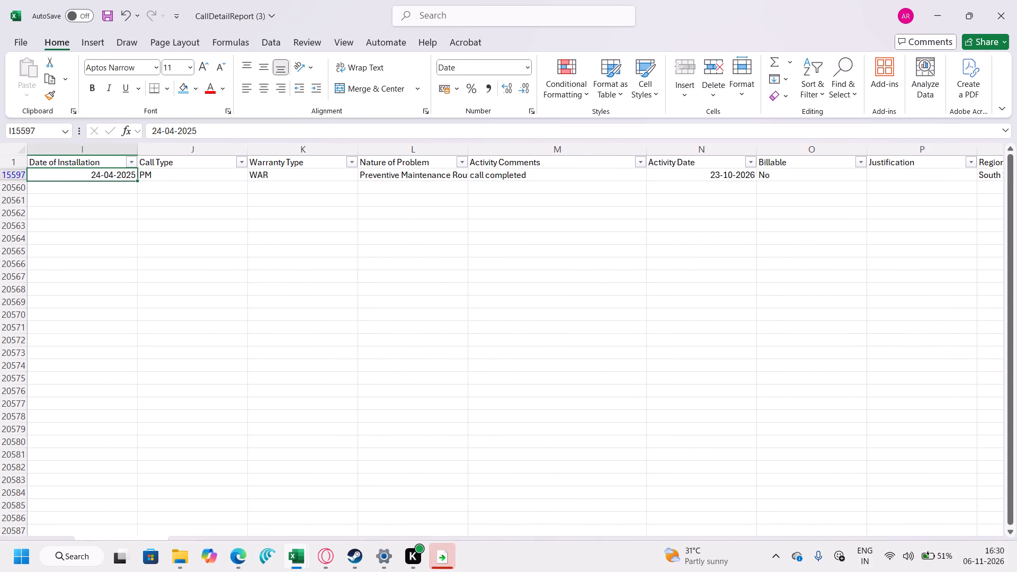
key("Left")
key("Left")
key("Left")
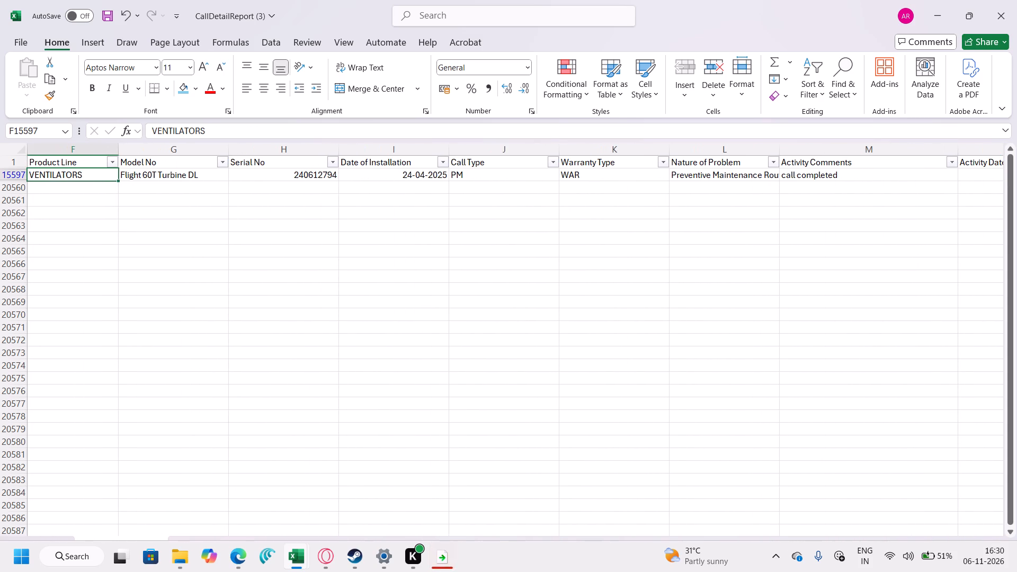
Copy the serial number of the D-46158 record.
left_click(332, 174)
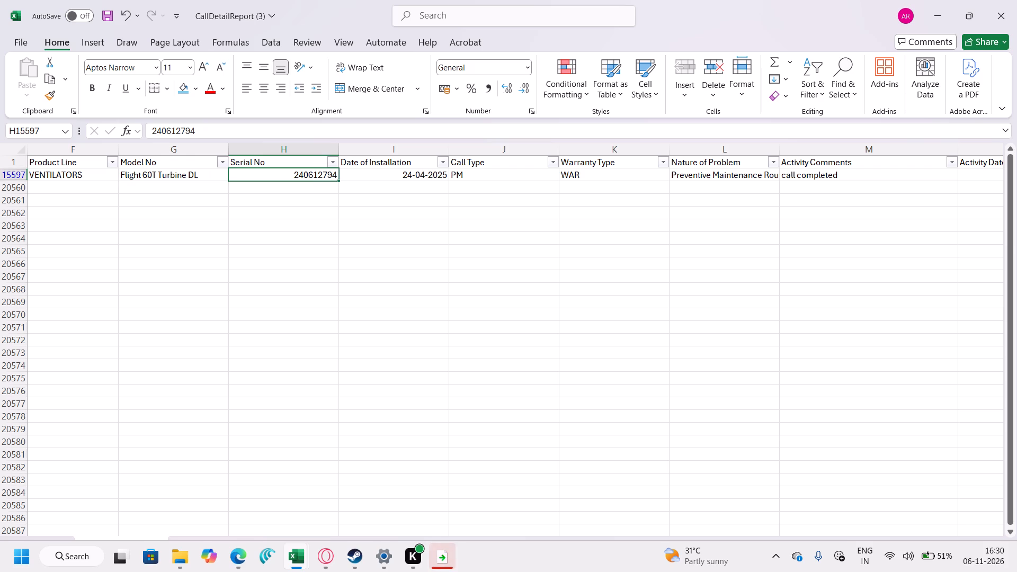
key("ctrl+c")
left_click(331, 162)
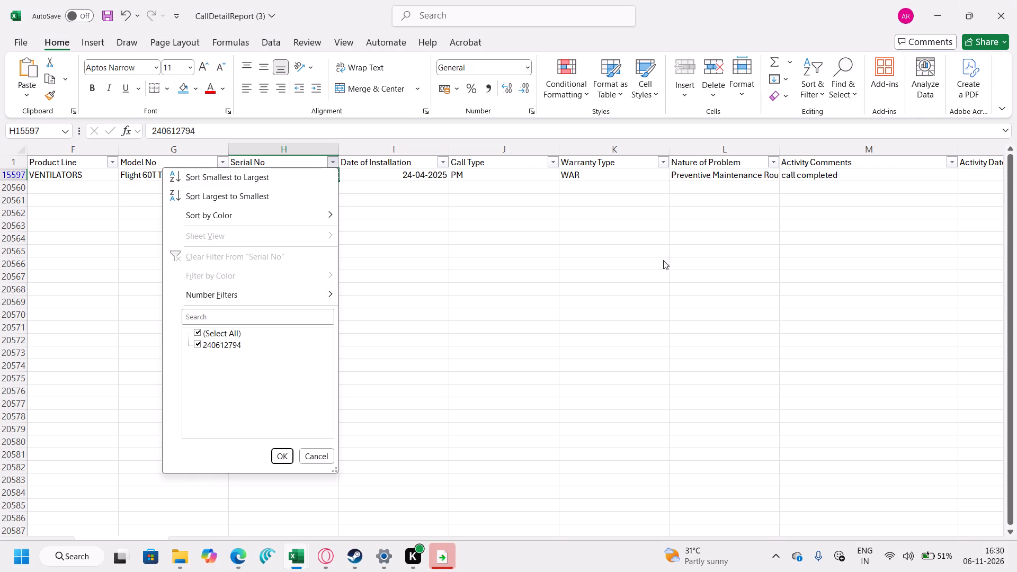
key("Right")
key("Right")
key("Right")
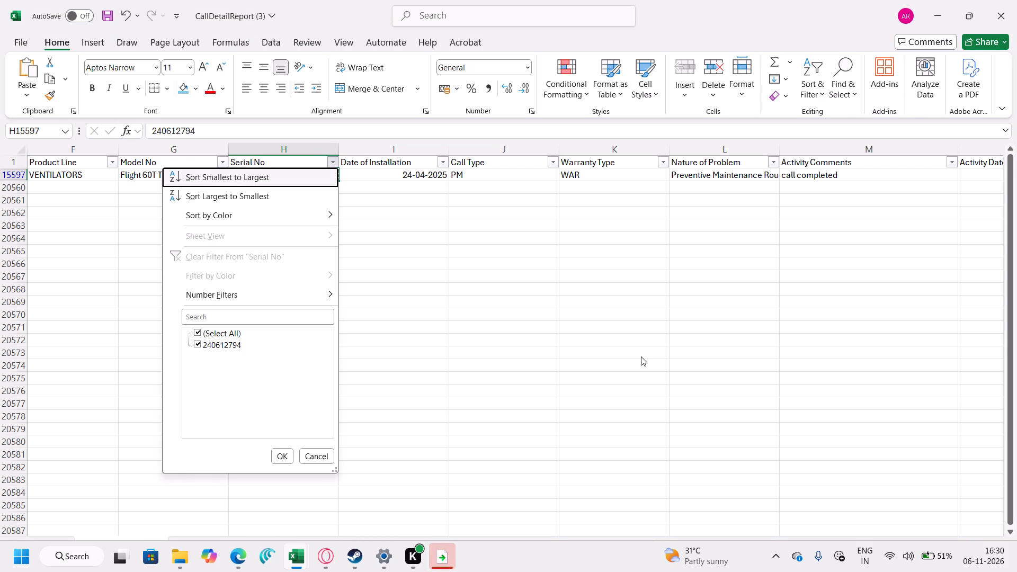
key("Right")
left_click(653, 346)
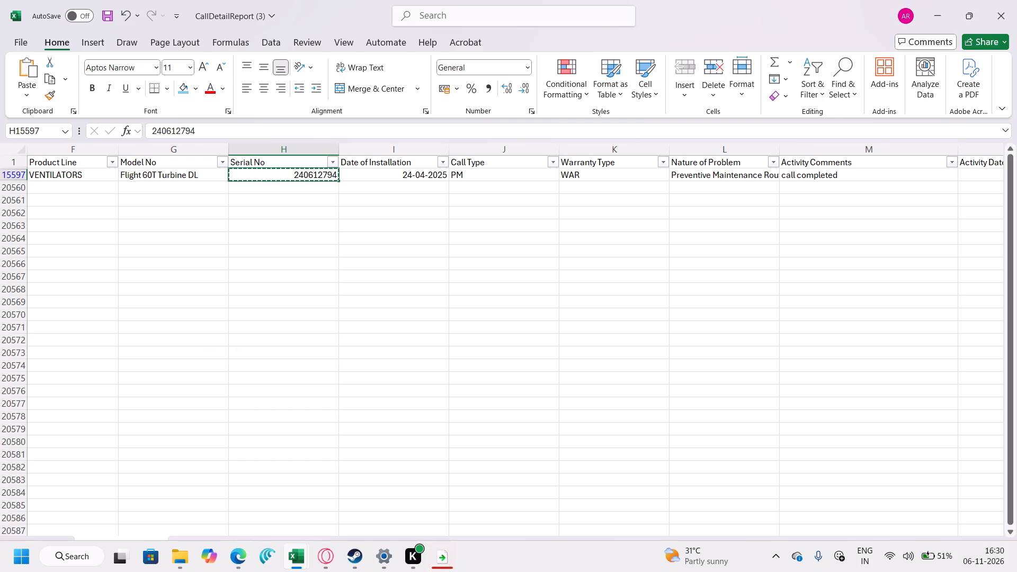
Check the D-46158 record's engineer, report number, status, sub status and closed date.
key("Right")
key("Right")
key("Right")
key("Right")
key("Right")
key("Right")
key("Right")
key("Right")
key("Right")
key("Right")
key("Right")
key("Right")
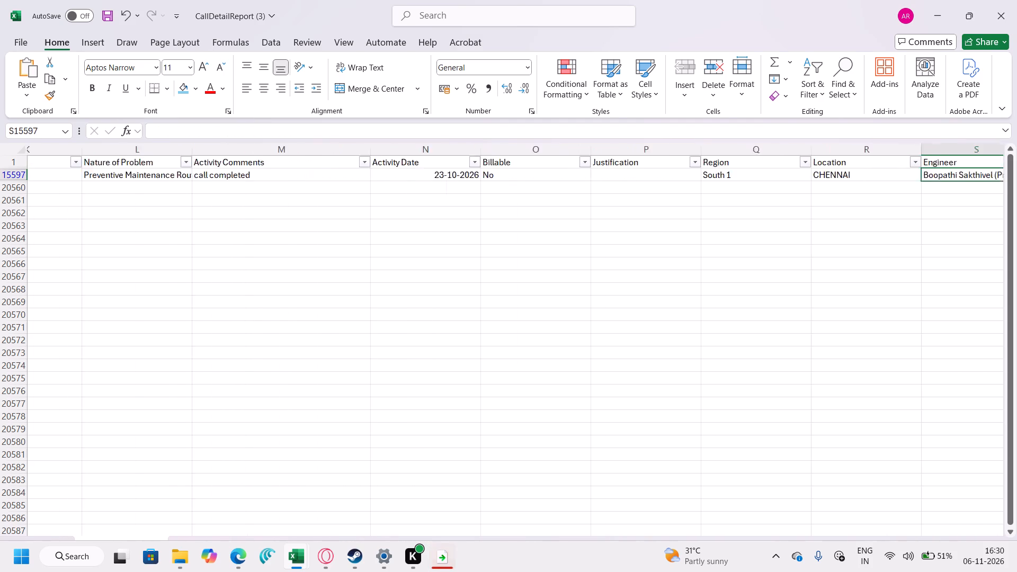
key("Right")
key("Right")
key("Right")
key("Right")
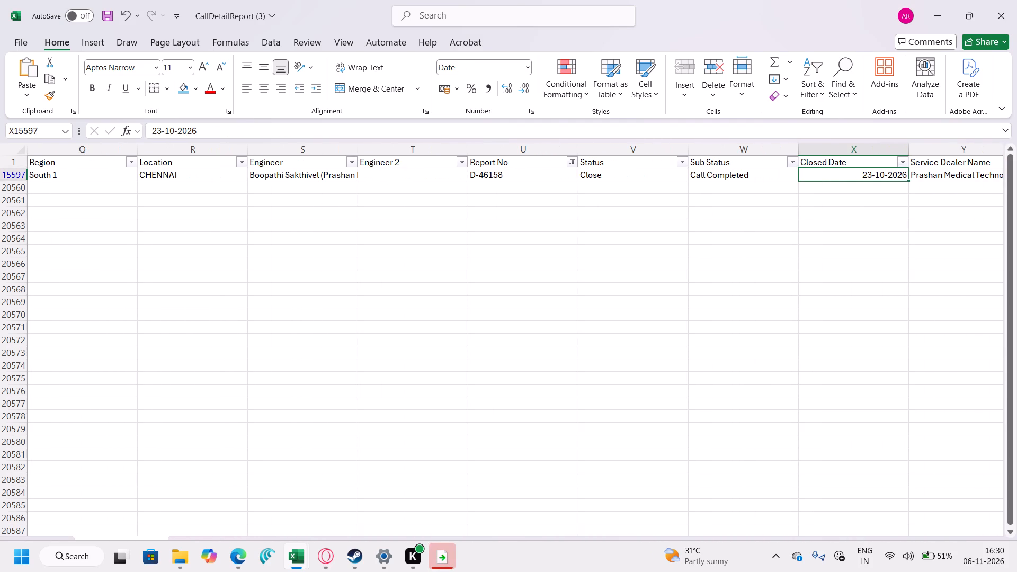
Reset the Report No filter to include all report numbers in the call report.
left_click(570, 163)
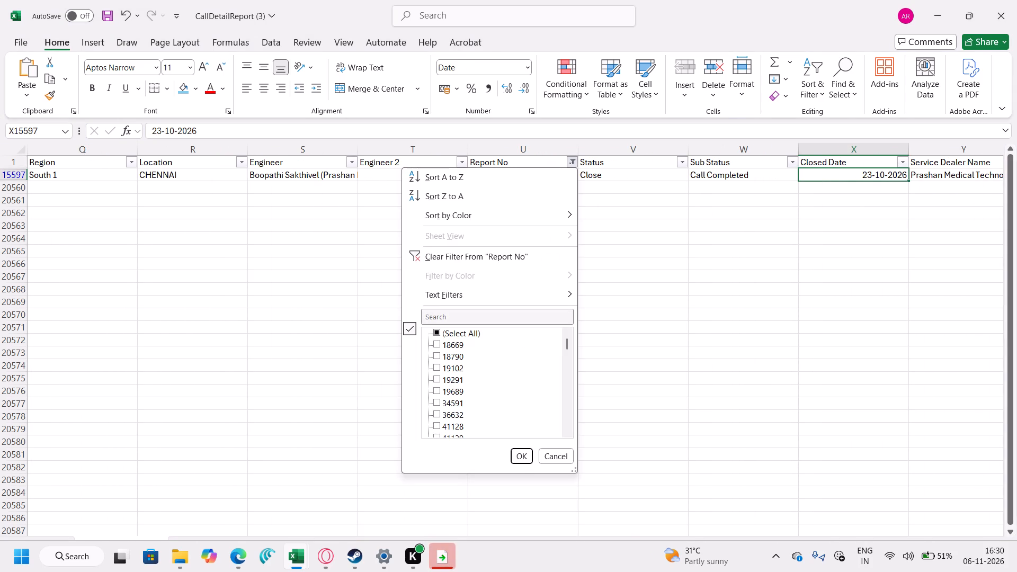
left_click(436, 333)
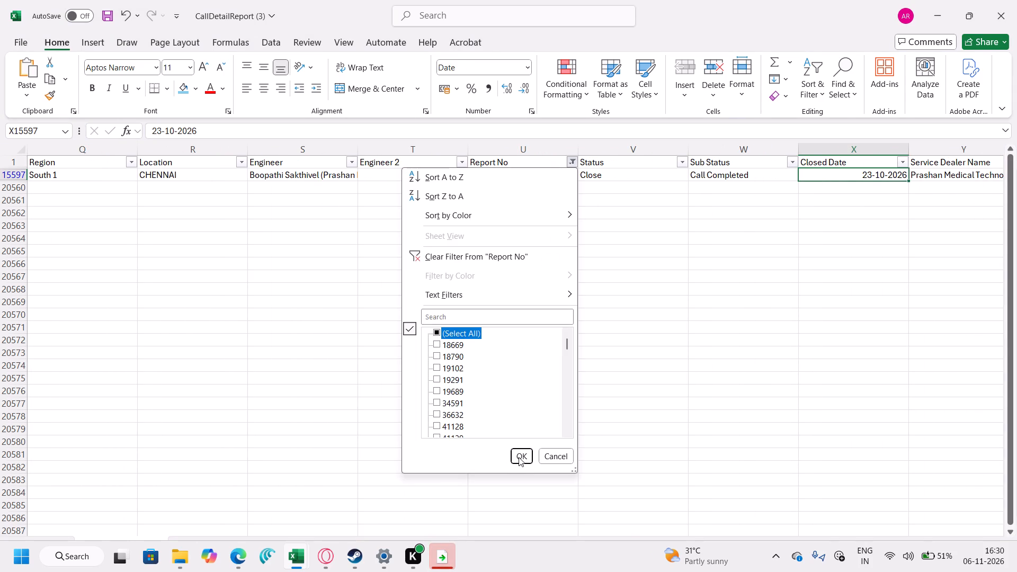
left_click(438, 328)
left_click(434, 333)
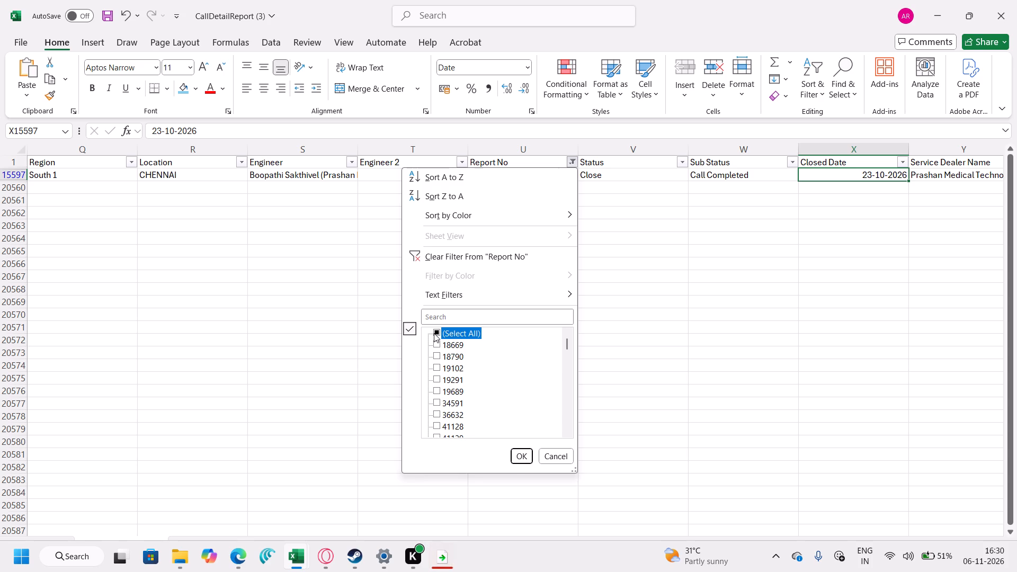
left_click(434, 333)
left_click(437, 333)
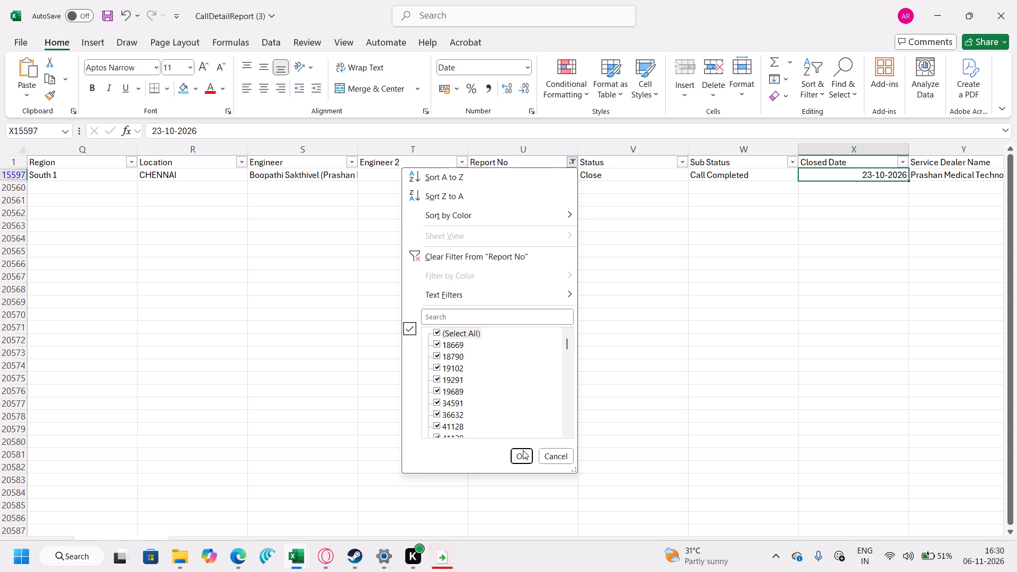
left_click(523, 450)
left_click(523, 453)
left_click(523, 453)
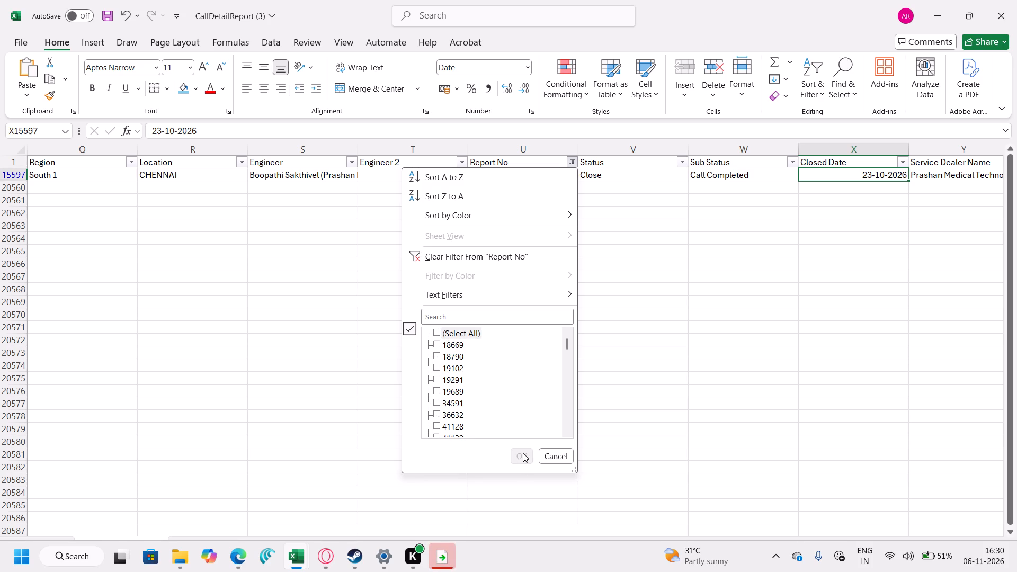
left_click(436, 331)
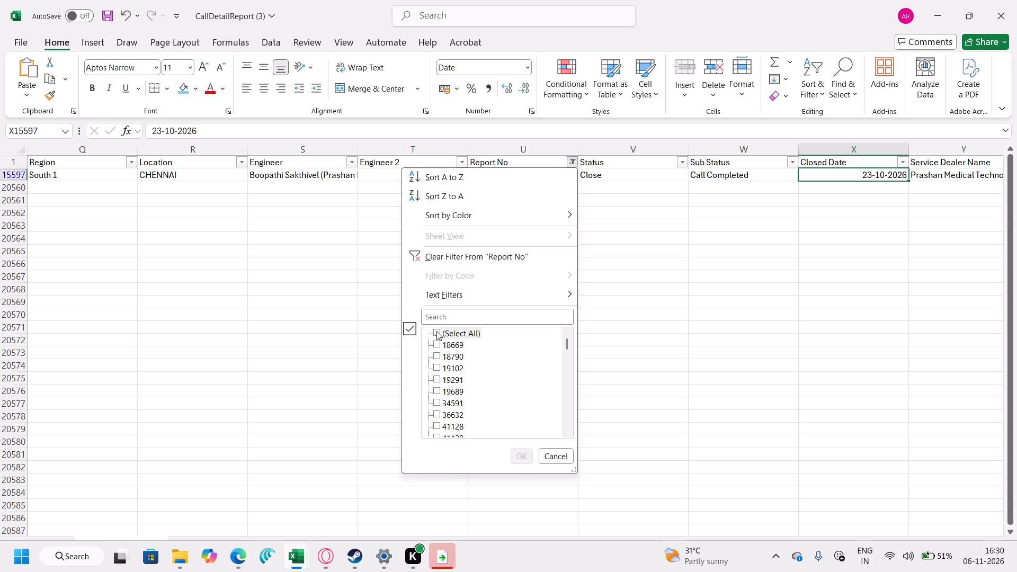
left_click(436, 331)
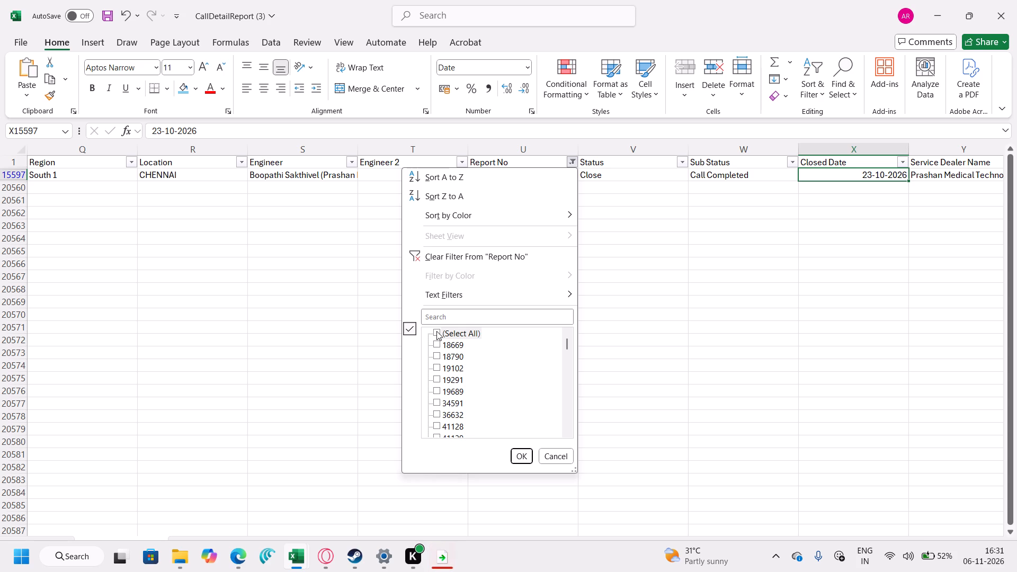
left_click(436, 332)
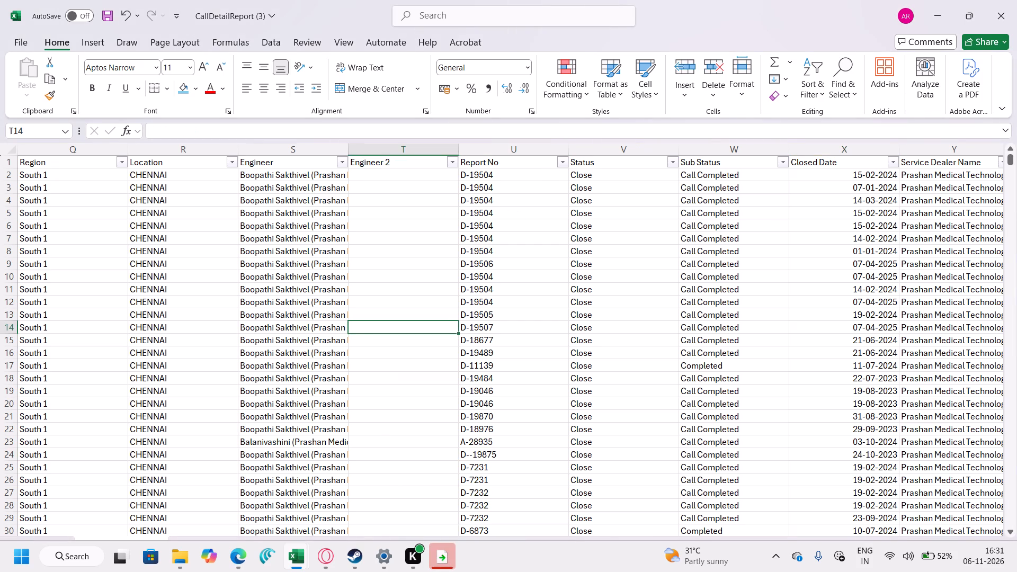
Filter the Serial No column of the call report for 240612794.
key("Left")
key("Left")
key("Left")
key("Left")
key("Left")
key("Left")
key("Left")
key("Left")
key("Left")
key("Left")
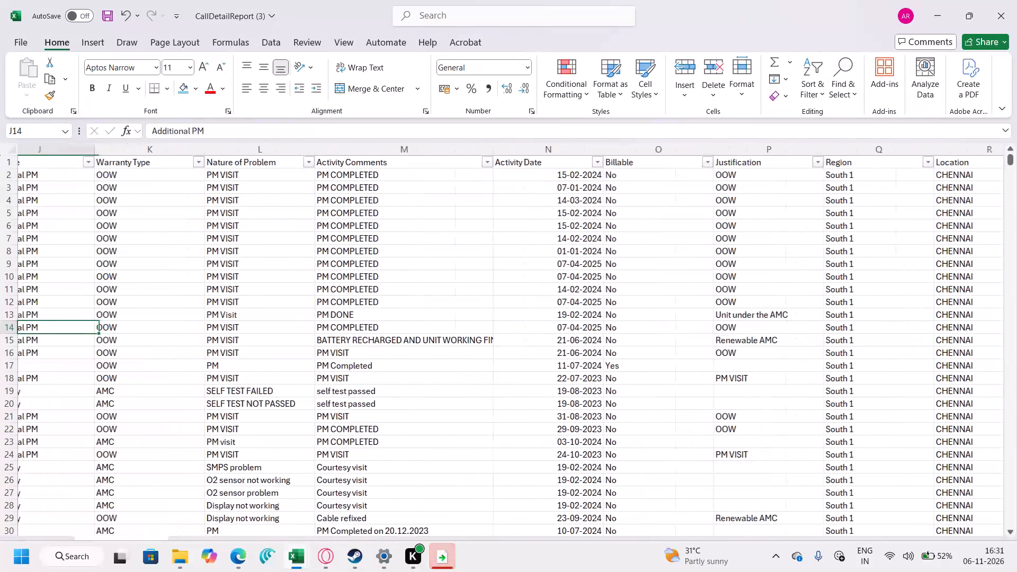
key("Left")
key("Left")
key("Left")
key("Left")
key("Left")
key("Left")
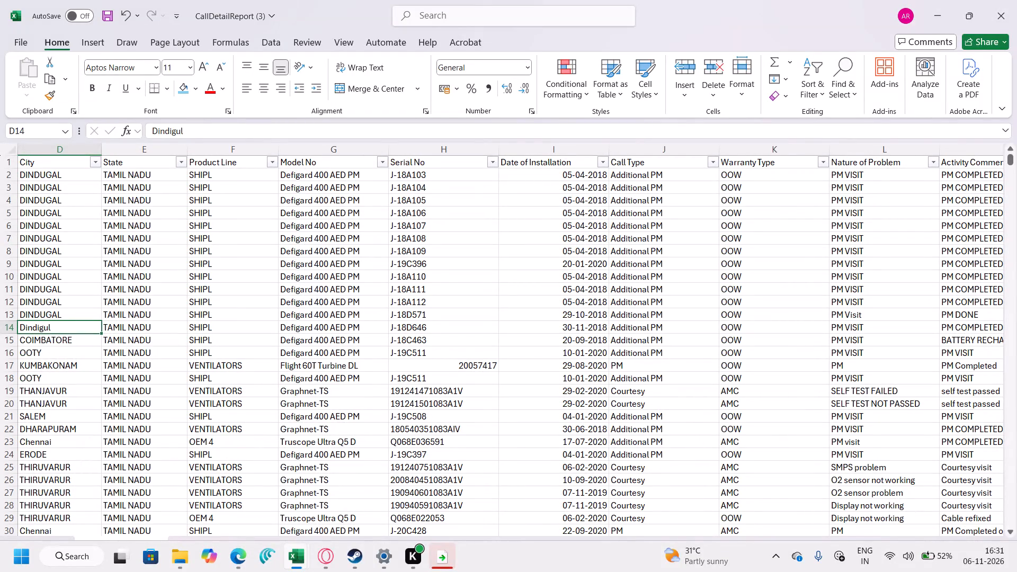
left_click(488, 163)
left_click(375, 315)
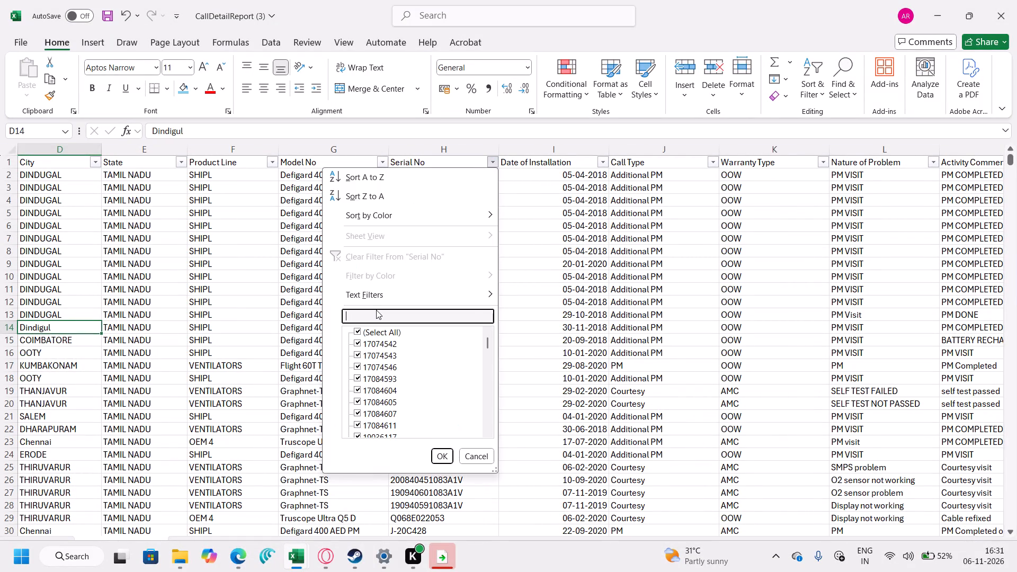
key("ctrl+v")
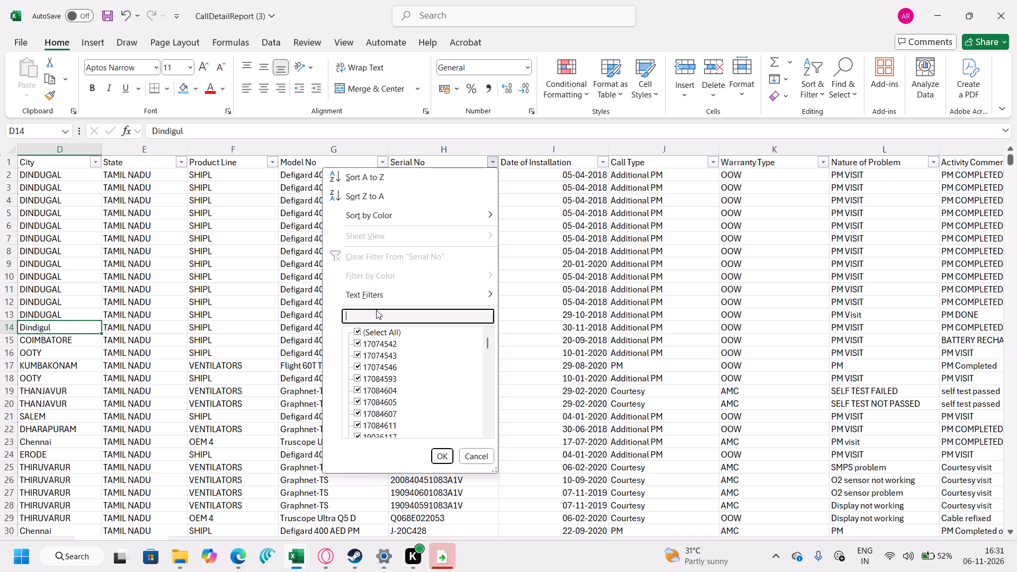
left_click(391, 318)
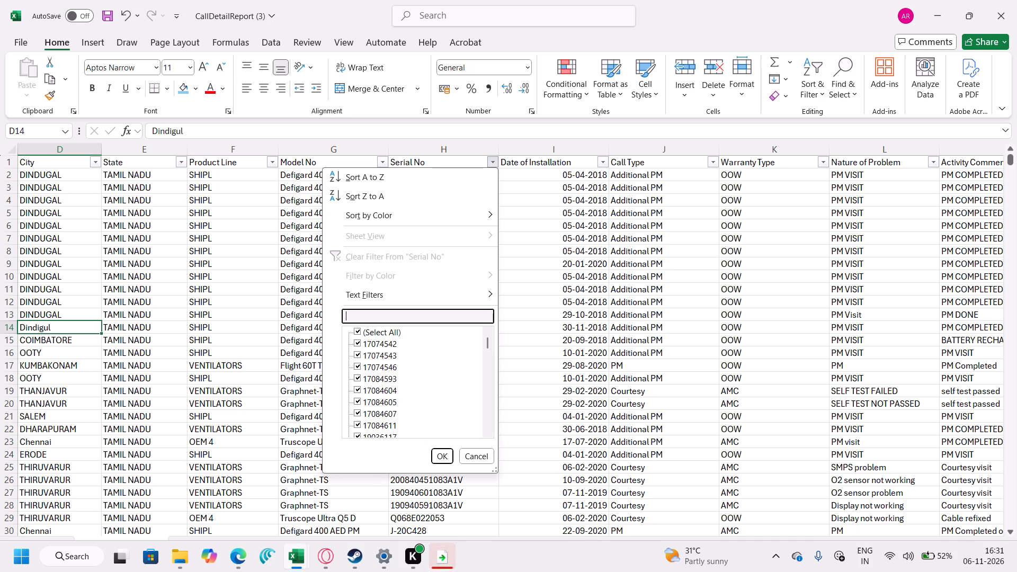
left_click(400, 317)
left_click(400, 317)
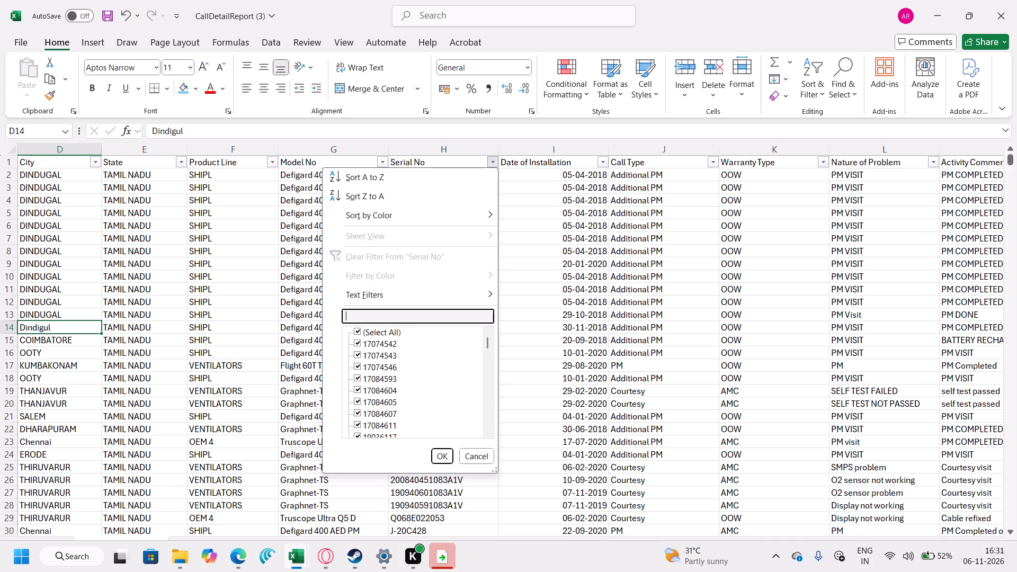
key("ctrl+v")
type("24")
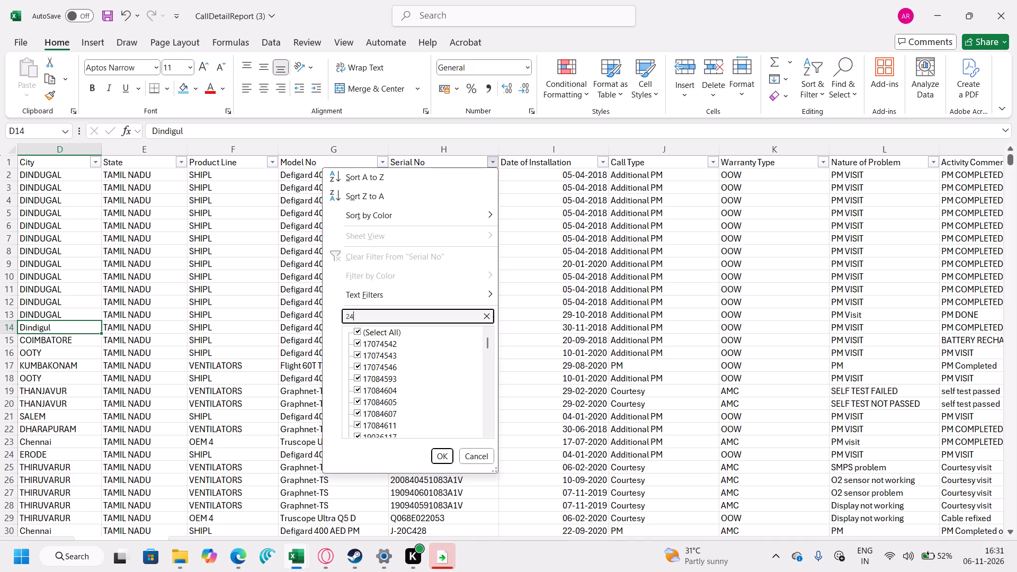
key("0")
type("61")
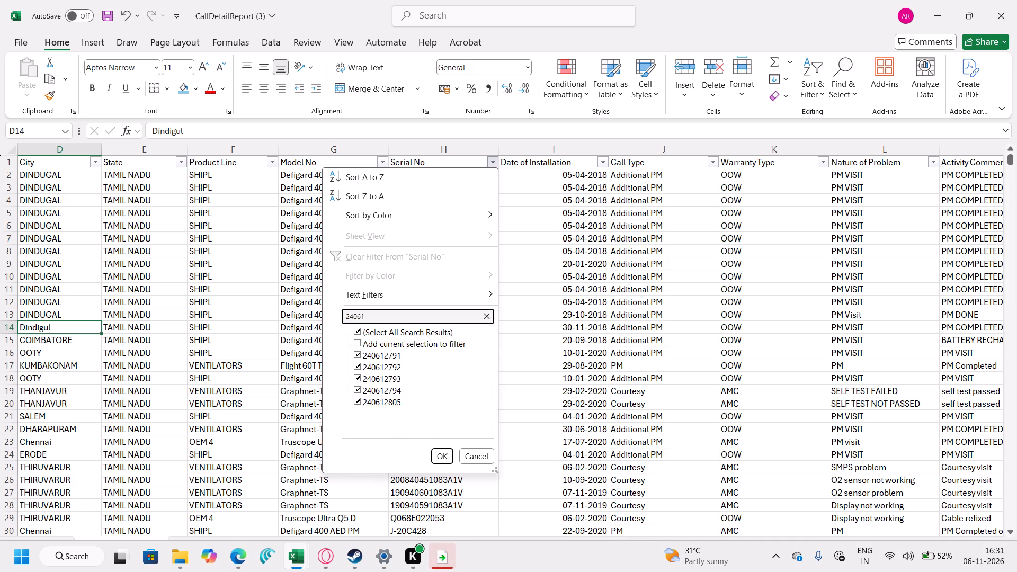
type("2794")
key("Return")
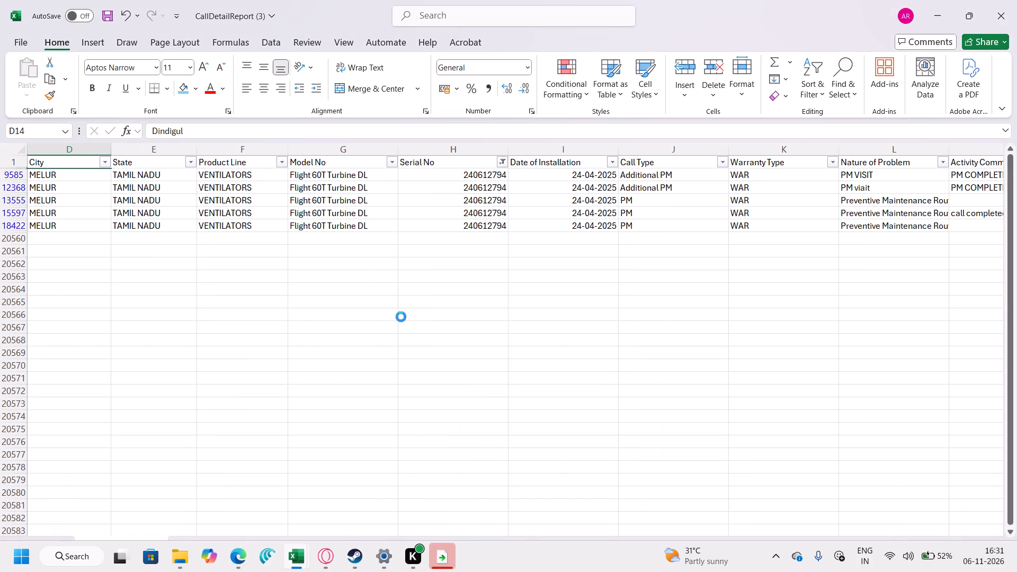
Check the account, call date and docket number of the calls filtered for this serial number.
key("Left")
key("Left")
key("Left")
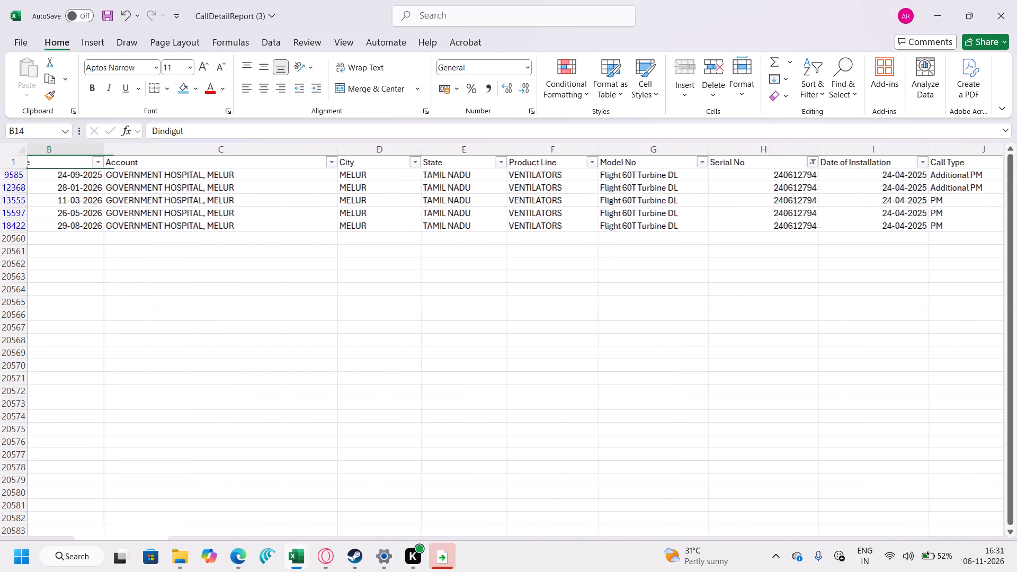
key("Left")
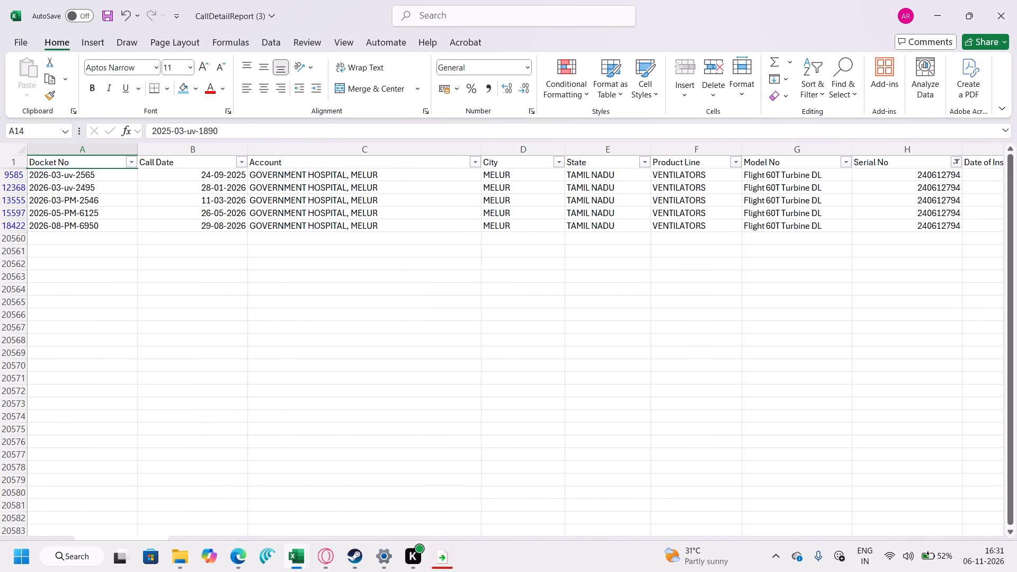
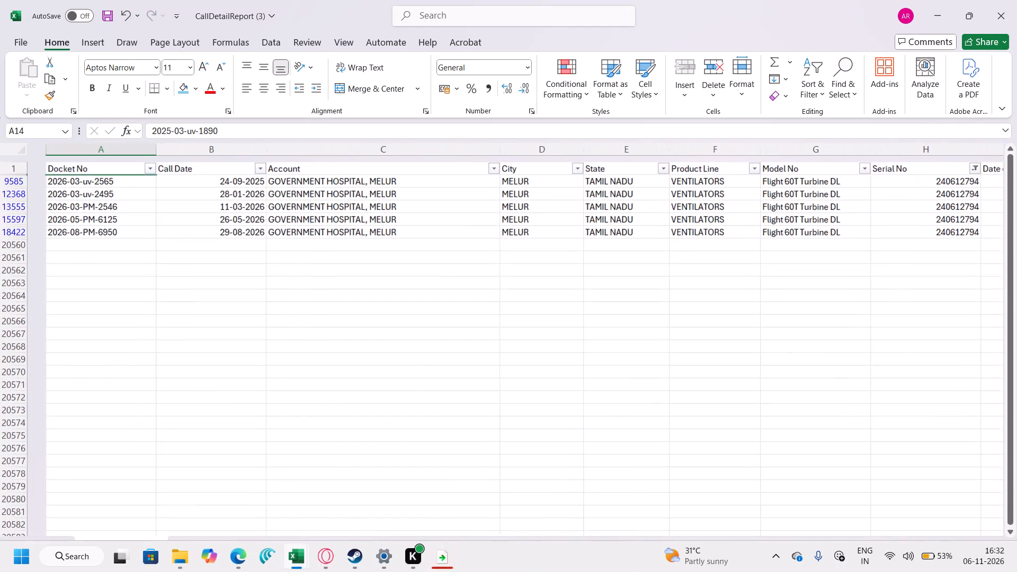
scroll(401, 317, "left", 3)
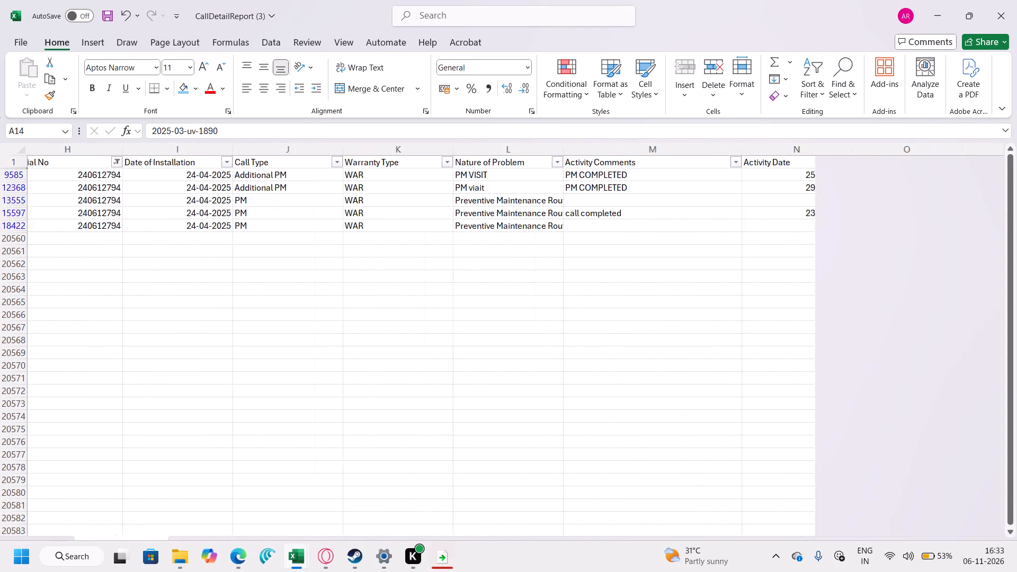
scroll(401, 317, "left", 2)
scroll(401, 317, "right", 6)
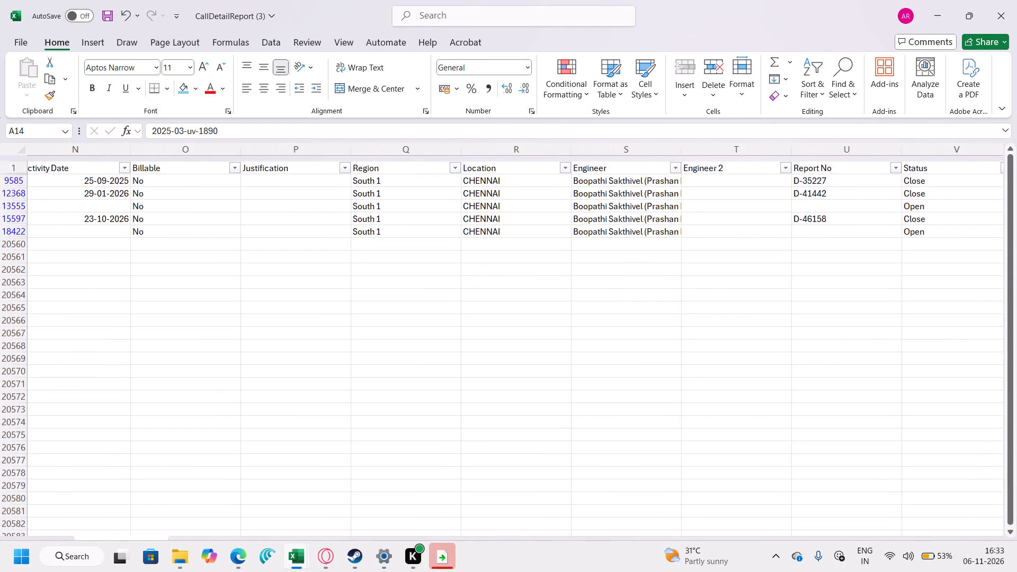
scroll(401, 317, "right", 6)
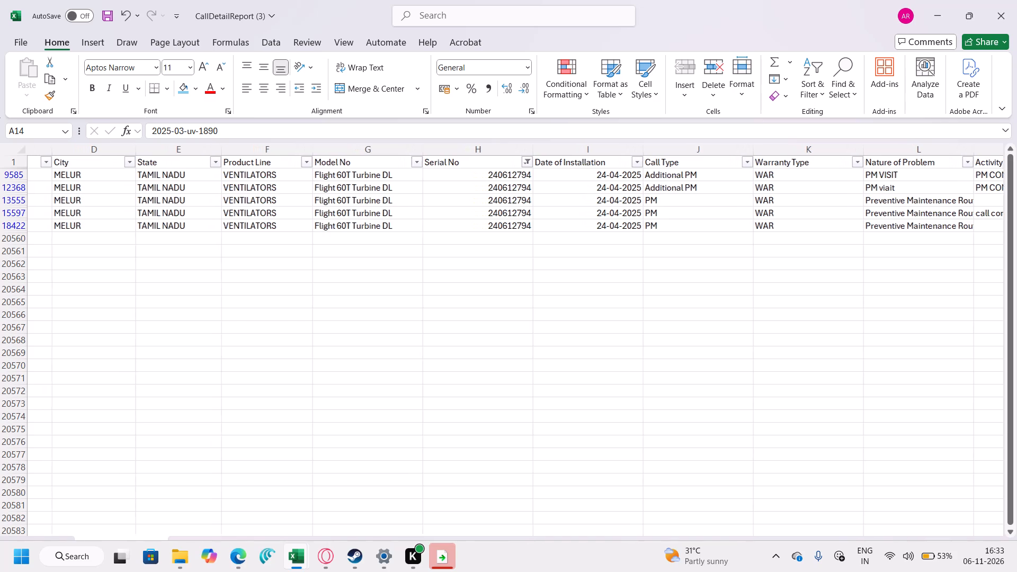
scroll(401, 317, "right", 5)
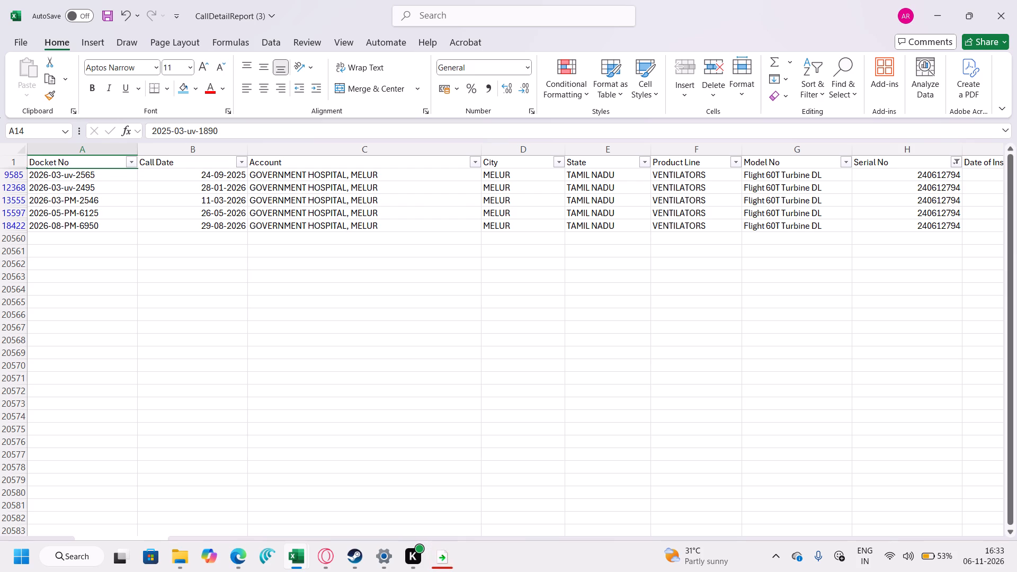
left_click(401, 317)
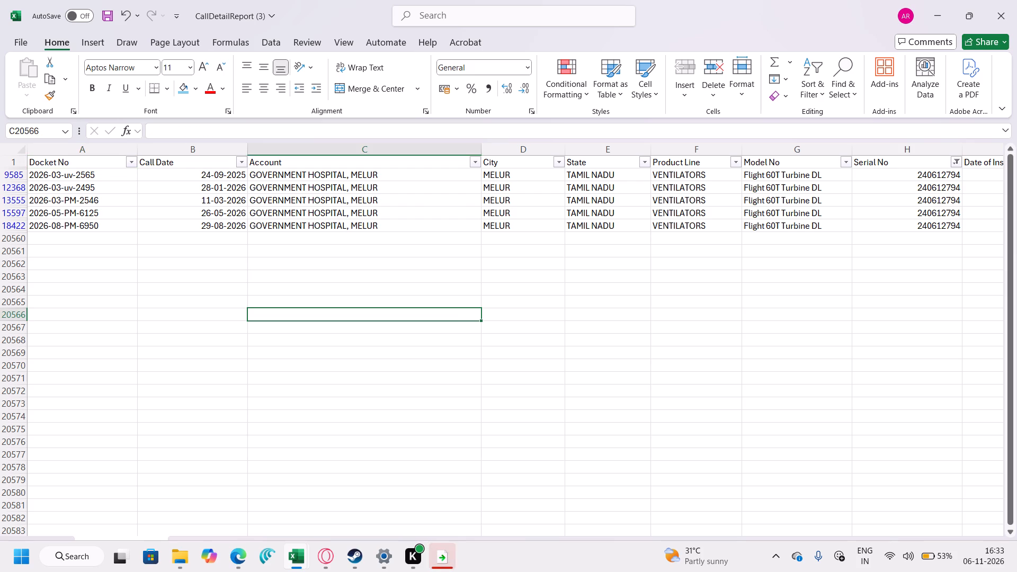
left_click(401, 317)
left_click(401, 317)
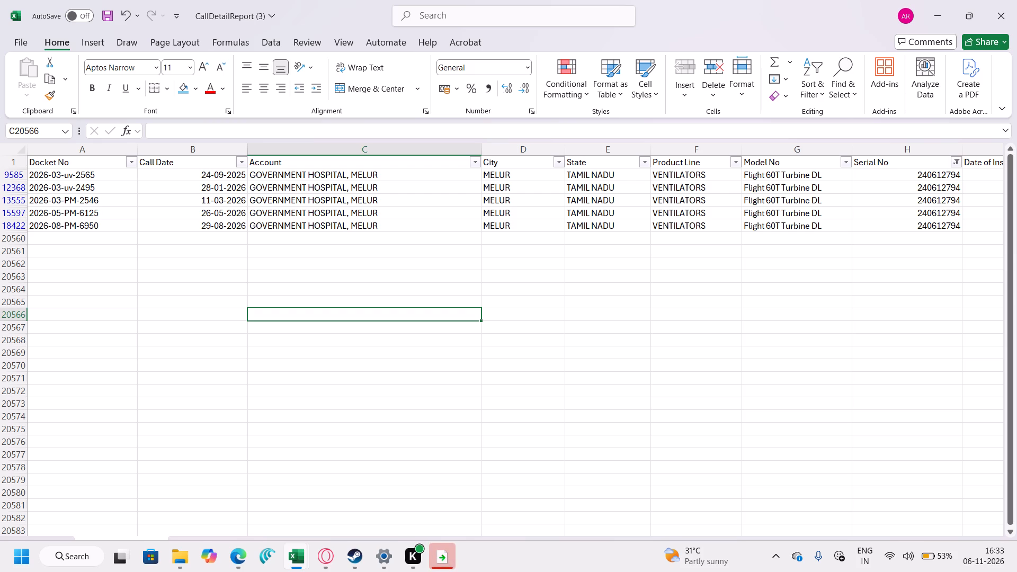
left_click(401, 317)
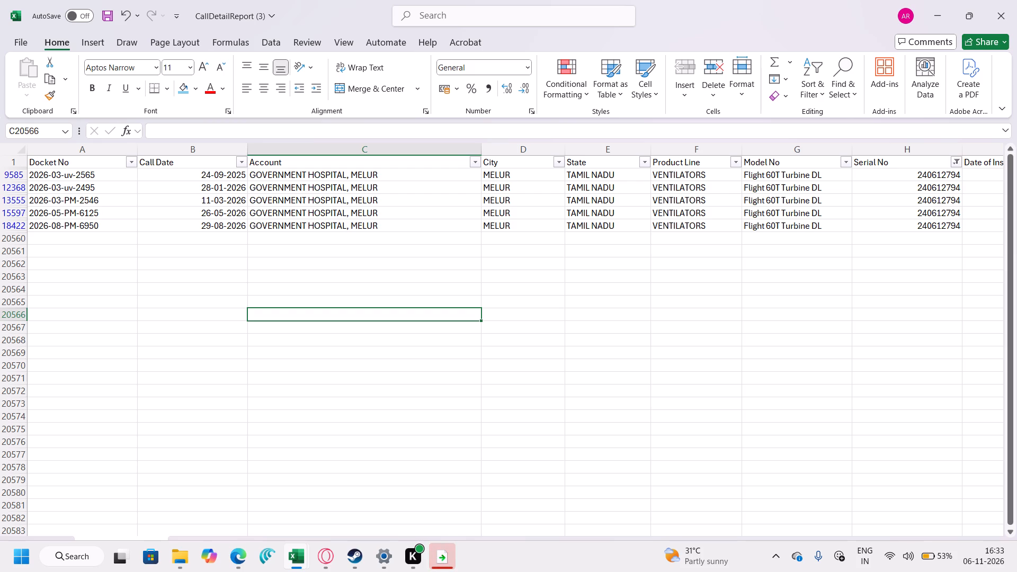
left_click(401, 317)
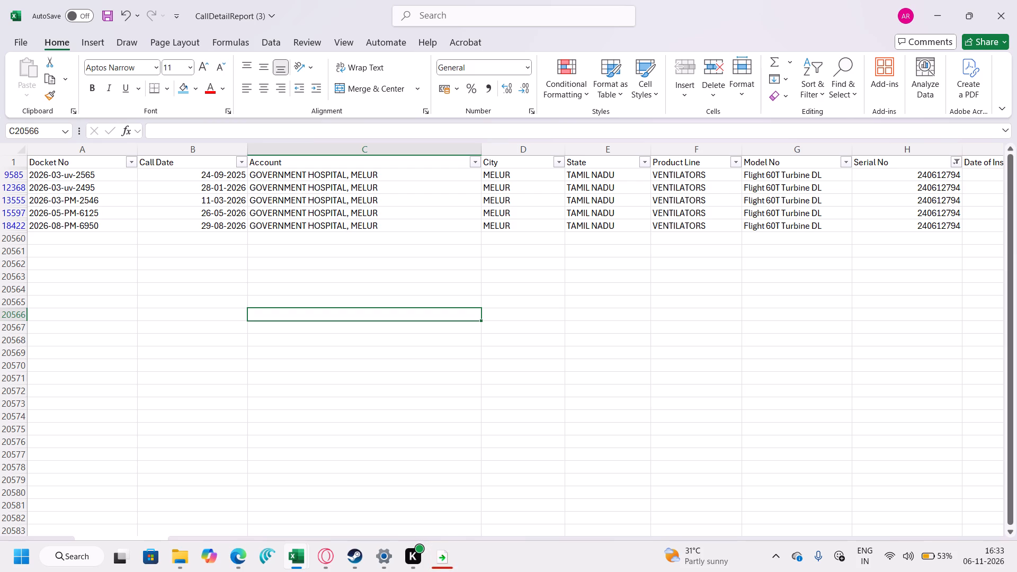
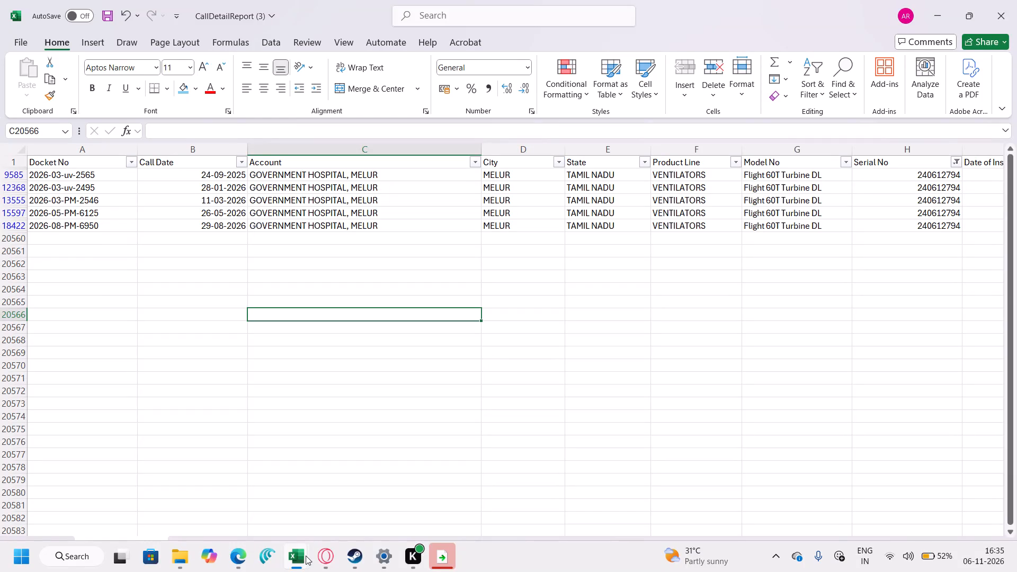
In the calls to be opened and closed list, clear row 202: report number D-46158, account MELUR GH and serial entry 322.
left_click(306, 559)
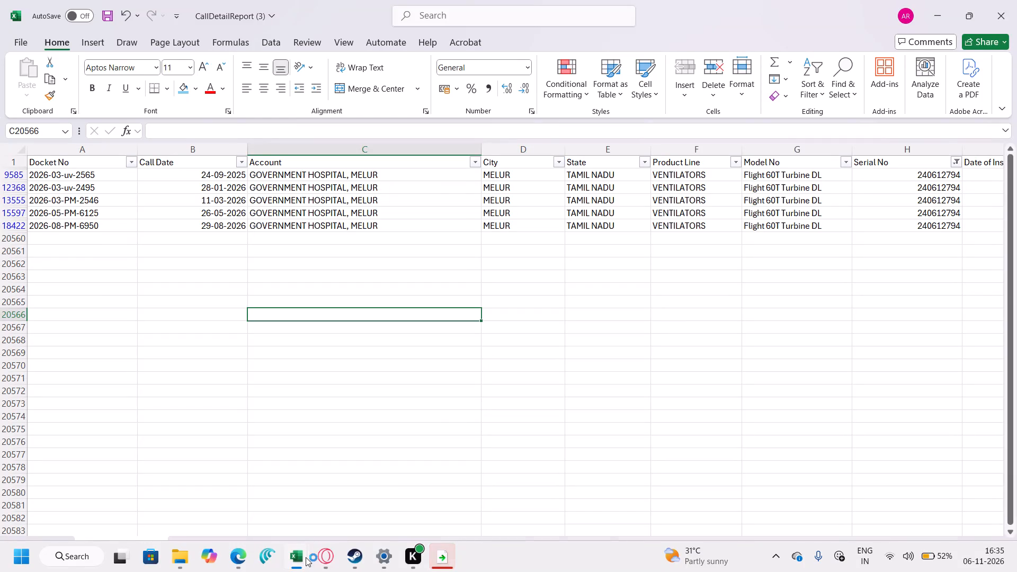
left_click(362, 487)
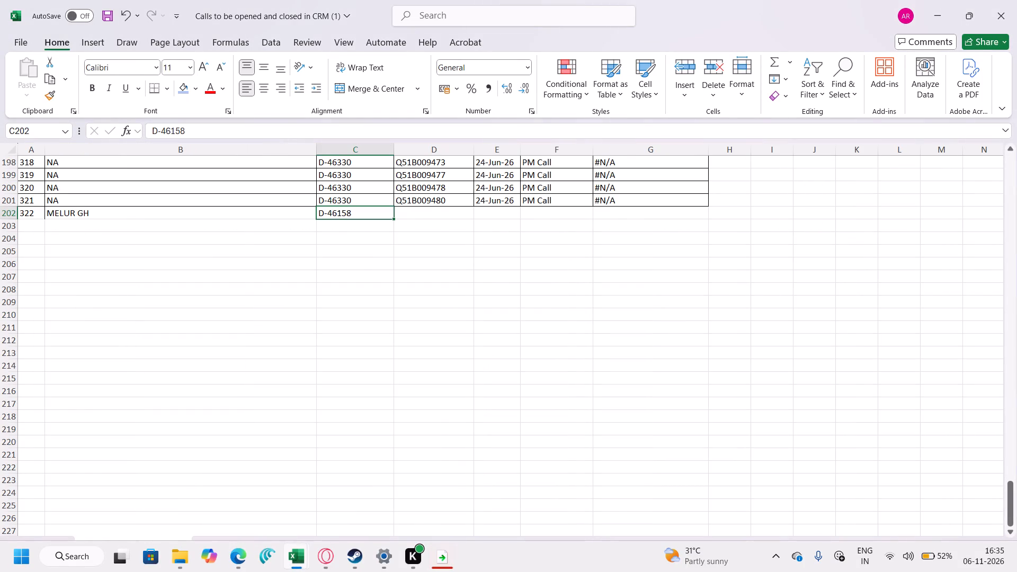
key("BackSpace")
key("BackSpace")
key("BackSpace")
key("Left")
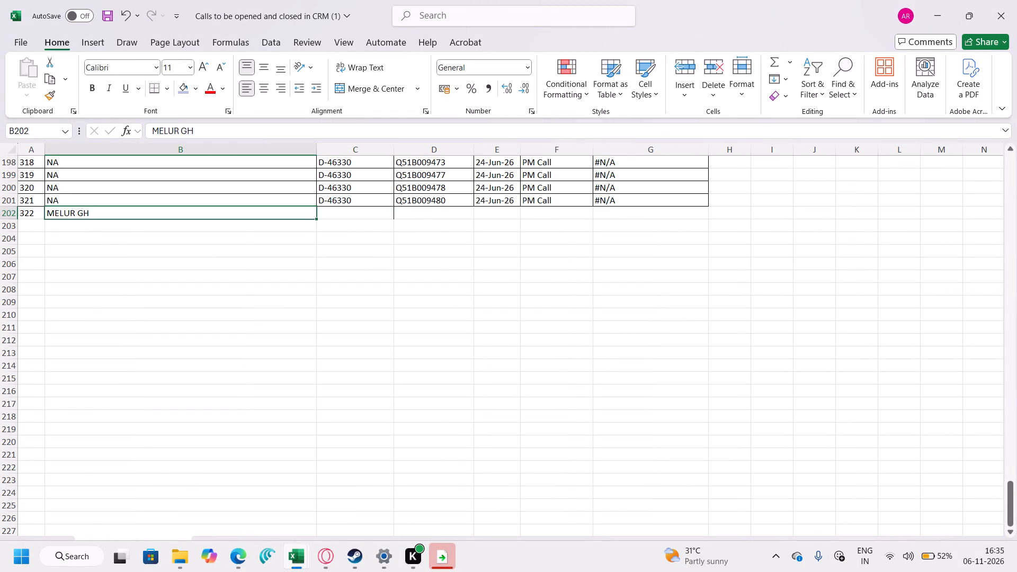
key("BackSpace")
key("BackSpace")
key("BackSpace")
key("Left")
key("BackSpace")
key("BackSpace")
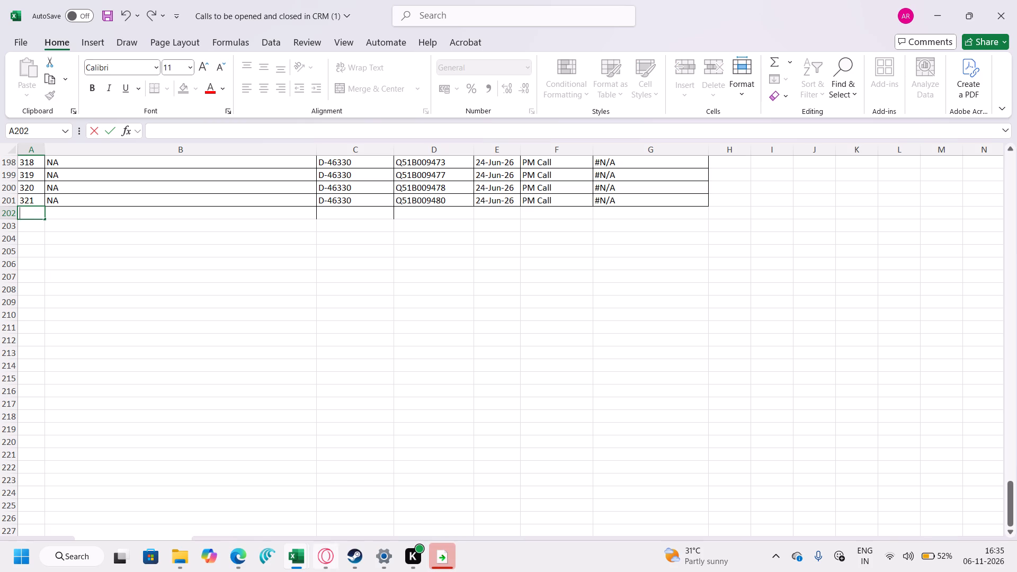
In the CallDetailReport workbook, reset the Serial No filter to show all serial numbers.
left_click(231, 474)
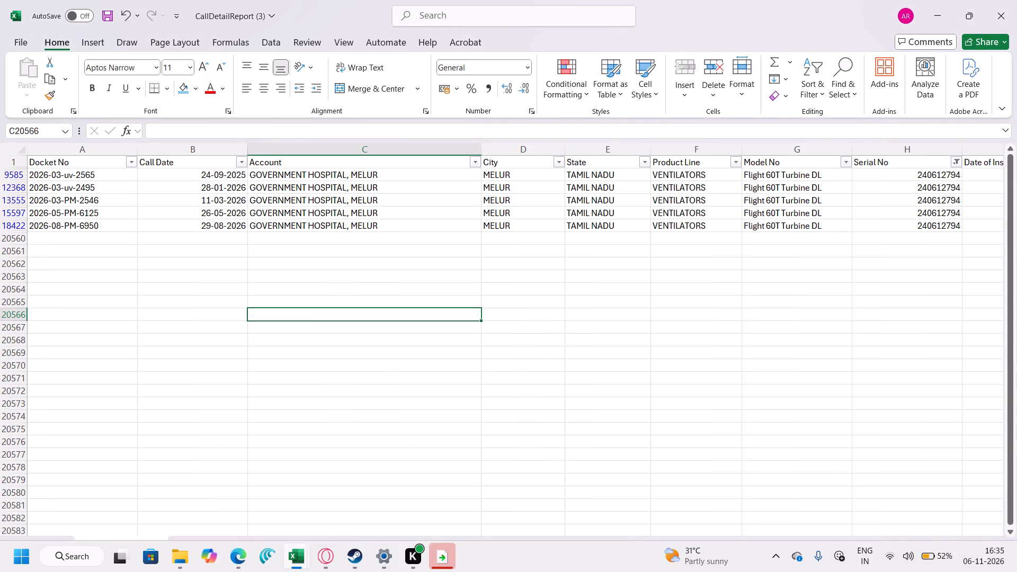
key("Right")
key("Right")
key("Right")
key("Right")
key("Right")
key("Right")
key("Right")
key("Right")
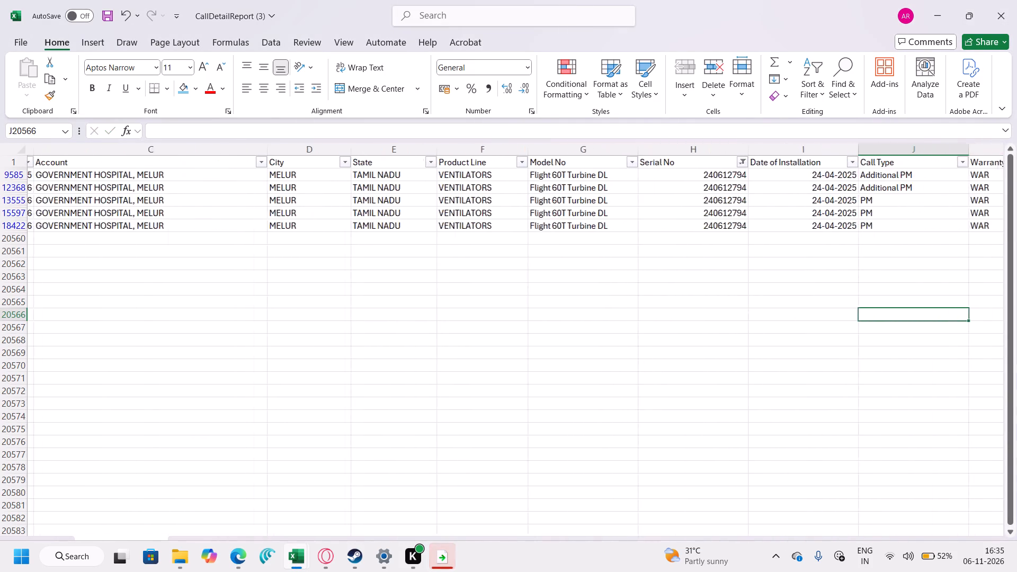
key("Right")
left_click(501, 162)
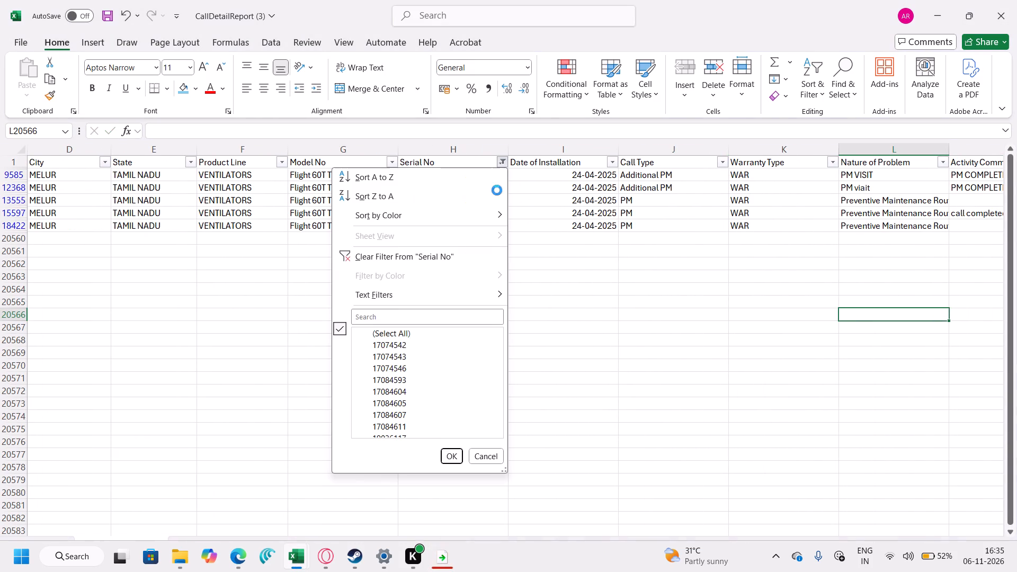
left_click(369, 333)
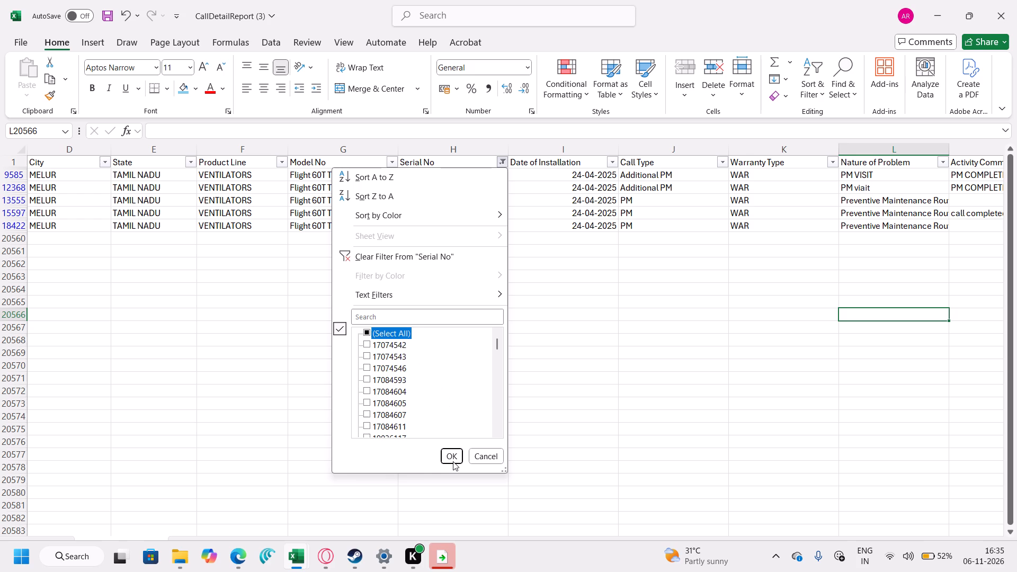
left_click(452, 455)
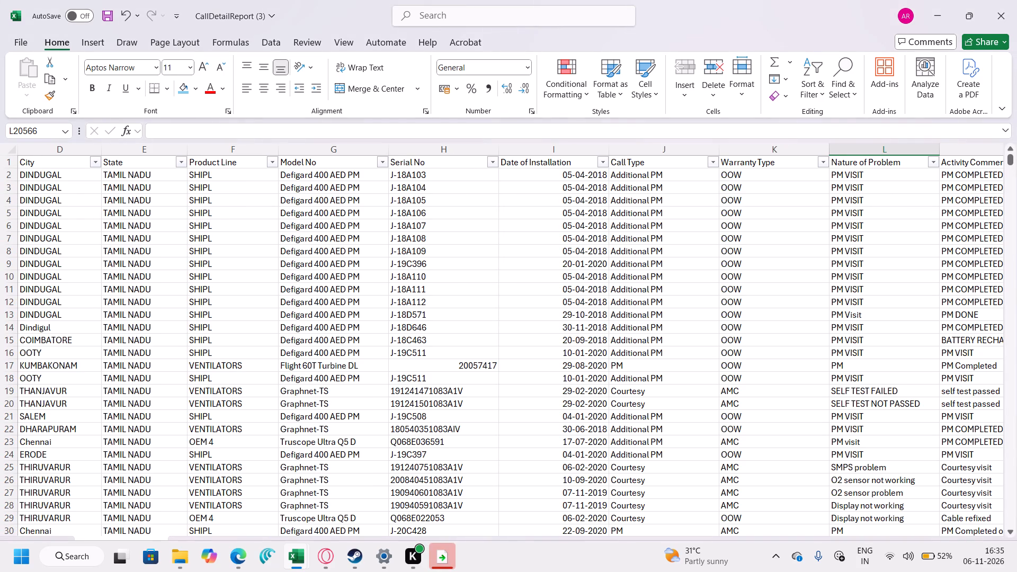
Turn off filtering on the call report's columns, with the Report No column selected.
key("Right")
key("Right")
key("Right")
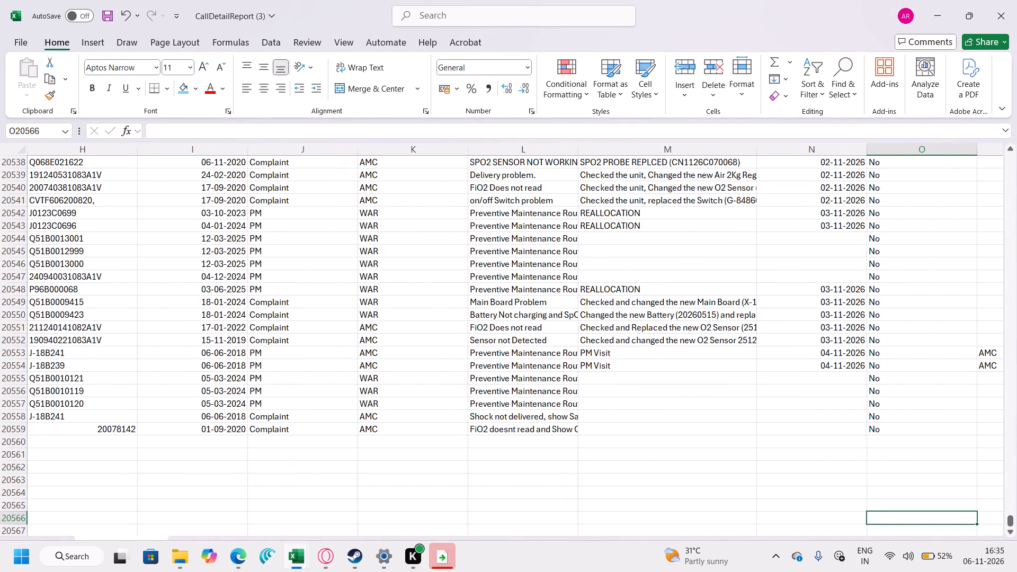
key("Right")
key("Right")
key("Right")
key("Right")
key("Right")
key("Right")
key("Right")
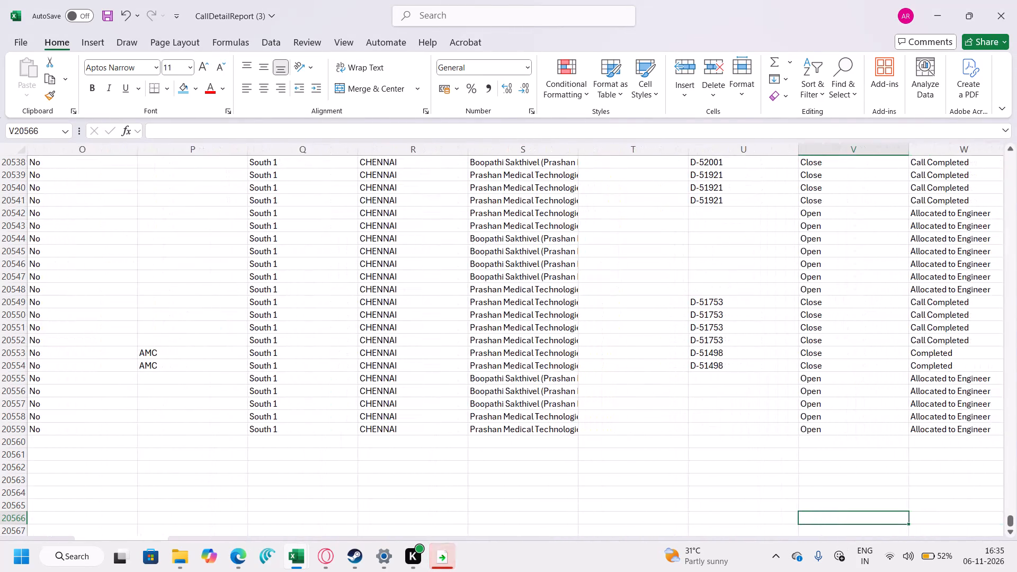
left_click(763, 150)
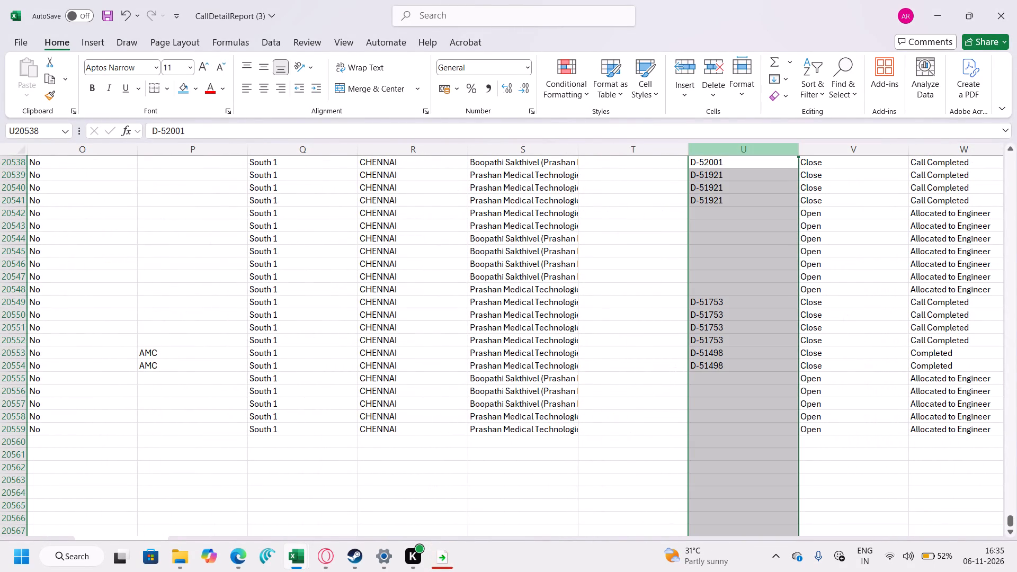
left_click(813, 87)
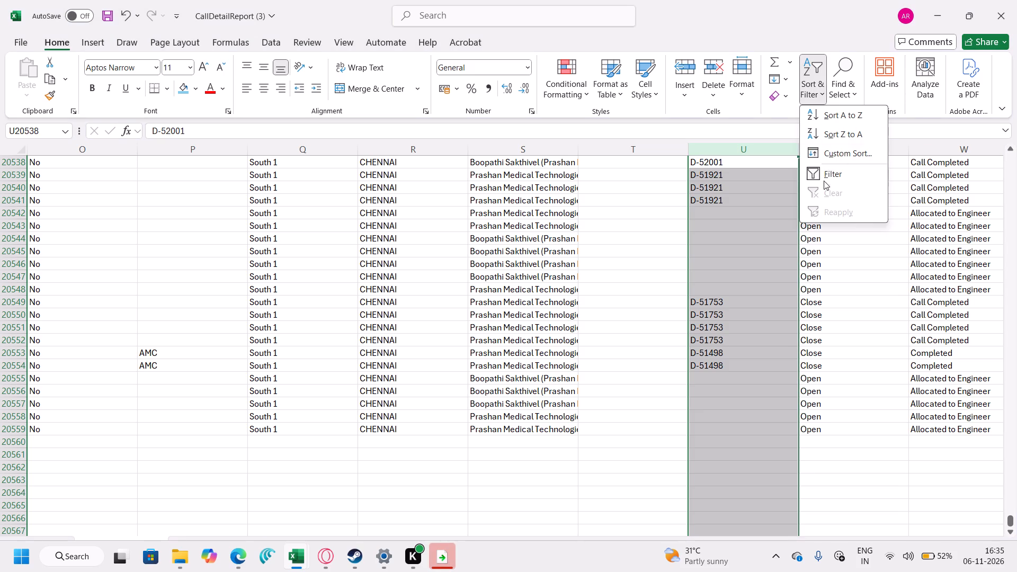
left_click(826, 175)
Look across the remaining columns of the call report beyond Report No, including status, dealer and product details.
scroll(770, 213, "up", 12)
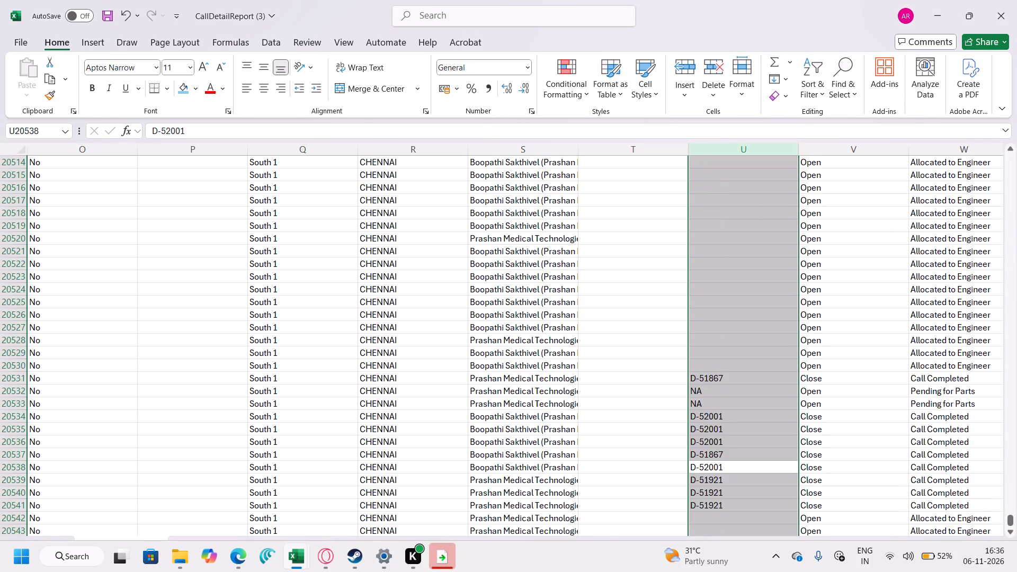
scroll(771, 213, "up", 16)
scroll(771, 213, "up", 7)
key("Right")
key("Right")
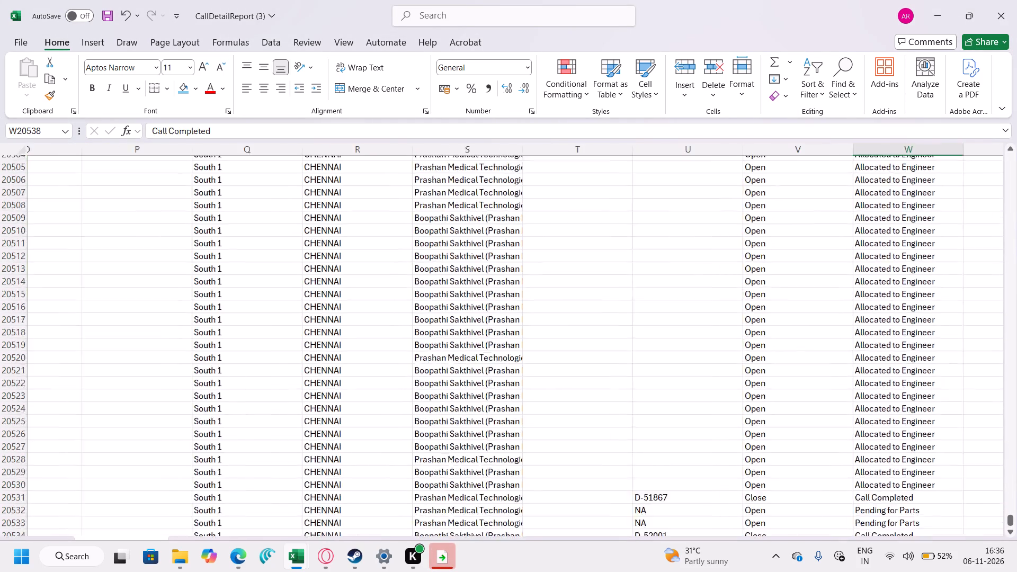
key("Right")
key("Right")
key("Right")
key("Right")
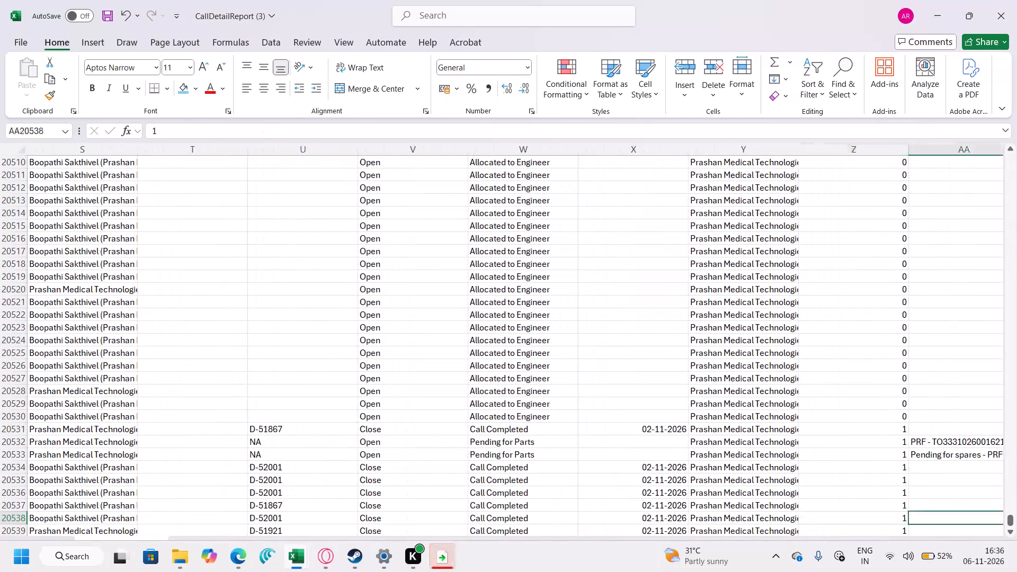
key("Right")
key("Right")
key("Right")
key("Right")
key("Right")
key("Right")
key("Right")
key("Right")
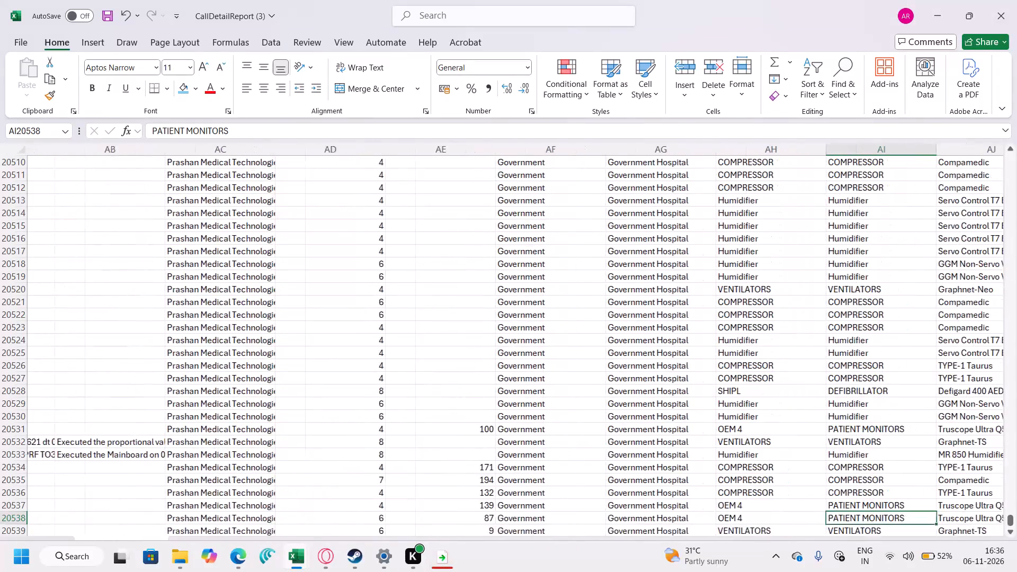
key("Right")
key("Right")
key("Right")
key("Right")
key("Right")
key("Right")
key("Right")
key("Right")
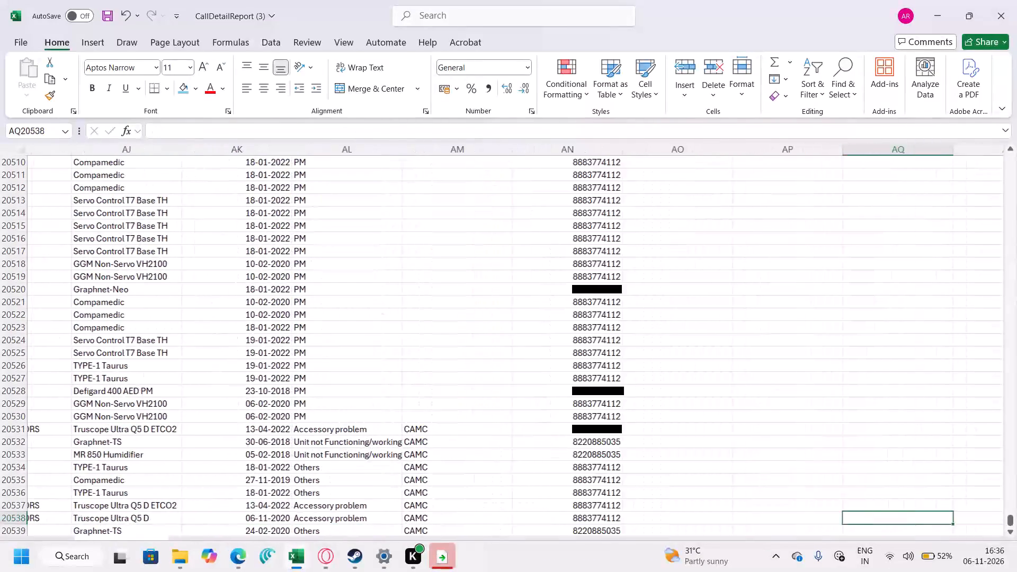
key("Right")
key("Right")
key("Left")
key("Left")
key("Left")
key("Left")
key("Left")
key("Left")
key("Left")
key("Left")
key("Left")
key("Left")
key("Left")
key("Left")
key("Left")
key("Left")
key("Left")
key("Left")
key("Left")
key("Left")
key("Left")
key("Left")
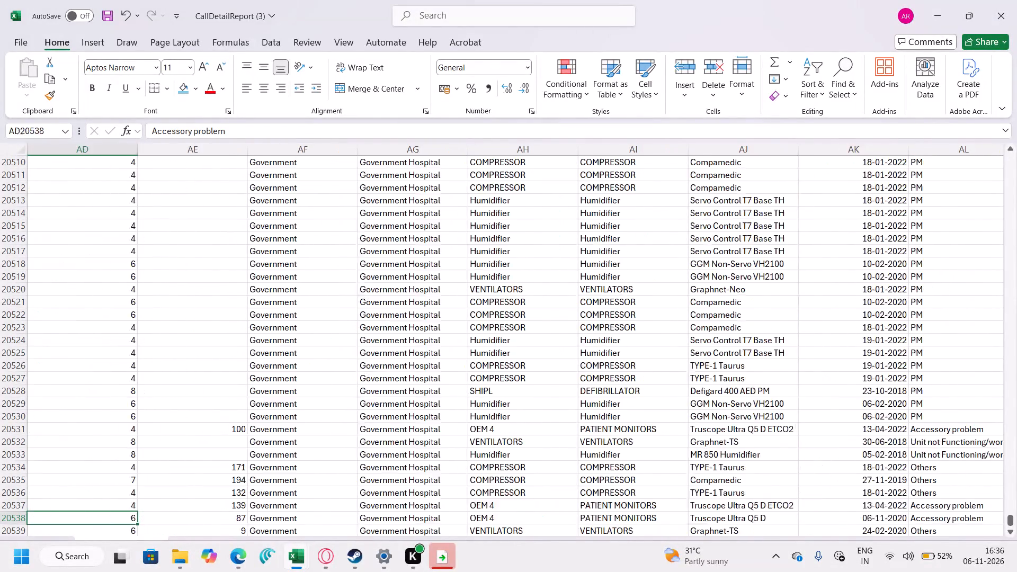
key("Left")
key("Left")
key("Left")
key("Left")
key("Up")
key("Up")
key("Up")
key("Up")
key("Up")
key("Up")
key("Up")
key("Up")
key("Up")
key("Up")
key("Up")
key("Up")
key("Up")
key("Up")
key("Up")
key("Up")
key("Up")
key("Up")
key("Up")
key("Up")
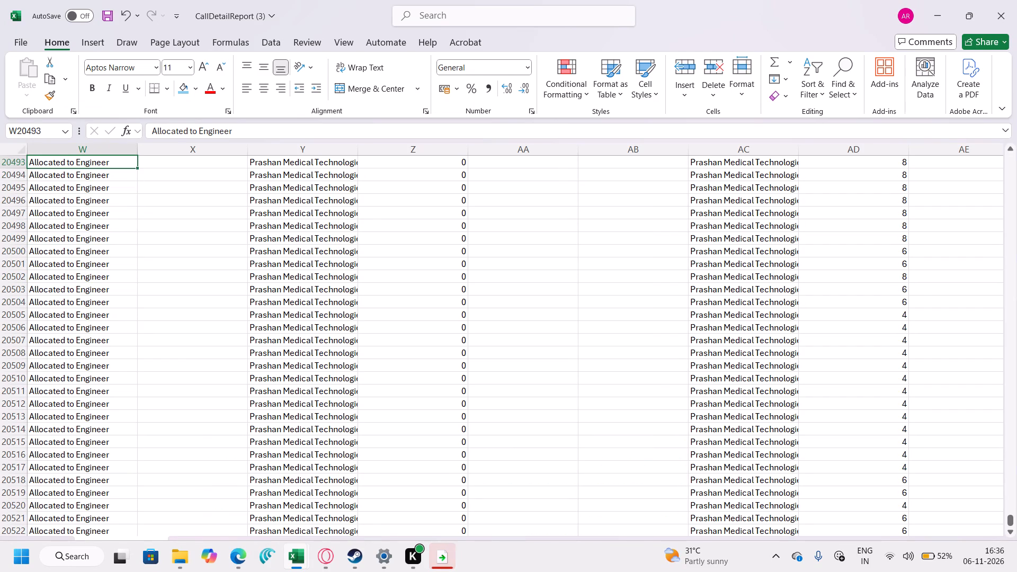
Apply a filter to only the Report No column of the call report.
left_click_drag(1011, 524, 1007, 492)
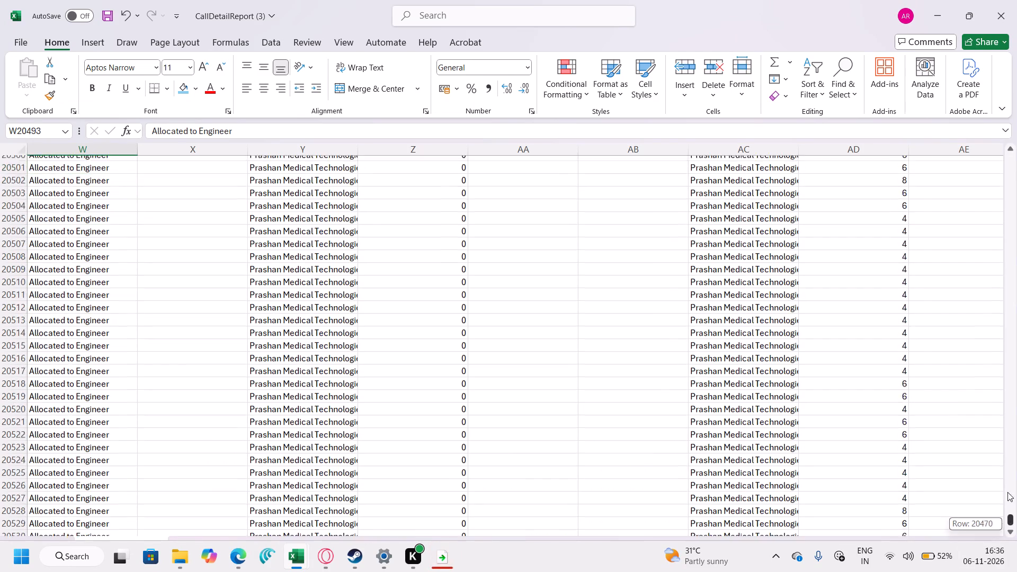
left_click_drag(1007, 492, 1016, 103)
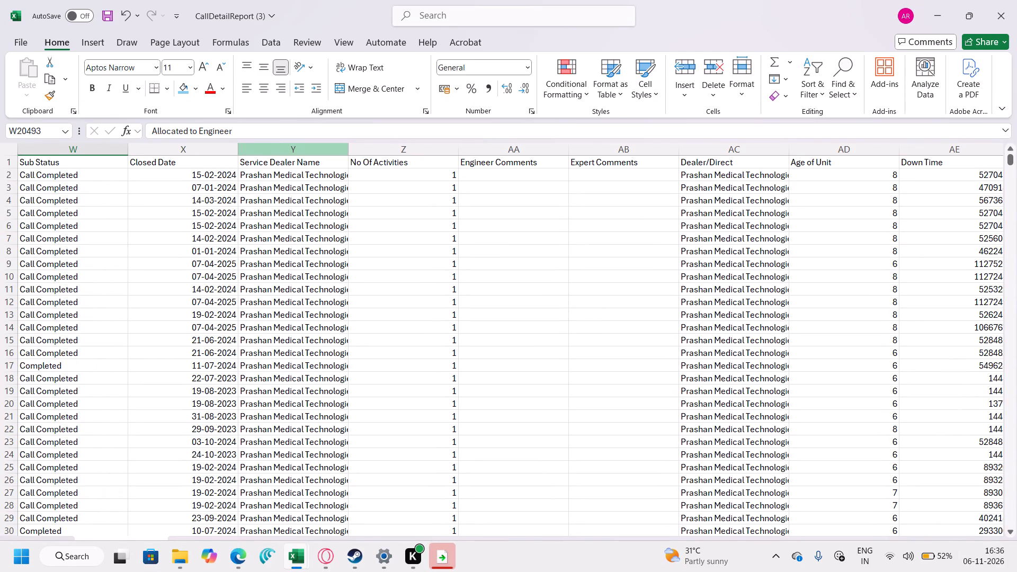
left_click(212, 151)
key("Left")
key("Left")
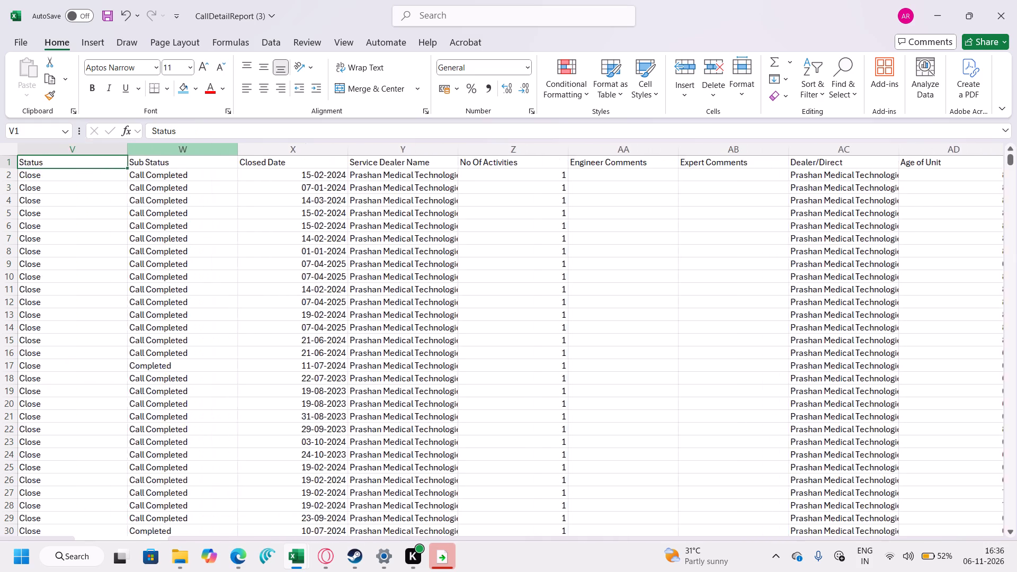
key("Left")
key("Left")
left_click(199, 144)
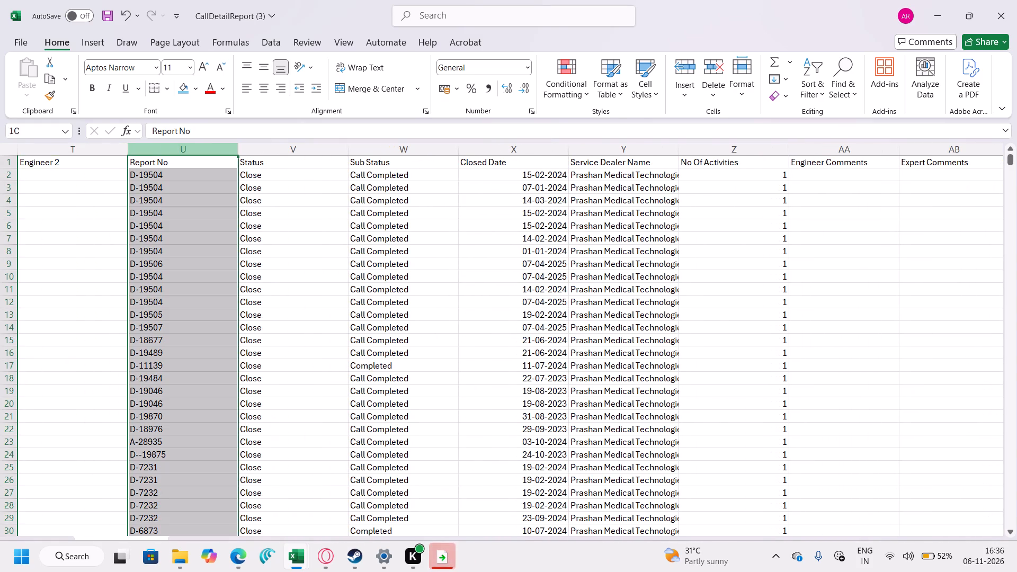
left_click(809, 87)
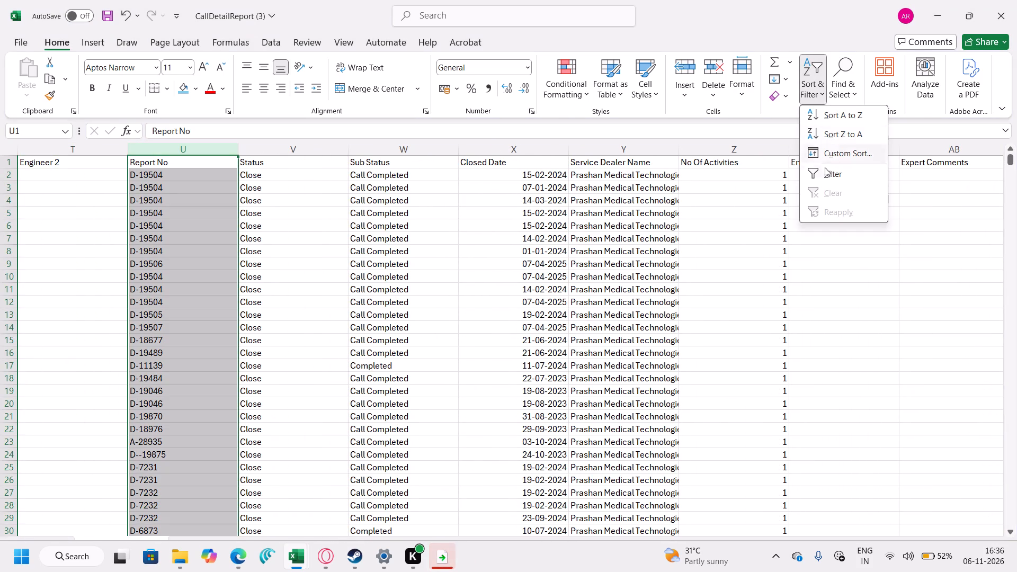
left_click(826, 182)
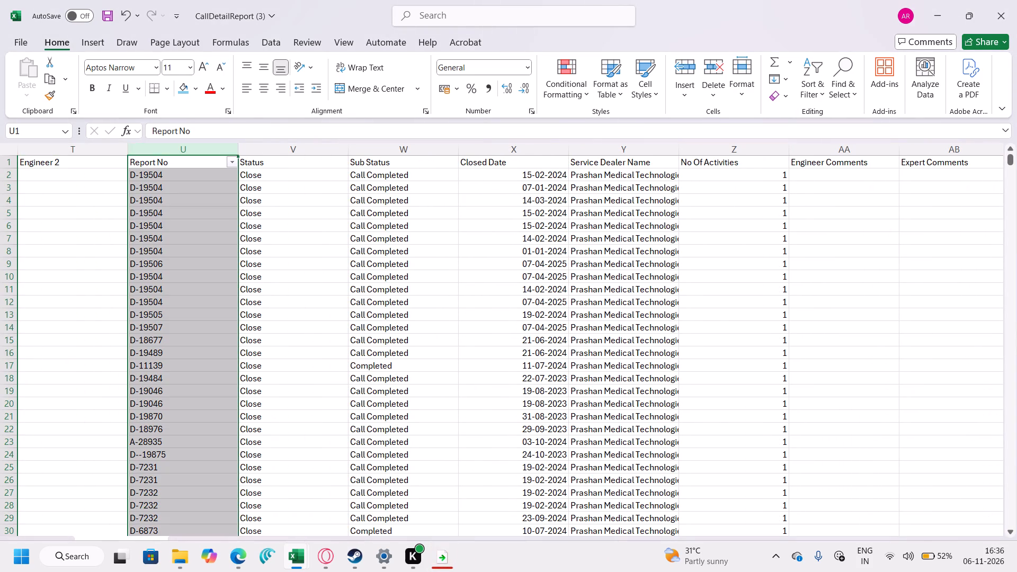
Search the Report No filter for D-46160.
left_click(235, 163)
left_click(121, 311)
left_click(119, 316)
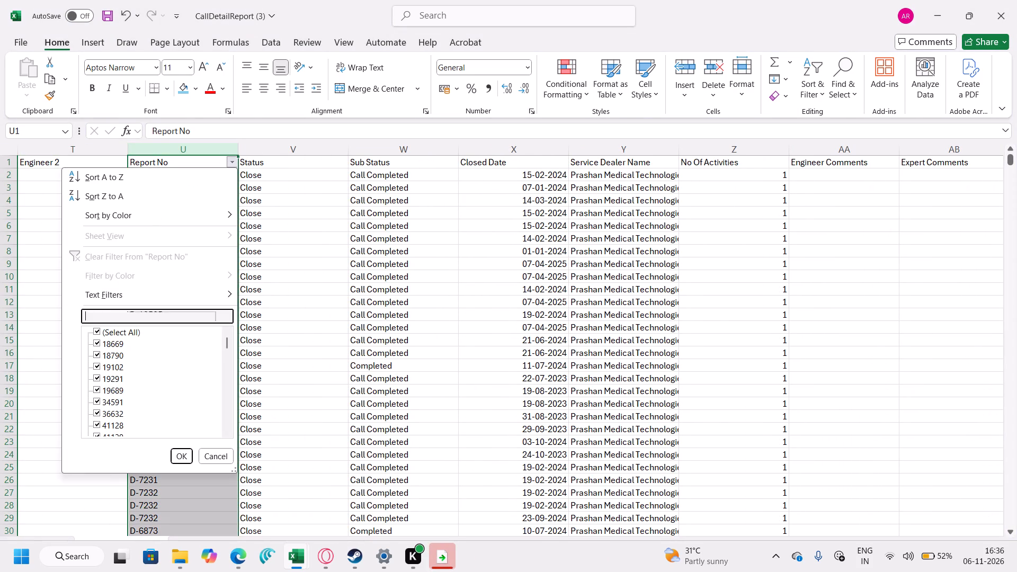
type("D-")
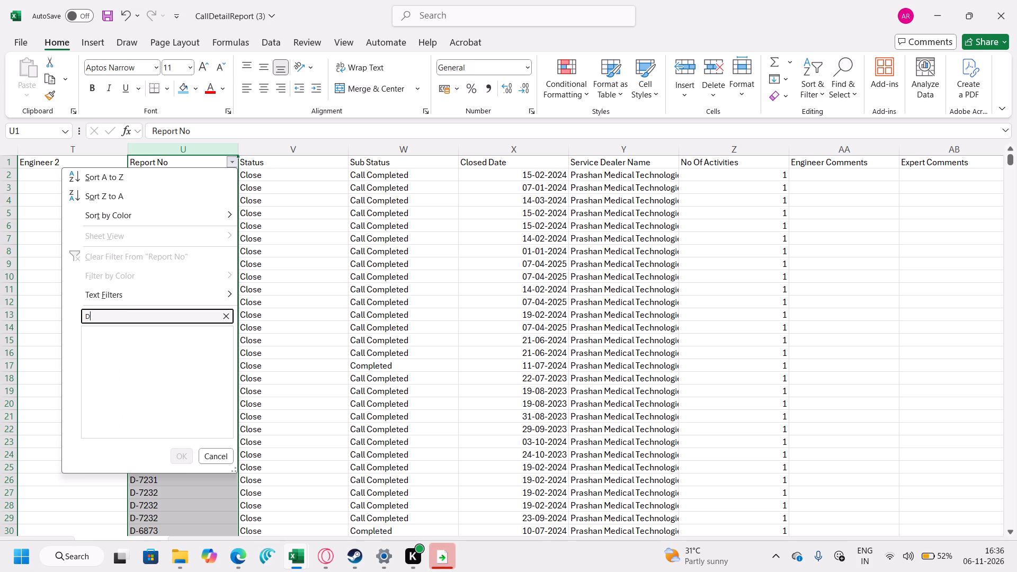
key("4")
type("61")
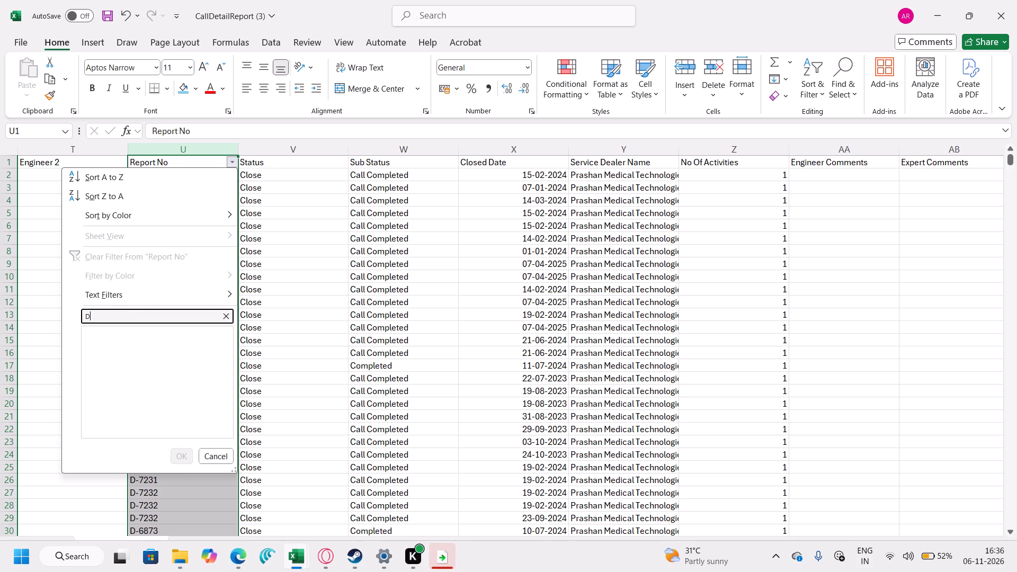
type("60")
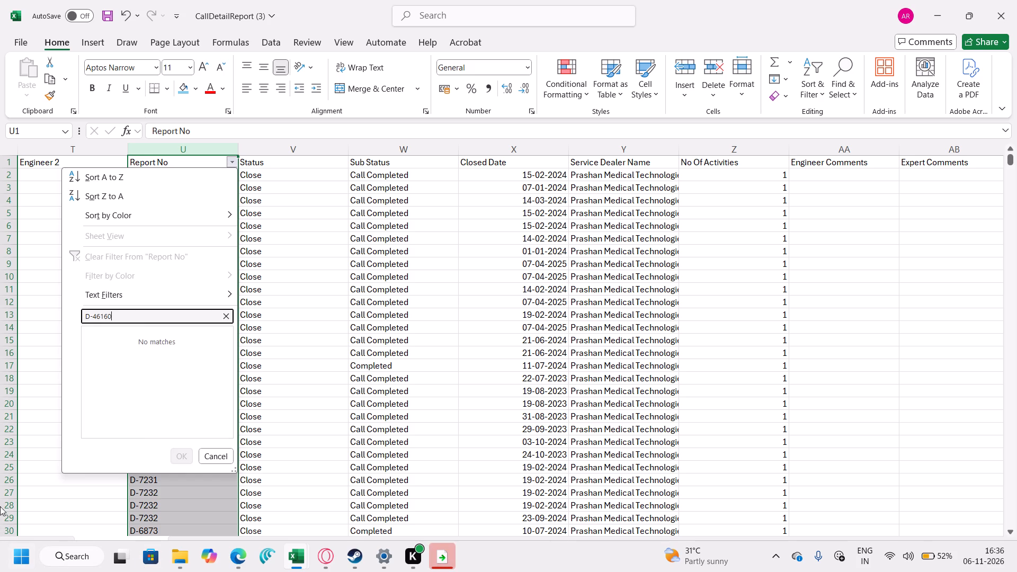
Switch to the "Calls to be opened and closed in CRM" workbook and apply a filter to its FSR No column.
left_click(243, 560)
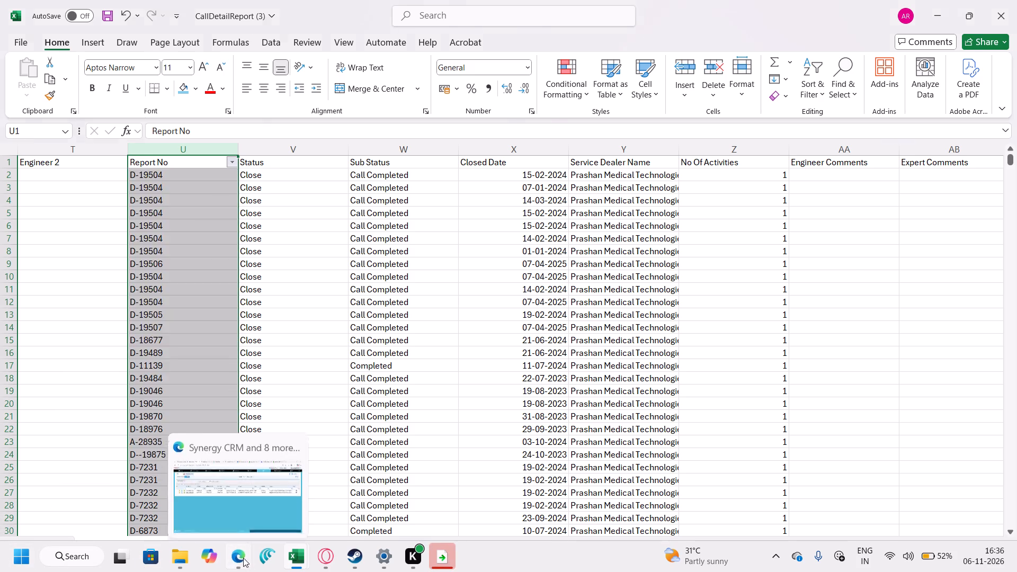
left_click(397, 227)
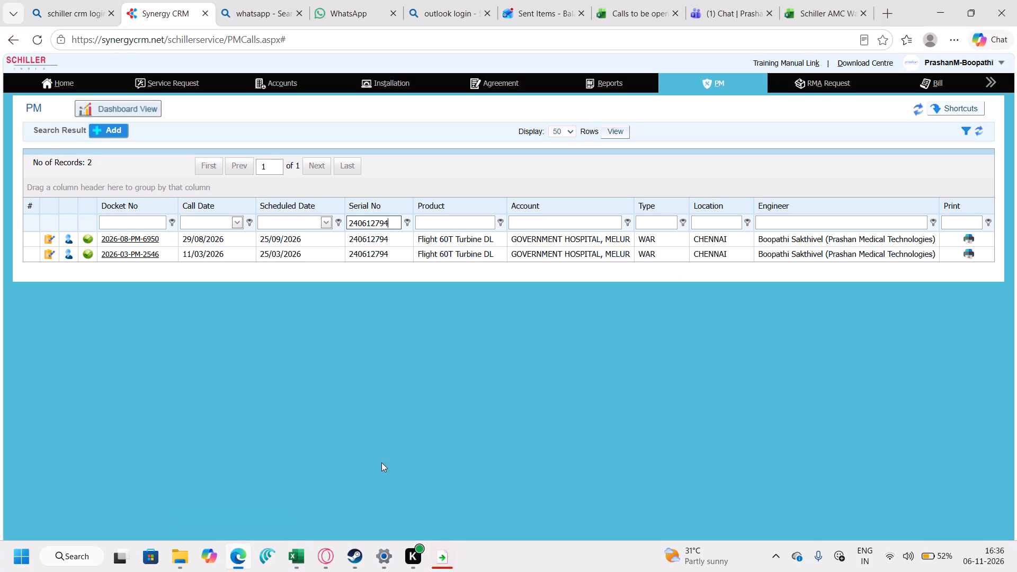
left_click(360, 501)
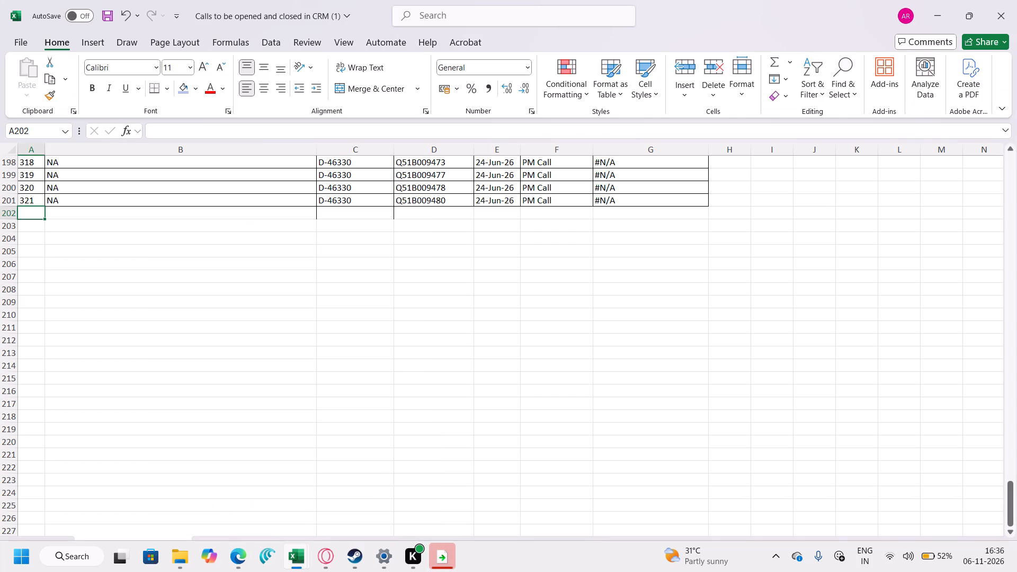
scroll(406, 96, "up", 1)
scroll(372, 196, "up", 10)
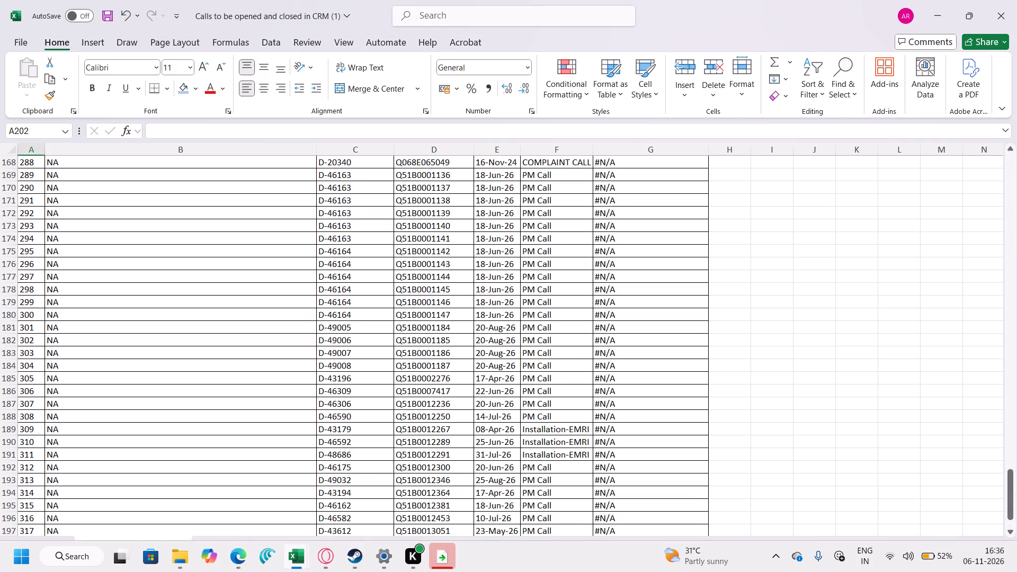
scroll(372, 196, "up", 20)
left_click(373, 149)
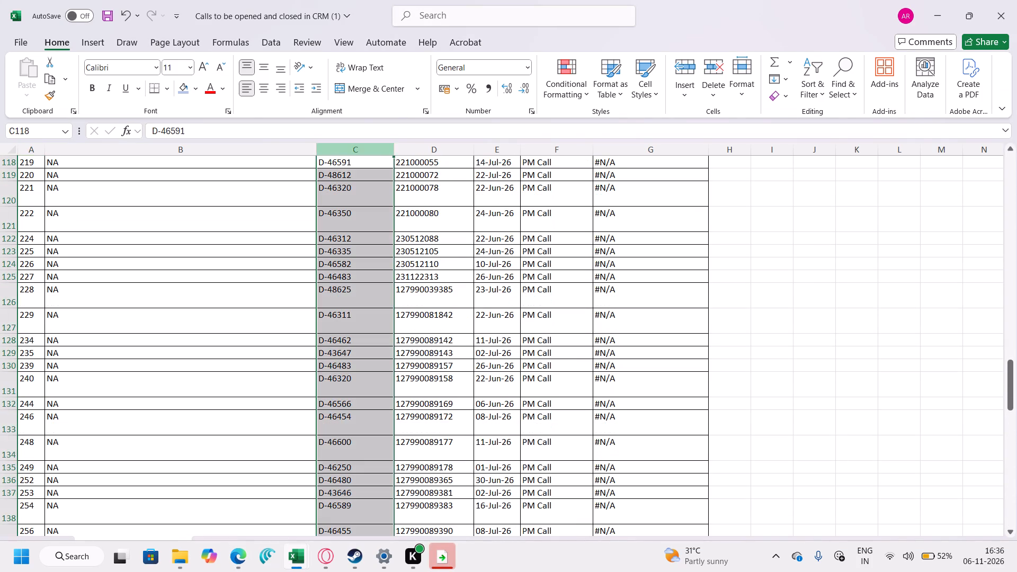
left_click(819, 71)
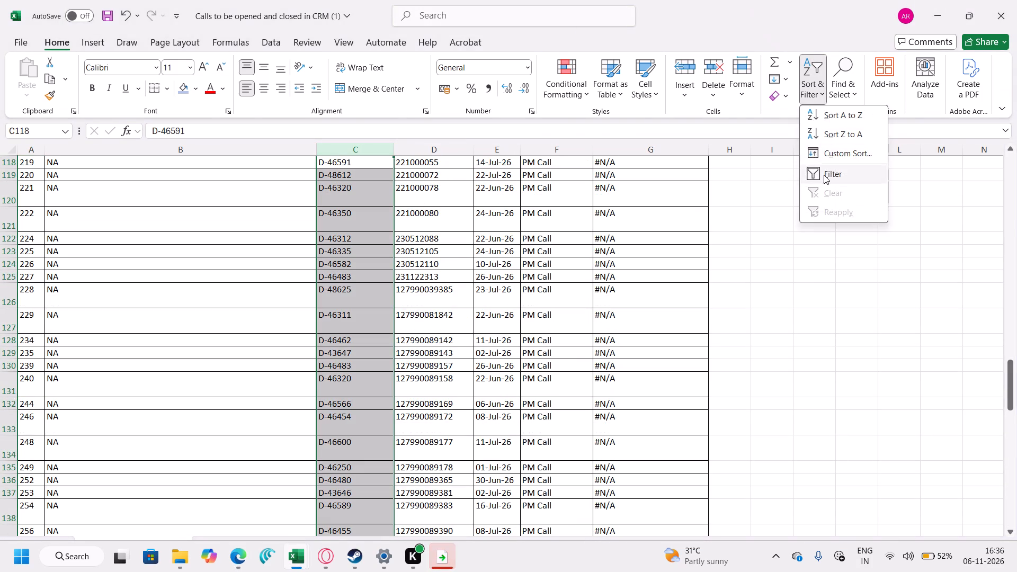
left_click(824, 175)
left_click(353, 150)
scroll(375, 175, "up", 8)
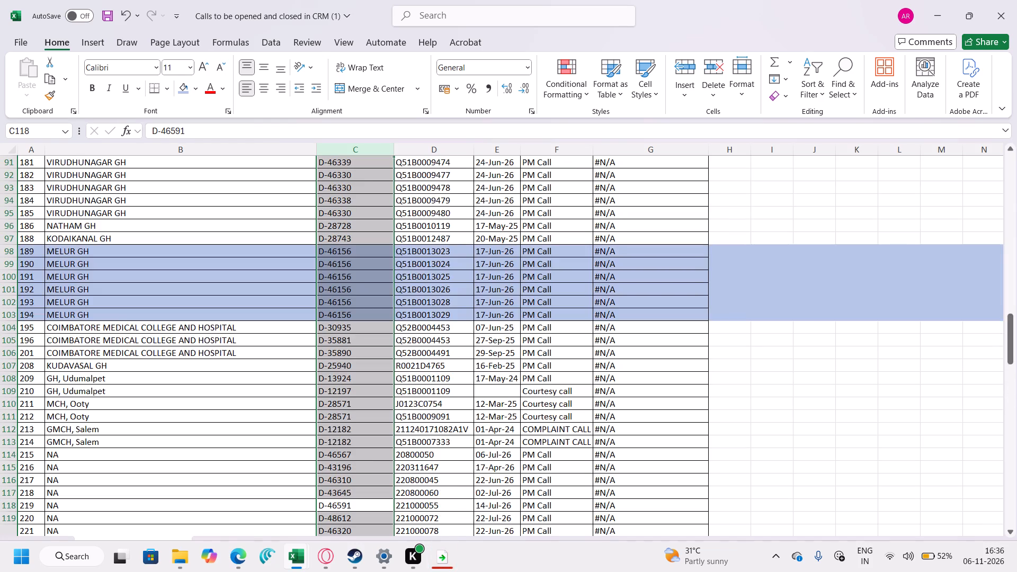
scroll(377, 175, "up", 14)
scroll(382, 170, "up", 8)
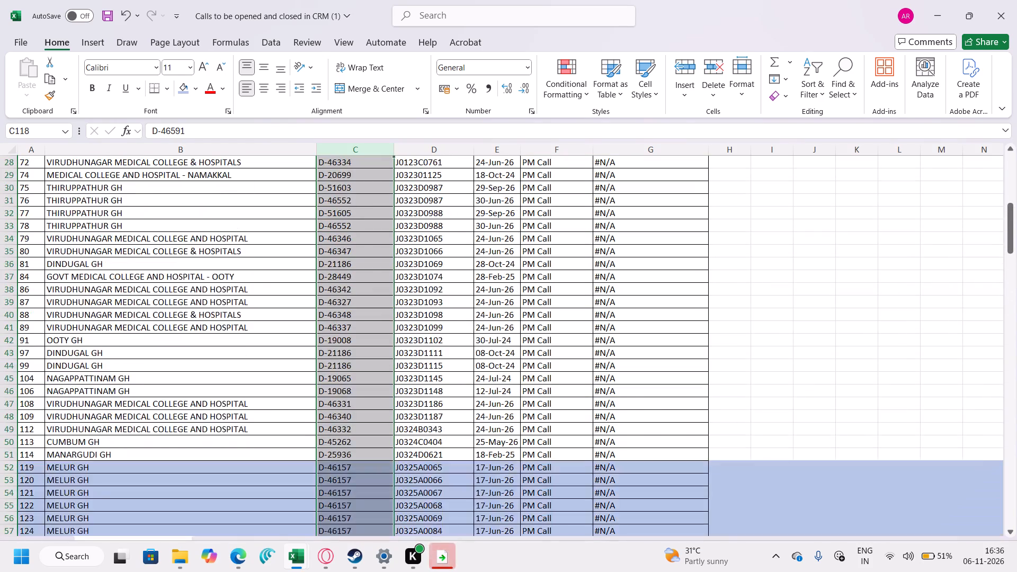
scroll(382, 170, "up", 12)
left_click(380, 164)
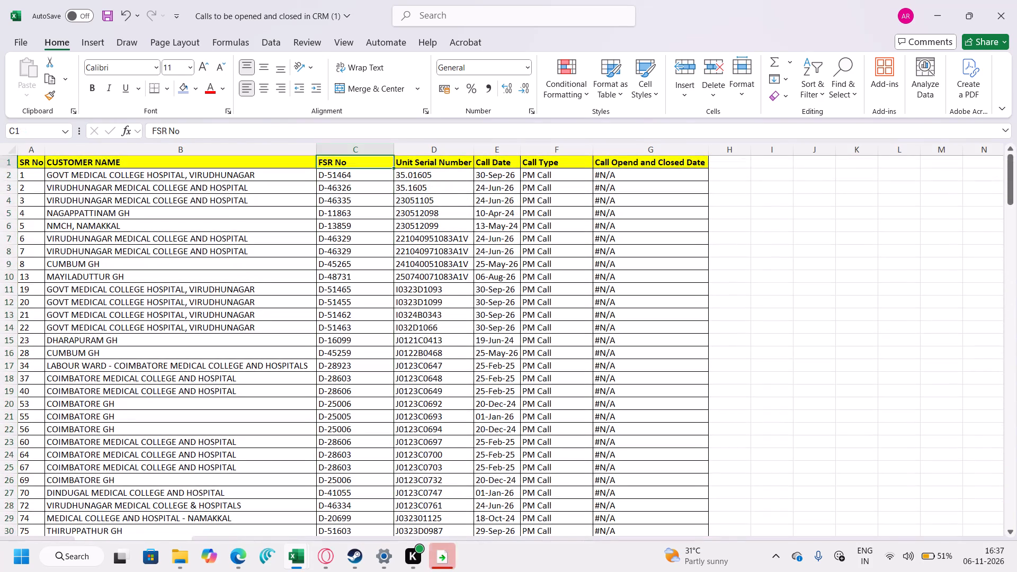
left_click(368, 153)
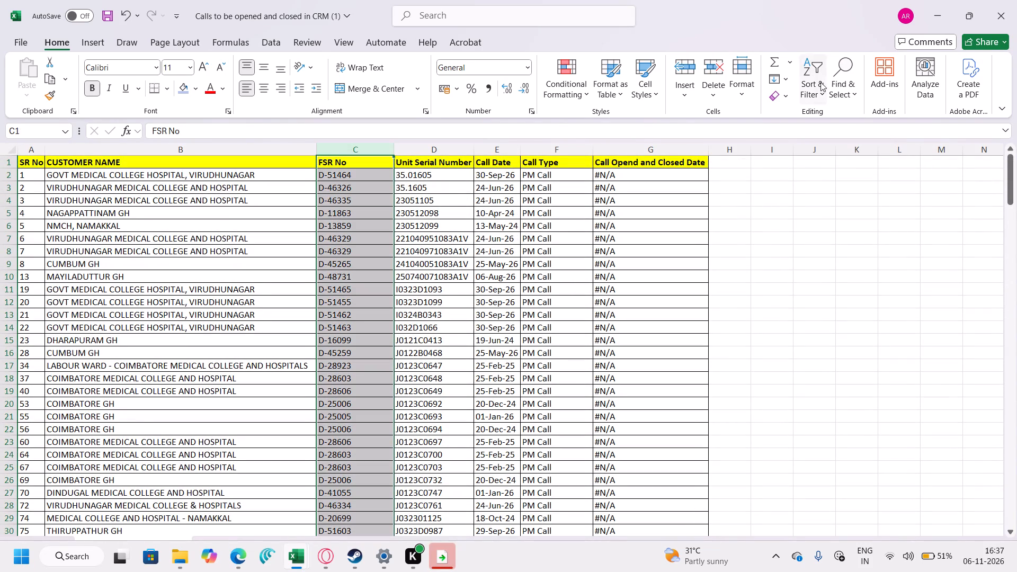
left_click(810, 75)
left_click(831, 175)
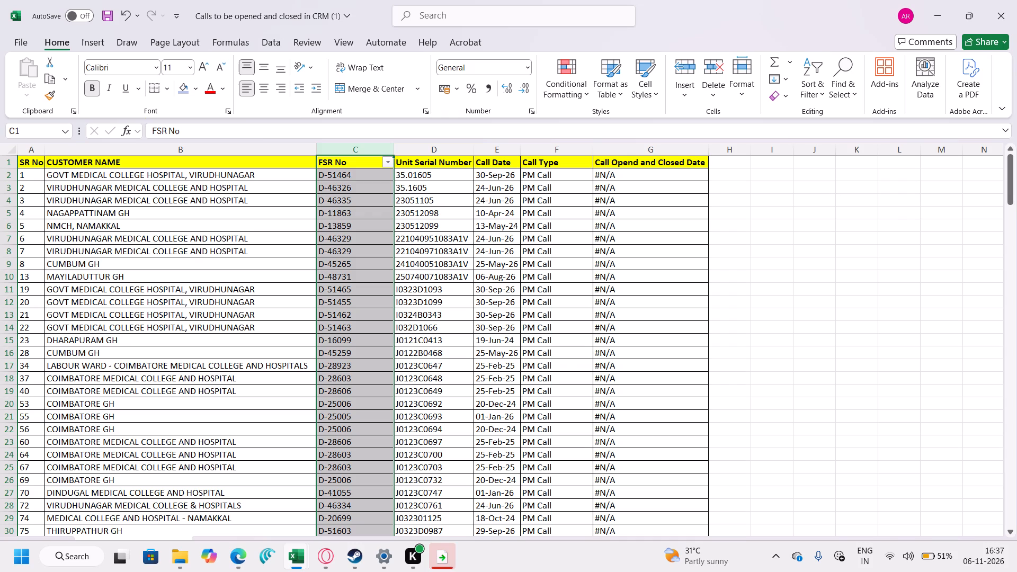
Filter the FSR No column of the call list to D-46160.
left_click(389, 166)
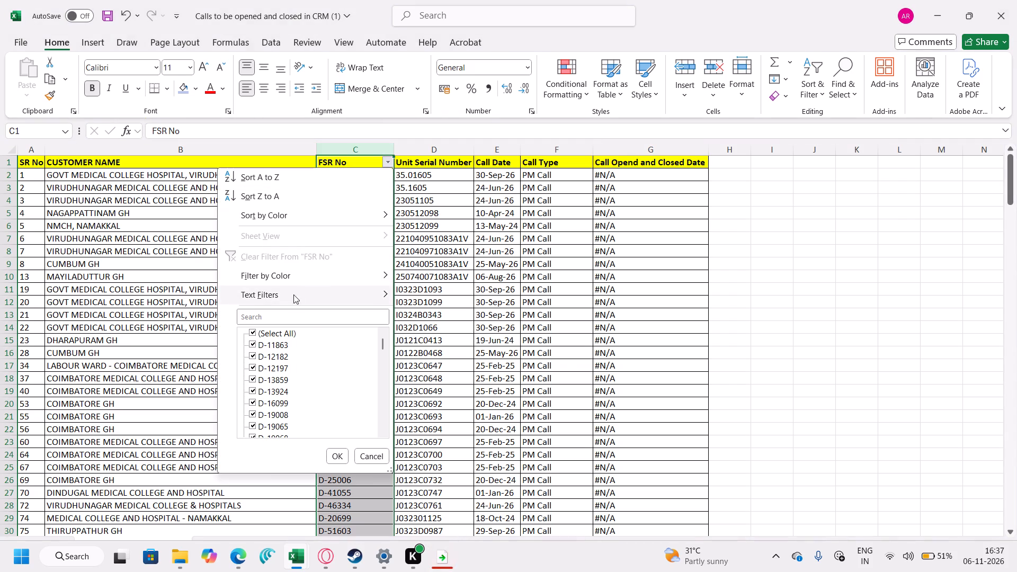
left_click(286, 316)
type("D-")
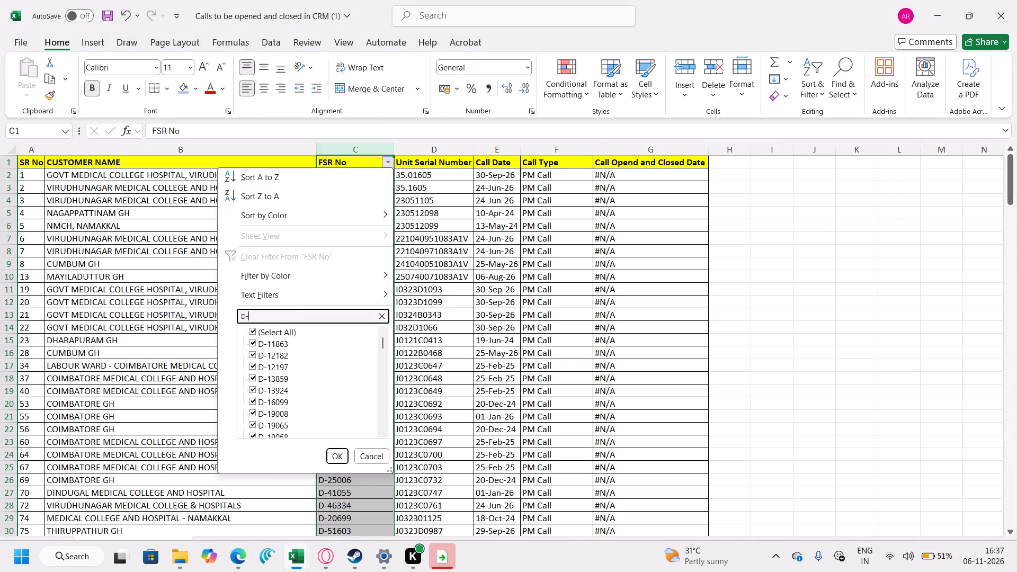
type("46160")
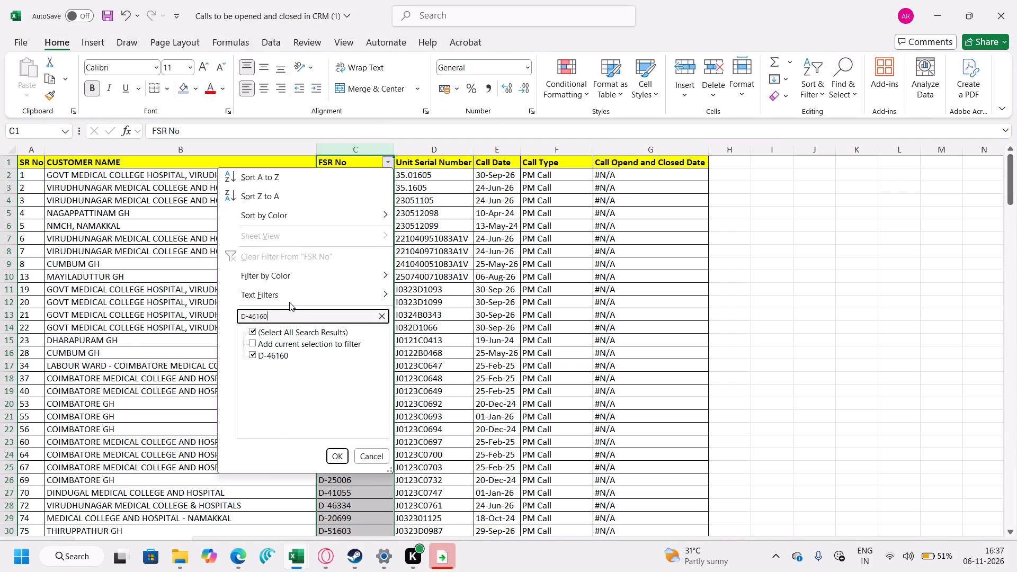
key("Return")
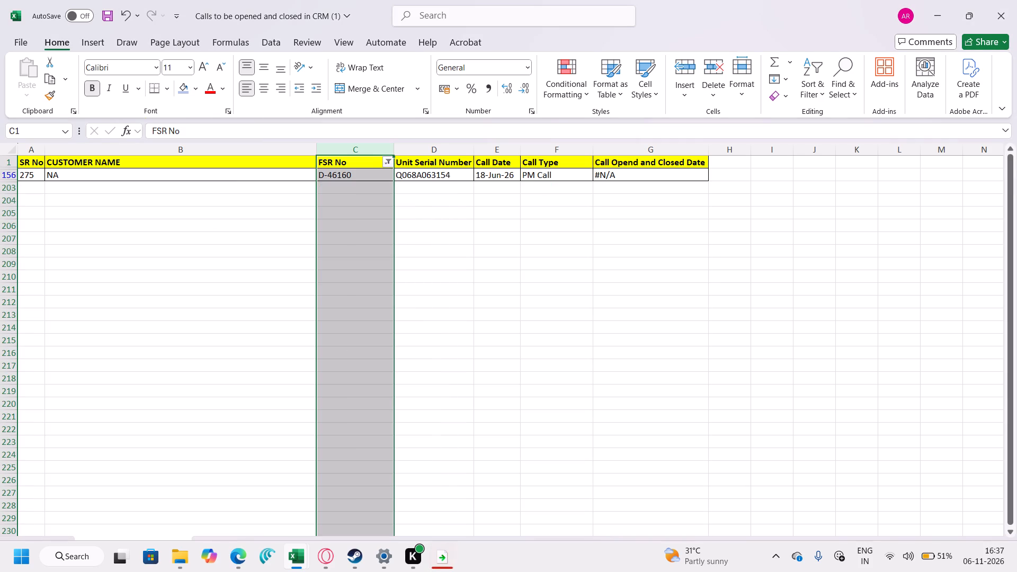
Replace the NA customer name in the D-46160 row with THIRUCHULI GH.
key("Left")
key("Left")
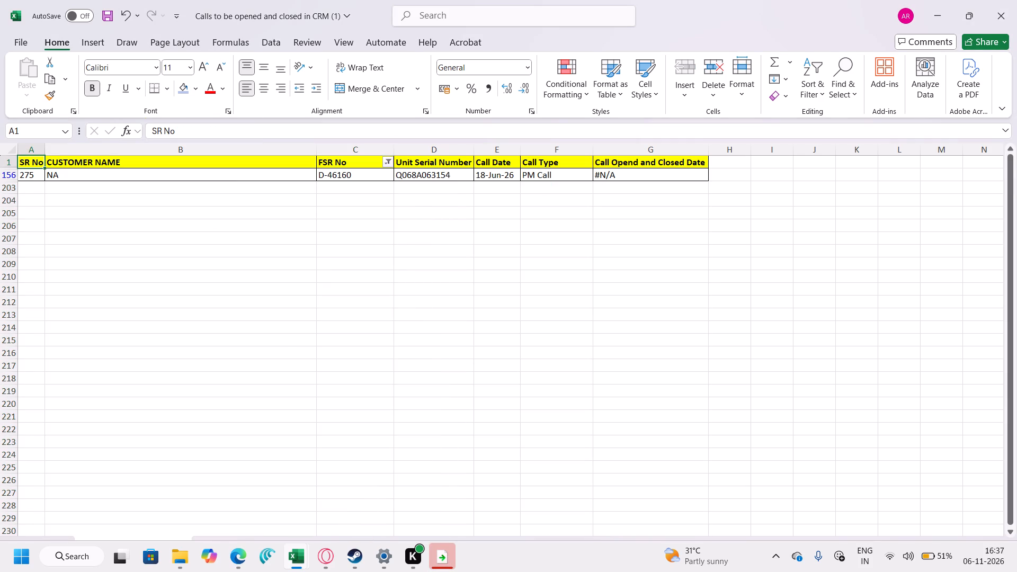
double_click(151, 177)
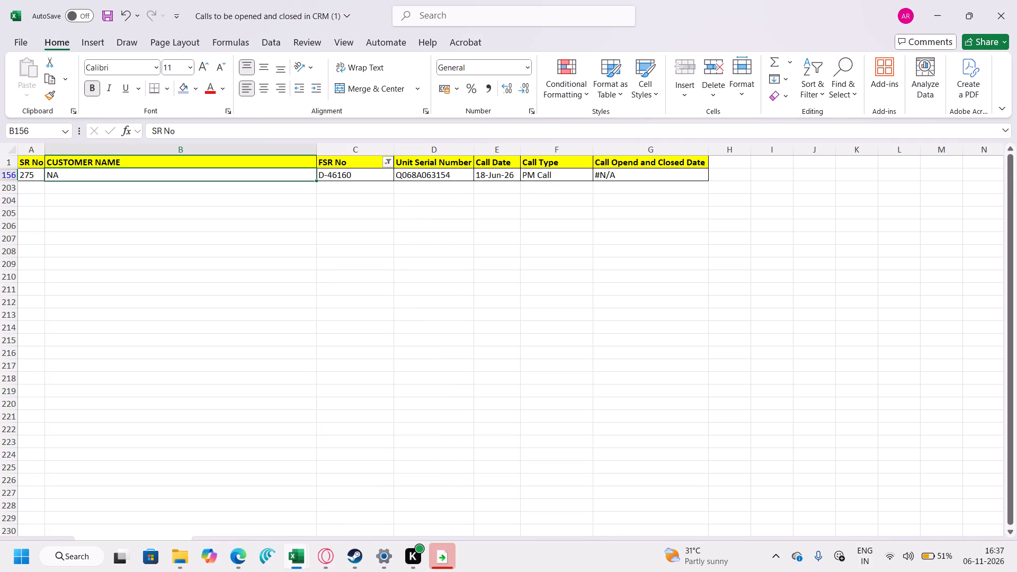
key("BackSpace")
key("BackSpace")
type("THIRUCHULI")
key("space")
type("GH")
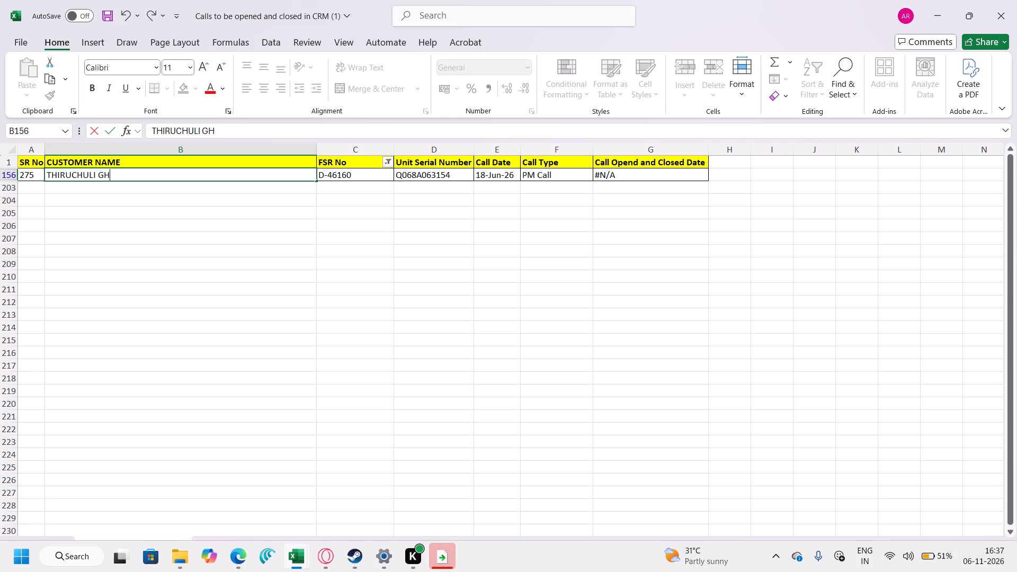
left_click(342, 179)
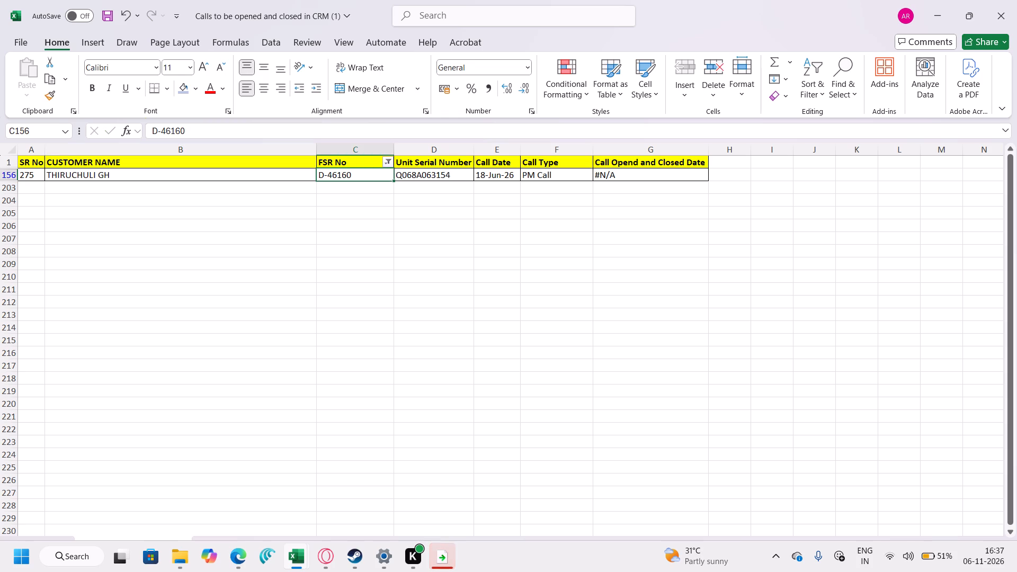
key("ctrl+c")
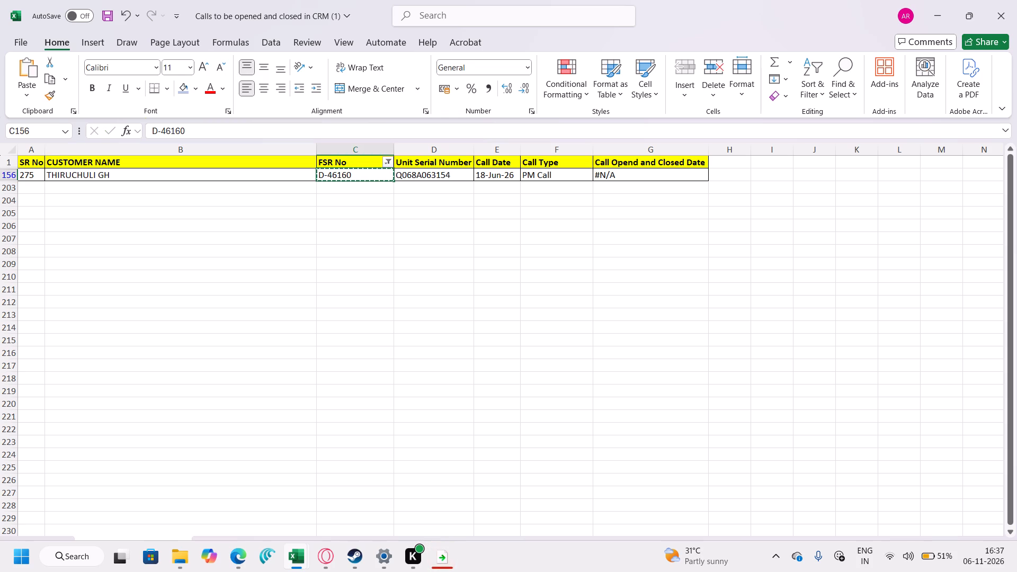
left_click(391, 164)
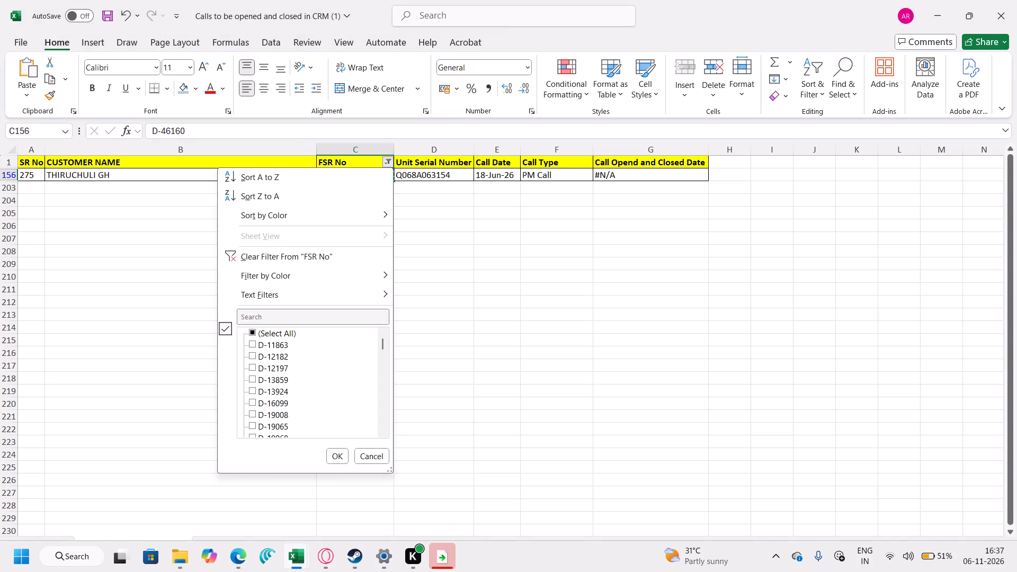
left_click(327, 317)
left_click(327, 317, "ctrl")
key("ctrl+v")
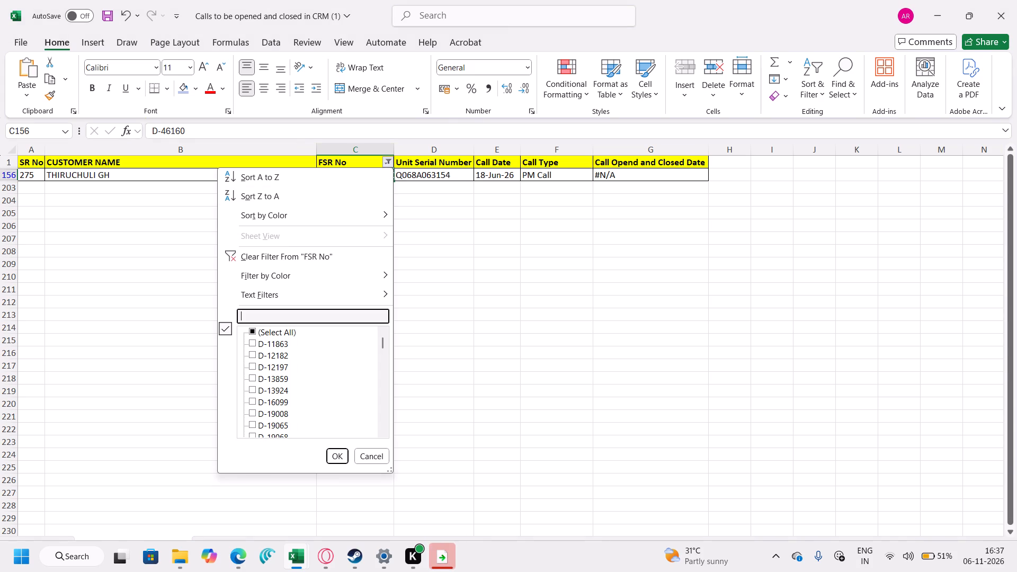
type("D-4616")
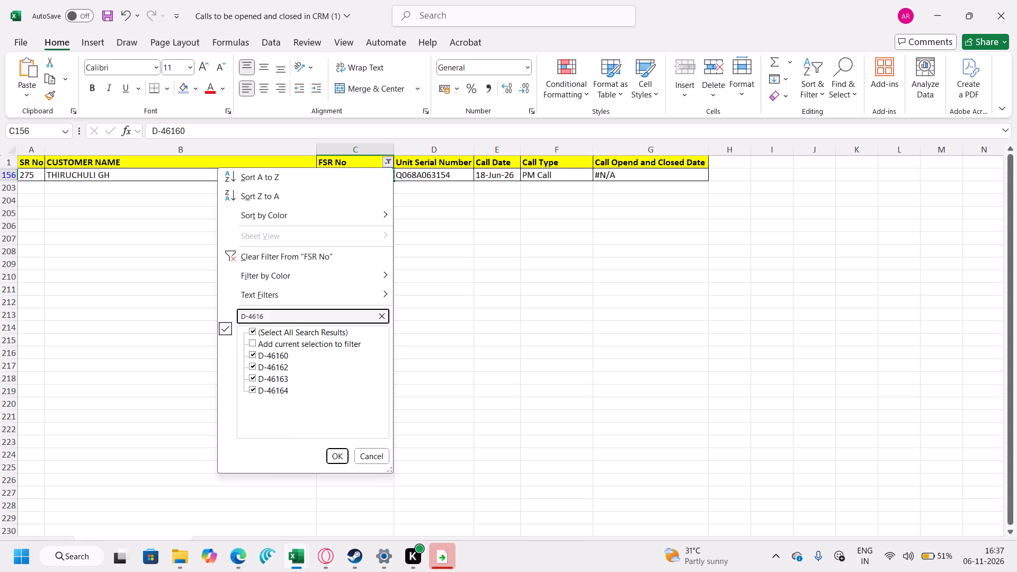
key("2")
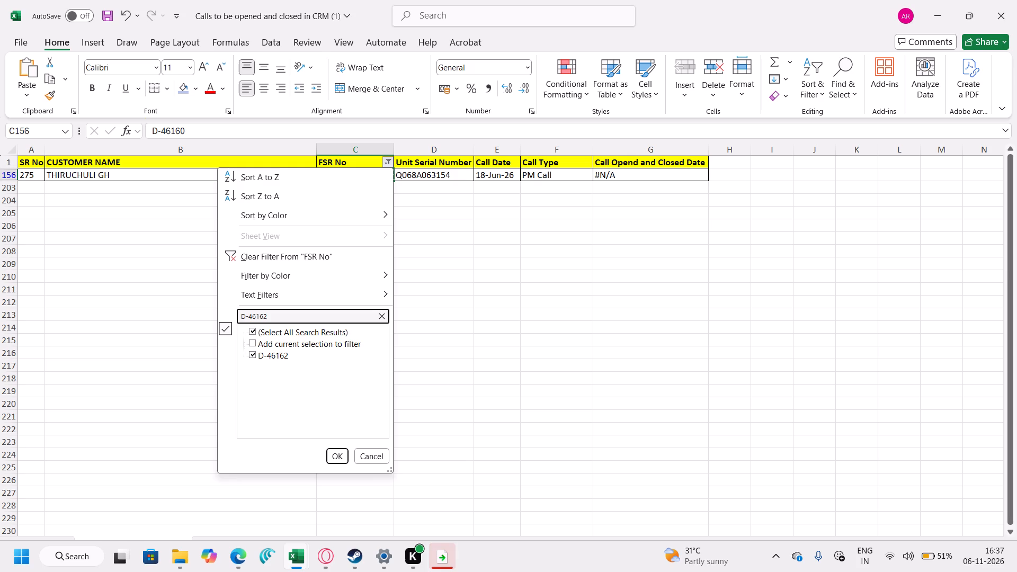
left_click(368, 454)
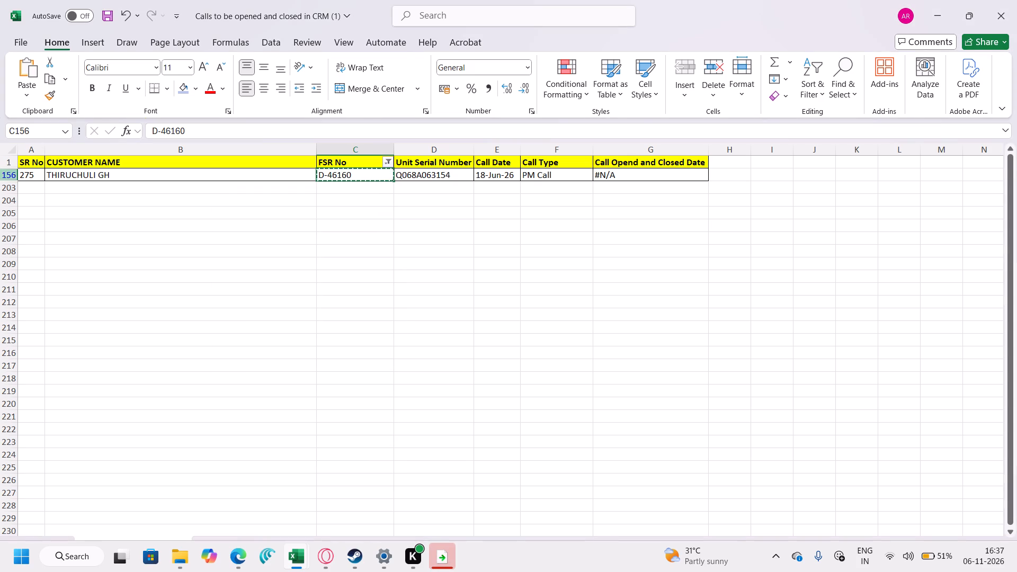
Mark the entire D-46160 row with the light blue fill used for handled calls.
left_click(9, 174)
left_click(181, 85)
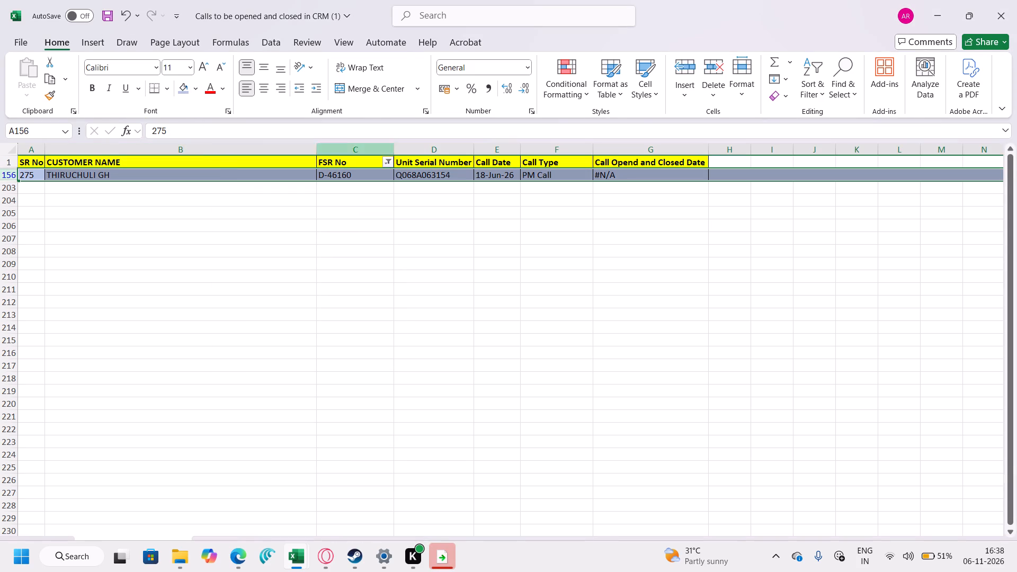
Change the FSR No column's filter to show only D-46162.
double_click(381, 178)
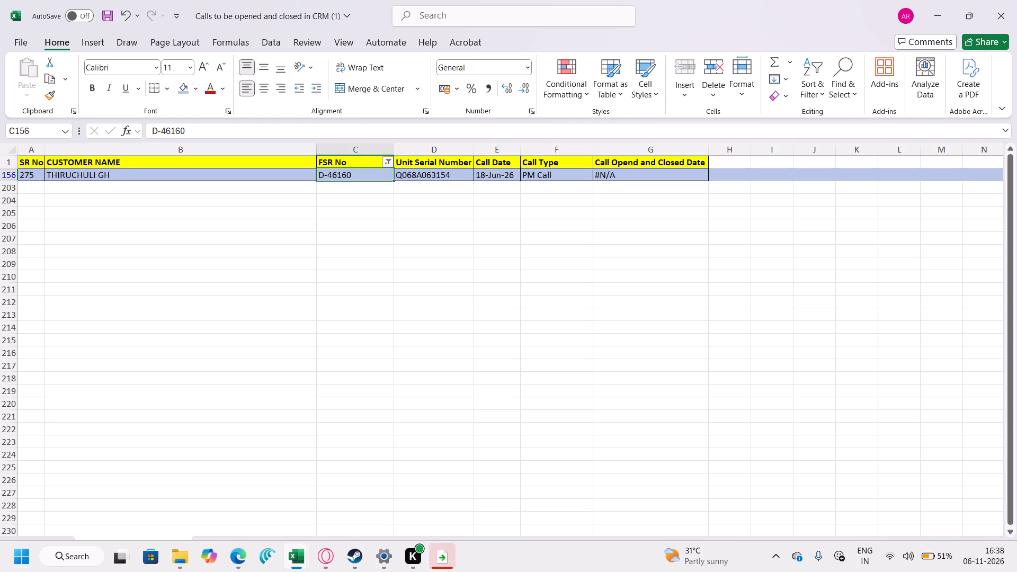
key("ctrl+c")
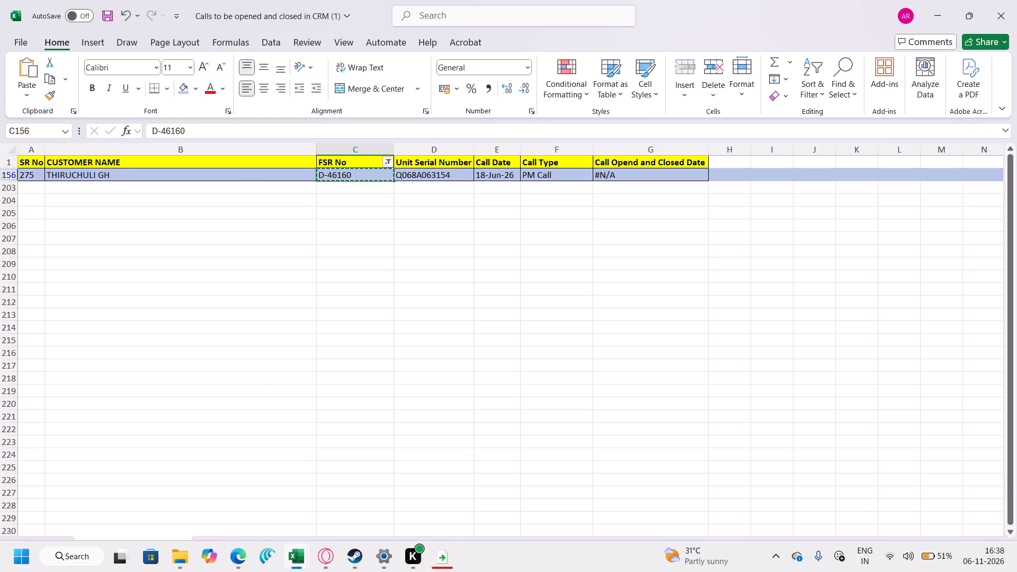
left_click(389, 160)
left_click(337, 314)
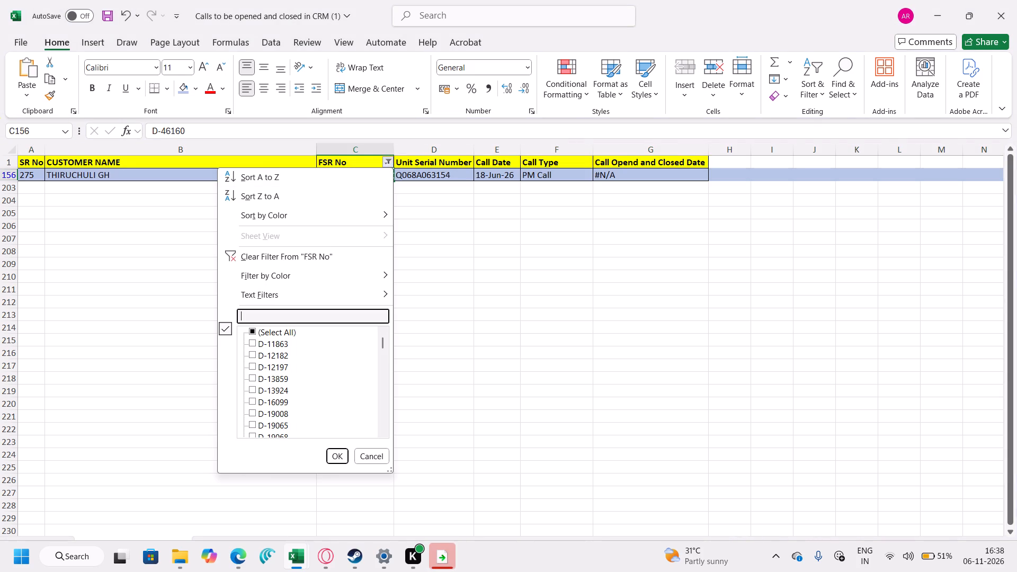
key("ctrl+v")
key("BackSpace")
key("2")
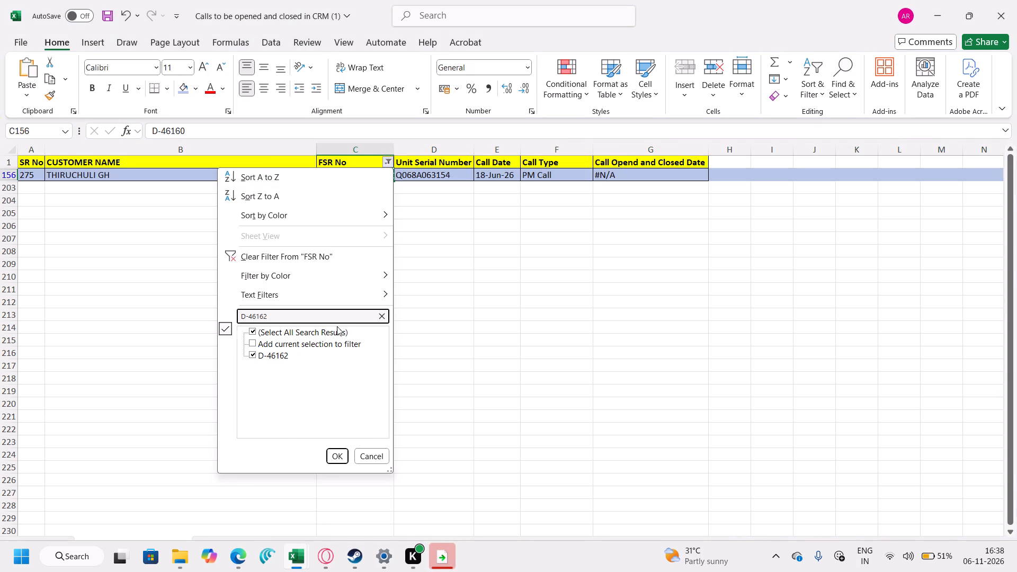
left_click(335, 460)
Mark the entire D-46162 row with the same light blue fill.
left_click(10, 175)
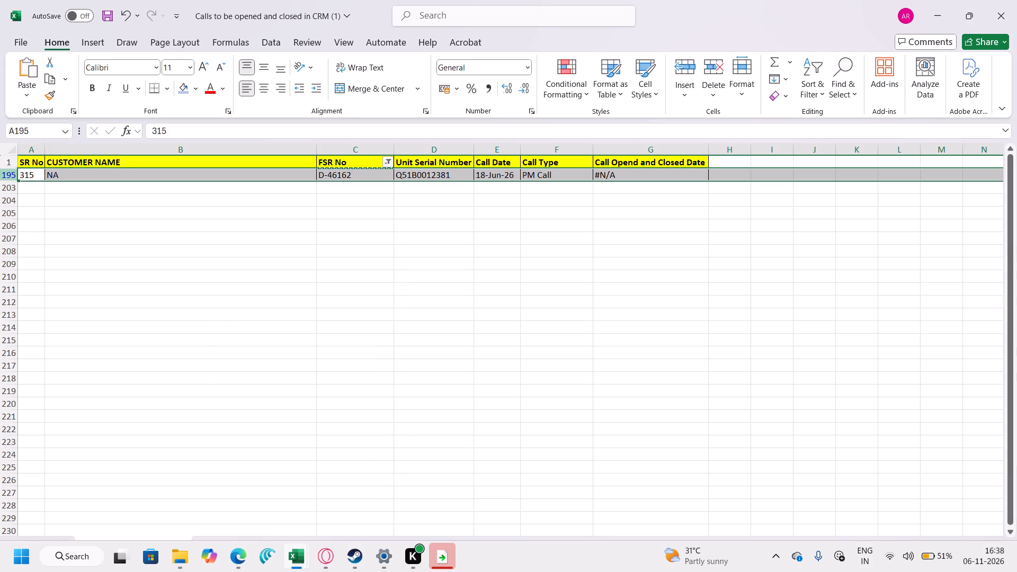
left_click(182, 89)
Replace the NA customer name in the D-46162 row with NPALAVANATHAM PHC.
left_click(175, 172)
left_click(175, 173)
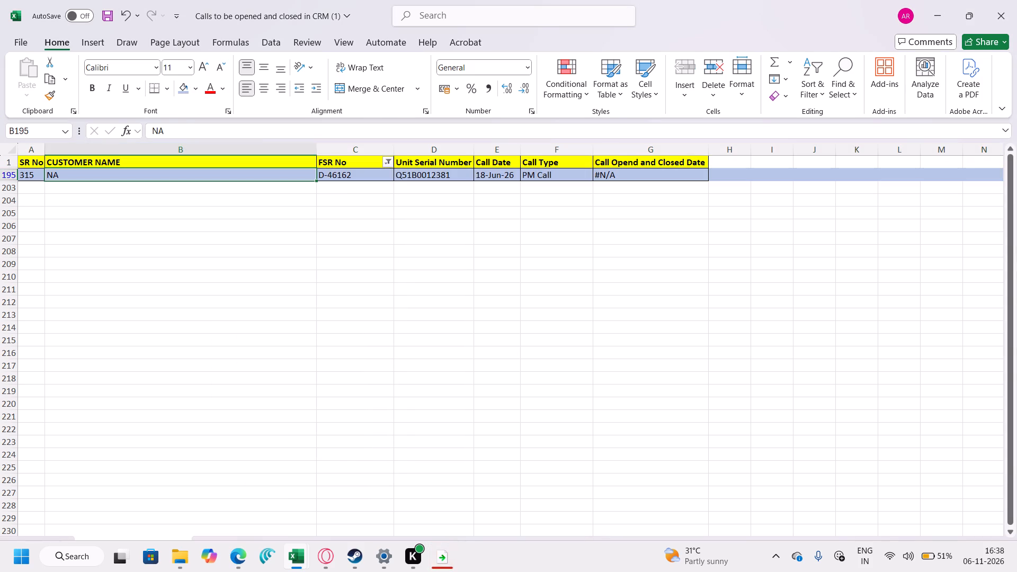
double_click(173, 176)
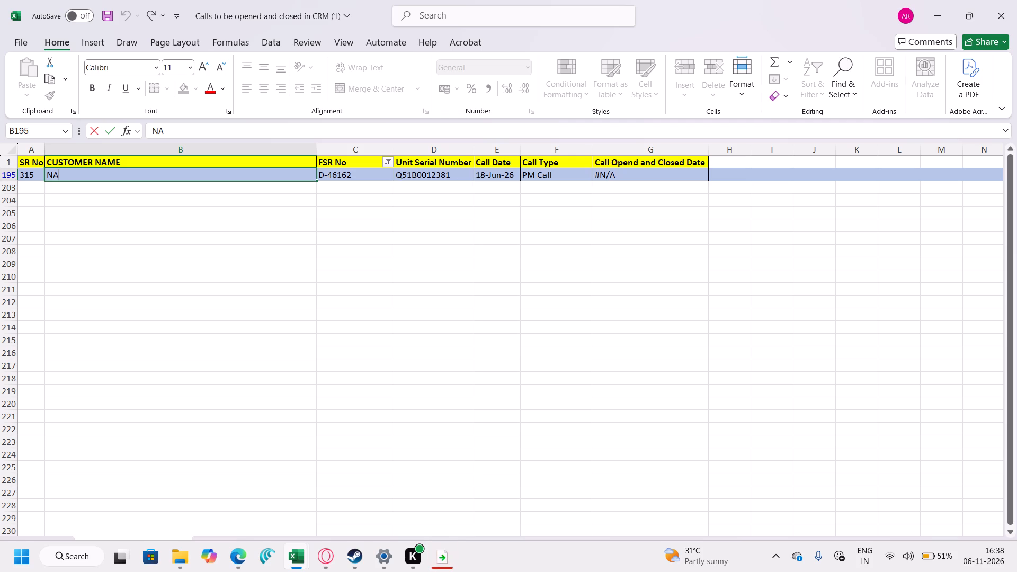
key("BackSpace")
type("PALAVA")
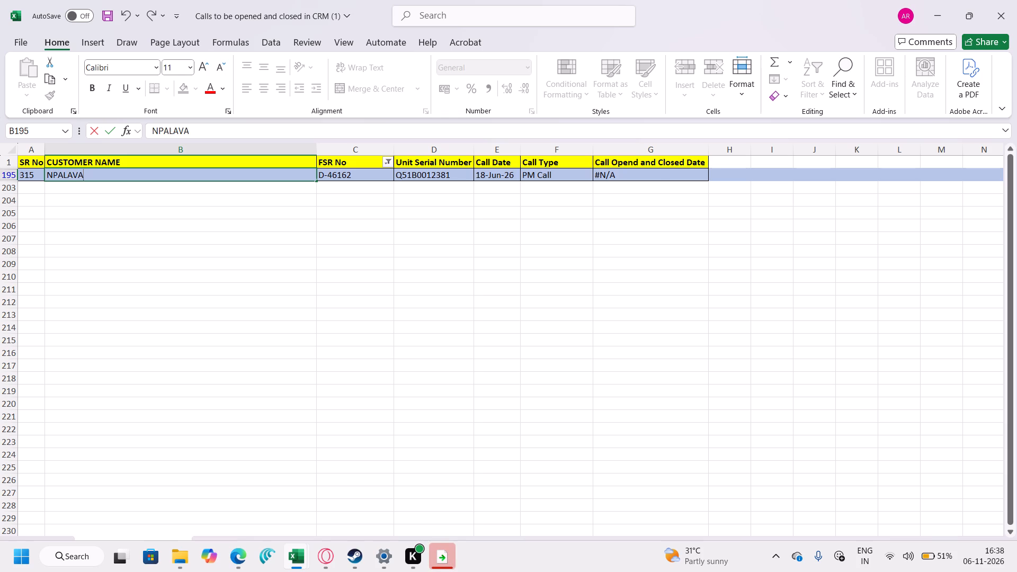
type("NATHAM GH")
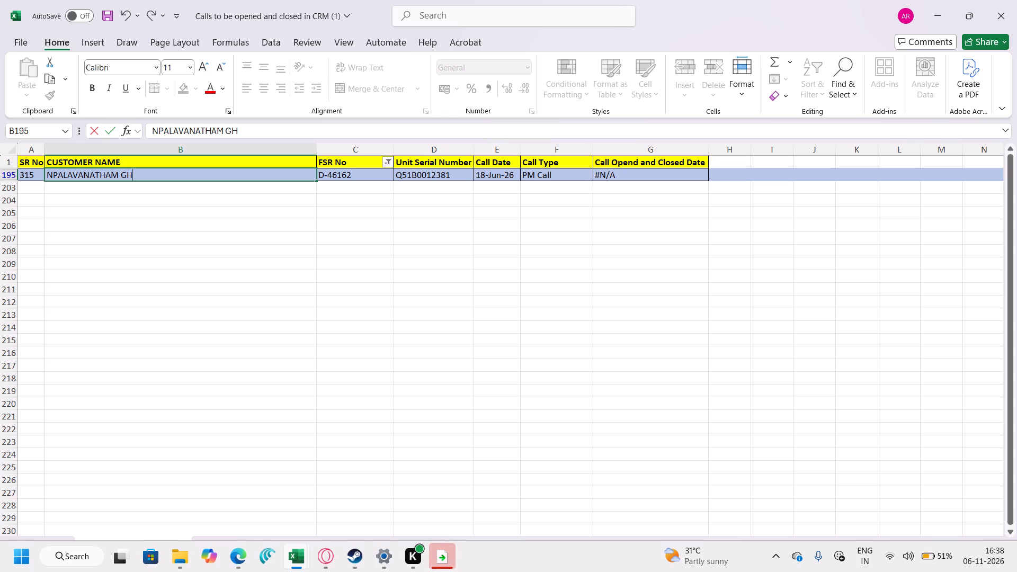
key("BackSpace")
key("BackSpace")
type("PHC")
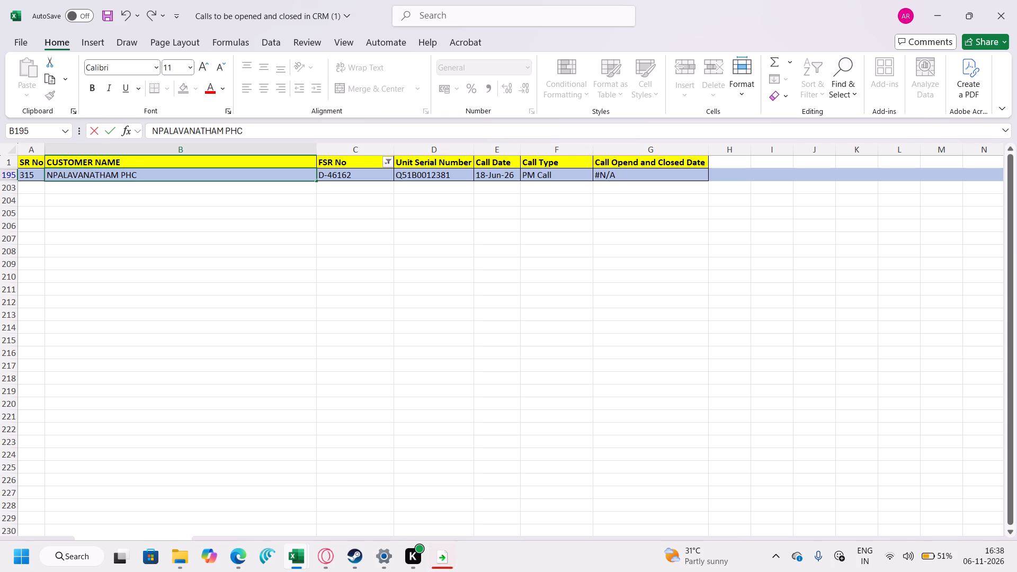
Change the FSR No column's filter to show only D-46163.
left_click(391, 163)
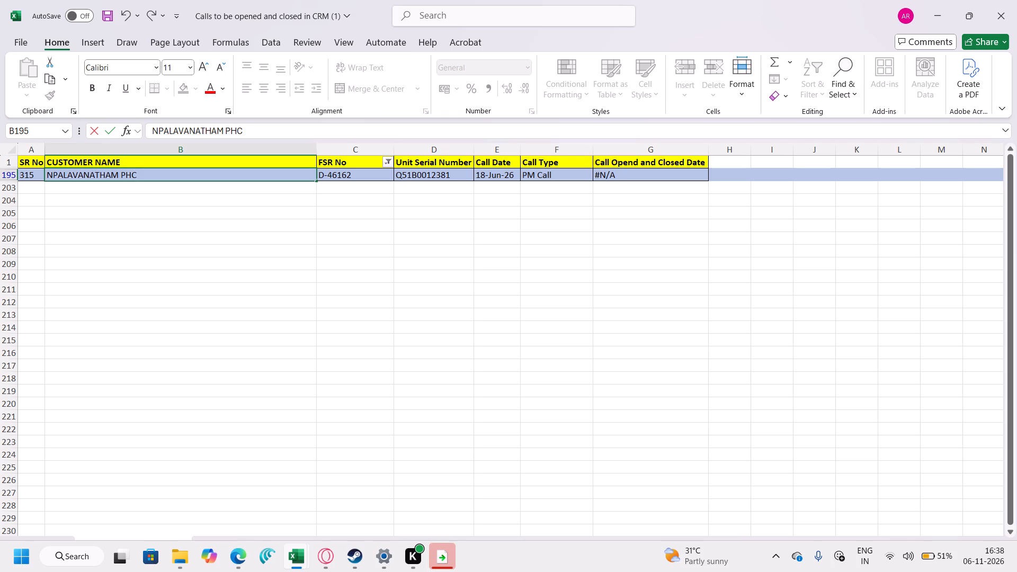
left_click(320, 318)
key("ctrl+v")
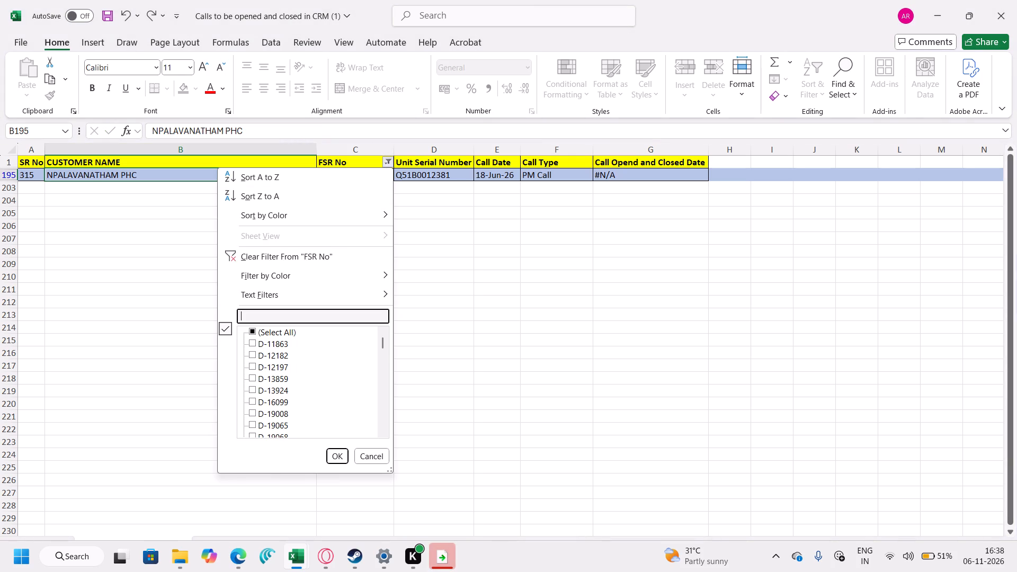
type("D-46")
type("163")
key("Return")
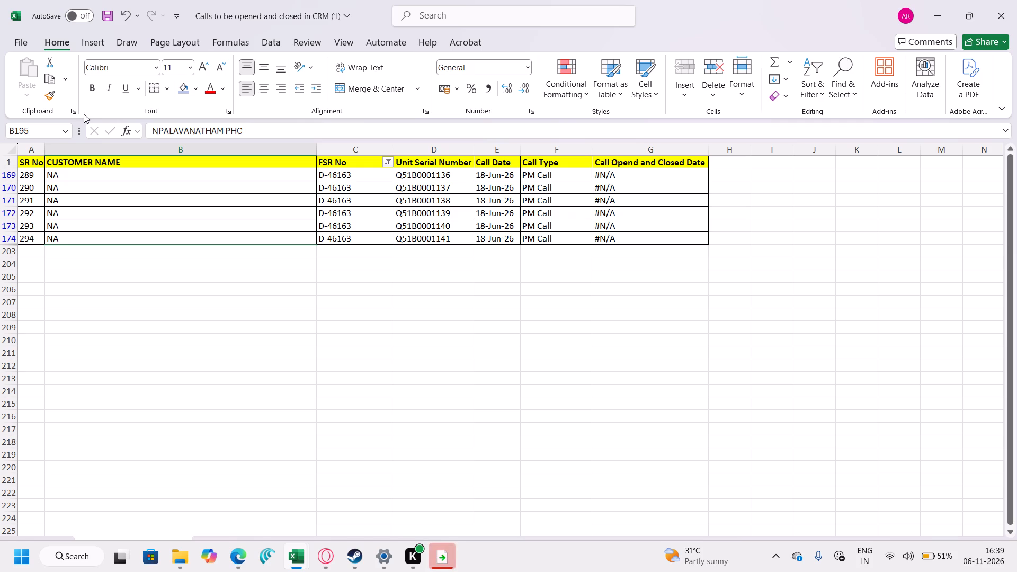
Replace the NA customer name in the first D-46163 row with ARUPPUKOTTAI GH and fill it down through all D-46163 rows.
double_click(91, 178)
left_click(91, 178)
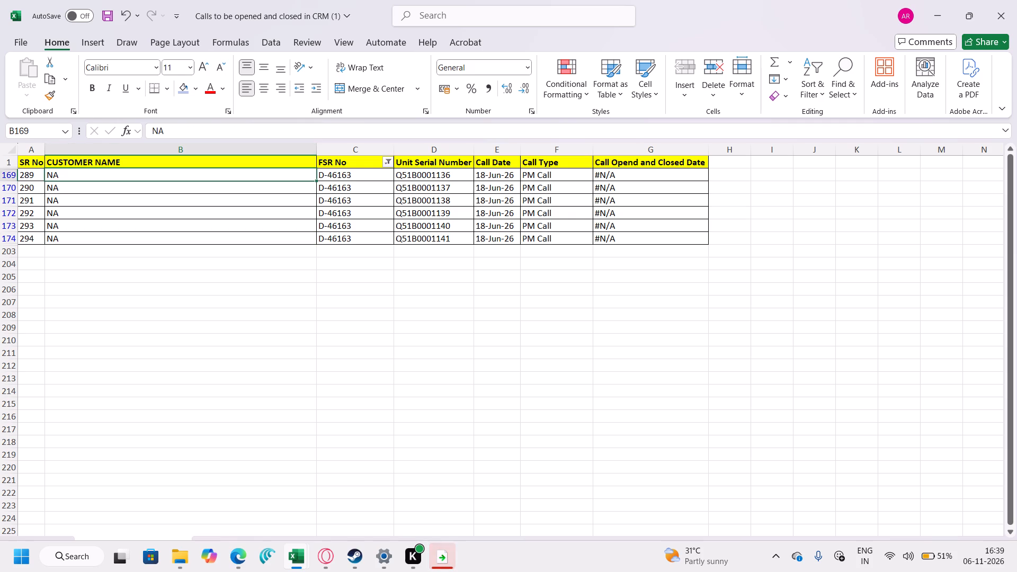
key("BackSpace")
type("AR")
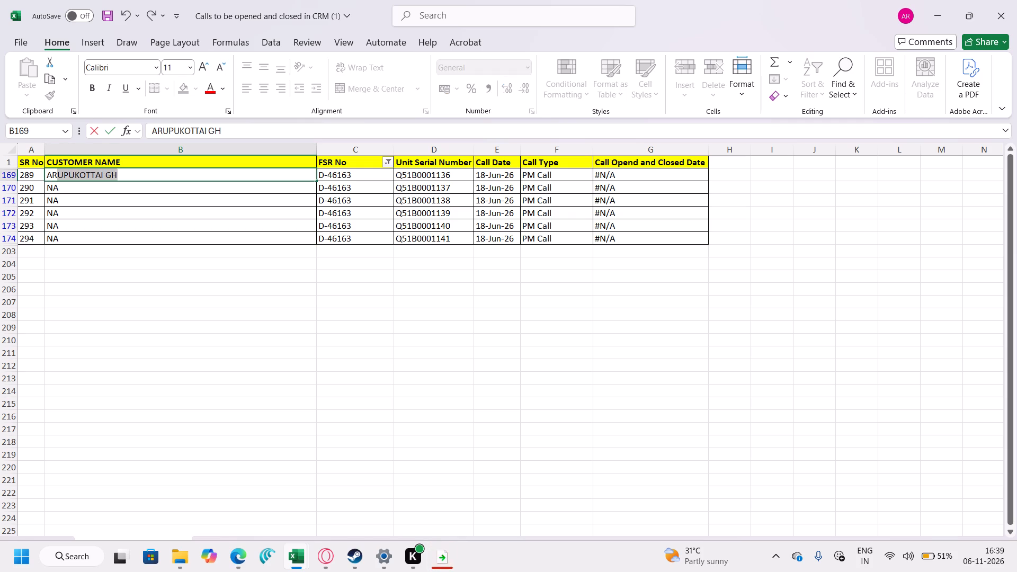
type("UPPUKOTT")
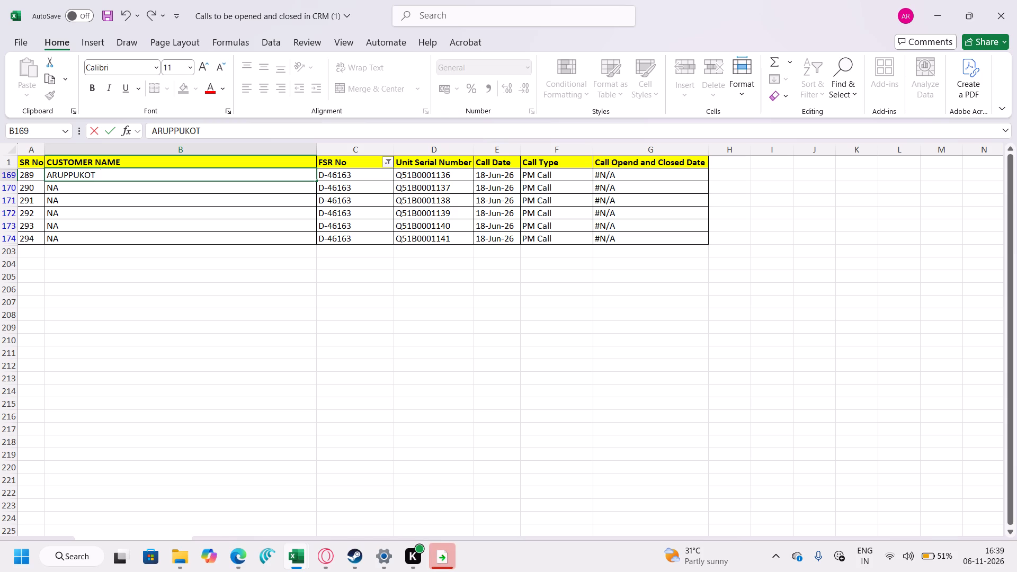
type("AI GH")
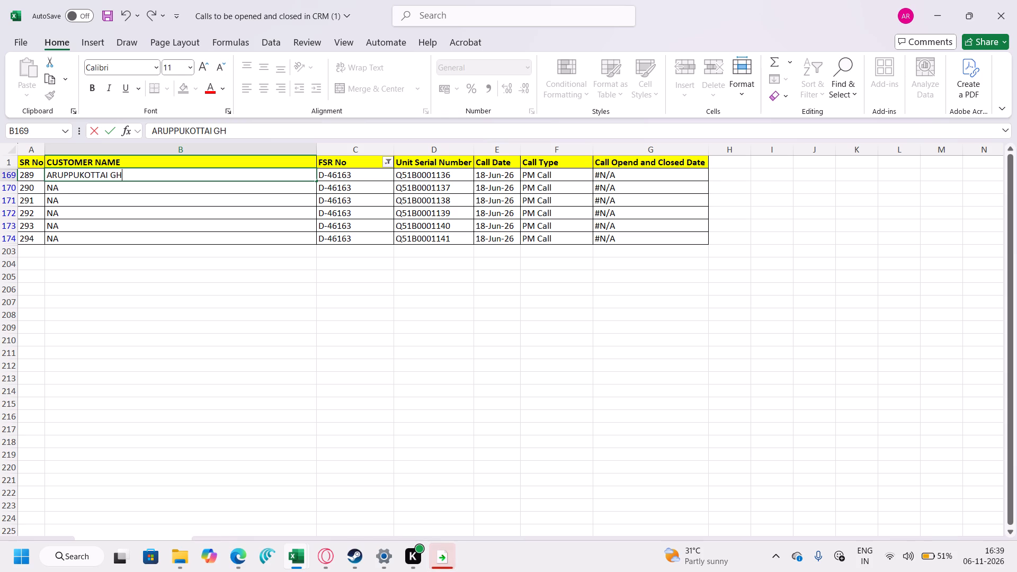
left_click_drag(88, 344, 88, 351)
left_click(302, 176)
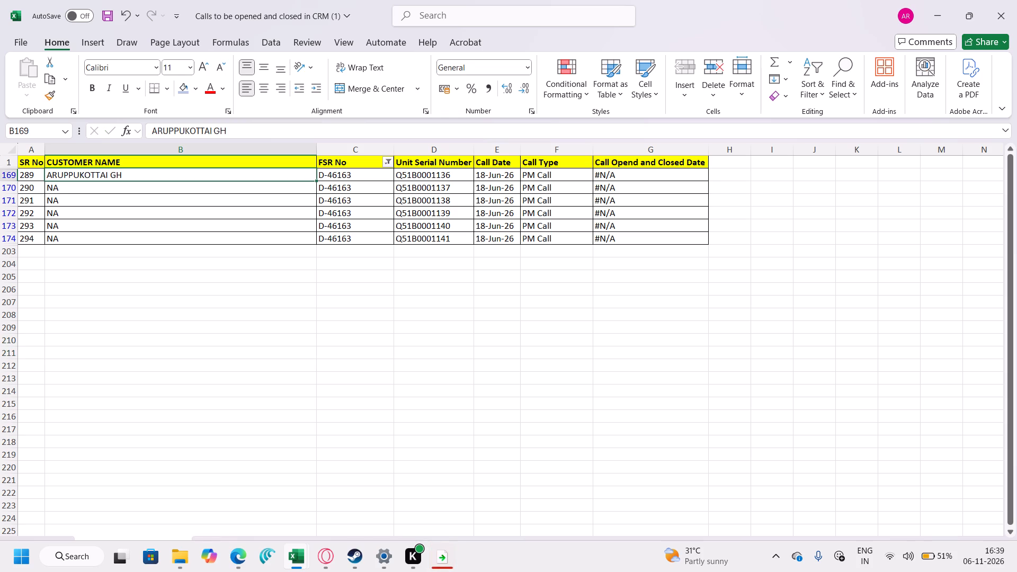
left_click_drag(315, 181, 306, 240)
Mark all the D-46163 rows across their full width with the light blue fill used for handled calls.
left_click_drag(5, 173, 7, 202)
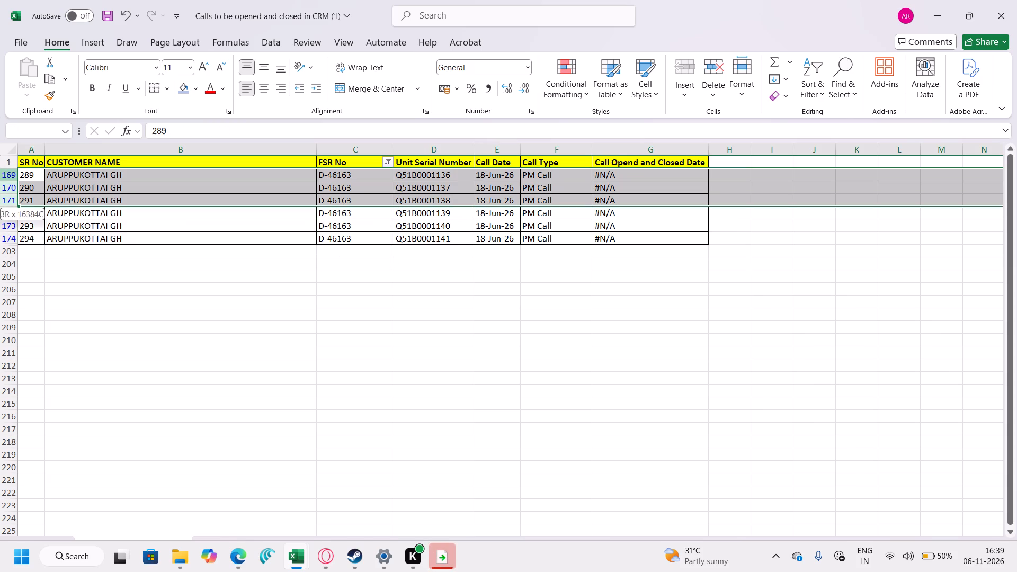
left_click_drag(7, 202, 9, 232)
left_click(181, 88)
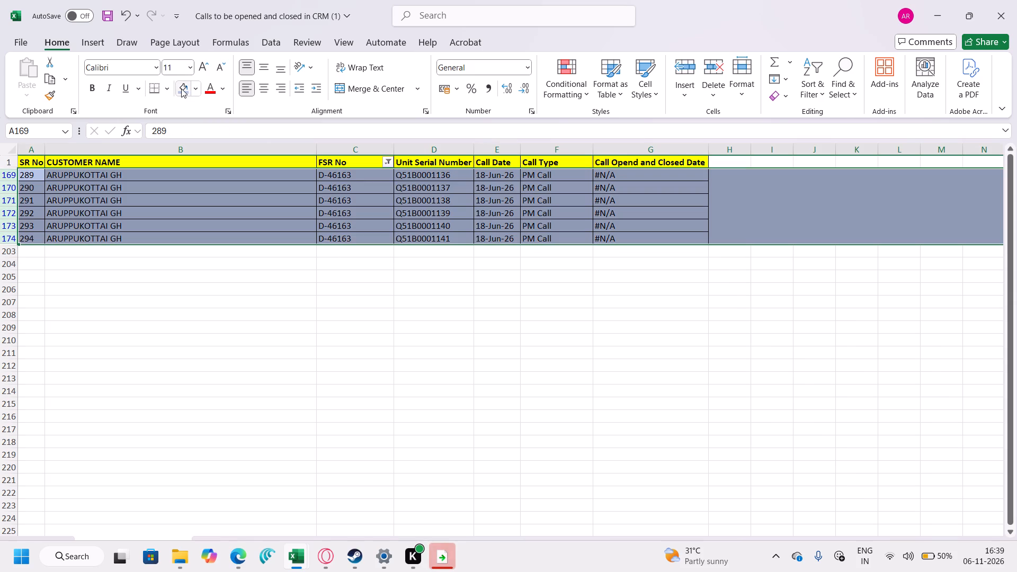
left_click(316, 369)
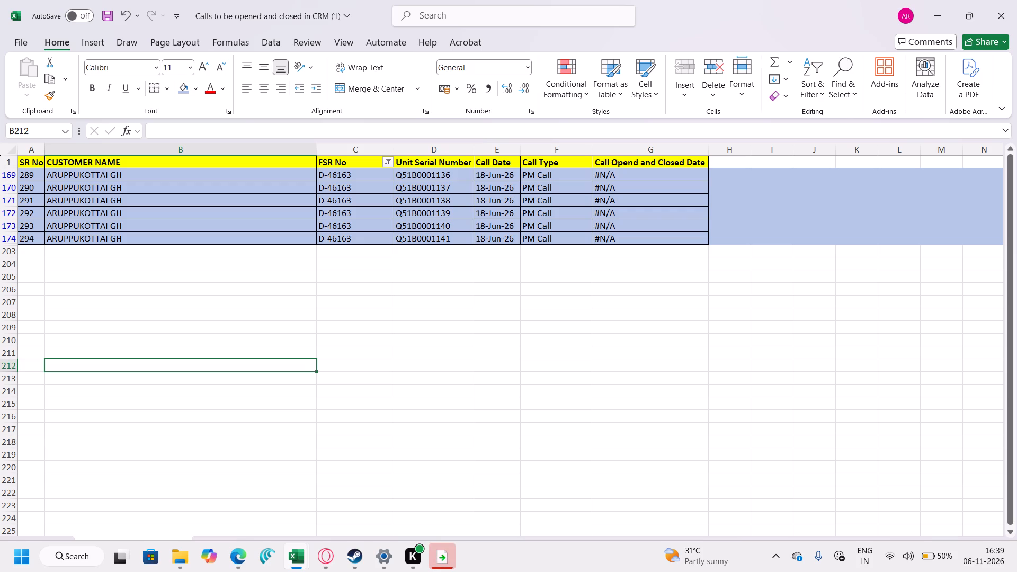
Change the FSR No column's filter to show only D-46164.
left_click(369, 201)
key("ctrl+c")
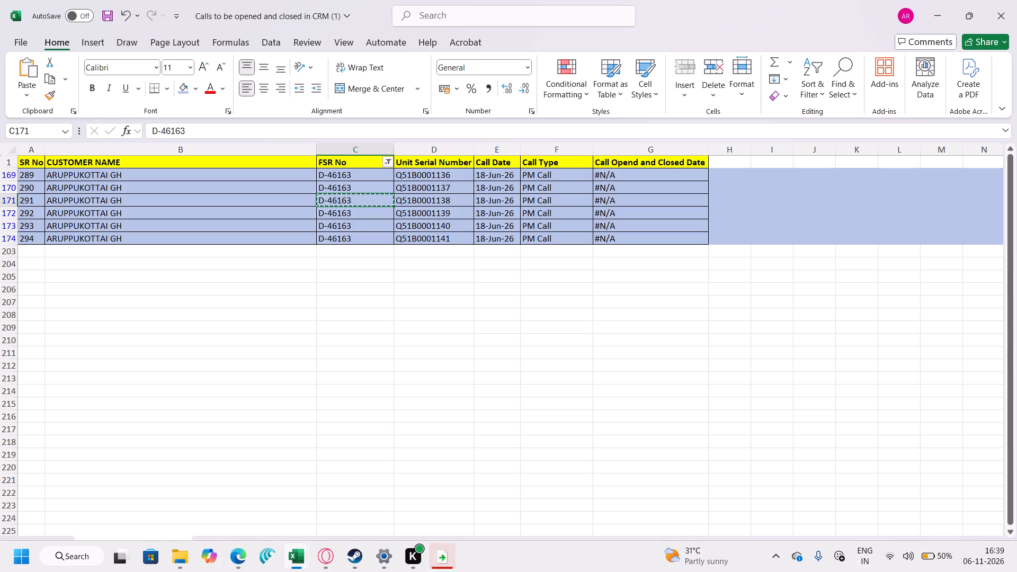
left_click(392, 165)
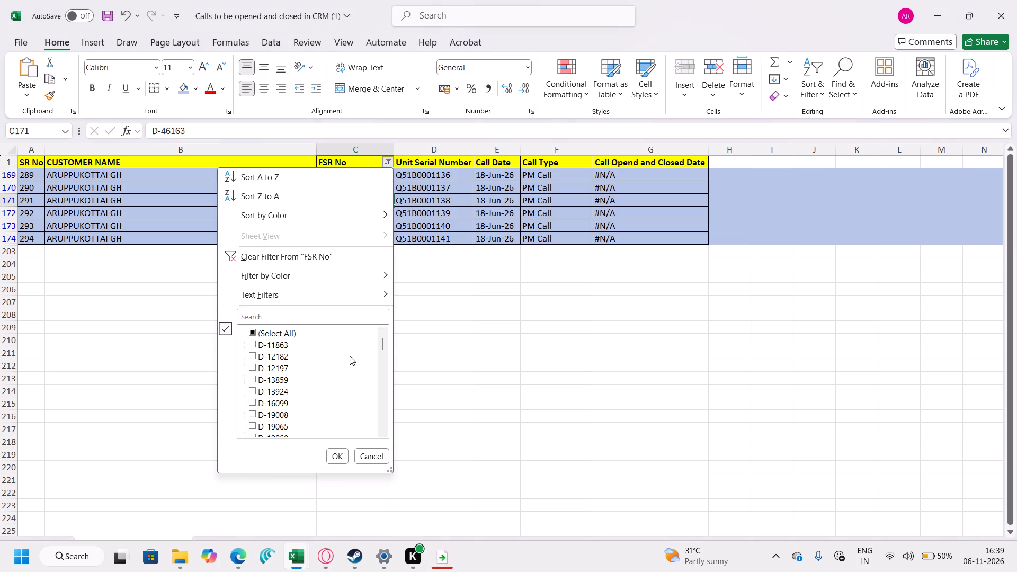
left_click(341, 315)
key("ctrl+v")
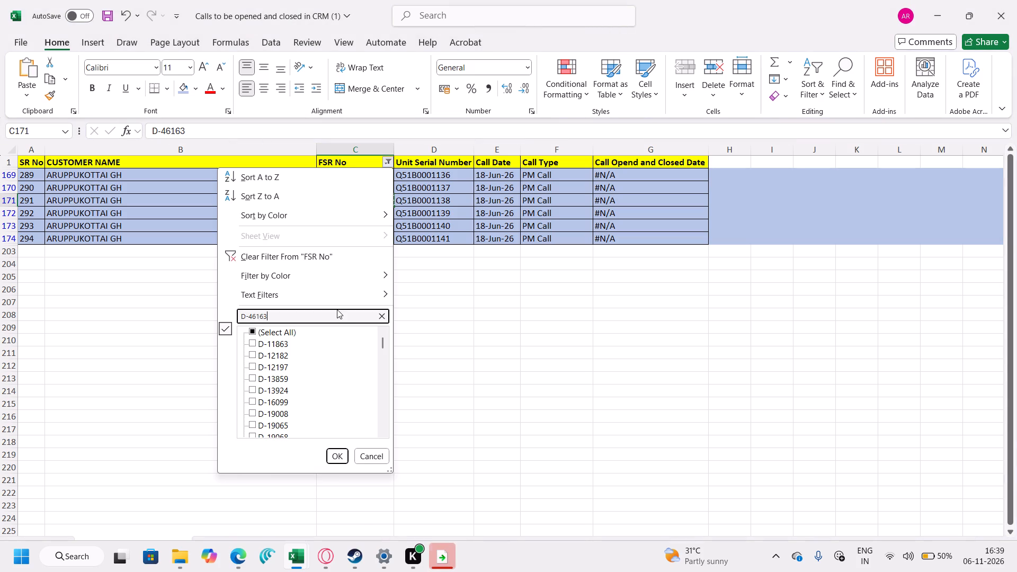
key("BackSpace")
key("4")
key("Return")
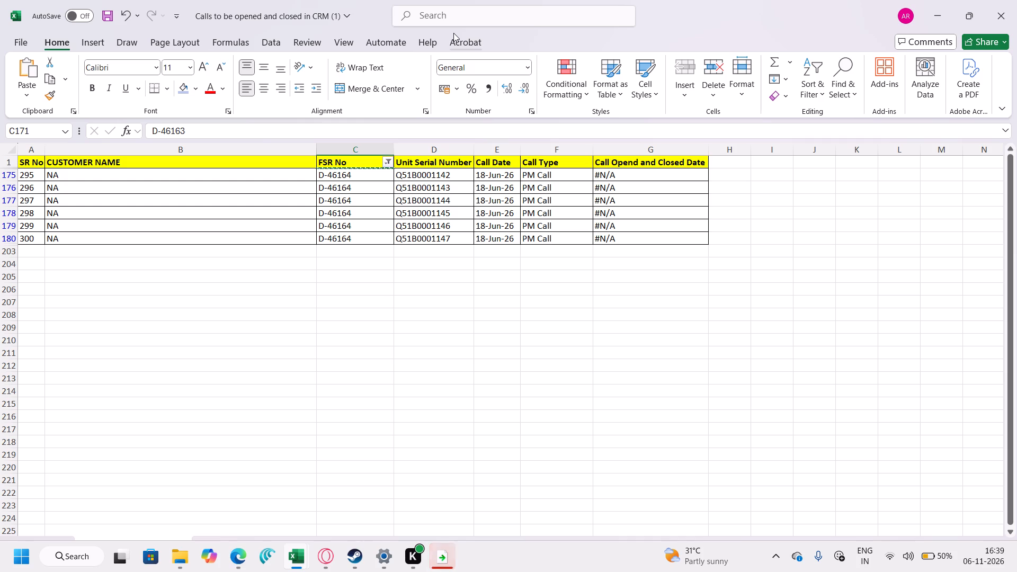
Replace the NA customer name in the first D-46164 row with ARUPPUKOTTAI GH and fill it down through all D-46164 rows.
left_click(75, 175)
key("BackSpace")
key("BackSpace")
key("BackSpace")
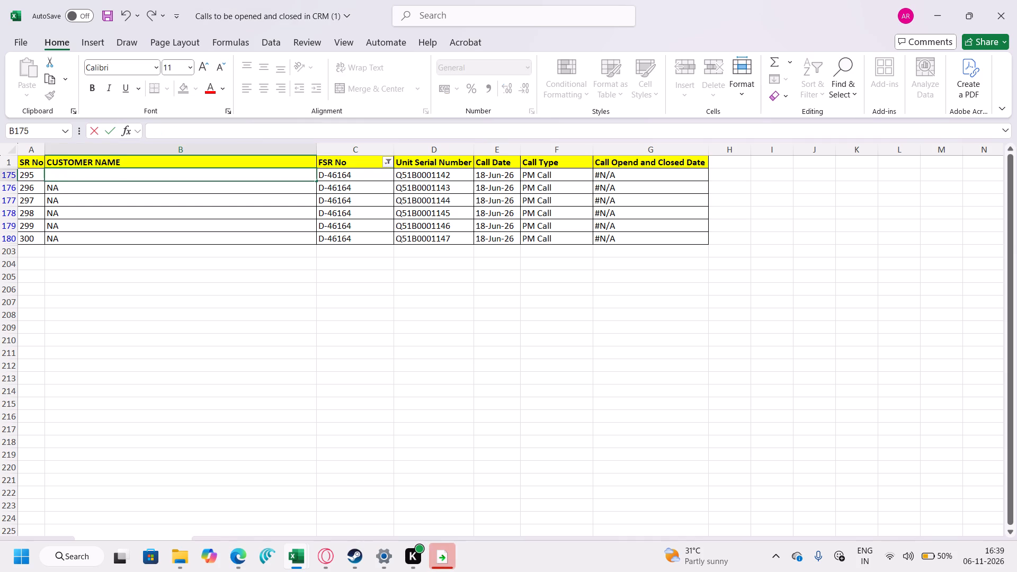
type("ARUP")
type("PUKOTTAI")
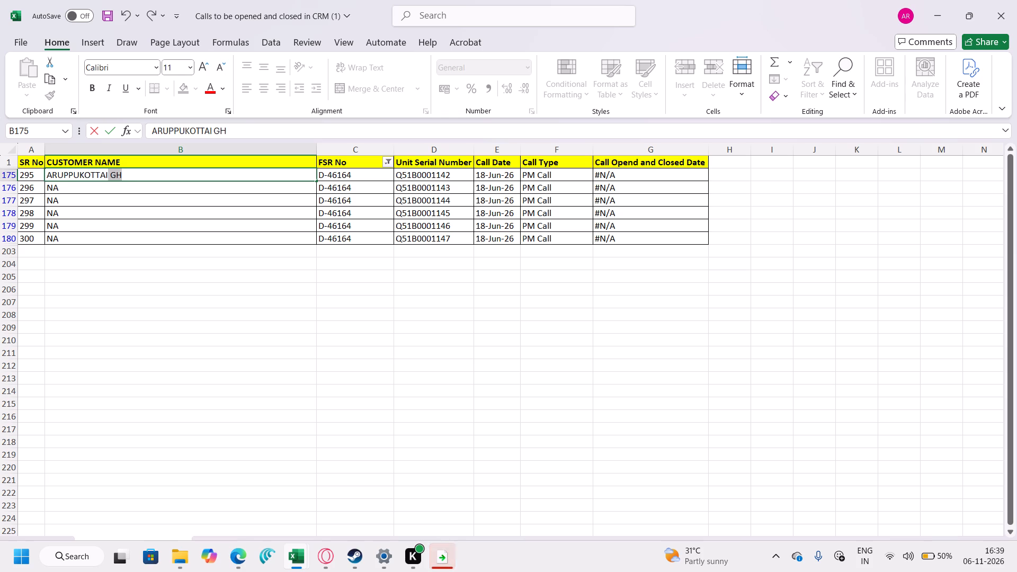
key("Return")
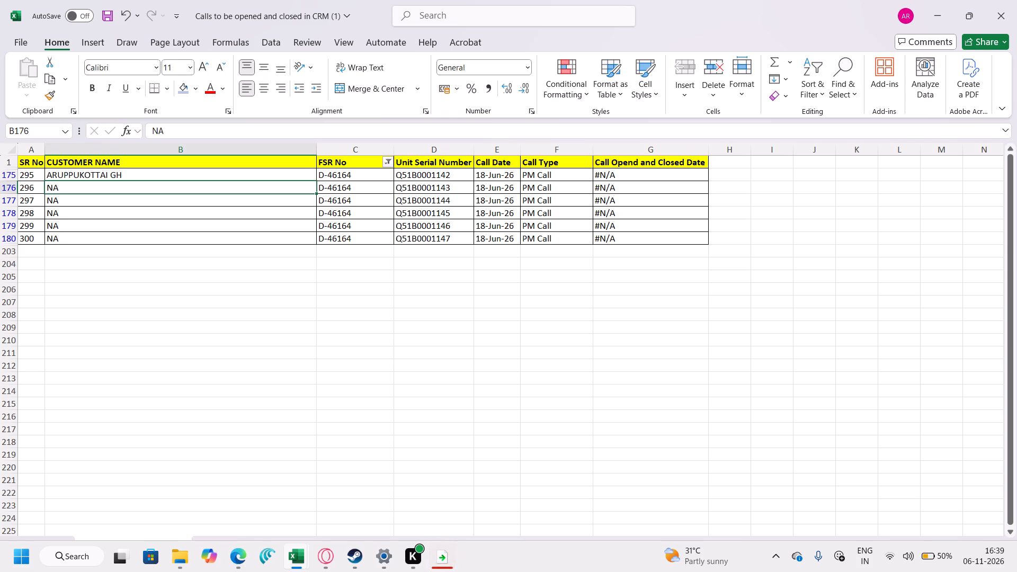
left_click(298, 173)
left_click_drag(315, 180, 308, 220)
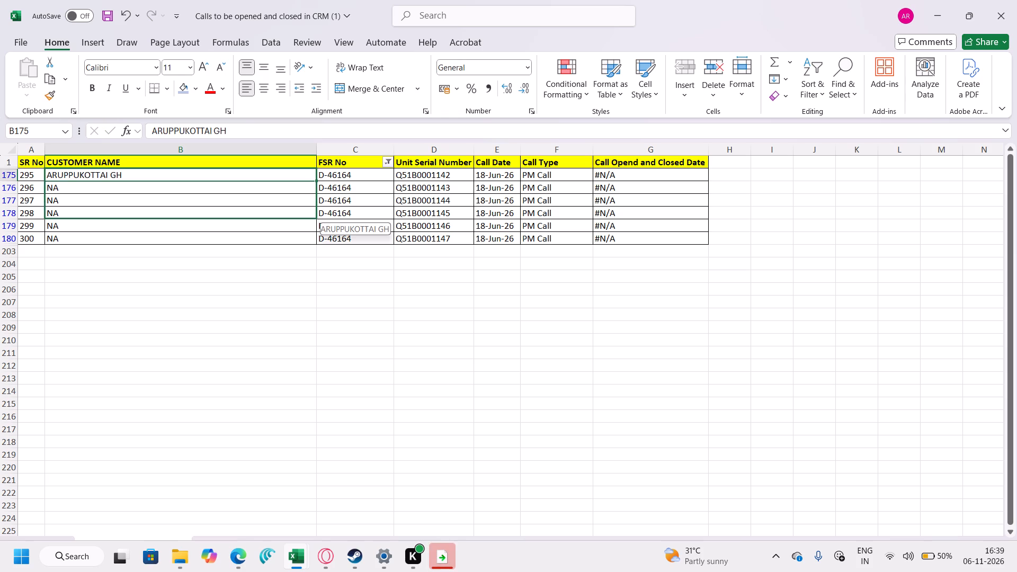
left_click_drag(308, 220, 305, 243)
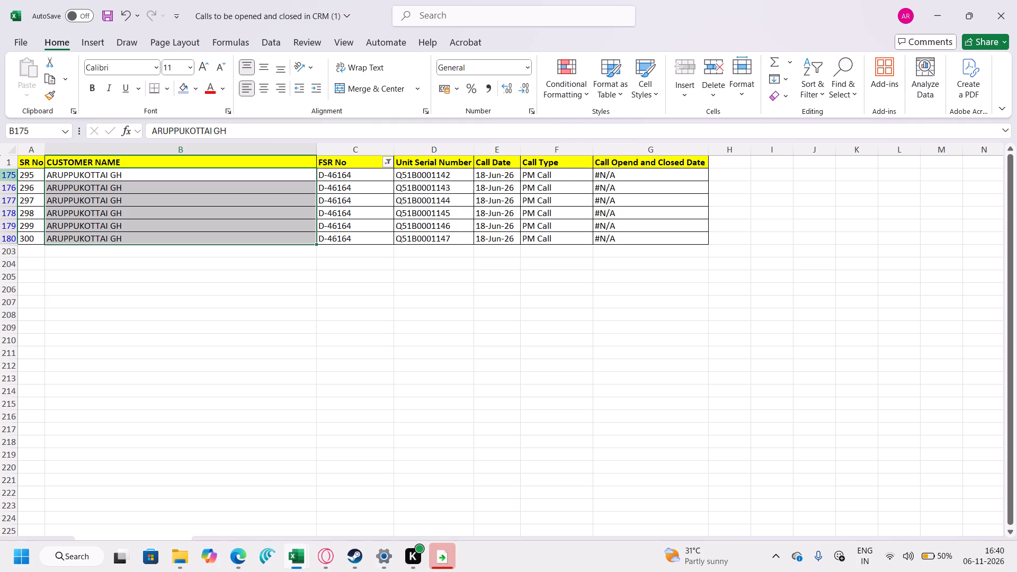
Mark all the D-46164 rows across their full width with the same light blue fill.
left_click_drag(6, 175, 16, 237)
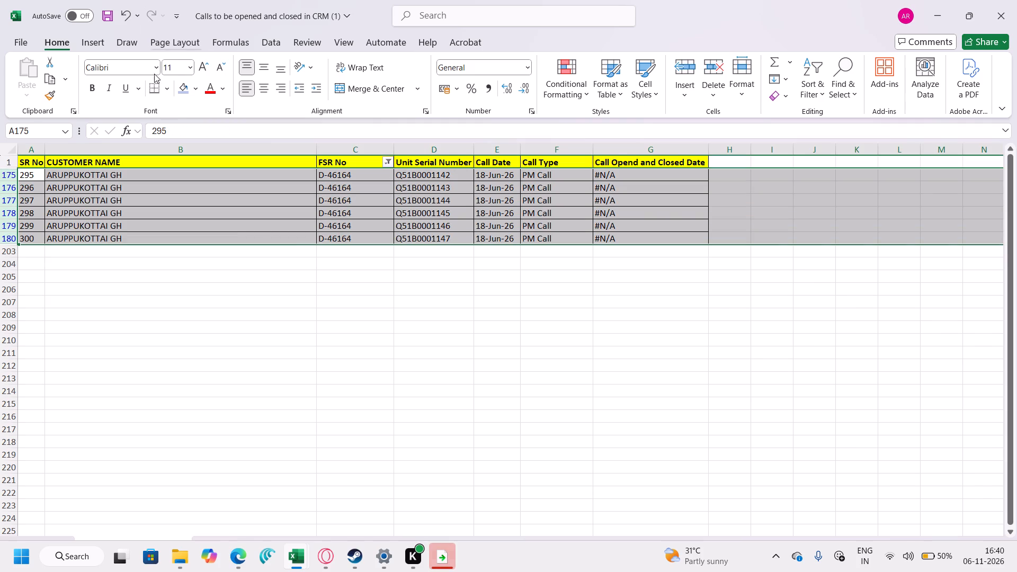
left_click(184, 89)
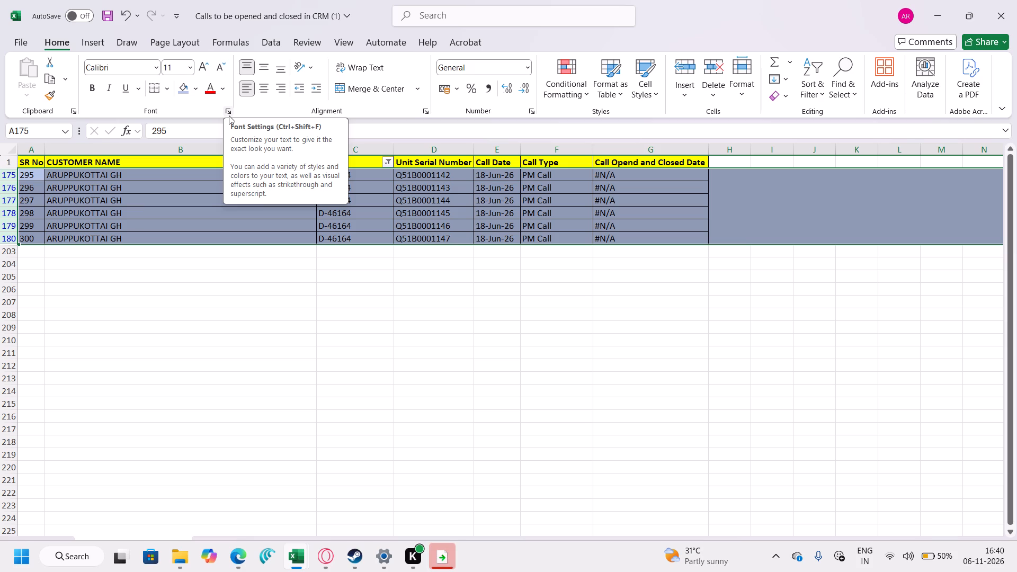
Search the call list's FSR No filter for D-46174.
left_click(357, 234)
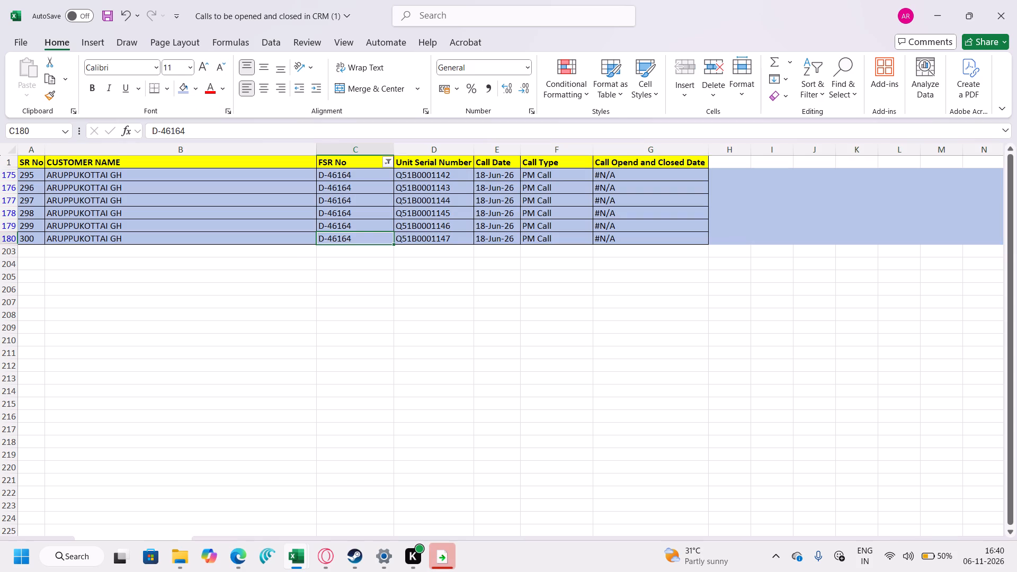
key("ctrl+c")
left_click(384, 160)
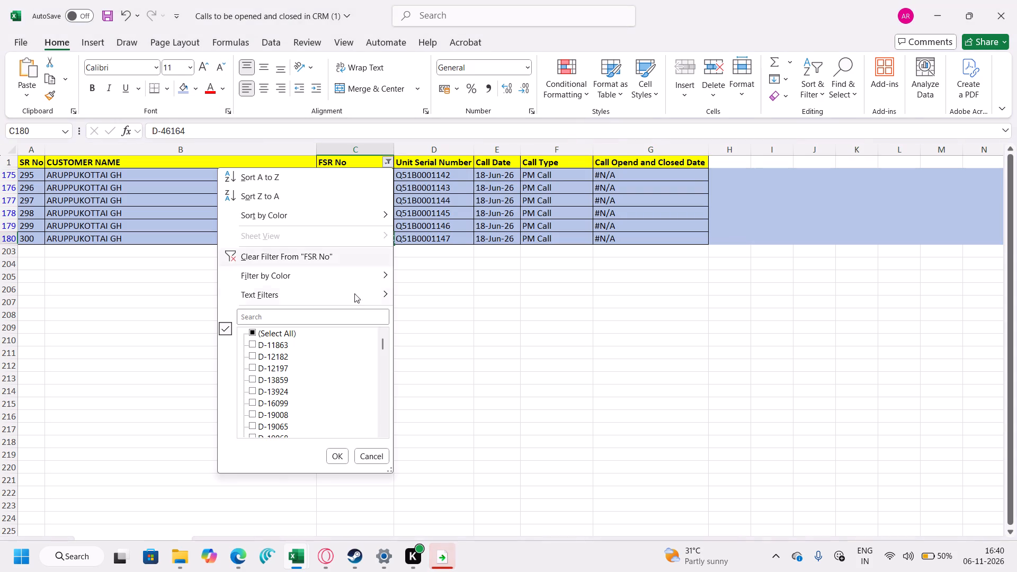
left_click(341, 318)
key("ctrl+v")
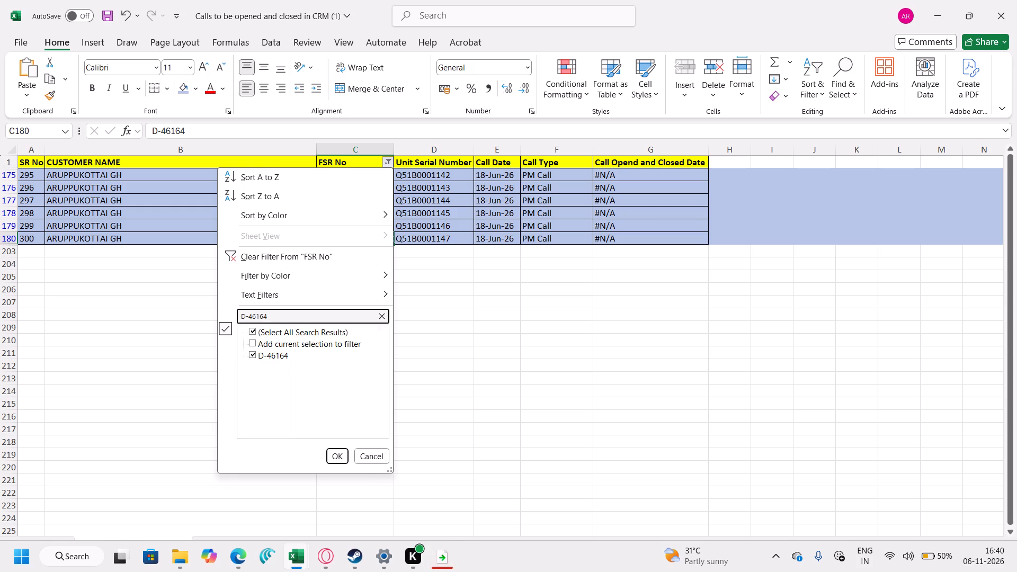
key("BackSpace")
key("BackSpace")
type("70")
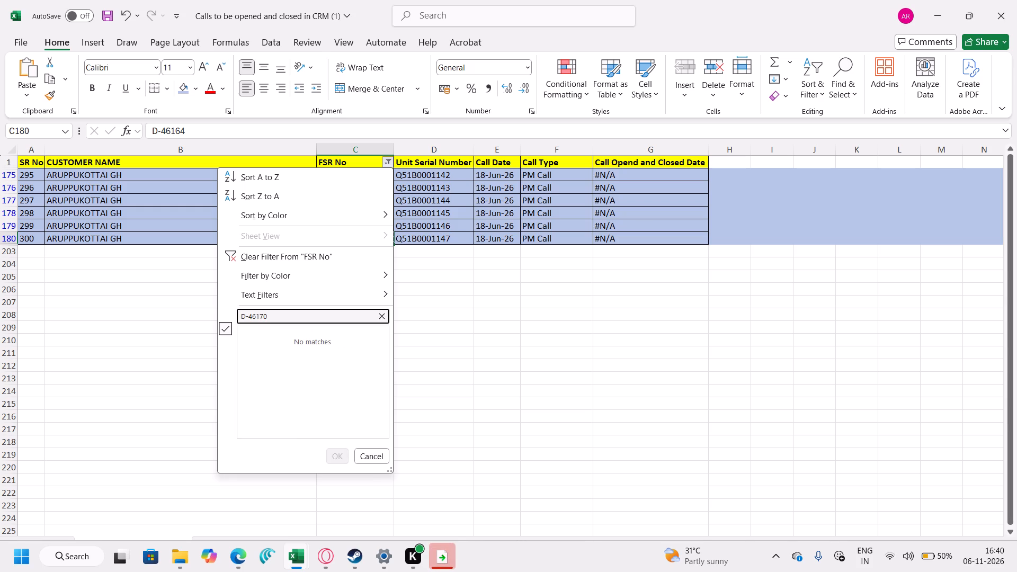
key("BackSpace")
key("4")
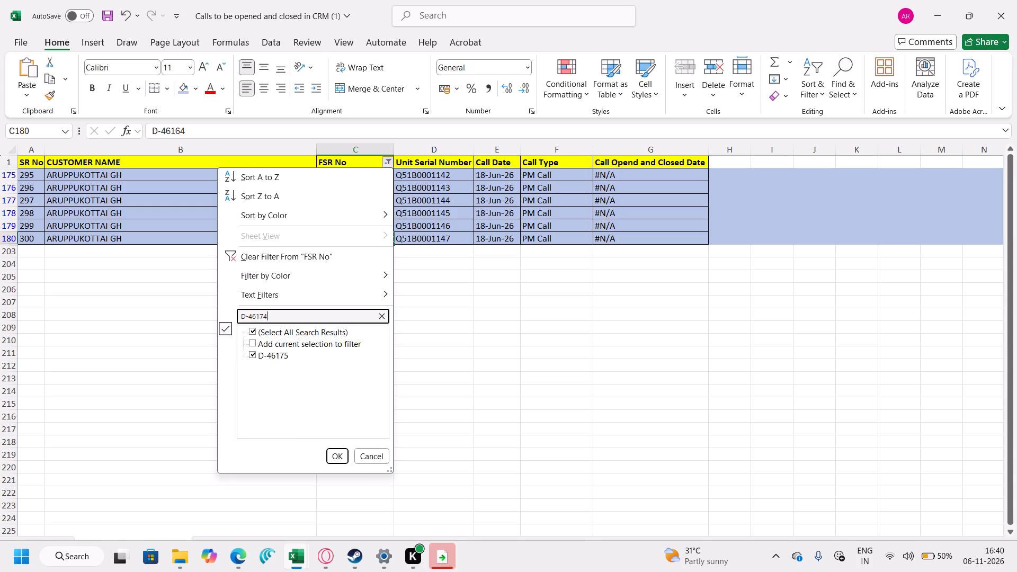
key("Return")
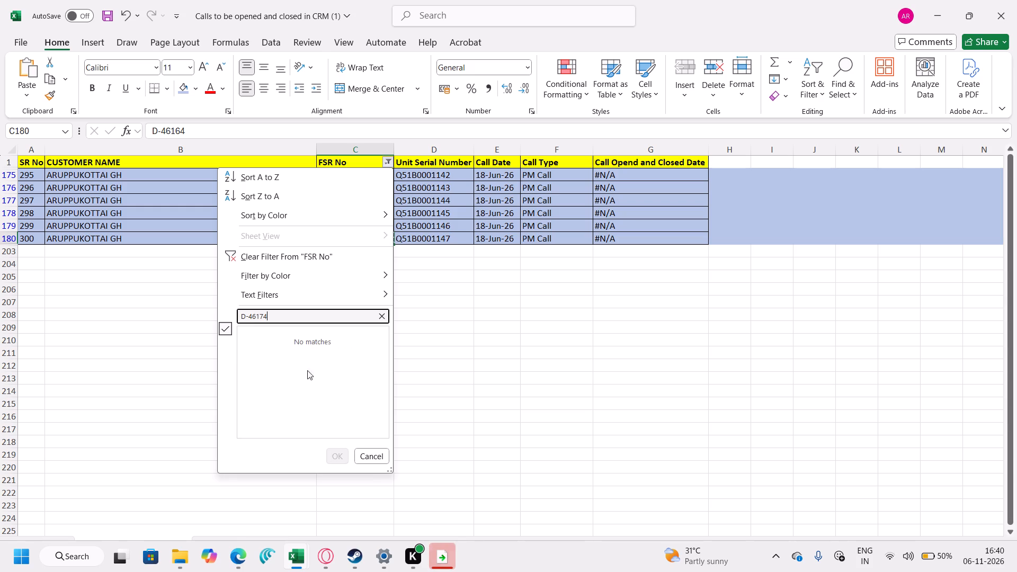
Switch to the CallDetailReport workbook and search its Report No filter for D-46174.
left_click(237, 553)
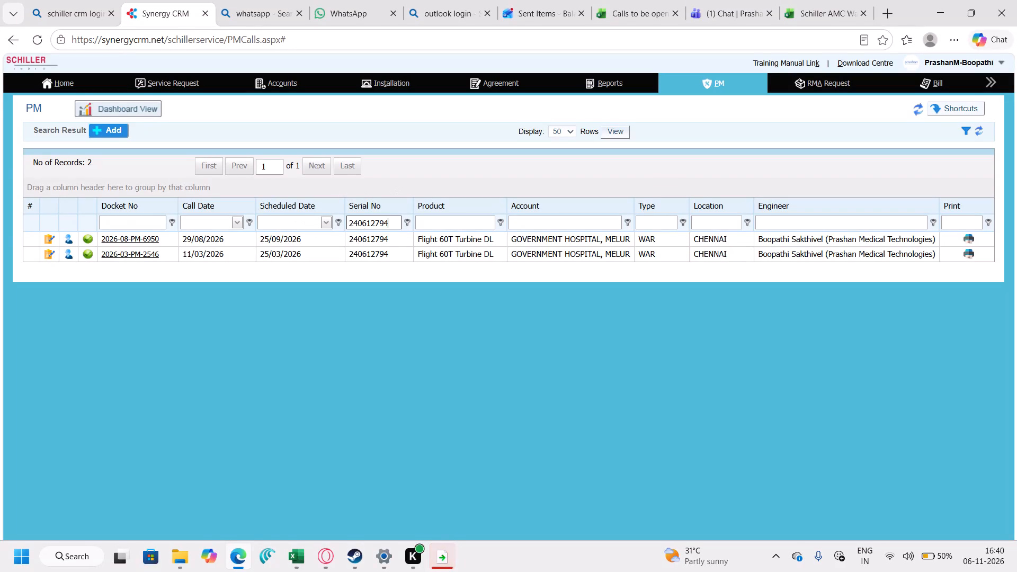
left_click(301, 553)
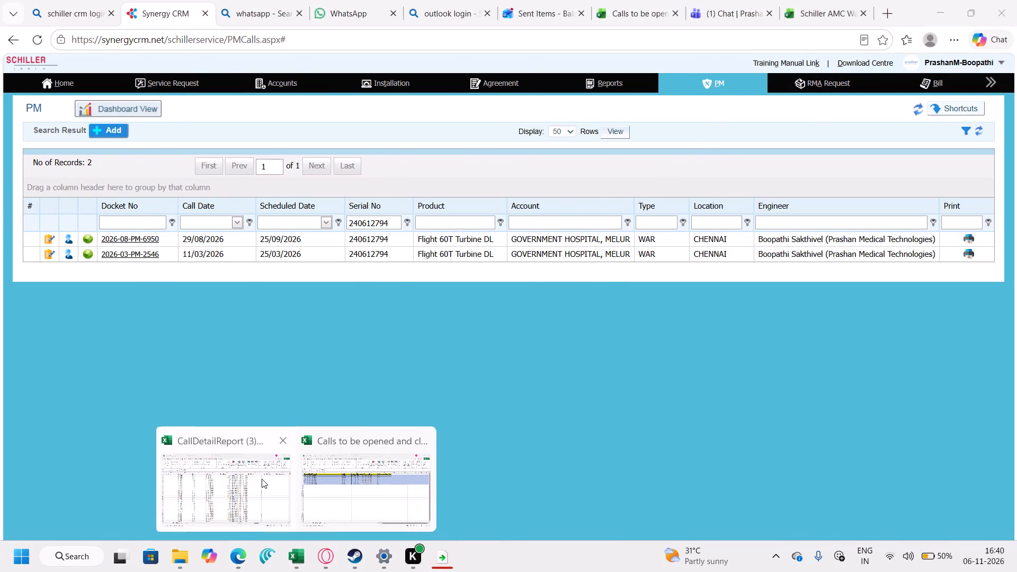
left_click(253, 479)
left_click(231, 159)
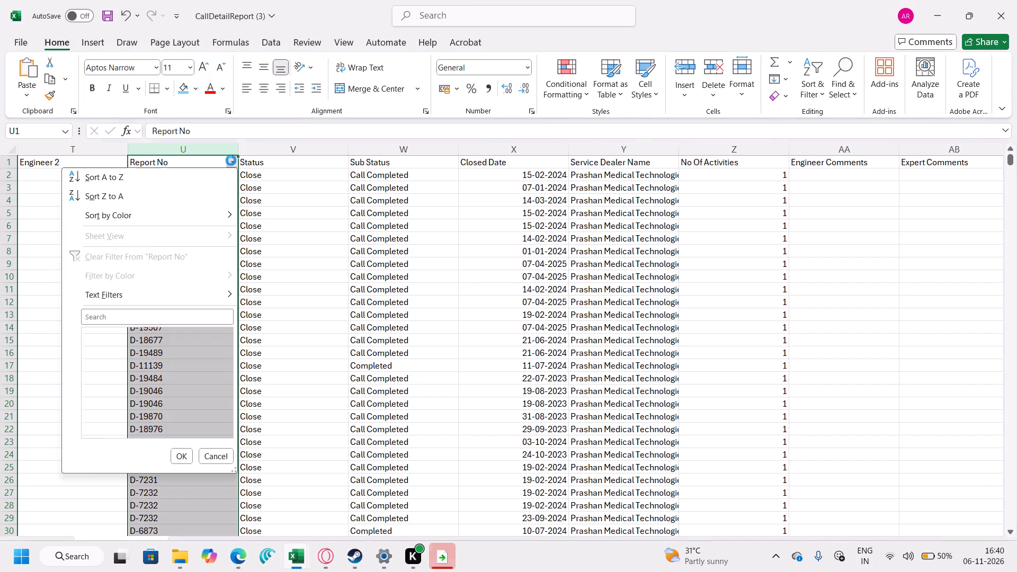
left_click(151, 320)
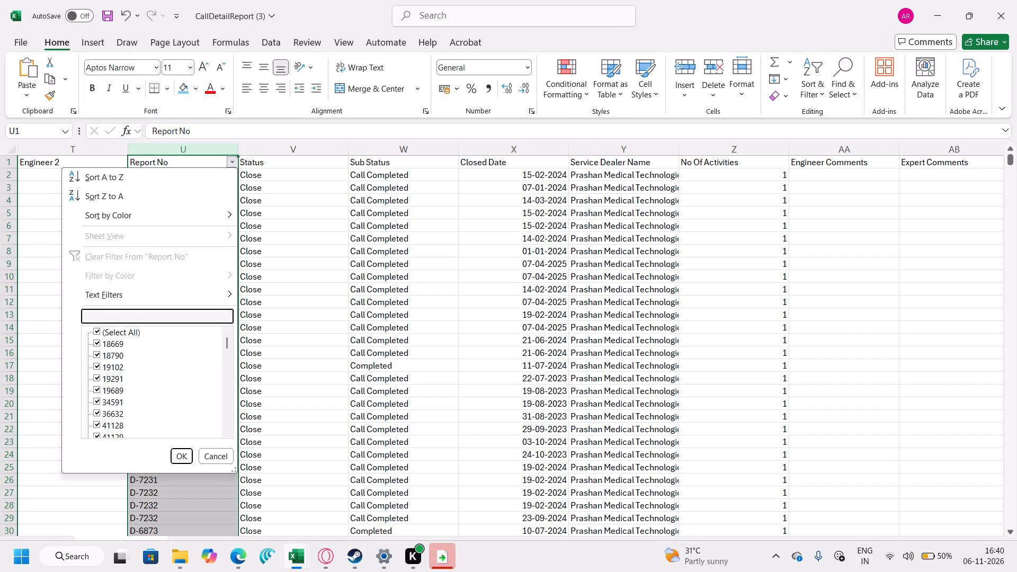
key("ctrl+v")
key("BackSpace")
key("BackSpace")
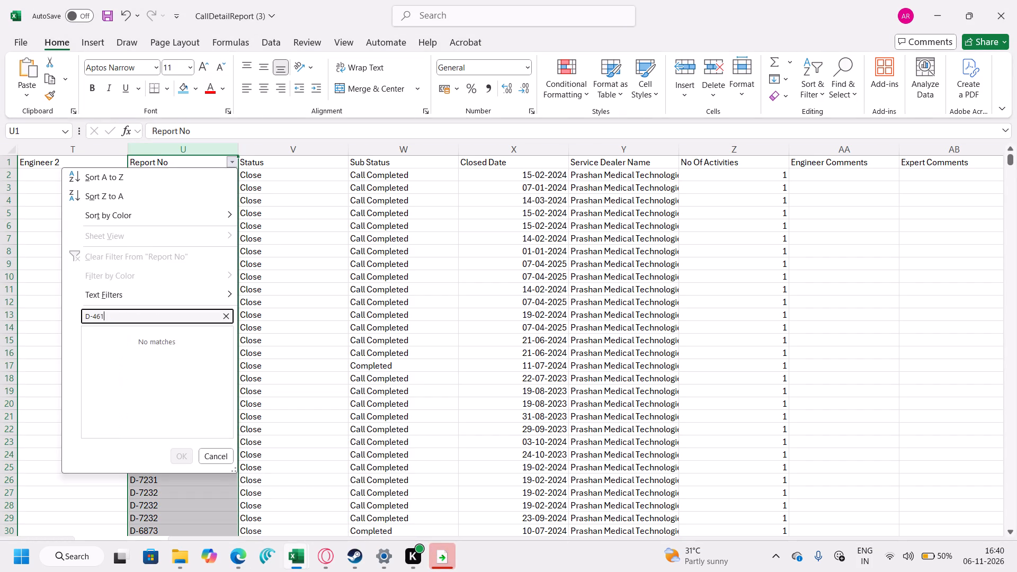
type("74")
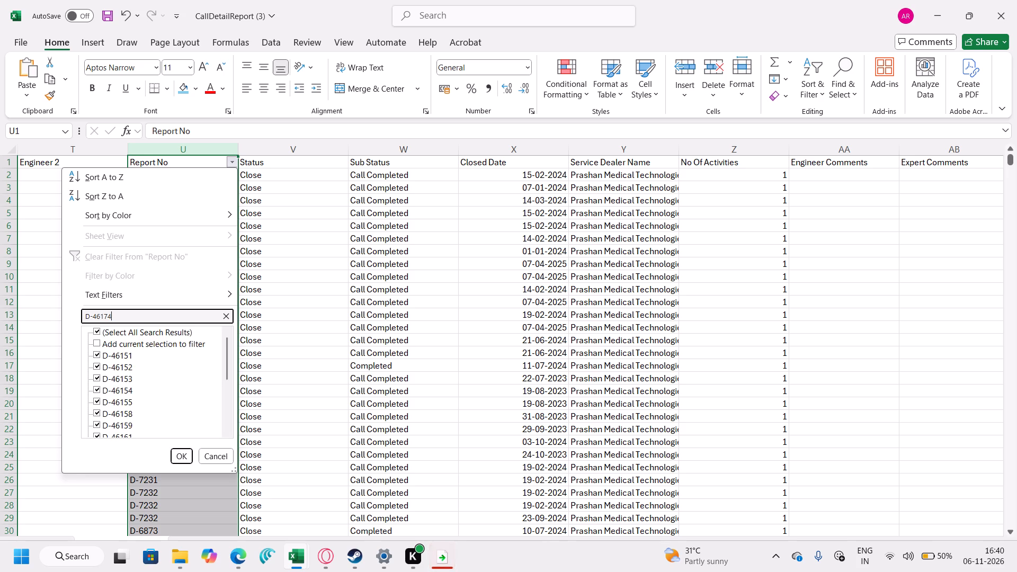
key("Return")
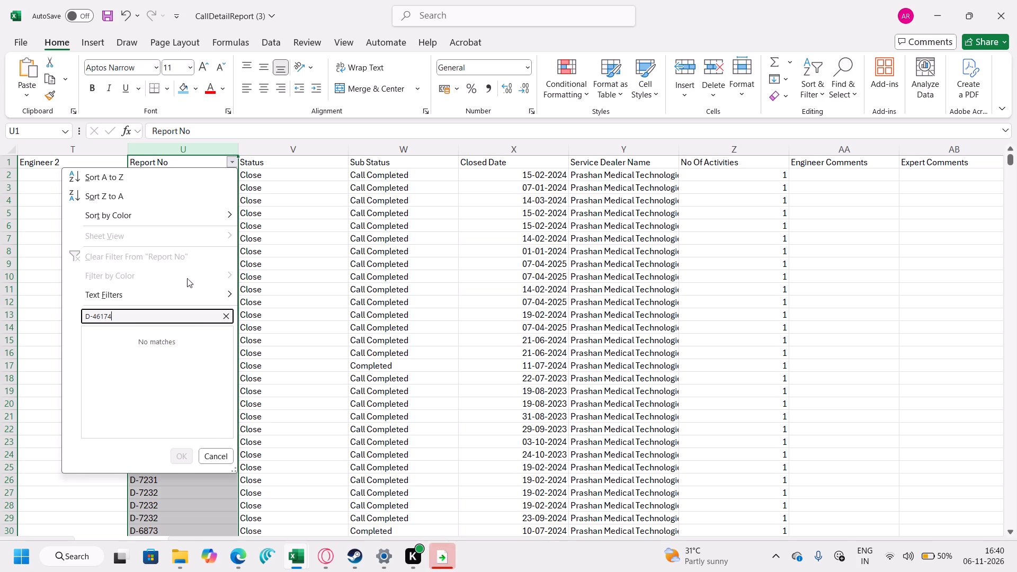
Switch to the Synergy CRM PM list in Edge and filter it by serial number Q068E061609.
left_click(245, 559)
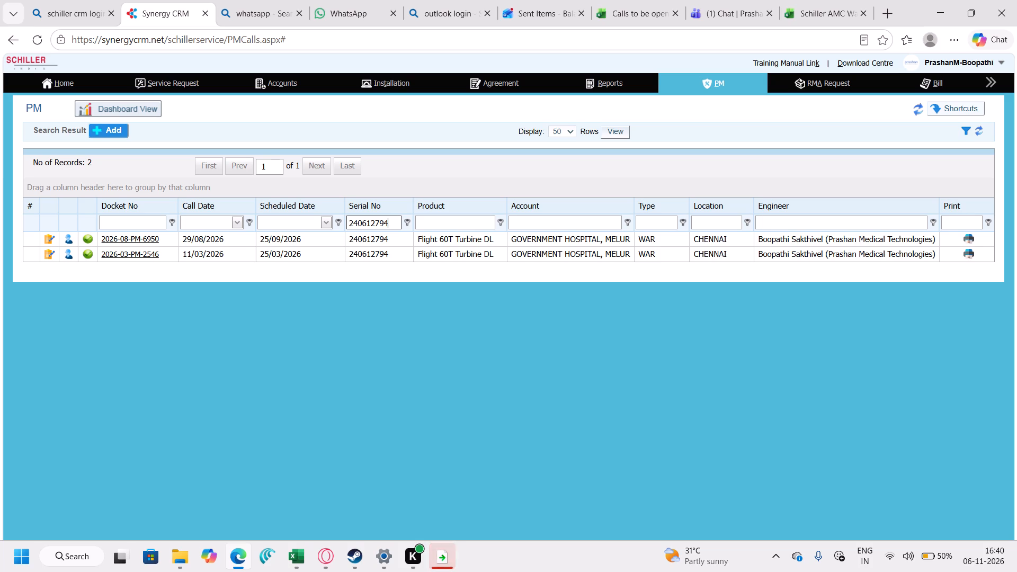
key("BackSpace")
key("BackSpace")
key("BackSpace")
key("BackSpace")
key("BackSpace")
key("BackSpace")
key("BackSpace")
key("BackSpace")
key("BackSpace")
key("BackSpace")
key("BackSpace")
key("BackSpace")
key("BackSpace")
key("BackSpace")
key("BackSpace")
key("BackSpace")
key("BackSpace")
key("BackSpace")
key("BackSpace")
key("BackSpace")
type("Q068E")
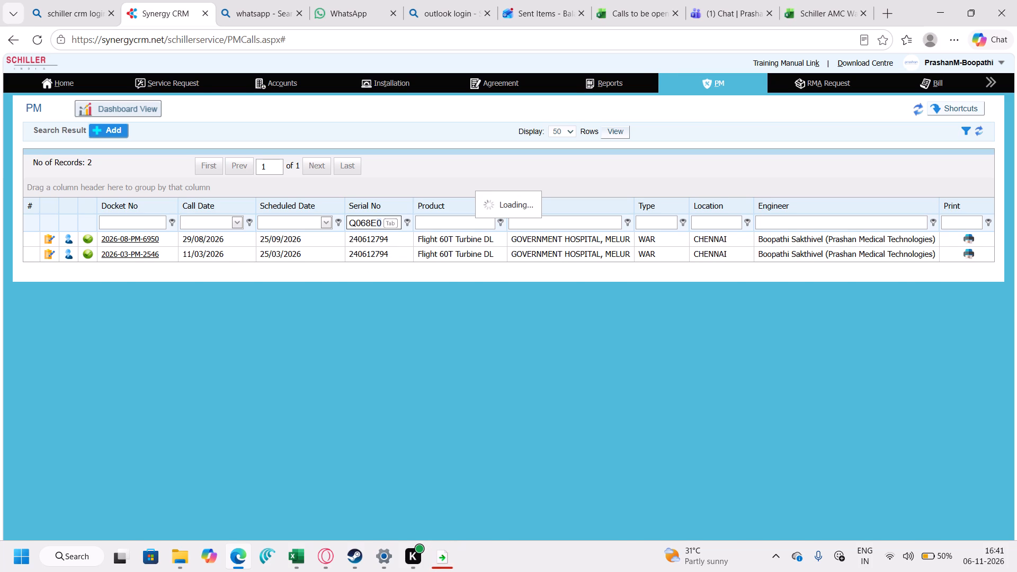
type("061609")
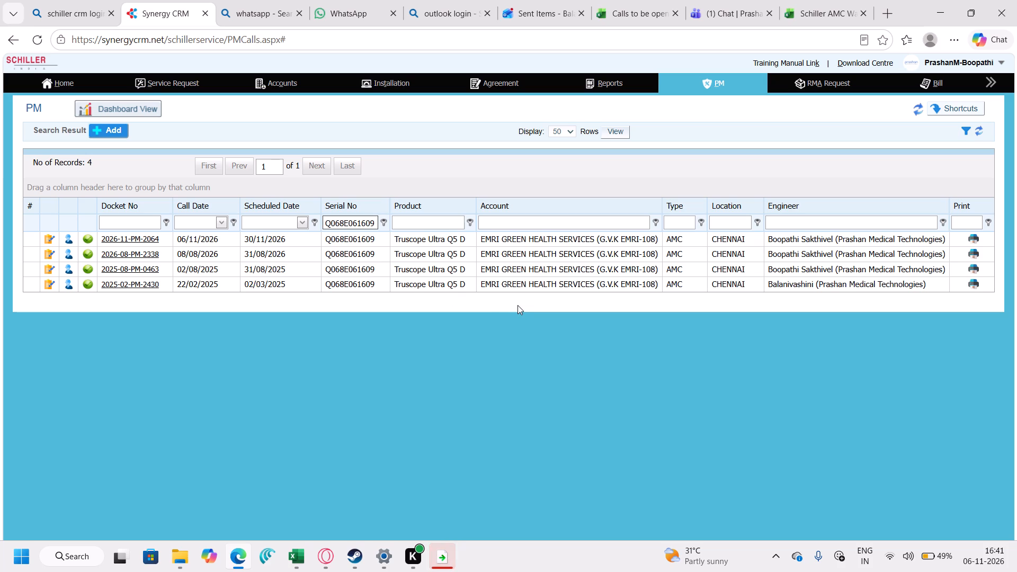
Return to the Excel call list and reset the FSR No filter to show every row.
left_click(299, 558)
left_click(358, 510)
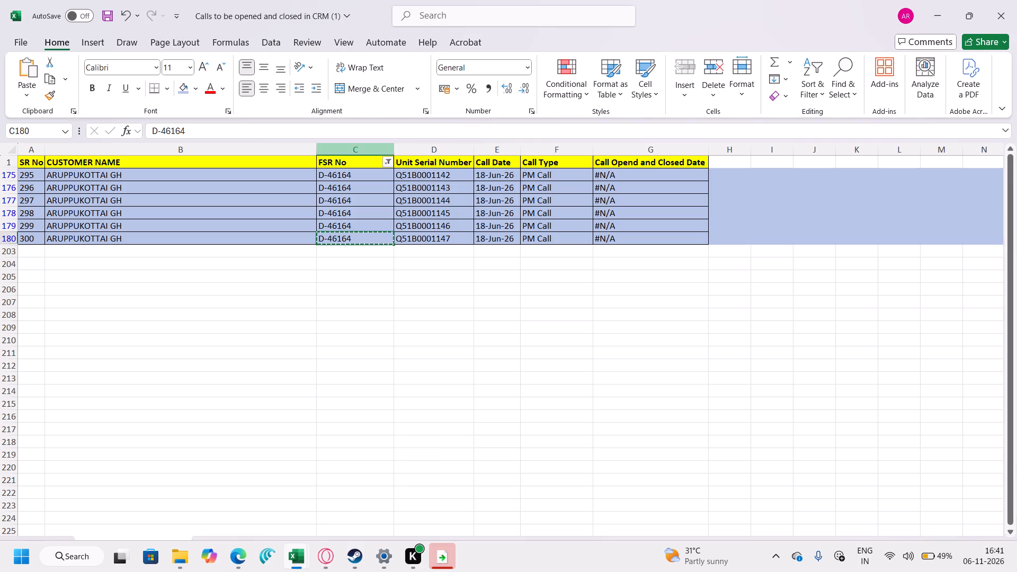
left_click(387, 160)
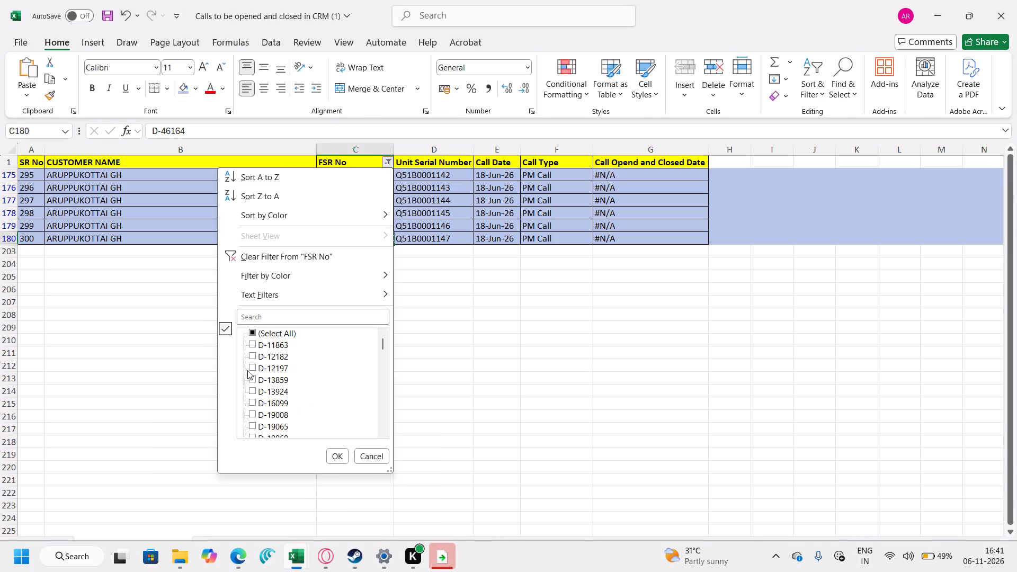
left_click(252, 333)
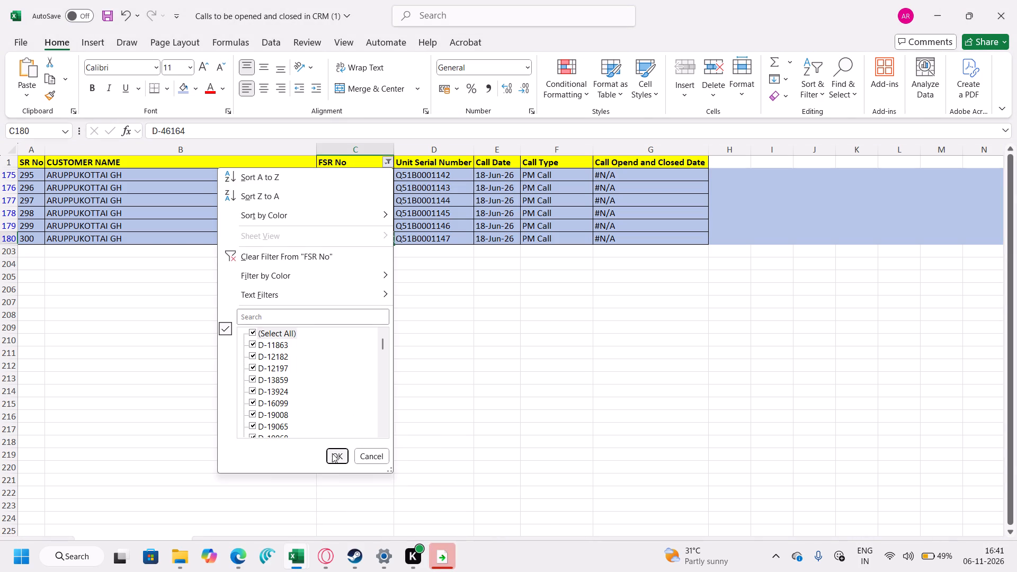
left_click(332, 453)
Start a new entry below the last row with SR No 322, customer name SS KOTTAI and FSR No D-46174.
scroll(197, 383, "down", 20)
scroll(197, 383, "down", 4)
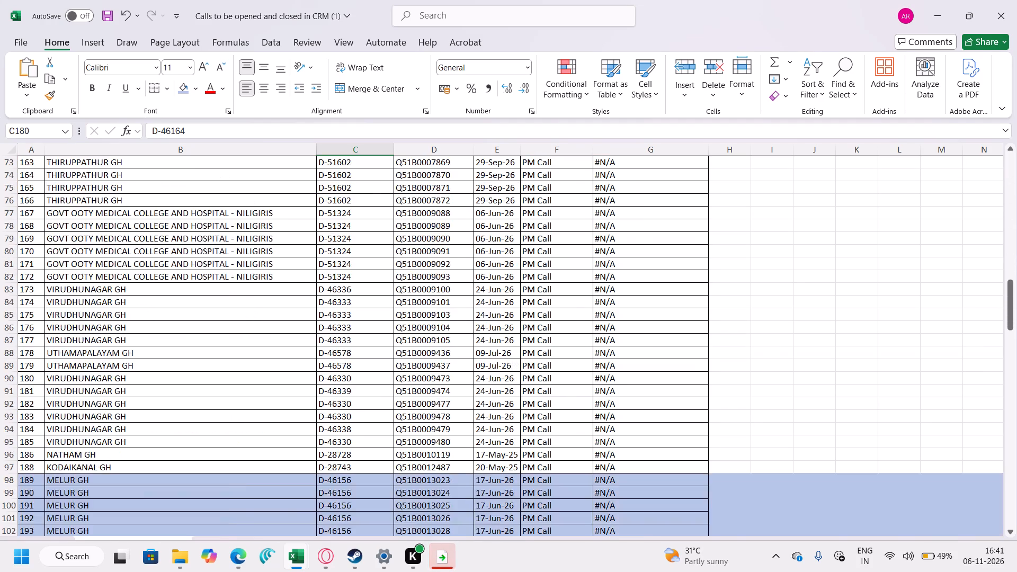
scroll(201, 381, "down", 20)
scroll(201, 381, "down", 17)
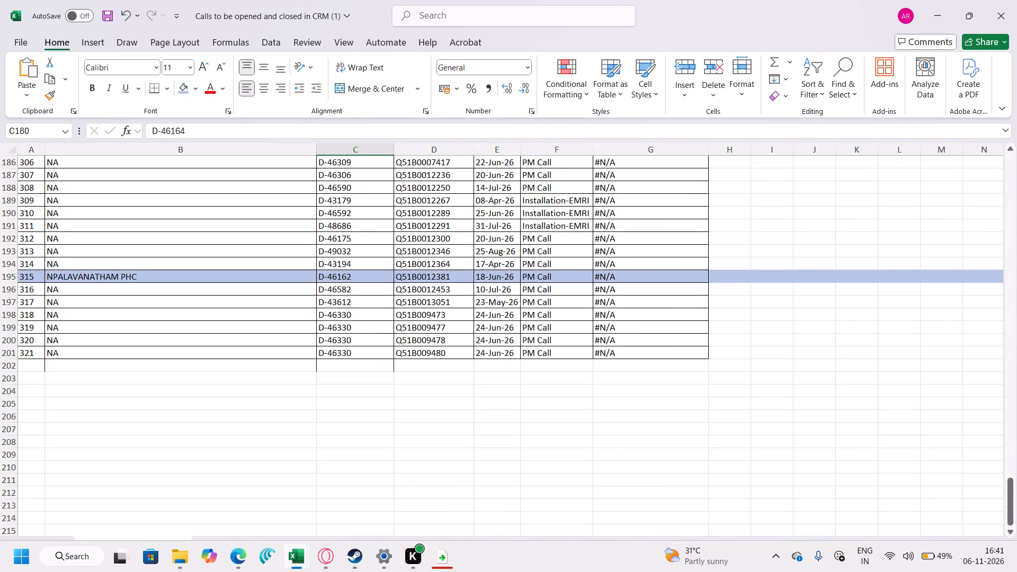
scroll(201, 381, "down", 6)
left_click(27, 291)
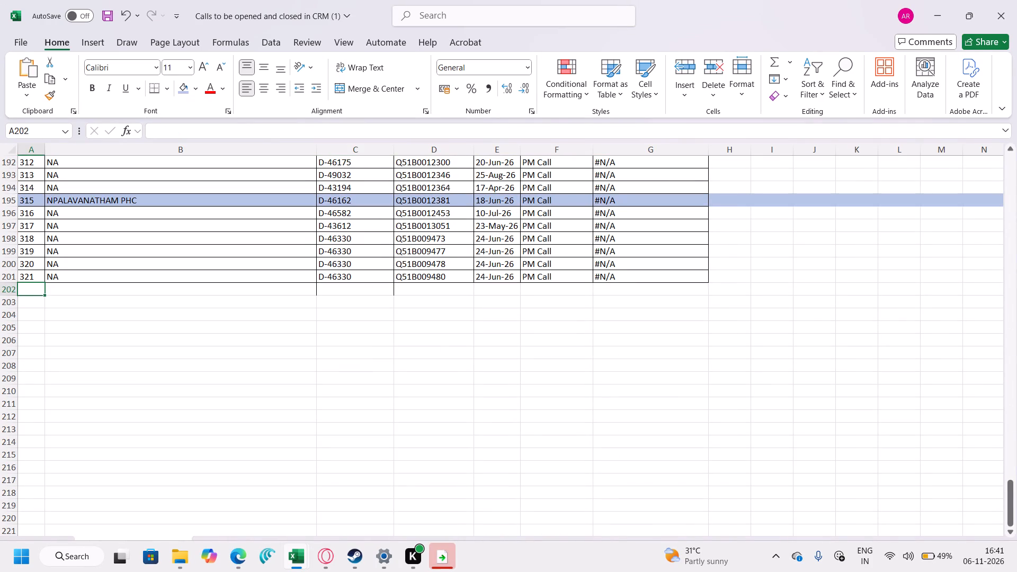
type("322")
key("Right")
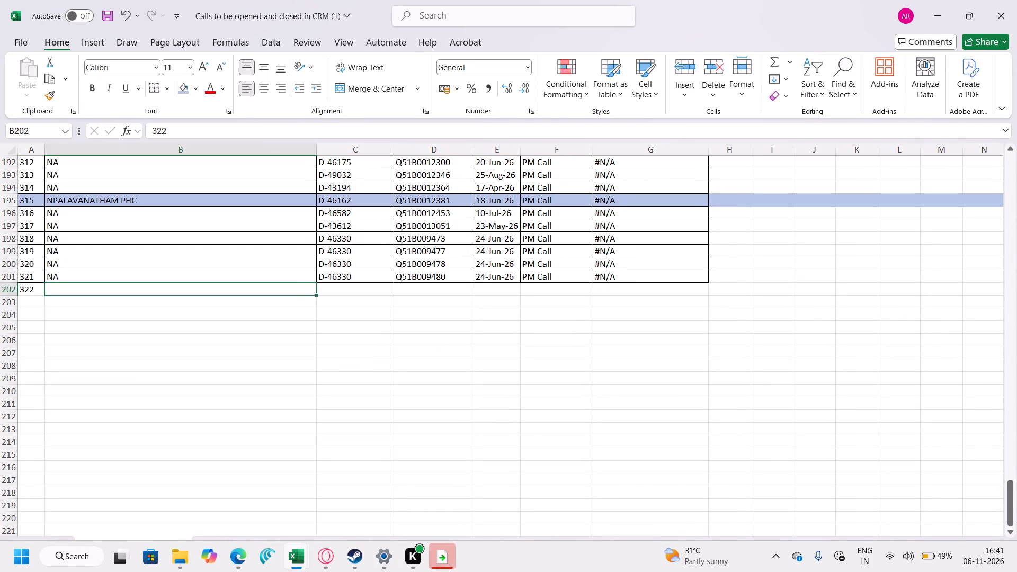
type("SS KOTTAI")
key("Right")
type("D-")
type("461")
type("74")
key("Right")
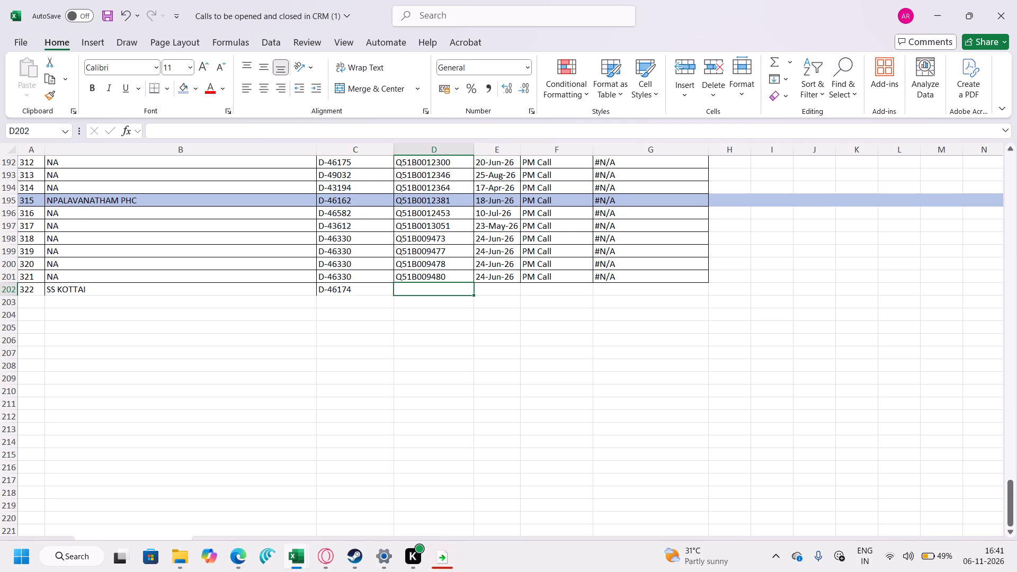
Fill in the SS KOTTAI row with unit serial number Q068E061609, call date 20-Jun-26 and call type PM Call.
type("Q0")
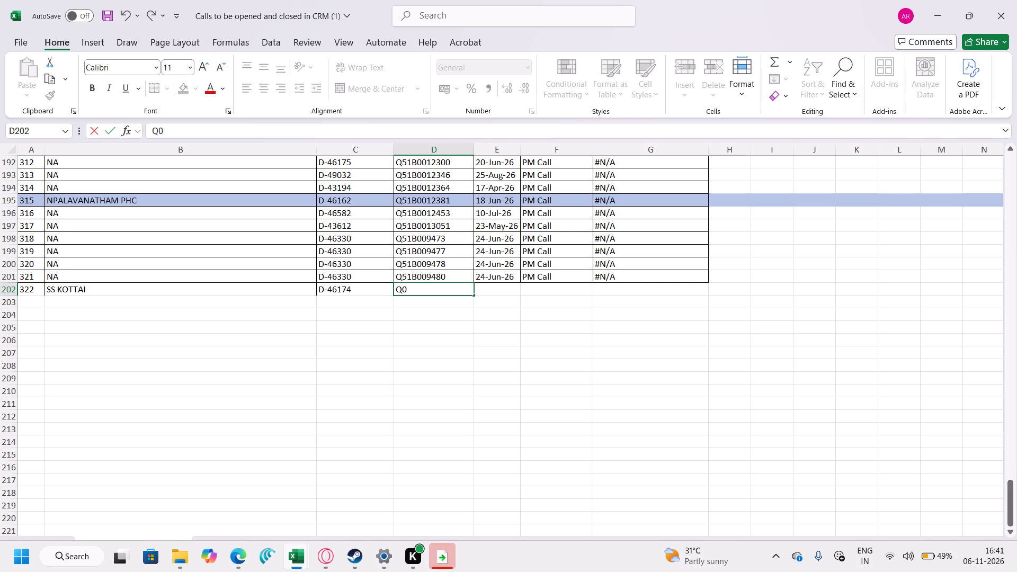
type("68E02")
key("BackSpace")
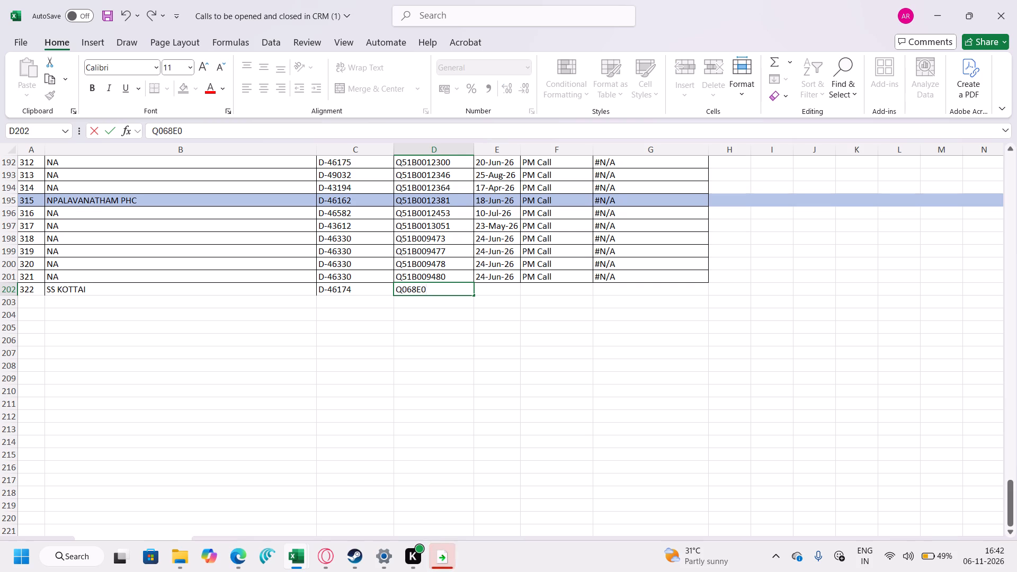
type("61609")
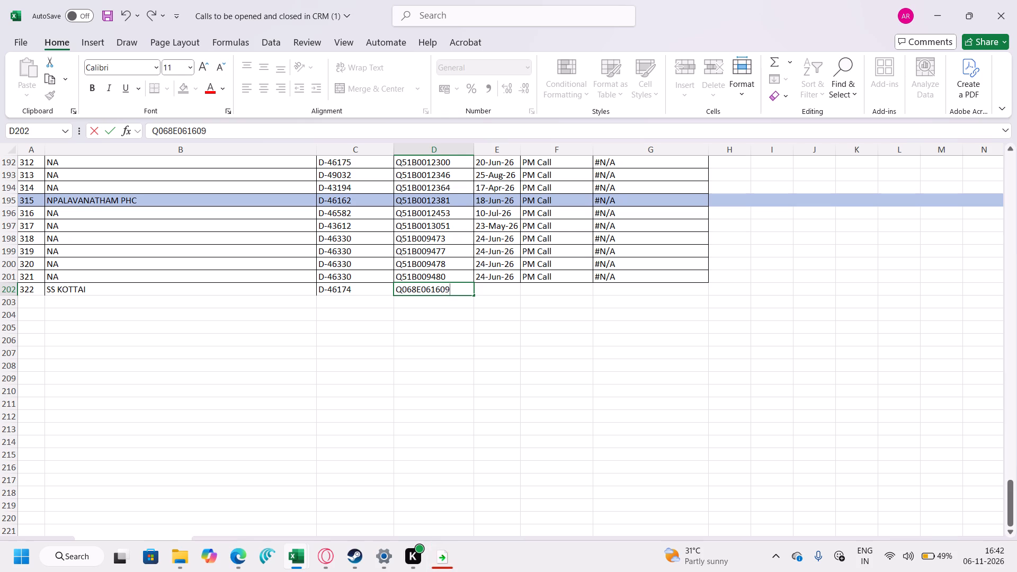
key("Right")
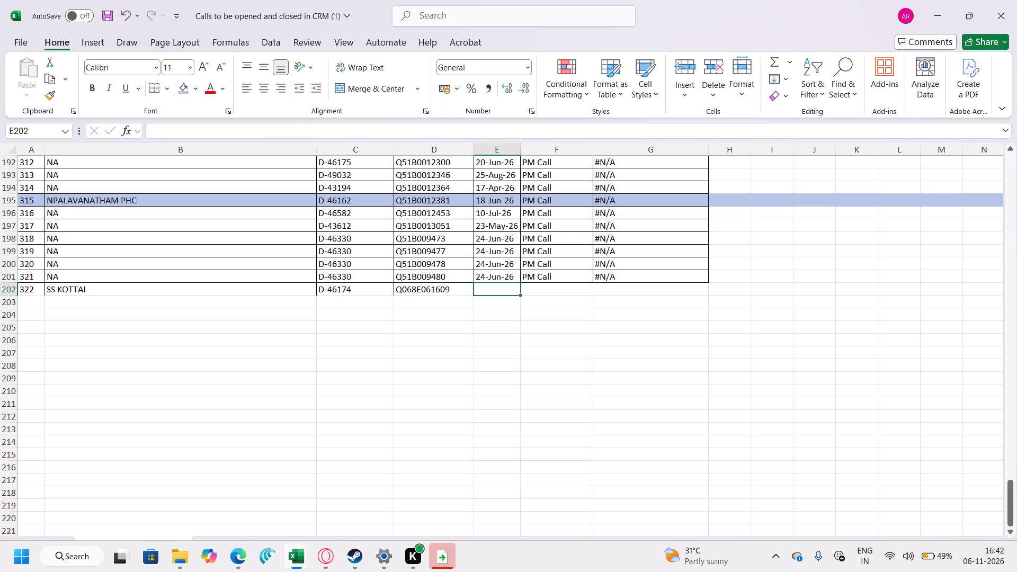
type("20-JUNE")
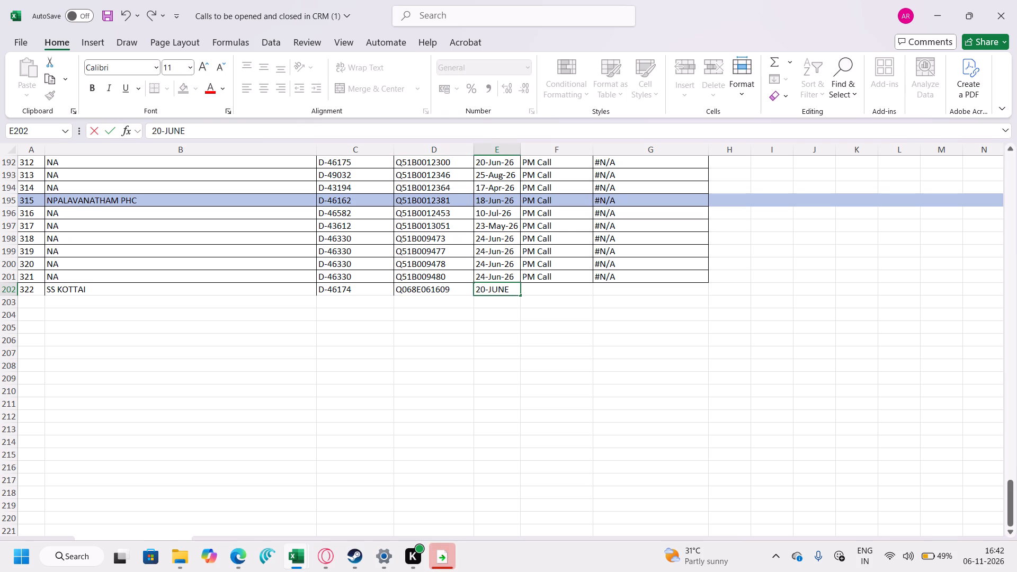
type("-26")
key("Right")
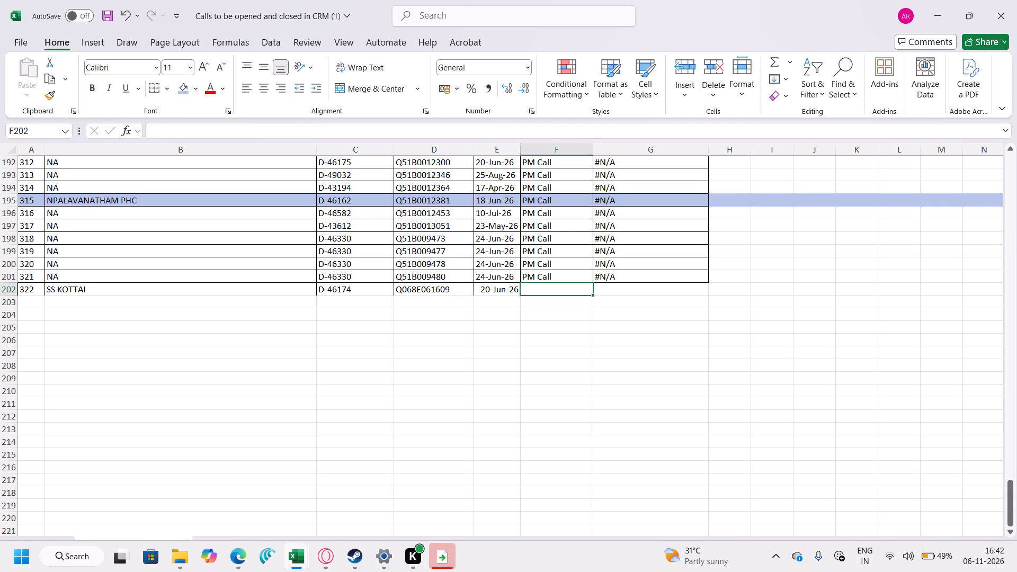
type("PM")
key("space")
key("c")
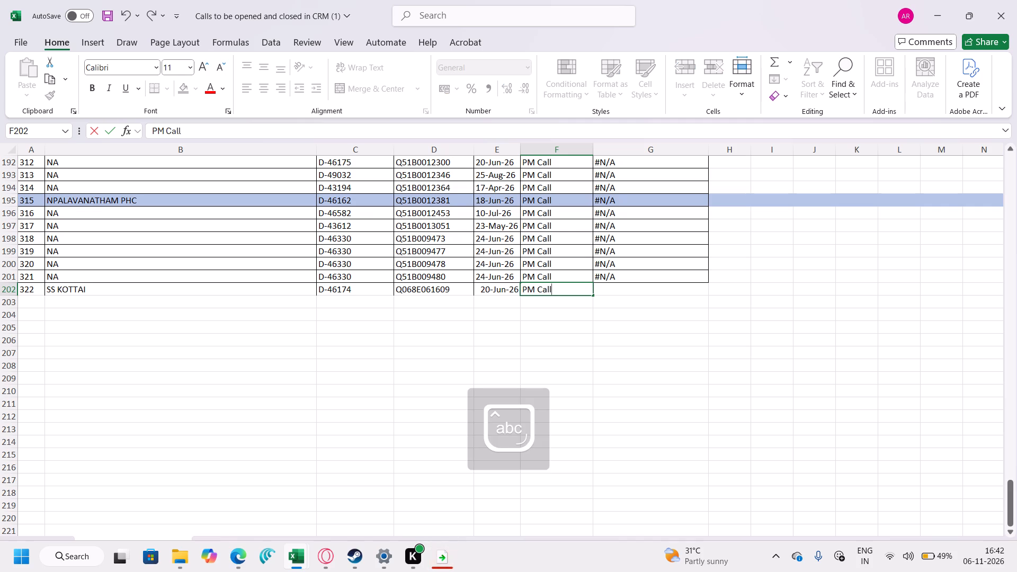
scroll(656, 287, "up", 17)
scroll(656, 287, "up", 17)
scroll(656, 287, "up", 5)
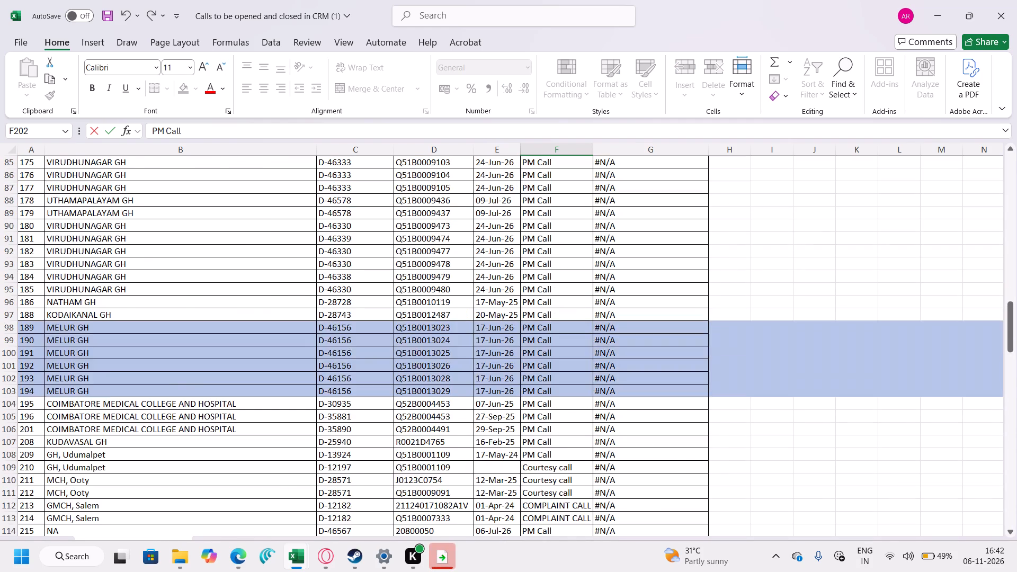
Extend the Call Opend and Closed Date formula from row 321 into the new SS KOTTAI row.
scroll(656, 287, "up", 10)
scroll(656, 287, "up", 18)
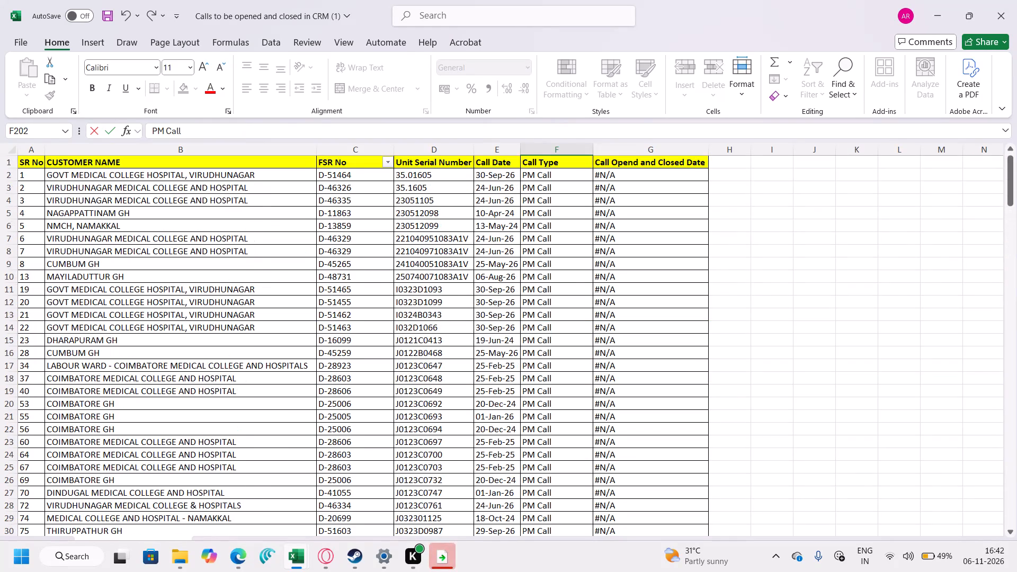
scroll(656, 287, "up", 5)
scroll(656, 287, "down", 20)
scroll(656, 287, "down", 9)
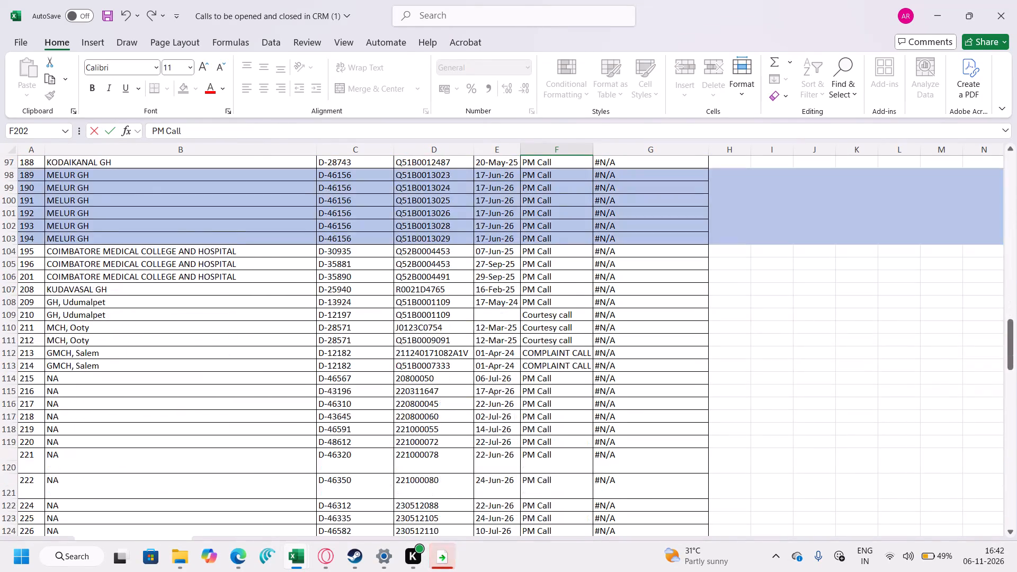
scroll(656, 287, "down", 20)
scroll(656, 287, "down", 17)
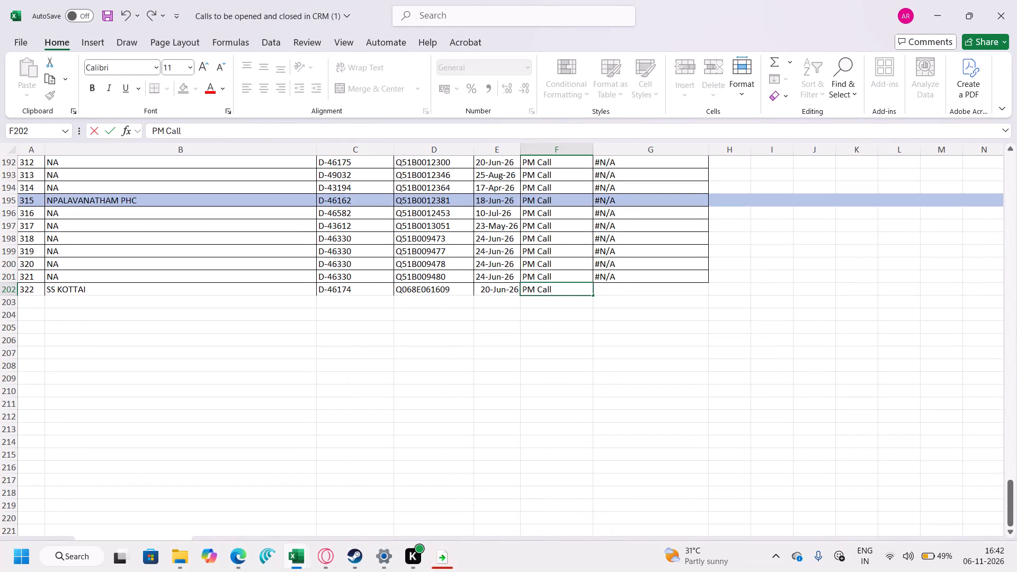
left_click(632, 297)
left_click(632, 281)
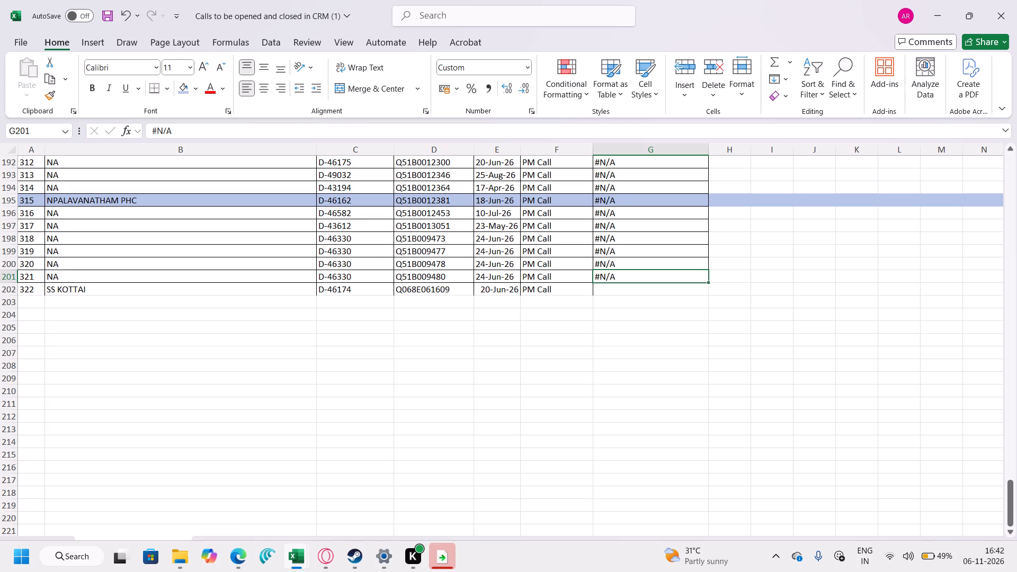
left_click_drag(707, 280, 707, 293)
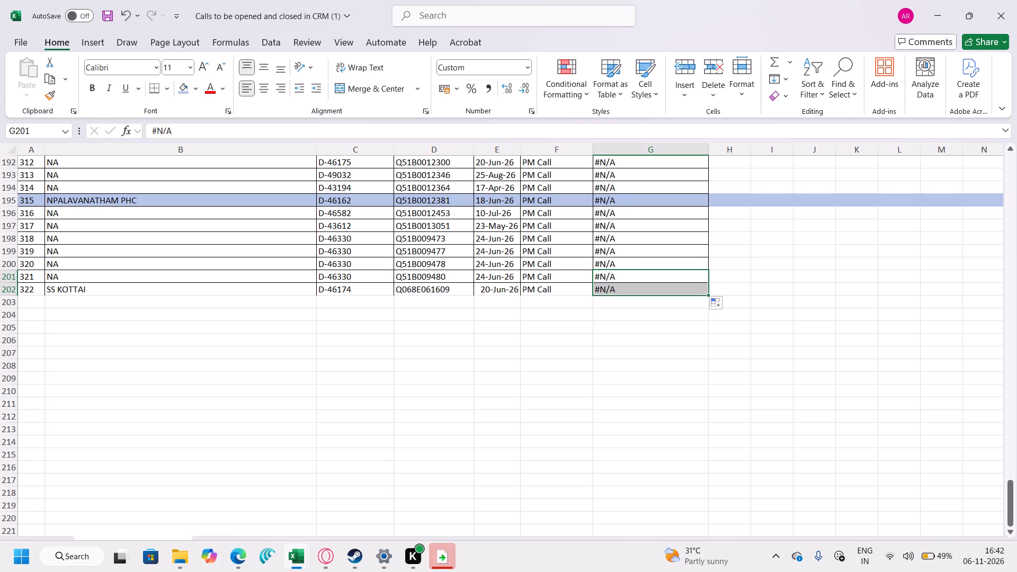
Switch to the CallDetailReport workbook and search the Report No filter for D-48577.
scroll(103, 299, "up", 2)
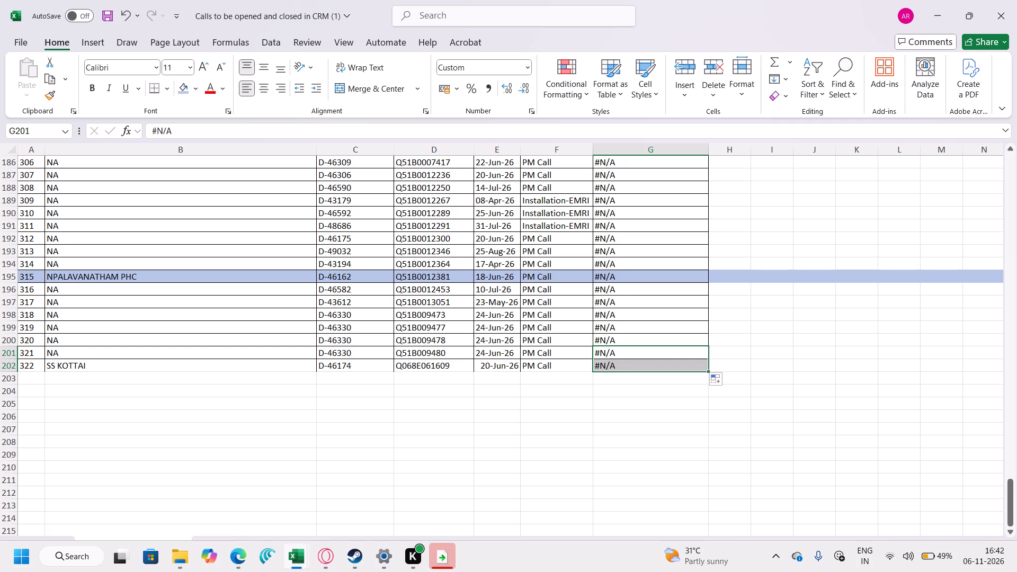
left_click(242, 496)
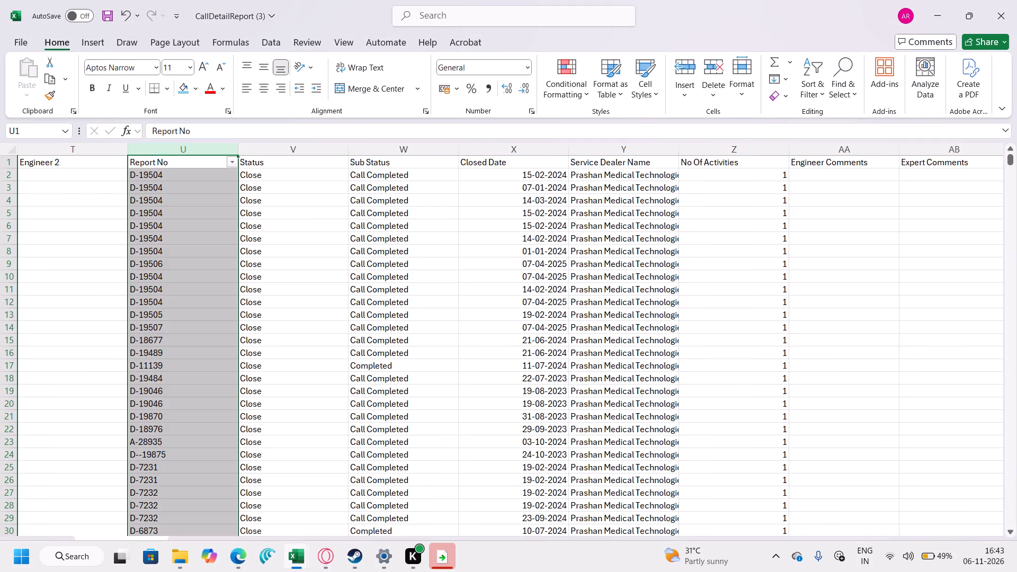
left_click(234, 166)
left_click(160, 319)
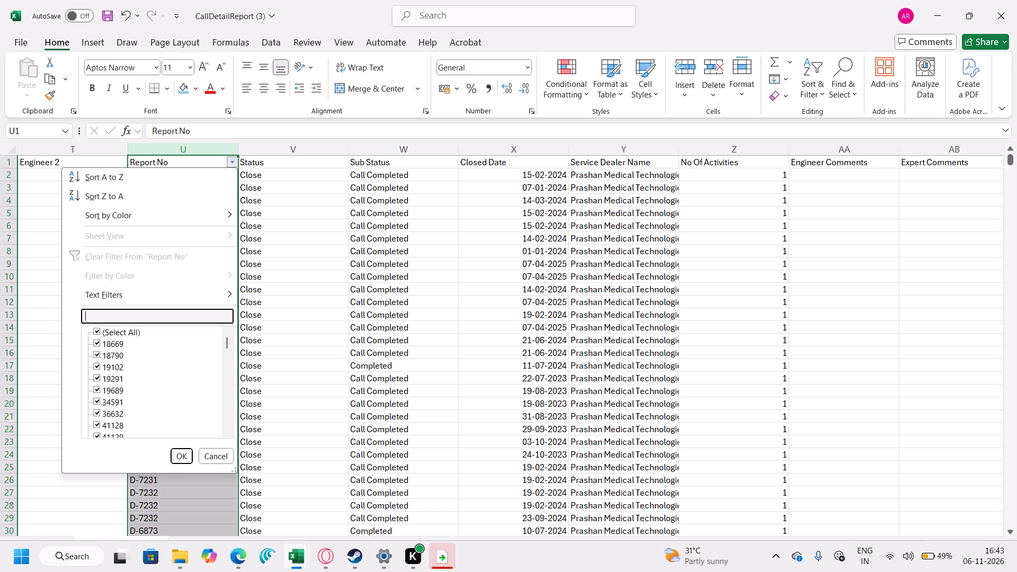
key("d")
key("BackSpace")
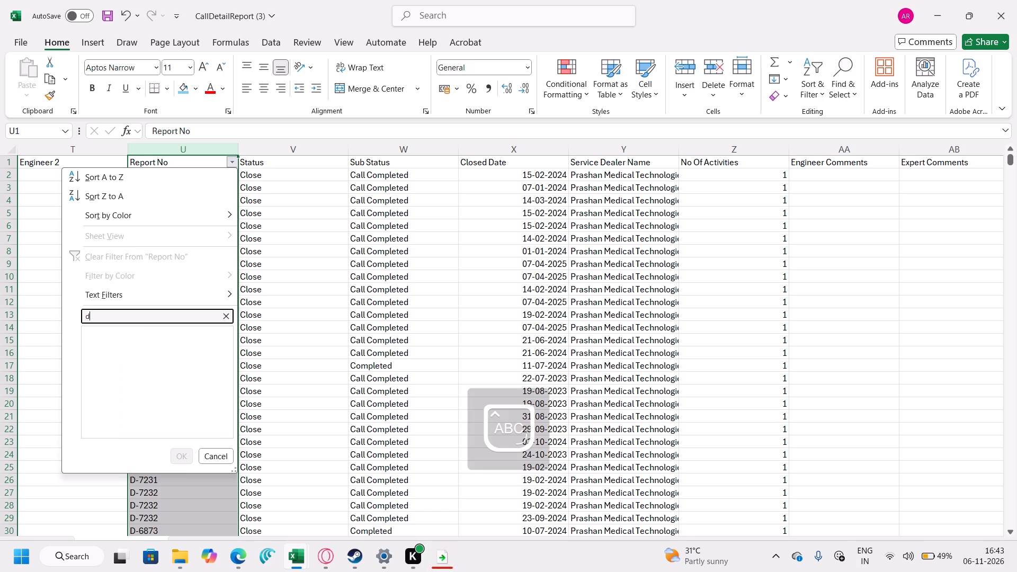
type("D-48")
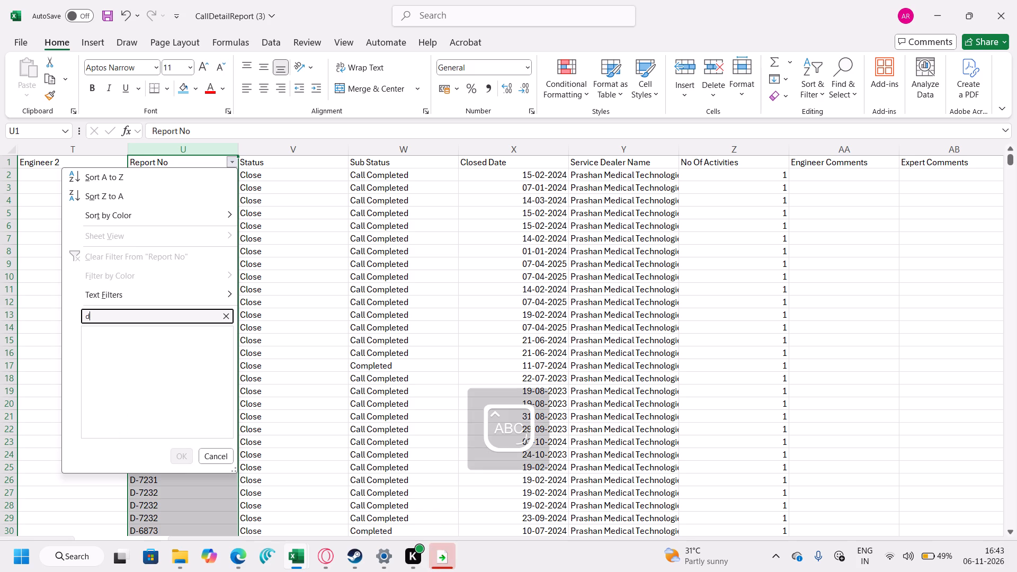
type("577")
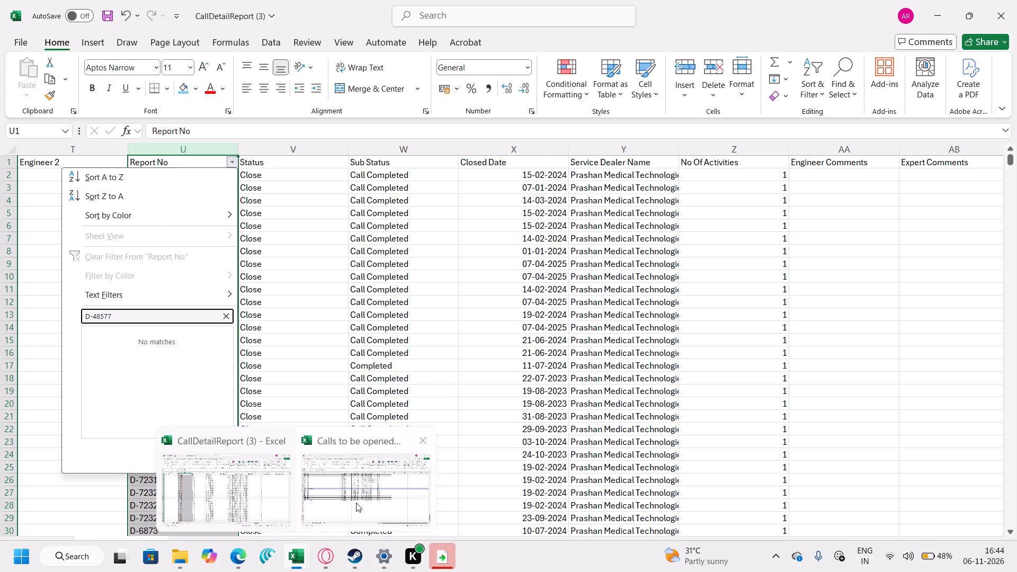
left_click(356, 502)
left_click(298, 561)
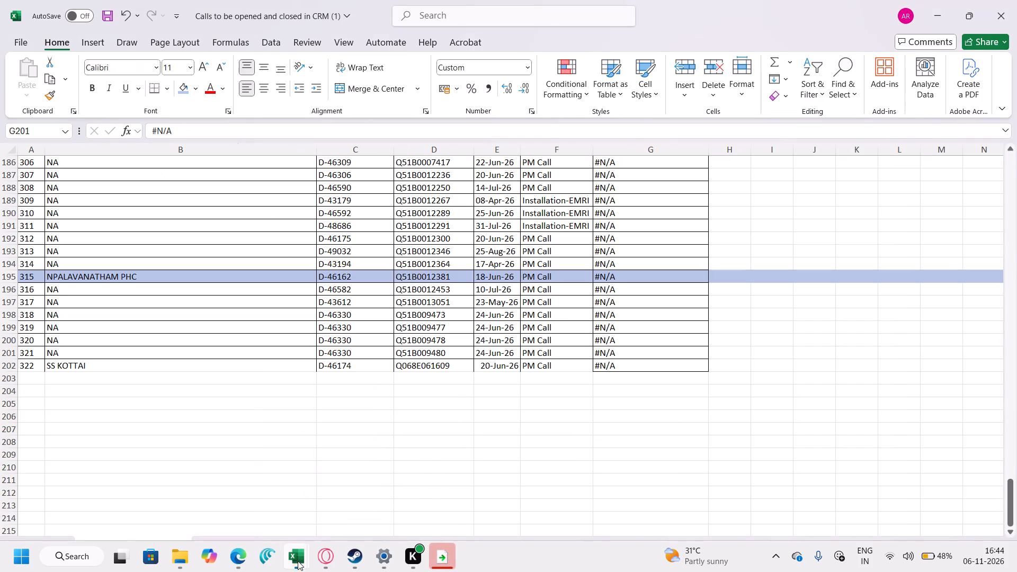
left_click(357, 500)
scroll(339, 337, "up", 5)
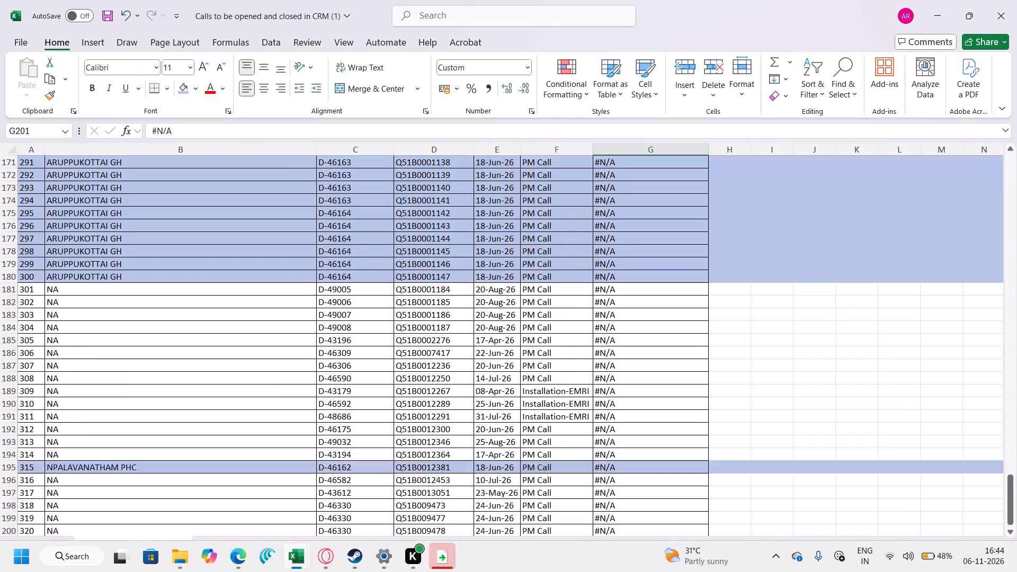
scroll(350, 316, "up", 20)
scroll(350, 316, "up", 20)
scroll(350, 316, "up", 2)
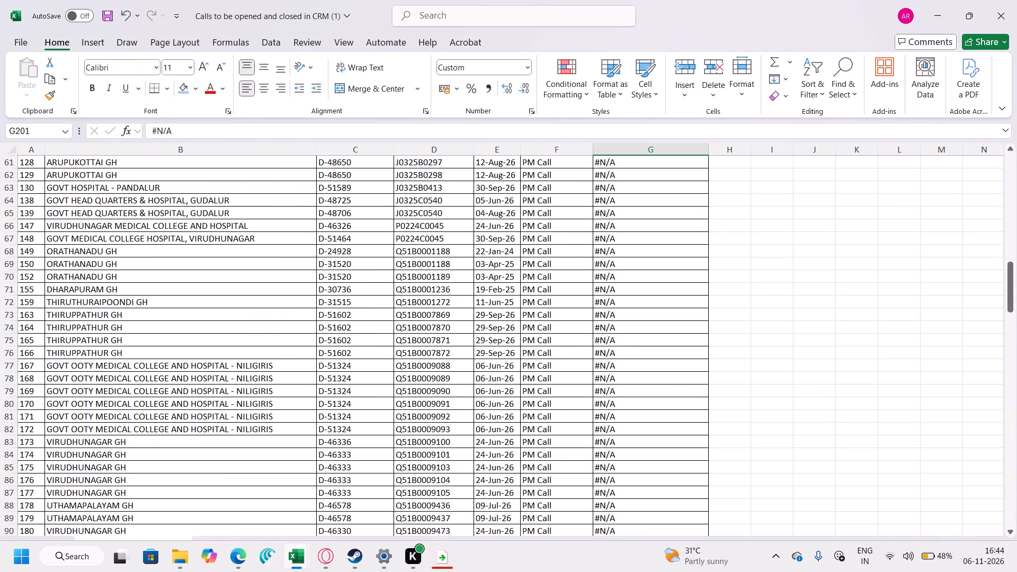
scroll(354, 293, "up", 20)
scroll(354, 293, "up", 8)
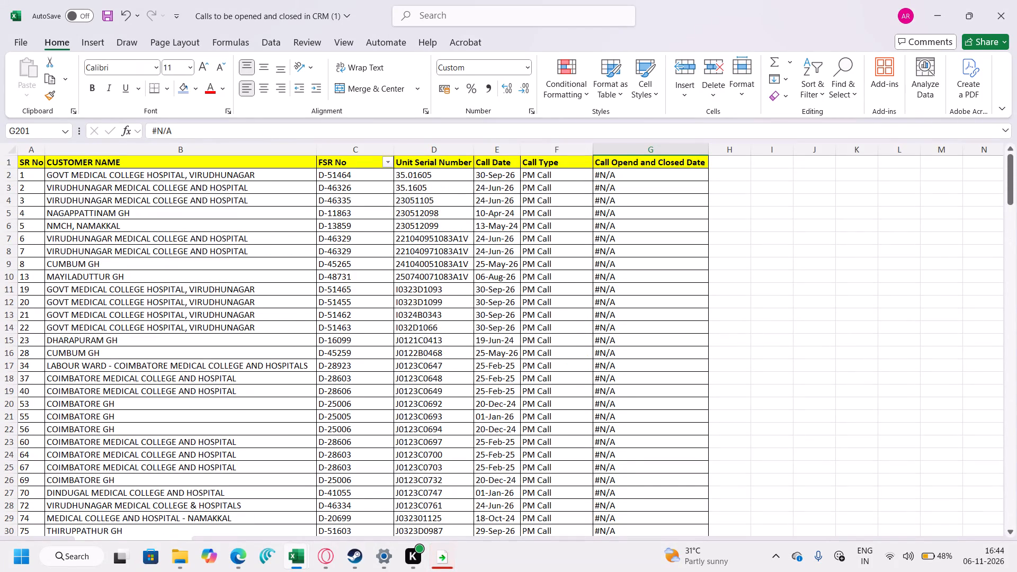
left_click(389, 164)
left_click(282, 315)
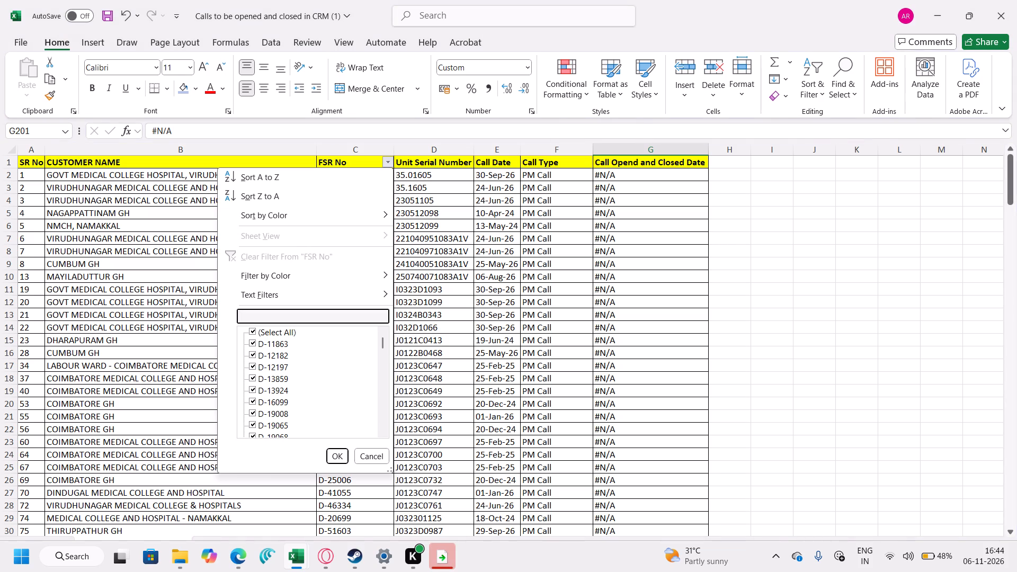
type("D-4")
type("86")
type("29")
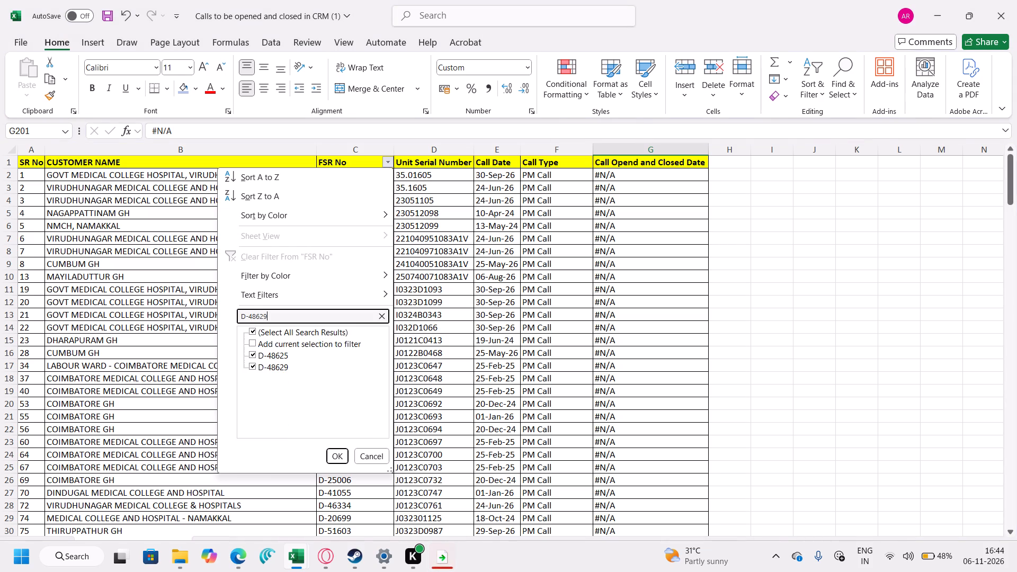
key("Return")
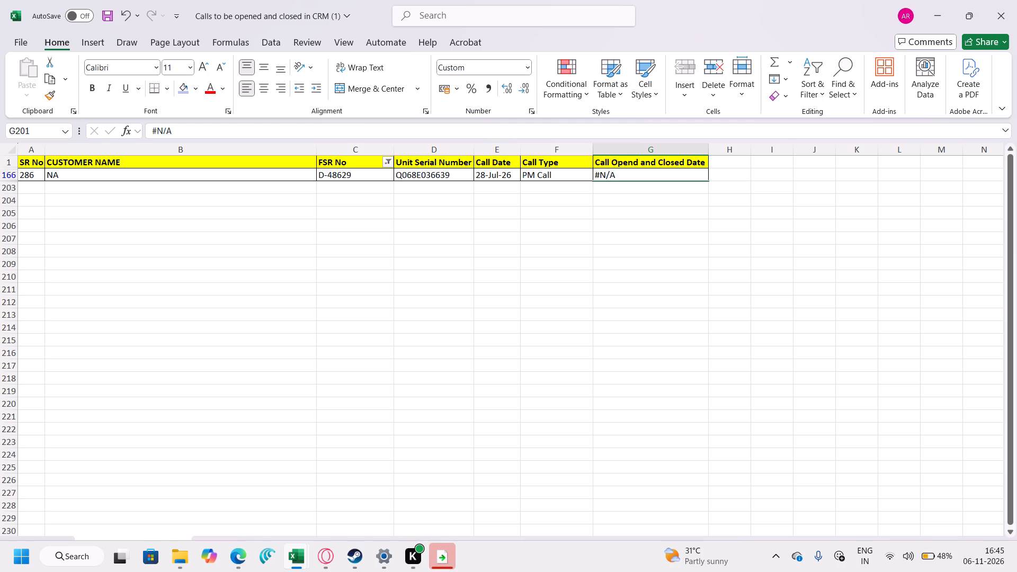
Replace the customer name in the D-48629 row with RAJAPALAYAM NEONATAL.
left_click(68, 174)
left_click(68, 174)
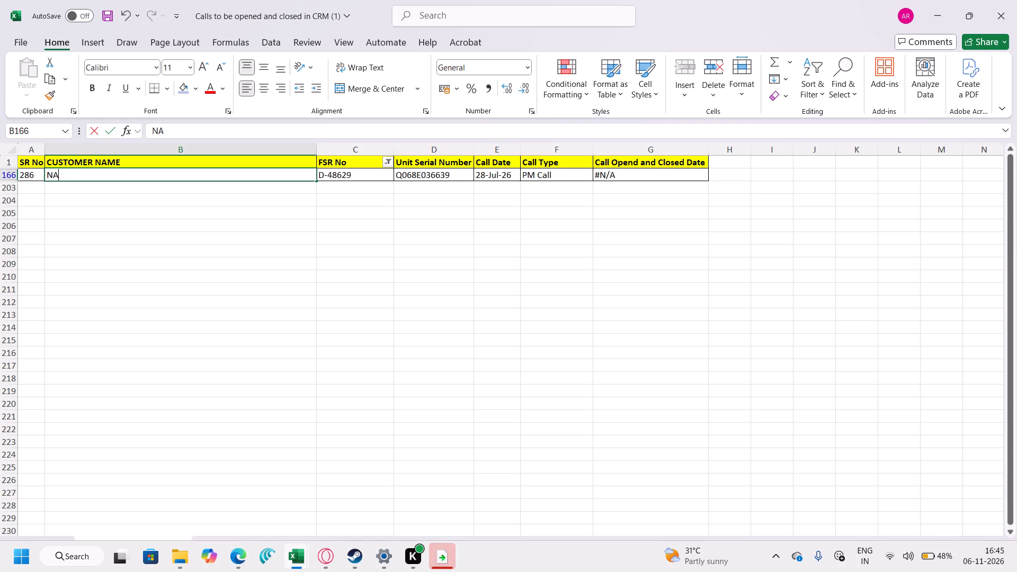
key("BackSpace")
key("BackSpace")
type("RAJAPAY")
key("BackSpace")
type("LAYAM")
key("space")
type("NEONATAL")
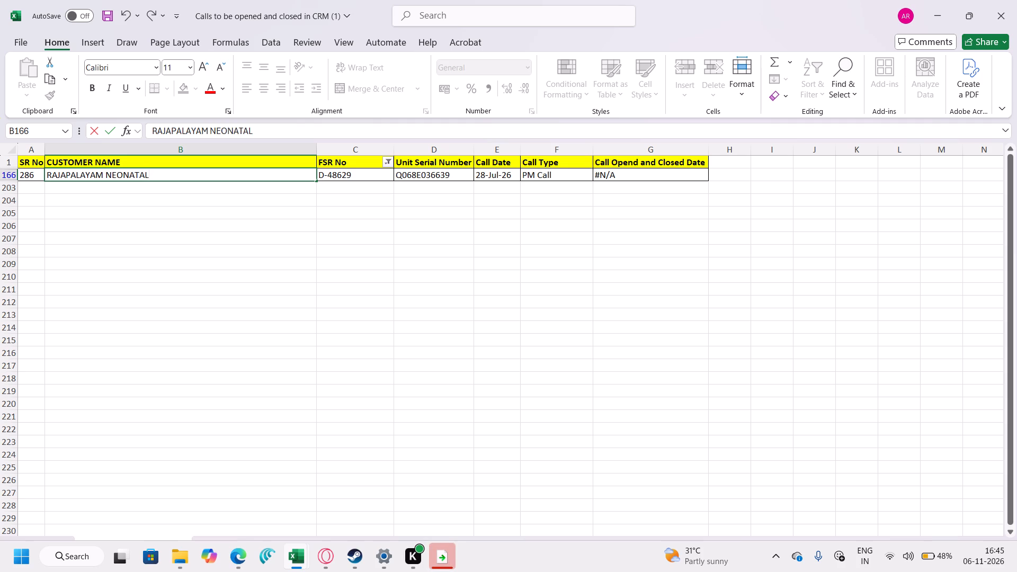
Shade the entire RAJAPALAYAM NEONATAL row with the light blue fill used for handled rows.
left_click(10, 175)
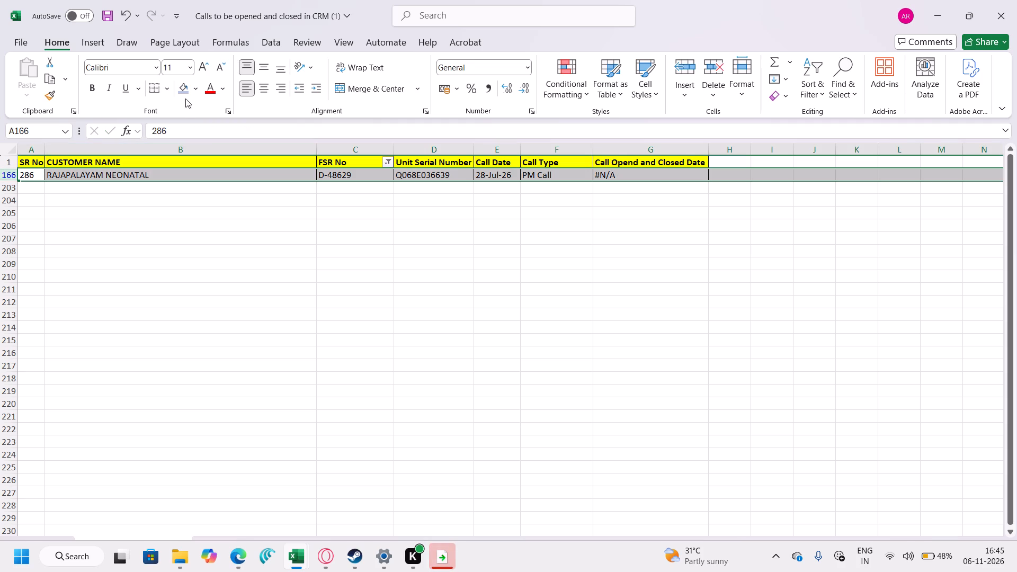
left_click(186, 93)
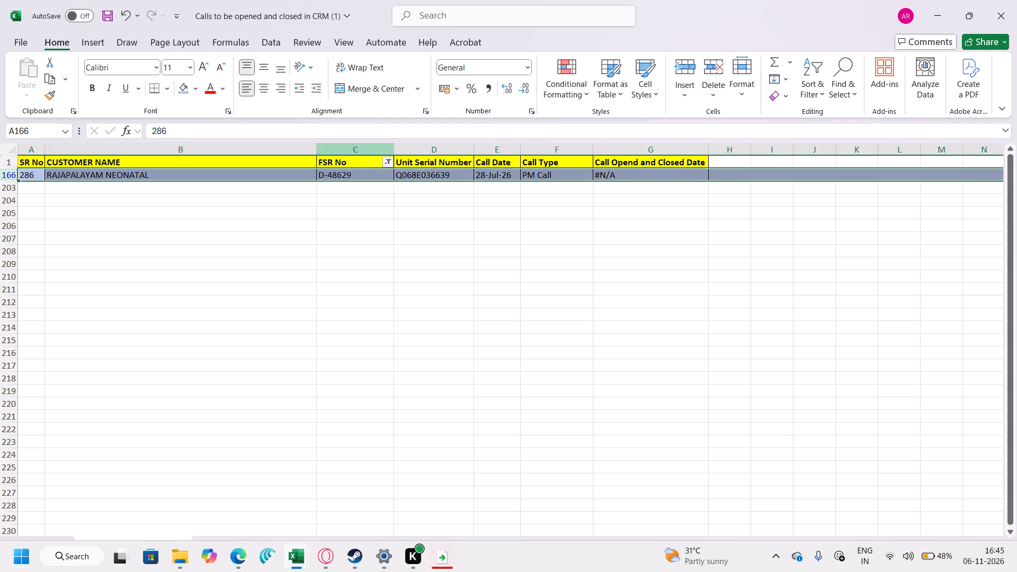
Copy FSR No D-48629 into the FSR No filter search and change it to search for D-48639.
left_click(359, 176)
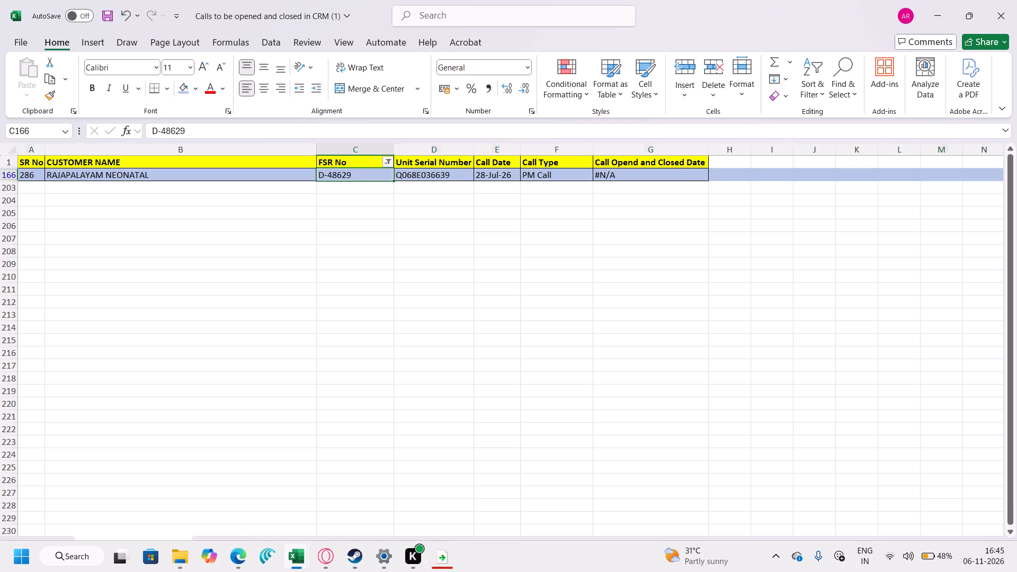
left_click(359, 176)
double_click(359, 176)
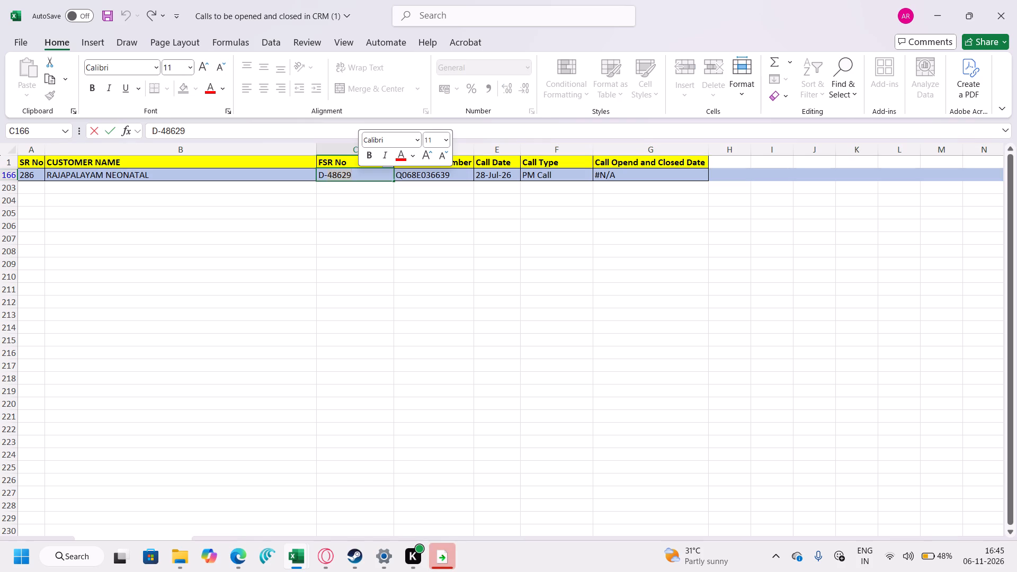
left_click(359, 176)
left_click(353, 194)
left_click(358, 177)
key("ctrl+c")
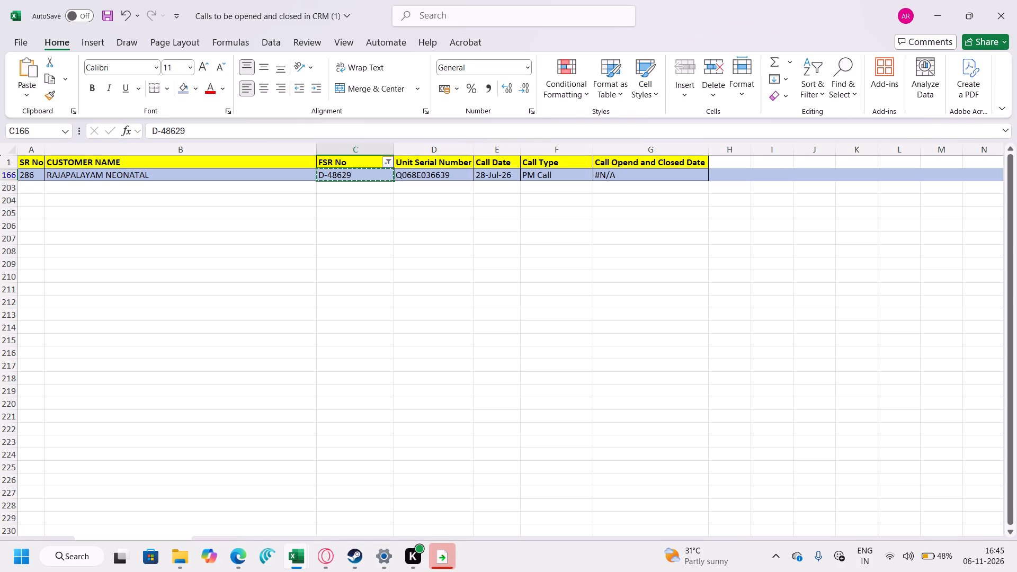
left_click(390, 162)
left_click(334, 312)
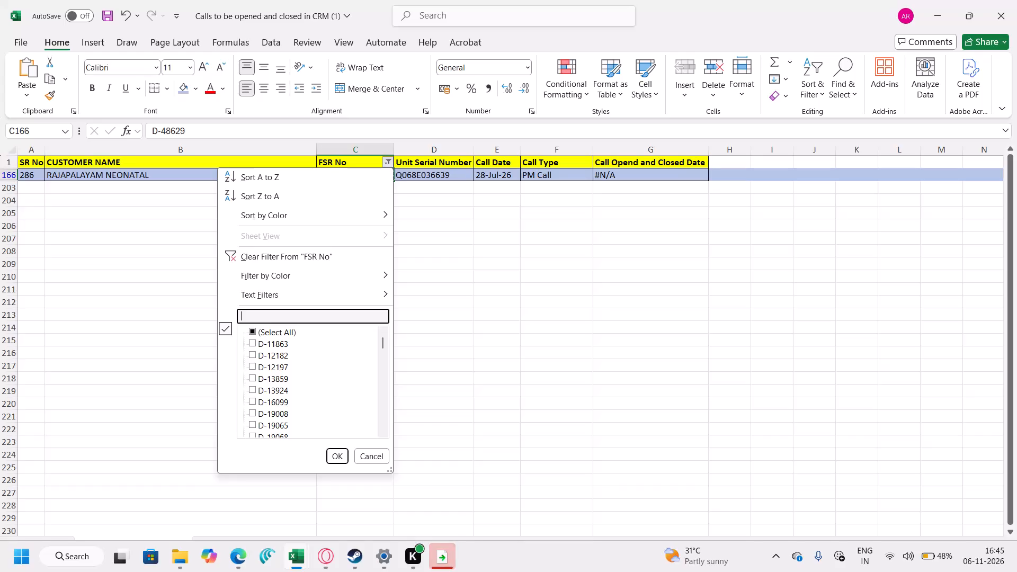
key("ctrl+v")
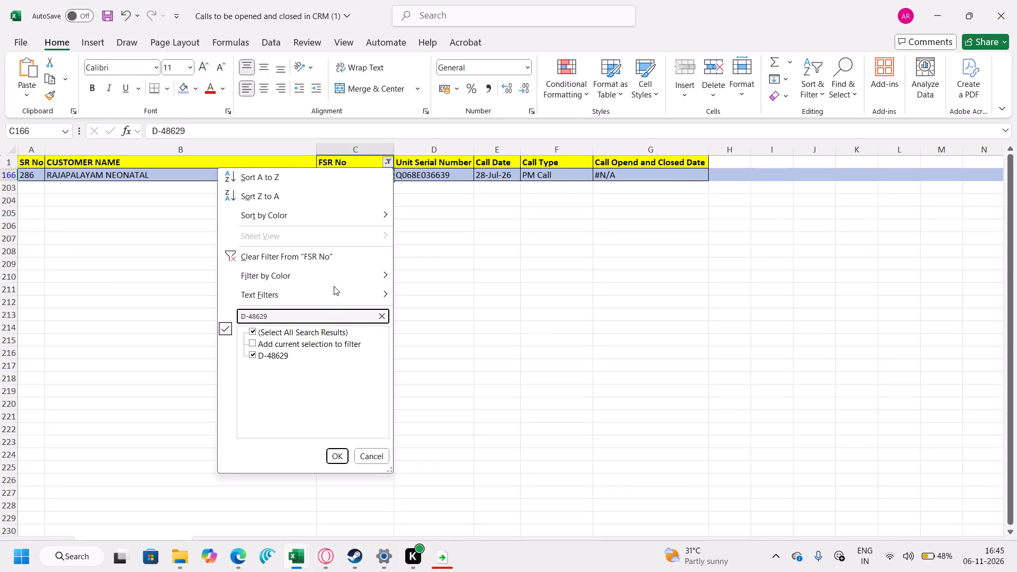
key("BackSpace")
key("BackSpace")
type("39")
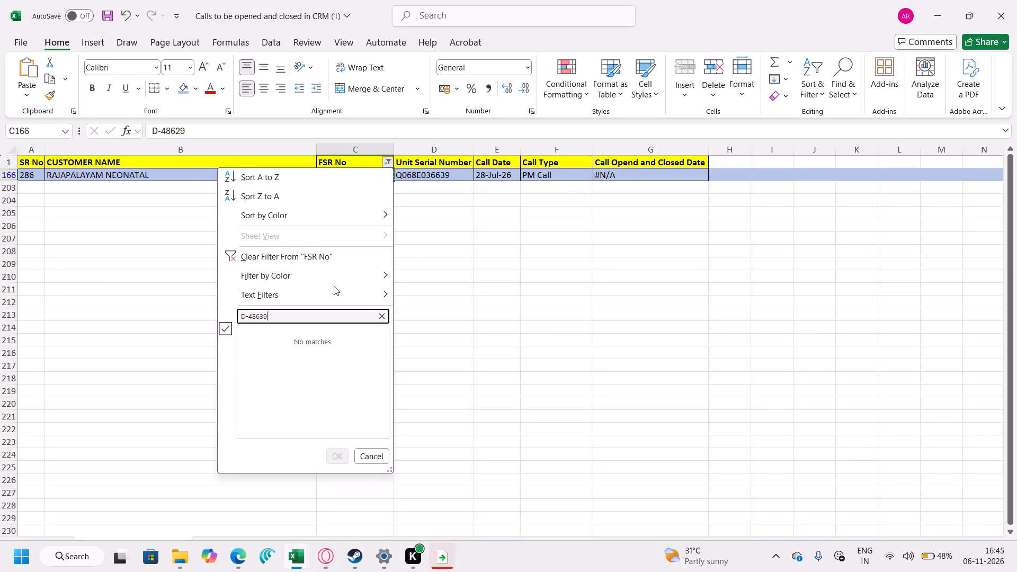
key("Return")
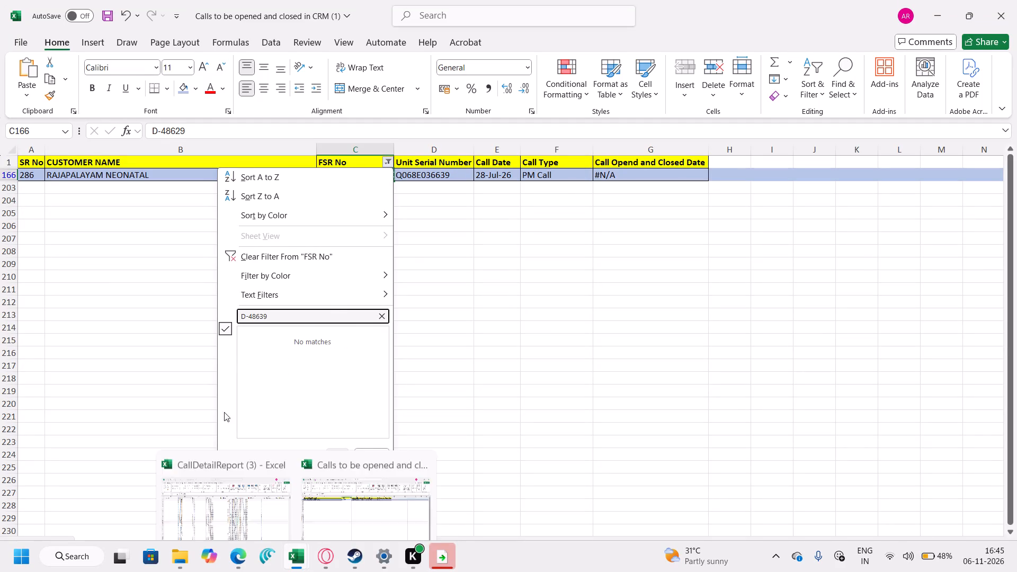
Copy D-48639 from the filter search and look it up in the CallDetailReport workbook's Report No filter.
left_click_drag(277, 318, 233, 319)
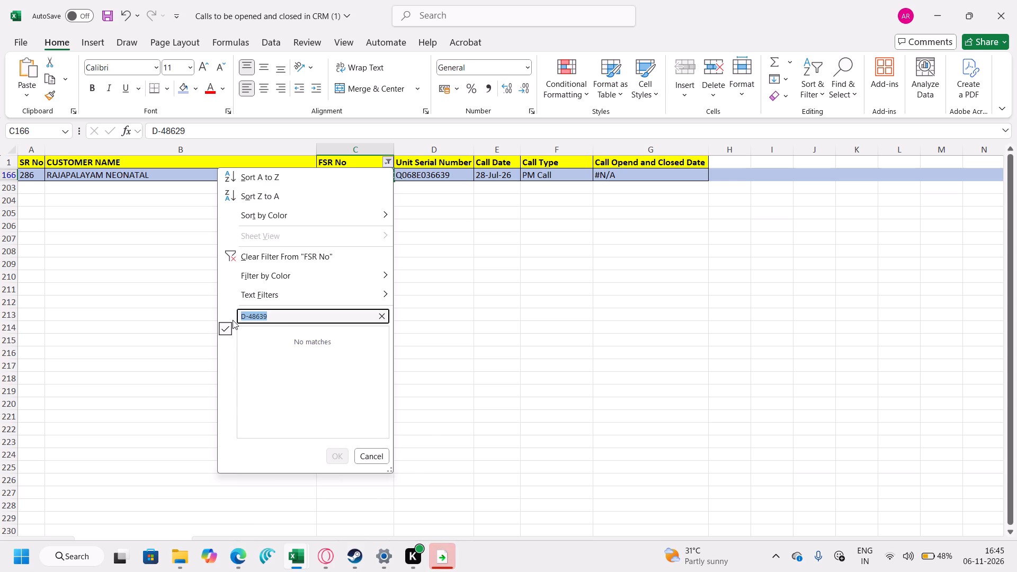
key("ctrl+c")
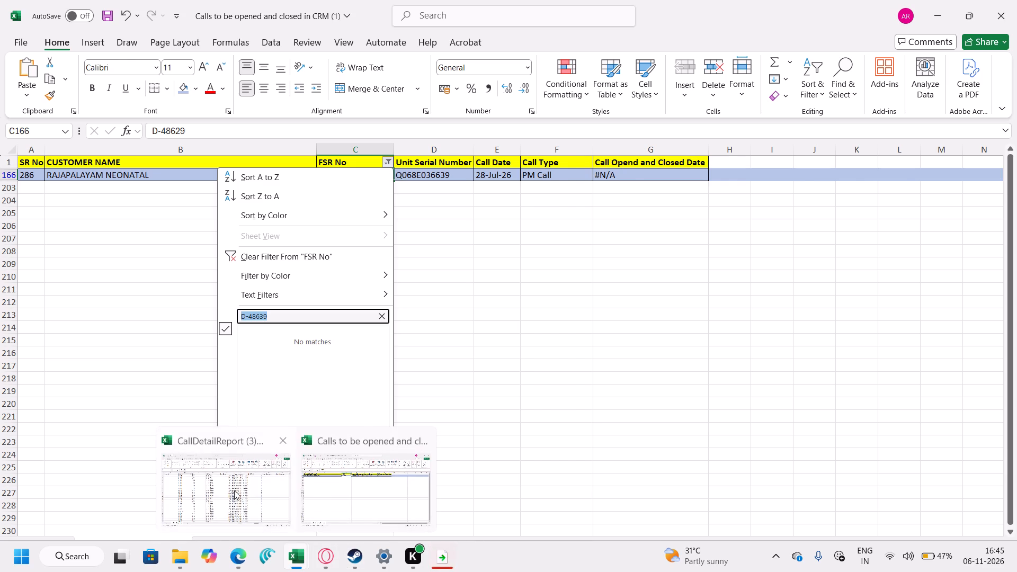
left_click(234, 490)
left_click(233, 165)
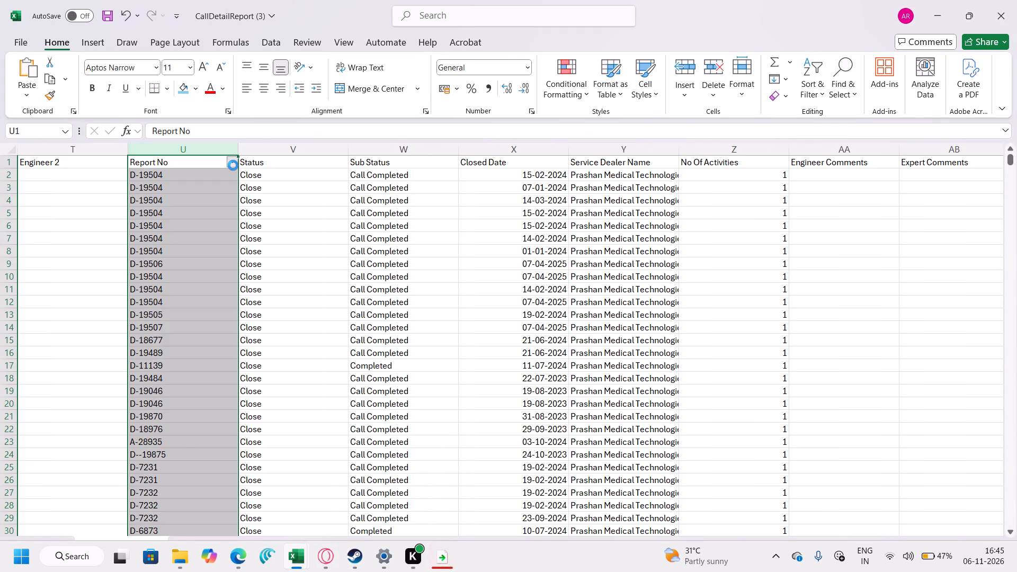
left_click(180, 317)
key("ctrl+v")
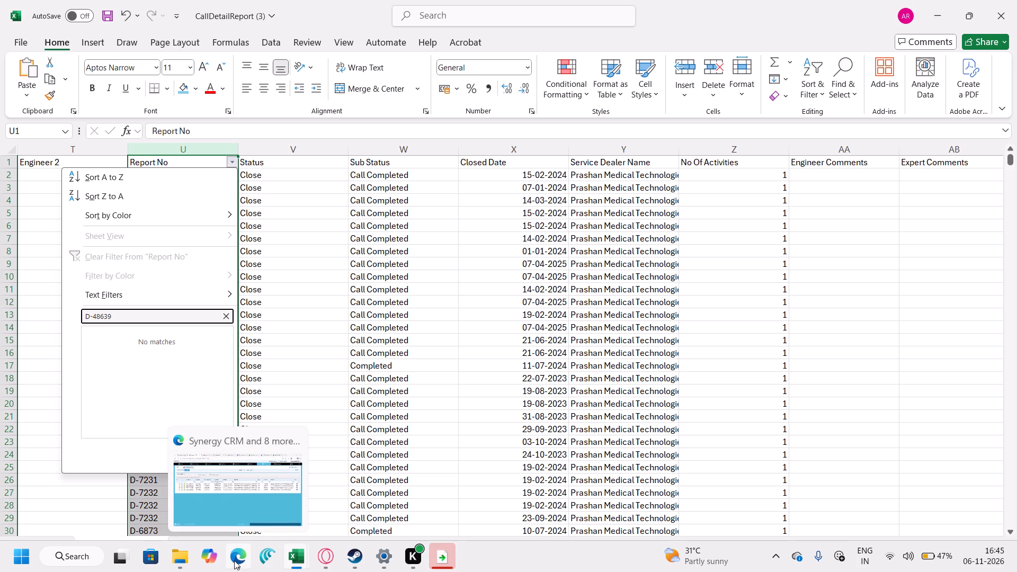
View the Synergy CRM PM list in Edge and return to the Excel call list.
left_click(228, 529)
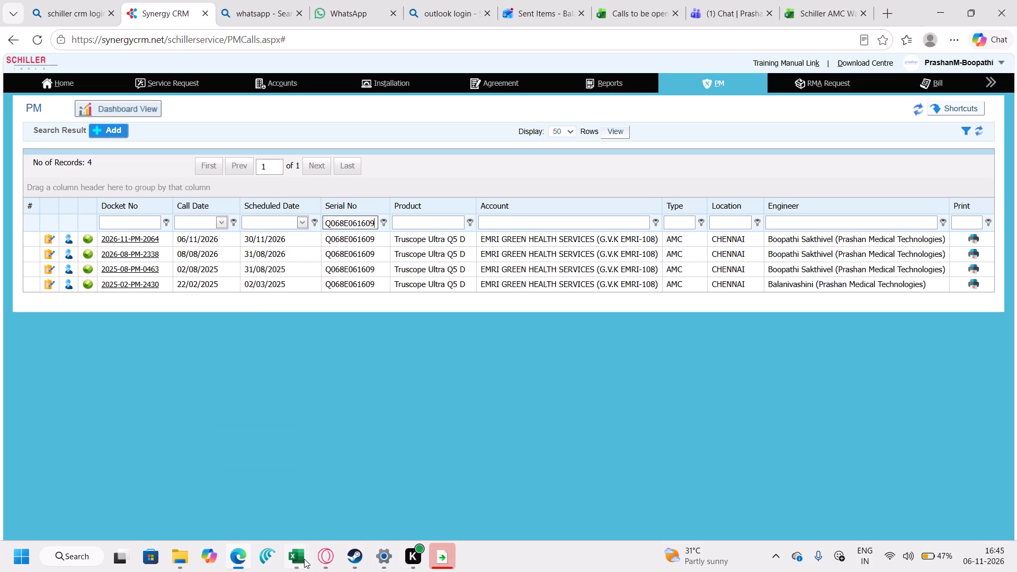
left_click(347, 490)
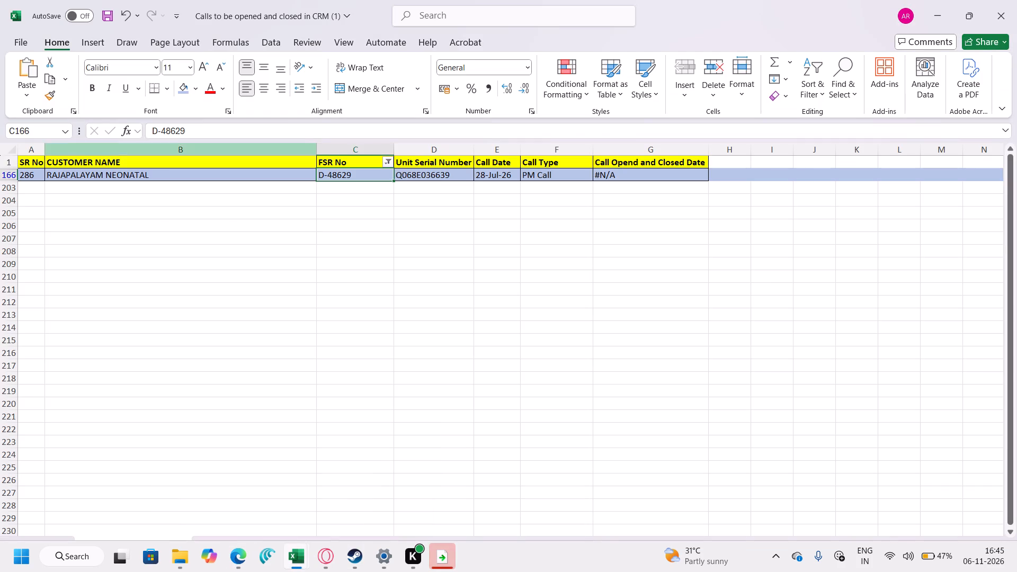
Reset the FSR No filter so that every row of the call list is included again.
left_click(390, 162)
left_click(325, 315)
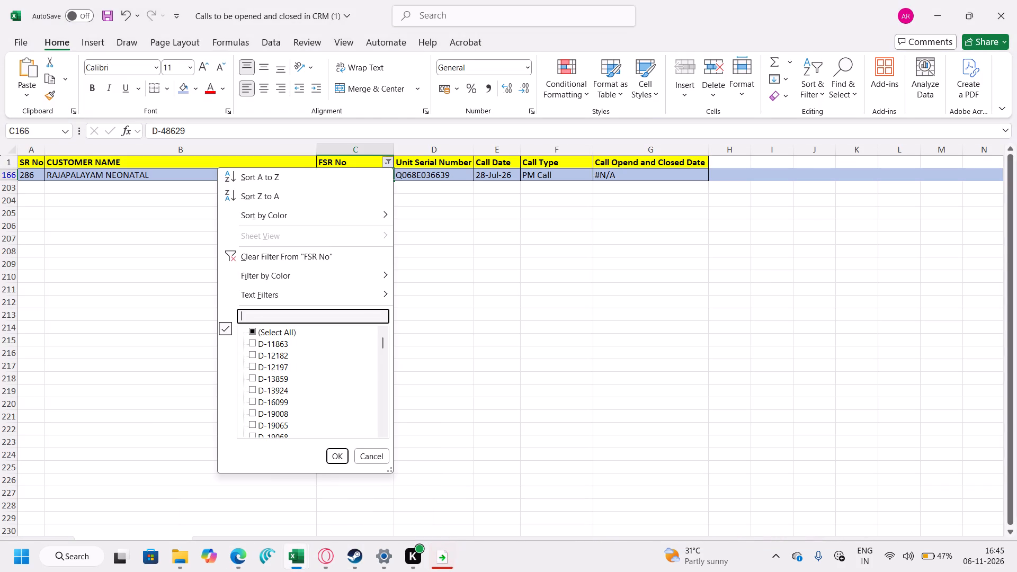
left_click(251, 329)
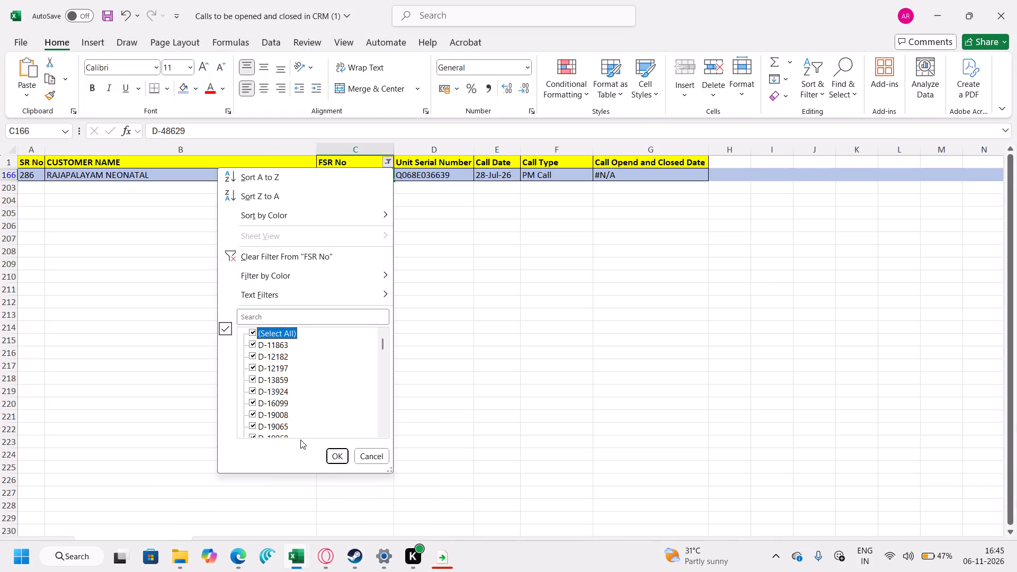
left_click(332, 452)
Start a new entry below the last row with SR No 323, customer KALAKURICHI PHC and FSR No D-48639.
scroll(251, 426, "down", 13)
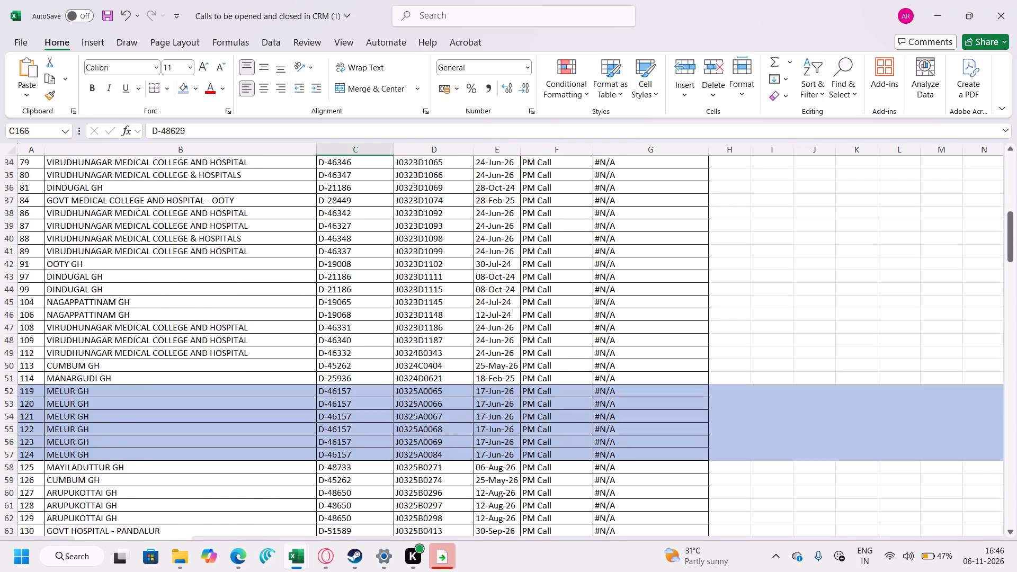
scroll(257, 423, "down", 20)
scroll(257, 423, "down", 18)
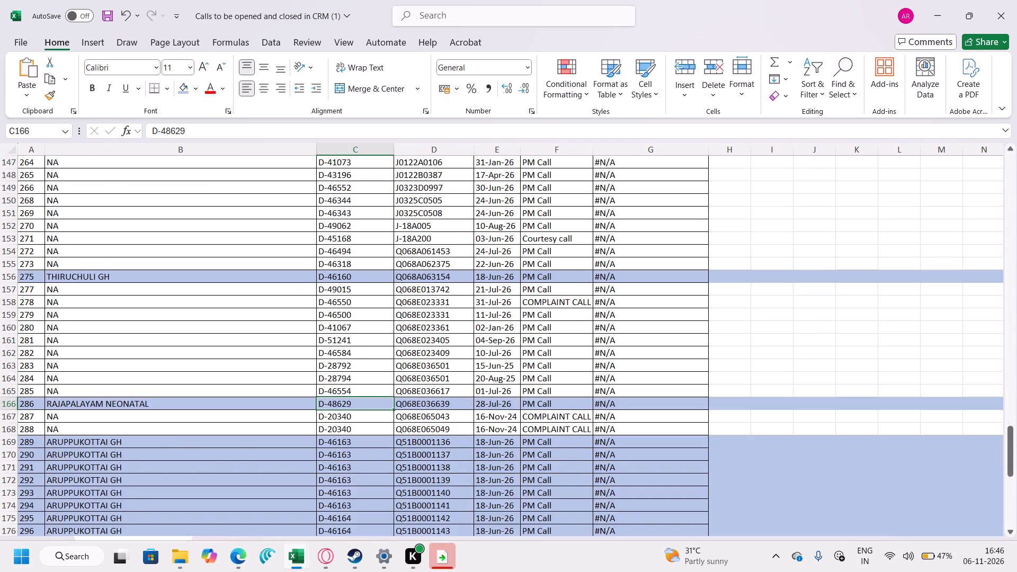
scroll(262, 421, "down", 15)
left_click(41, 341)
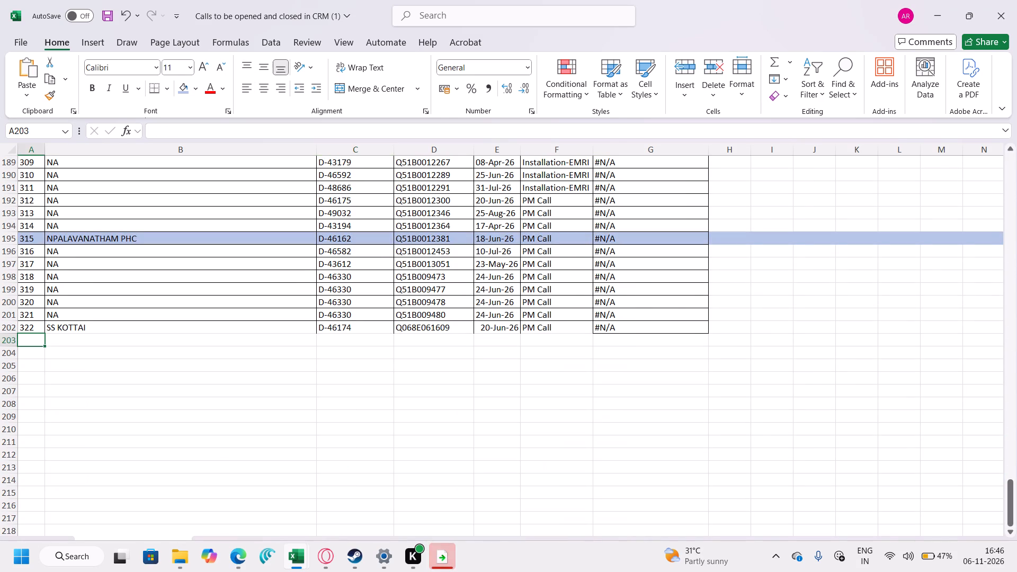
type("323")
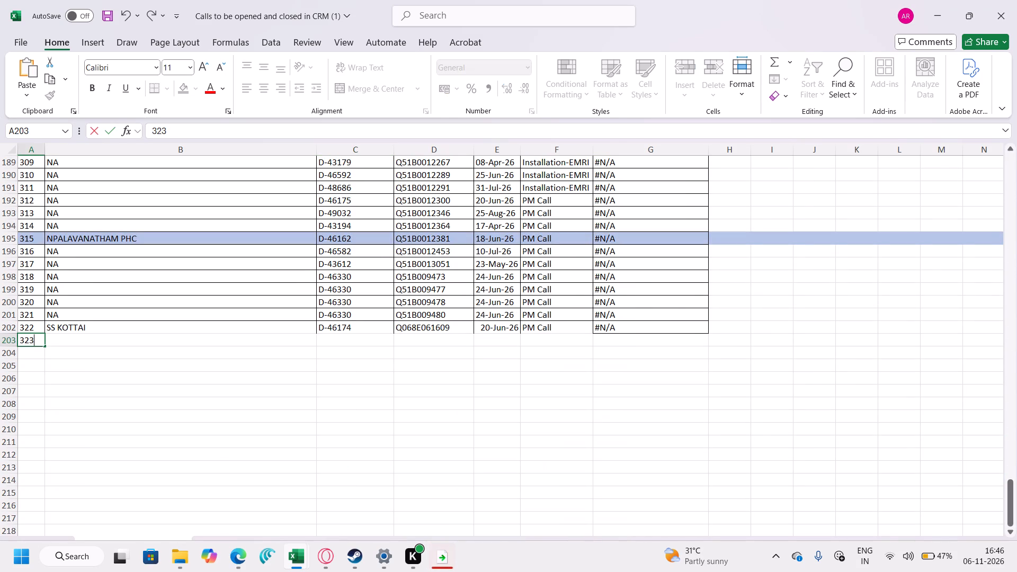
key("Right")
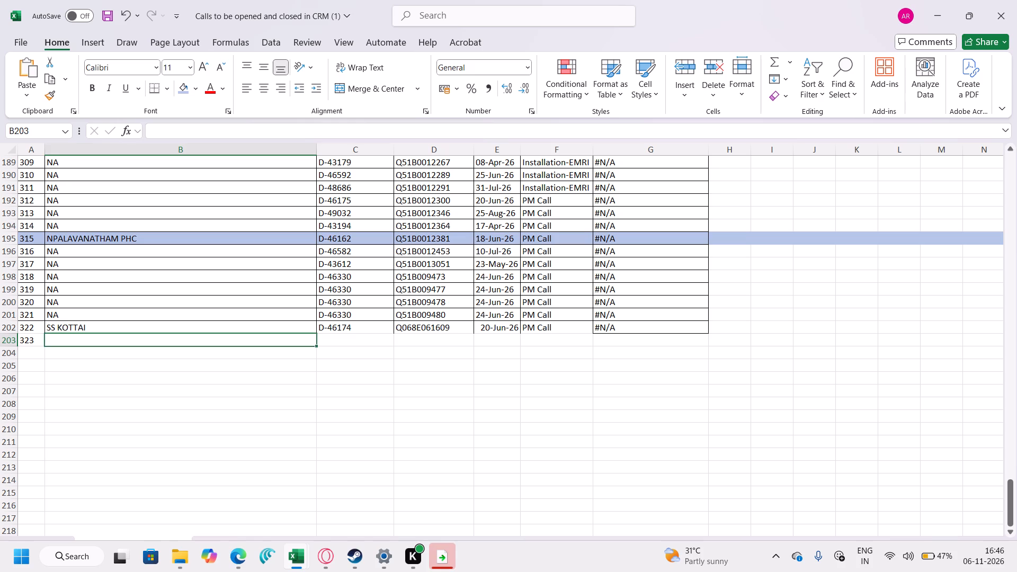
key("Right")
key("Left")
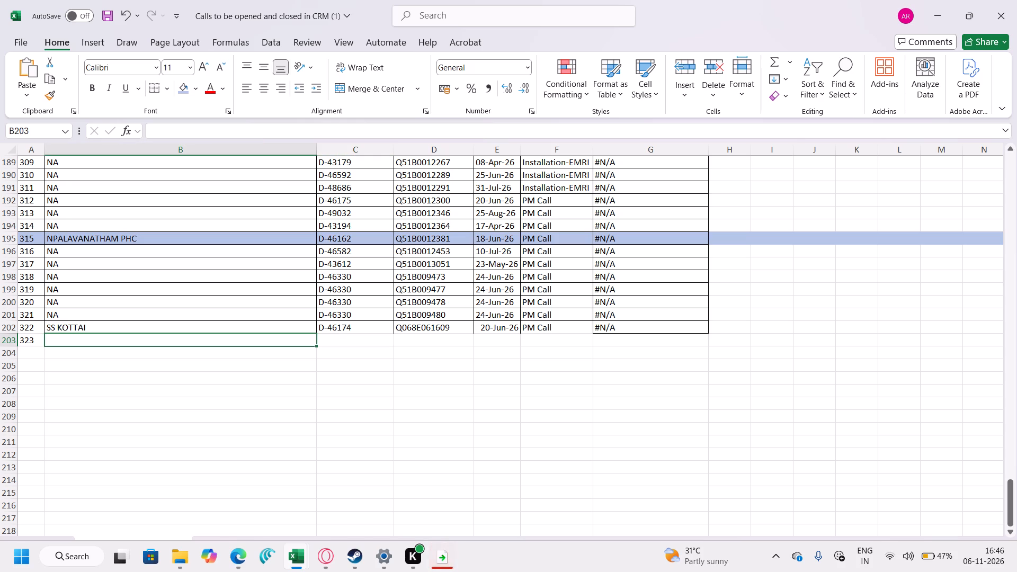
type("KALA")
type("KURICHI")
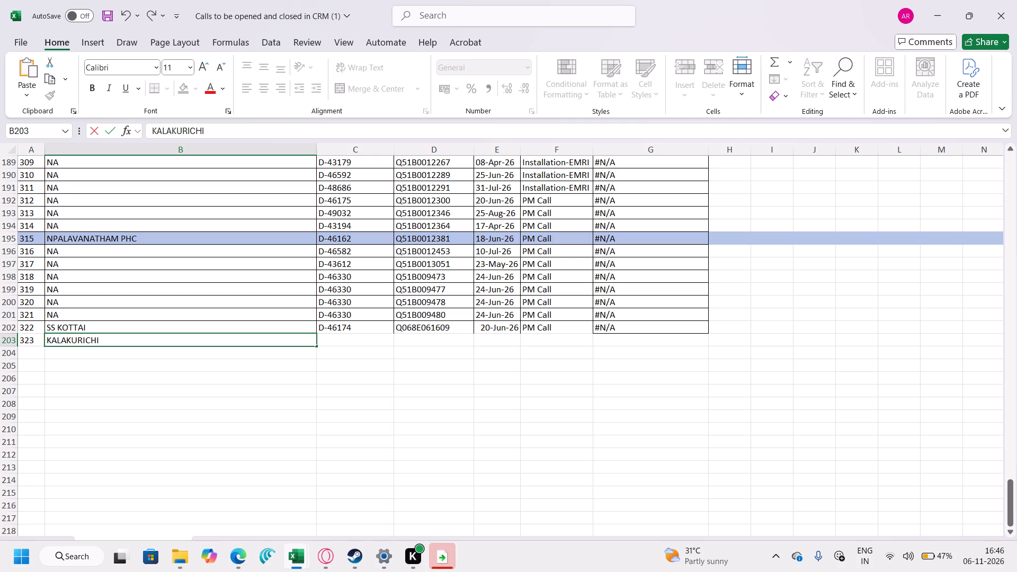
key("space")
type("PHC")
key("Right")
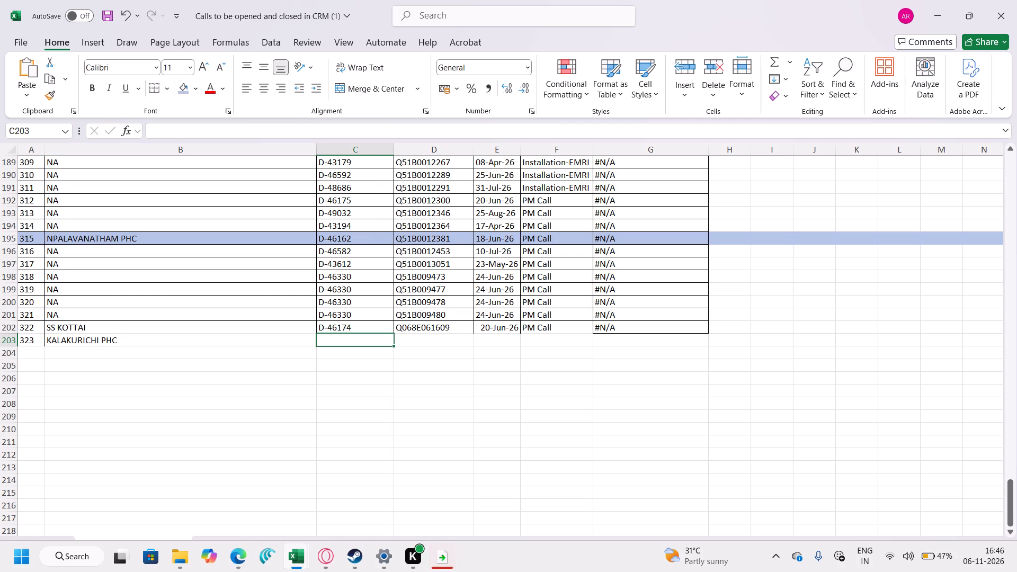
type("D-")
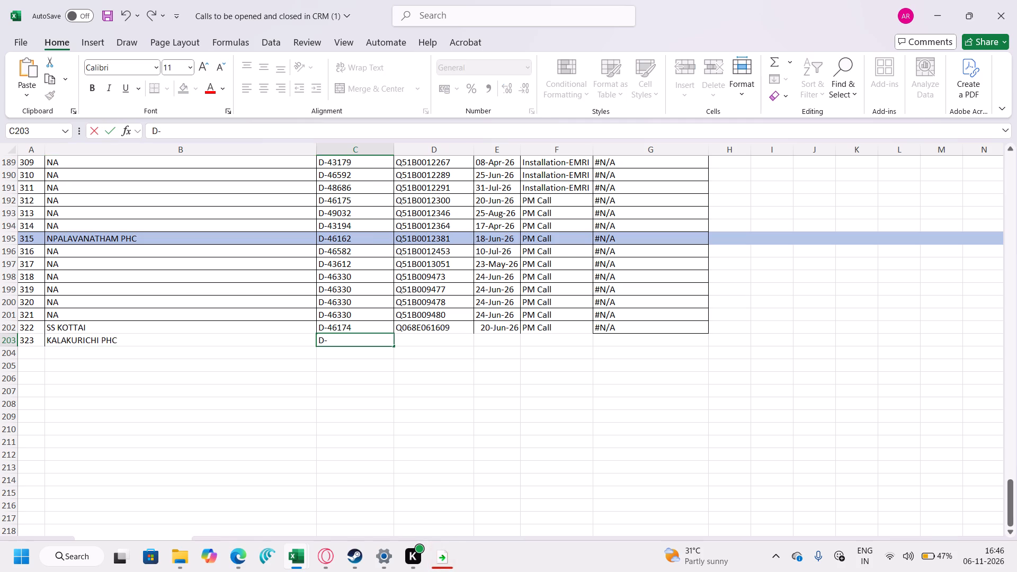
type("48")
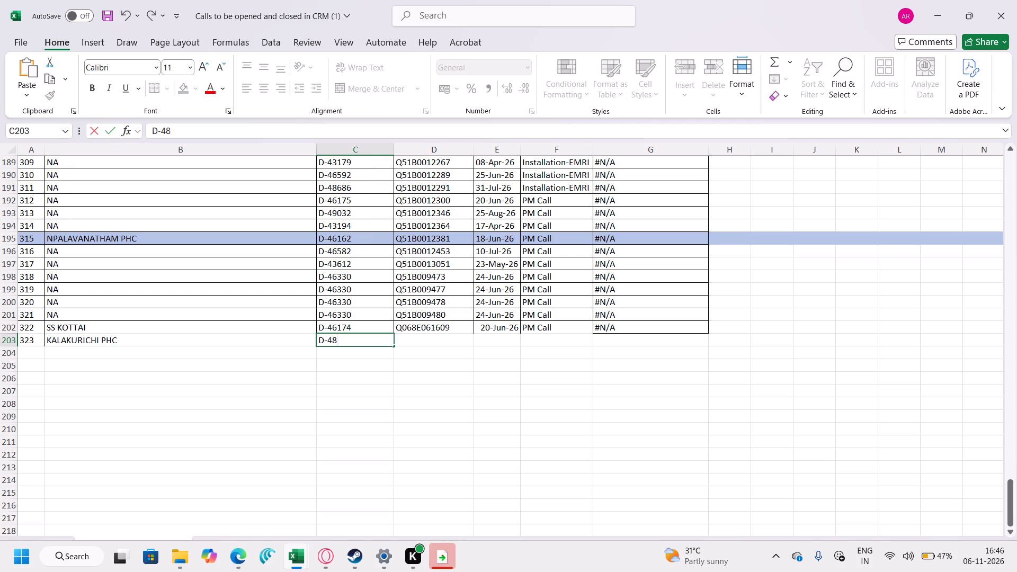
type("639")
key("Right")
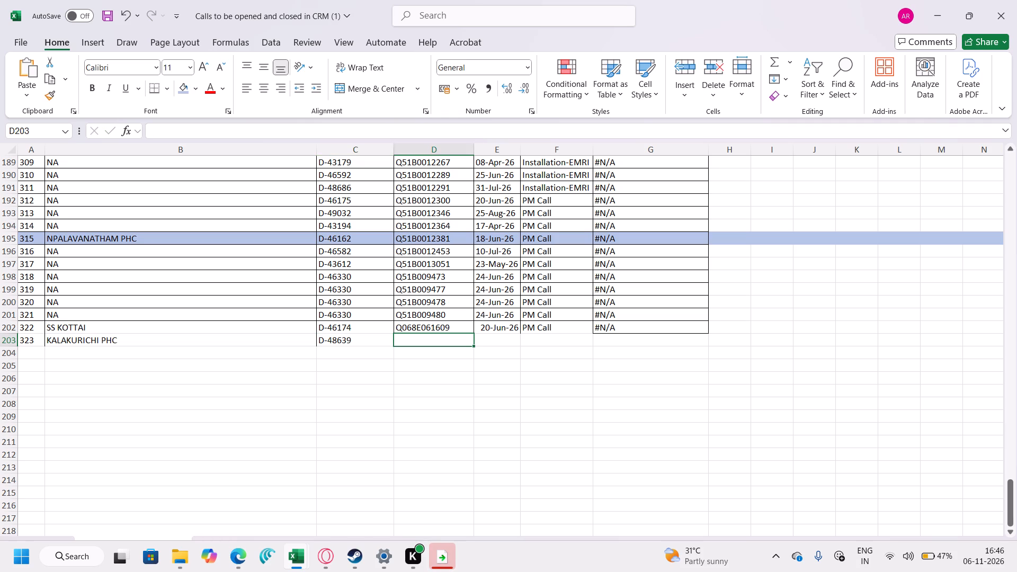
Complete the KALAKURICHI PHC entry with unit serial number Q068E023384, call date 09-JULY-26 and call type PM Call.
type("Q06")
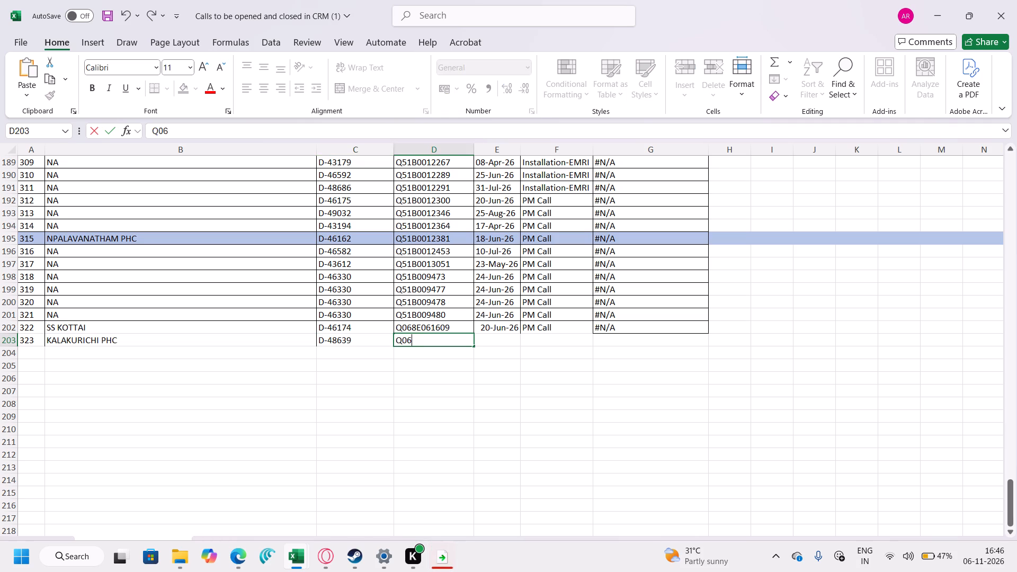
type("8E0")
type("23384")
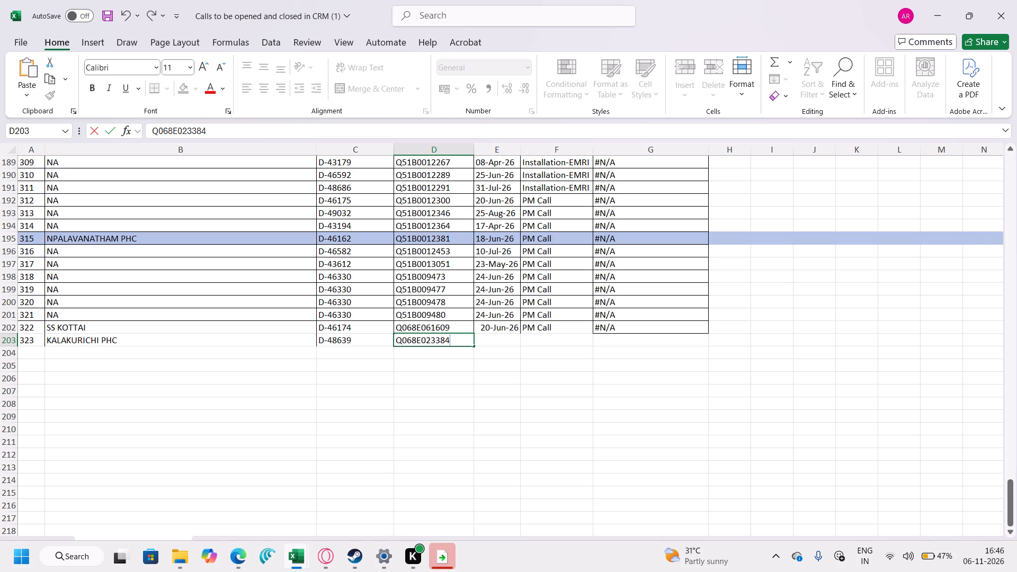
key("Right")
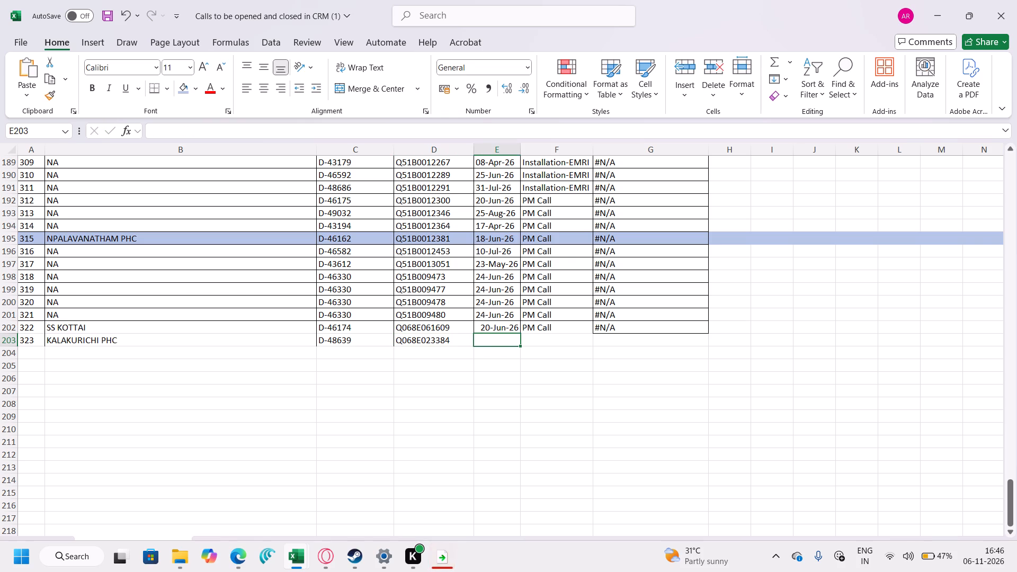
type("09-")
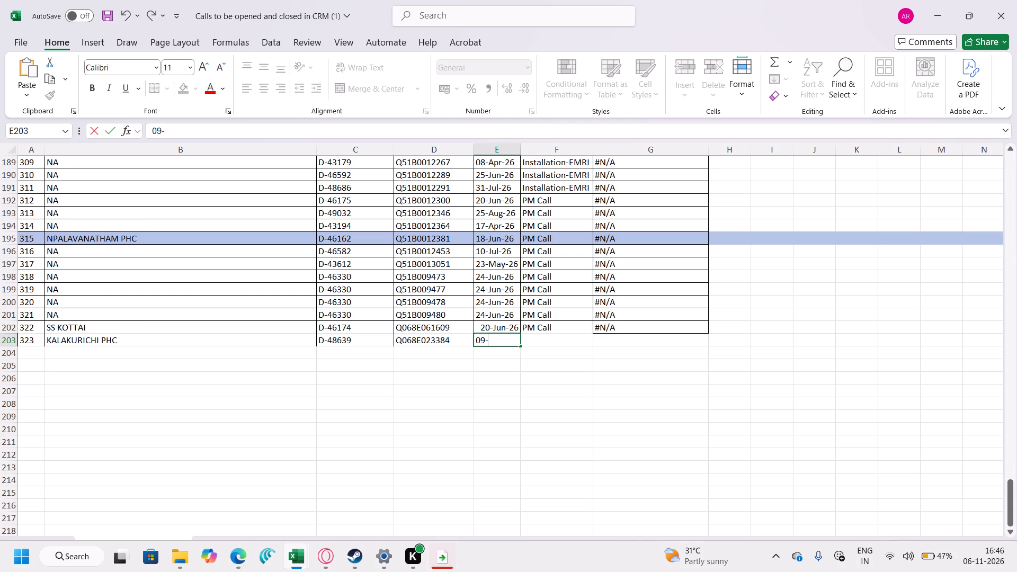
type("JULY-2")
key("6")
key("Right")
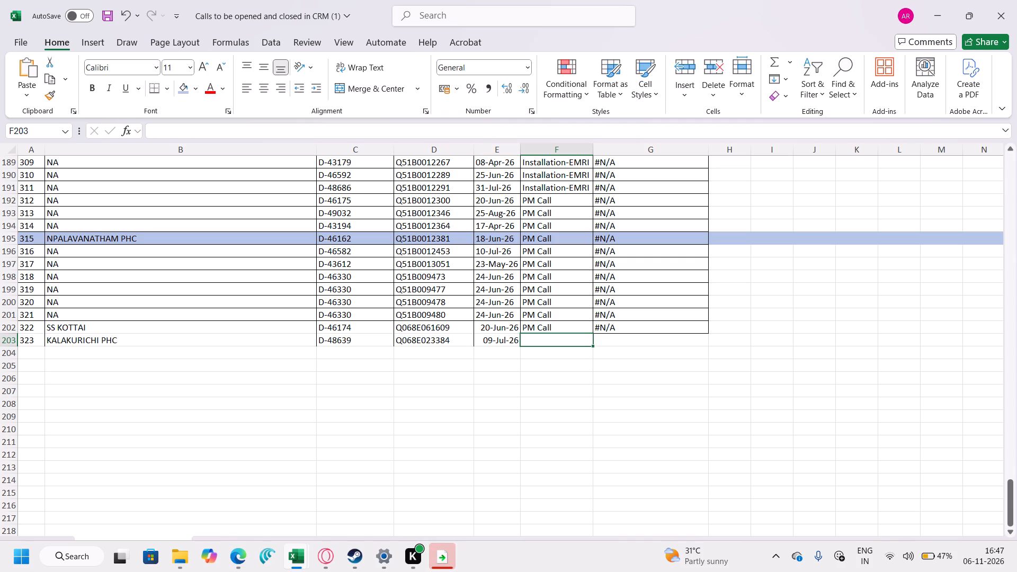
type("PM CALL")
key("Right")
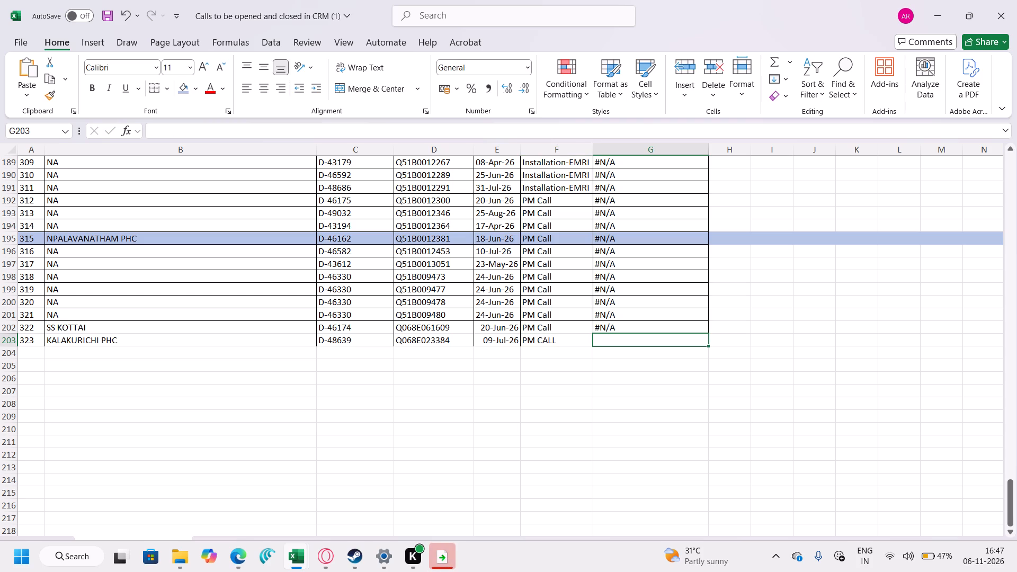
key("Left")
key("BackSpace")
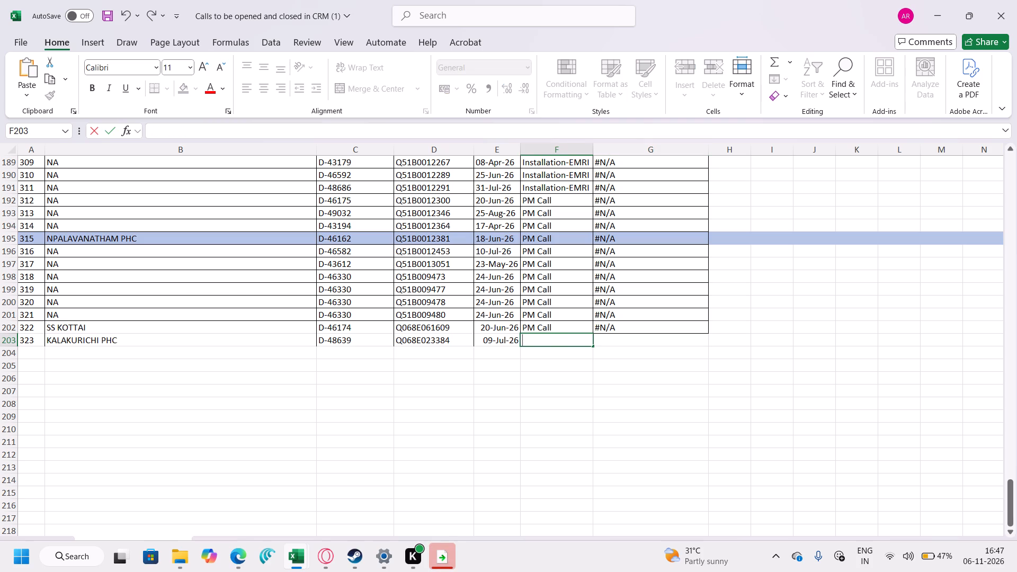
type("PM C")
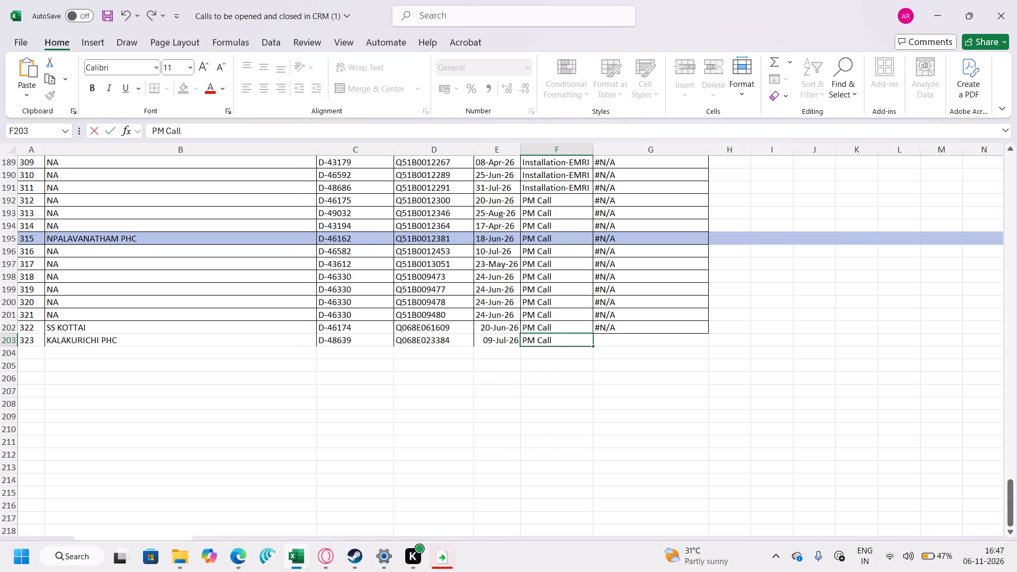
Shade the entire SS KOTTAI and KALAKURICHI PHC rows with the light blue fill used for handled rows.
scroll(290, 314, "up", 13)
middle_click(297, 300)
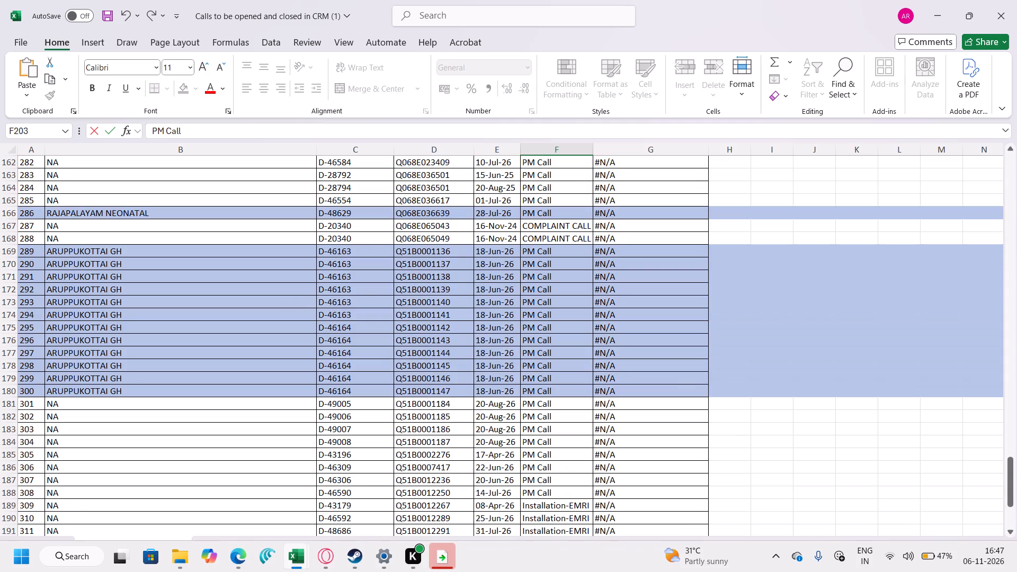
scroll(396, 356, "down", 9)
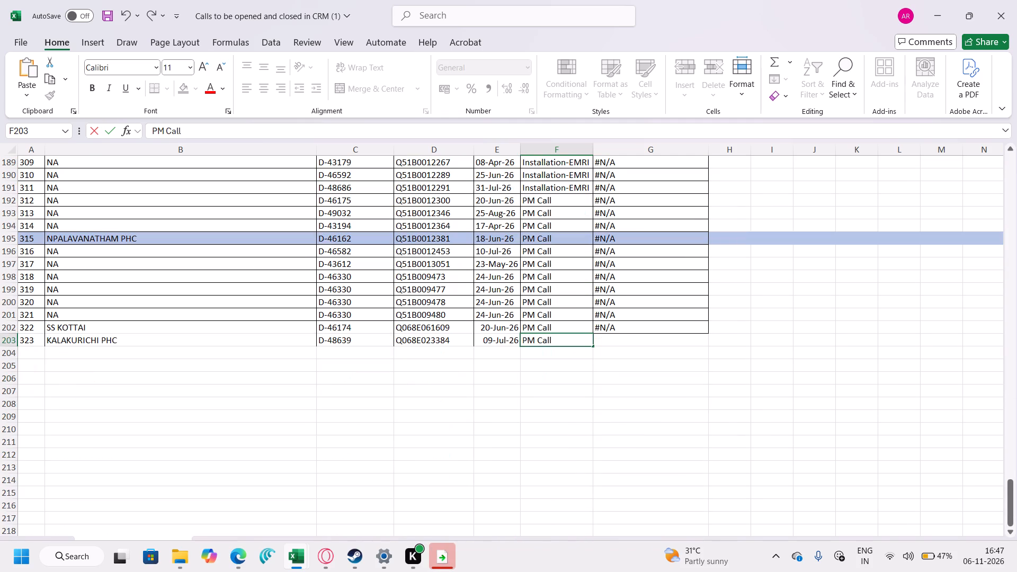
left_click_drag(11, 328, 11, 342)
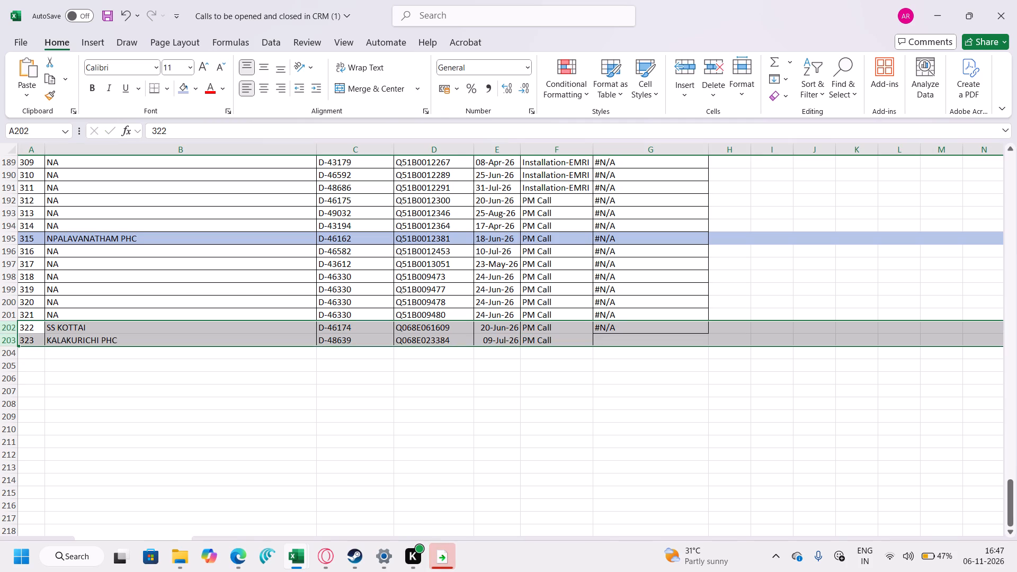
left_click(182, 88)
Filter the FSR No column to D-48650, reusing the copied FSR number with its last two digits changed to 50.
scroll(250, 307, "up", 15)
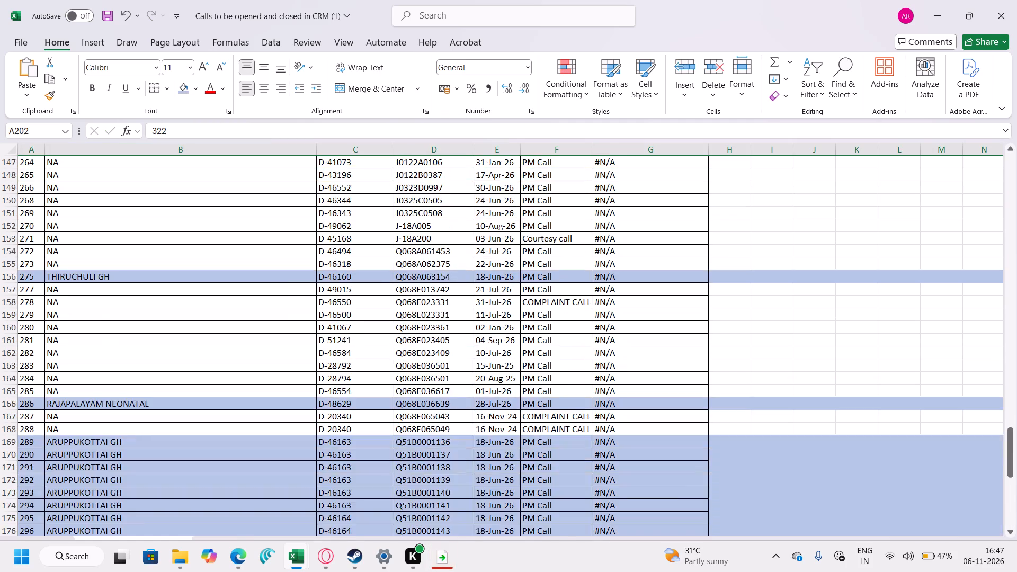
scroll(258, 295, "up", 20)
scroll(258, 295, "up", 18)
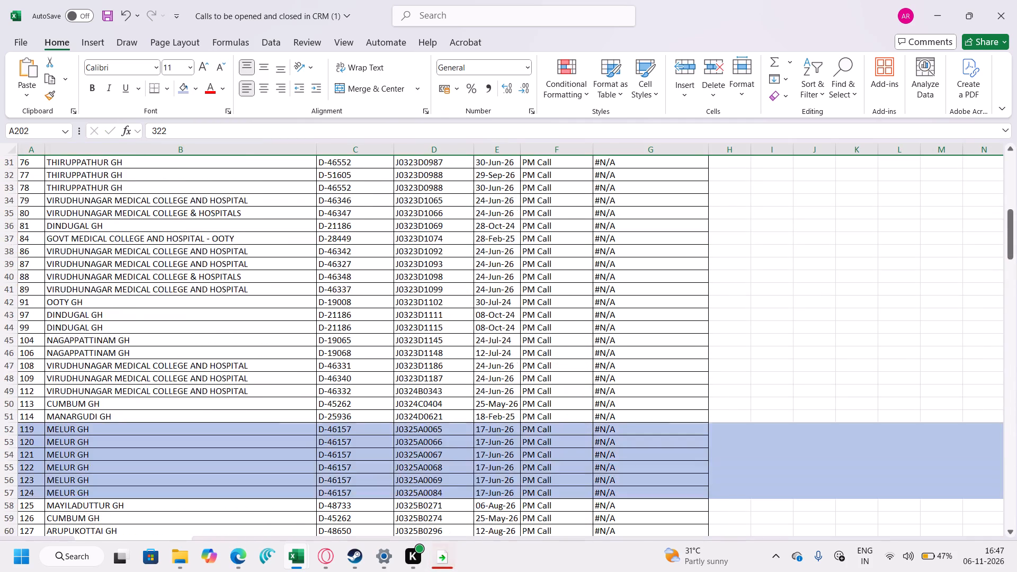
scroll(258, 296, "up", 20)
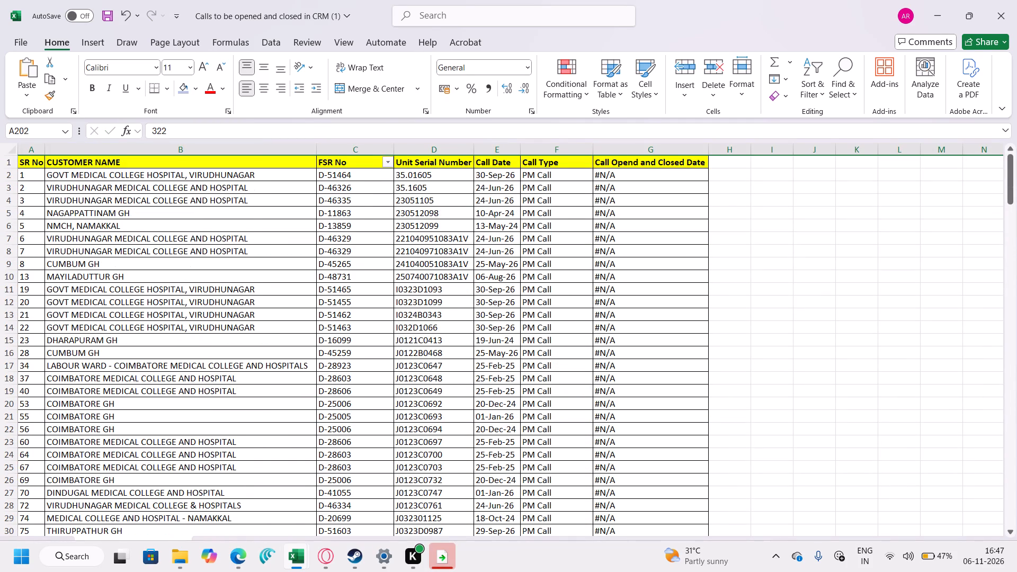
left_click(390, 162)
left_click(322, 320)
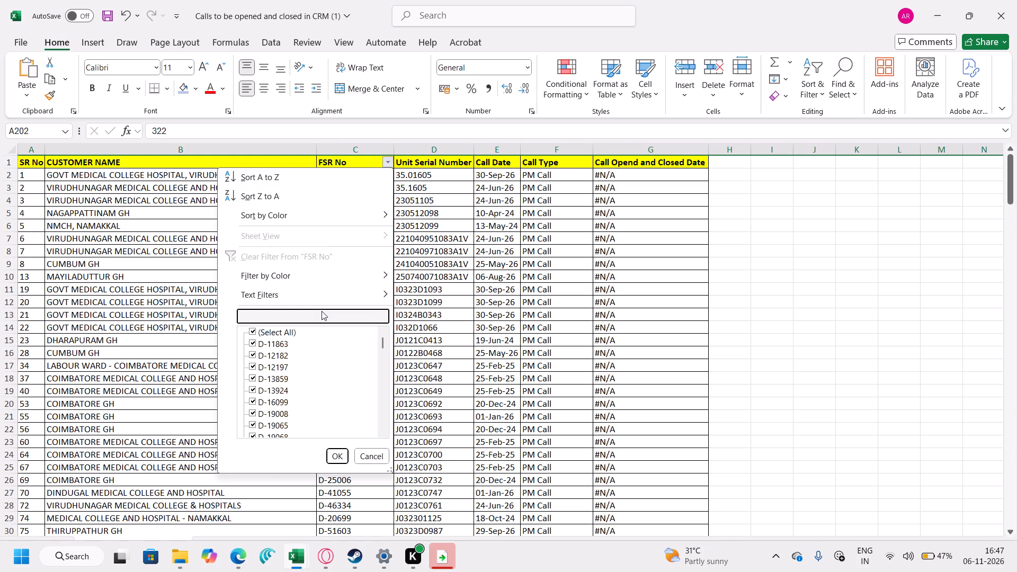
key("ctrl+v")
key("BackSpace")
key("BackSpace")
type("50")
key("Return")
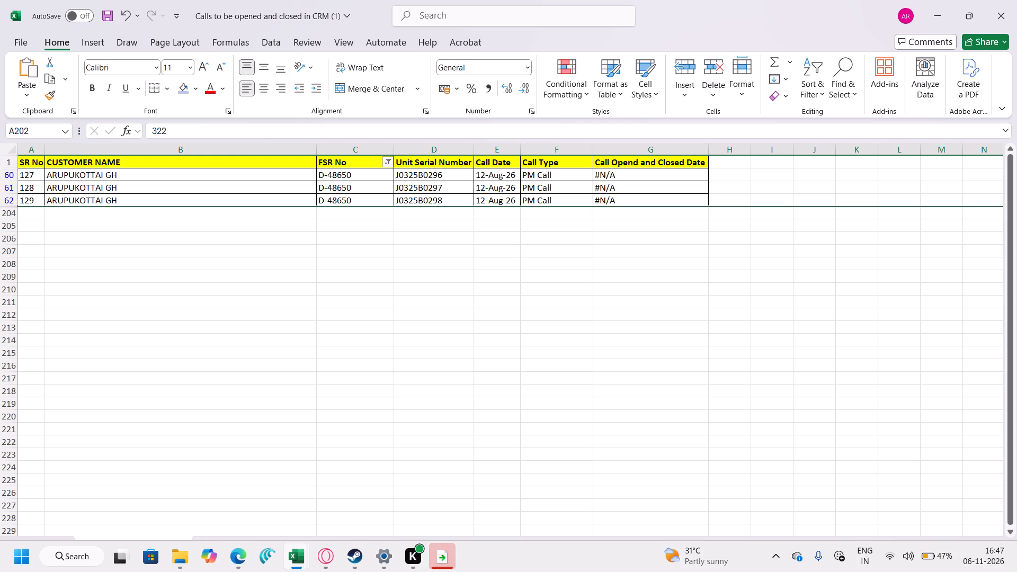
Shade the three ARUPUKOTTAI GH rows with FSR No D-48650 in the same light blue fill.
left_click_drag(8, 177, 8, 190)
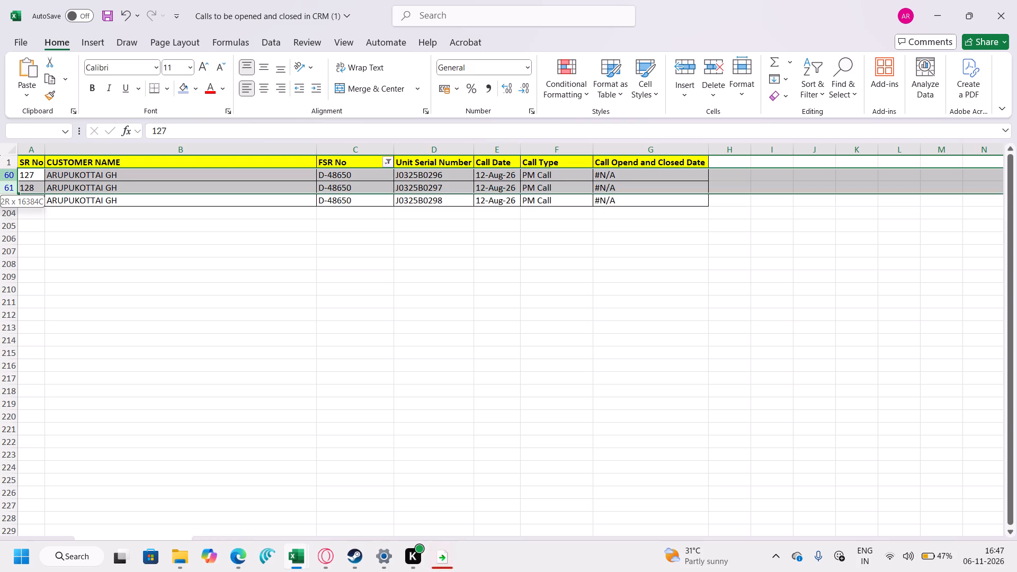
left_click_drag(8, 190, 8, 195)
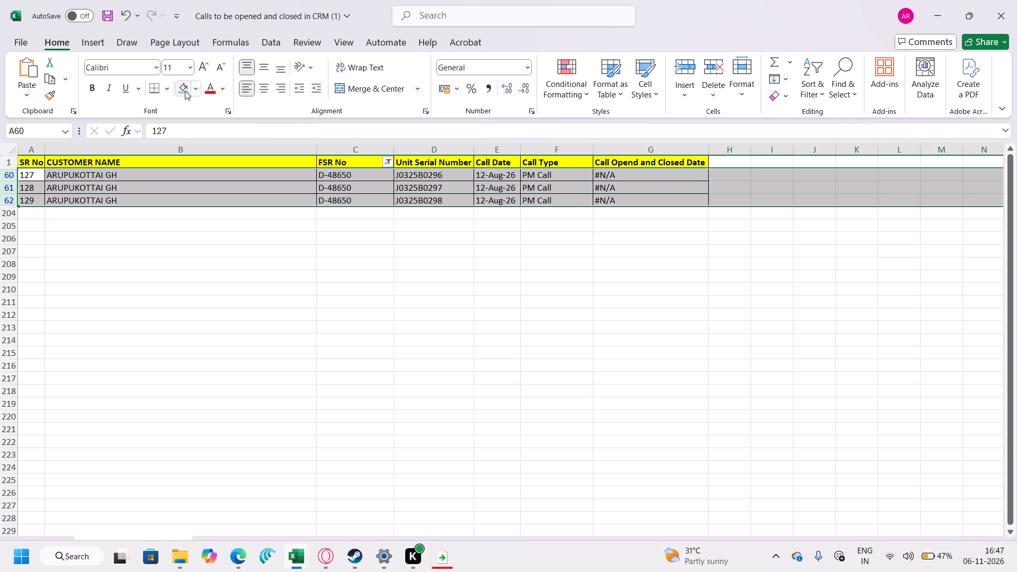
left_click(184, 90)
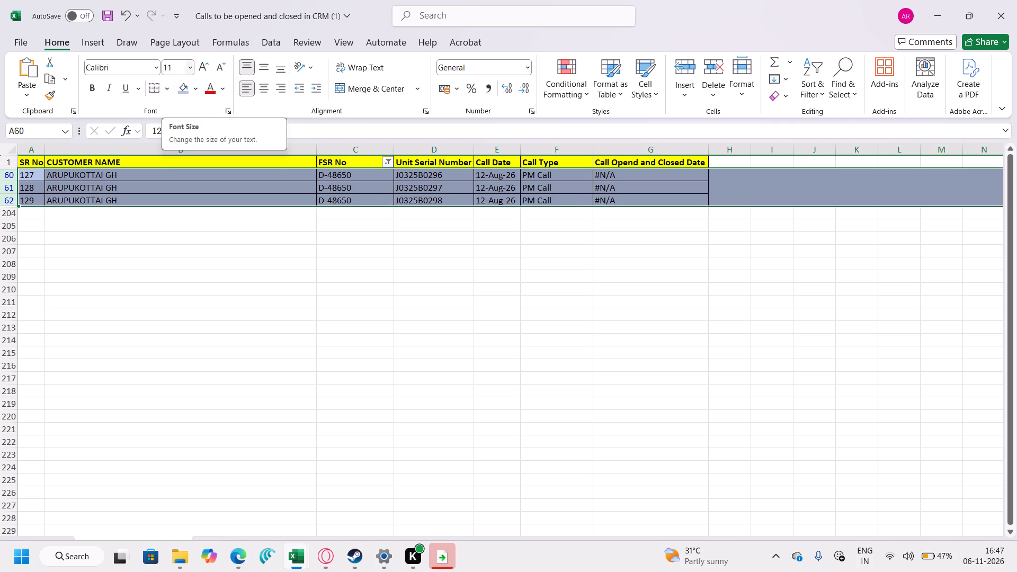
Search the FSR No filter values for D-49077 and copy that FSR number.
left_click(386, 160)
left_click(292, 318)
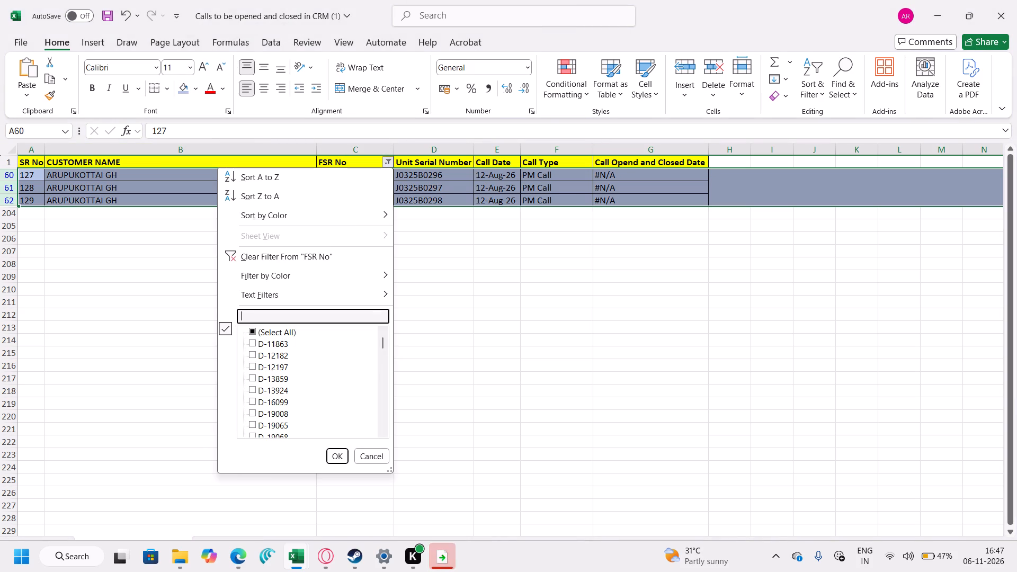
key("d")
type("D-")
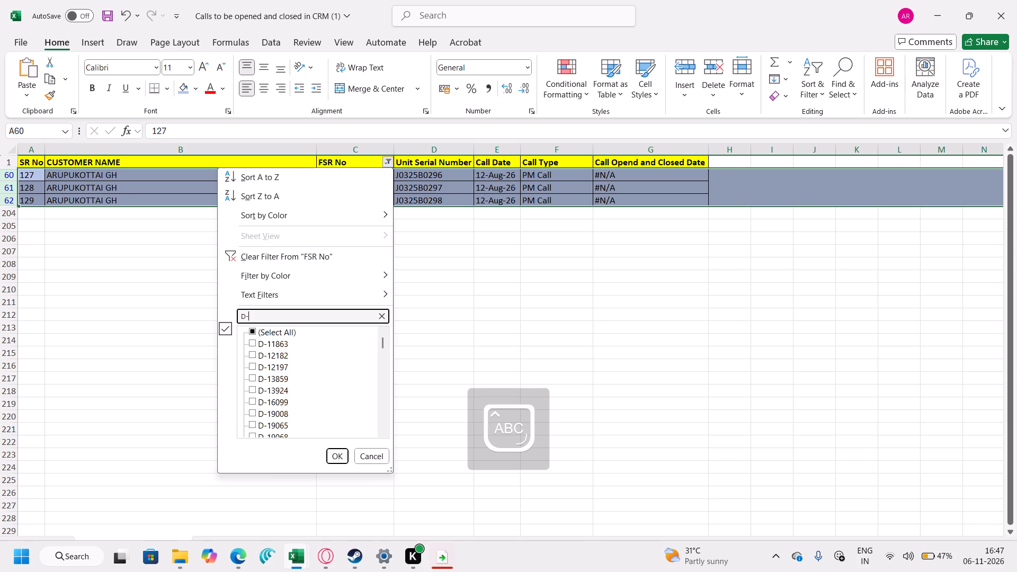
type("49077")
key("Return")
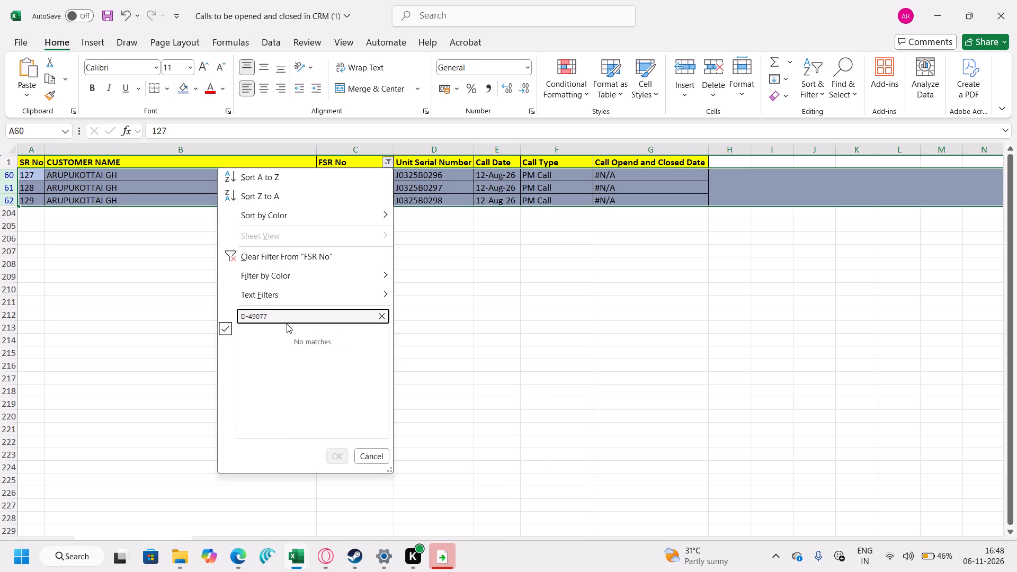
left_click_drag(287, 316, 199, 321)
key("ctrl+c")
Search the Report No filter values in the CallDetailReport (3) workbook for the copied number D-49077.
left_click(232, 498)
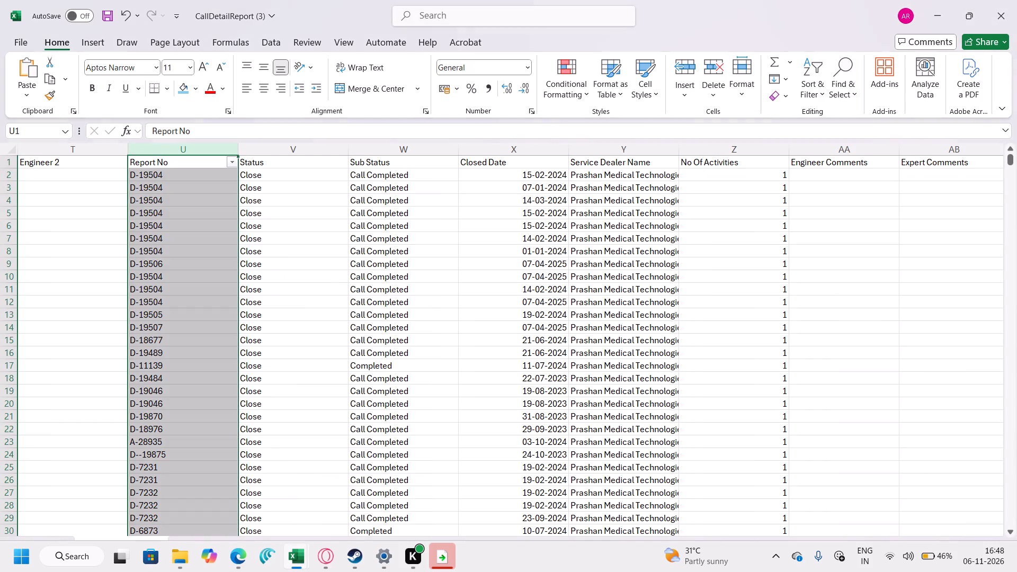
left_click(234, 162)
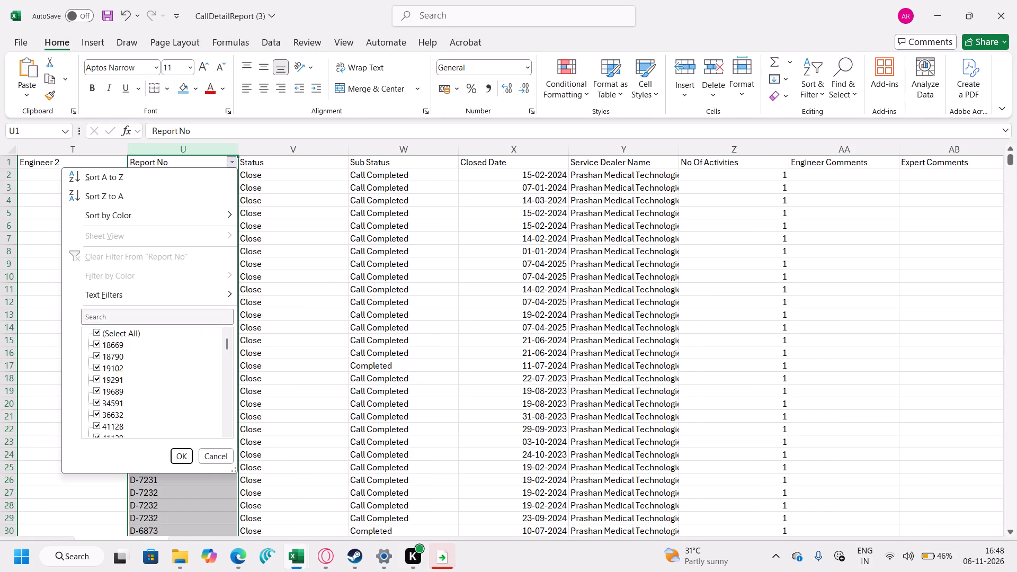
left_click(204, 318)
key("ctrl+v")
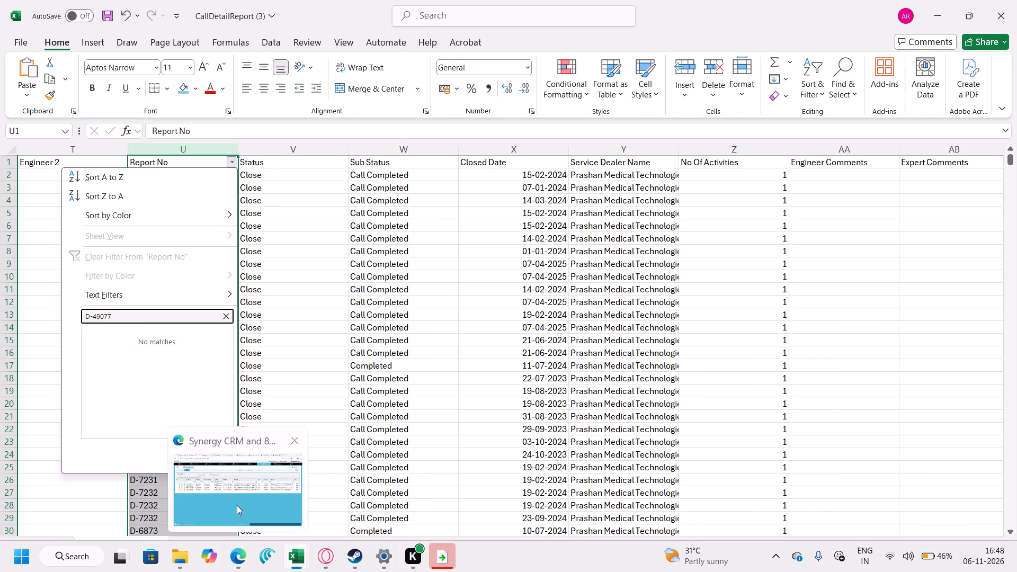
Switch to the Synergy CRM PM calls page in Edge and filter the Serial No column by Q51B0001140.
left_click(230, 495)
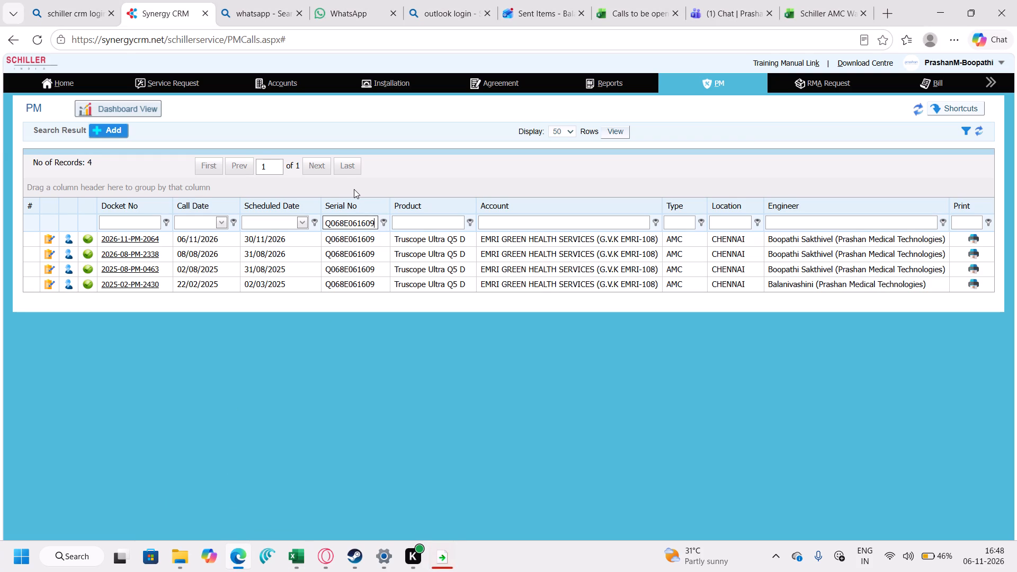
key("BackSpace")
key("BackSpace")
key("BackSpace")
key("BackSpace")
key("BackSpace")
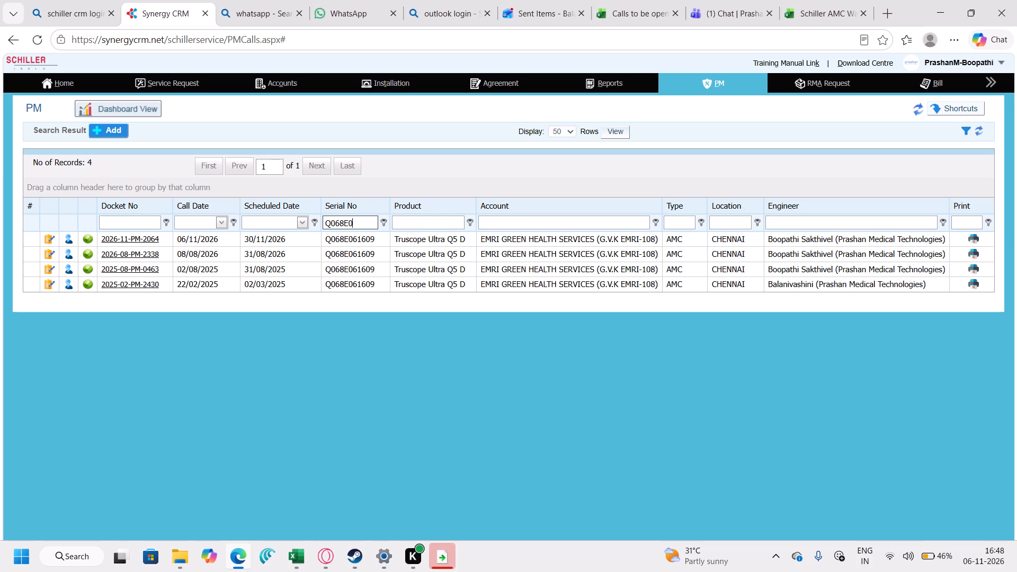
key("BackSpace")
key("BackSpace")
key("BackSpace")
key("BackSpace")
key("BackSpace")
key("BackSpace")
key("BackSpace")
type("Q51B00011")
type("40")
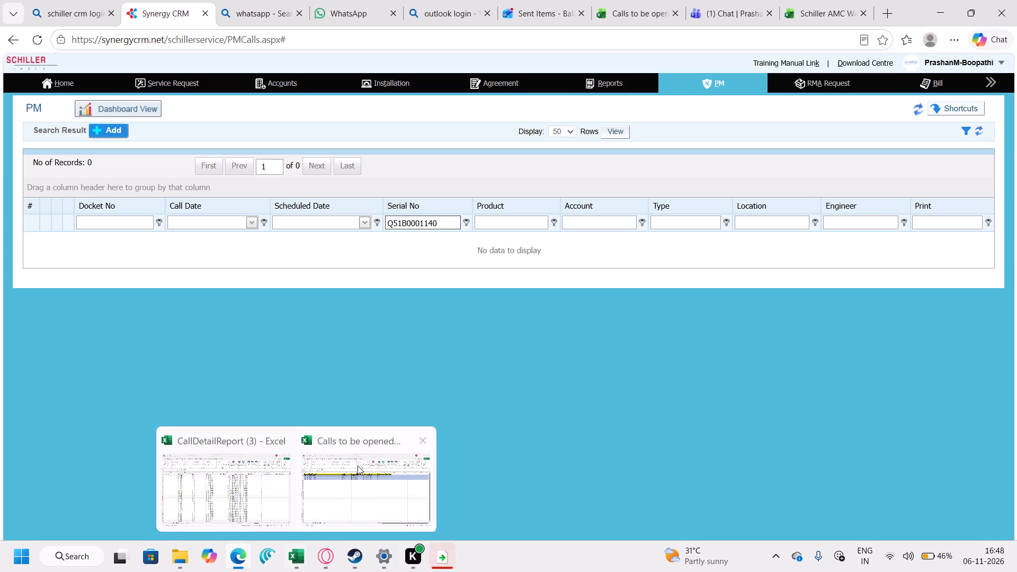
Return to the Calls to be opened and closed workbook in Excel and reset the FSR No filter to include all values.
left_click(359, 464)
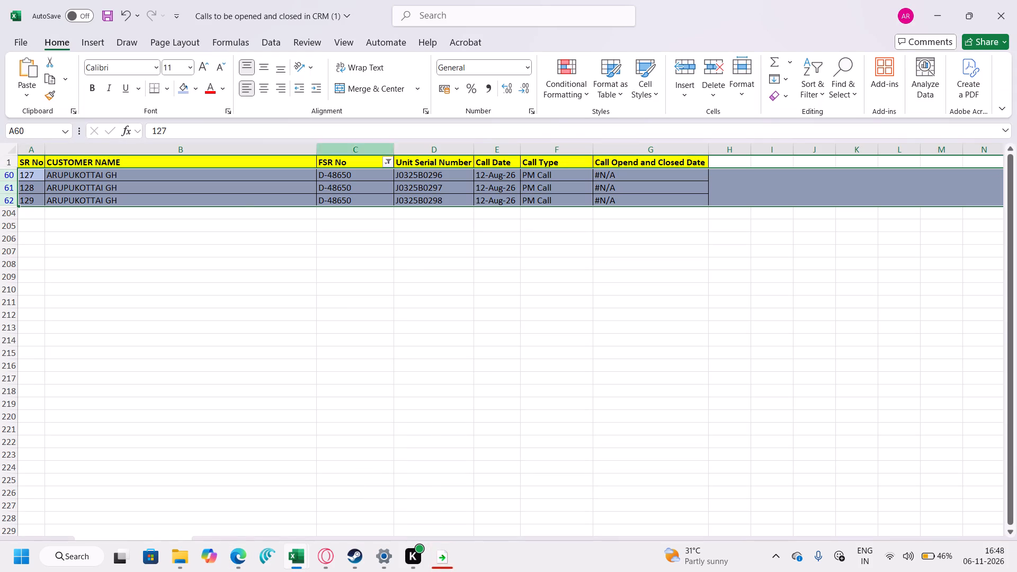
left_click(391, 160)
left_click(254, 330)
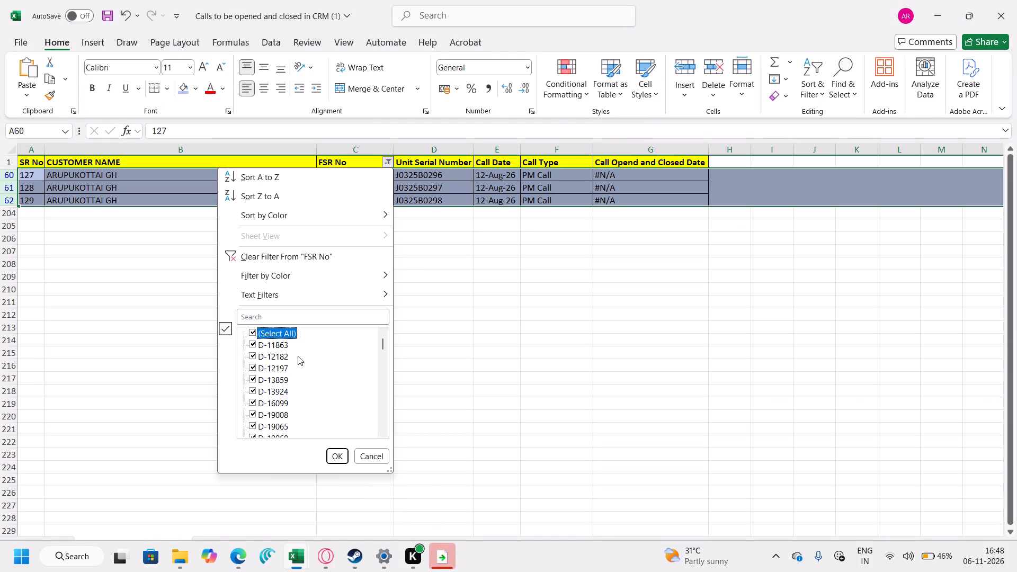
left_click(345, 454)
Add entry 324 below the last row with customer ARUPPUKOTTAI GH, FSR No D-49077 and unit serial number Q51B0001140.
scroll(307, 409, "down", 19)
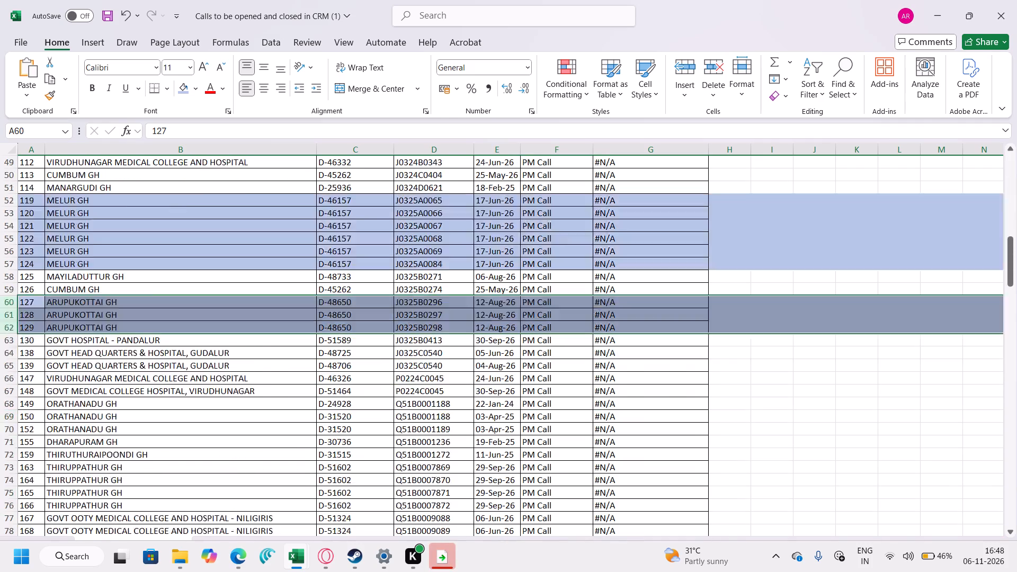
scroll(310, 399, "down", 20)
scroll(310, 399, "down", 20)
scroll(310, 399, "down", 3)
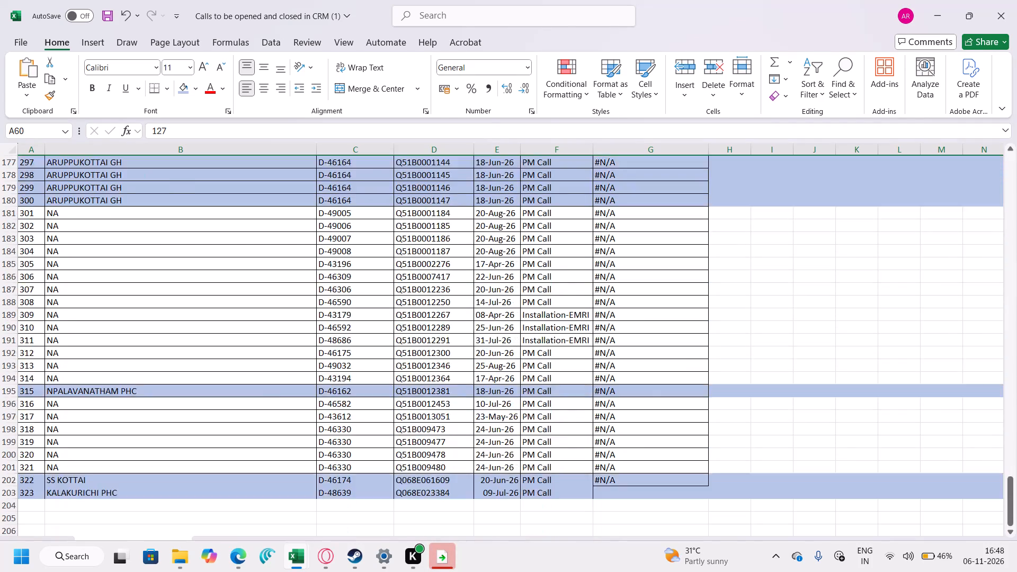
scroll(311, 397, "down", 9)
scroll(21, 177, "up", 3)
left_click(24, 275)
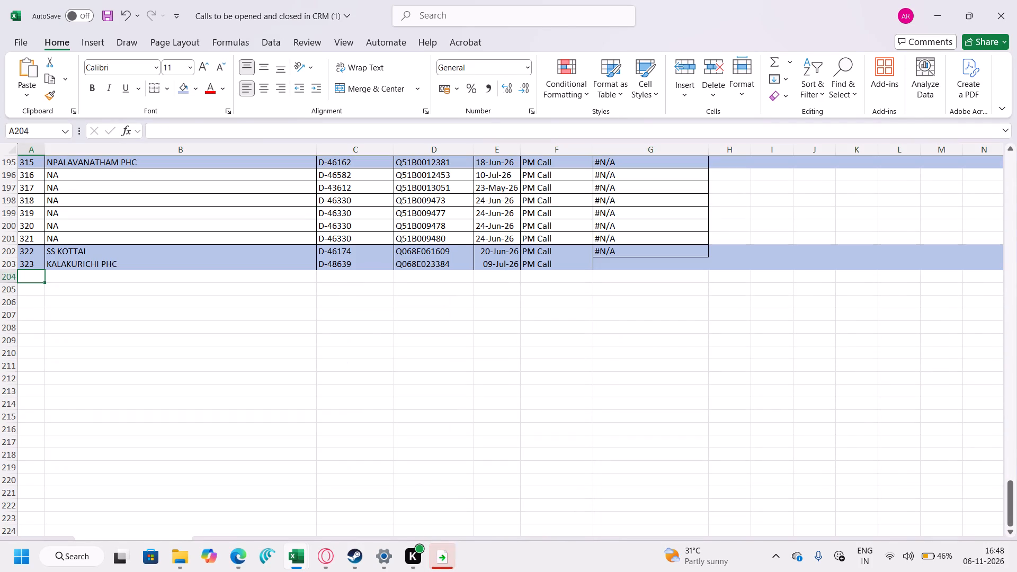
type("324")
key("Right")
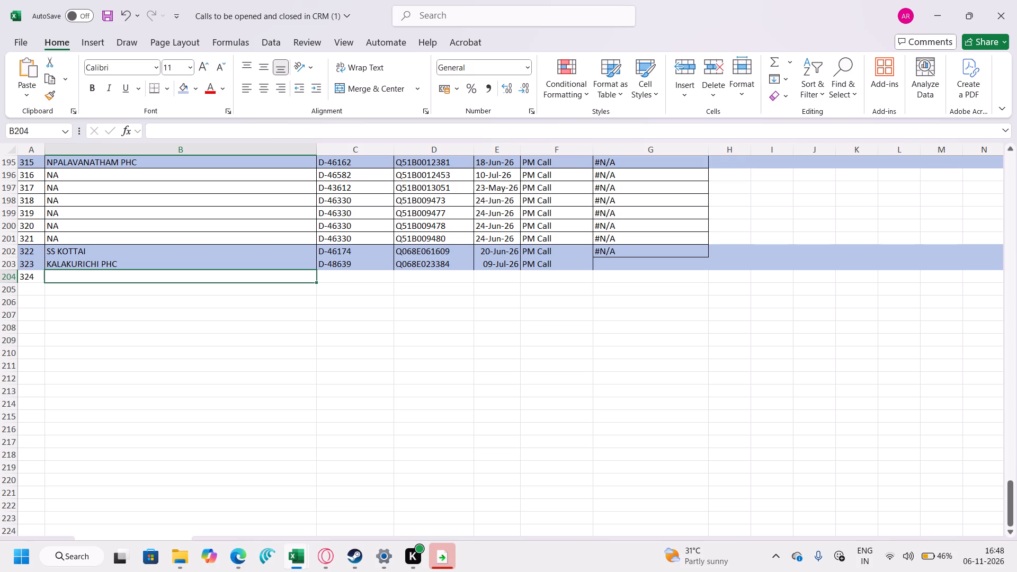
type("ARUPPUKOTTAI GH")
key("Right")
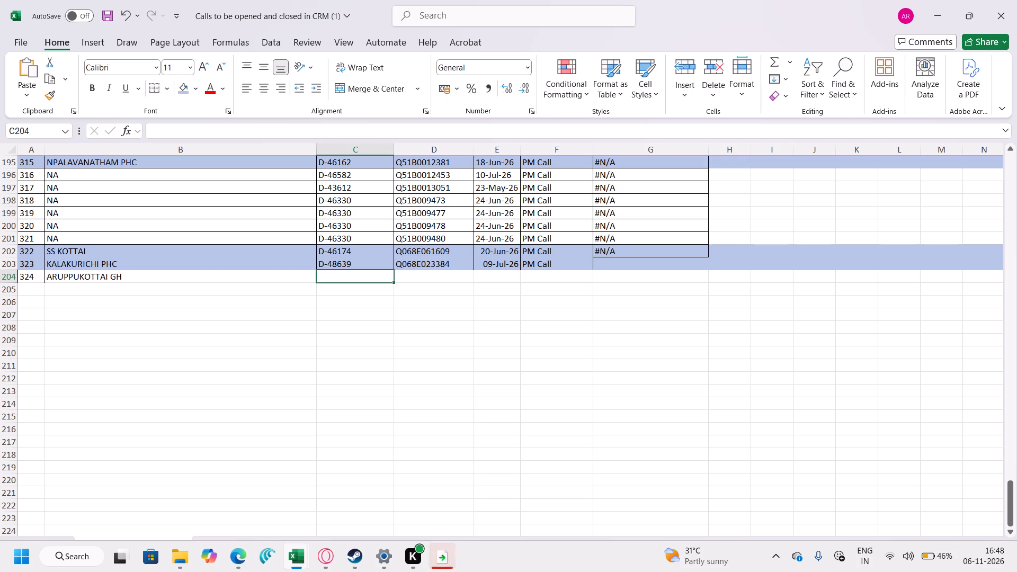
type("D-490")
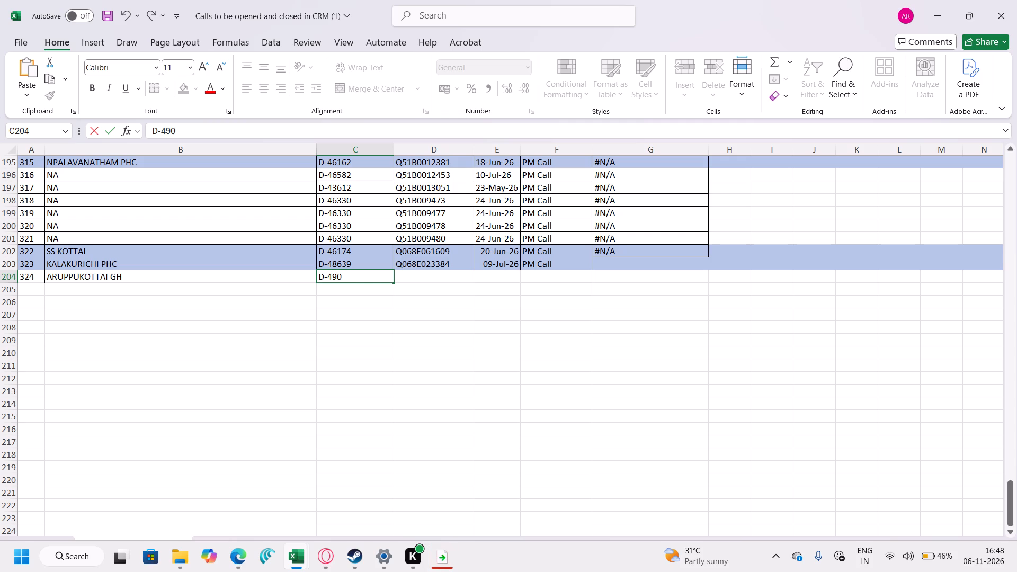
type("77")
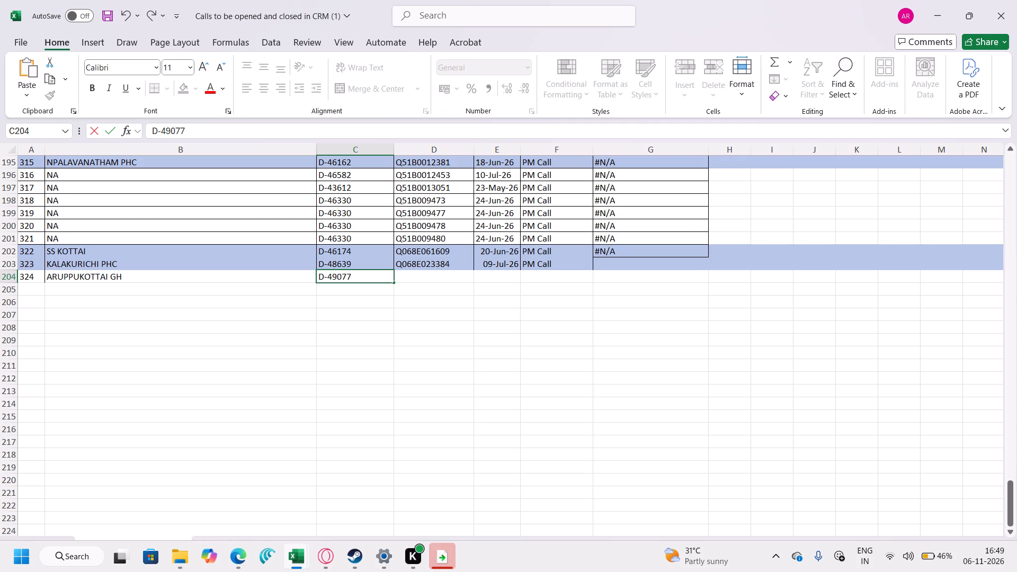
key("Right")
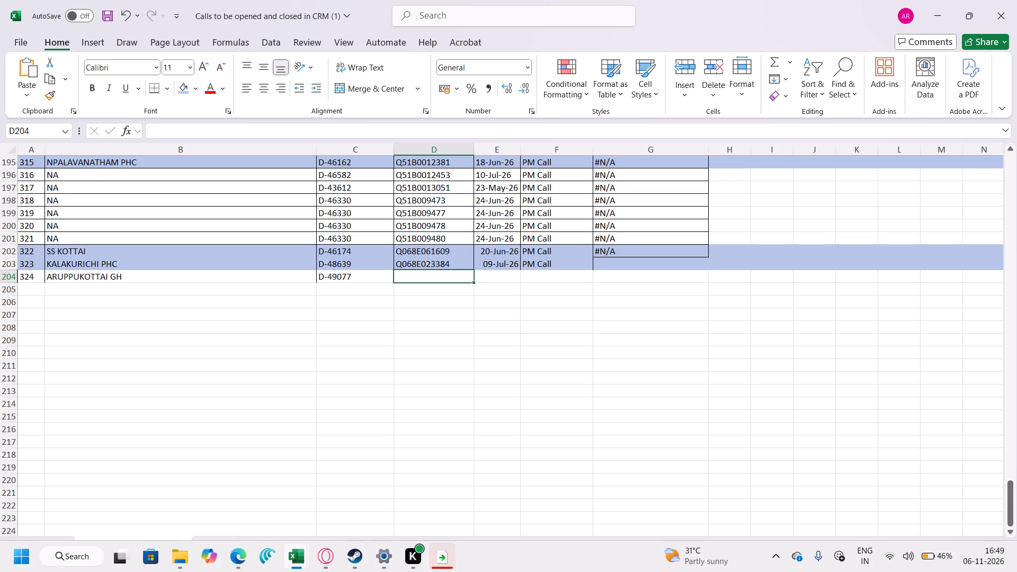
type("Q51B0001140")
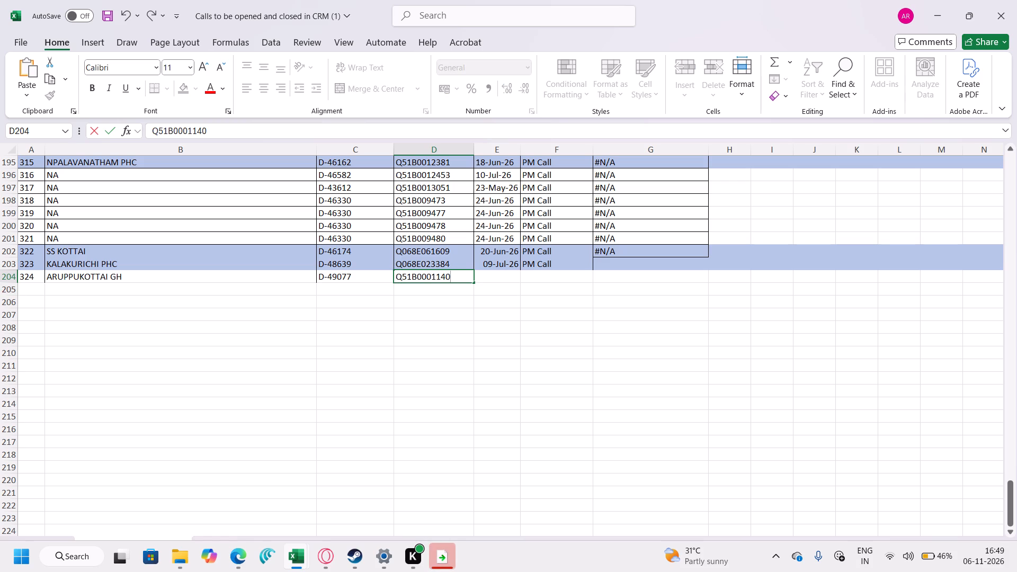
Copy entry 324's unit serial number into the two cells below it, changing the copies to Q51B0001142 and Q51B0001136.
left_click_drag(459, 278, 381, 265)
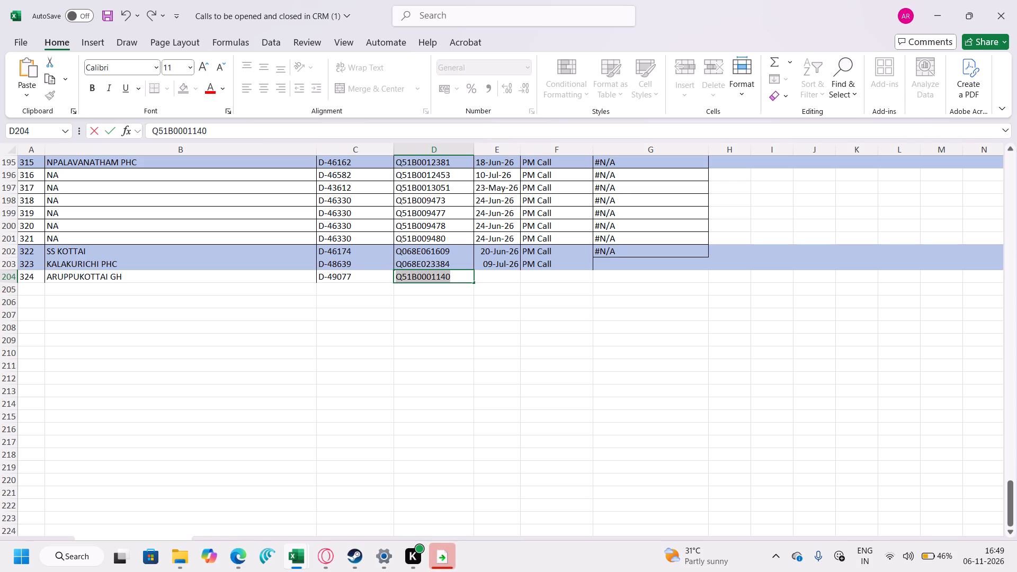
key("ctrl+c")
left_click(416, 291)
key("ctrl+v")
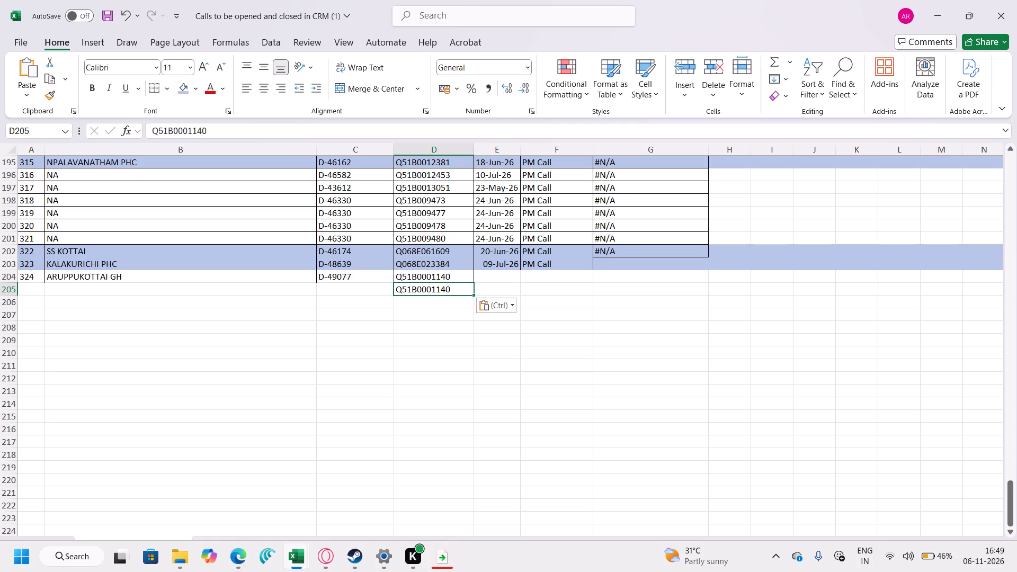
double_click(462, 287)
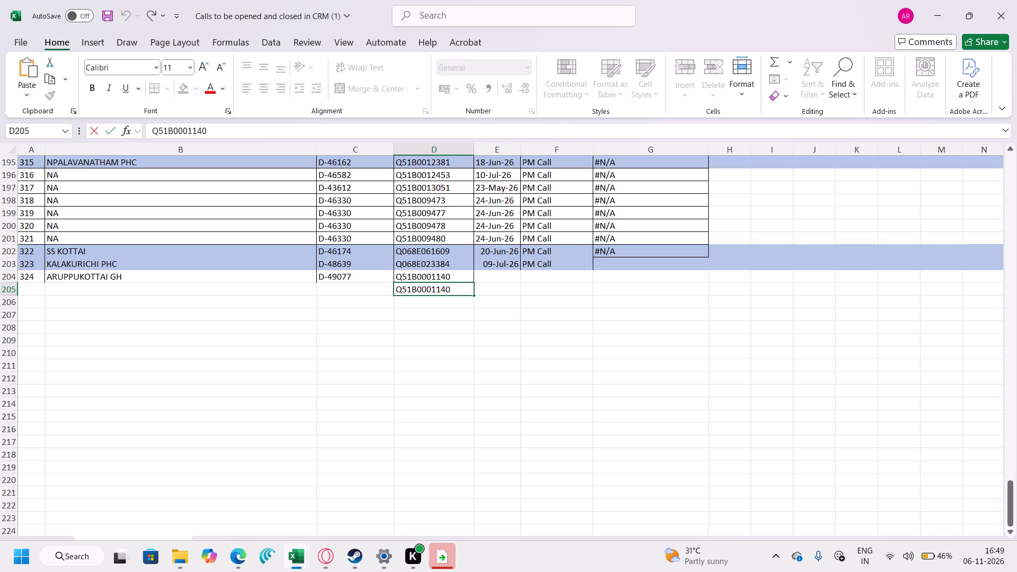
key("BackSpace")
key("3")
key("BackSpace")
key("2")
left_click(460, 302)
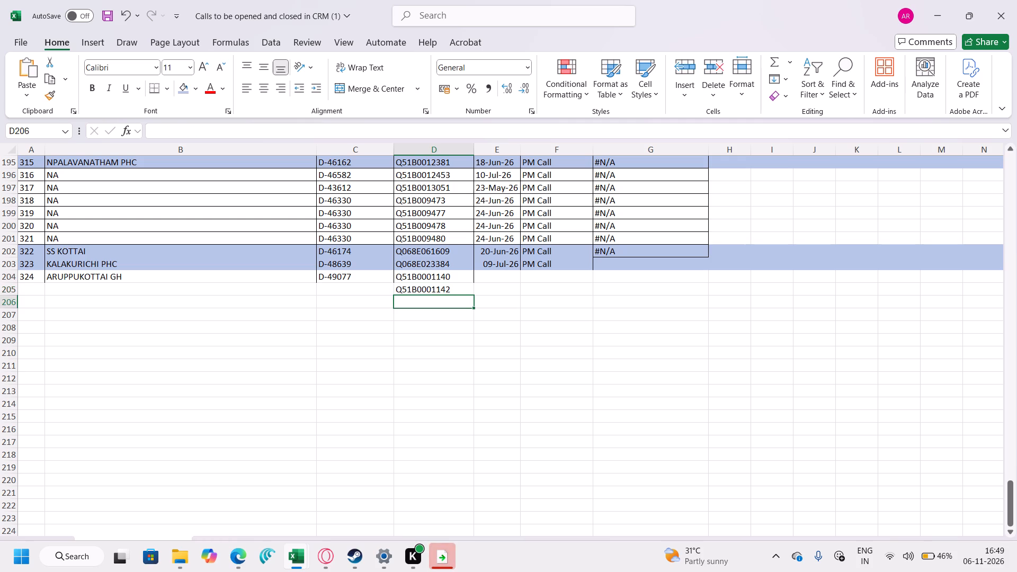
key("ctrl+v")
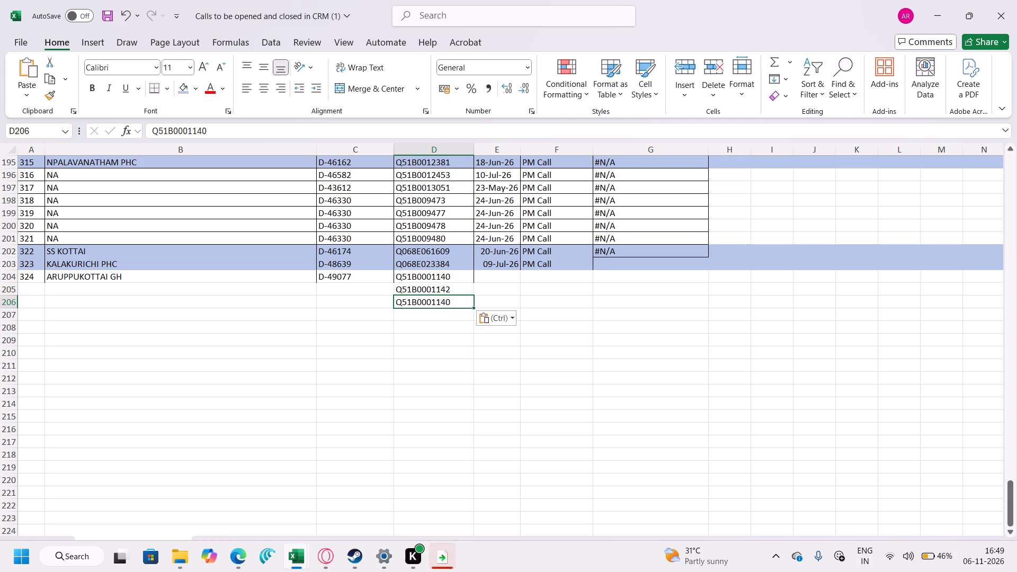
double_click(457, 302)
key("BackSpace")
key("BackSpace")
type("36")
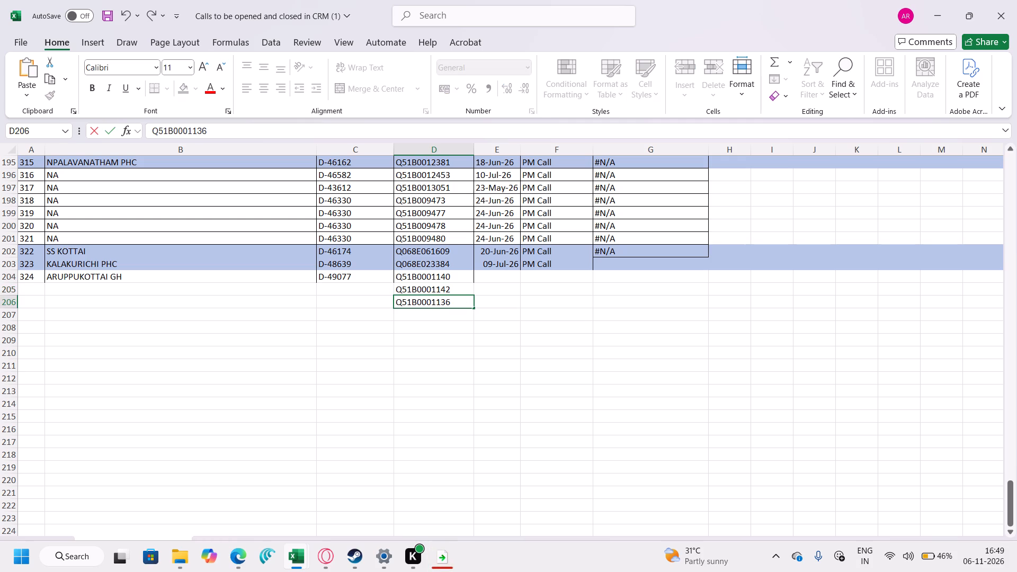
Add unit serial numbers Q51B0001137 and Q51B0001138 in the next two rows, reusing the copied serial number with its last two digits changed.
double_click(439, 316)
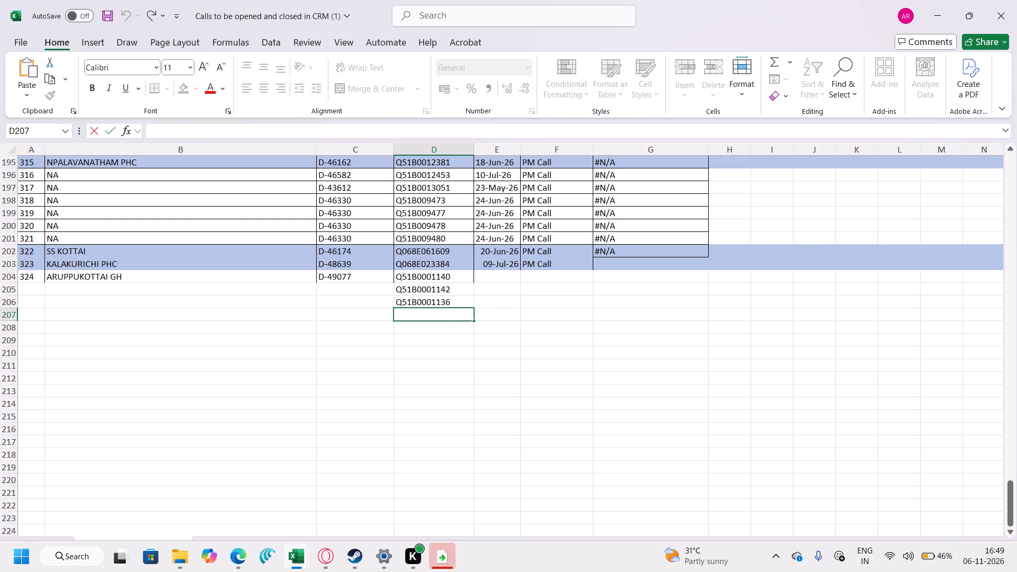
key("ctrl+v")
key("BackSpace")
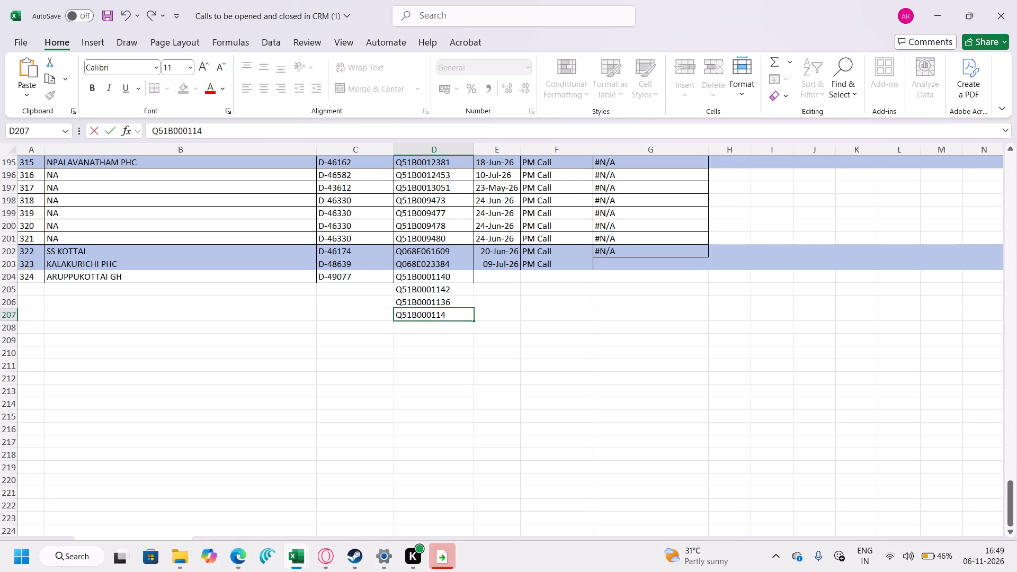
key("BackSpace")
type("37")
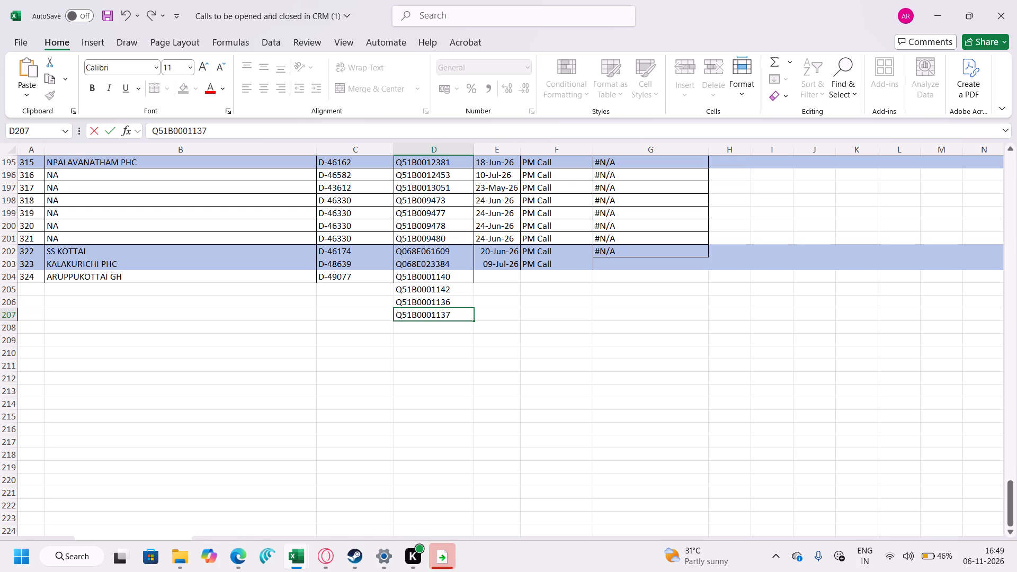
left_click(433, 331)
key("ctrl+v")
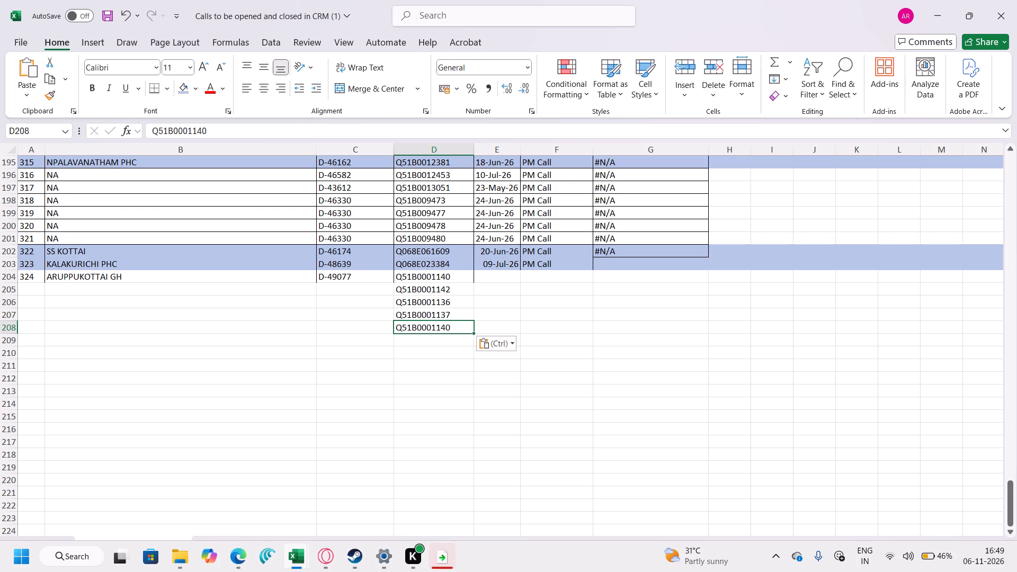
double_click(451, 325)
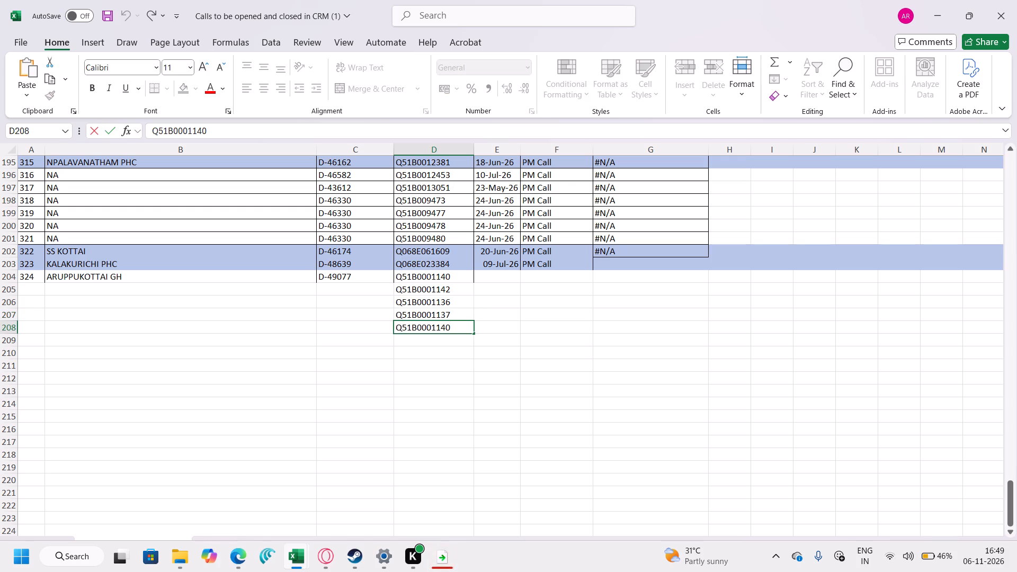
key("BackSpace")
key("BackSpace")
type("38")
Add unit serial number Q51B0001139 in cell D209, reusing the copied serial number with its last two digits changed.
left_click(451, 337)
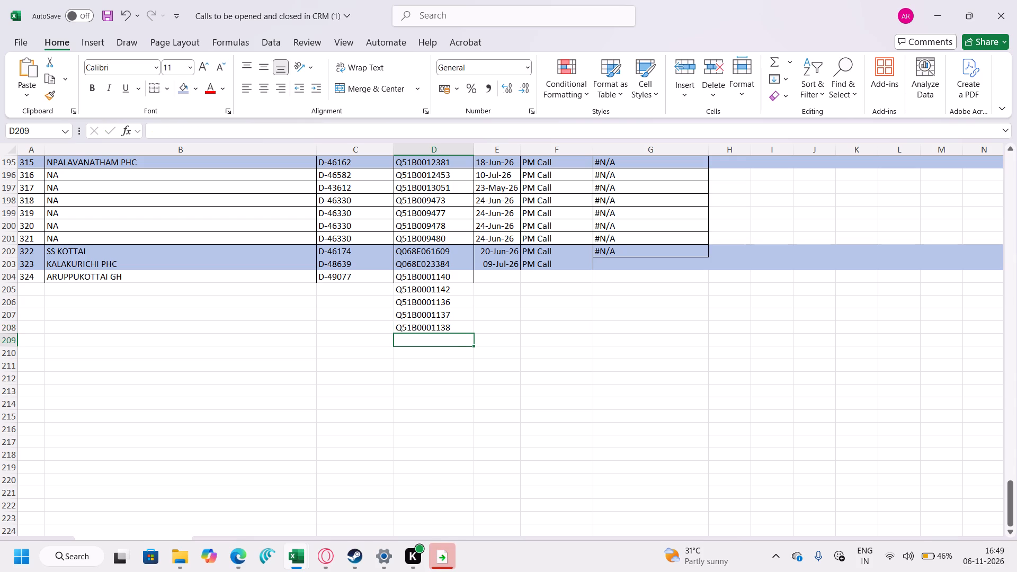
key("ctrl+v")
double_click(454, 343)
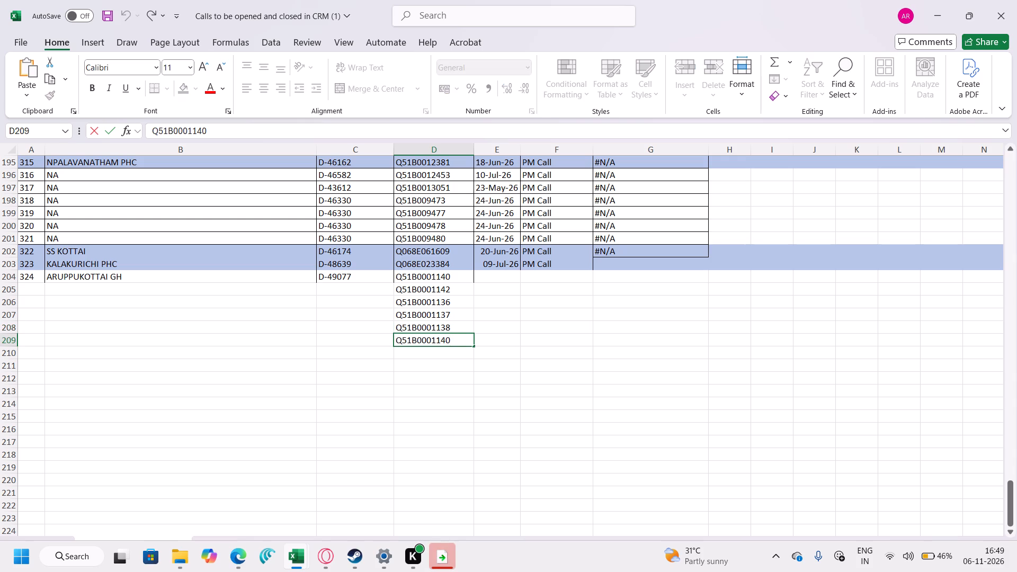
key("BackSpace")
key("BackSpace")
type("39")
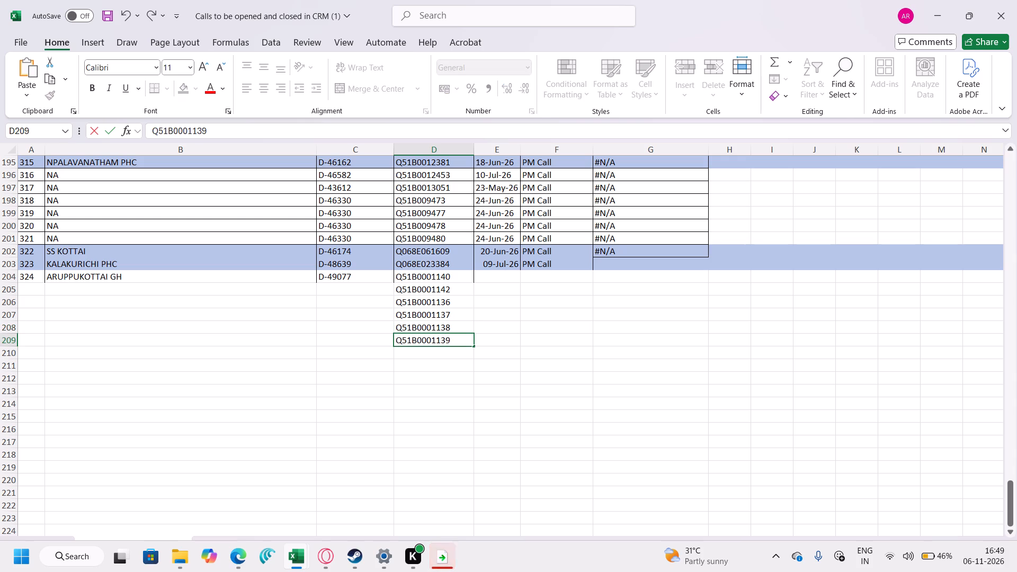
Fill the customer name ARUPPUKOTTAI GH from entry 324 down through row 209.
left_click(154, 275)
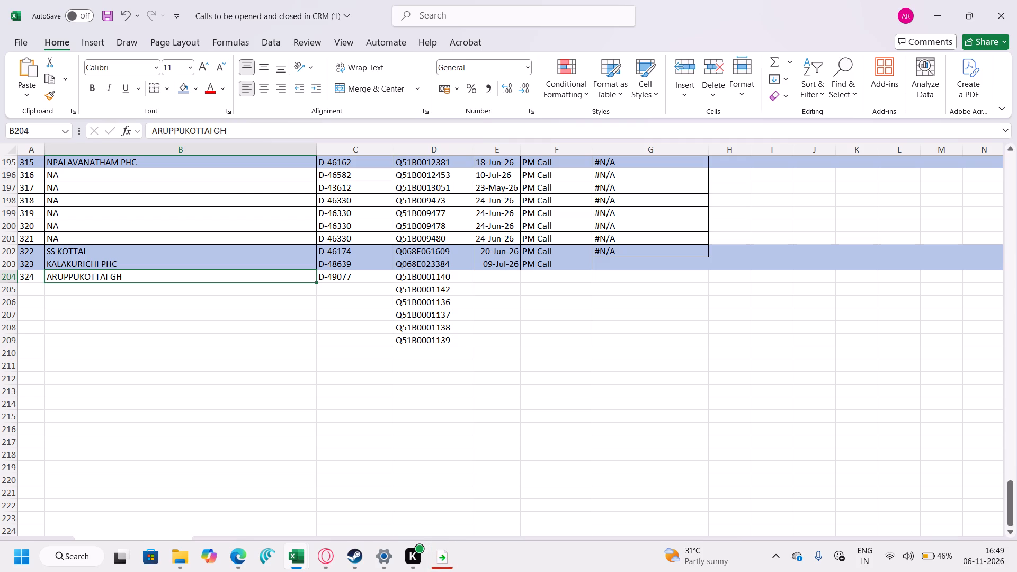
left_click_drag(315, 280, 305, 339)
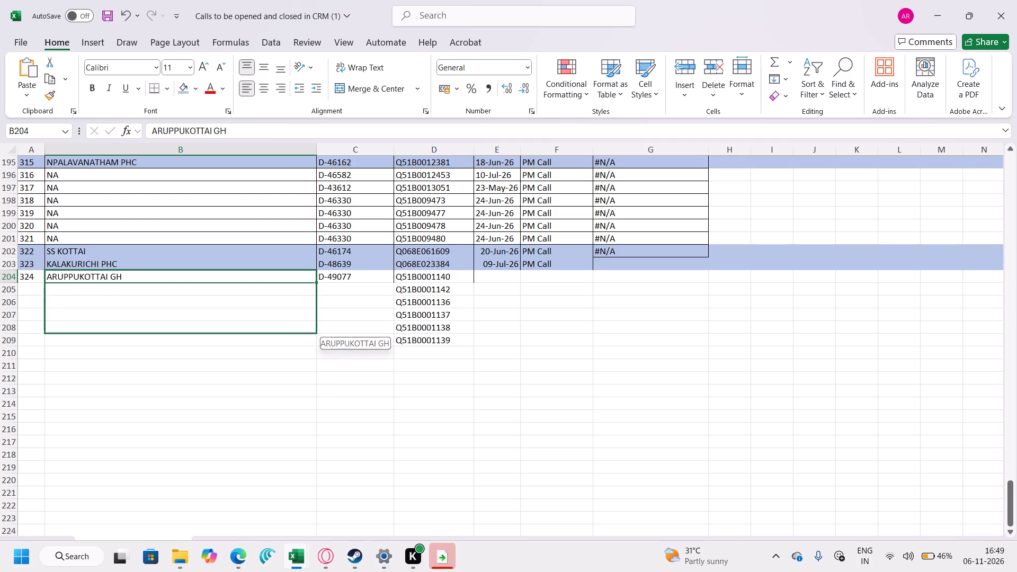
left_click_drag(305, 339, 305, 341)
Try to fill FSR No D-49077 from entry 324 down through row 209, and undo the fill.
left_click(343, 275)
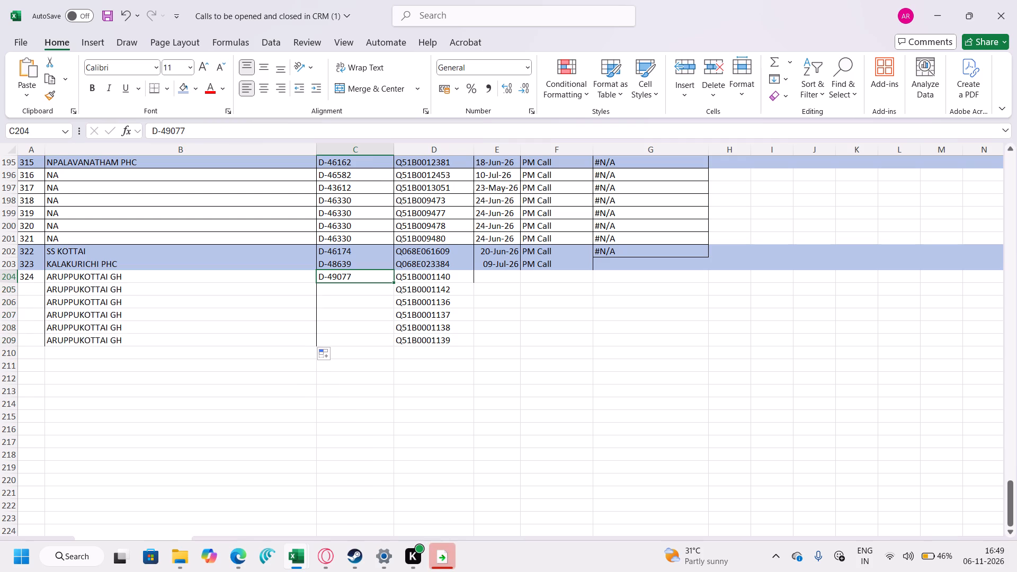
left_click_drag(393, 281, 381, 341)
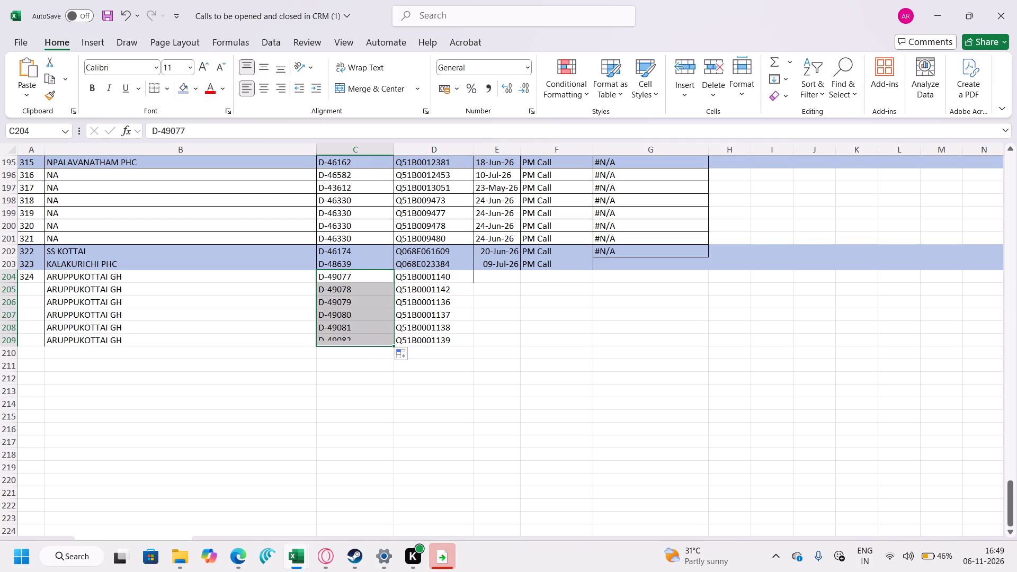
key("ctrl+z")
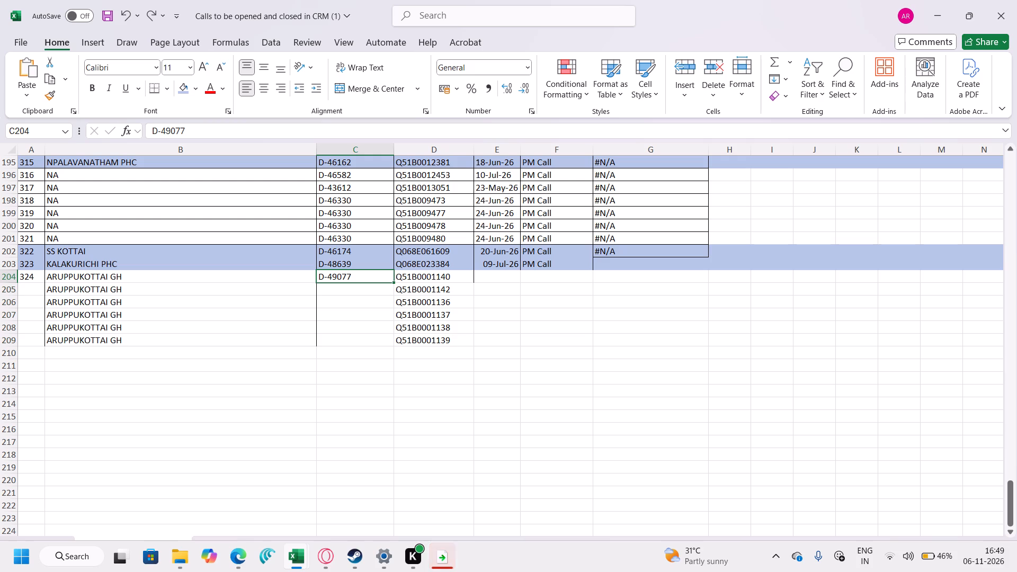
Copy entry 324's FSR No D-49077 into the three cells below it, rows 205 to 207.
left_click(369, 276)
key("ctrl+c")
left_click(373, 296)
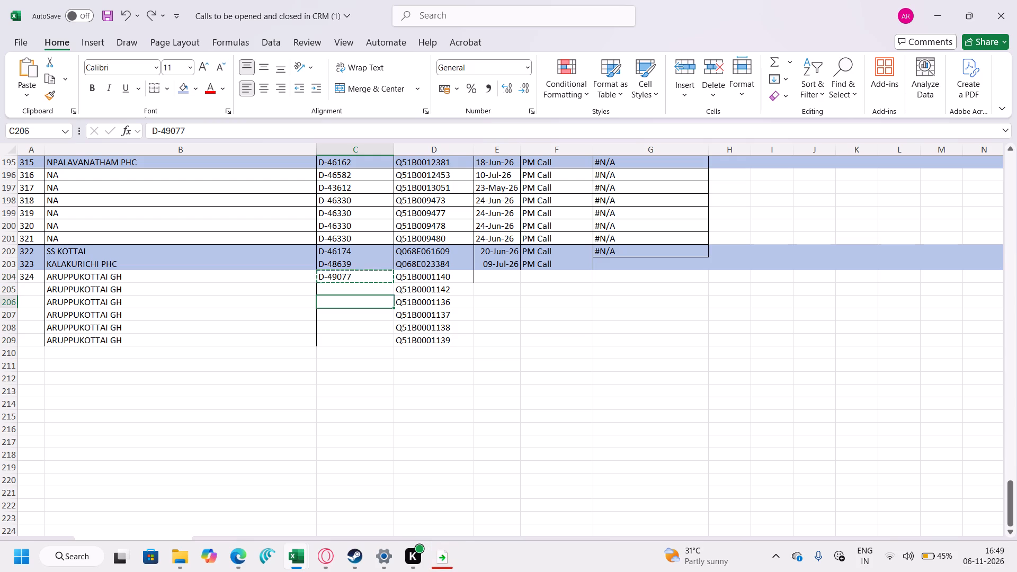
key("ctrl+v")
left_click(373, 292)
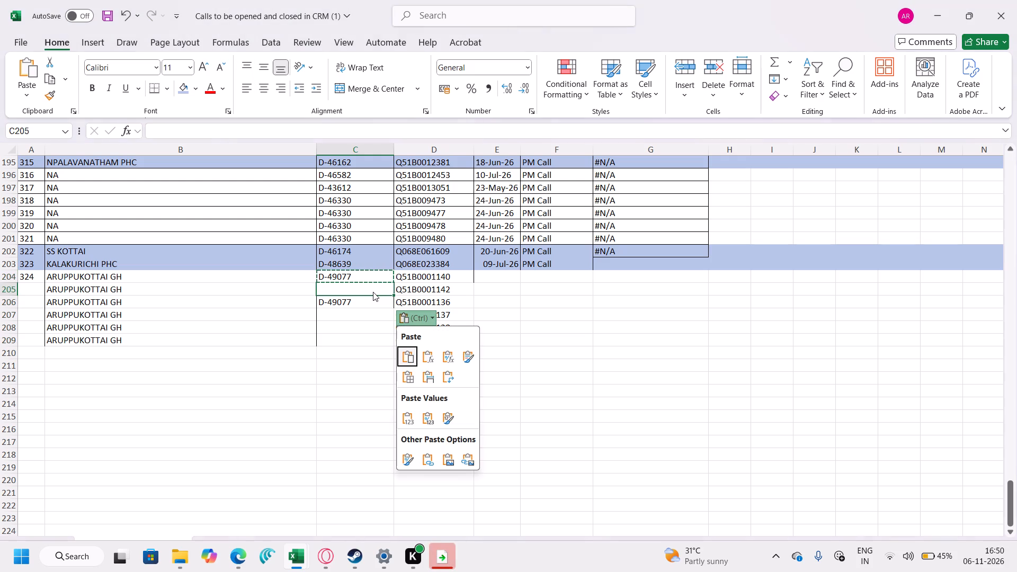
key("ctrl+v")
key("Down")
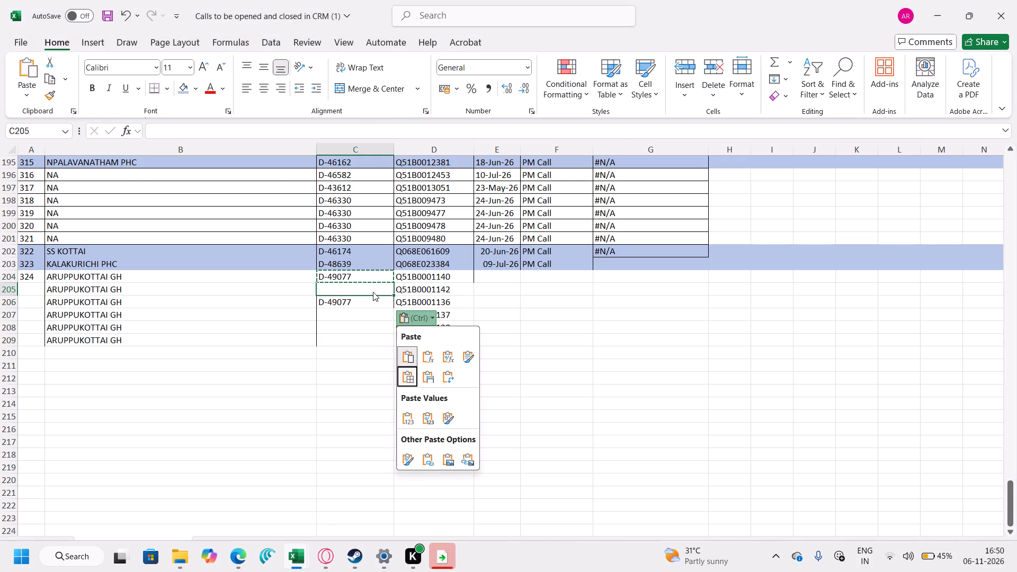
key("ctrl+v")
left_click(373, 292)
left_click(373, 292)
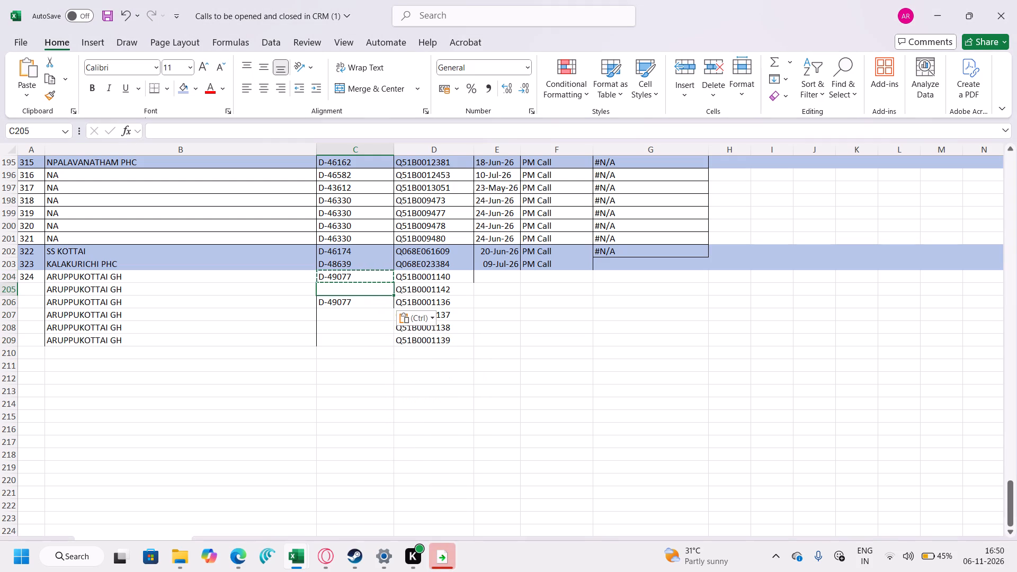
key("ctrl+v")
left_click(368, 308)
key("ctrl+v")
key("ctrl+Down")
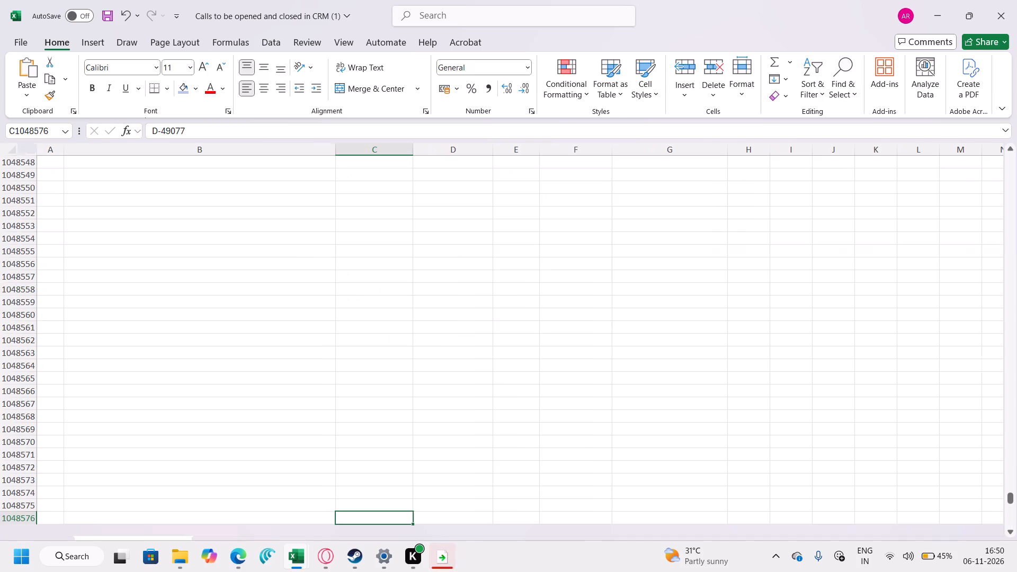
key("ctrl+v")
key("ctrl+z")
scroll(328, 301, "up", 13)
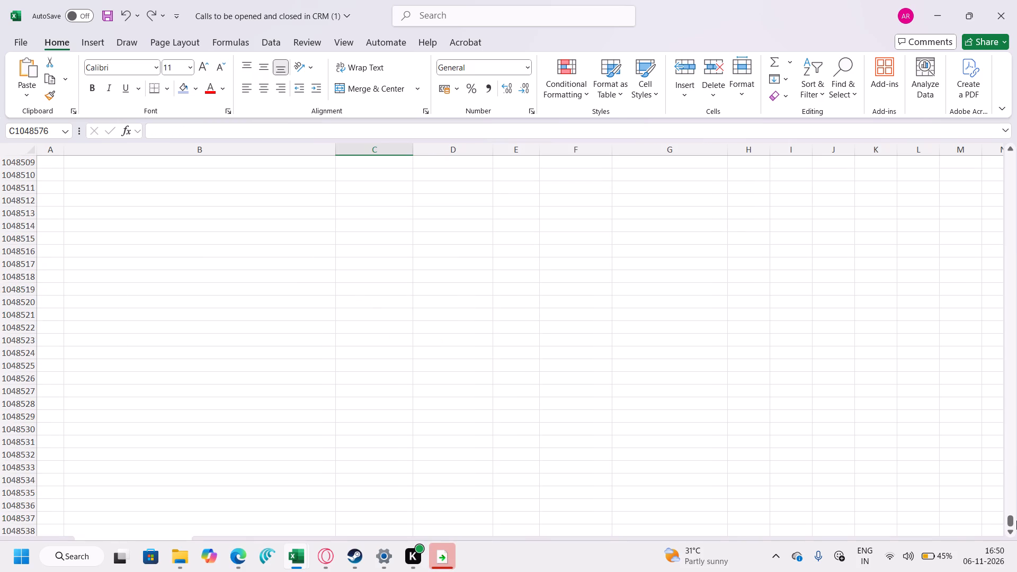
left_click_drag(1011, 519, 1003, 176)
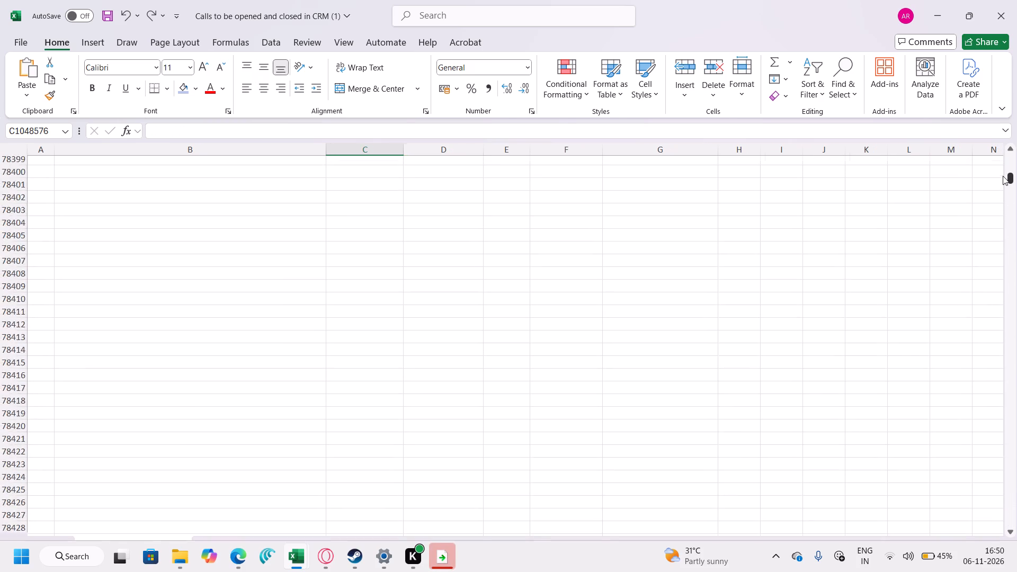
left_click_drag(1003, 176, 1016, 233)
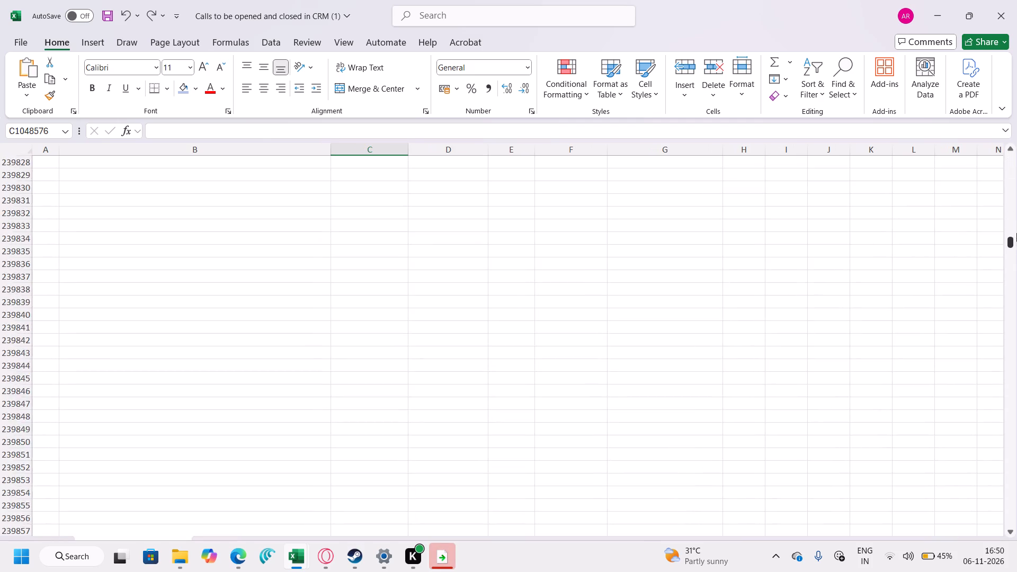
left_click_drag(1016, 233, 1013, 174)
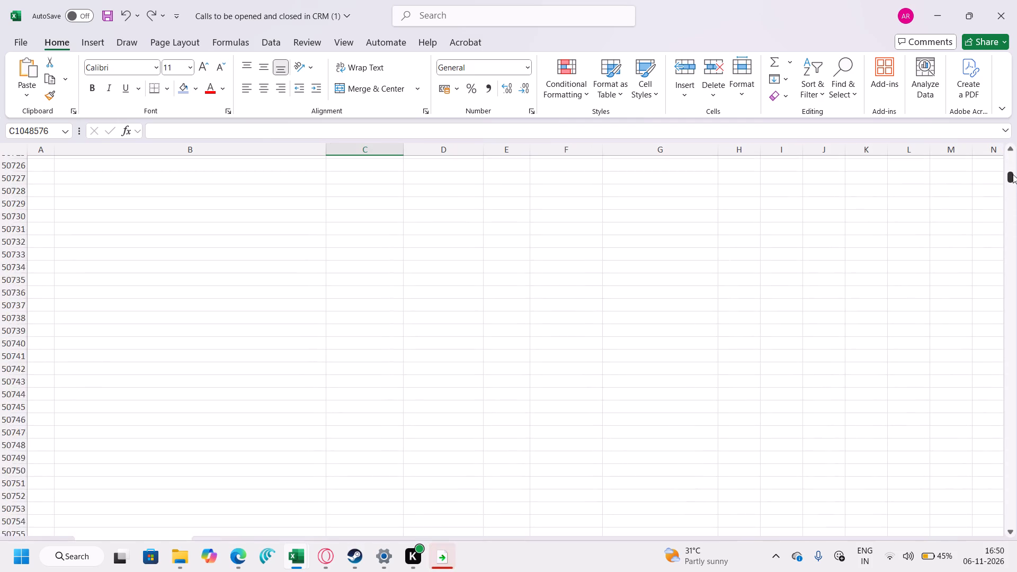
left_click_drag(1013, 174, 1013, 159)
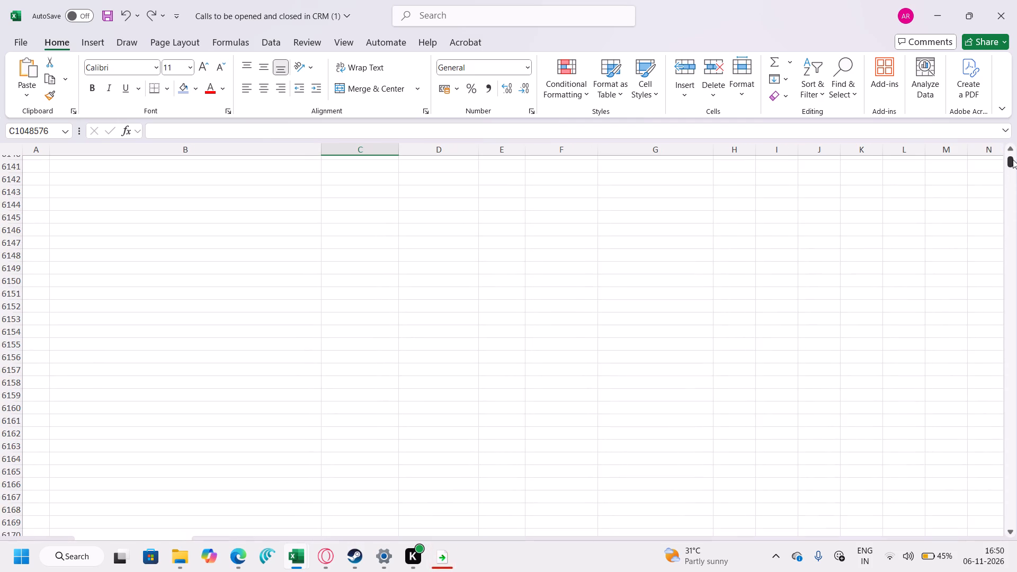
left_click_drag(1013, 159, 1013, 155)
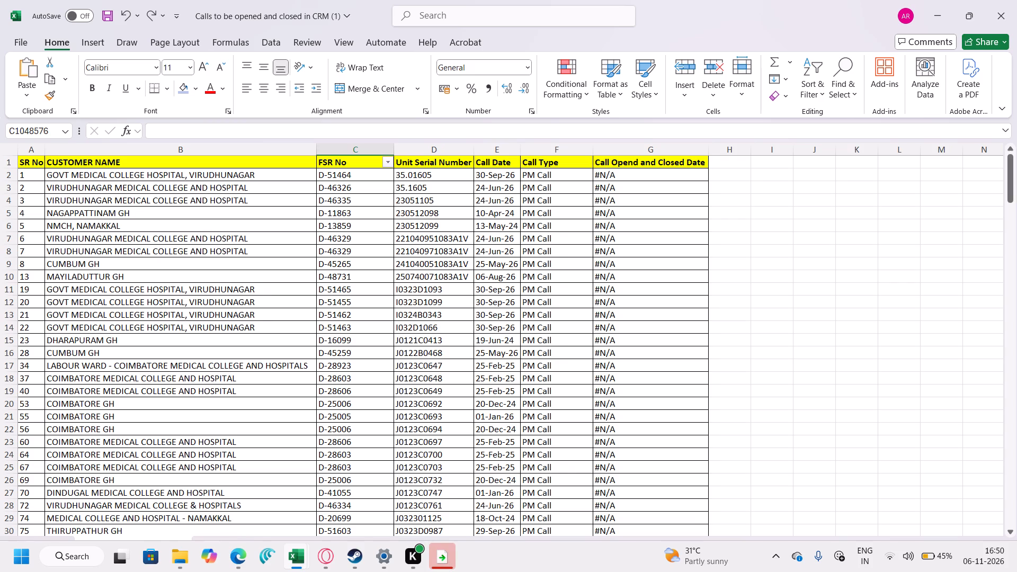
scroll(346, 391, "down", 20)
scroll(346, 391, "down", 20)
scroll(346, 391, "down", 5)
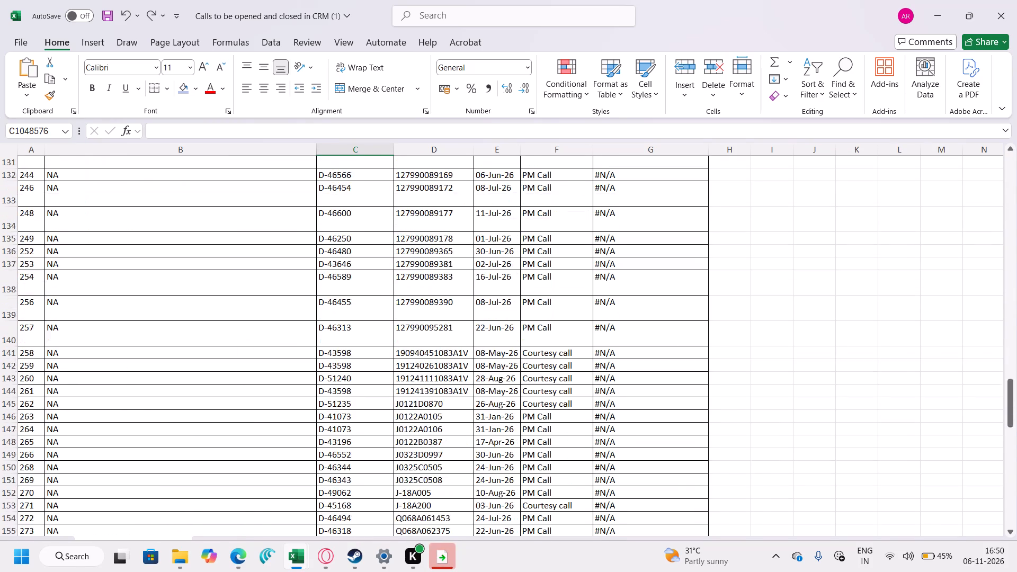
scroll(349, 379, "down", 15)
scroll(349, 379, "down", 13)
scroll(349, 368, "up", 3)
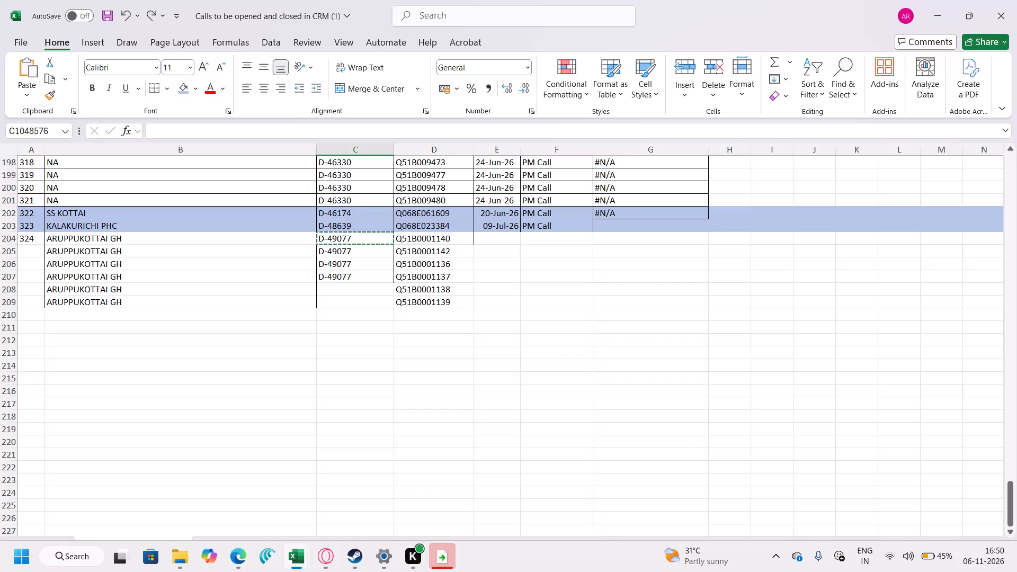
Paste the copied FSR No D-49077 into the remaining blank FSR cells in rows 208 and 209.
left_click(359, 289)
key("ctrl+v")
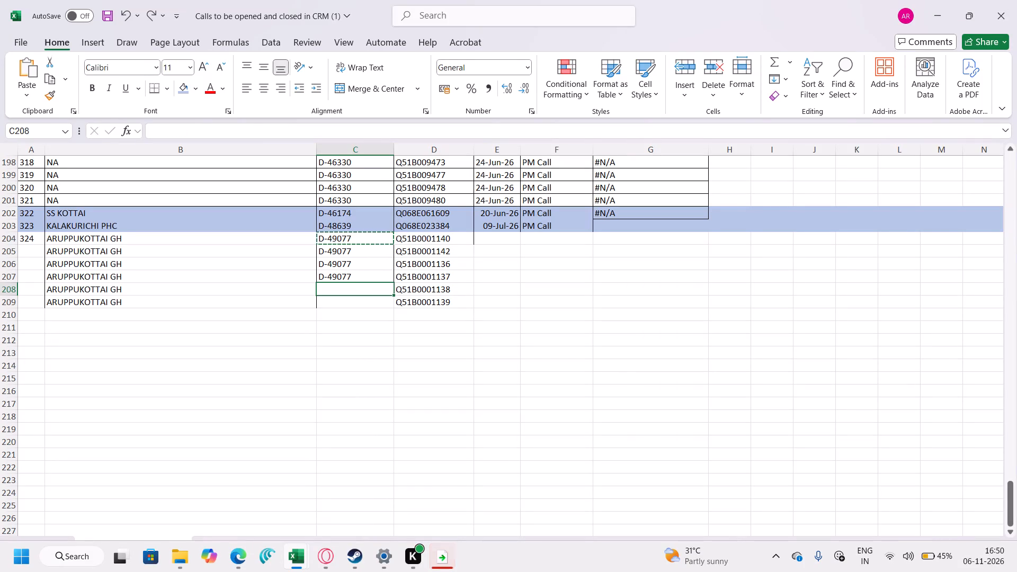
key("ctrl+v")
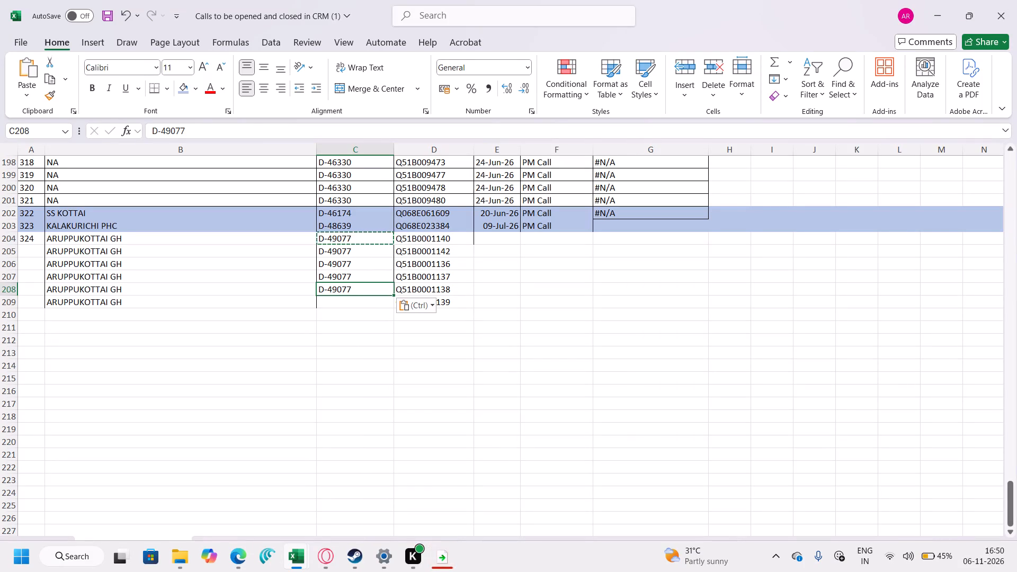
left_click(356, 302)
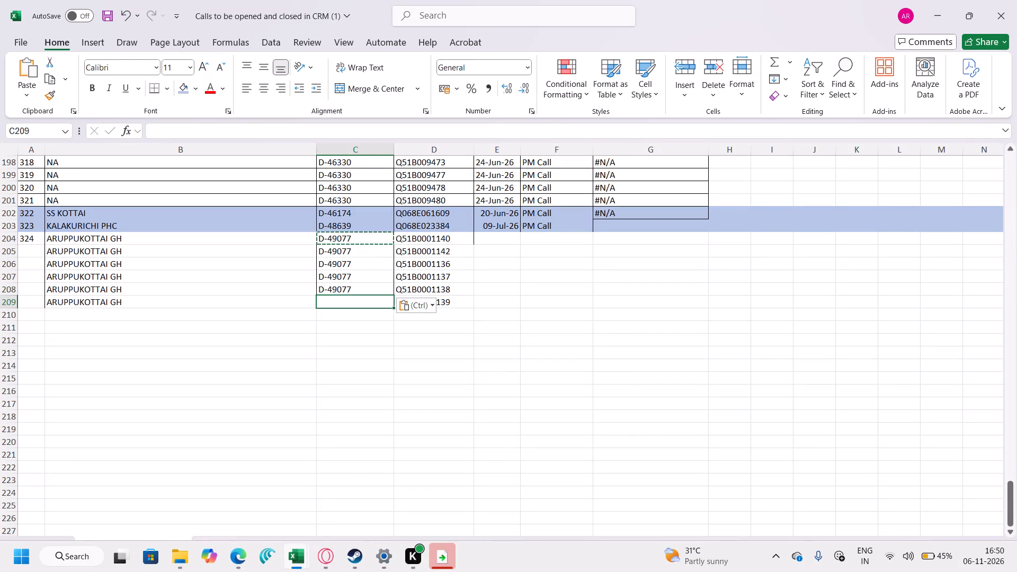
key("ctrl+v")
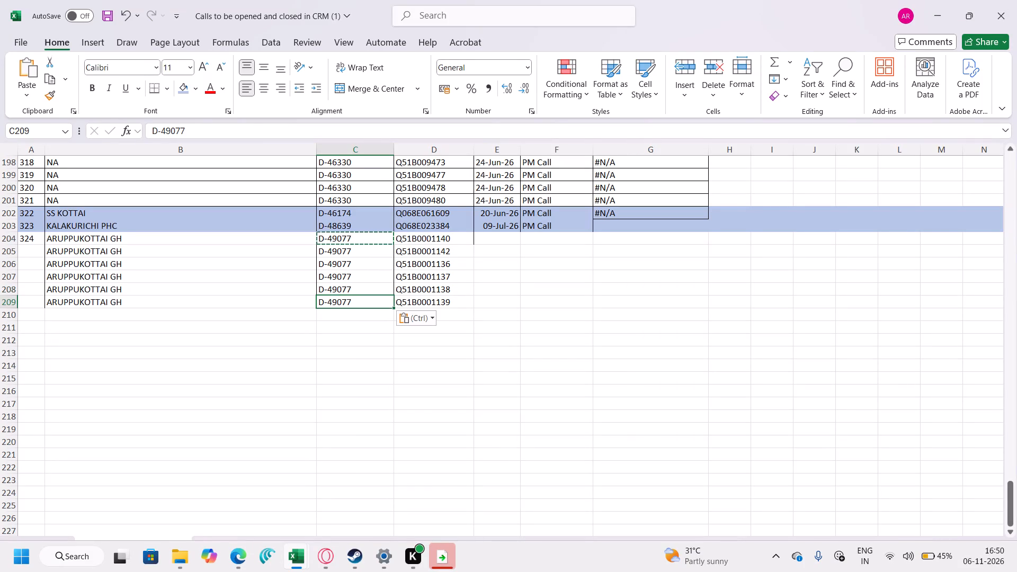
Enter the call date 22-Sep-26 for entry 324.
left_click(490, 238)
type("22-SEP-26")
key("Return")
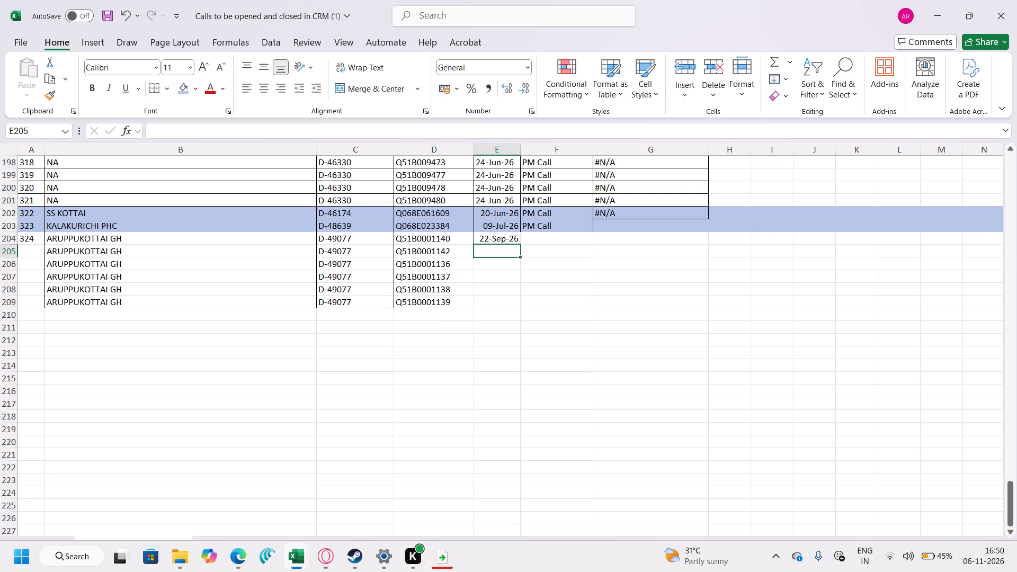
Copy entry 324's call date into the five cells below it, rows 205 to 209.
left_click(497, 242)
left_click(500, 239)
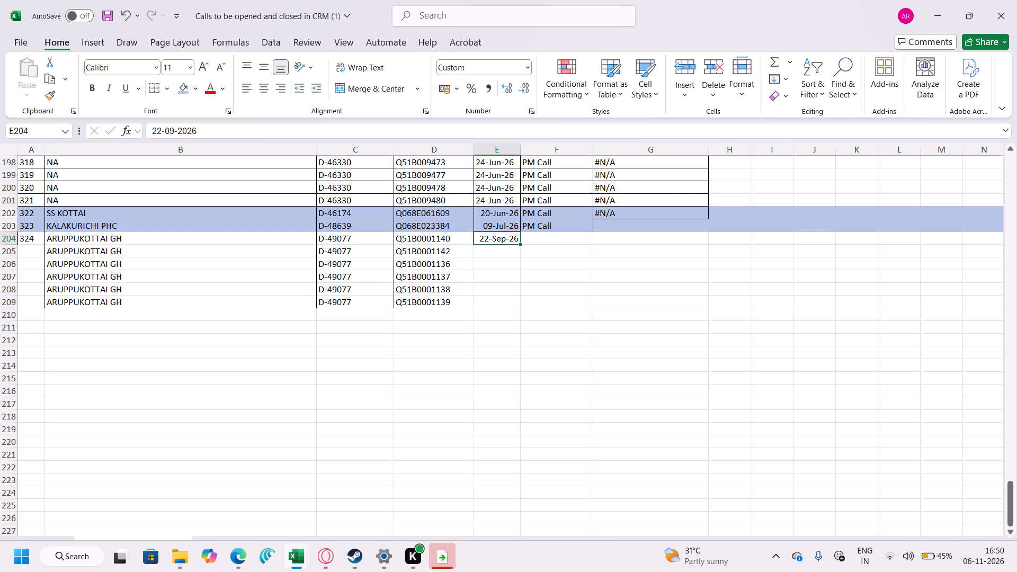
key("ctrl+c")
key("Down")
key("ctrl+v")
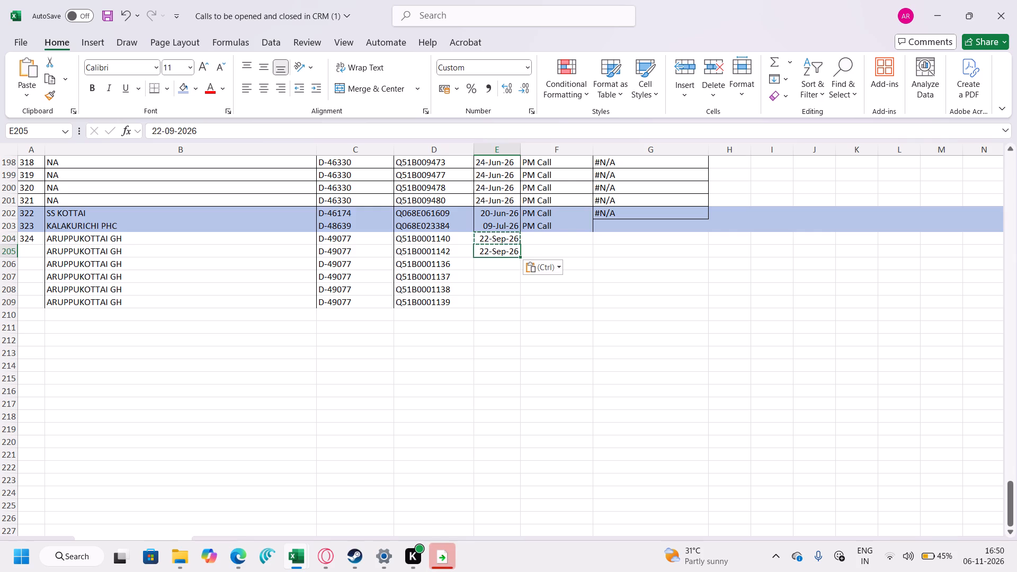
key("Down")
key("ctrl+v")
key("Down")
key("ctrl+v")
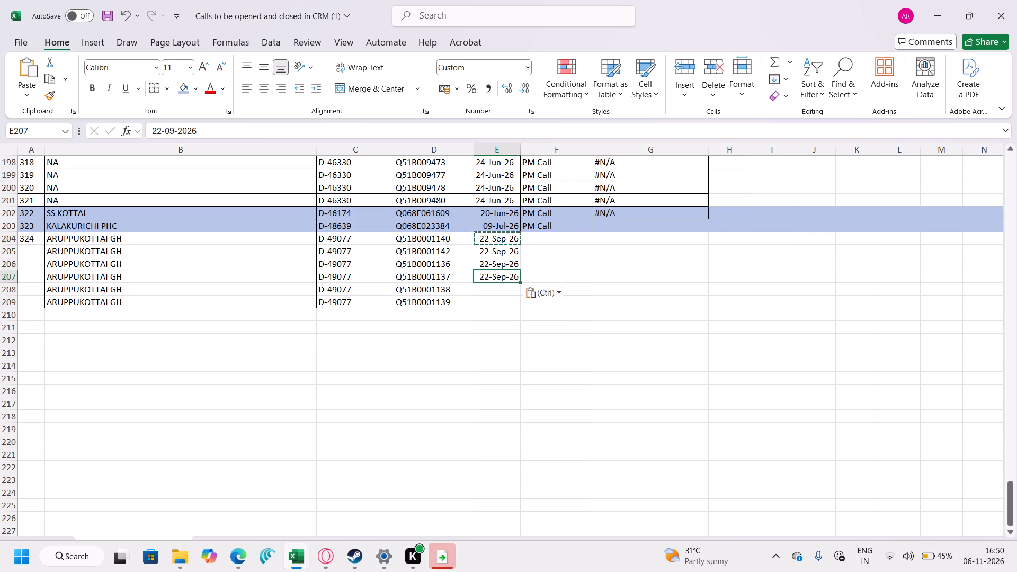
key("Down")
key("ctrl+v")
key("Down")
key("ctrl+v")
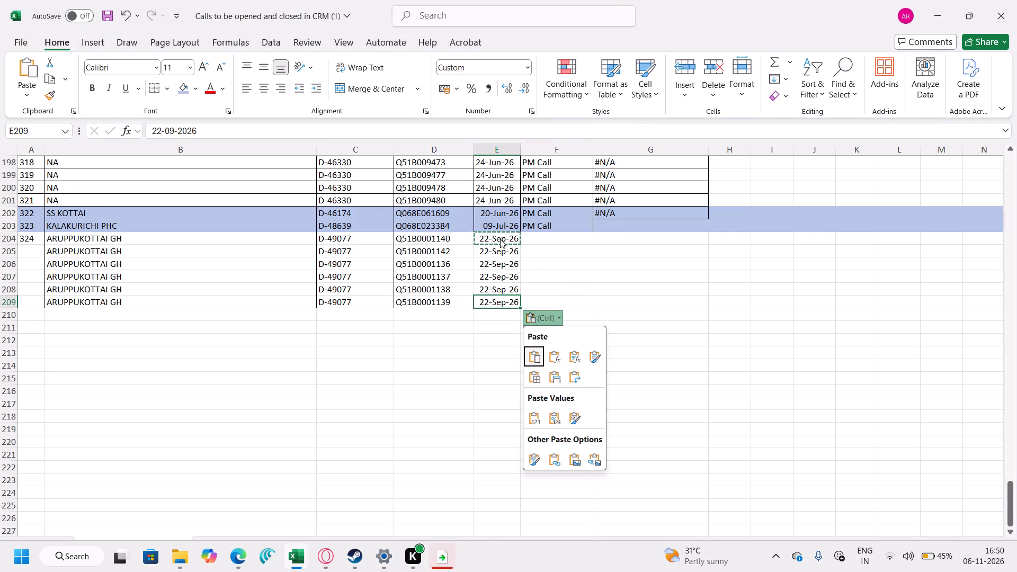
Copy the PM Call type from entry 323 into entry 324 and fill it down through row 209.
left_click(529, 238)
left_click(541, 226)
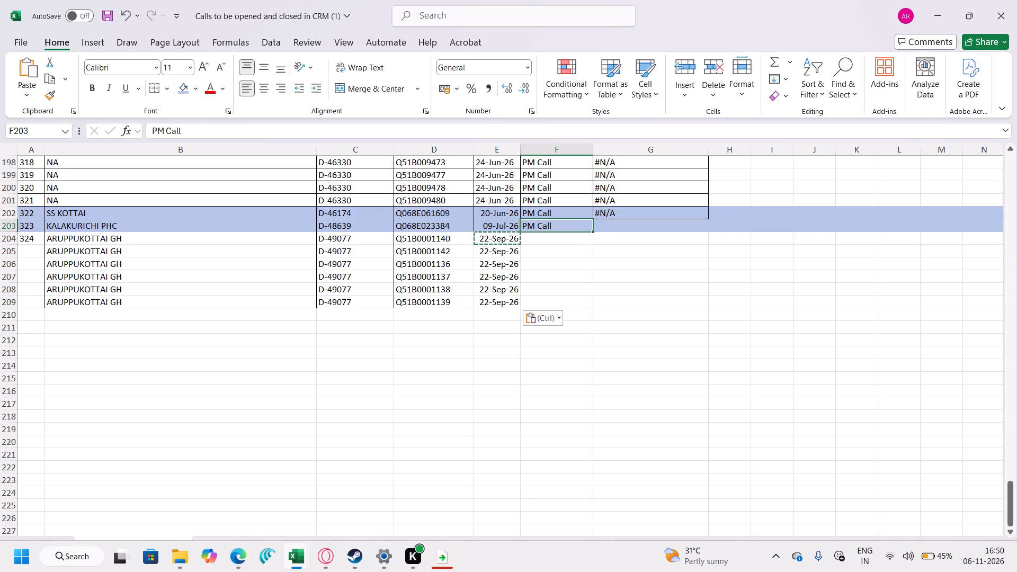
key("ctrl+c")
key("Down")
key("ctrl+v")
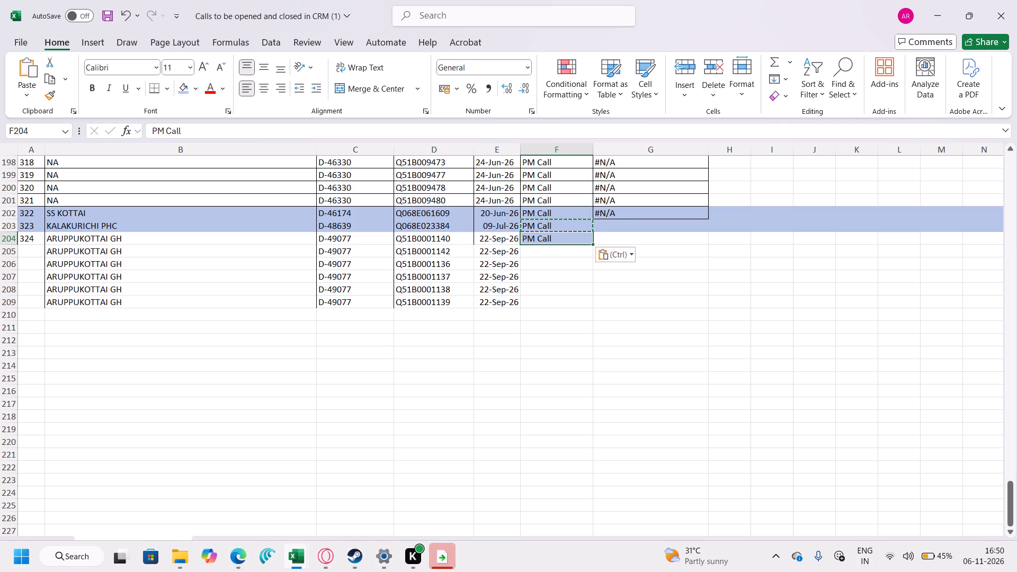
left_click_drag(591, 243, 588, 302)
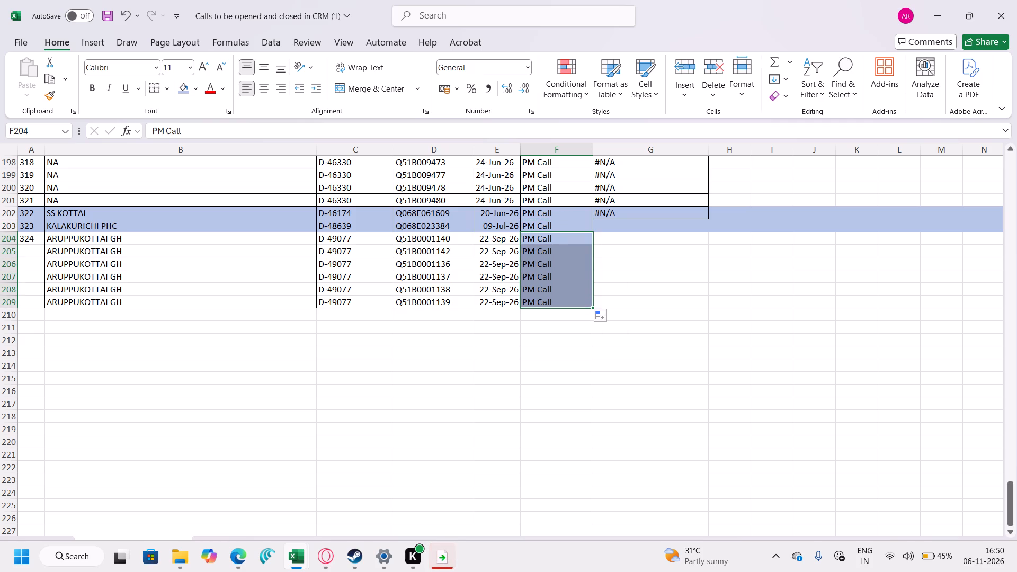
Shade rows 204 to 209 with the same light-blue fill as rows 202 and 203.
left_click_drag(10, 238, 8, 299)
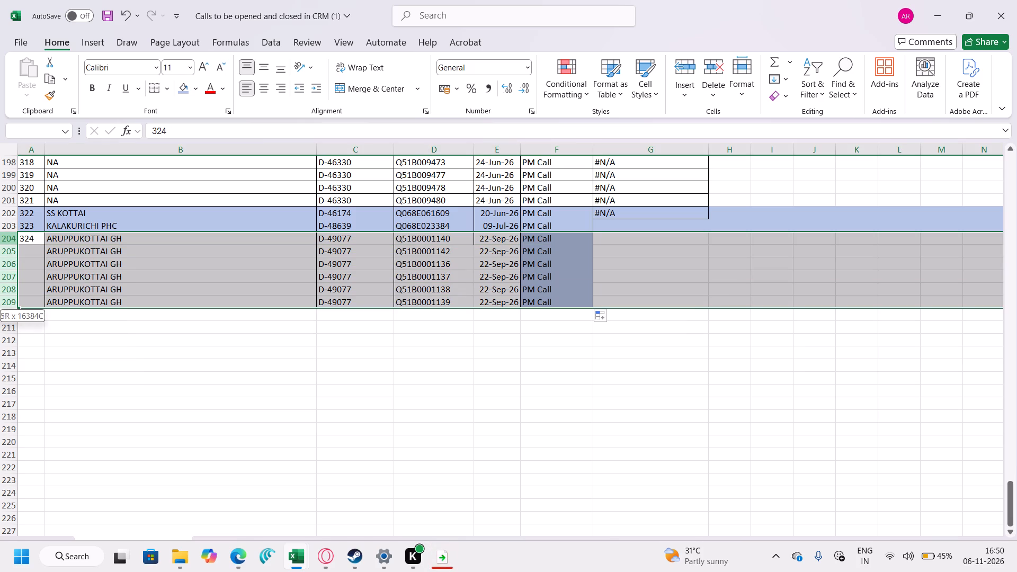
left_click_drag(8, 299, 8, 296)
left_click(184, 91)
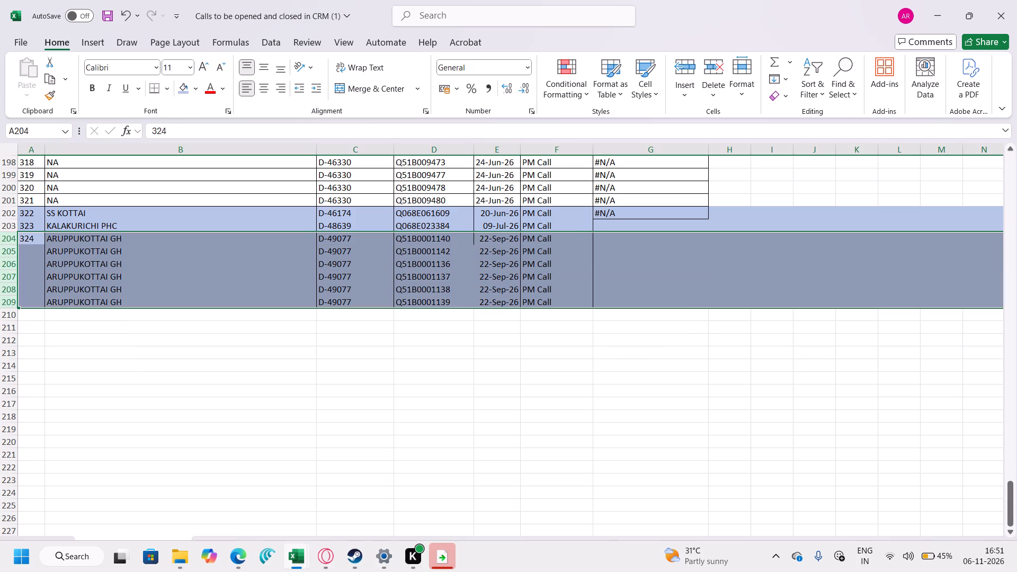
Fill the #N/A entry in the Call Opend and Closed Date column from row 202 down to row 209.
left_click(665, 212)
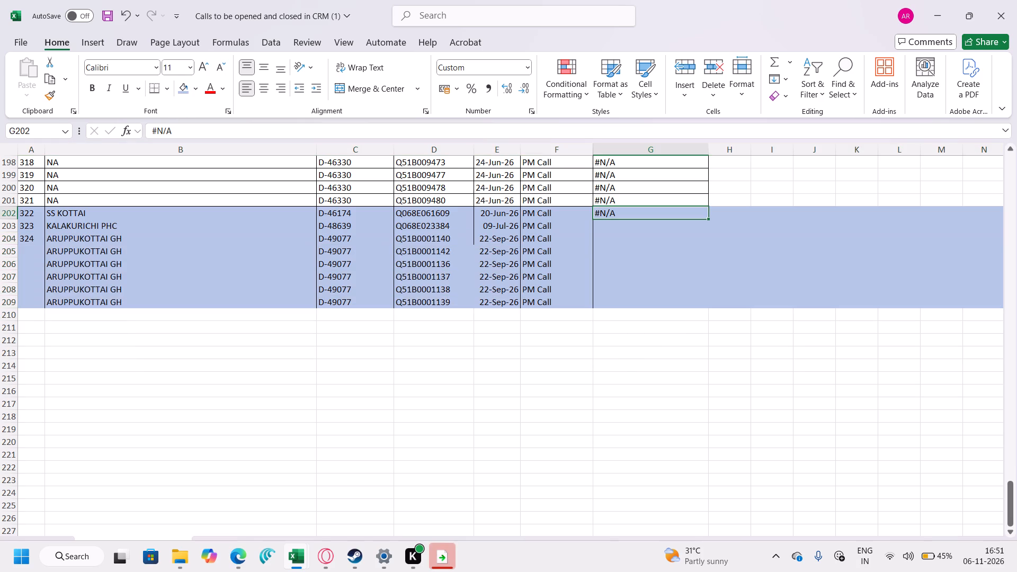
left_click_drag(707, 217, 709, 309)
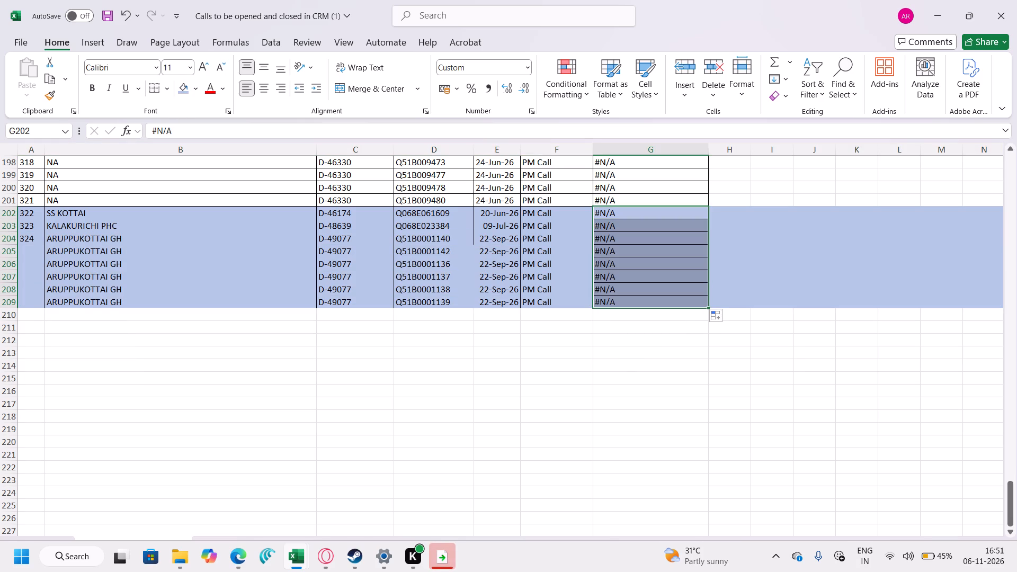
left_click(481, 233)
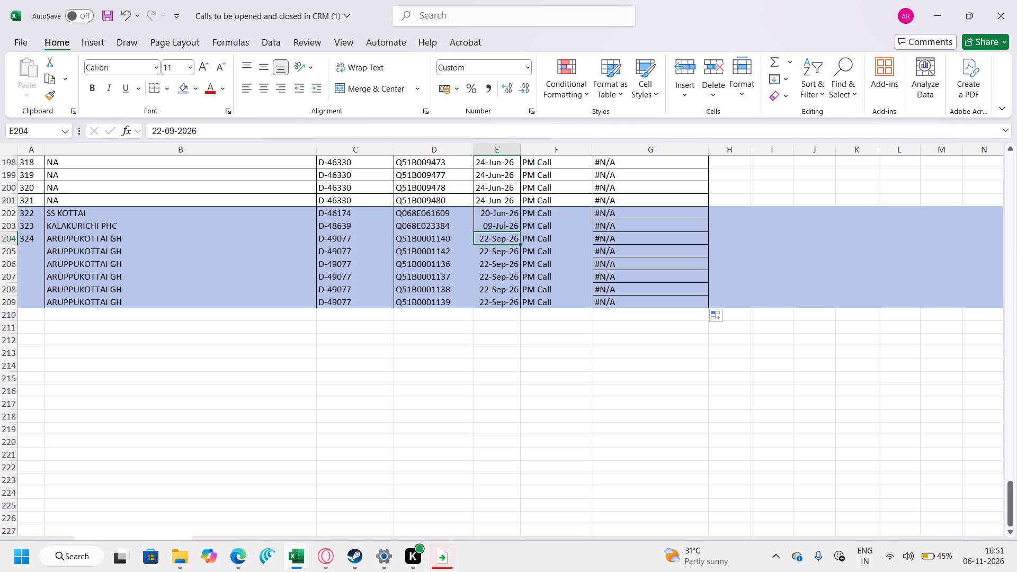
Apply all borders to rows 202 through 208.
left_click_drag(8, 213, 6, 236)
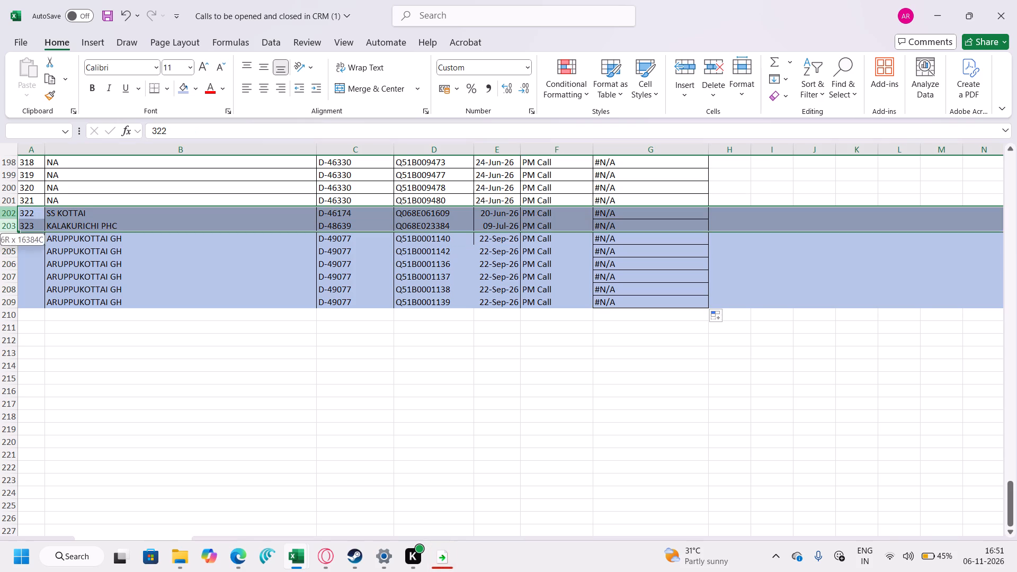
left_click_drag(6, 236, 2, 294)
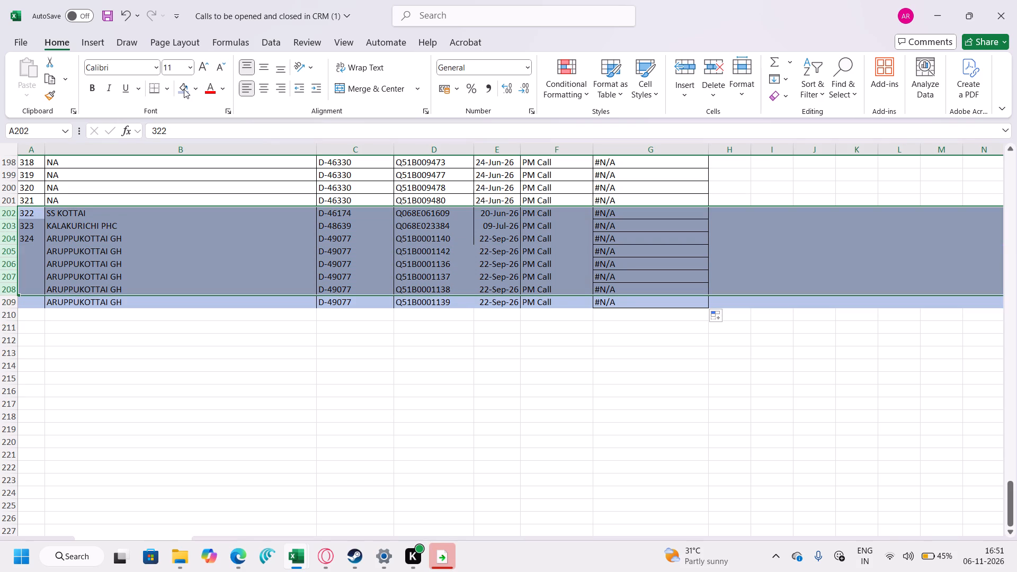
left_click(164, 90)
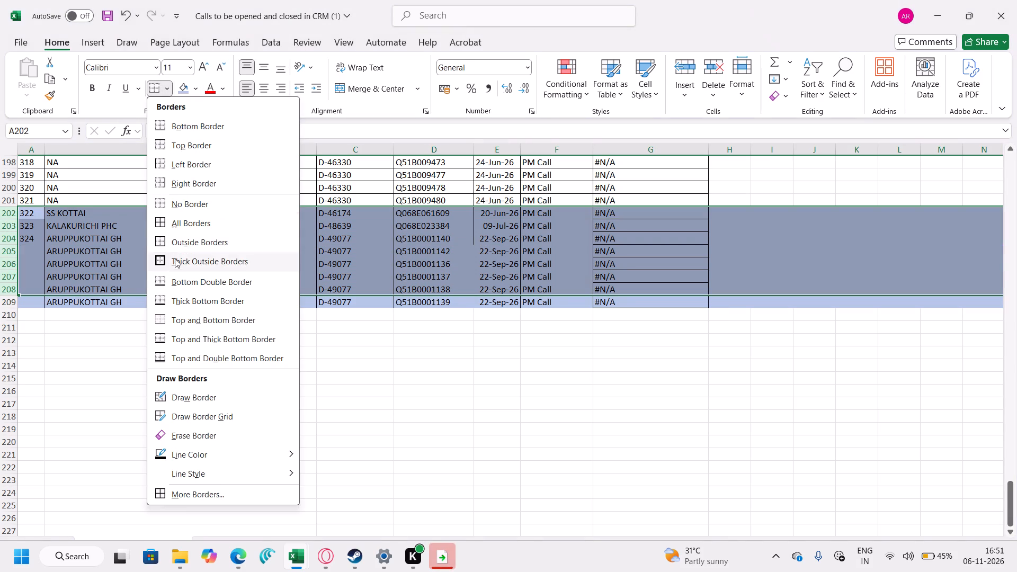
left_click(183, 220)
left_click(168, 326)
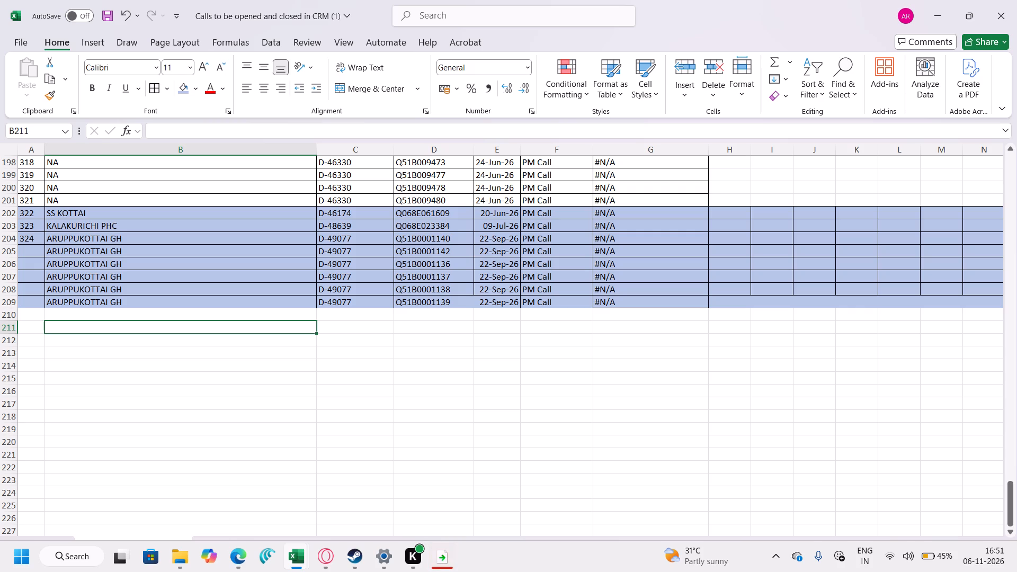
scroll(379, 169, "up", 6)
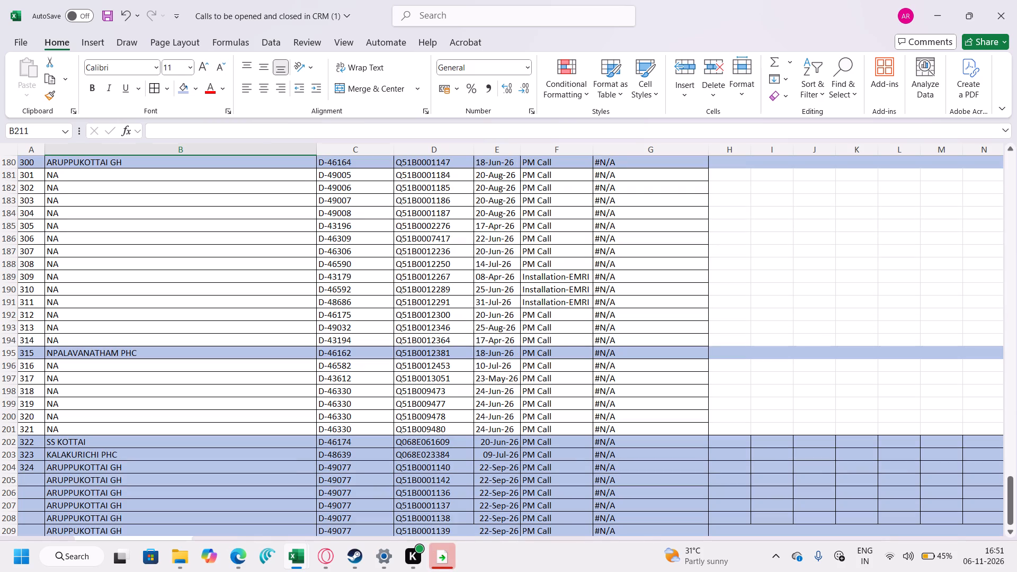
left_click(379, 171)
scroll(379, 171, "up", 3)
scroll(379, 171, "up", 18)
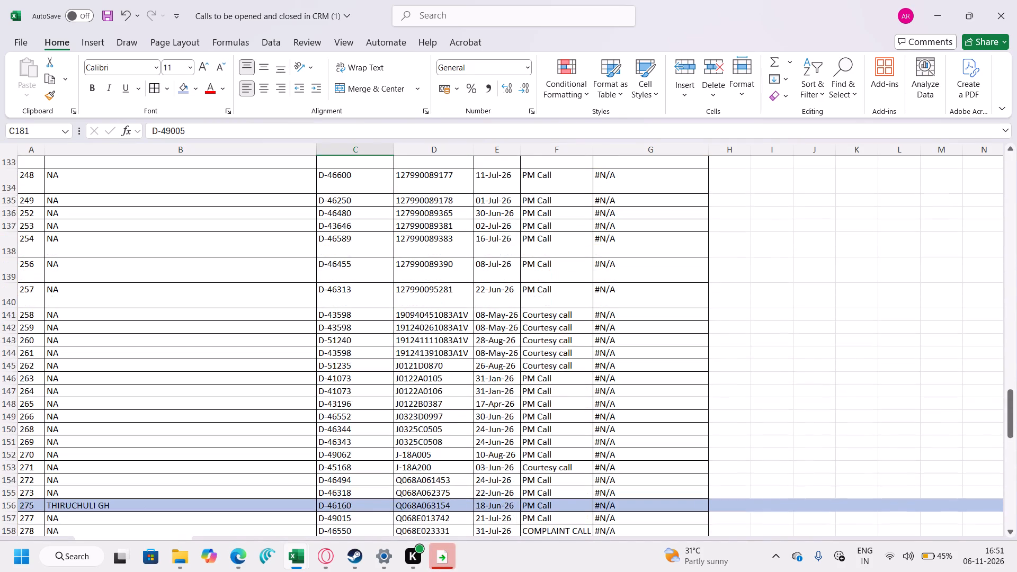
scroll(379, 171, "up", 7)
scroll(379, 171, "up", 16)
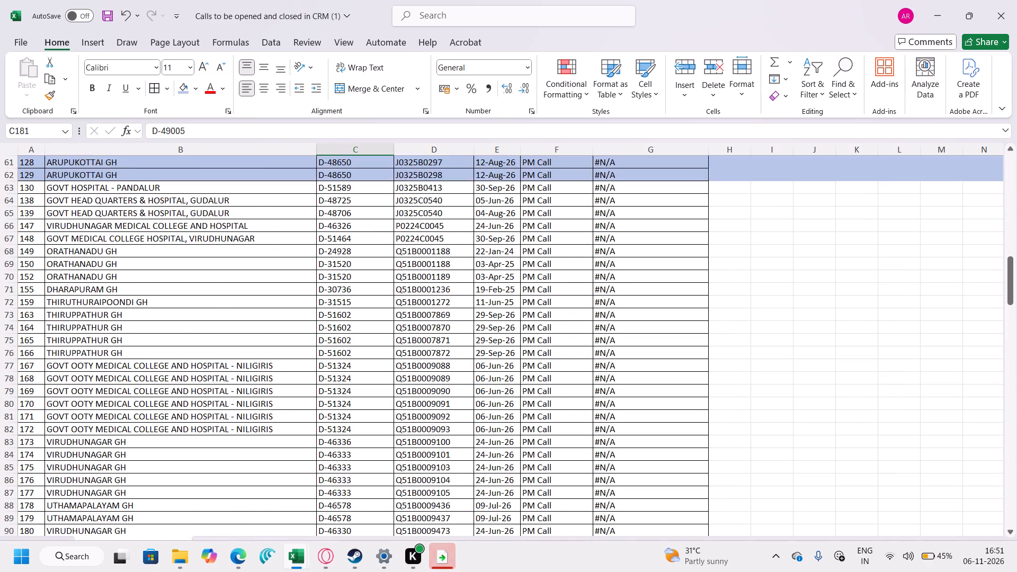
scroll(379, 171, "up", 20)
scroll(379, 171, "up", 4)
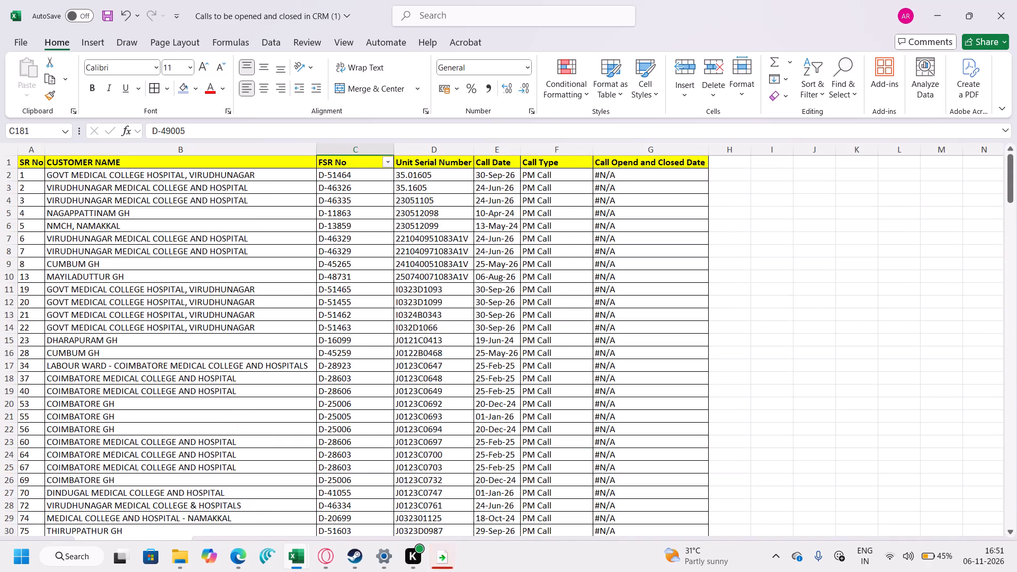
left_click(388, 164)
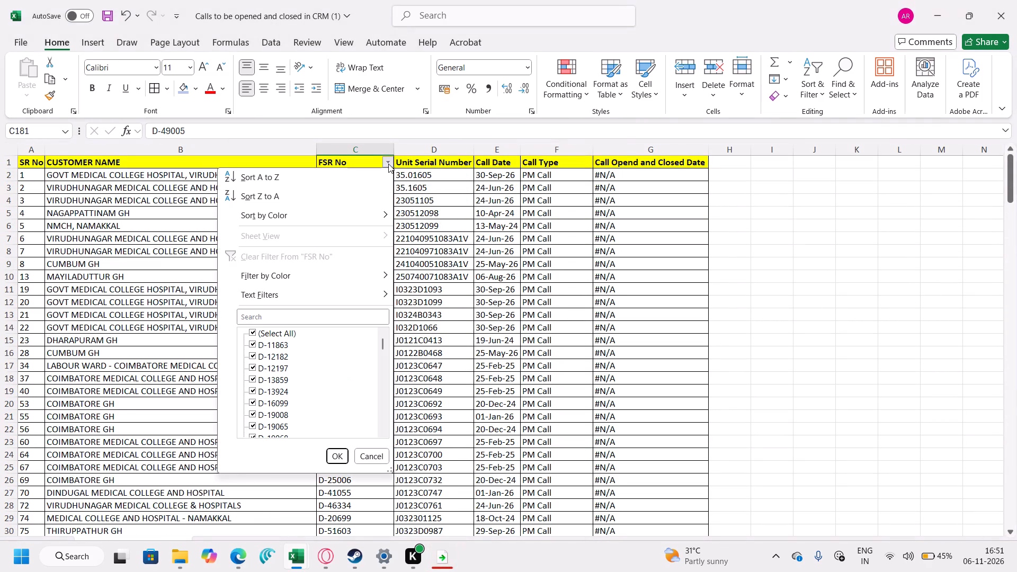
left_click(302, 320)
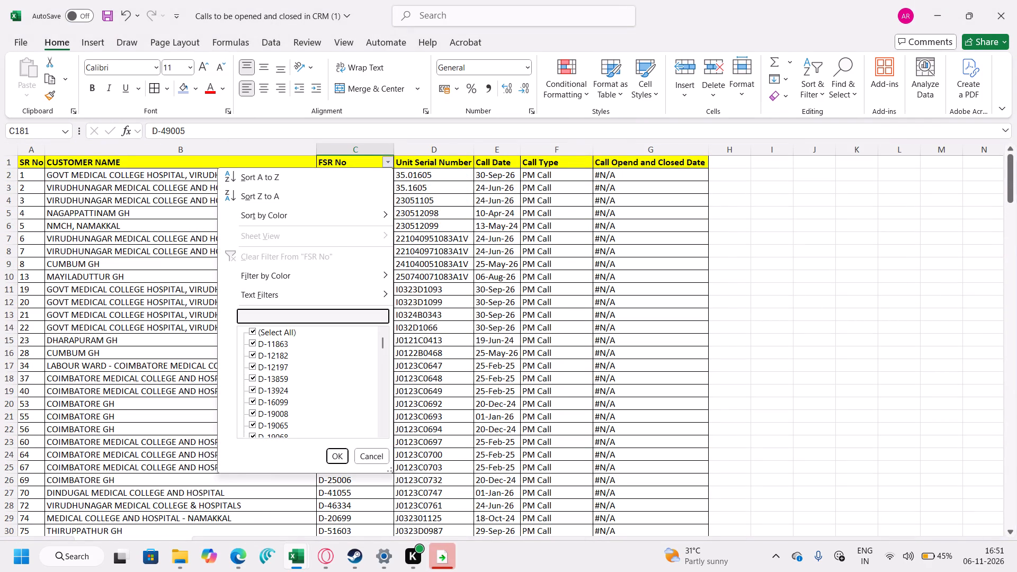
type("D-")
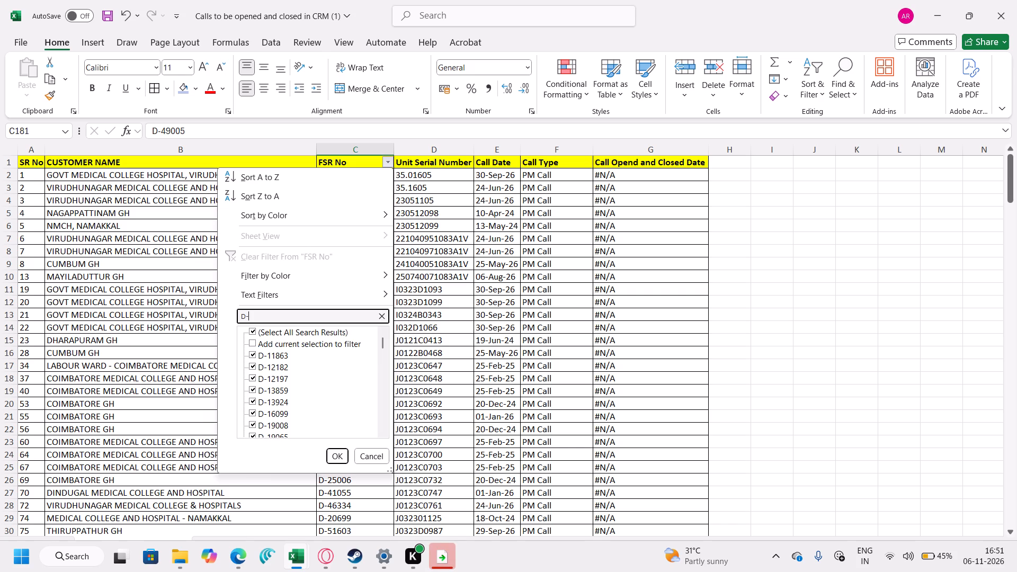
type("490")
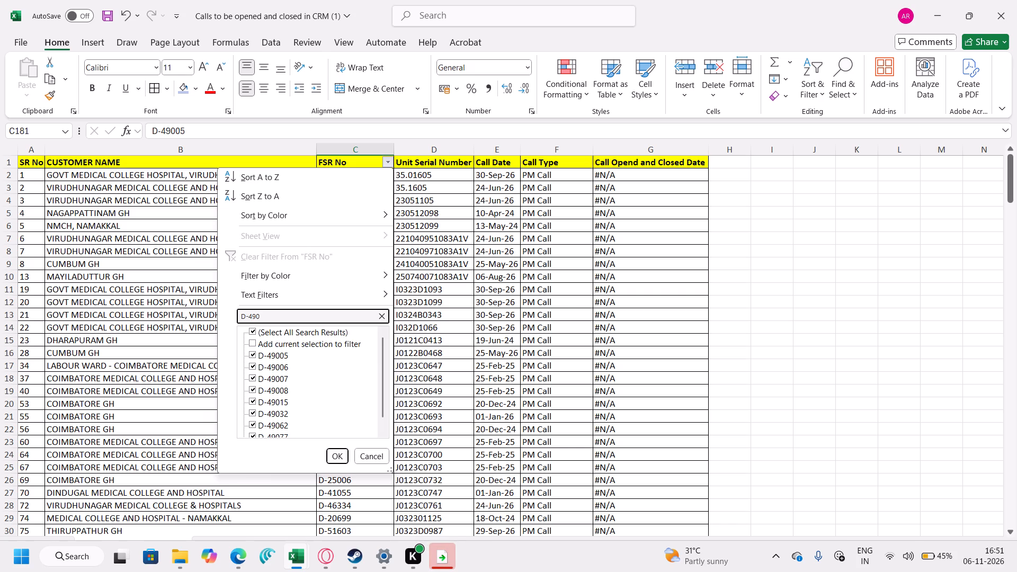
type("78")
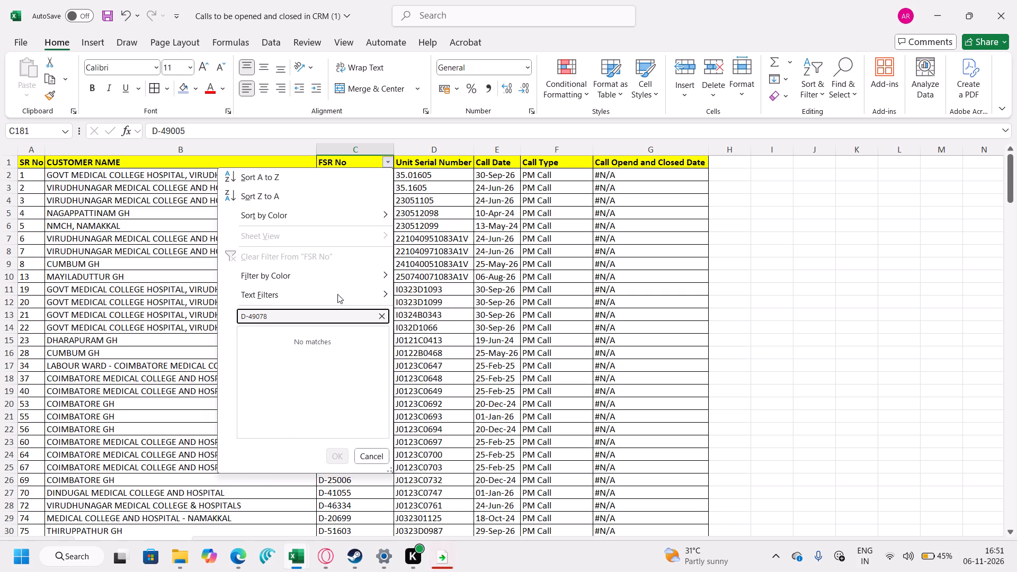
Copy D-49078 and search for it in the Report No filter of the CallDetailReport workbook.
left_click_drag(312, 311, 172, 310)
key("ctrl+c")
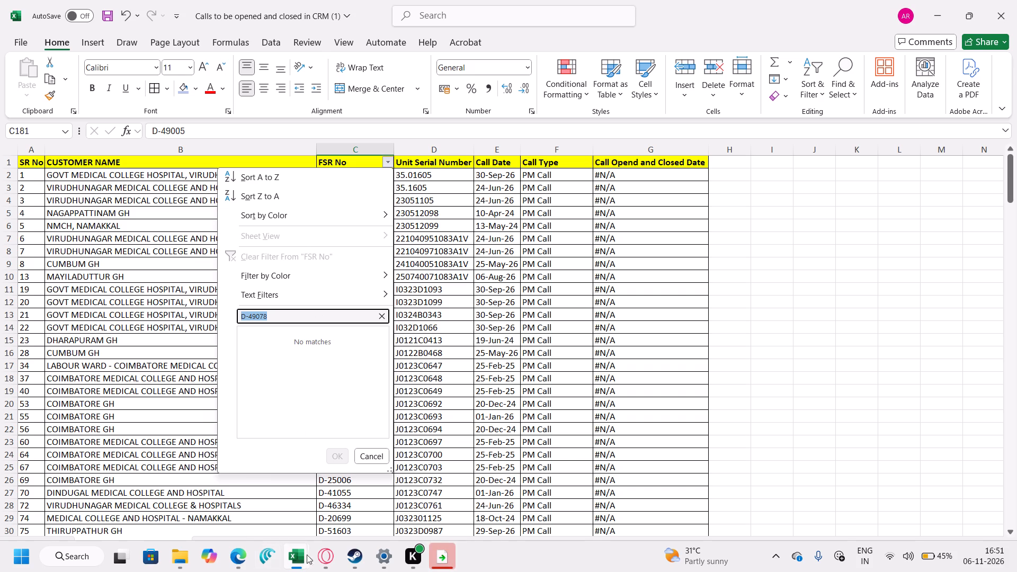
left_click(239, 487)
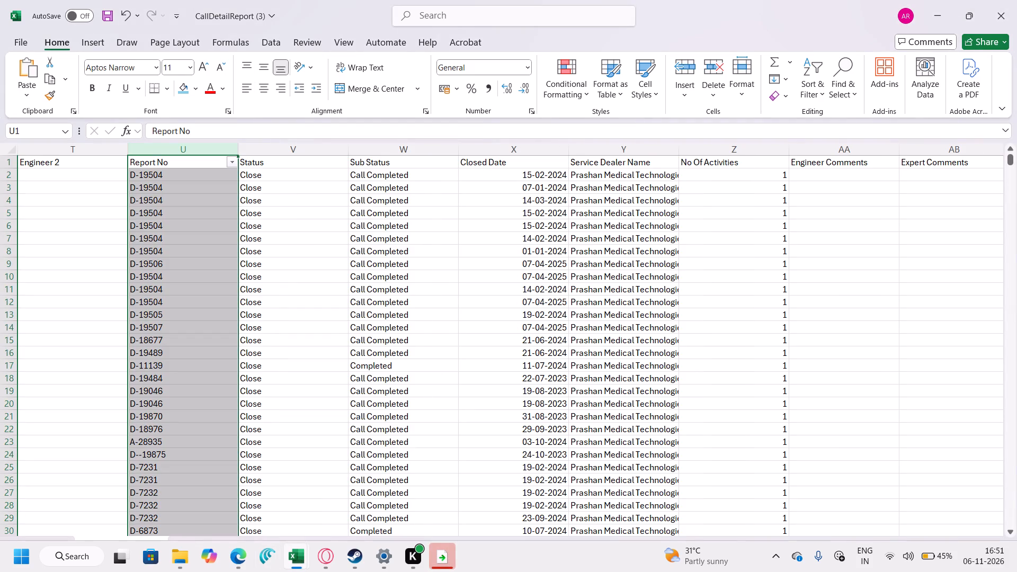
left_click(232, 162)
left_click(133, 319)
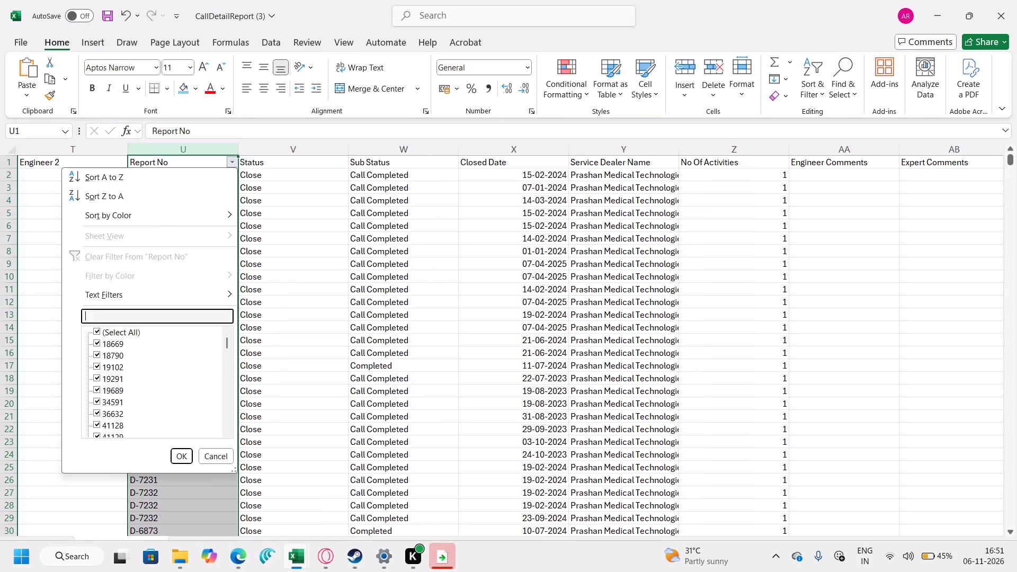
key("ctrl+v")
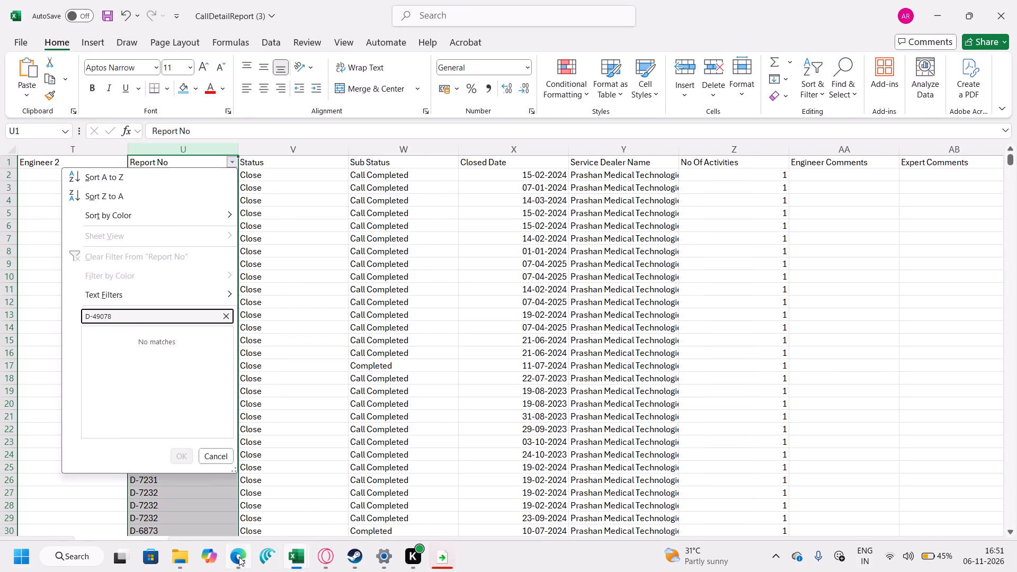
Switch to Synergy CRM in Edge and search the PM calls for serial number Q51B0001142.
left_click(239, 557)
left_click(439, 226)
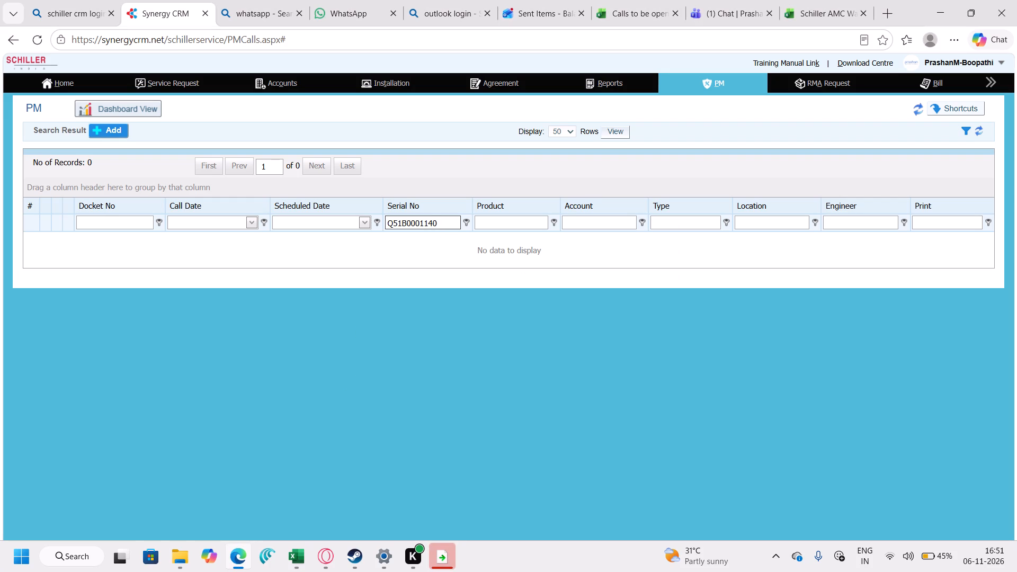
key("BackSpace")
key("BackSpace")
key("BackSpace")
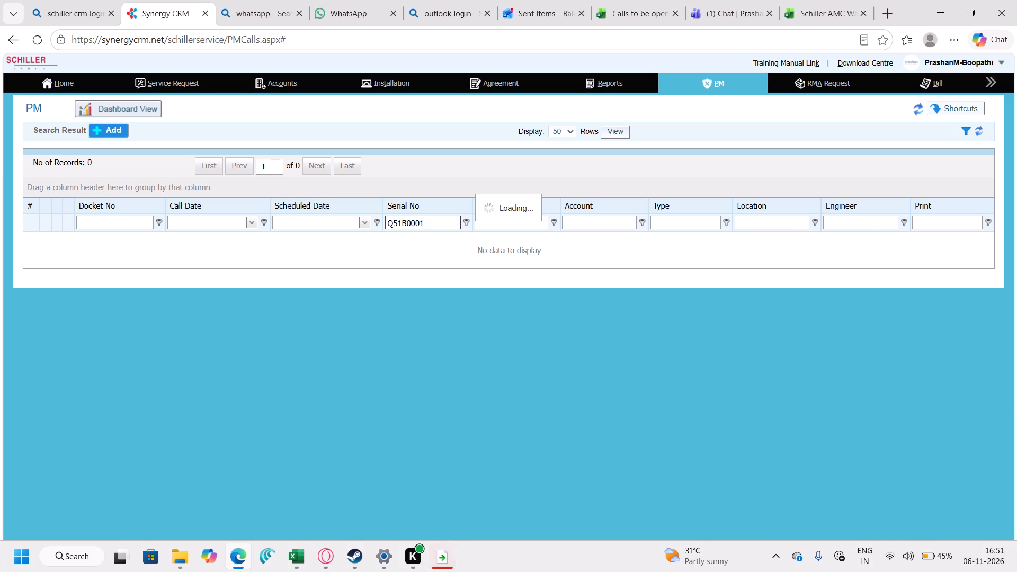
type("142")
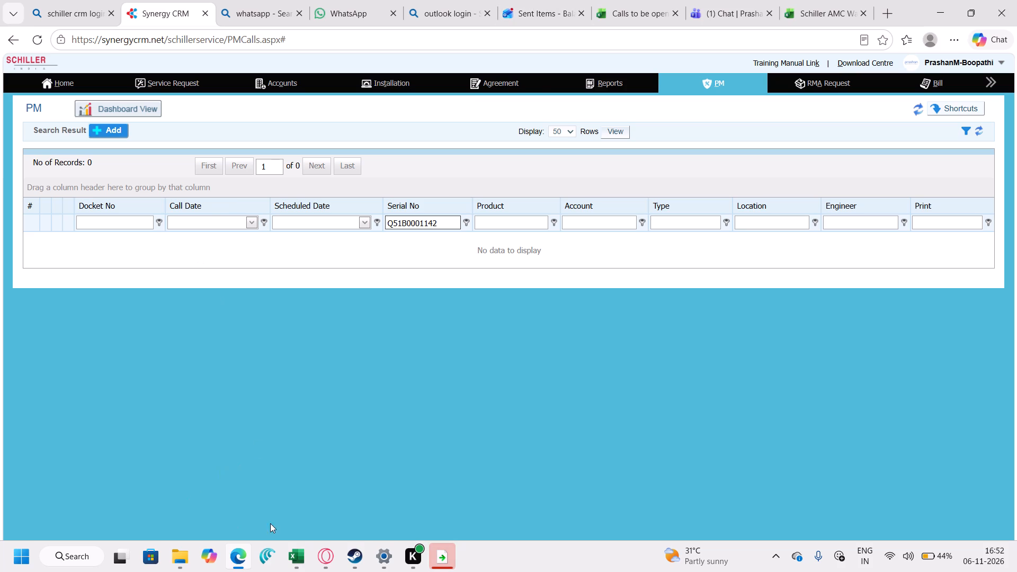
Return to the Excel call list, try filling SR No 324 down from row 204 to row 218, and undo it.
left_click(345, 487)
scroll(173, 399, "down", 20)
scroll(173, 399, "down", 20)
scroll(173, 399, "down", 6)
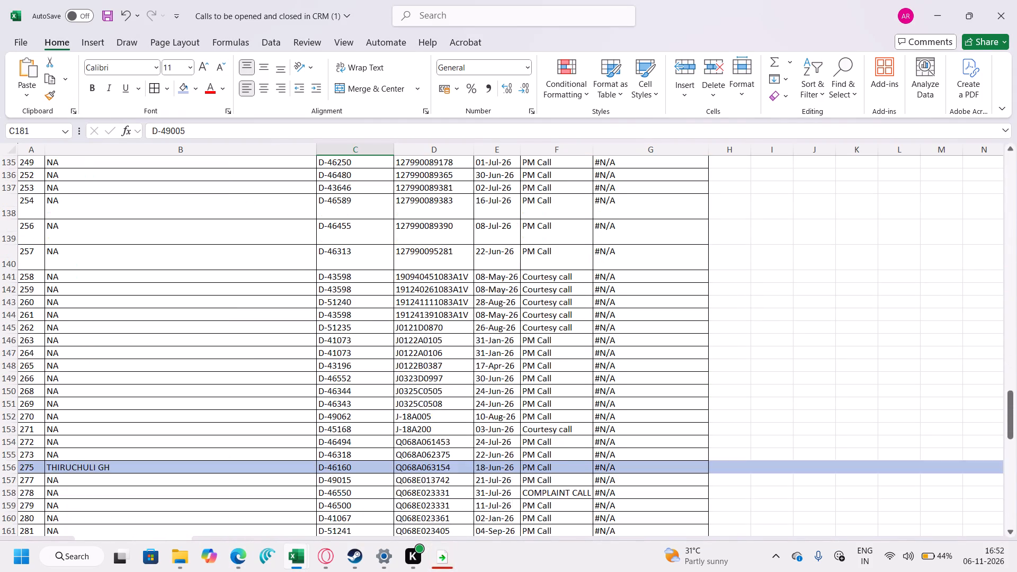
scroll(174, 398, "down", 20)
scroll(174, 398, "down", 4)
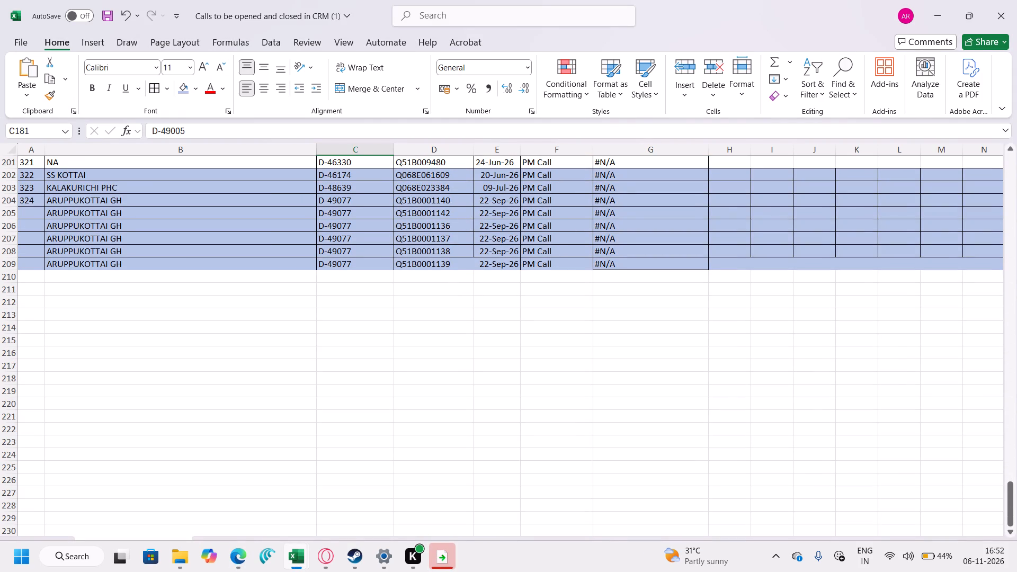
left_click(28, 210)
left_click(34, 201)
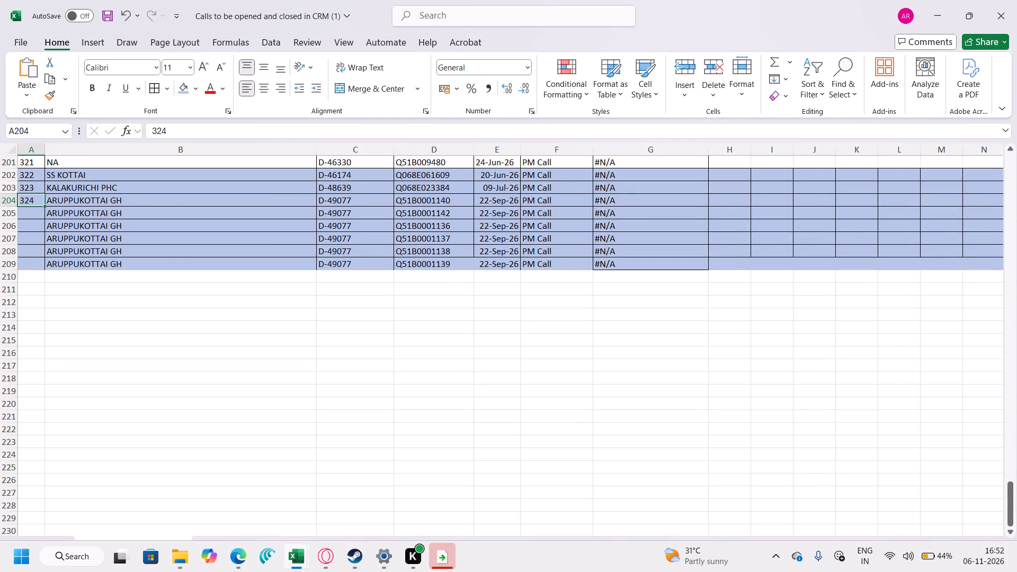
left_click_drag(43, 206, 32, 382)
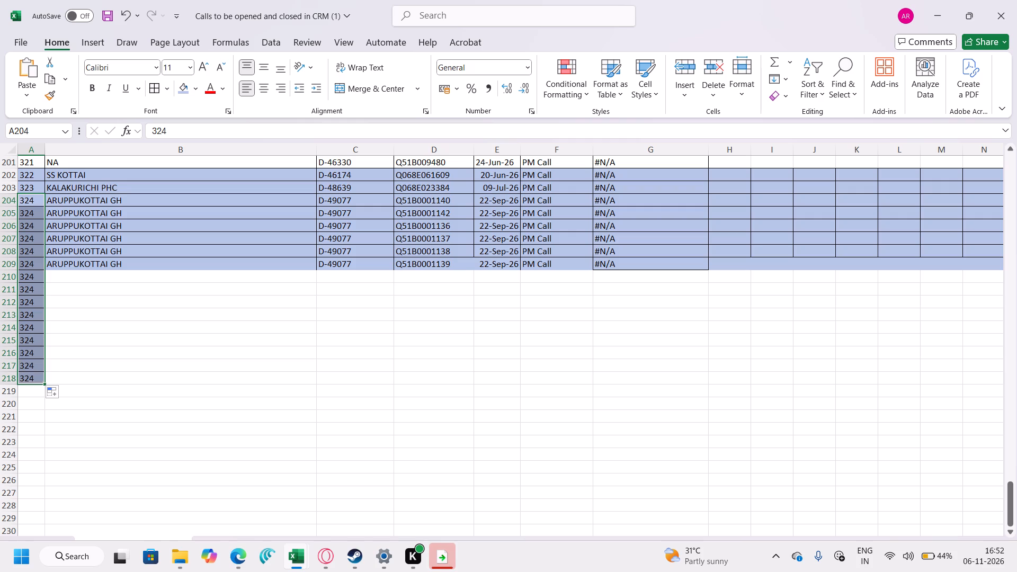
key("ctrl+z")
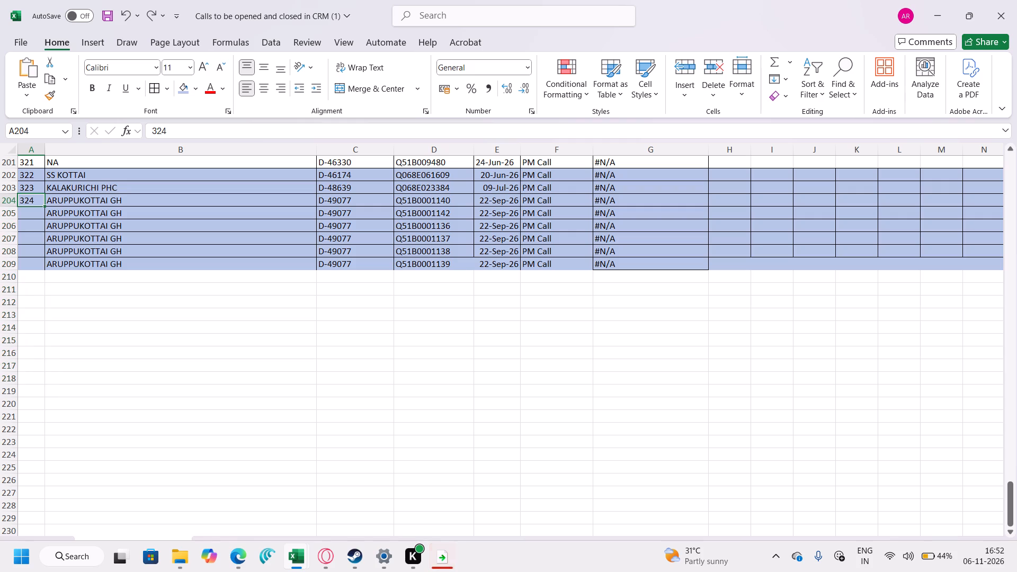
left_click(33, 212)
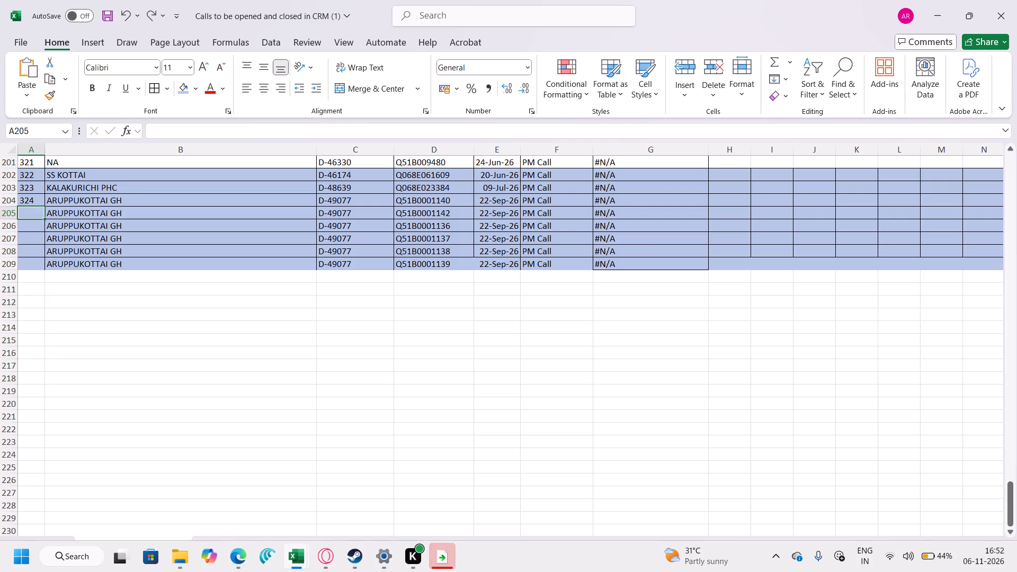
left_click(69, 278)
type("AR")
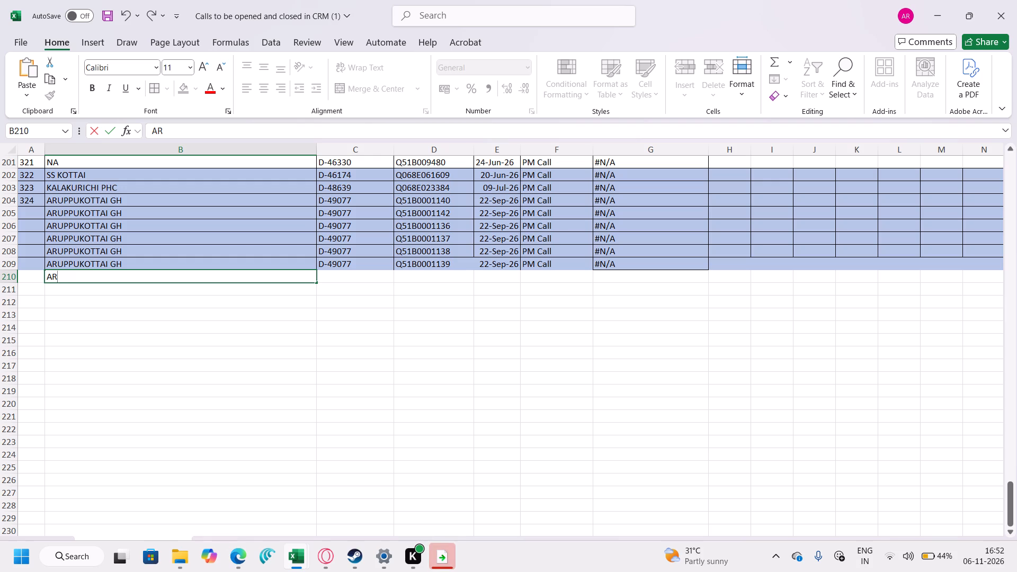
left_click(343, 274)
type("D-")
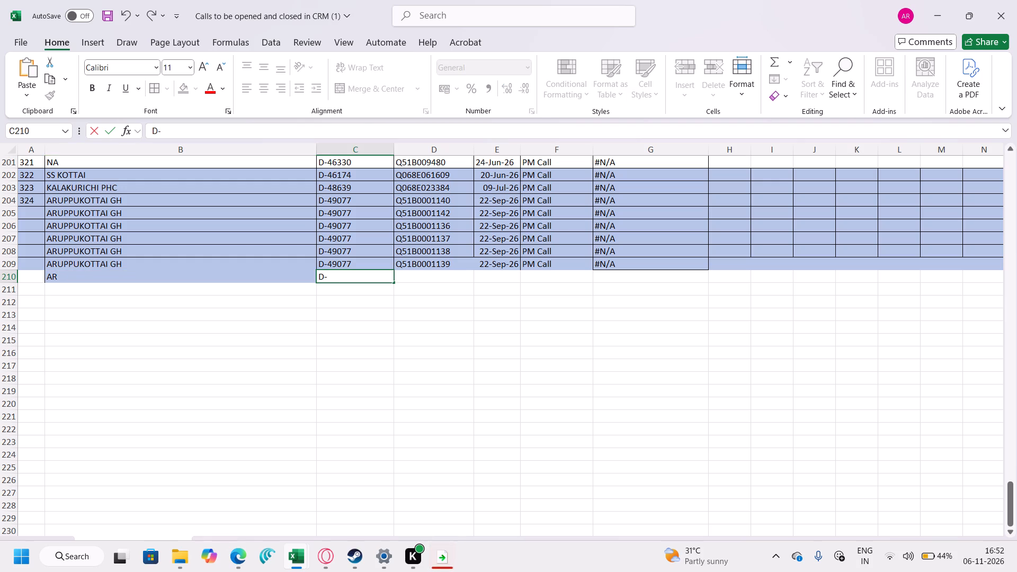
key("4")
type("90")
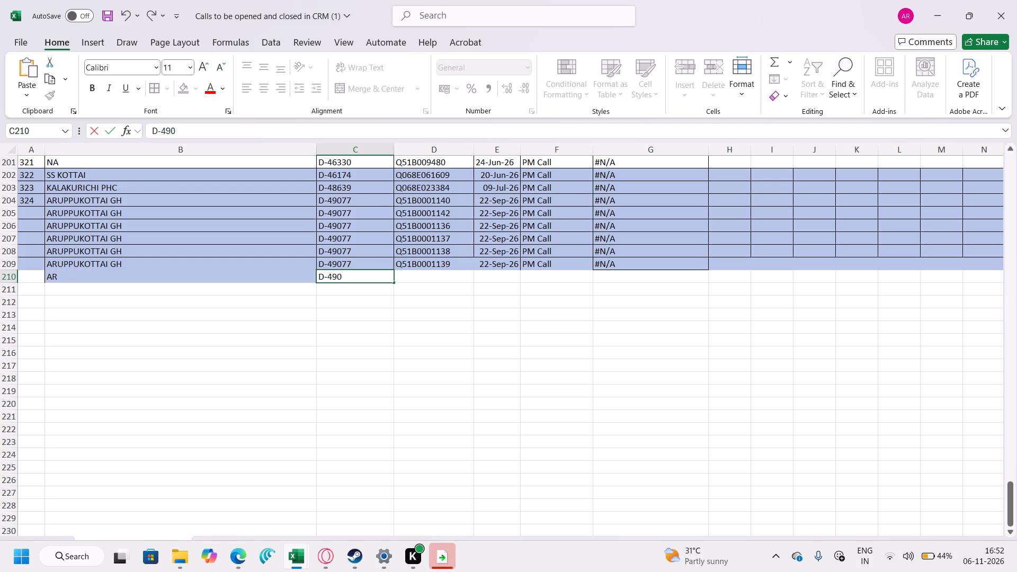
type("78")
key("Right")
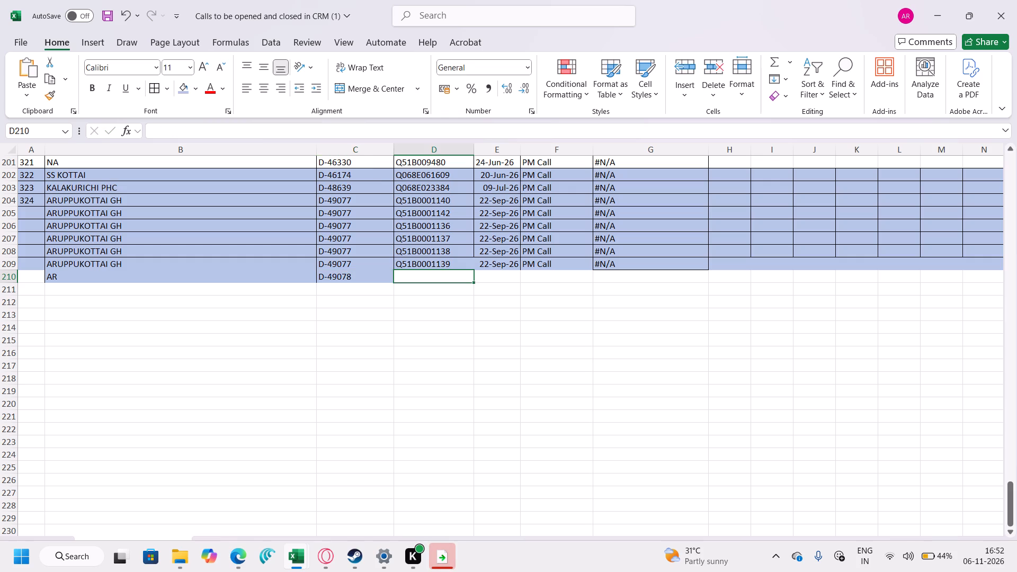
Enter unit serial number Q51B0001142 for the D-49078 entry in D210, reusing the formatting of the serial number above.
left_click(421, 264)
key("ctrl+c")
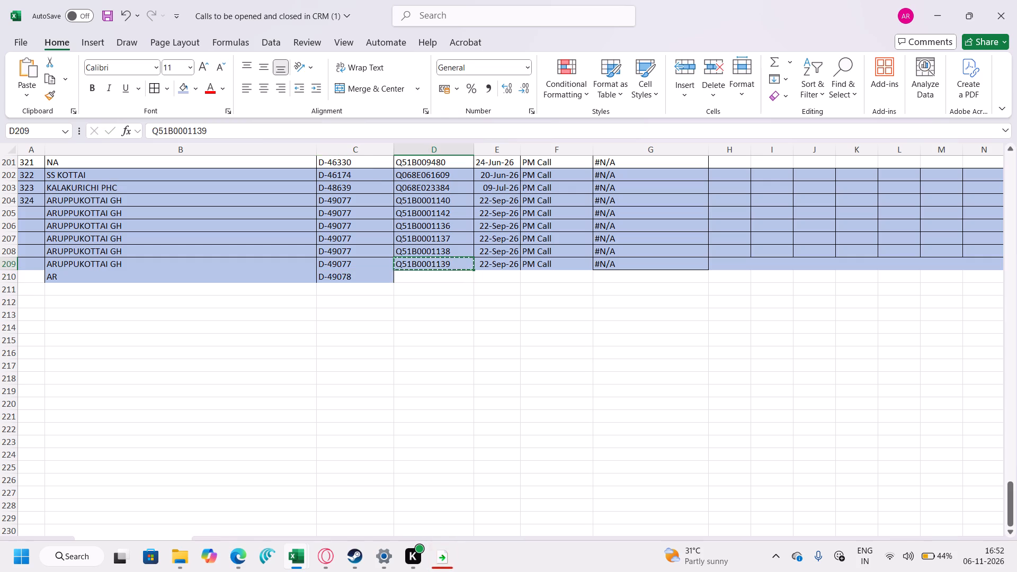
left_click(445, 279)
key("ctrl+v")
double_click(457, 279)
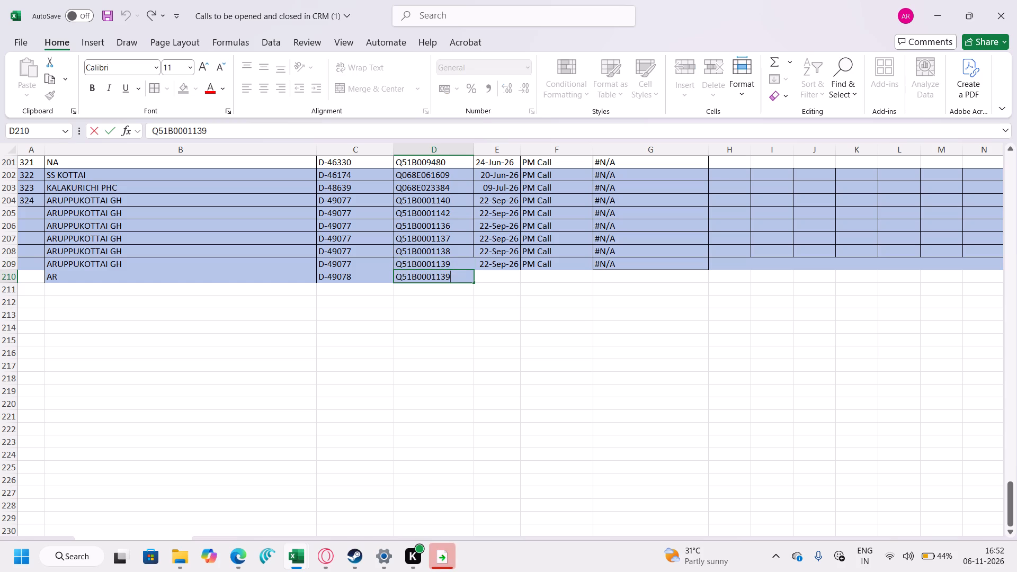
key("BackSpace")
key("BackSpace")
type("42")
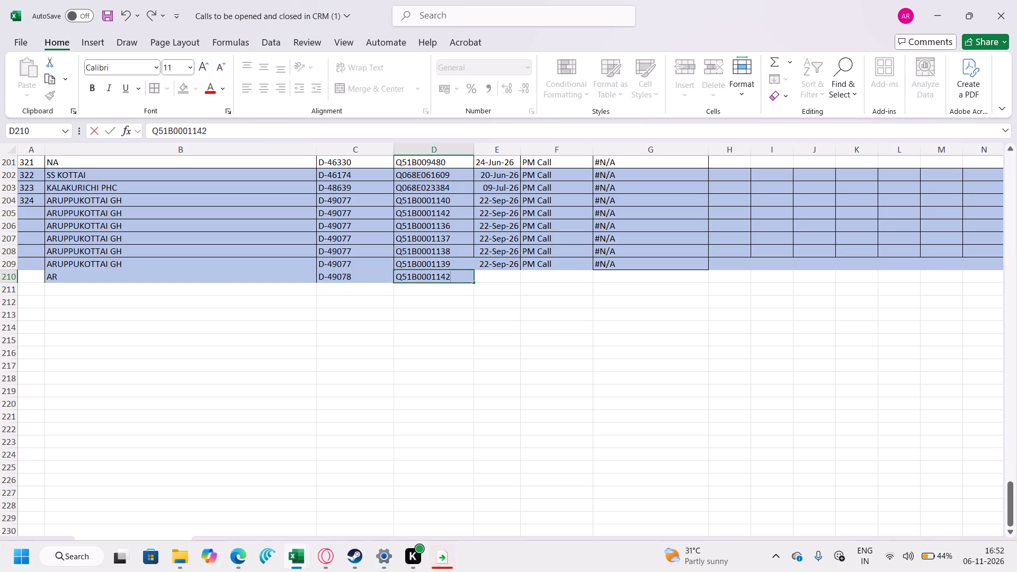
left_click(456, 289)
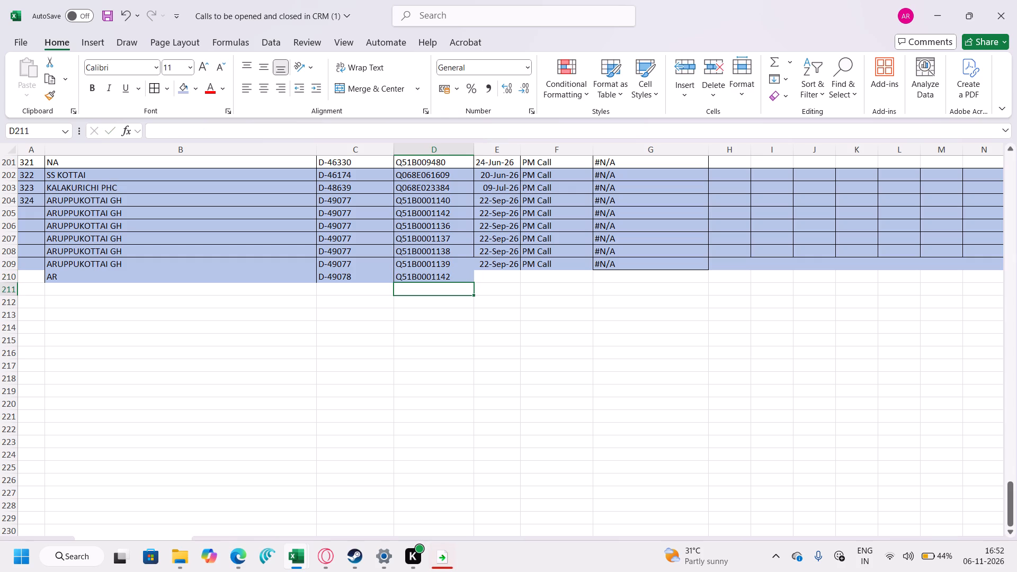
Copy the serial number from D210 into D211 and change it to Q51B0001143.
key("ctrl+v")
left_click(427, 273)
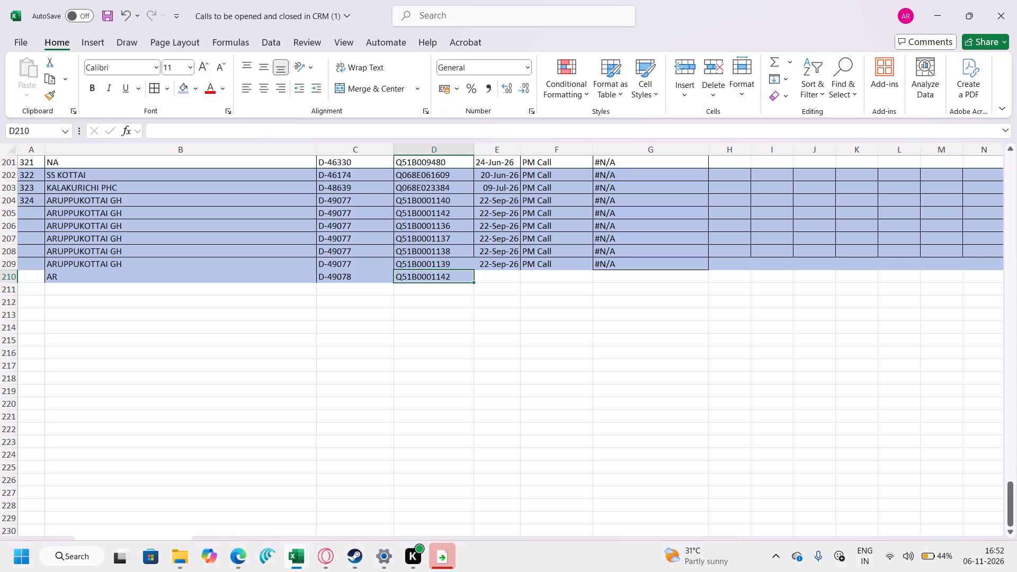
key("ctrl+c")
left_click(432, 290)
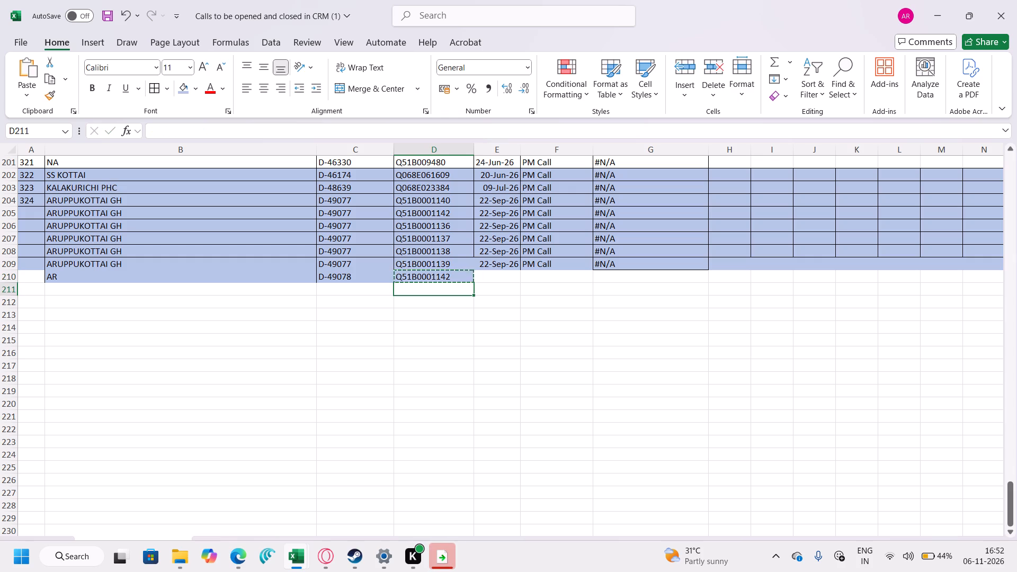
key("ctrl+v")
double_click(464, 284)
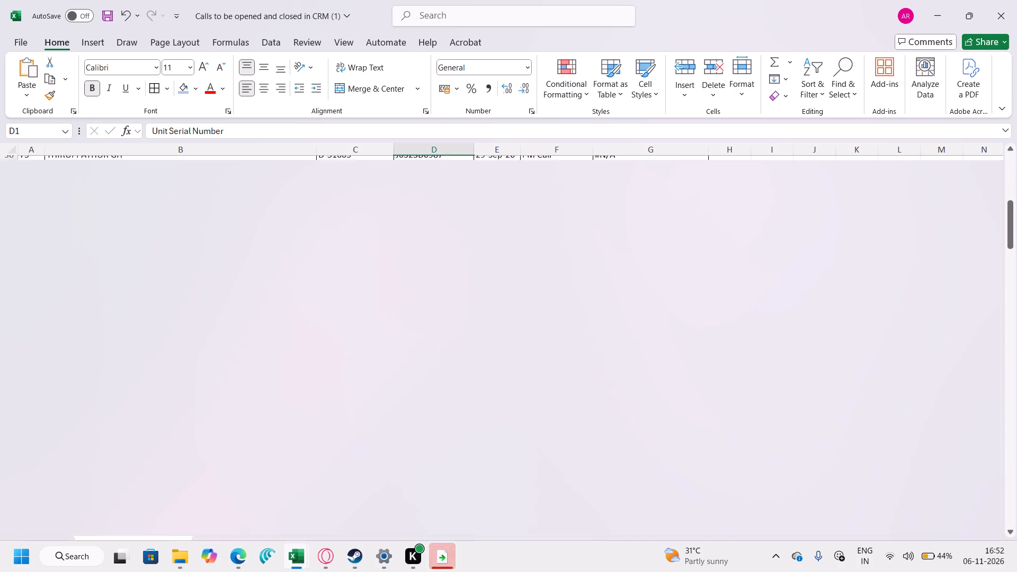
scroll(448, 298, "down", 20)
scroll(448, 298, "down", 1)
scroll(448, 298, "up", 1)
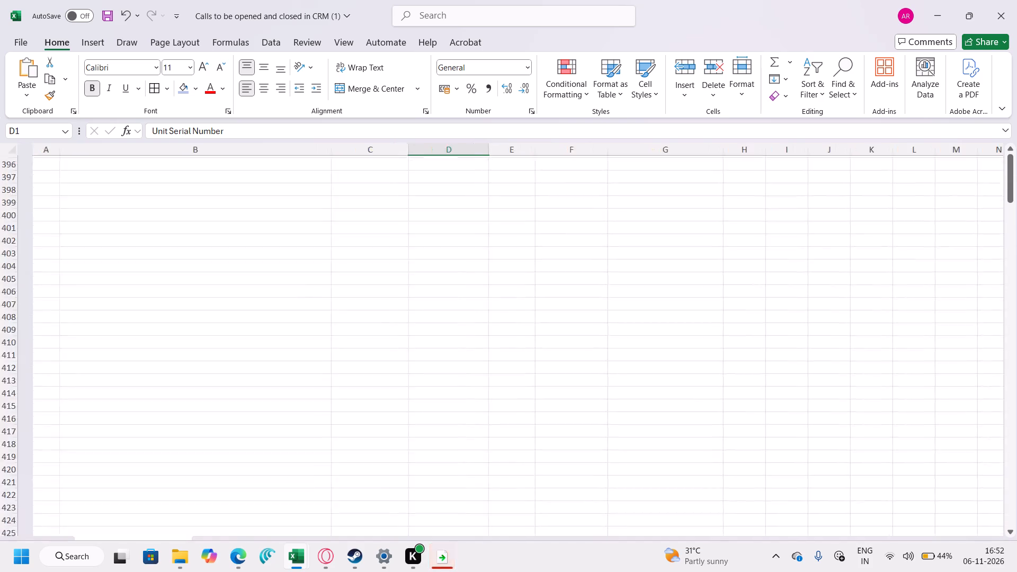
scroll(448, 298, "up", 3)
scroll(448, 298, "down", 4)
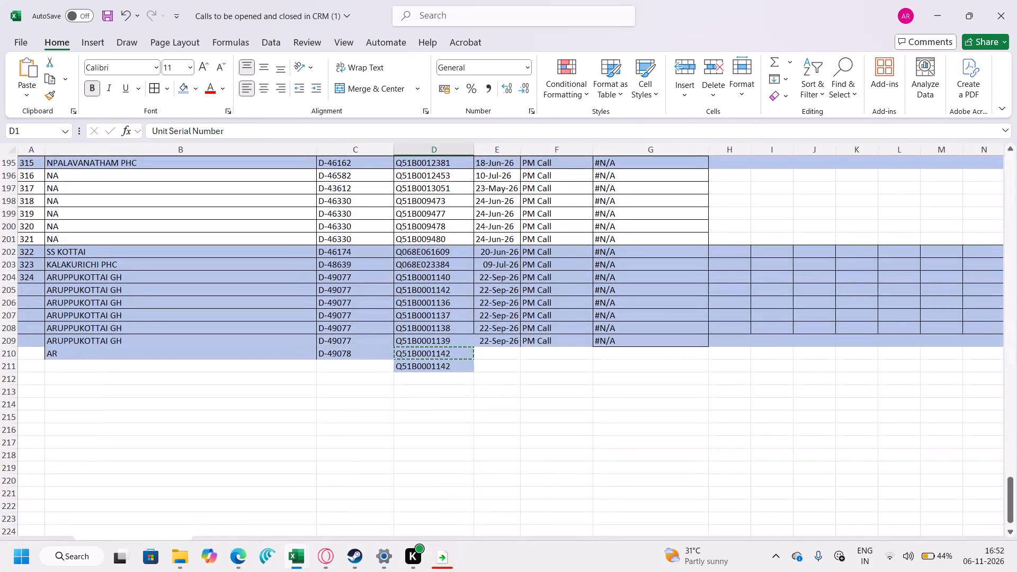
double_click(455, 369)
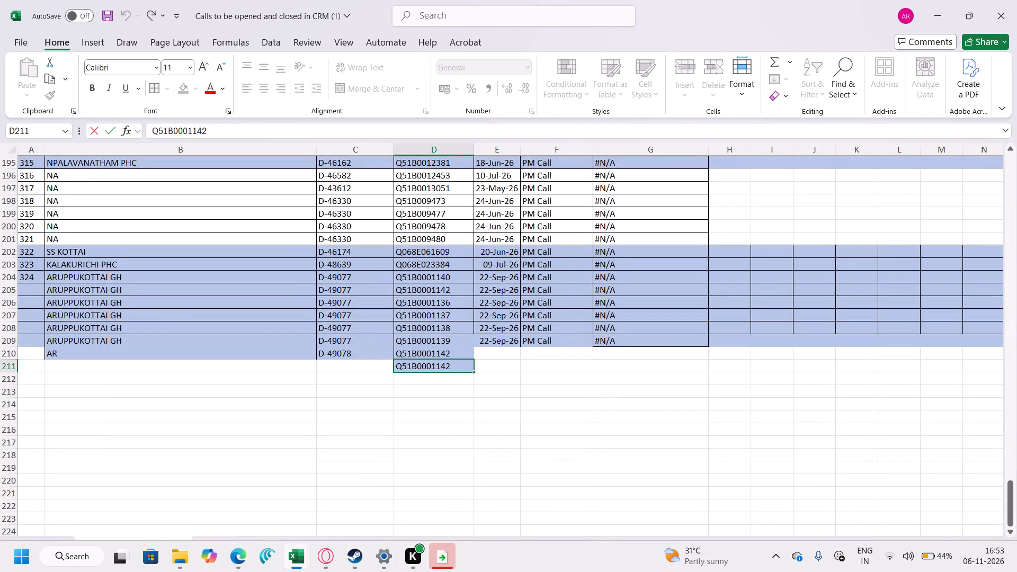
key("BackSpace")
key("3")
left_click(456, 382)
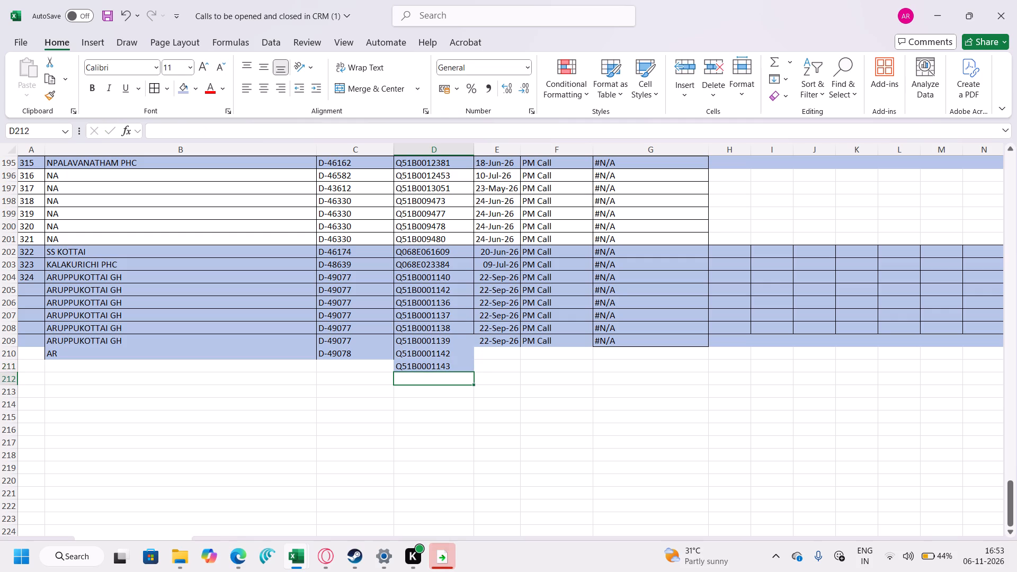
Copy the serial number from D211 into D212 and change it to Q51B0001144.
key("ctrl+v")
left_click(456, 367)
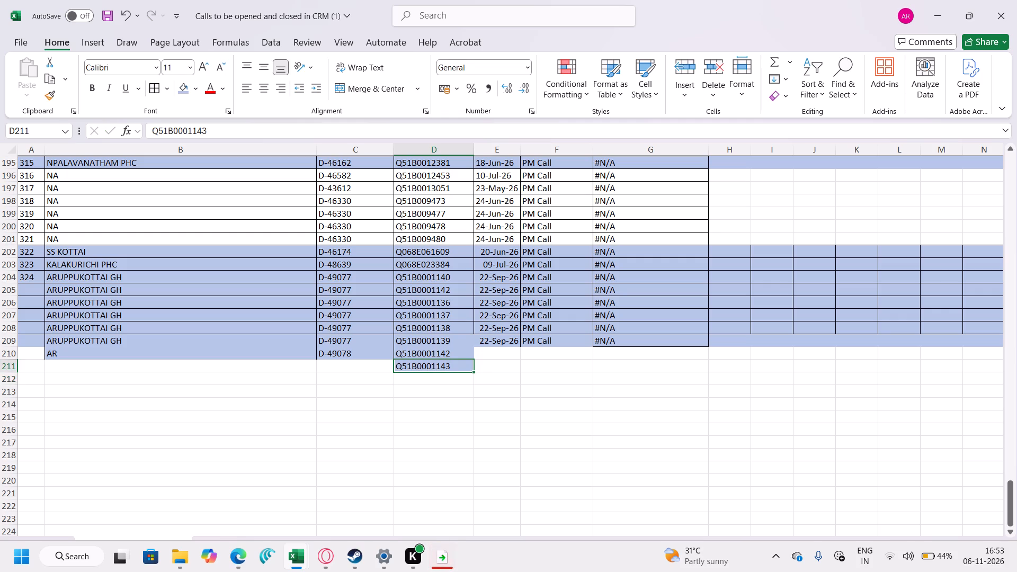
key("ctrl+c")
left_click(449, 377)
key("ctrl+v")
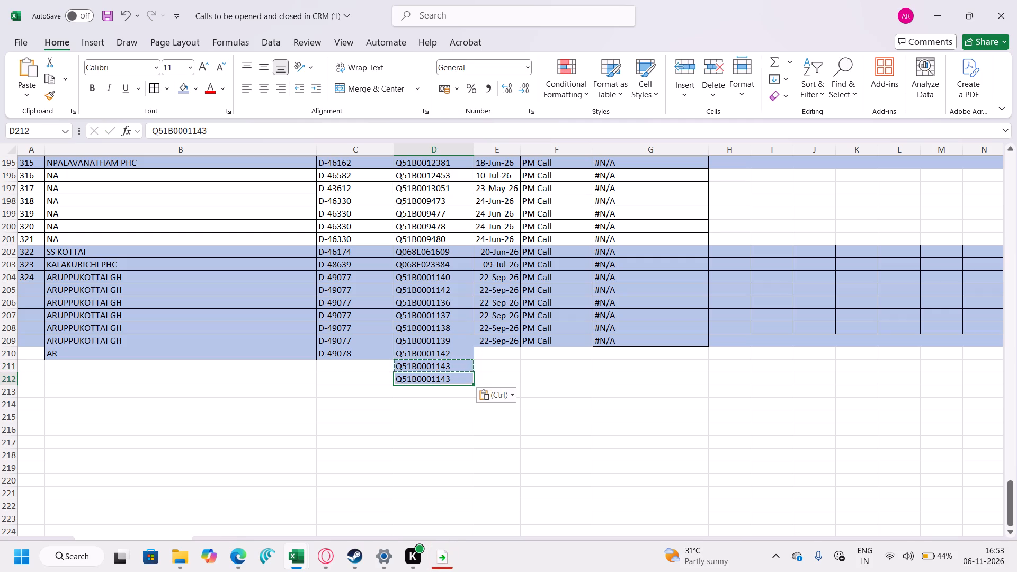
double_click(447, 380)
left_click(457, 378)
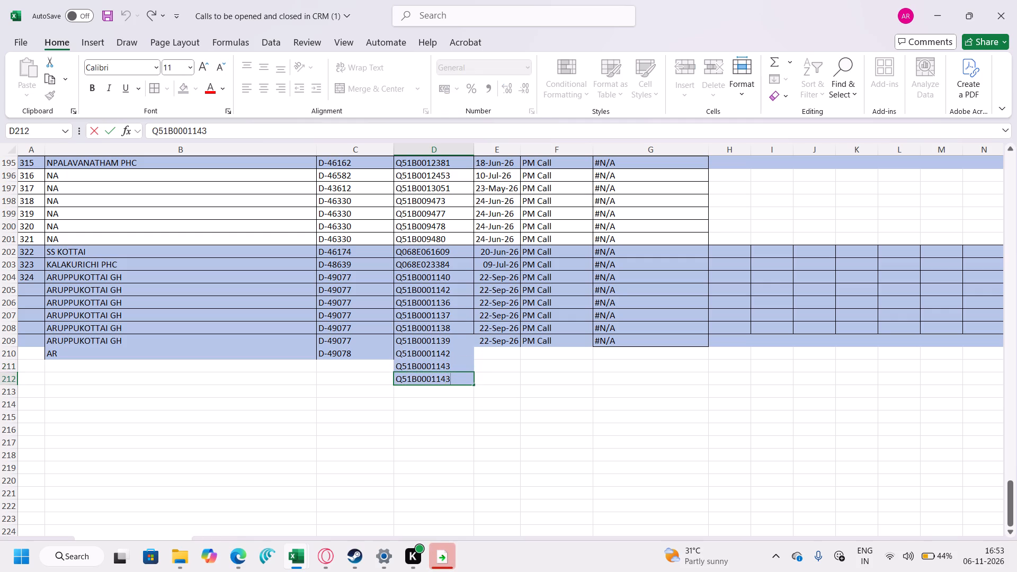
key("BackSpace")
key("4")
left_click(460, 398)
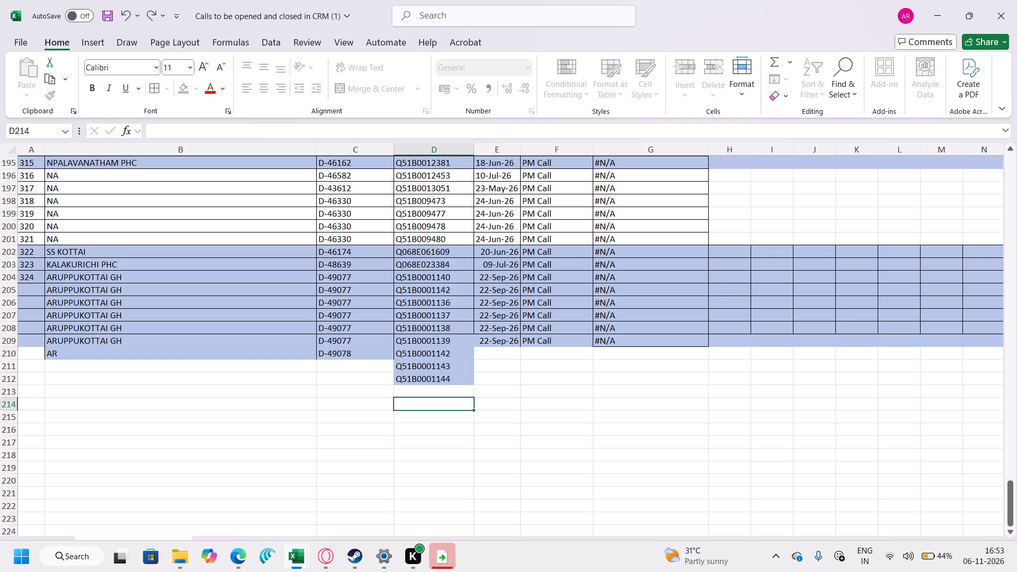
Copy serial number Q51B0001144 from D212 into cells D213, D214 and D215.
left_click(460, 391)
key("ctrl+v")
left_click(460, 382)
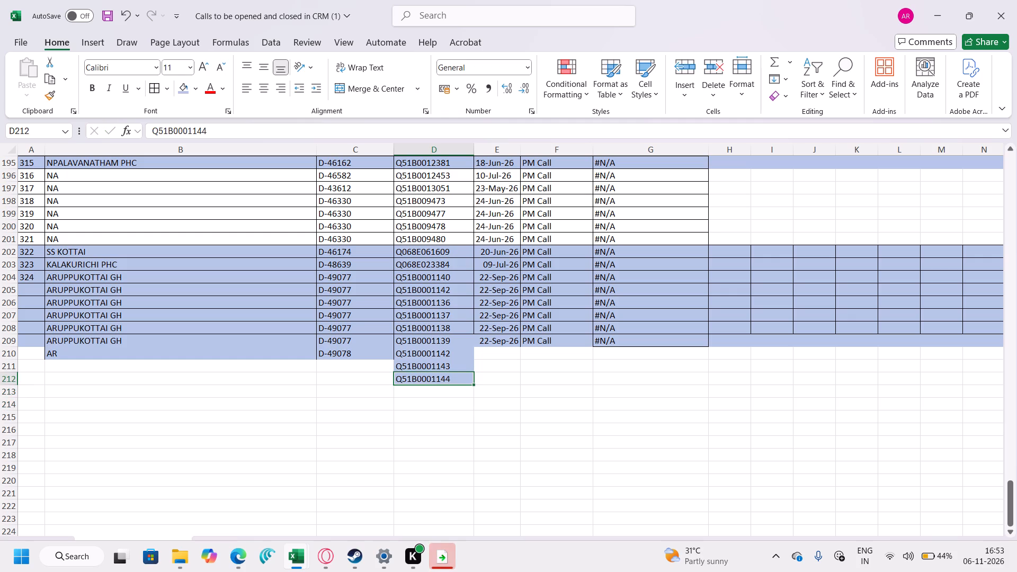
key("ctrl+c")
left_click(457, 390)
key("ctrl+v")
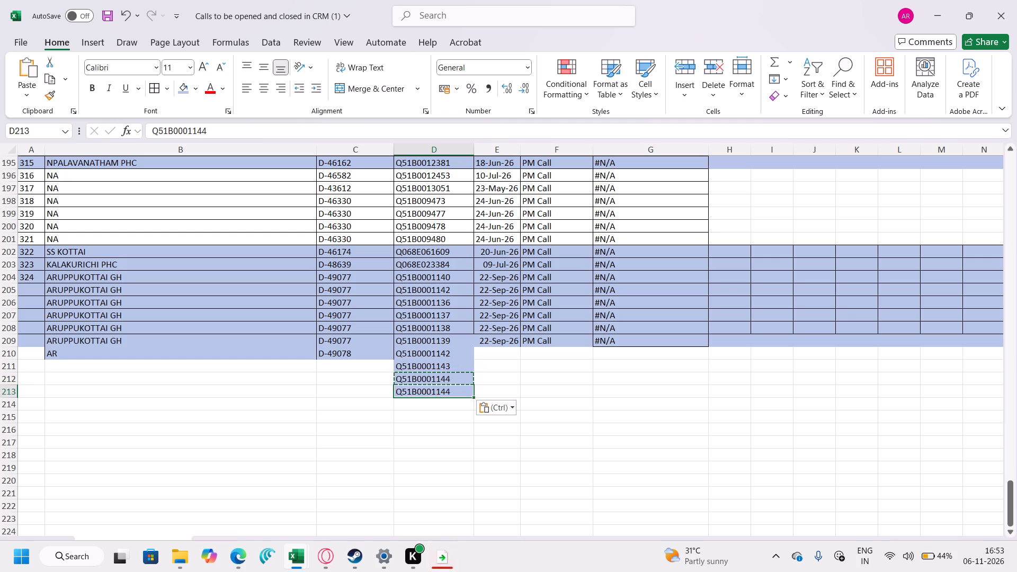
left_click(444, 403)
key("ctrl+v")
left_click(439, 419)
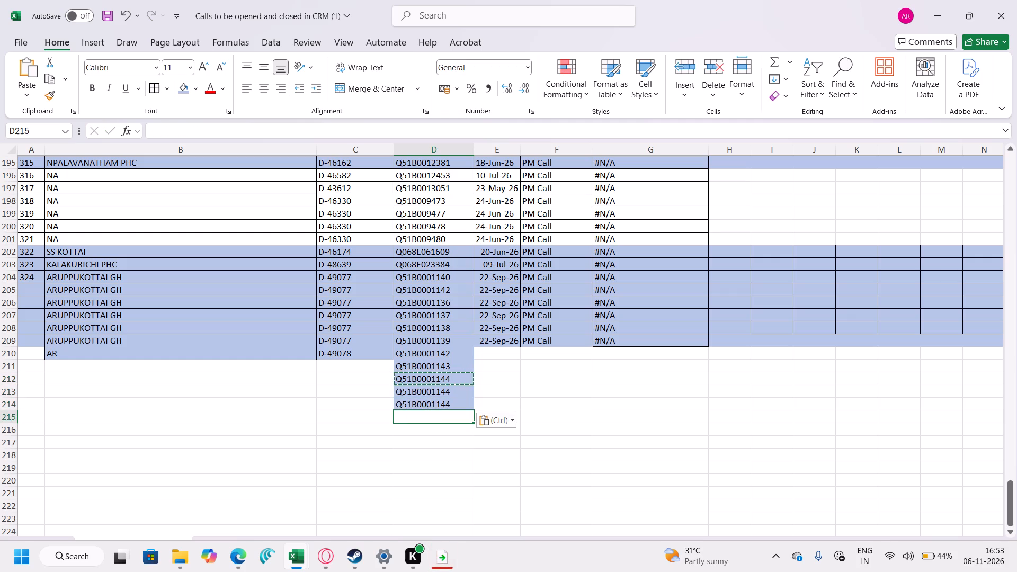
key("ctrl+v")
Change the serial numbers in D213, D214 and D215 to Q51B0001145, Q51B0001146 and Q51B0001147.
double_click(453, 394)
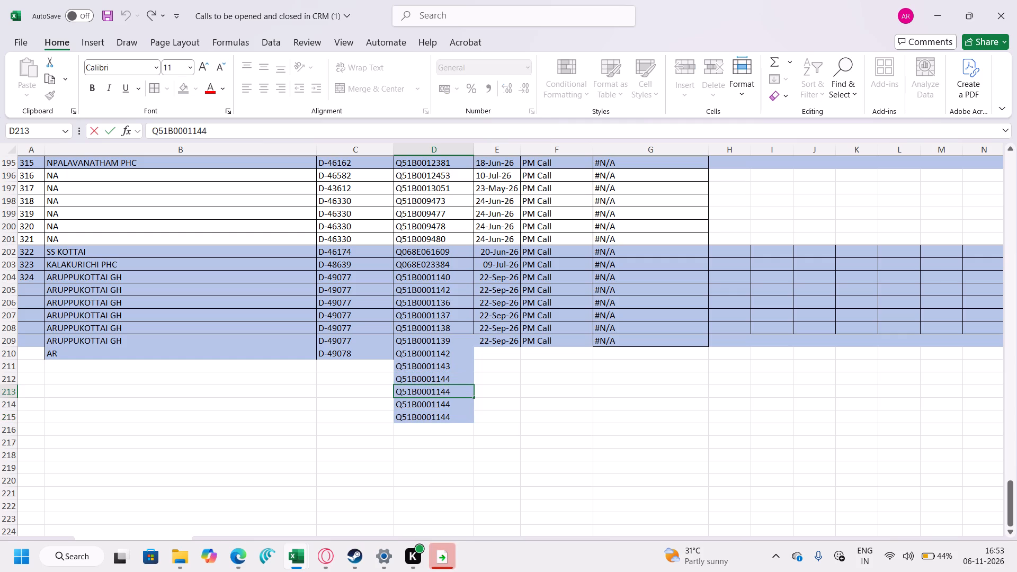
key("BackSpace")
key("5")
key("Down")
key("Down")
left_click(462, 407)
double_click(462, 407)
key("BackSpace")
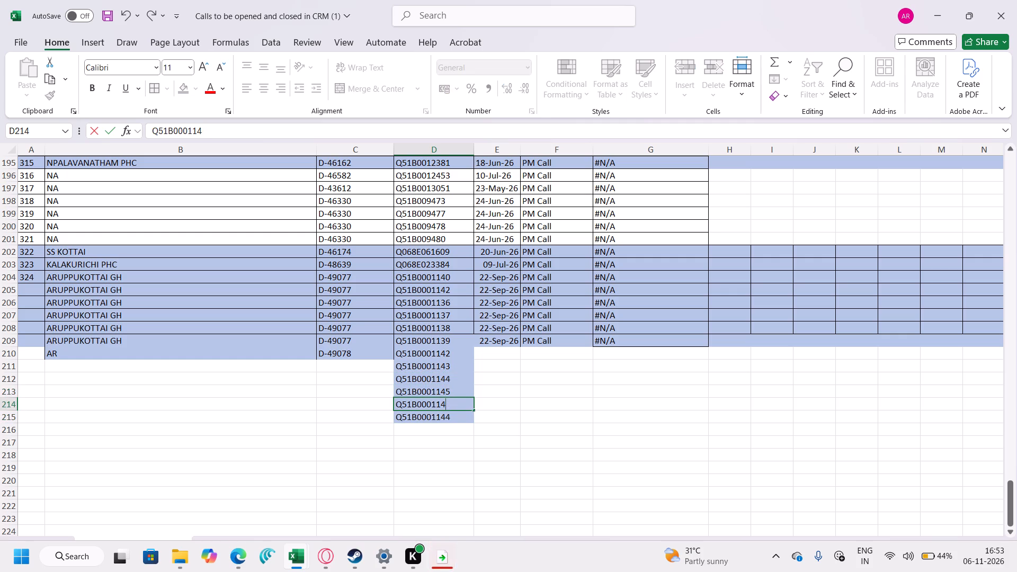
key("6")
double_click(456, 421)
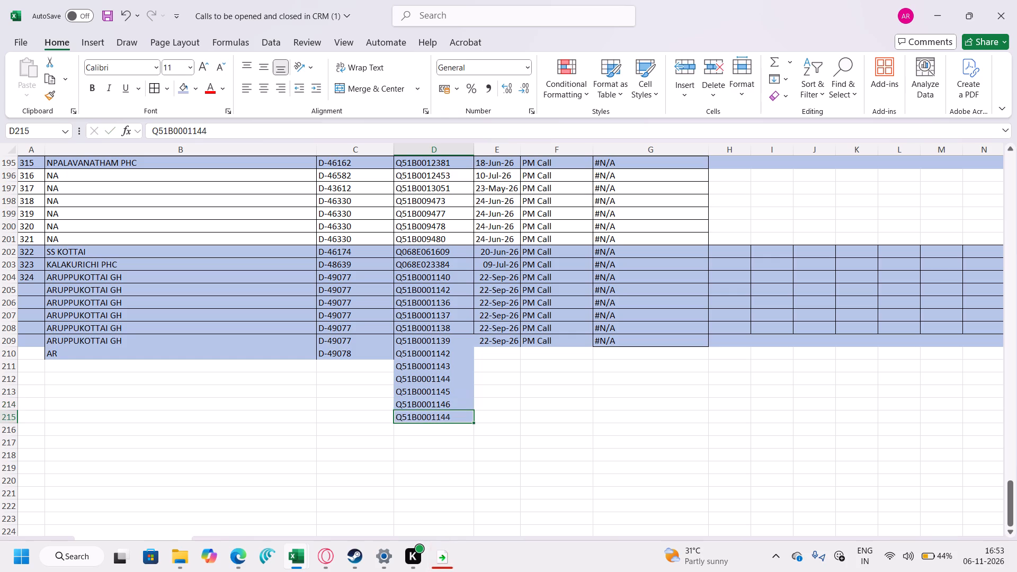
left_click(456, 413)
double_click(454, 417)
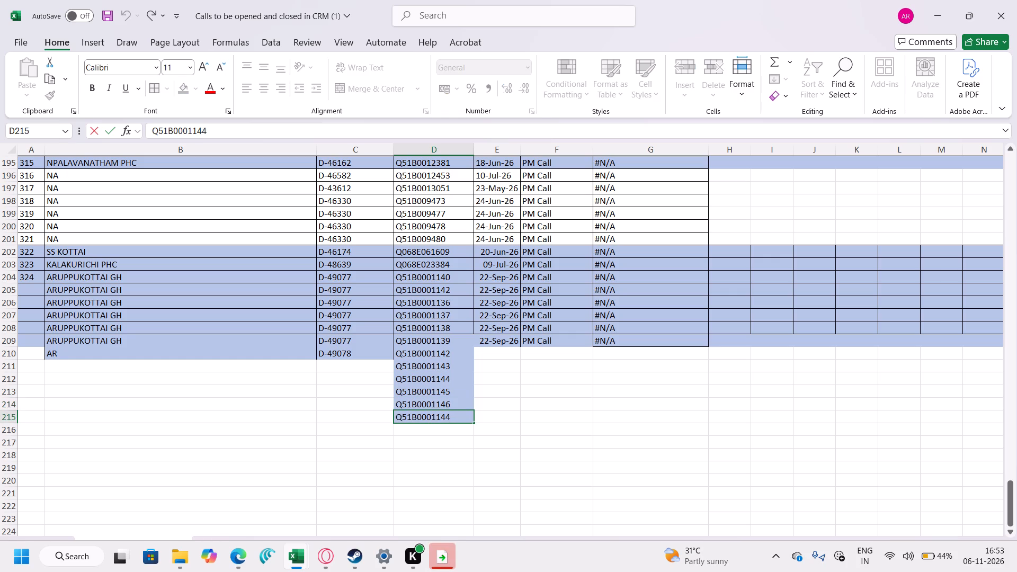
key("BackSpace")
key("7")
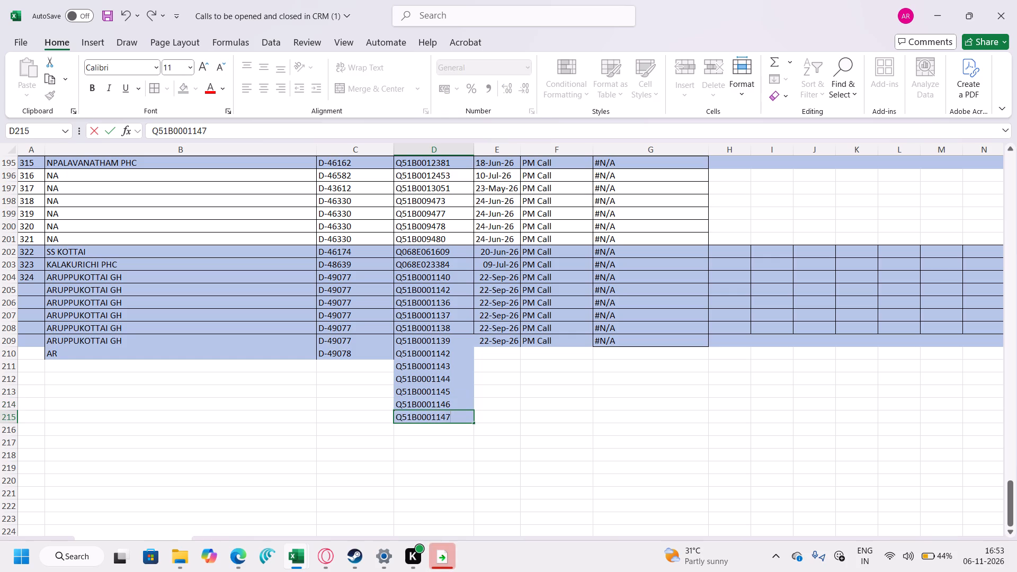
left_click(487, 355)
Copy the date 22-Sep-26 from E209 into E210 for the D-49078 entry.
left_click(504, 338)
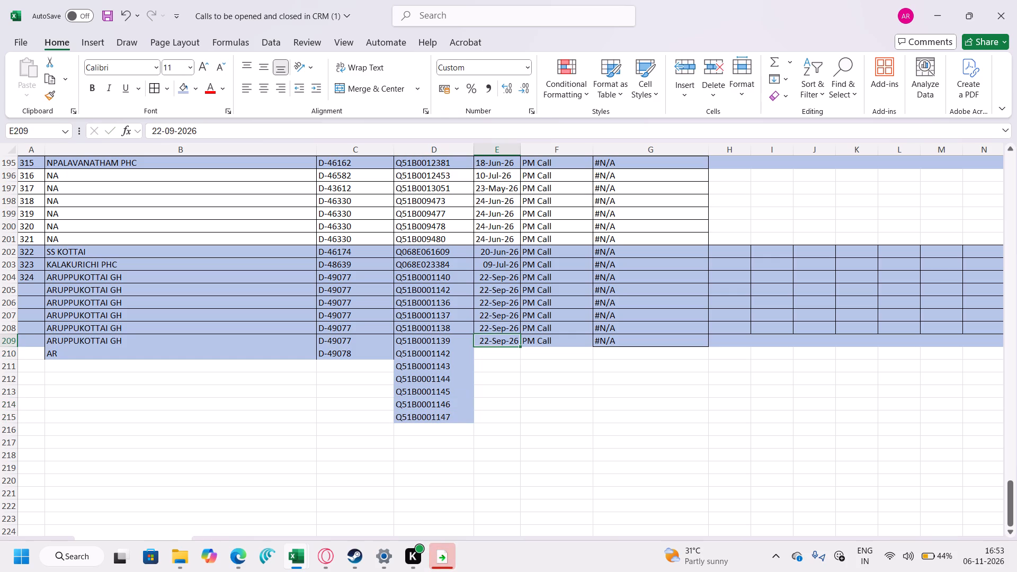
key("ctrl+c")
left_click(510, 352)
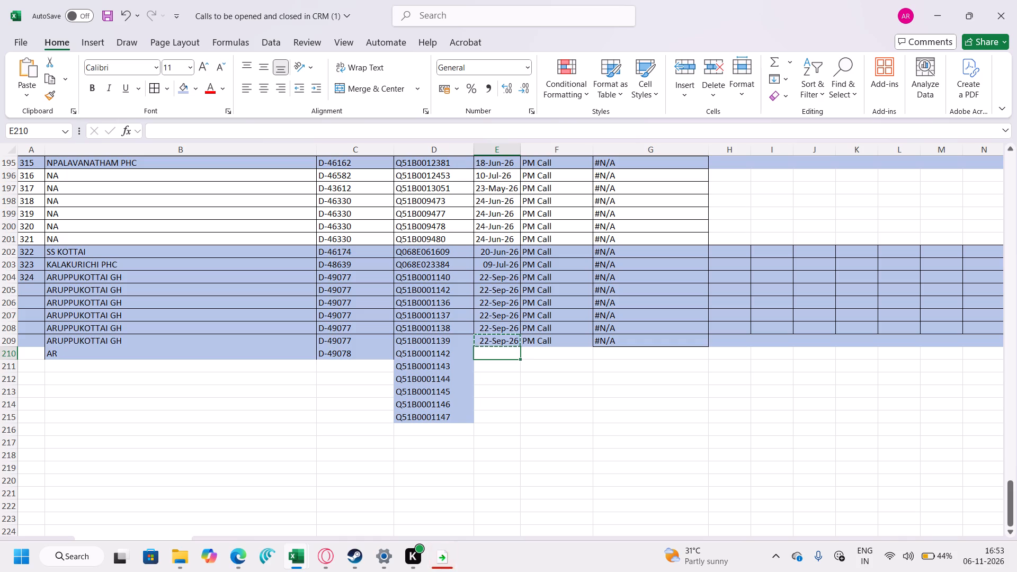
key("ctrl+v")
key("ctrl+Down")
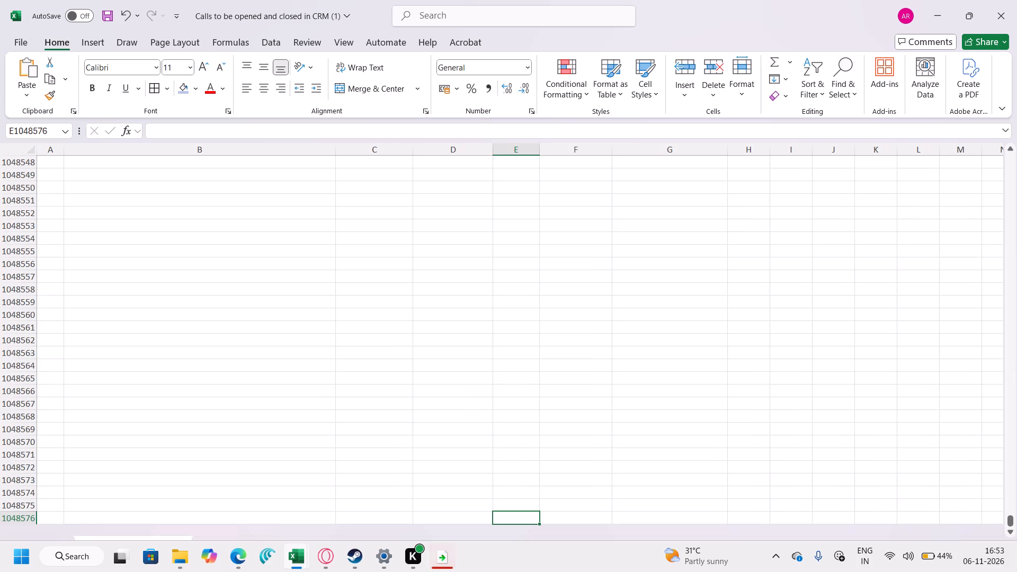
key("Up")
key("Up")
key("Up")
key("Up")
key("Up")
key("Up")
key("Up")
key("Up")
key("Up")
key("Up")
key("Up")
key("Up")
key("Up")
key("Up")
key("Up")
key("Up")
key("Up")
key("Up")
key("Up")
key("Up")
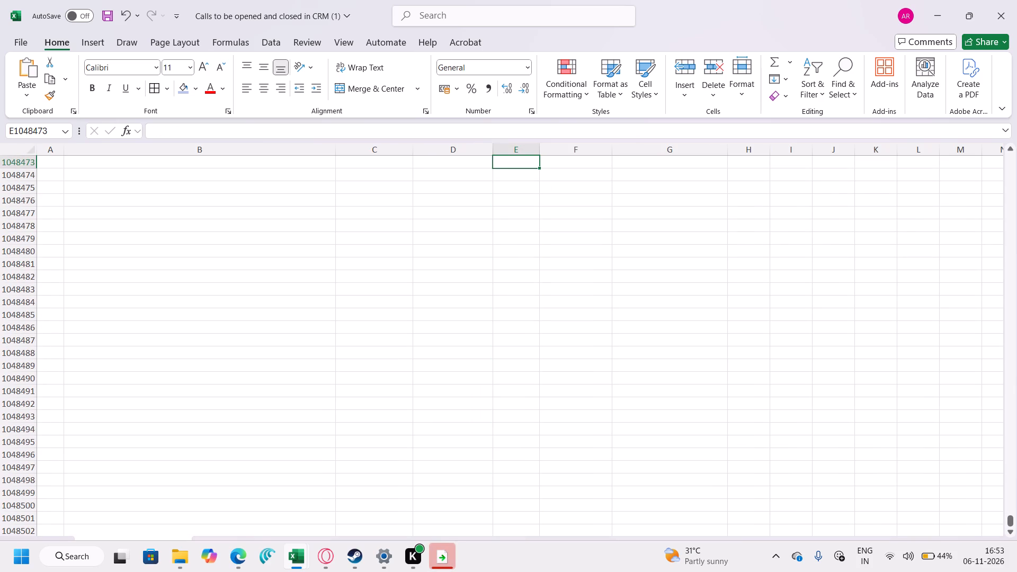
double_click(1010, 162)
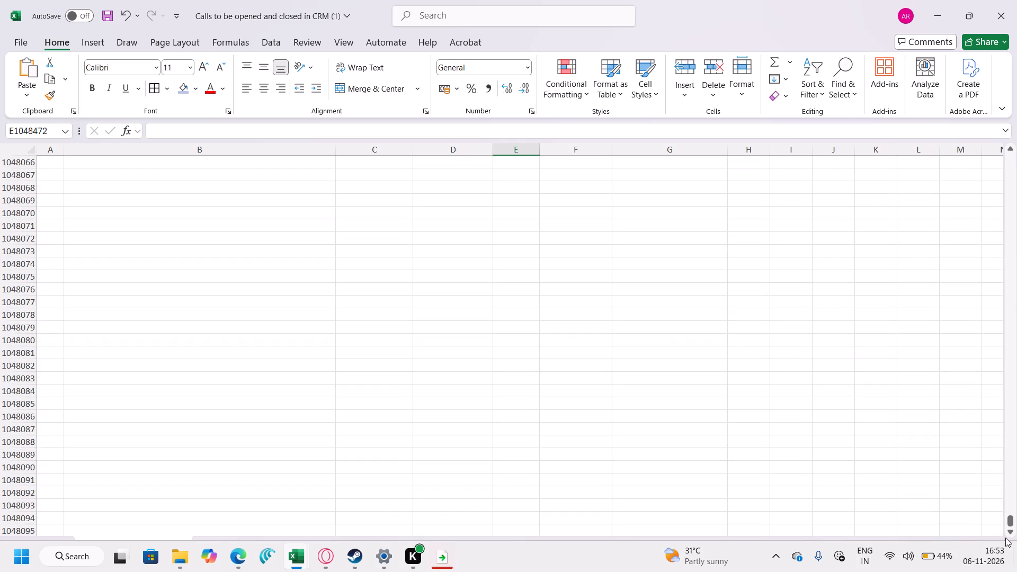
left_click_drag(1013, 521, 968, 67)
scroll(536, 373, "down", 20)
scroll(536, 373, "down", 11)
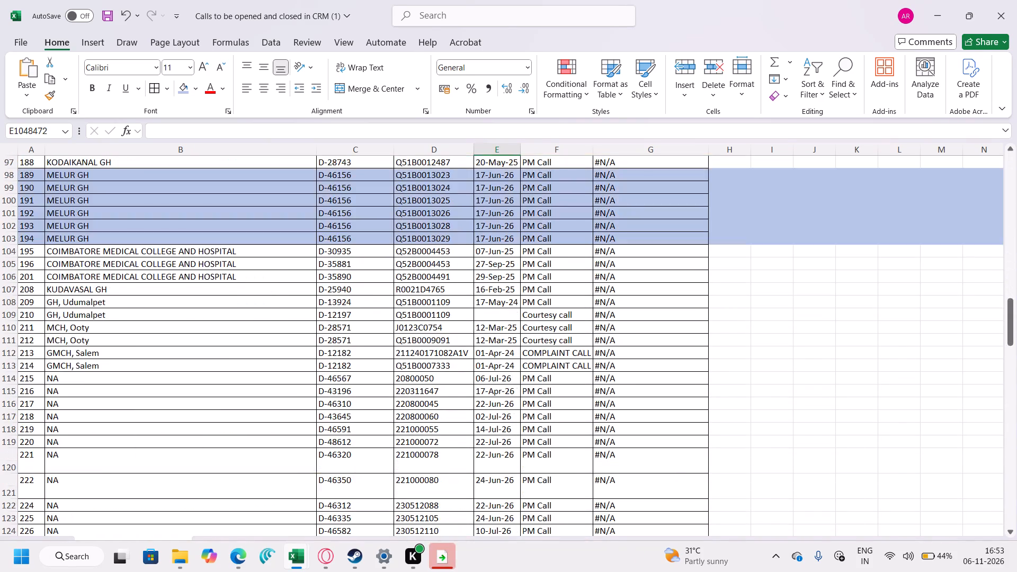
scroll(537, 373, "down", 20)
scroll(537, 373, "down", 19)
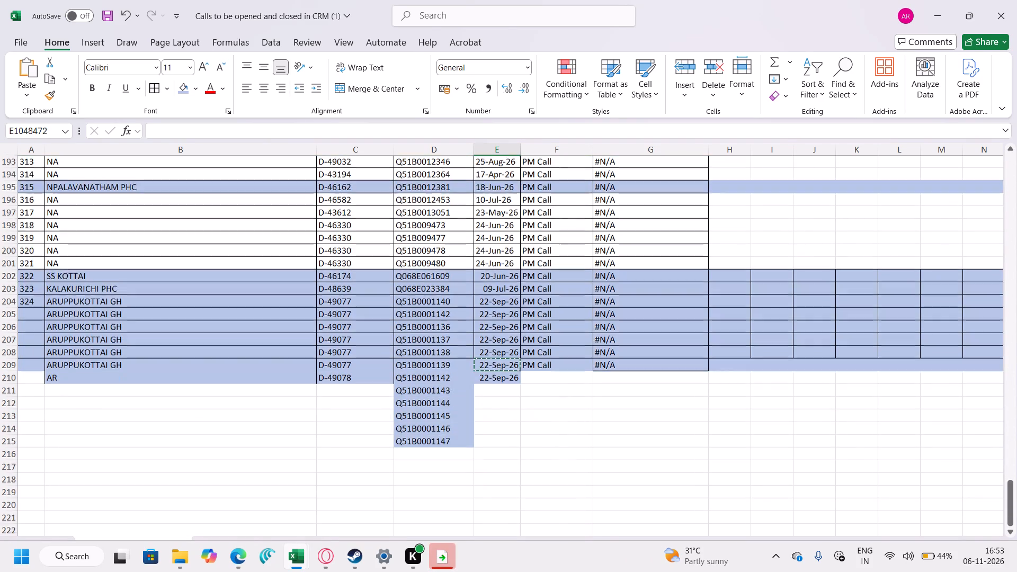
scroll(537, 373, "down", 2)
Paste the copied date 22-Sep-26 into cells E211 through E215.
left_click(504, 216)
key("ctrl+v")
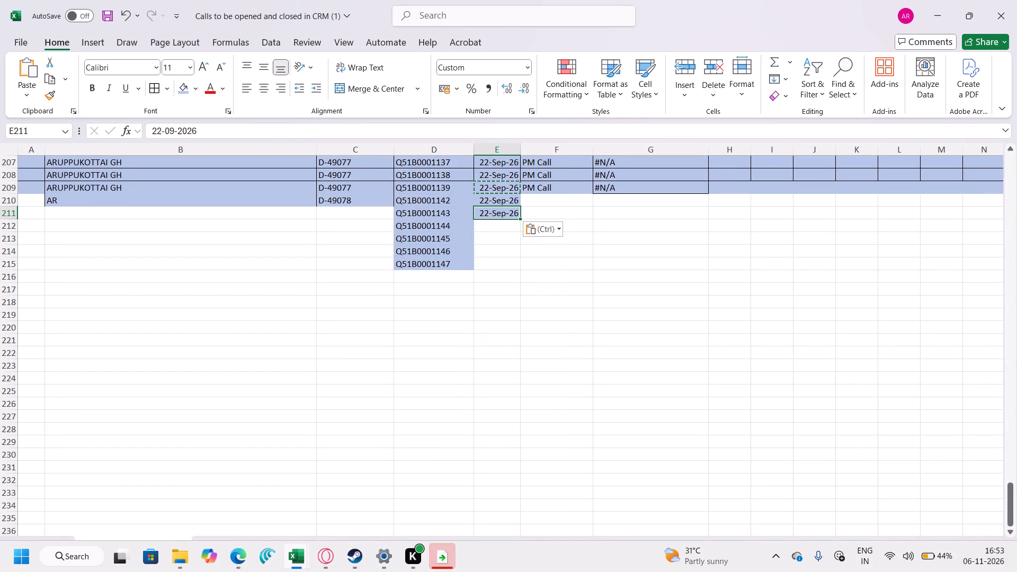
key("Down")
key("ctrl+v")
key("Down")
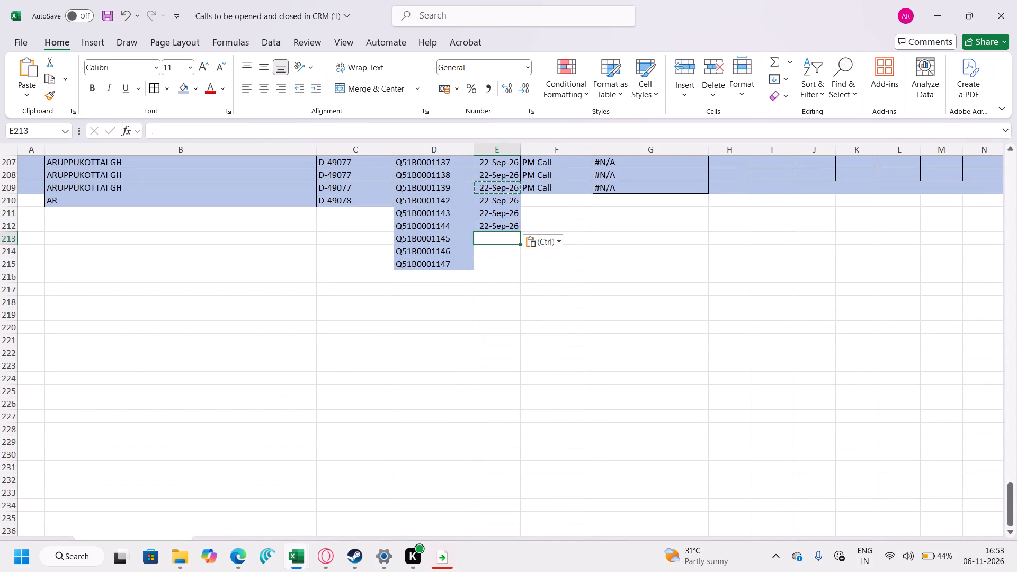
double_click(488, 239)
key("ctrl+v")
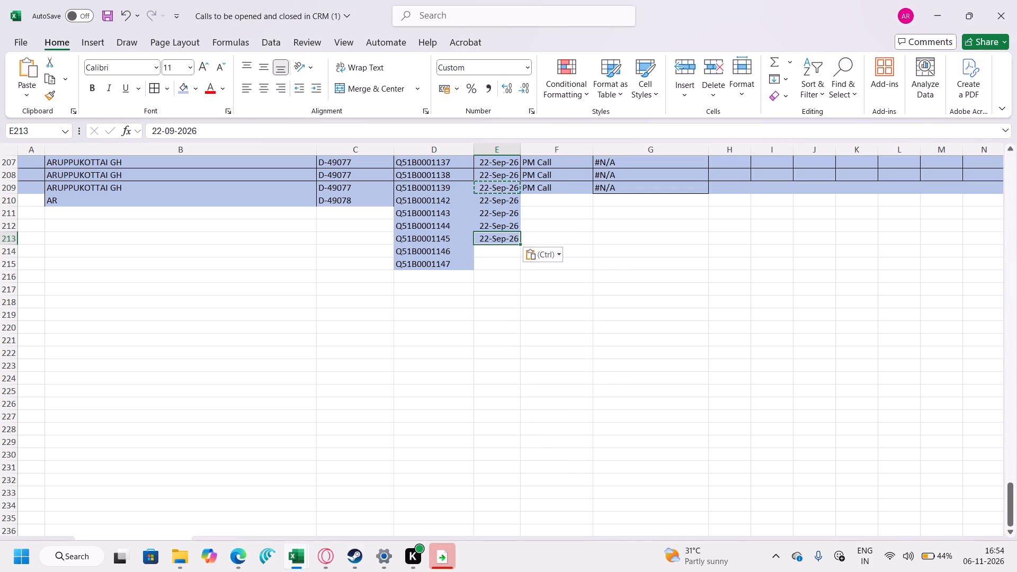
key("Down")
key("ctrl+v")
key("Down")
key("ctrl+v")
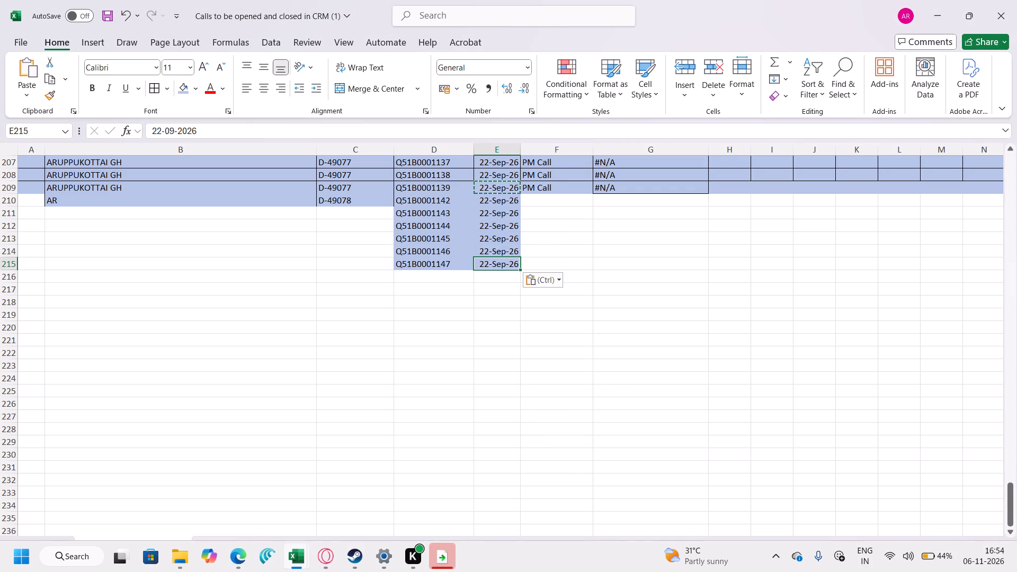
Copy FSR number D-49078 from C210 into cells C211 through C215.
left_click(332, 216)
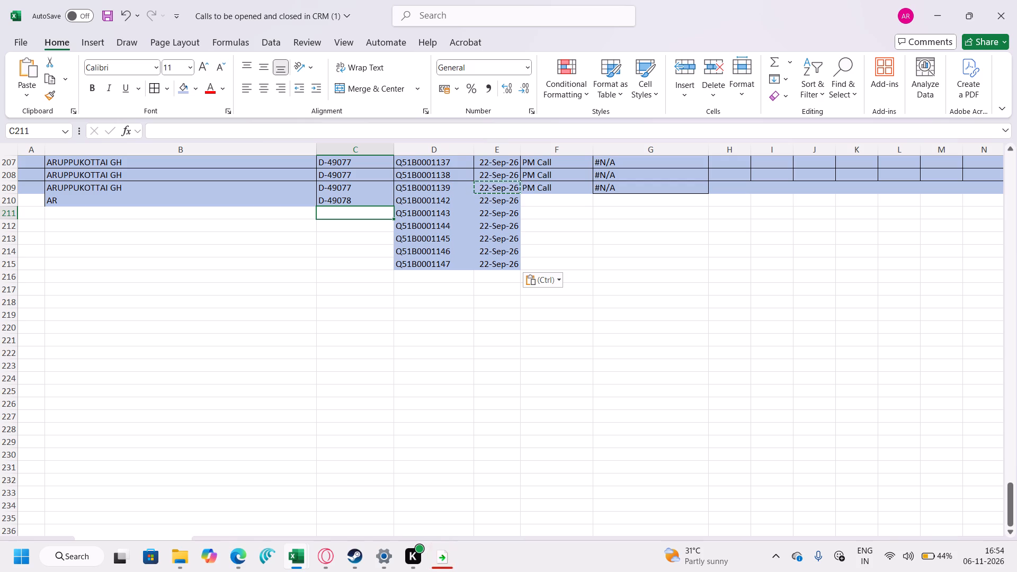
left_click(343, 200)
key("ctrl+c")
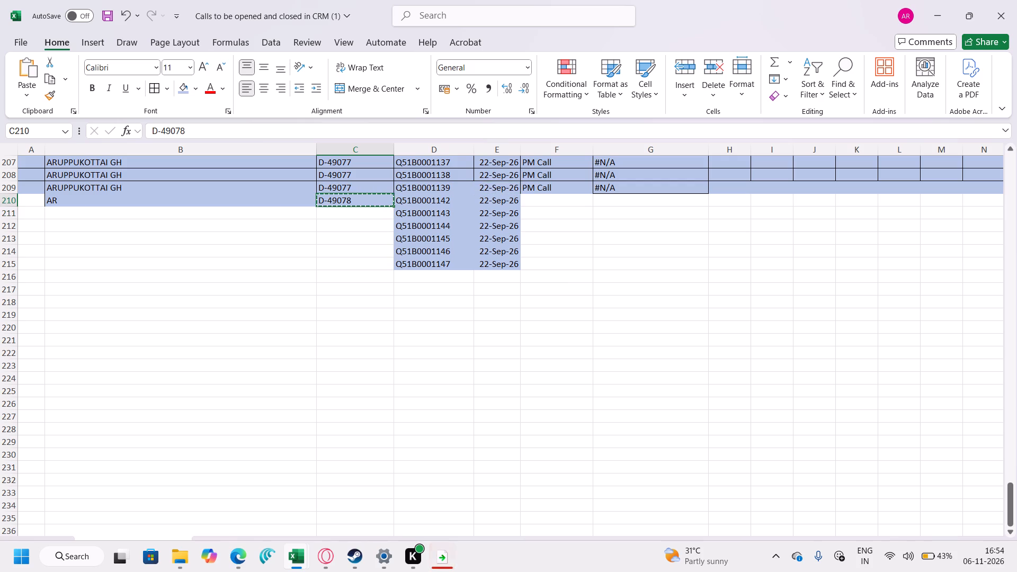
key("Down")
key("ctrl+v")
key("Down")
key("ctrl+v")
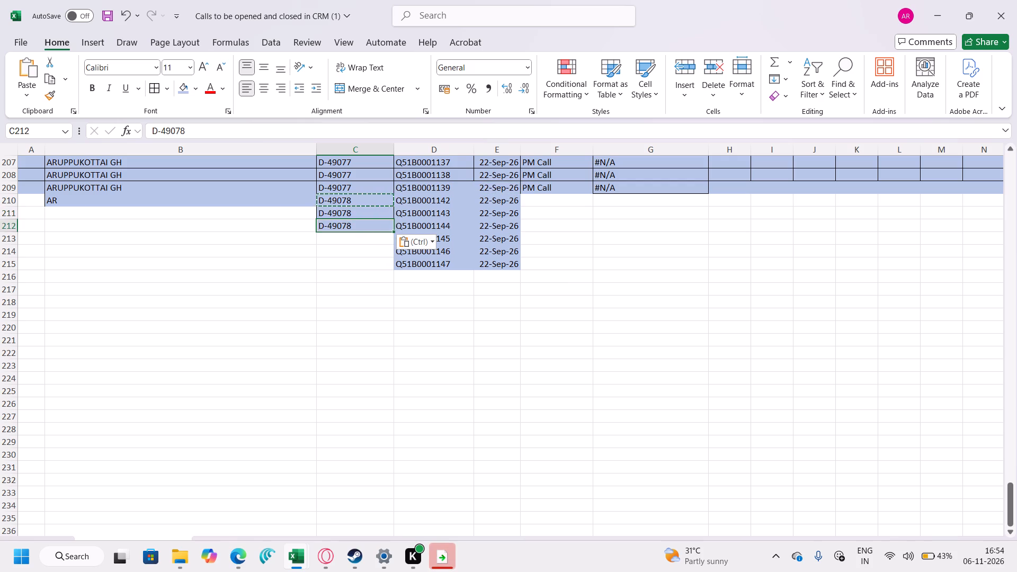
key("Down")
key("ctrl+v")
key("Down")
key("ctrl+v")
key("ctrl+Down")
key("ctrl+Up")
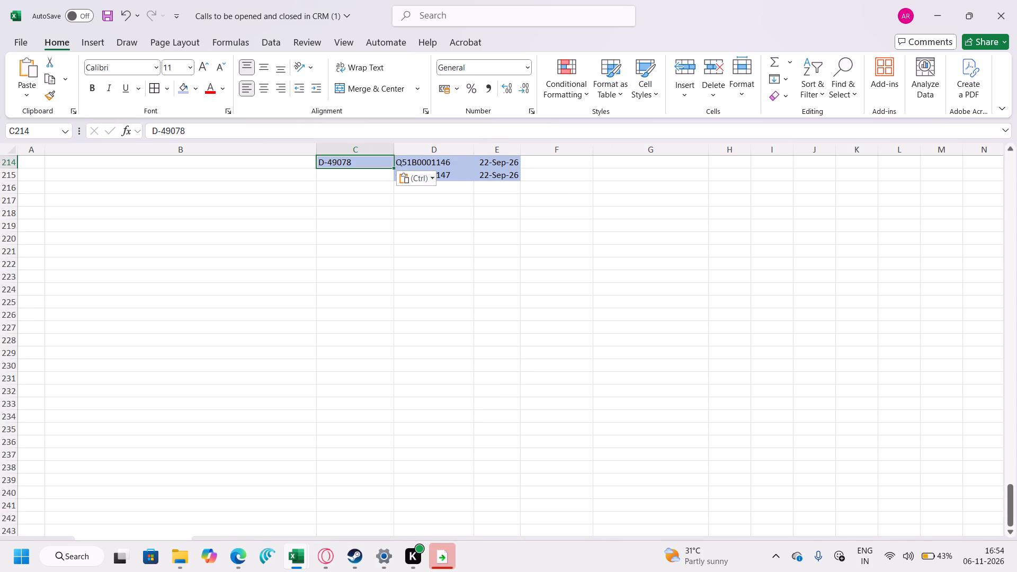
left_click(367, 174)
key("ctrl+v")
Fill the customer name ARUPPUKOTTAI GH from B209 down through B215.
scroll(258, 364, "up", 3)
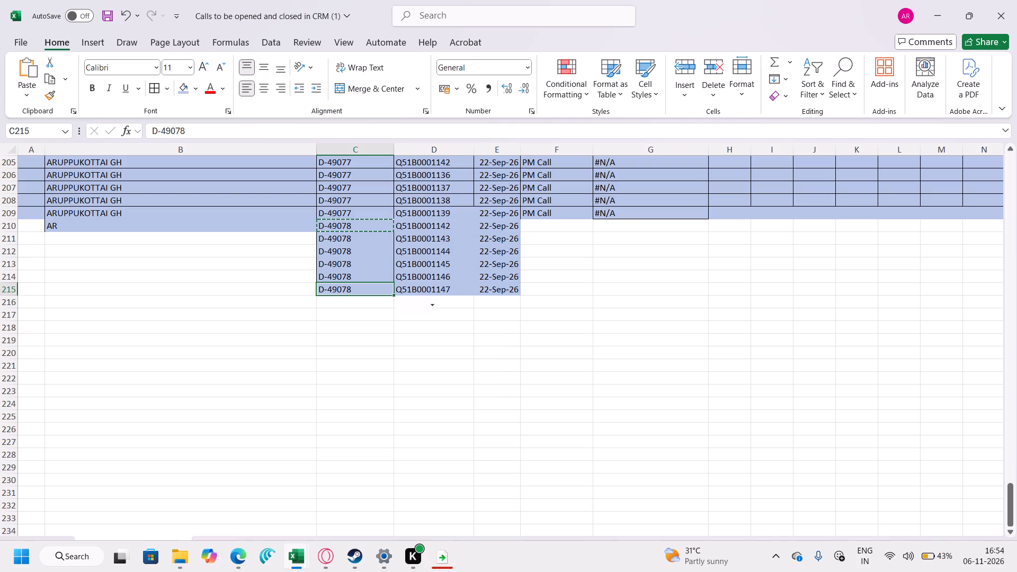
left_click(151, 214)
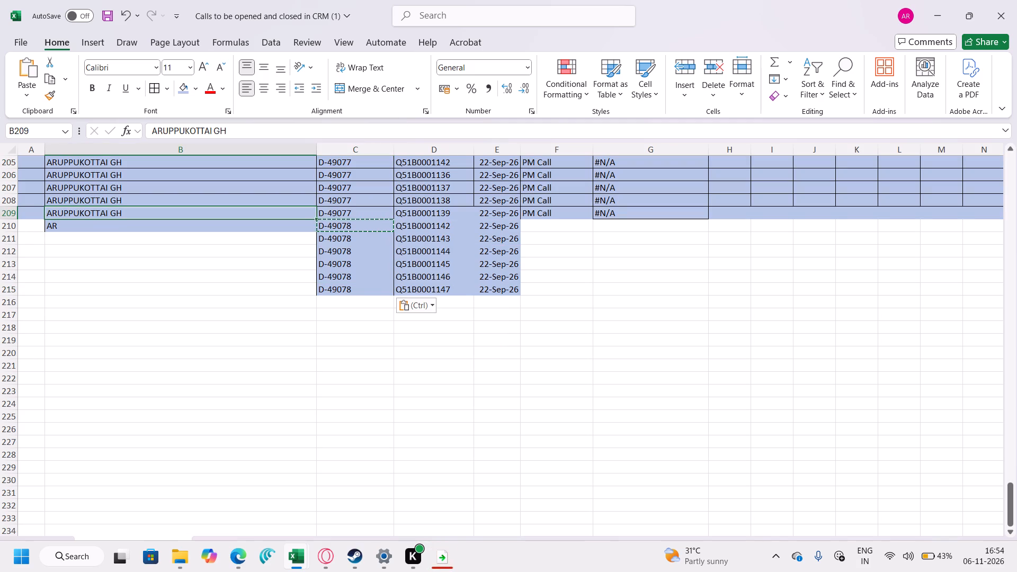
left_click_drag(314, 216, 309, 290)
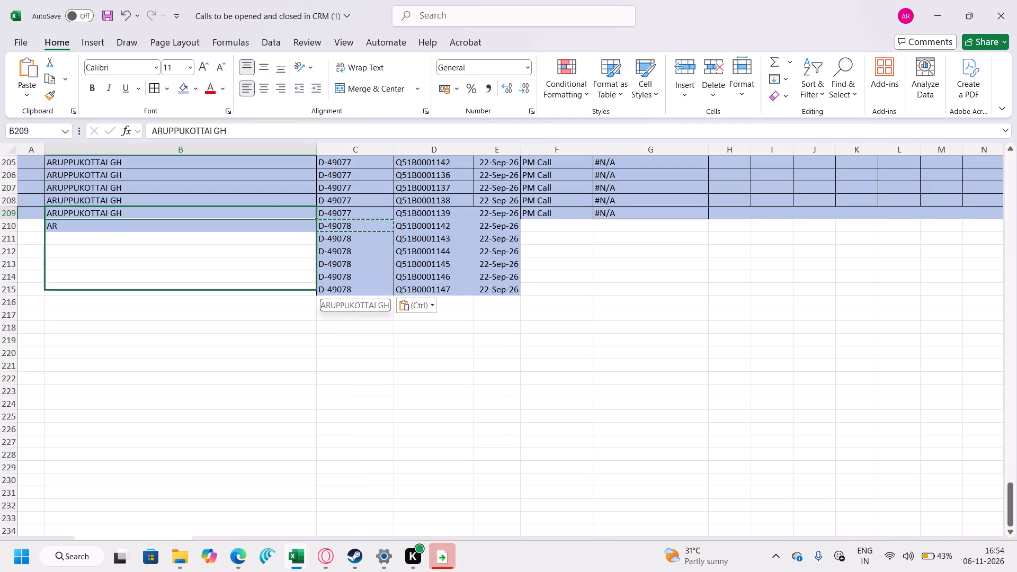
left_click_drag(309, 290, 309, 293)
Fill the call type PM Call from F209 down through F215.
left_click(544, 218)
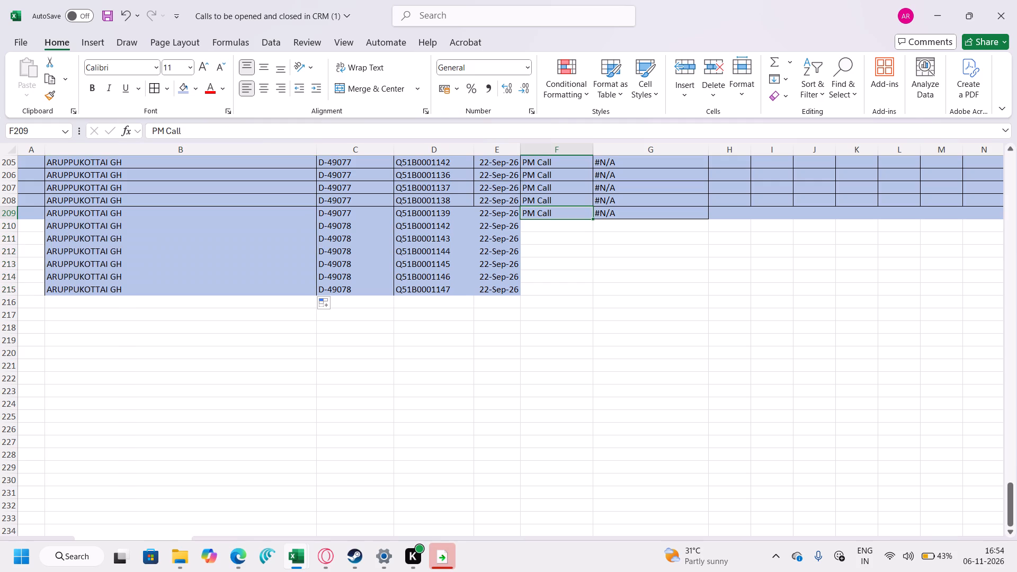
left_click_drag(592, 218, 590, 290)
Apply cell borders to the entire rows 209 through 215.
left_click_drag(13, 211, 12, 290)
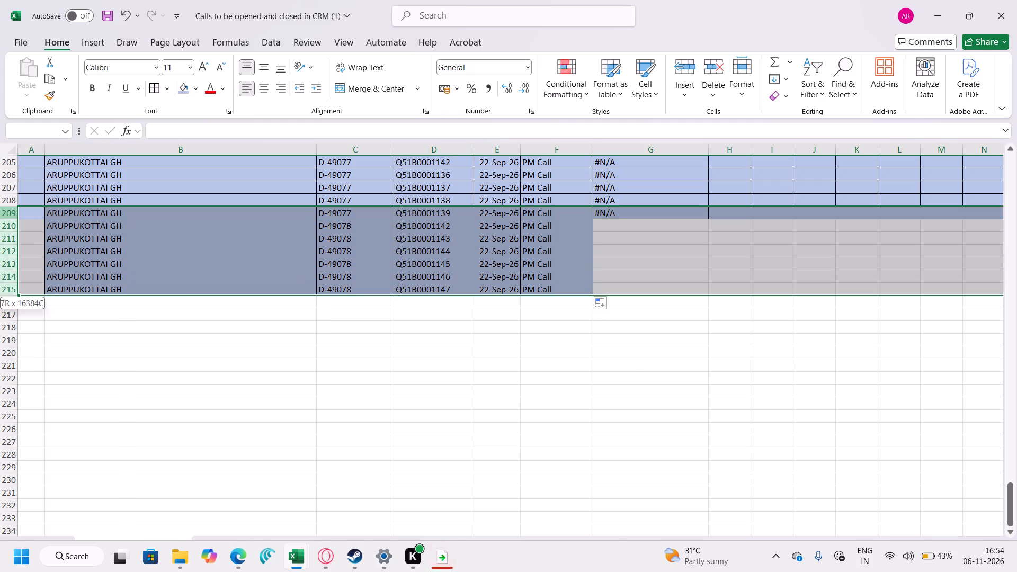
left_click_drag(12, 290, 12, 289)
left_click(155, 91)
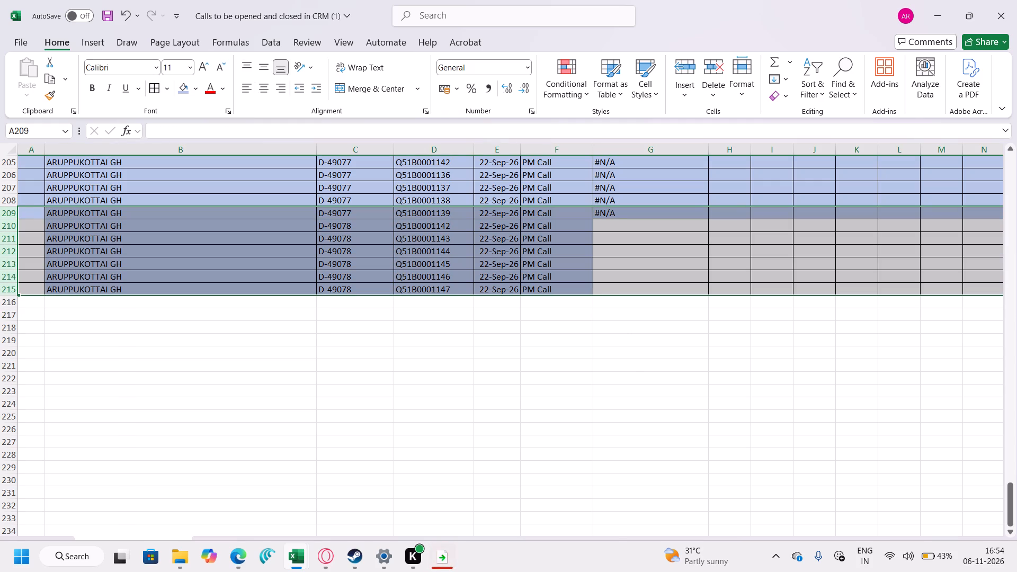
Fill the Call Opend and Closed Date cell G209 down through G215.
scroll(148, 237, "up", 2)
left_click(626, 242)
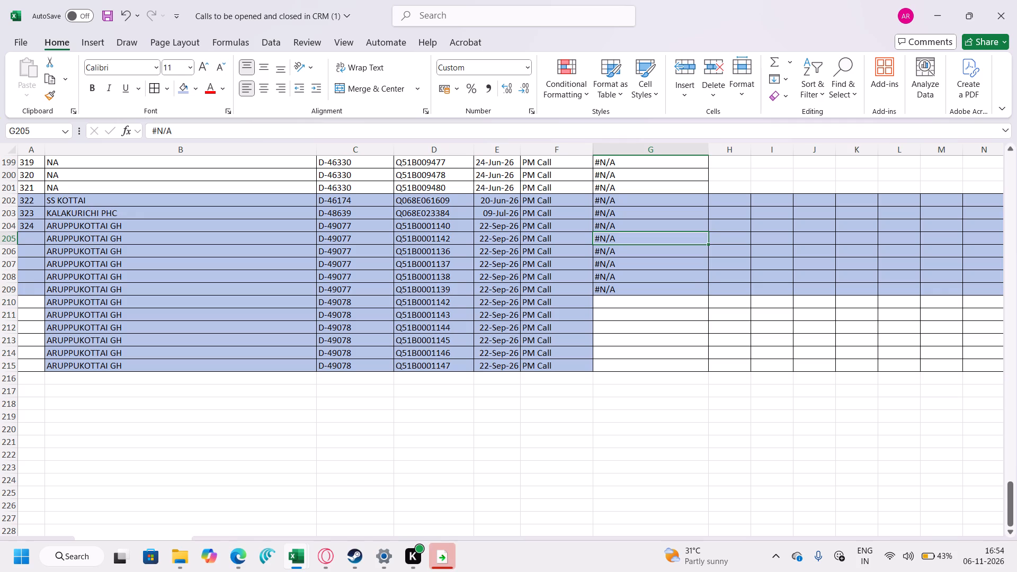
left_click(686, 291)
left_click_drag(708, 294, 704, 351)
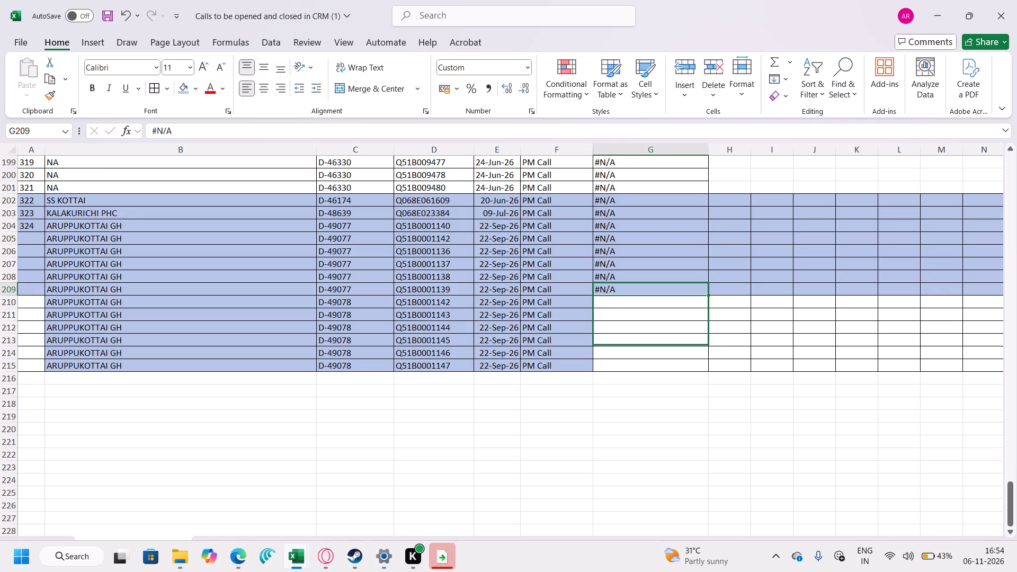
left_click_drag(704, 351, 705, 365)
Colour the entire D-49078 rows 210 through 215 with the same light blue fill as the handled rows.
scroll(684, 348, "up", 2)
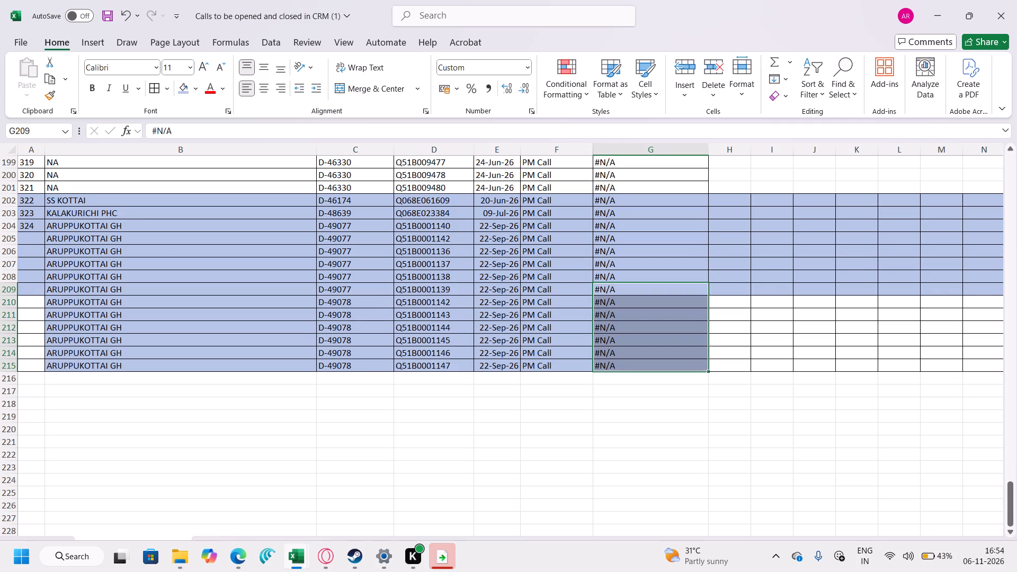
scroll(687, 346, "up", 3)
scroll(607, 308, "up", 4)
scroll(607, 308, "down", 10)
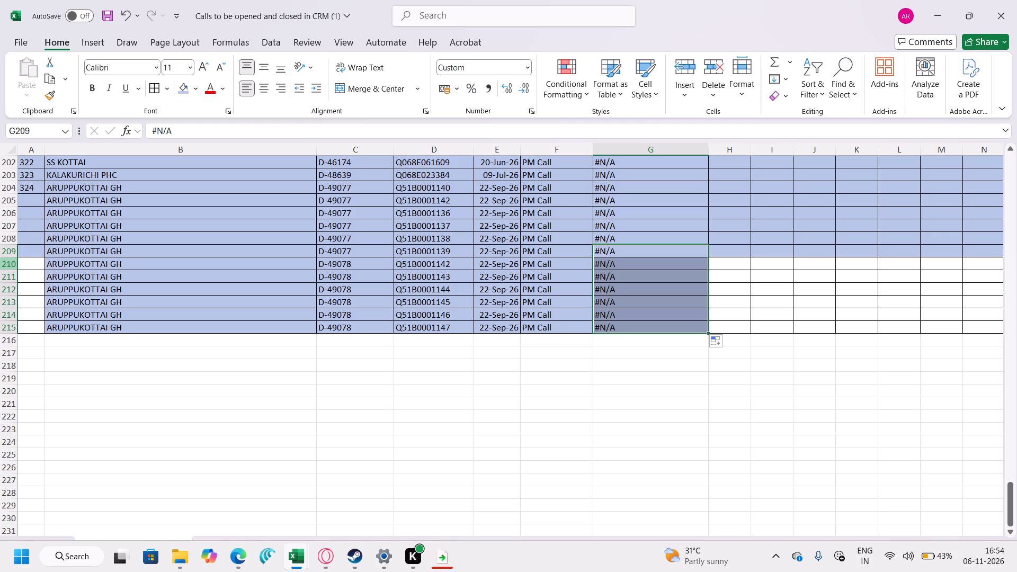
left_click_drag(7, 261, 11, 322)
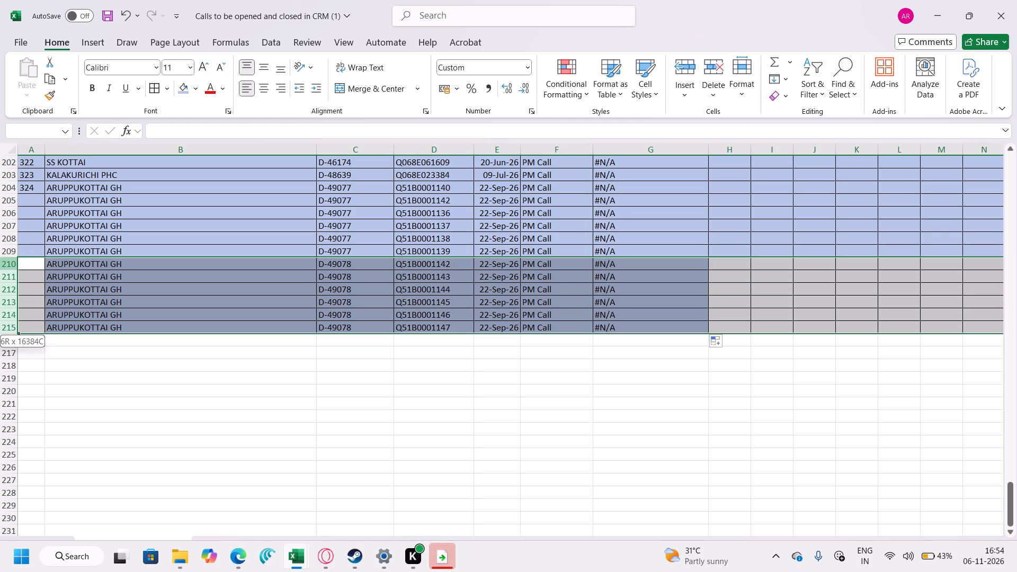
left_click_drag(11, 322, 15, 322)
left_click(189, 91)
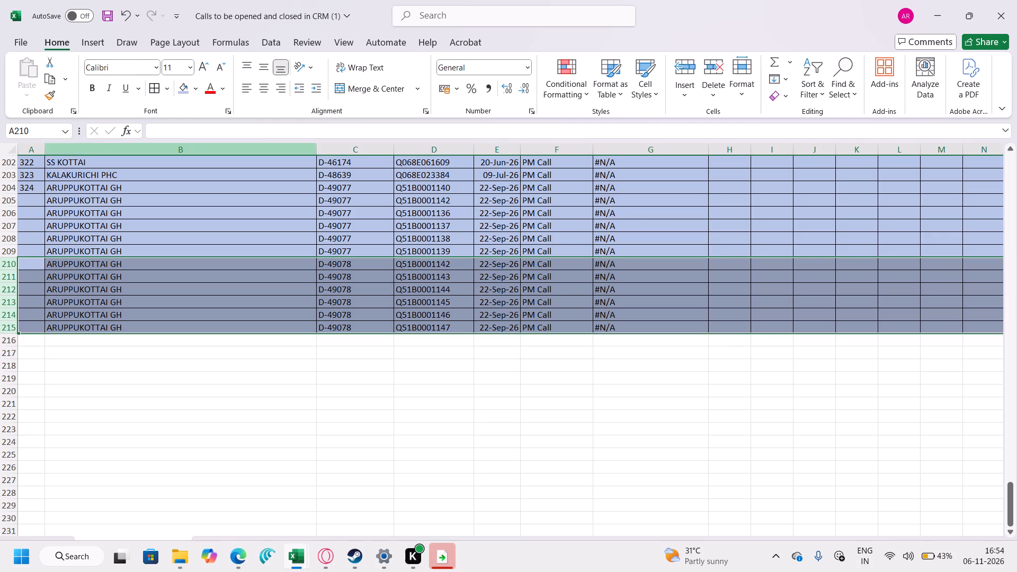
scroll(88, 226, "up", 1)
scroll(95, 230, "down", 1)
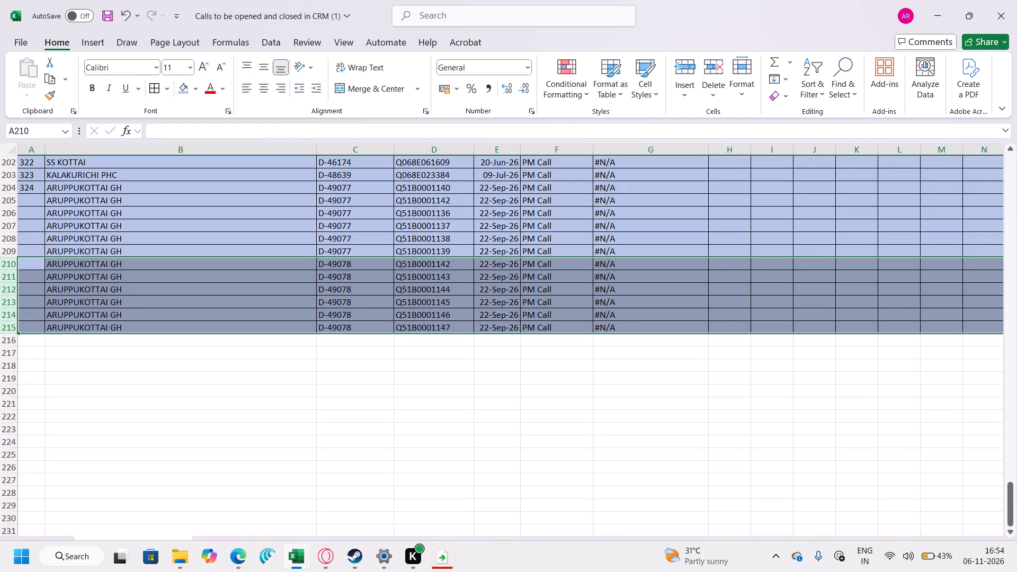
Search the FSR No filter of the call list for D-49081, adapting the number copied from C215.
left_click(355, 331)
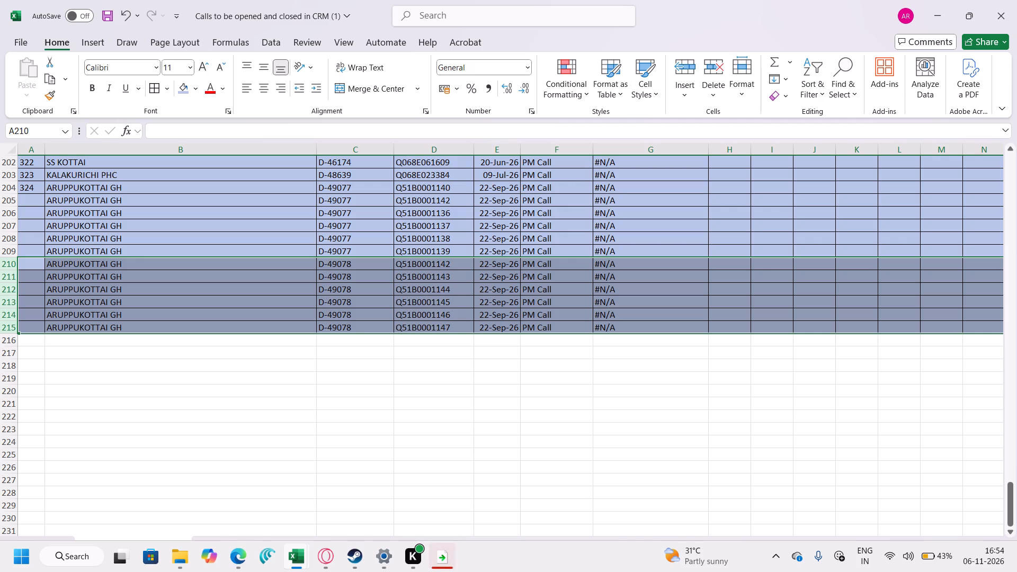
left_click(358, 328)
key("ctrl+c")
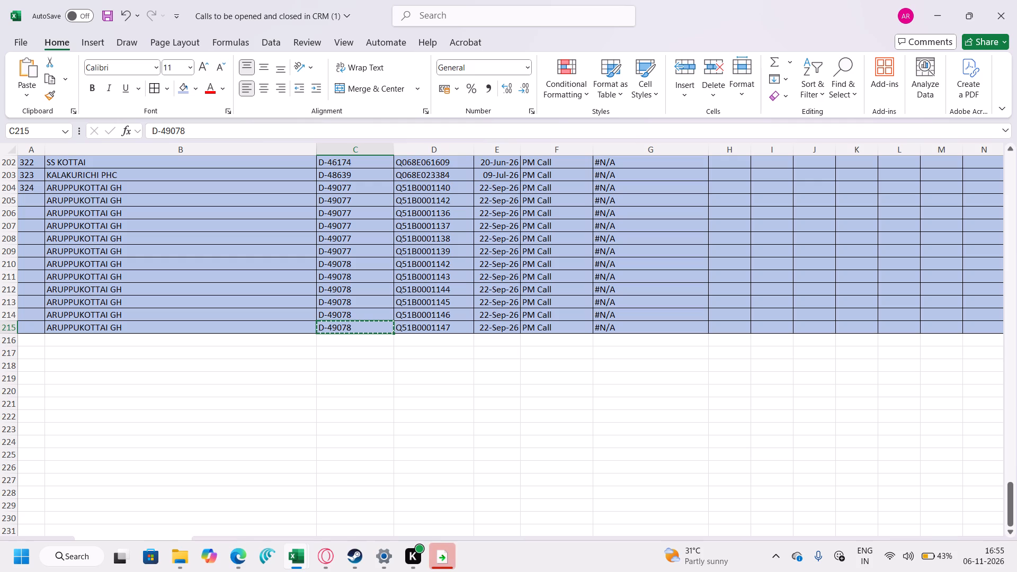
scroll(358, 310, "up", 12)
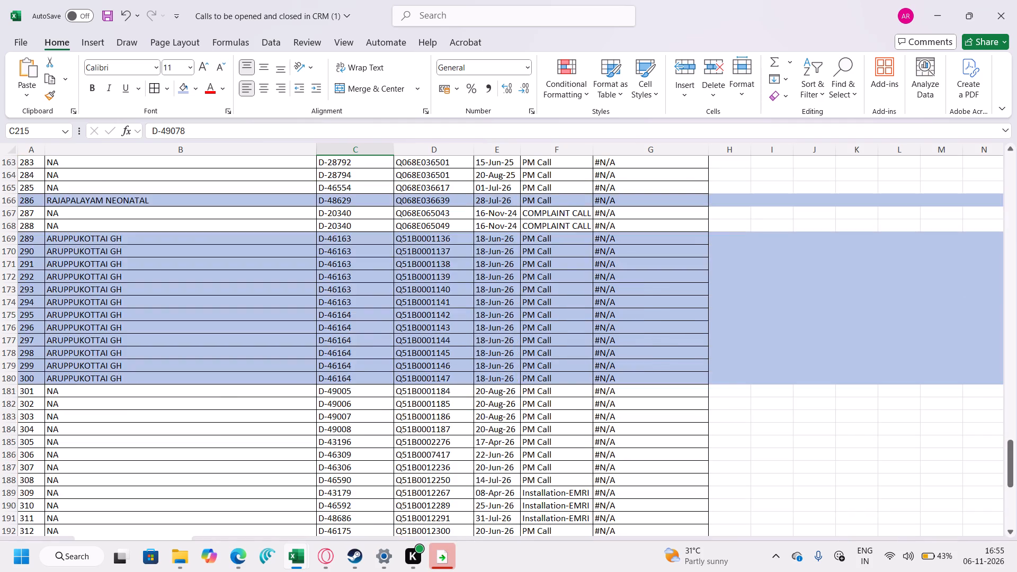
scroll(362, 299, "up", 20)
scroll(362, 299, "up", 7)
scroll(376, 192, "up", 3)
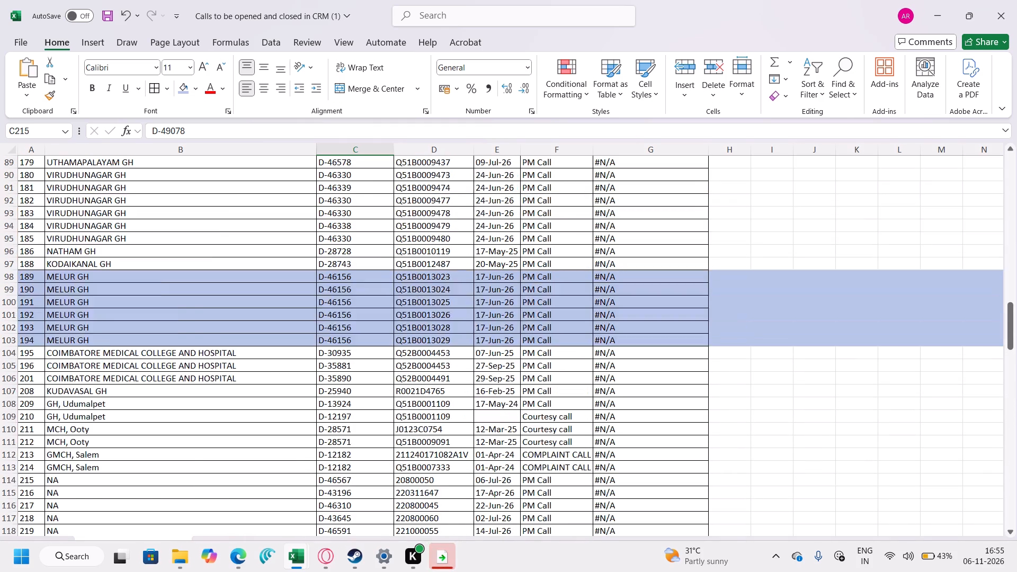
scroll(376, 192, "up", 20)
scroll(376, 192, "up", 16)
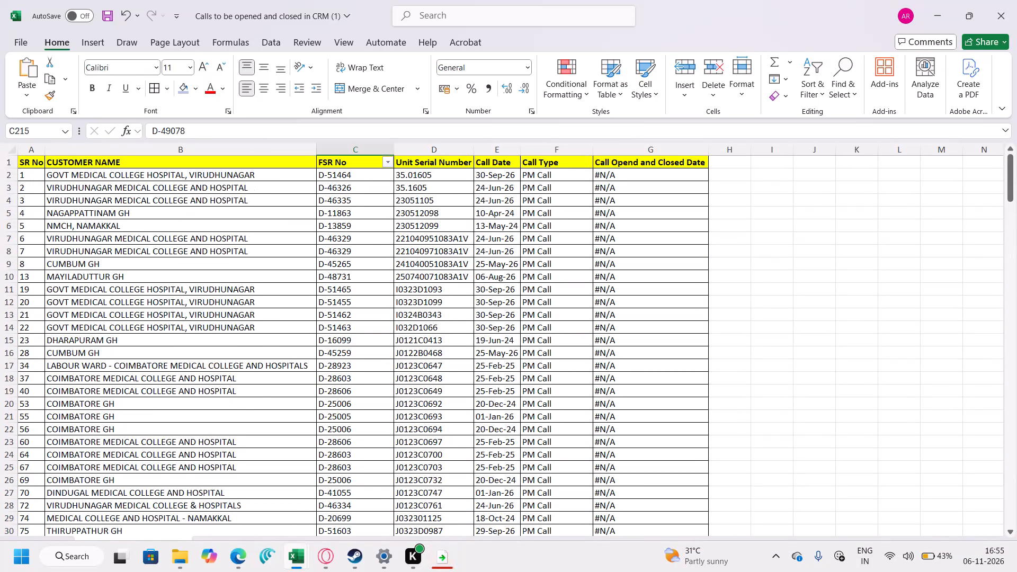
left_click(388, 163)
left_click(295, 318)
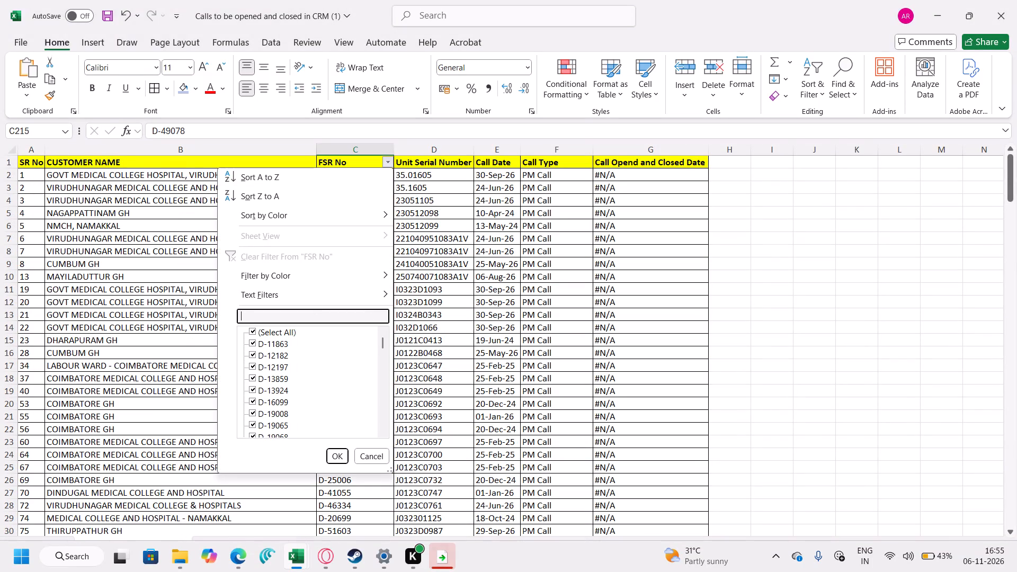
key("ctrl+v")
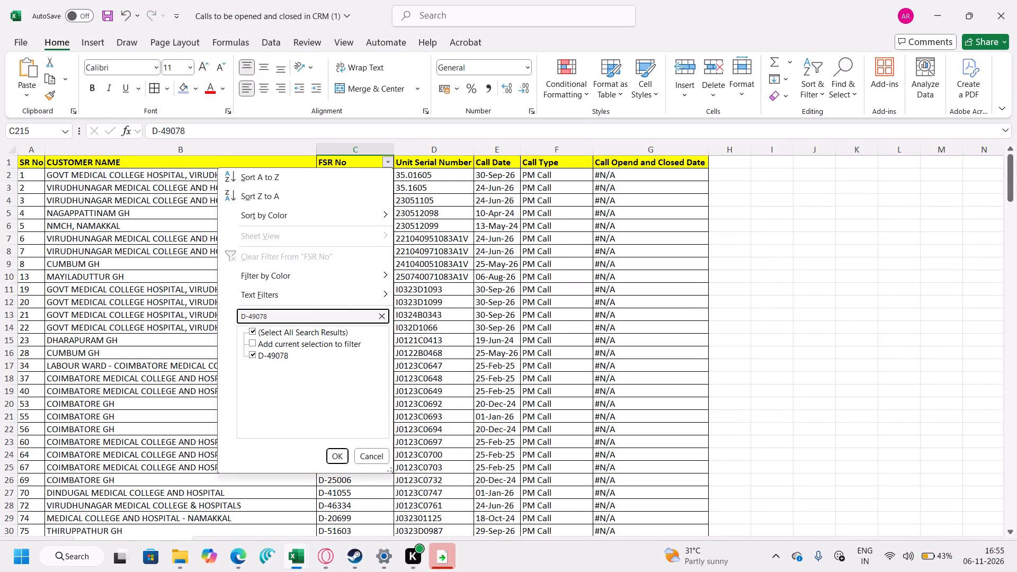
key("BackSpace")
key("BackSpace")
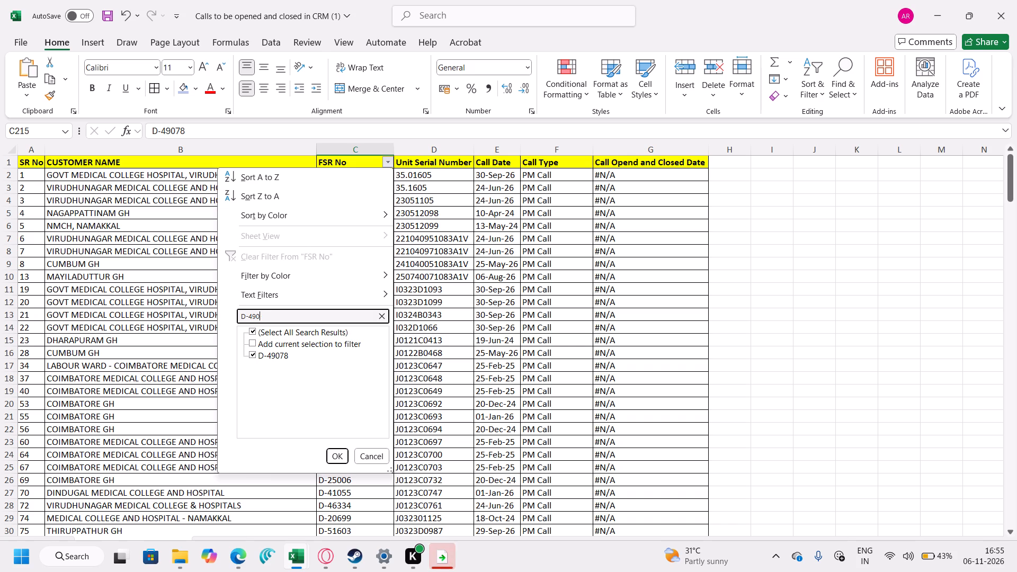
type("81")
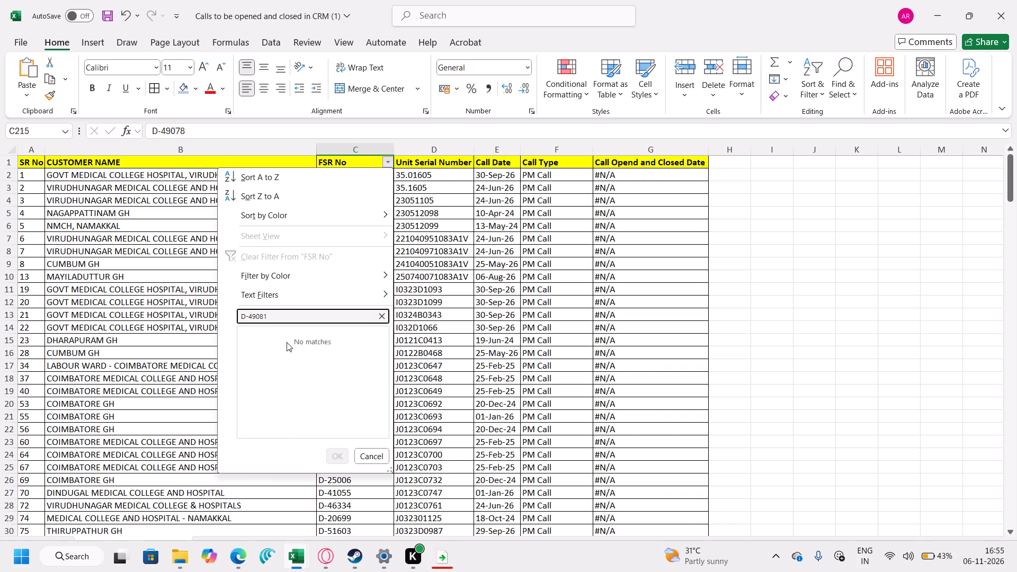
left_click_drag(280, 315, 194, 301)
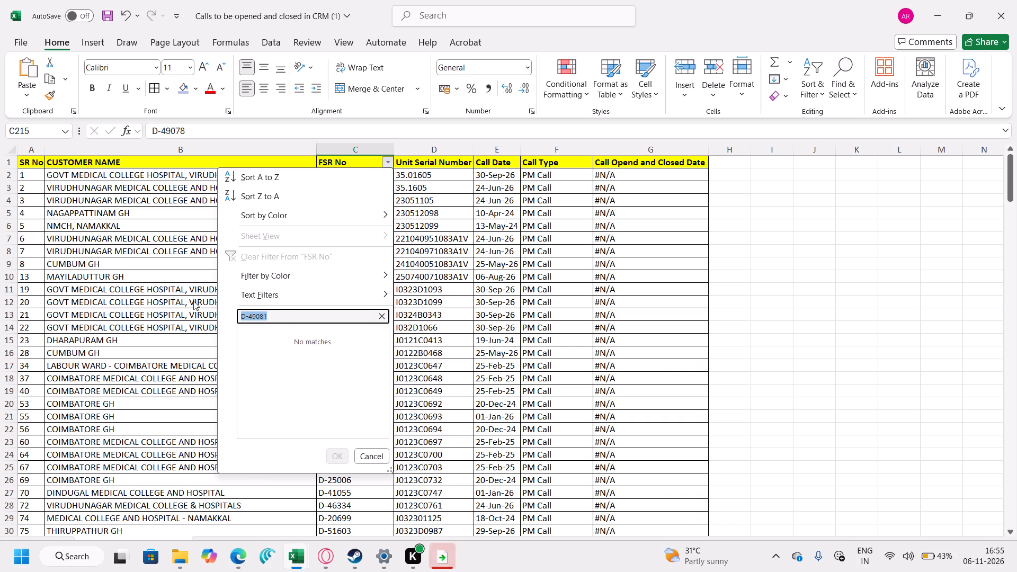
key("ctrl+c")
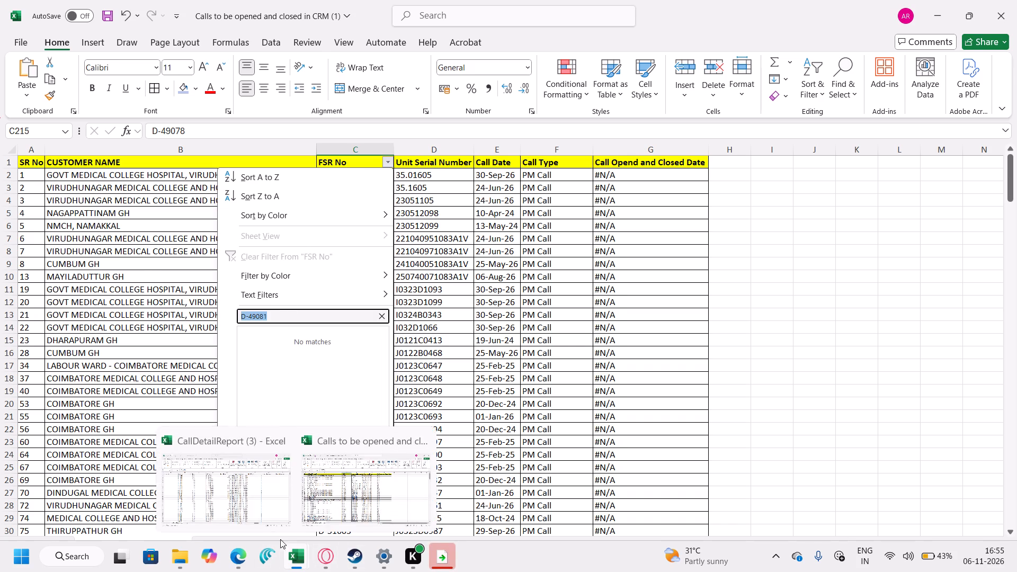
left_click(253, 502)
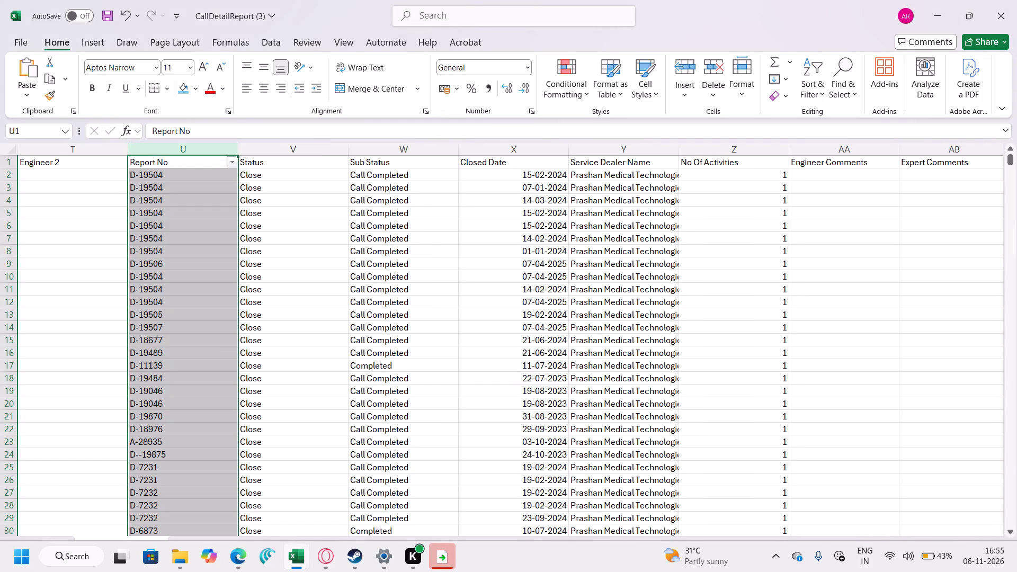
left_click(231, 163)
left_click(152, 320)
key("ctrl+v")
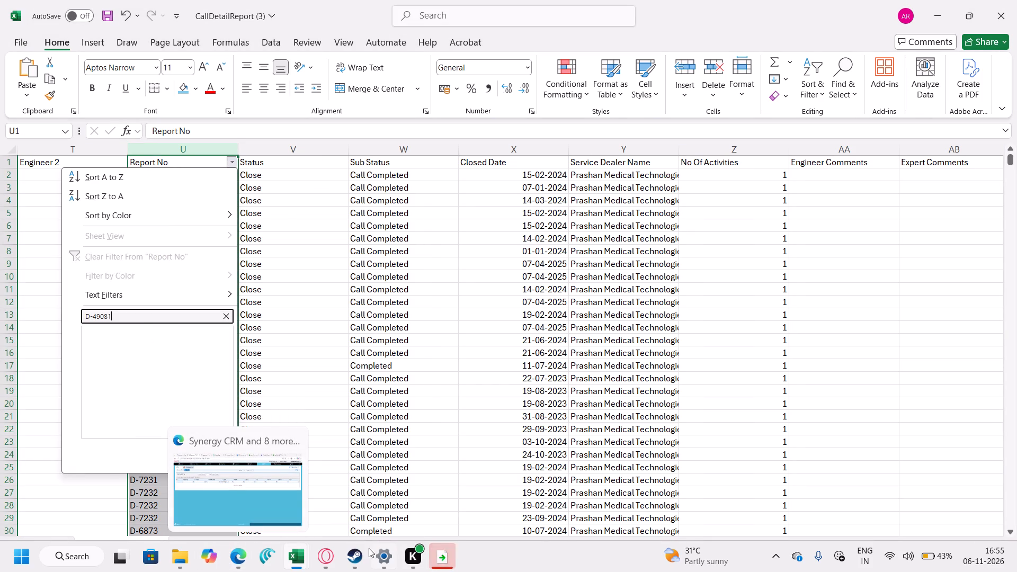
left_click(325, 489)
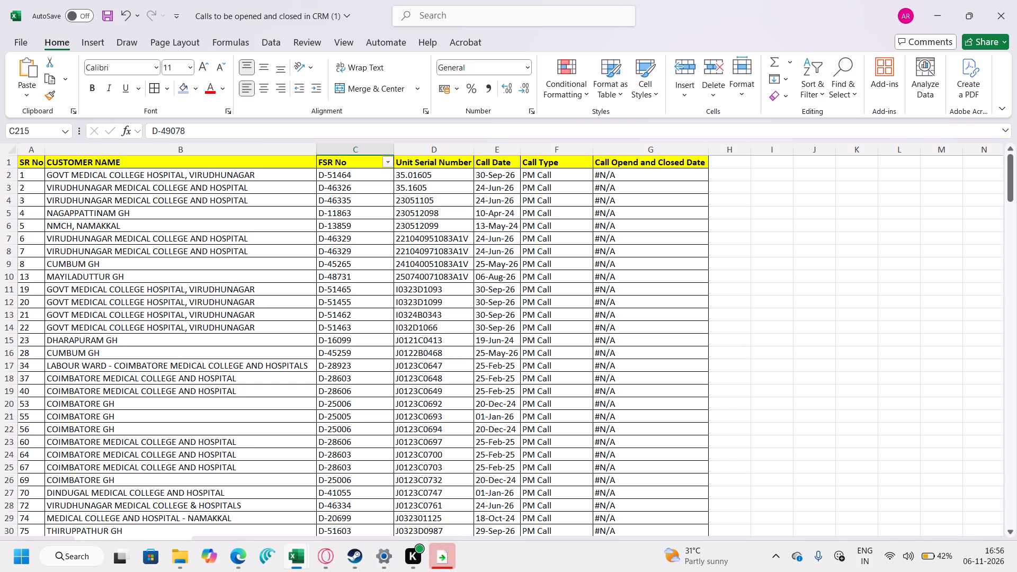
Enter UTHAMAPALAYAM GH as the customer name in B216, the first empty row below the D-49078 entries.
scroll(360, 384, "down", 20)
scroll(360, 384, "down", 9)
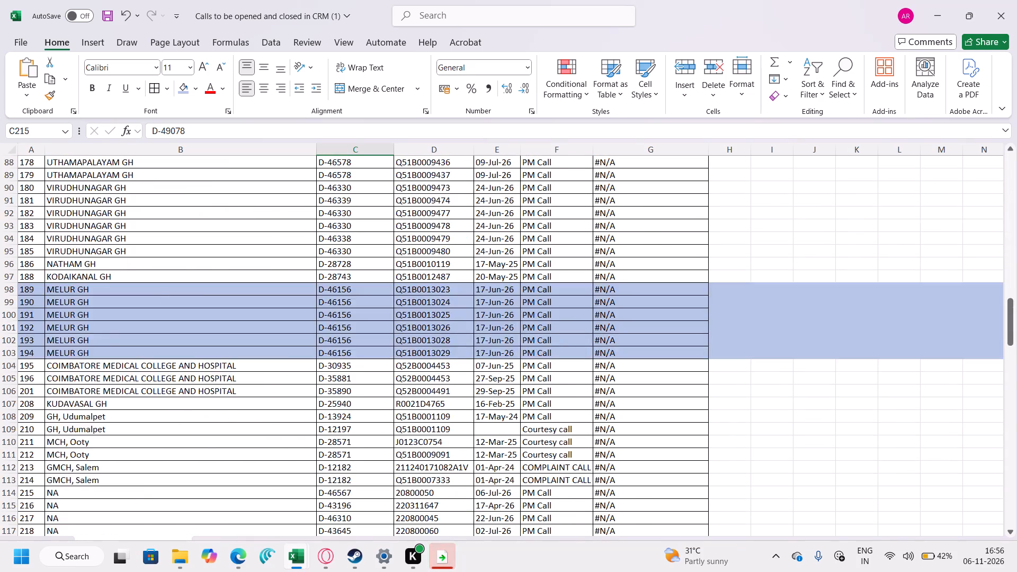
scroll(360, 384, "down", 20)
scroll(360, 384, "down", 20)
scroll(360, 384, "down", 4)
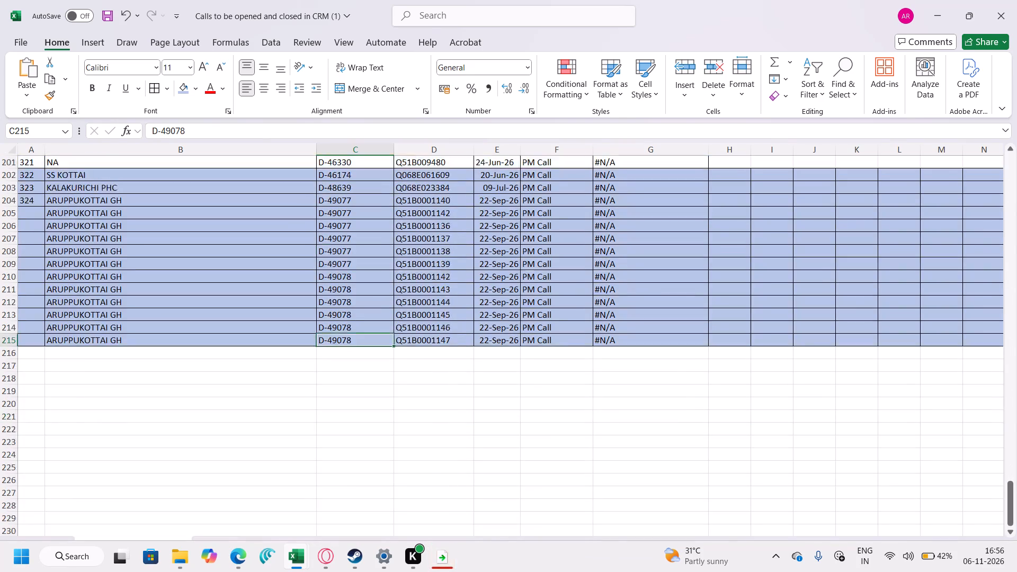
scroll(360, 384, "down", 1)
scroll(39, 217, "up", 2)
left_click(88, 280)
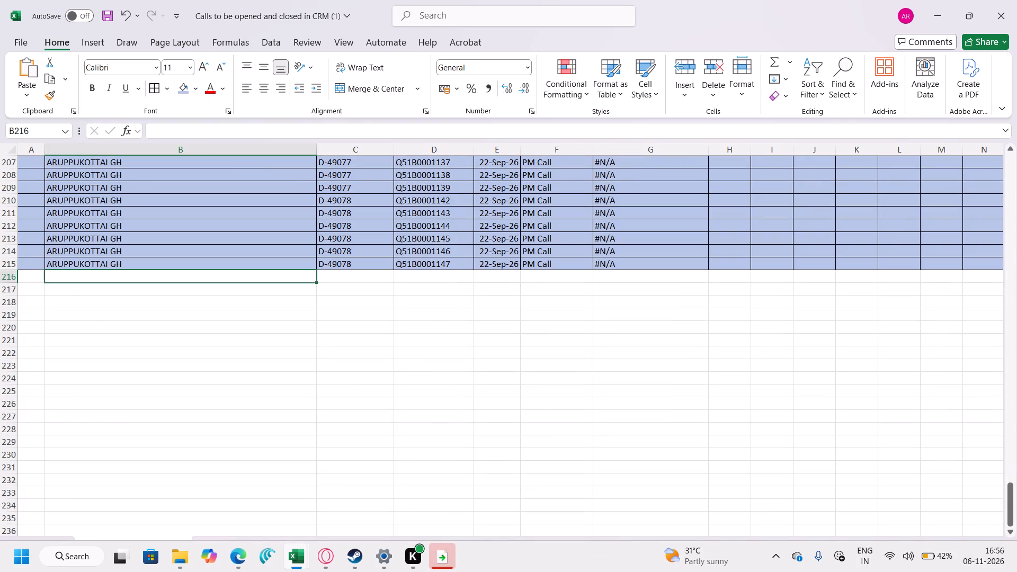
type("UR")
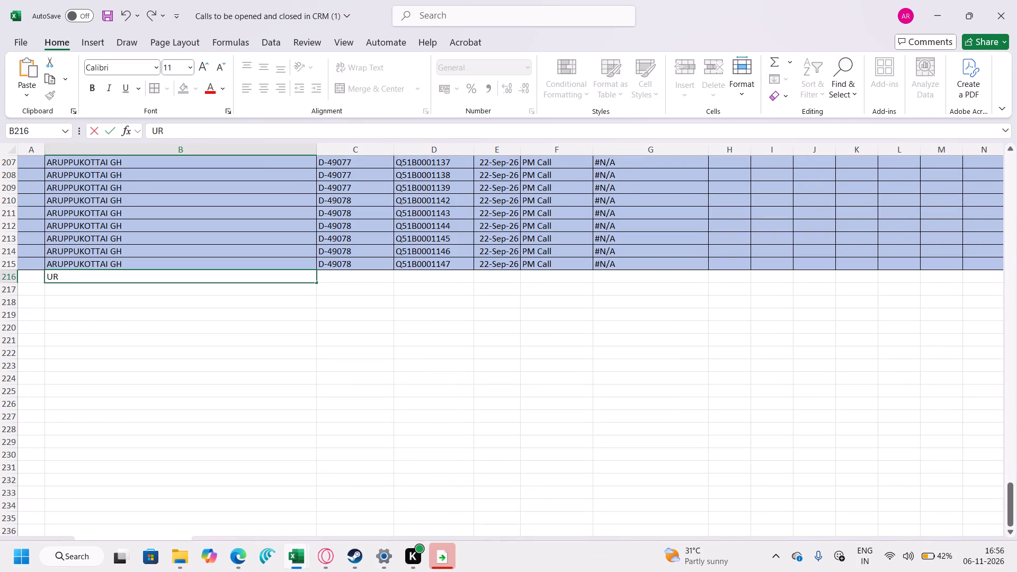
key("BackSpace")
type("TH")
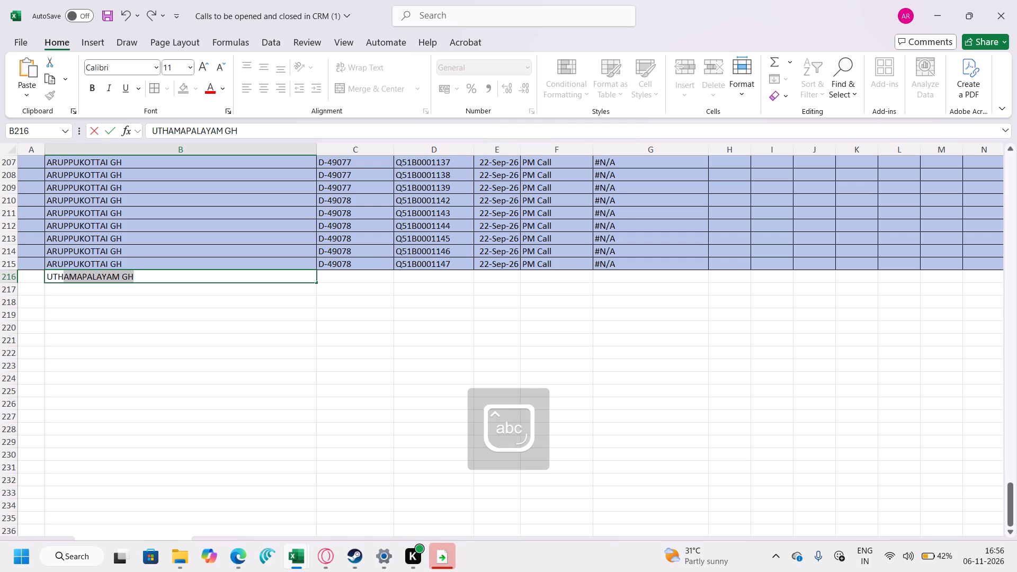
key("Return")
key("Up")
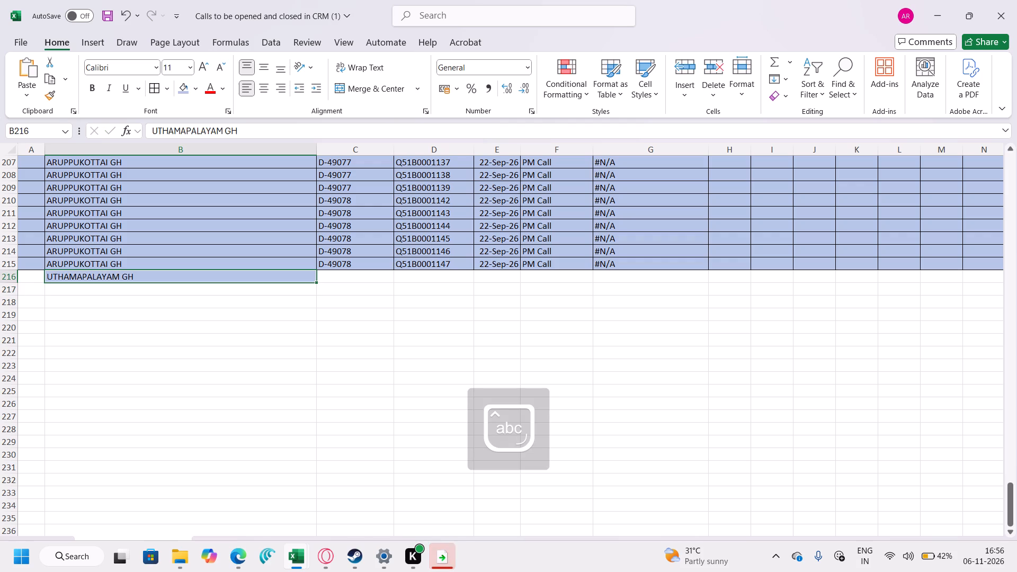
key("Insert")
Enter the FSR No D-49081 in C216, with a capital D.
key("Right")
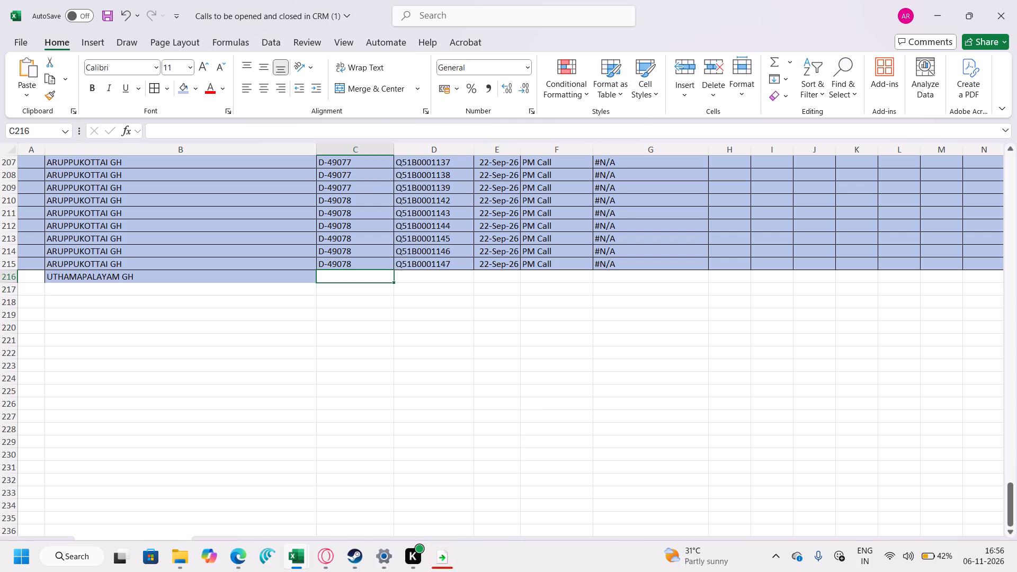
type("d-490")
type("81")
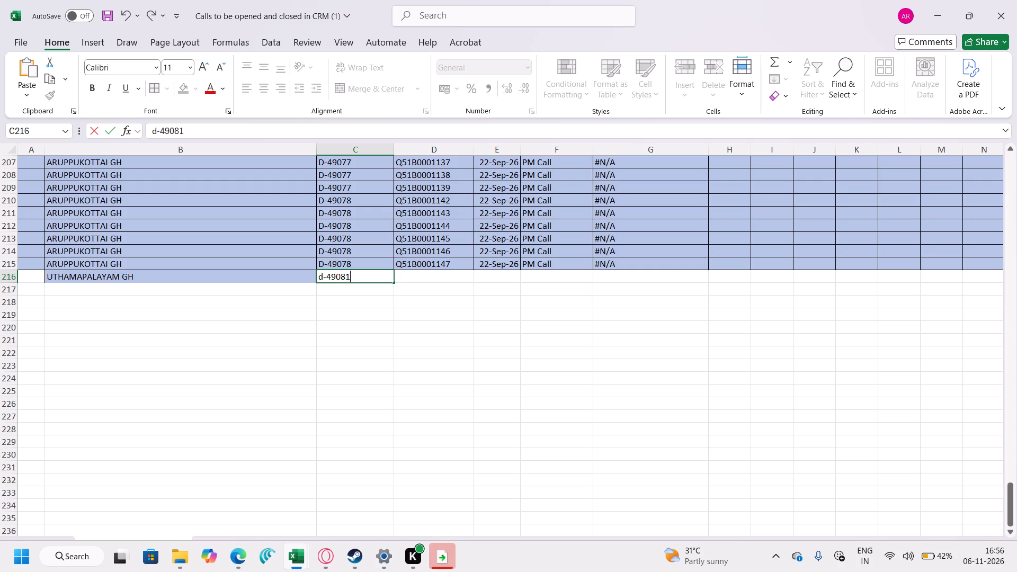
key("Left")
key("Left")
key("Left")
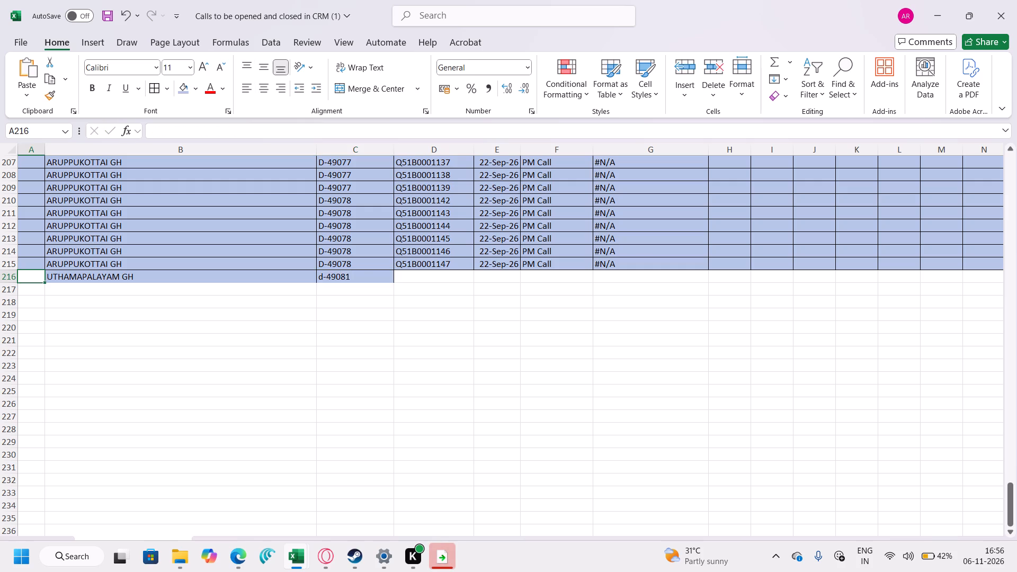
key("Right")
double_click(328, 279)
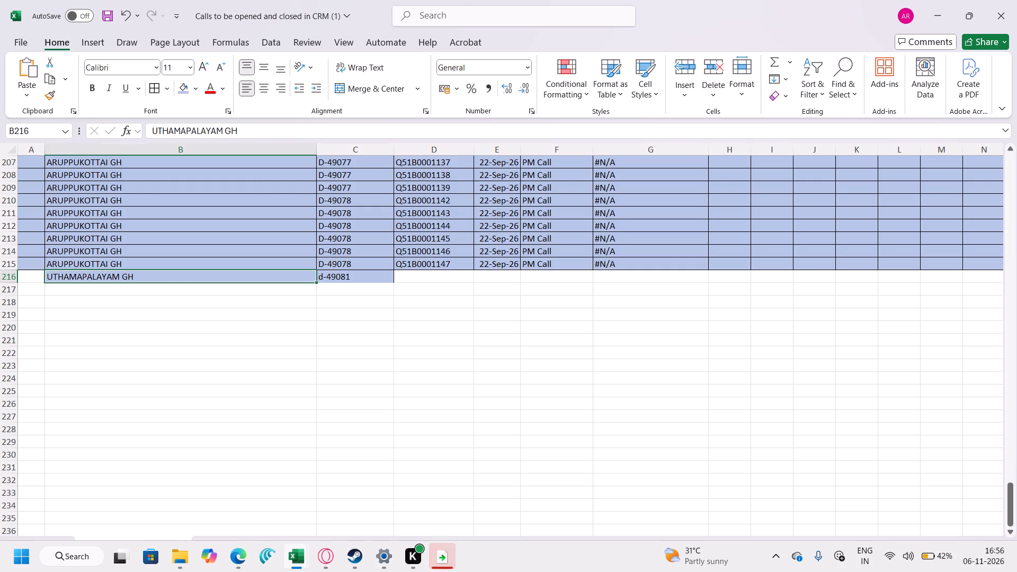
key("Left")
key("BackSpace")
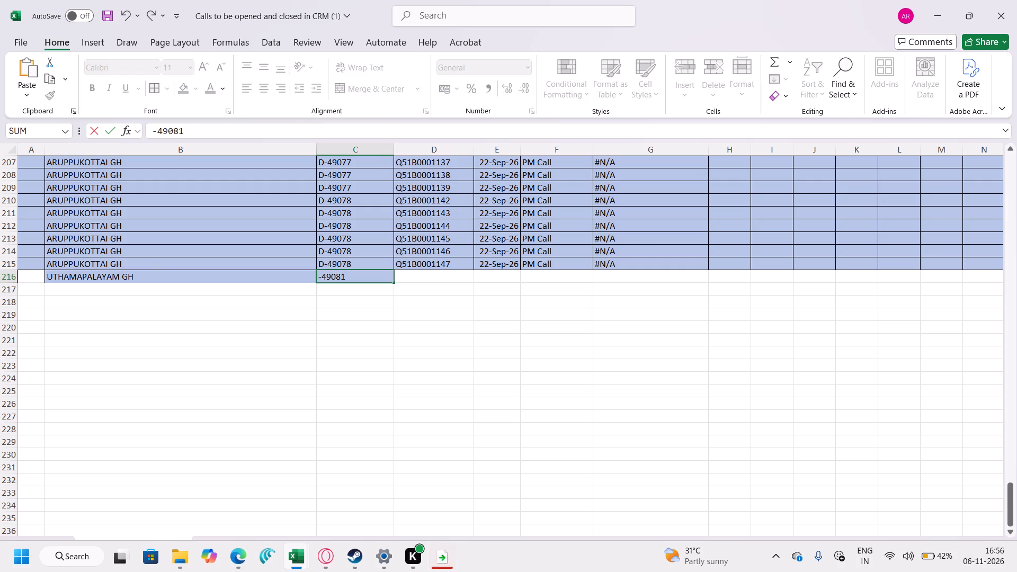
key("d")
key("Right")
key("Right")
key("Right")
key("Right")
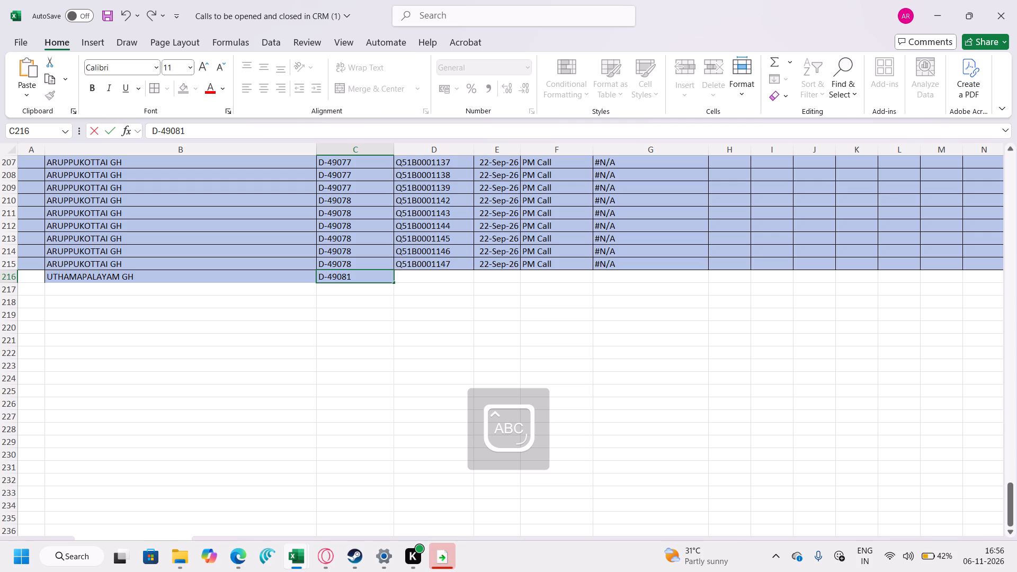
key("Right")
key("Right")
key("Right")
key("Right")
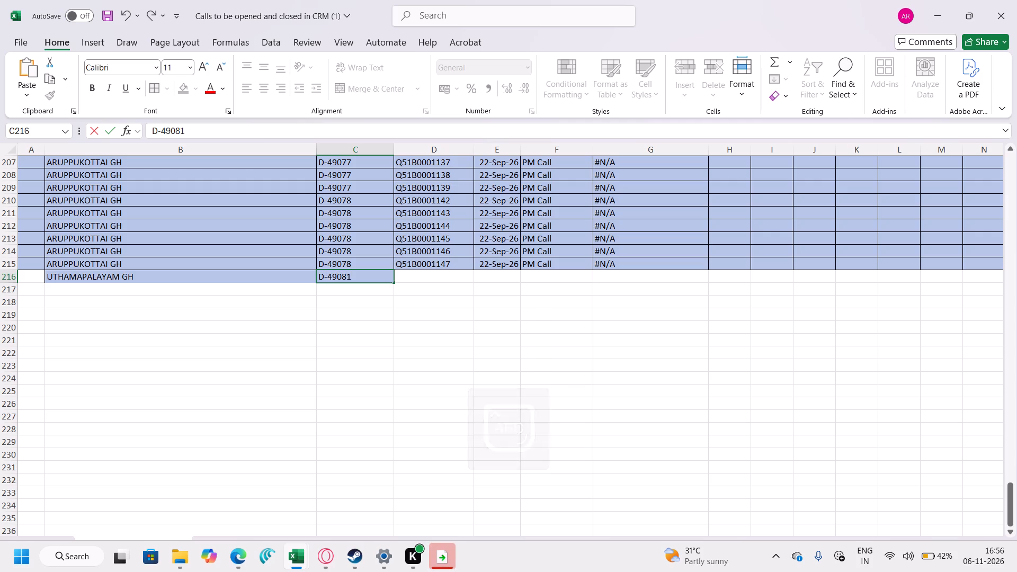
Enter the unit serial number Q51B0001216 in D216 and fill the series down through D219.
left_click(423, 278)
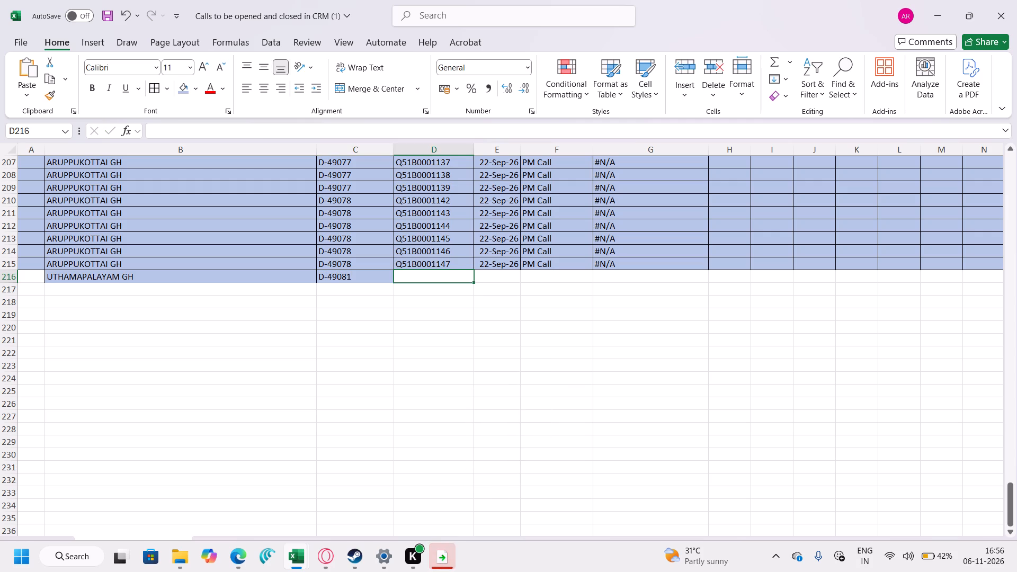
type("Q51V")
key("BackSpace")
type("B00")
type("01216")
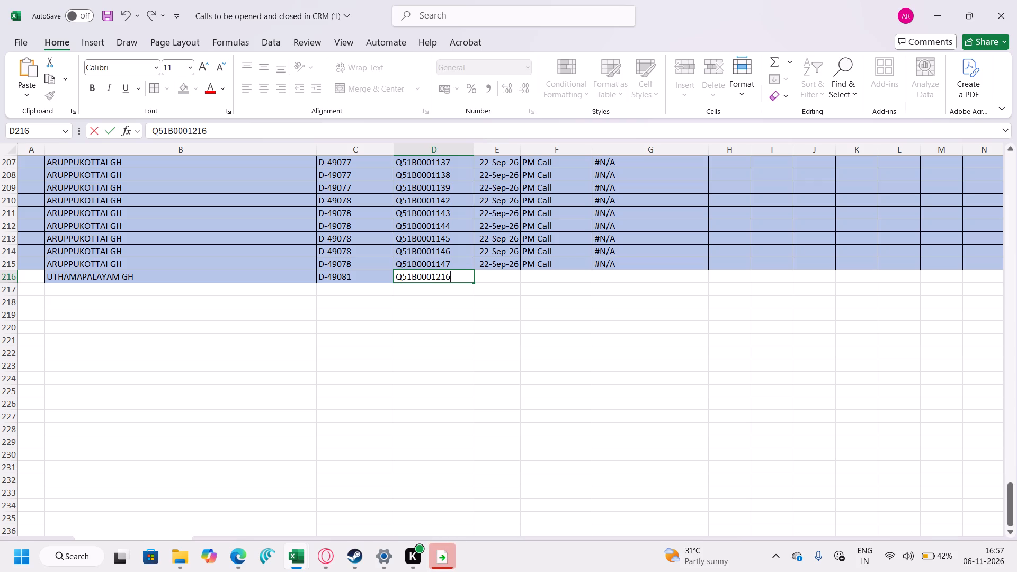
left_click(430, 277)
left_click_drag(474, 281, 474, 284)
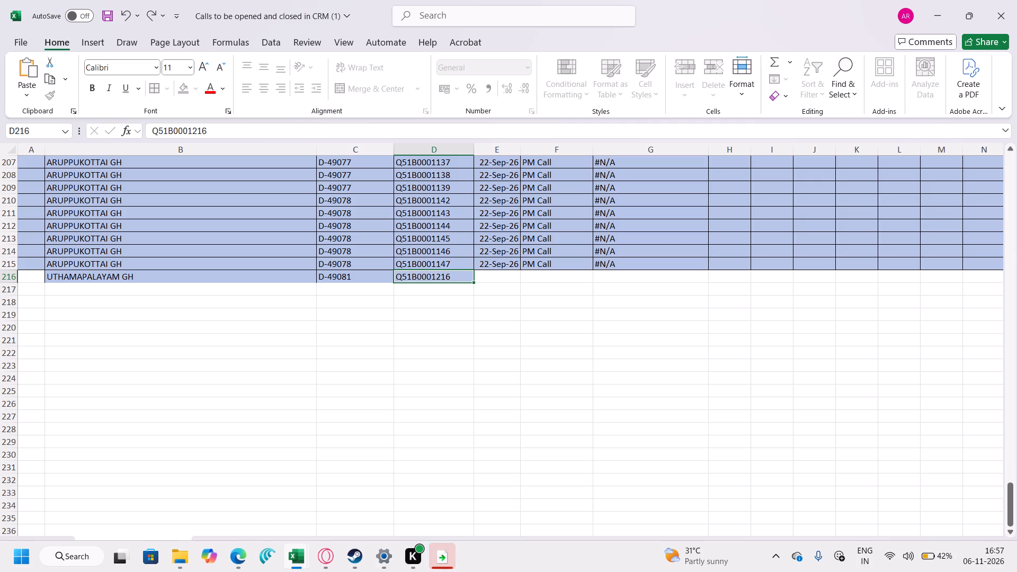
left_click_drag(474, 284, 474, 321)
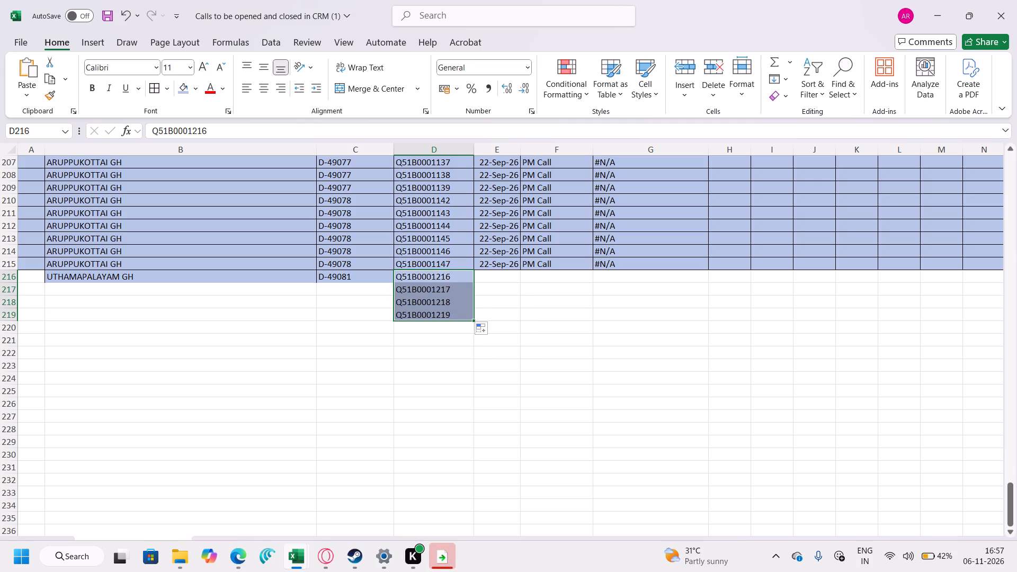
Enter 24-Sep-26 as the Call Date in E216.
left_click(516, 280)
type("24-SEP")
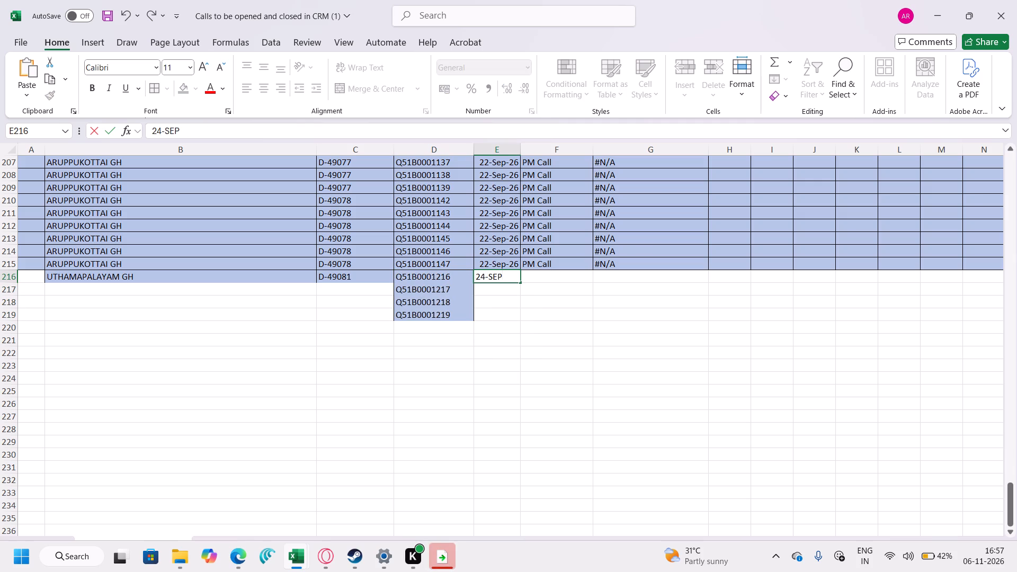
type("-26")
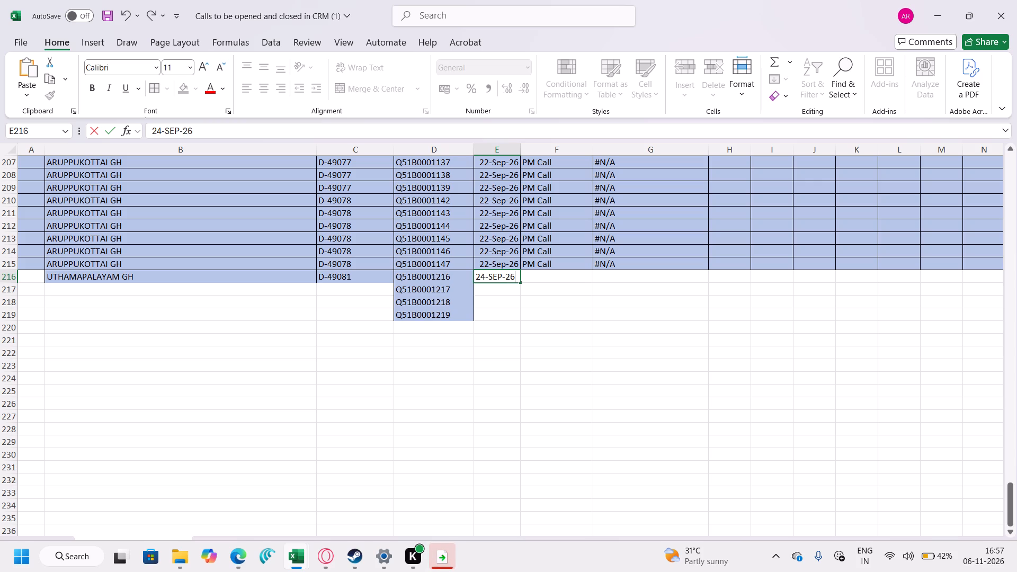
key("Return")
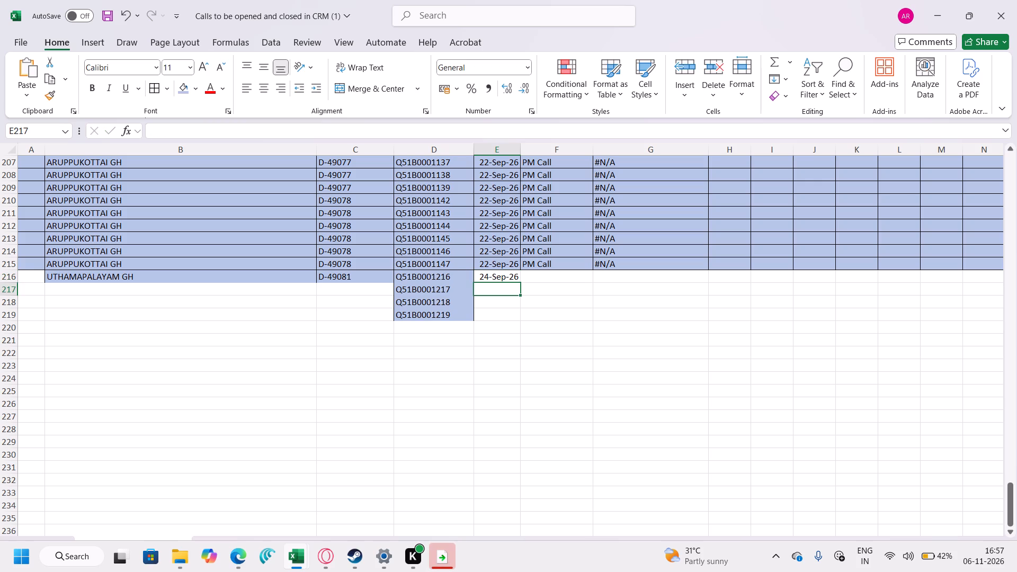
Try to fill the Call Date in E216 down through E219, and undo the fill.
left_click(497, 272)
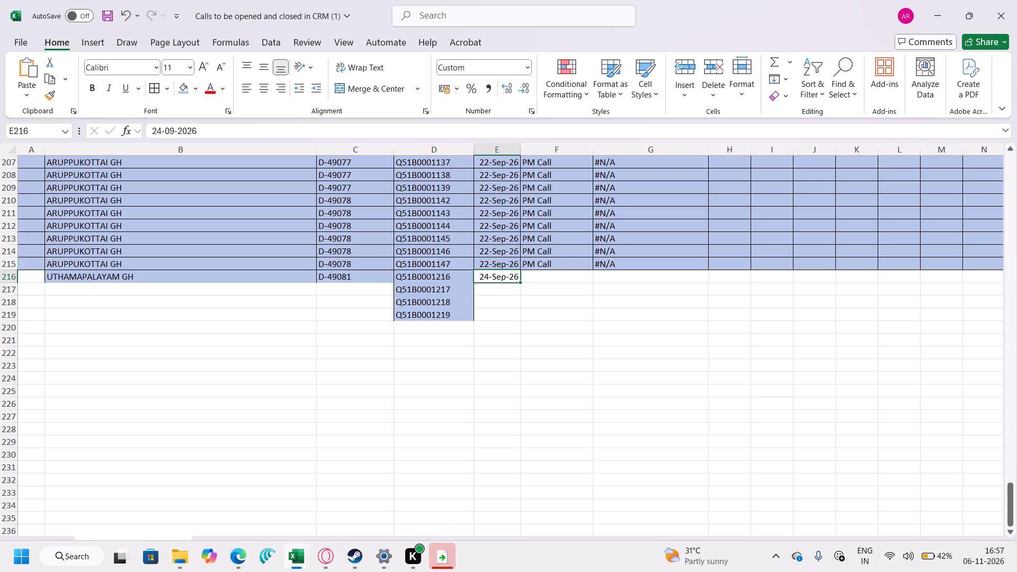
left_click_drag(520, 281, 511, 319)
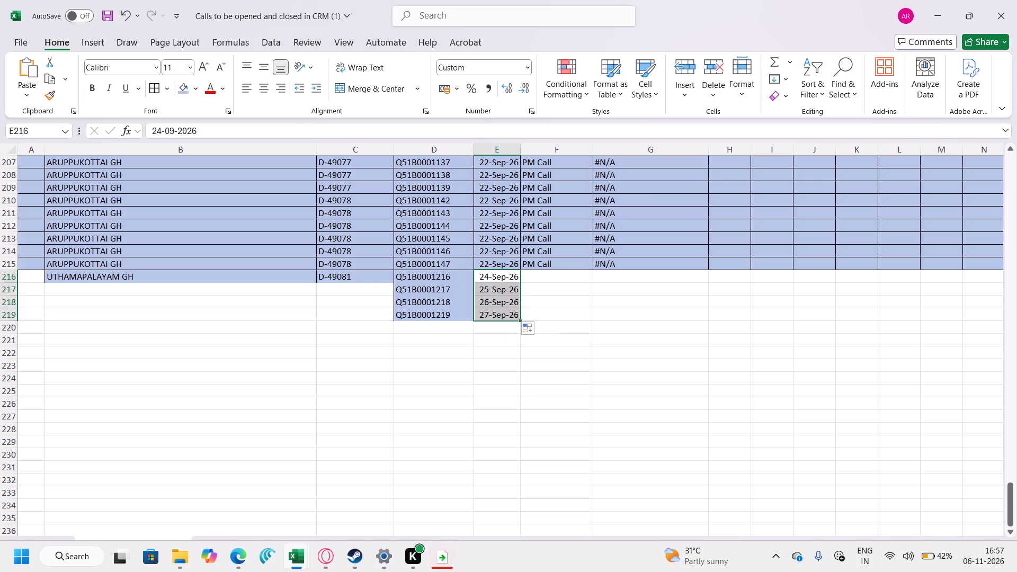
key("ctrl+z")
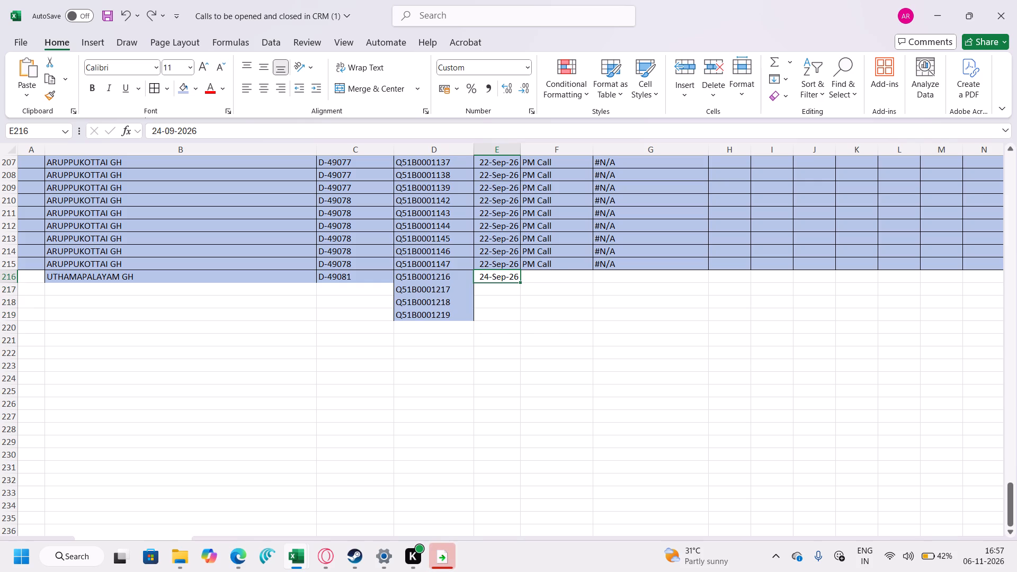
Copy the Call Date 24-Sep-26 from E216 into E217 through E219.
left_click(502, 277)
key("ctrl+c")
key("Down")
key("ctrl+v")
key("Down")
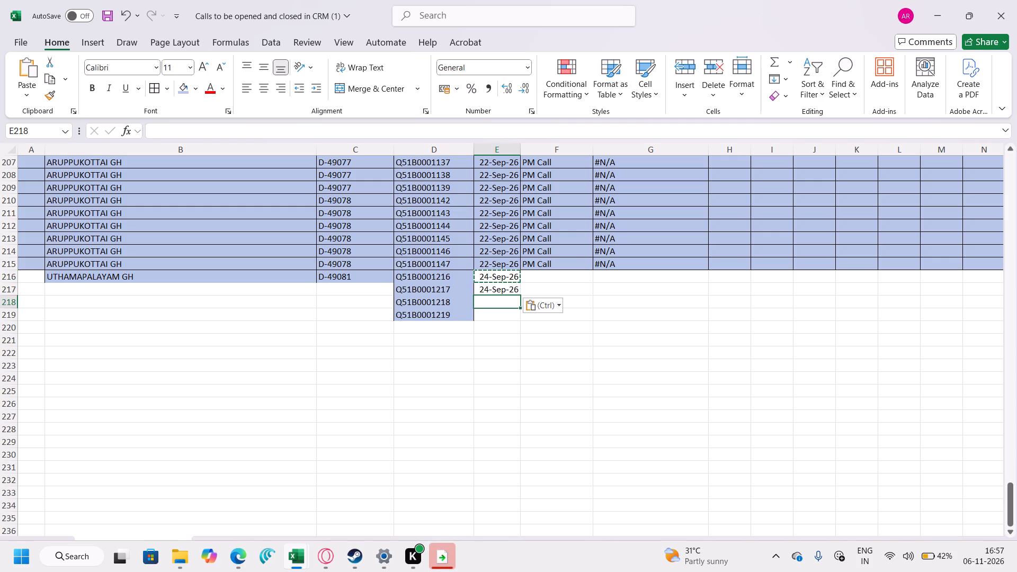
left_click(502, 276, "ctrl")
key("ctrl+v")
key("Down")
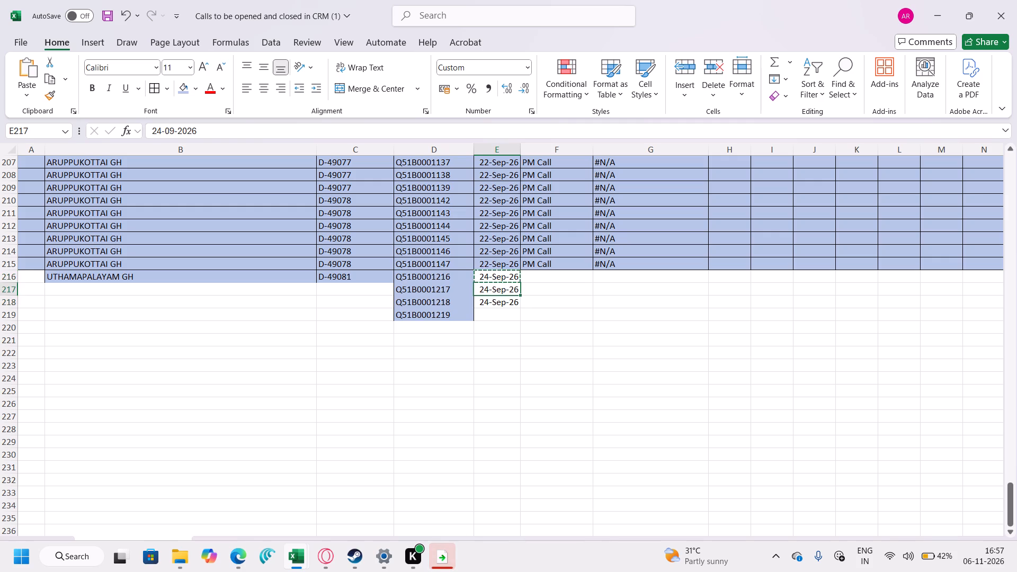
key("ctrl+v")
key("Down")
key("Down")
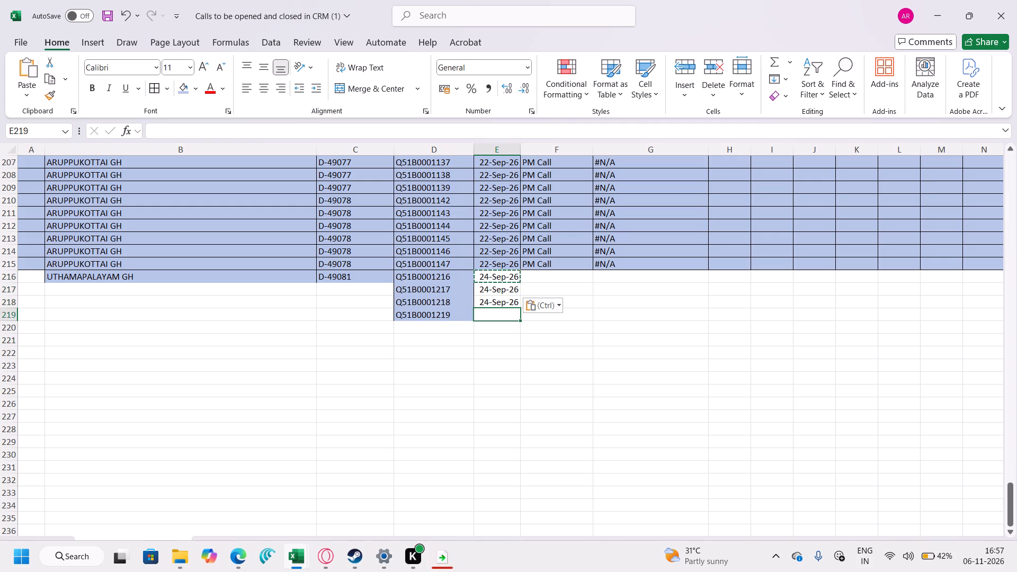
left_click(497, 267, "ctrl")
key("ctrl+v")
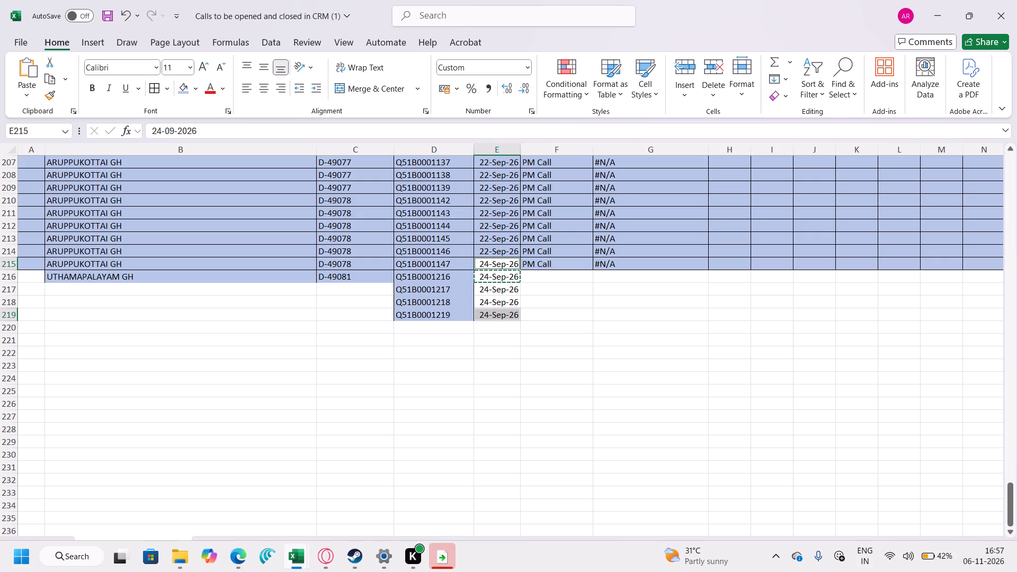
Copy the FSR No D-49081 from C216 into C217 through C219.
left_click(356, 277)
key("ctrl+c")
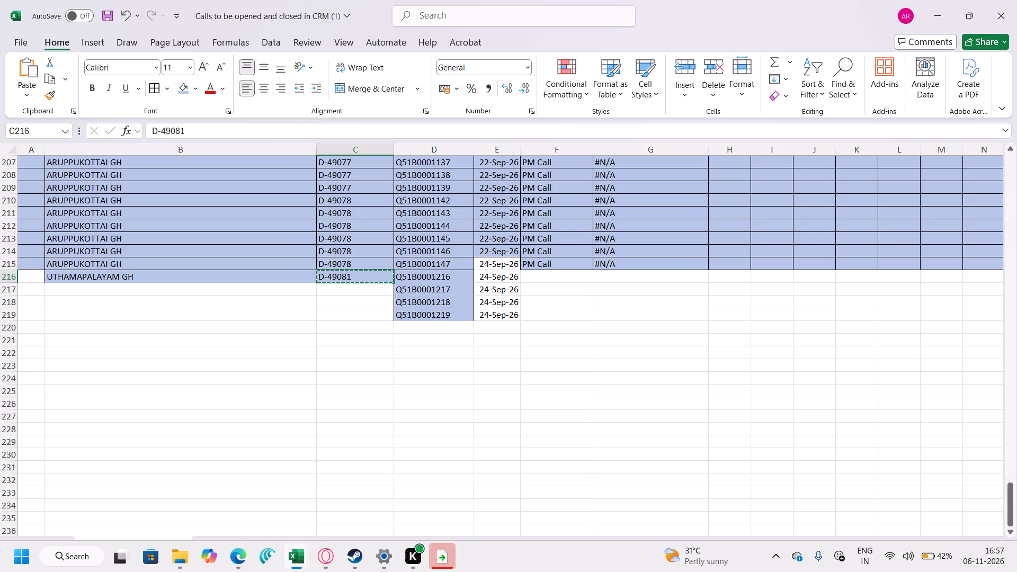
key("Down")
key("ctrl+v")
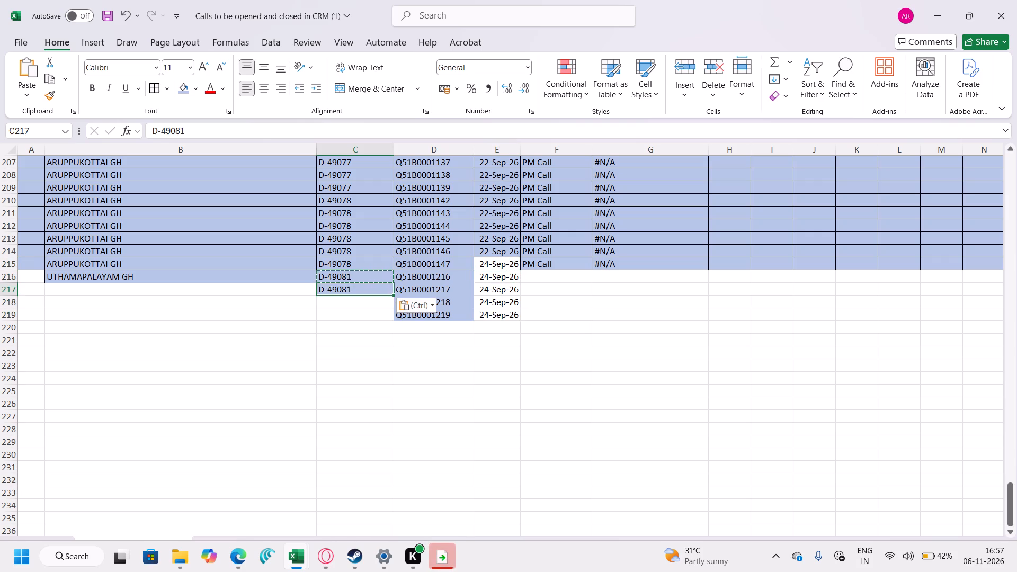
key("Down")
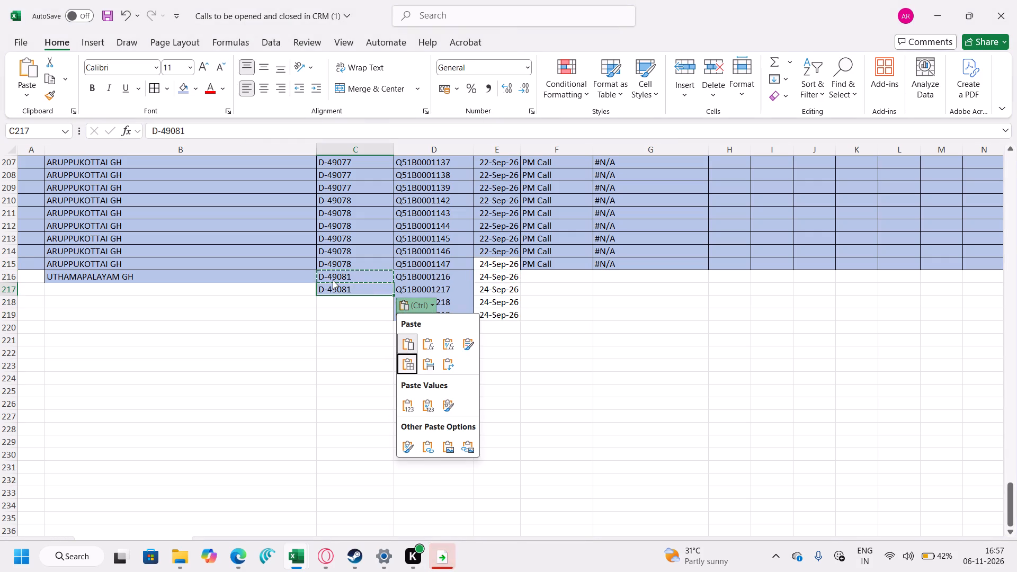
key("Down")
key("Down")
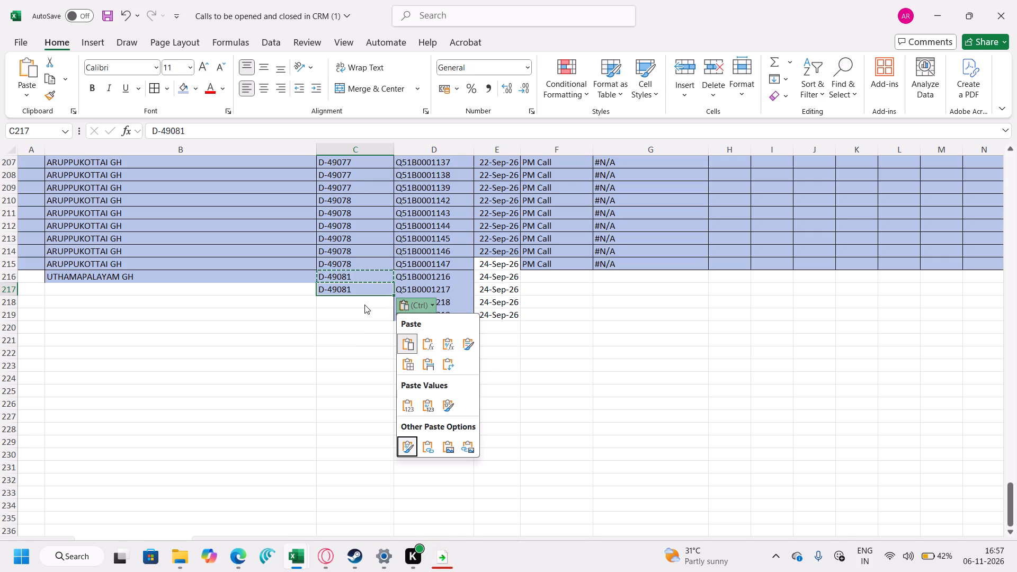
left_click(364, 305)
left_click(364, 305)
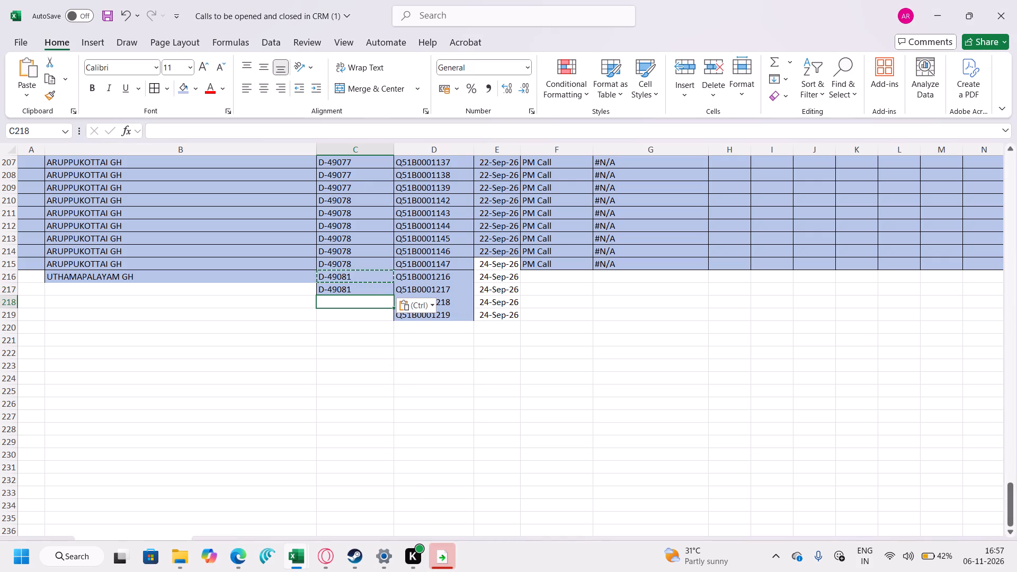
key("ctrl+v")
key("Down")
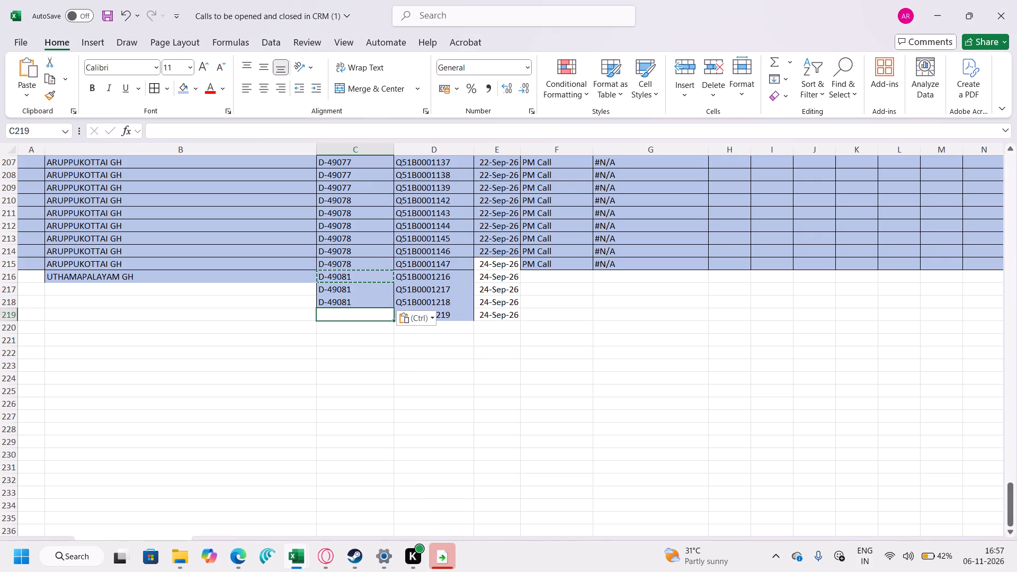
left_click(364, 305, "ctrl")
key("ctrl+v")
Fill the customer name UTHAMAPALAYAM GH from B216 down through B219.
left_click(229, 276)
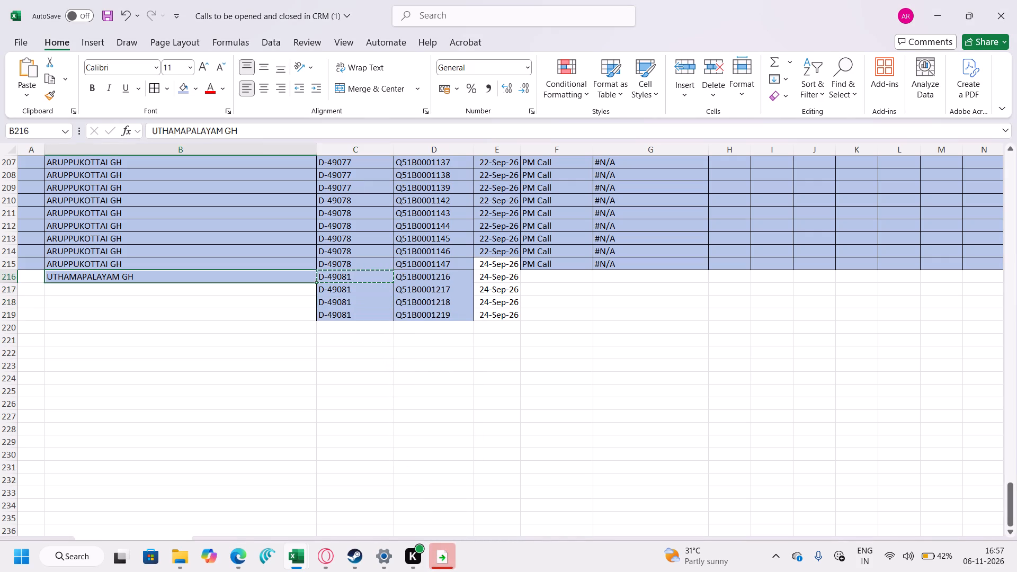
left_click_drag(314, 281, 310, 325)
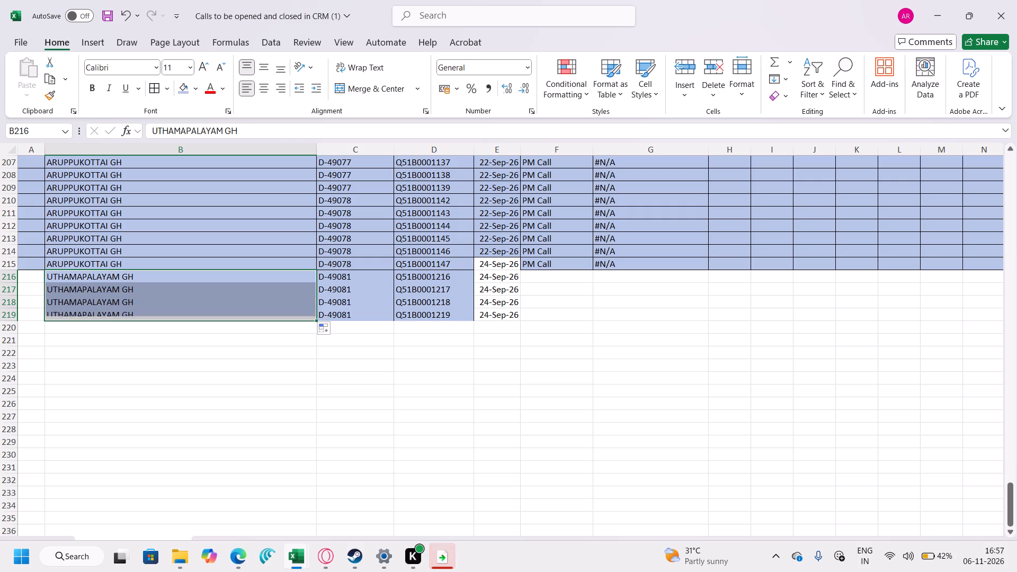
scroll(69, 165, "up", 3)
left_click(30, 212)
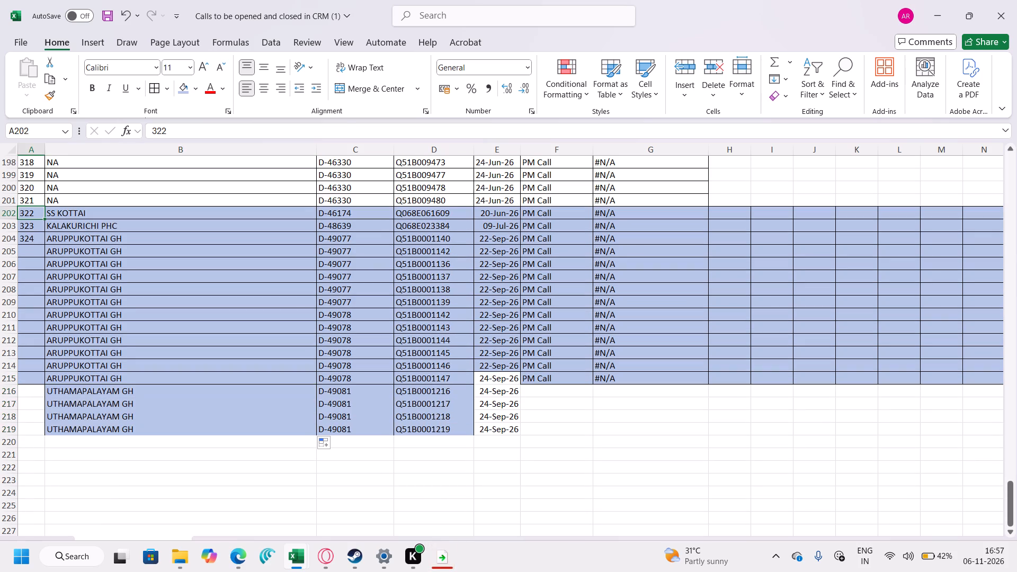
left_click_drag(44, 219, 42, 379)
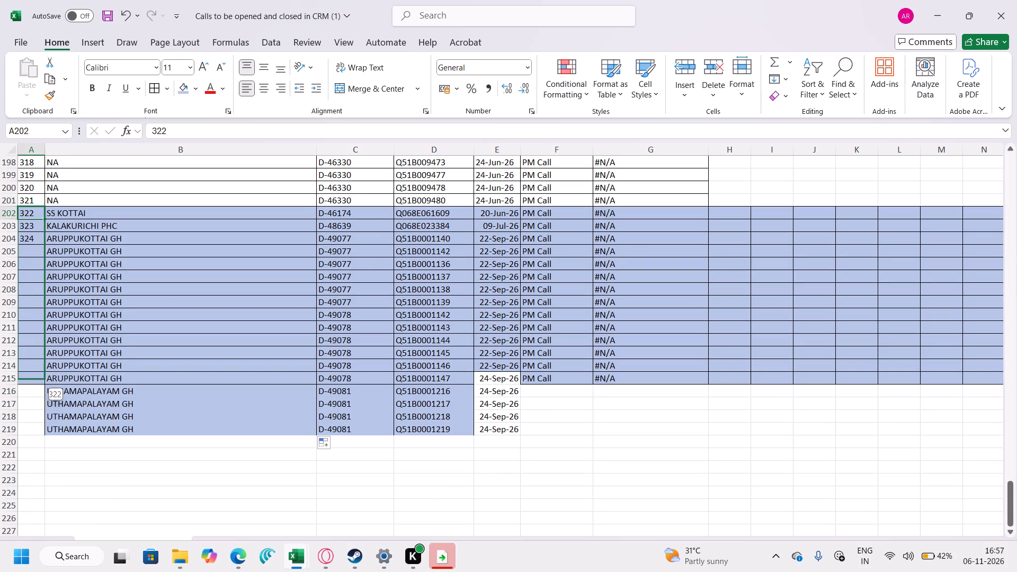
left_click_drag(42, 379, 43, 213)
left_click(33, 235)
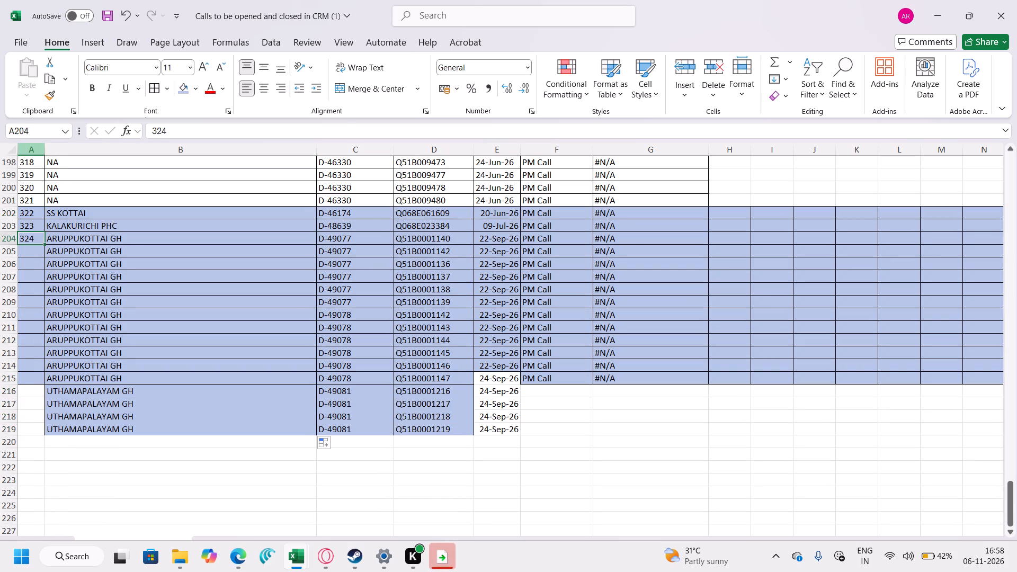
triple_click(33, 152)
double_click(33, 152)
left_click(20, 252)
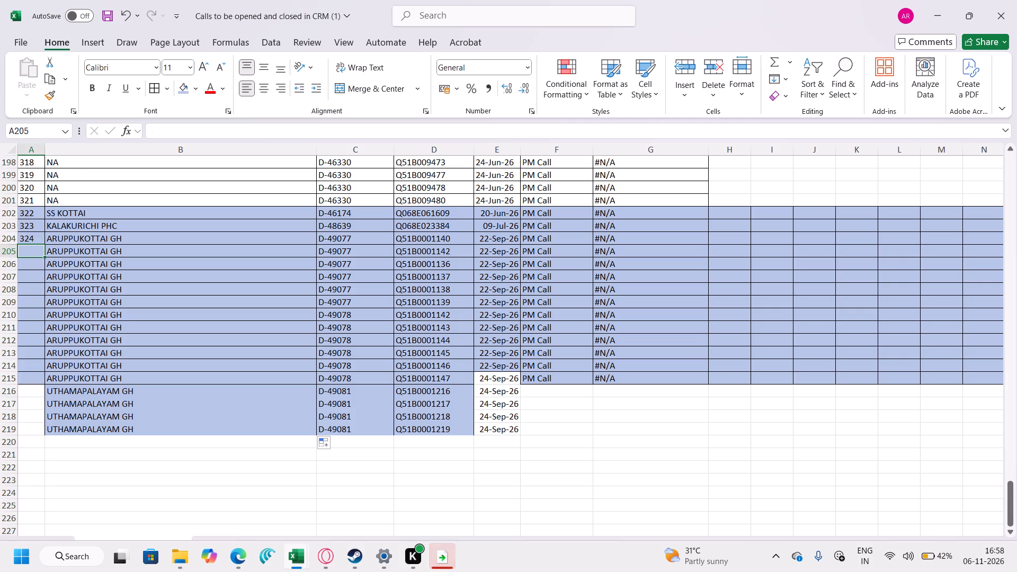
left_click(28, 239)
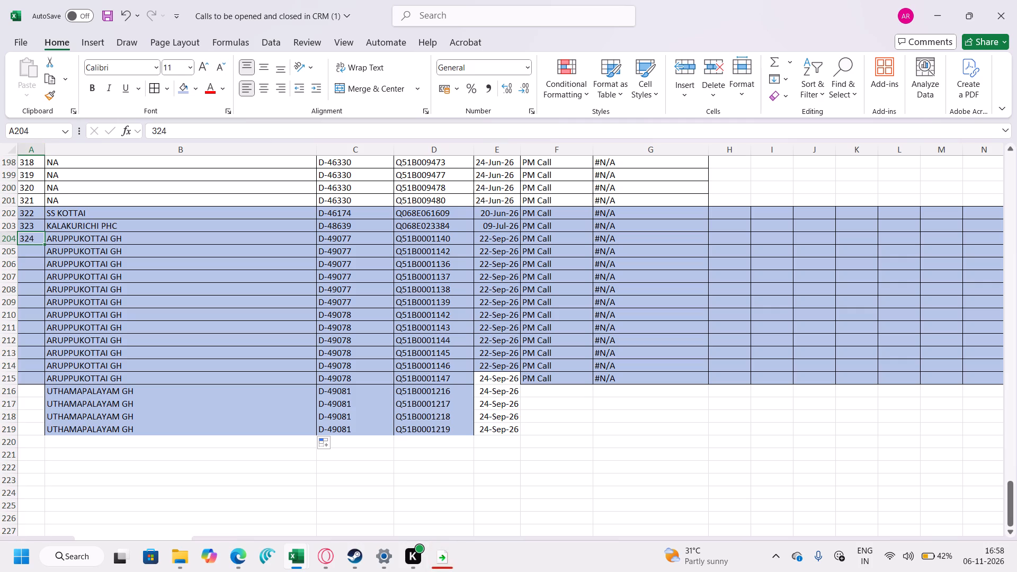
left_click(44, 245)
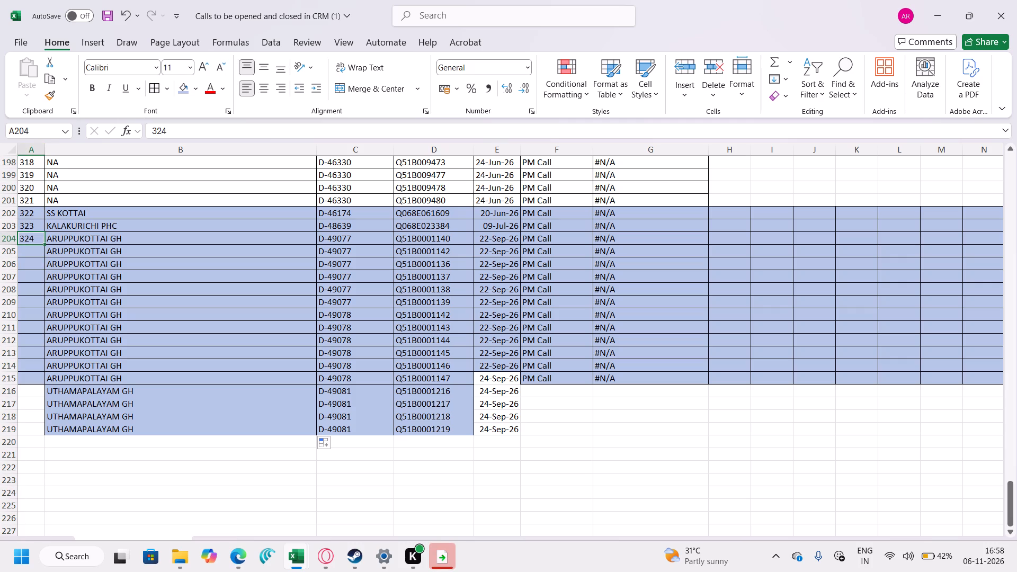
Apply the light blue fill and cell borders to the whole of rows 216 through 219.
left_click_drag(33, 386, 137, 449)
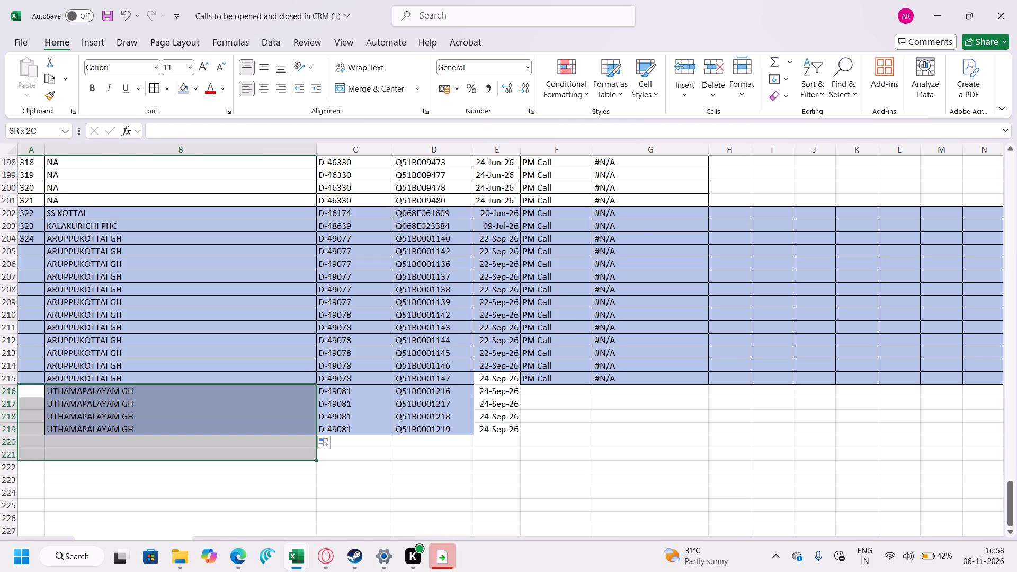
left_click_drag(137, 449, 139, 444)
left_click_drag(12, 391, 28, 440)
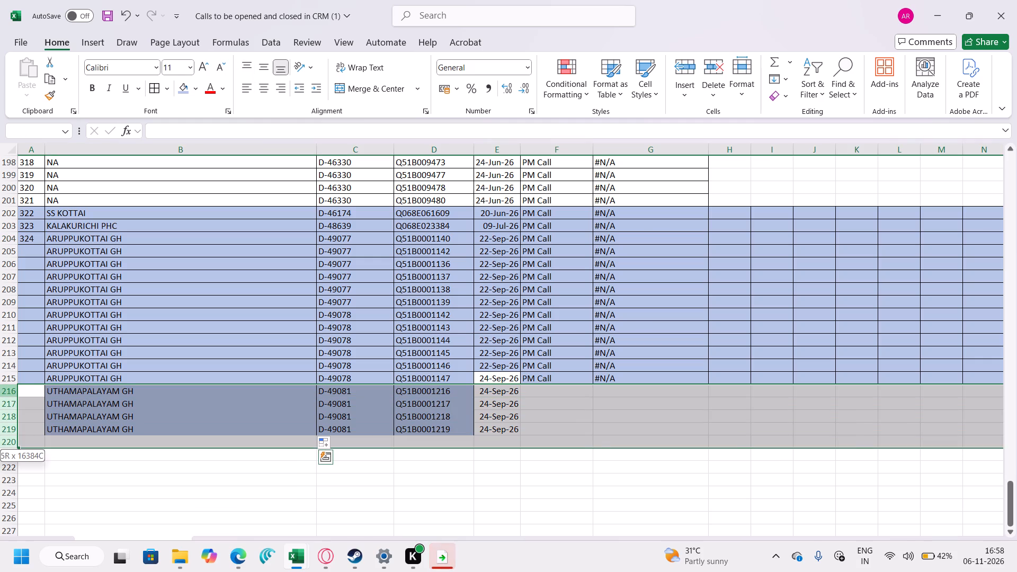
left_click_drag(28, 440, 28, 431)
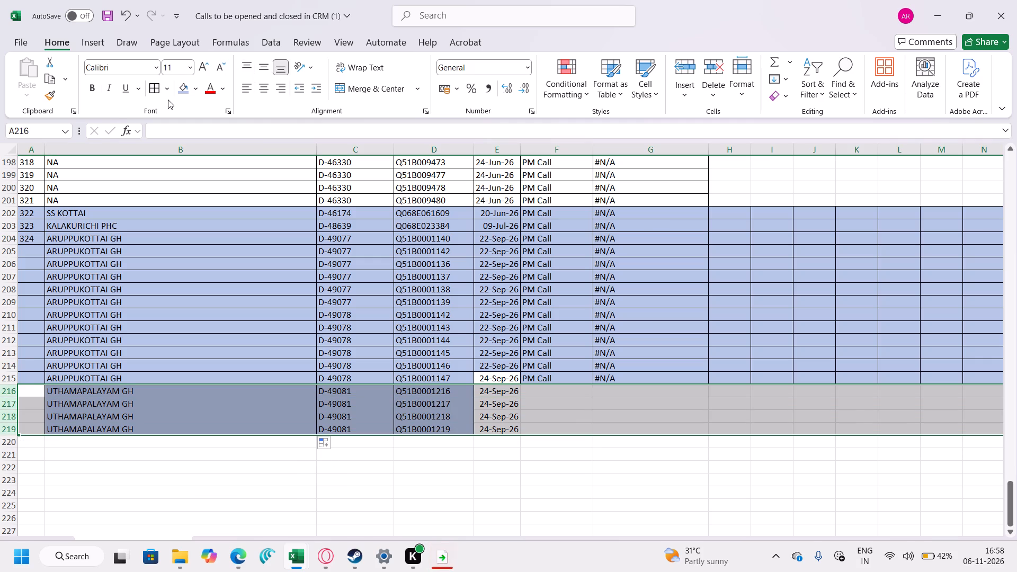
left_click(183, 91)
left_click(157, 91)
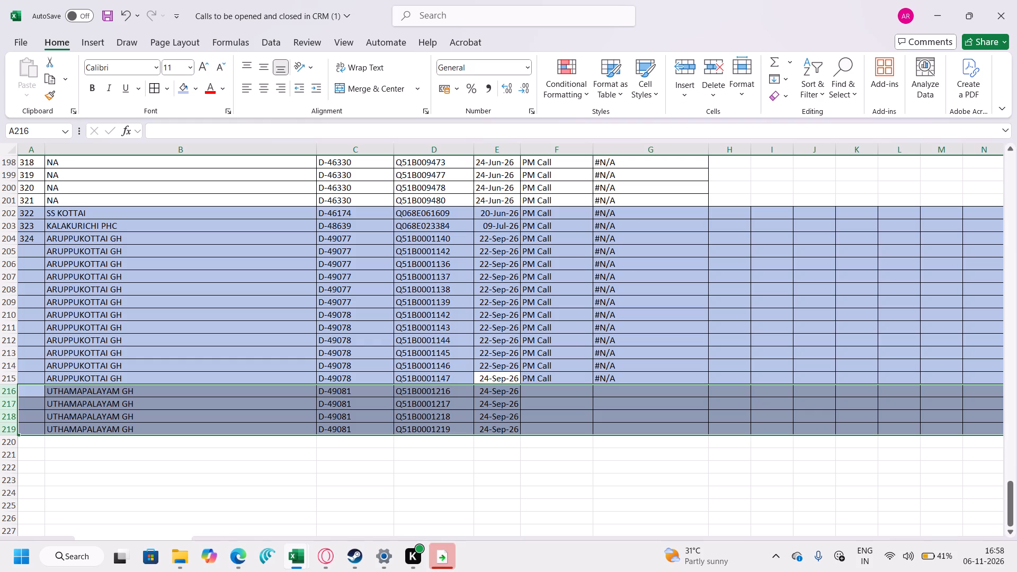
left_click(376, 407)
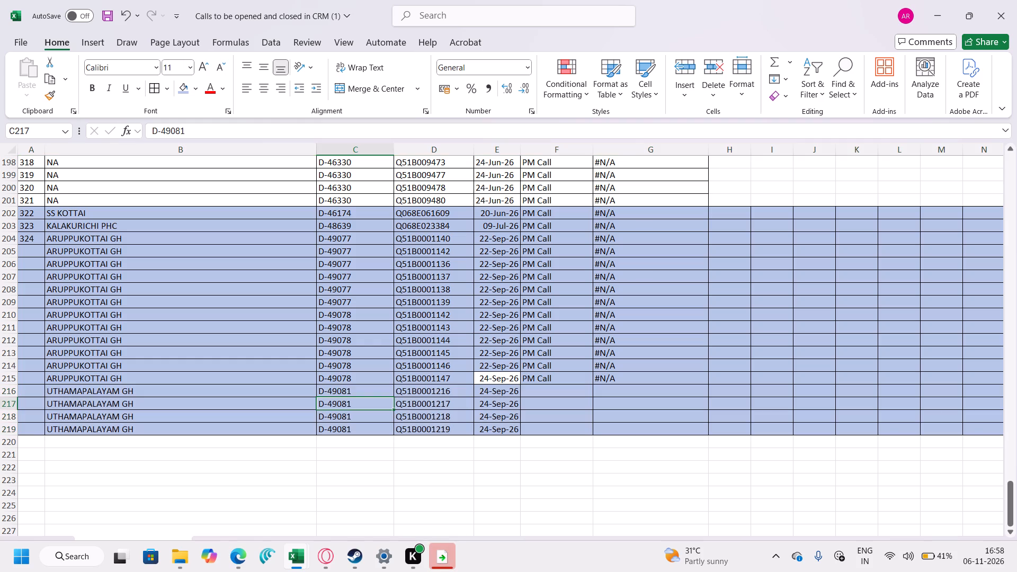
key("ctrl+c")
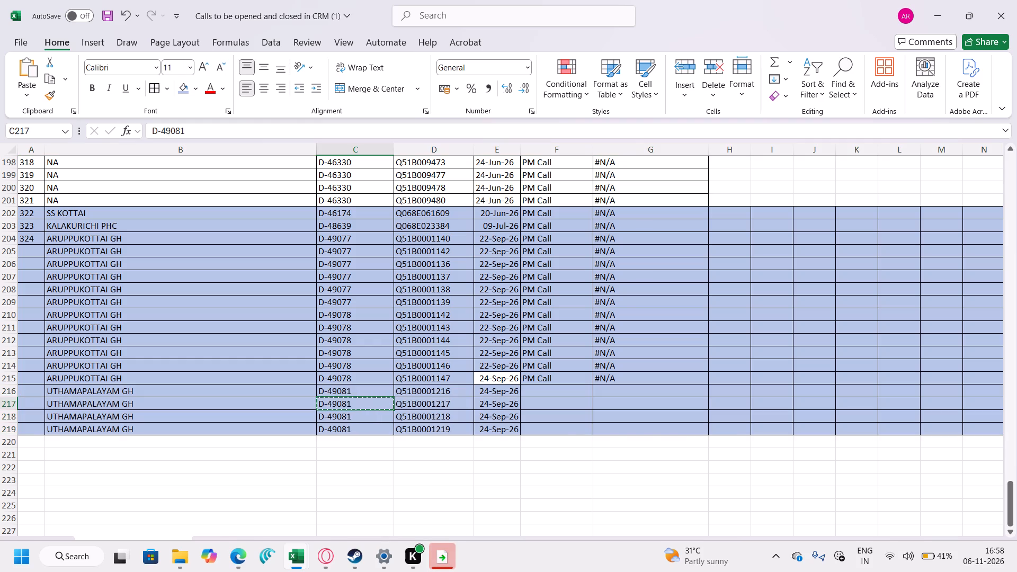
scroll(360, 398, "up", 20)
scroll(360, 398, "up", 9)
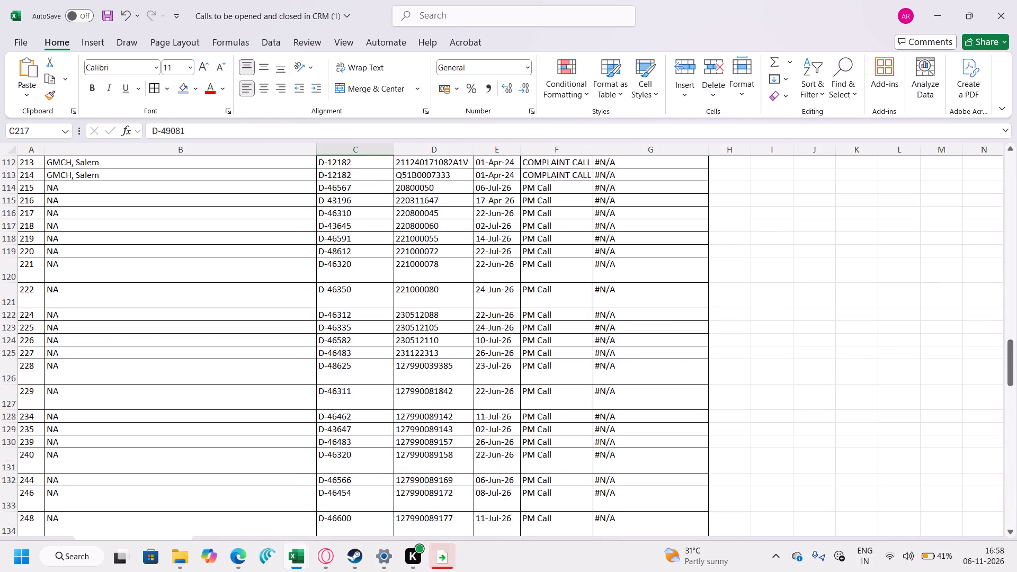
scroll(359, 399, "up", 20)
scroll(359, 399, "up", 16)
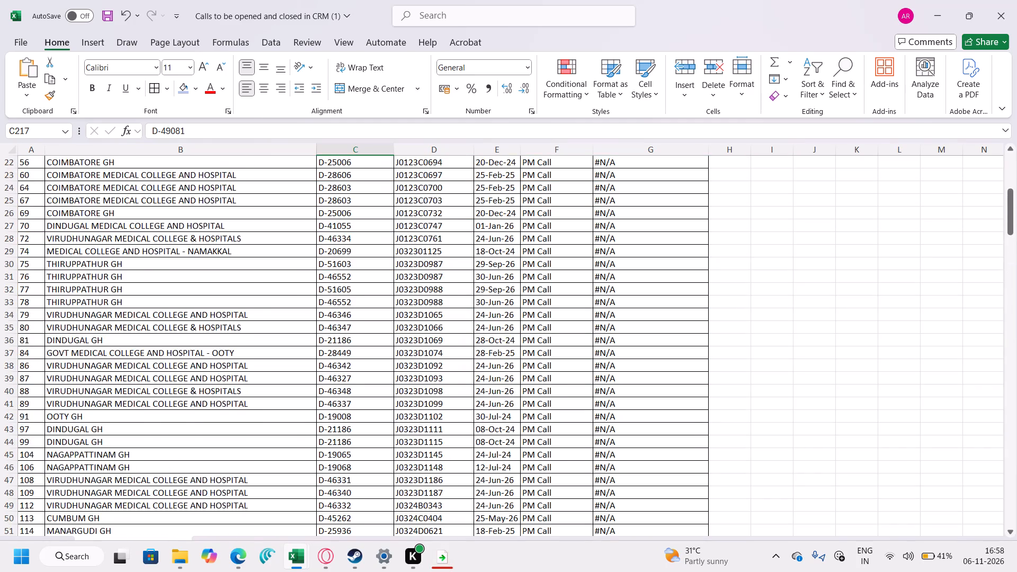
scroll(356, 399, "up", 14)
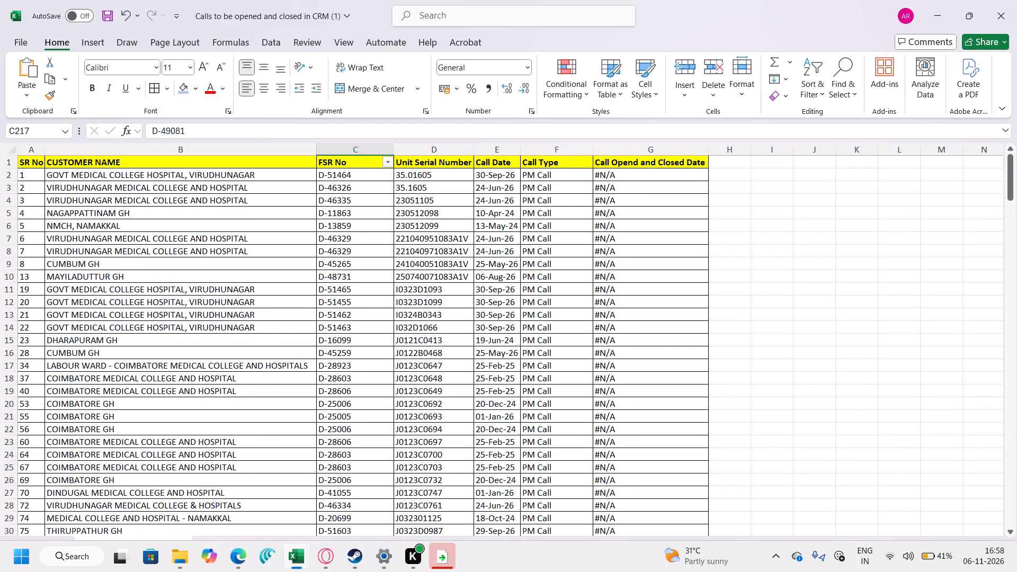
left_click(387, 164)
left_click(320, 319)
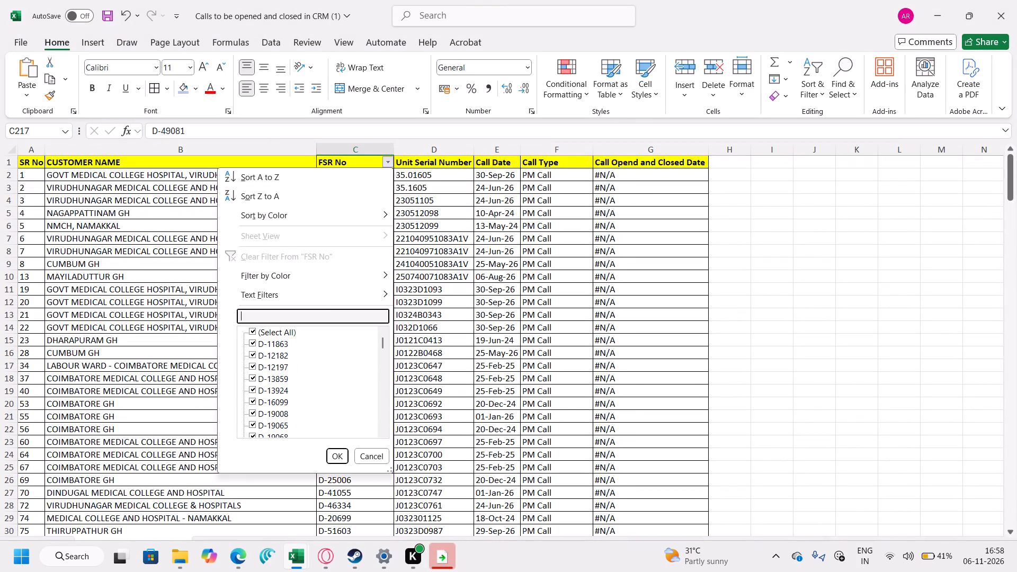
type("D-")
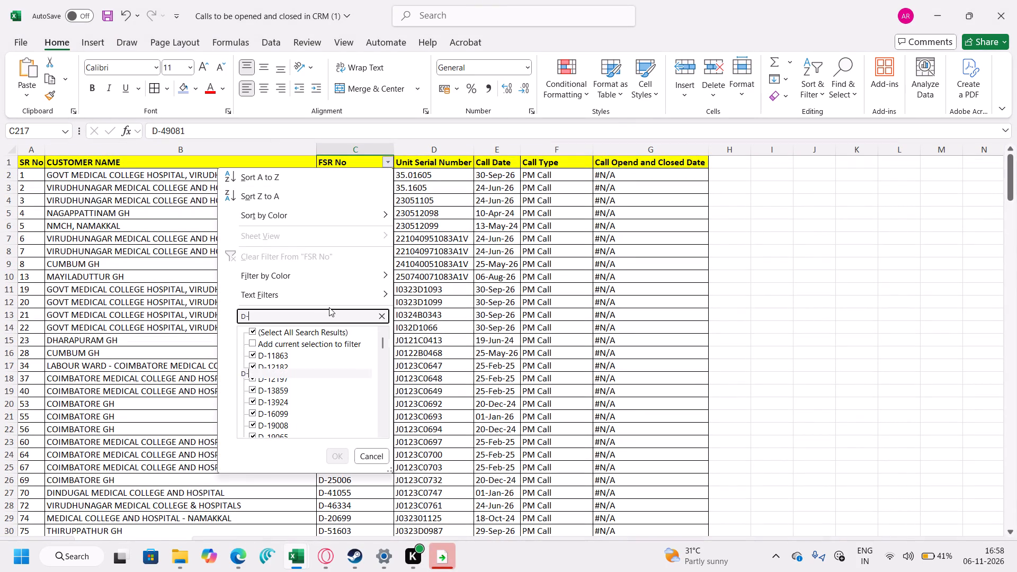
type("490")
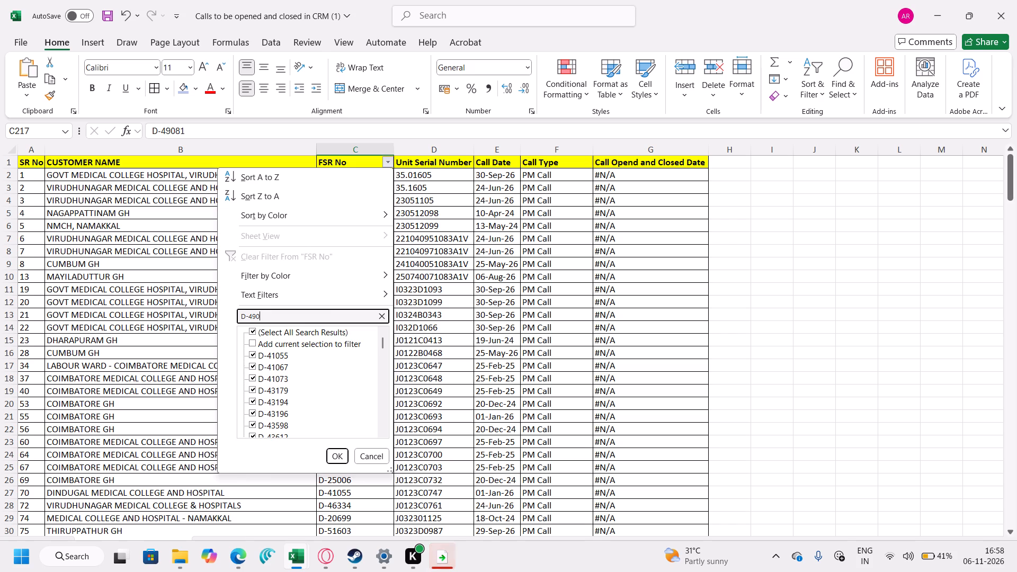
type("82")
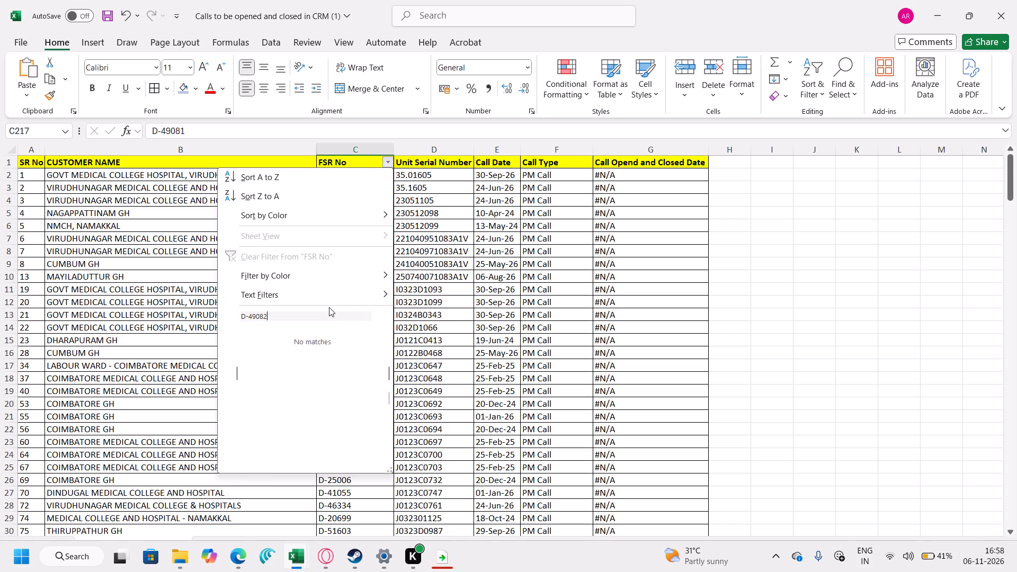
scroll(249, 144, "up", 1)
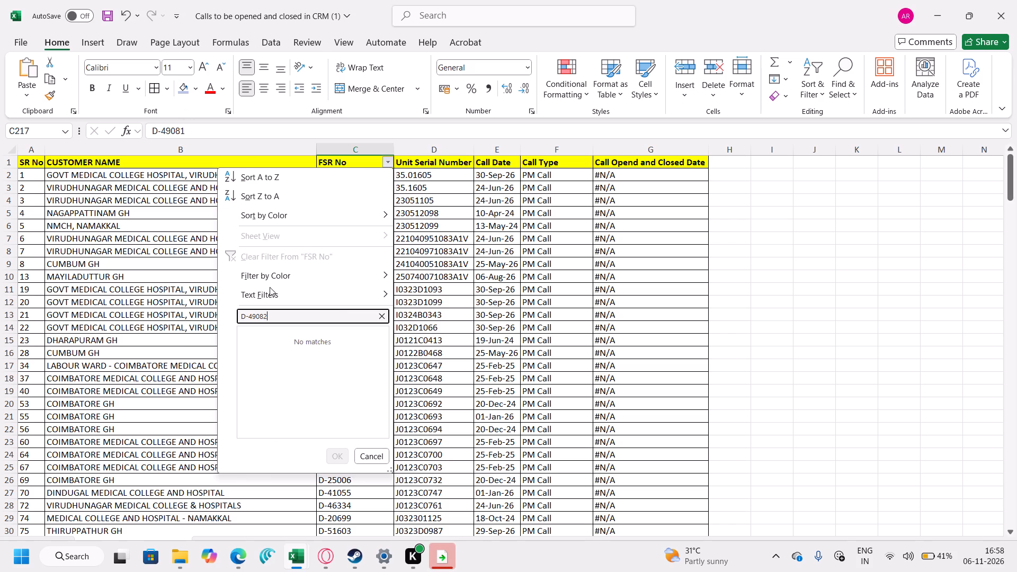
Copy D-49082 and search for it in the Report No filter of the CallDetailReport workbook.
left_click_drag(273, 313, 203, 306)
key("ctrl+c")
left_click(235, 493)
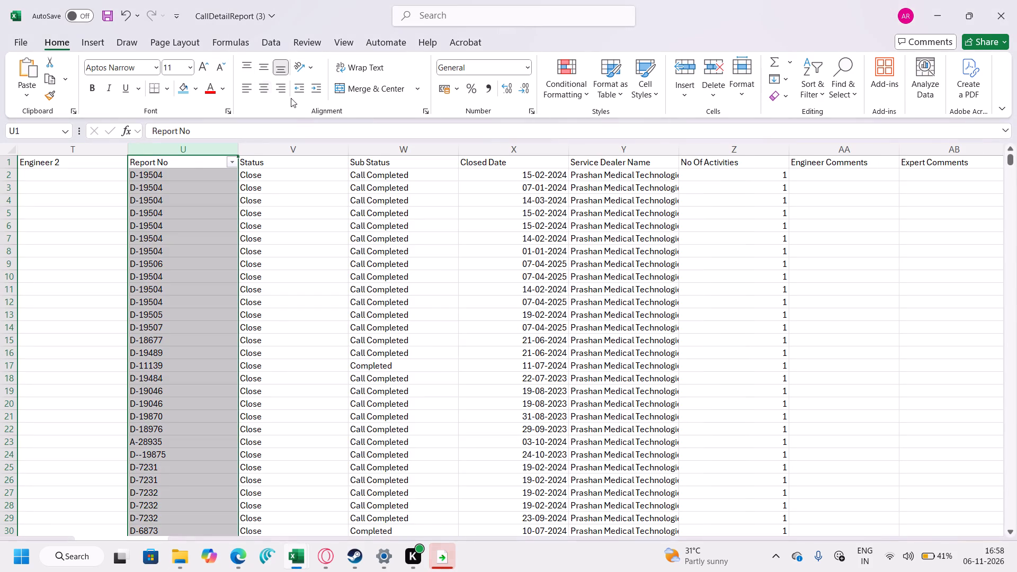
left_click(234, 158)
left_click(133, 319)
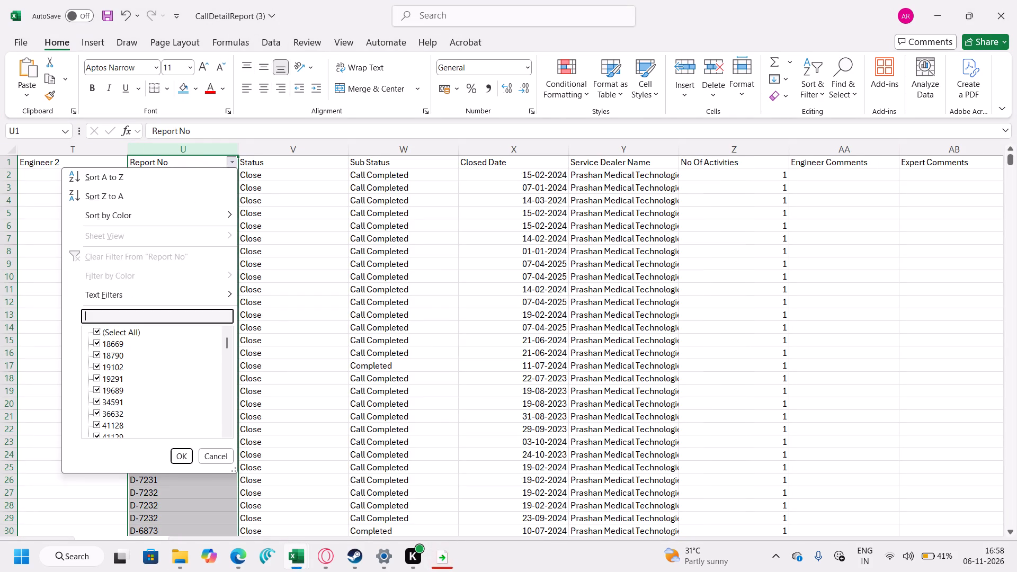
key("ctrl+v")
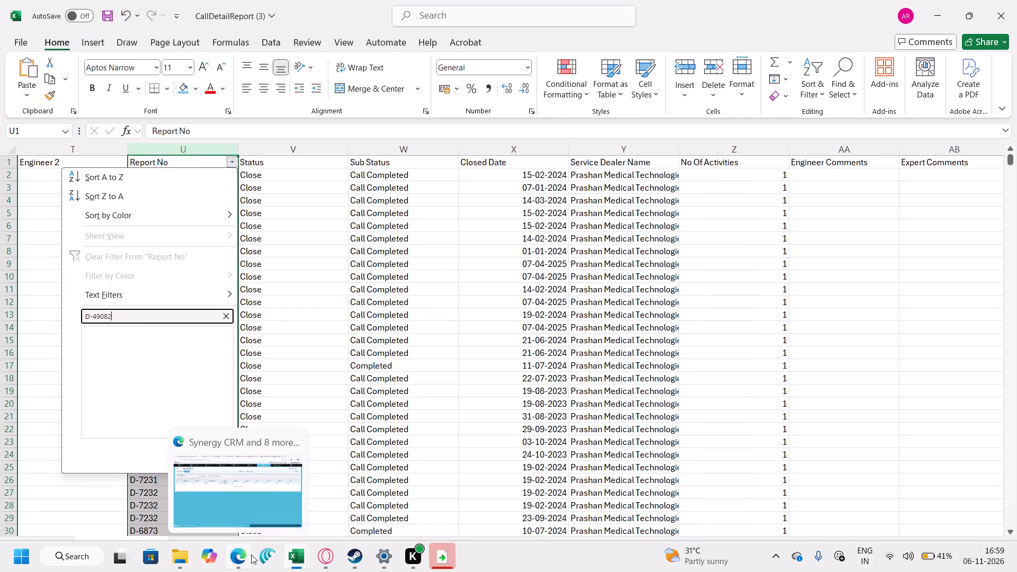
Switch to Synergy CRM in Edge and filter the PM calls by serial number Q51B0001213.
left_click(240, 514)
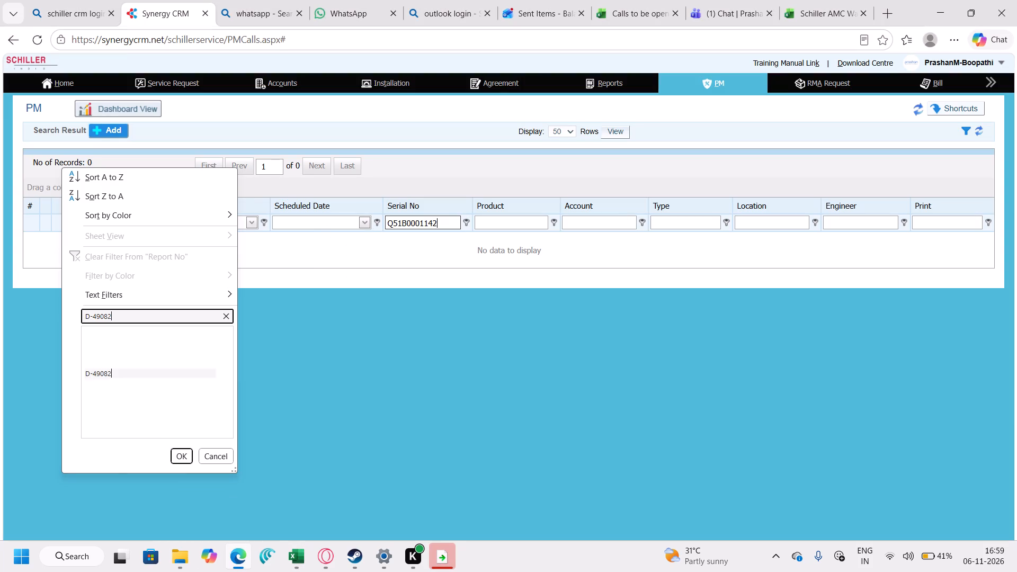
left_click(439, 220)
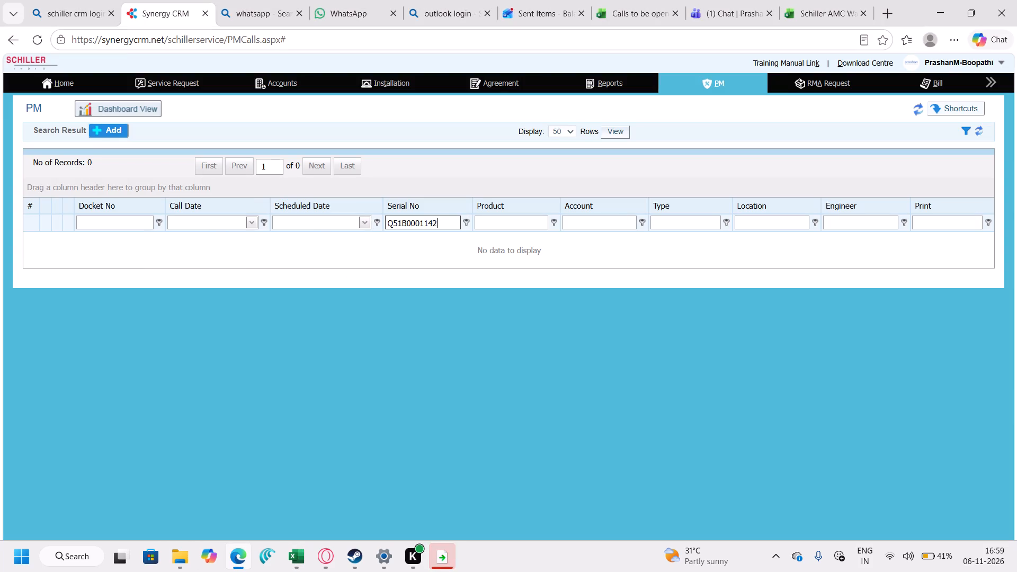
key("BackSpace")
key("BackSpace")
key("BackSpace")
type("213")
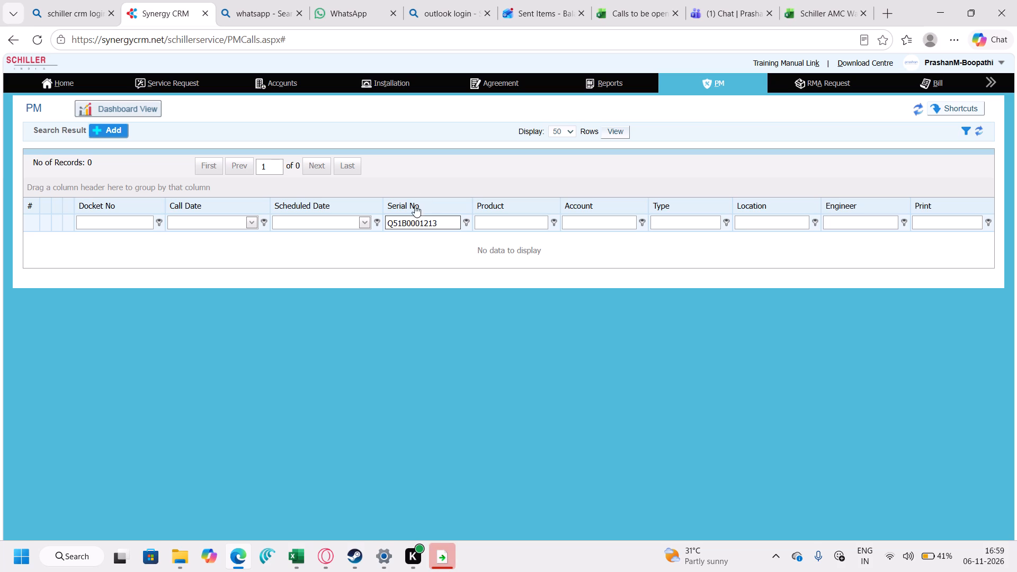
In the Excel call list, enter serial numbers Q51B0001212 through Q51B0001215 in the Unit Serial Number column, rows 220 to 223.
left_click(340, 509)
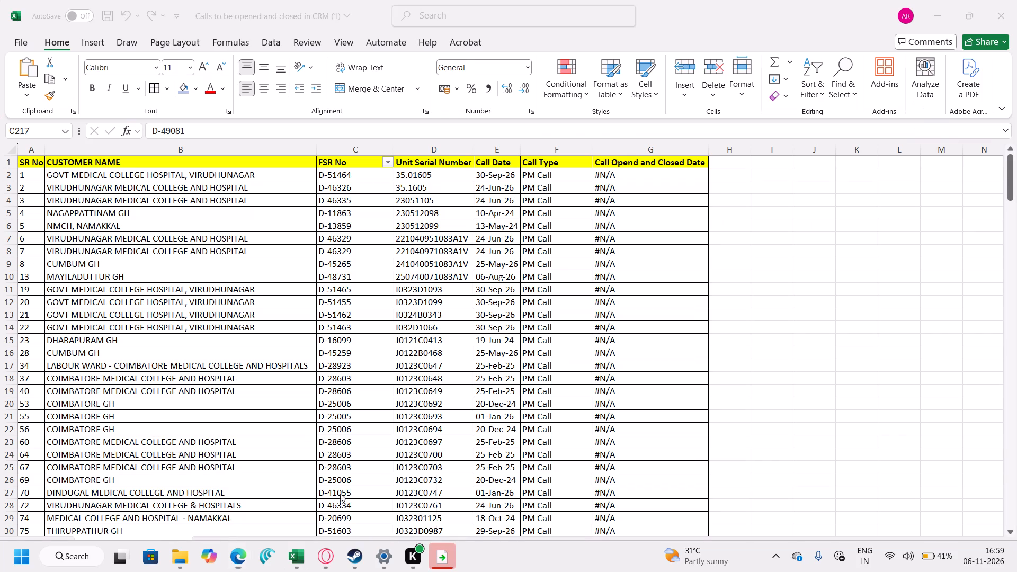
scroll(355, 408, "down", 11)
scroll(359, 414, "down", 14)
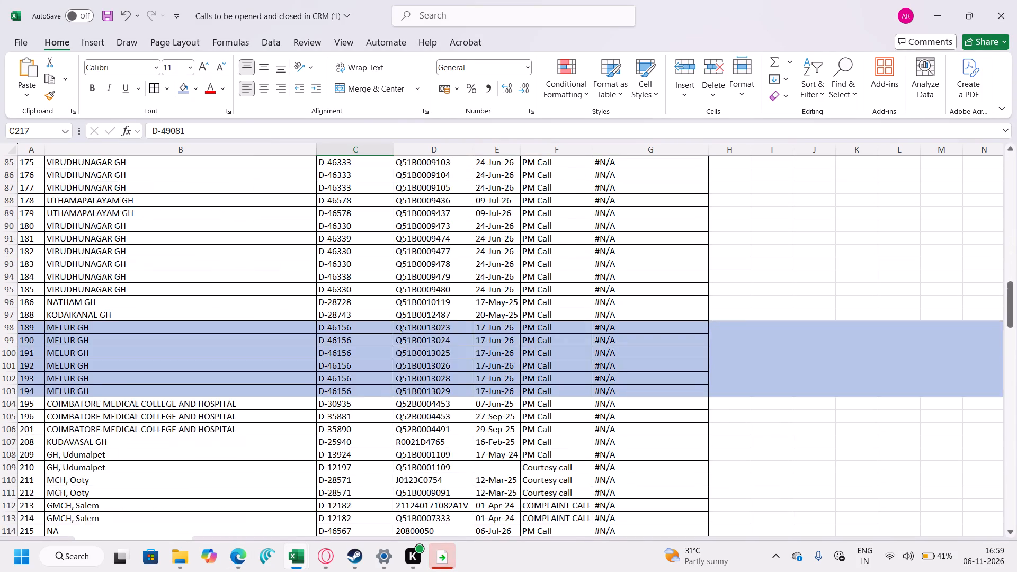
scroll(359, 415, "down", 20)
scroll(359, 415, "down", 13)
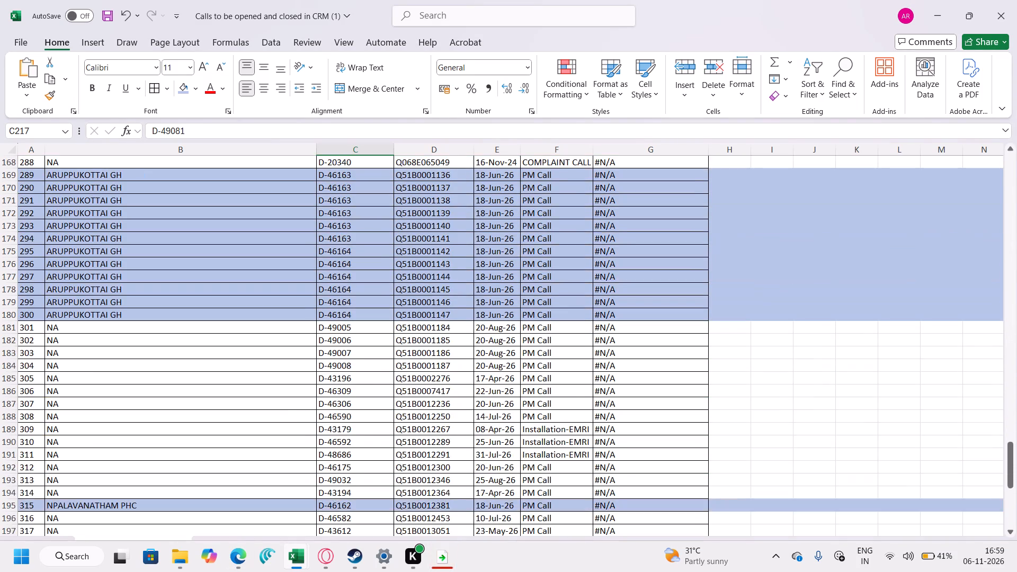
scroll(359, 415, "down", 13)
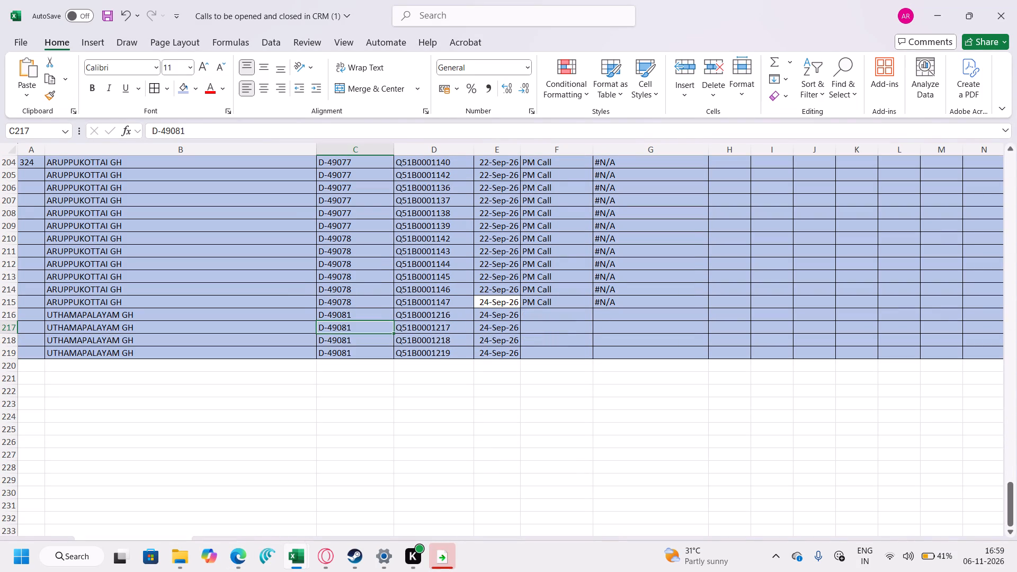
left_click(430, 368)
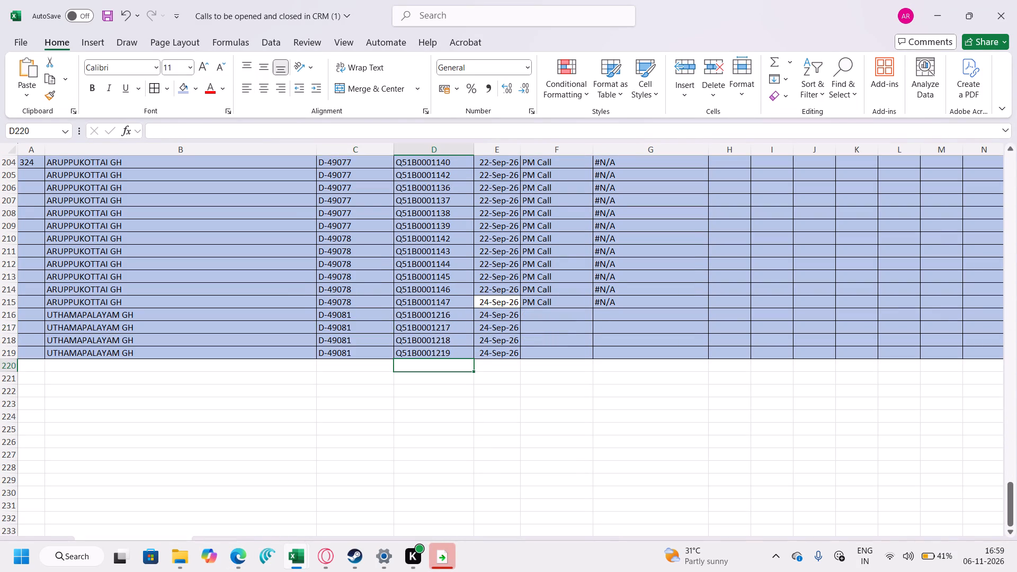
left_click(423, 353)
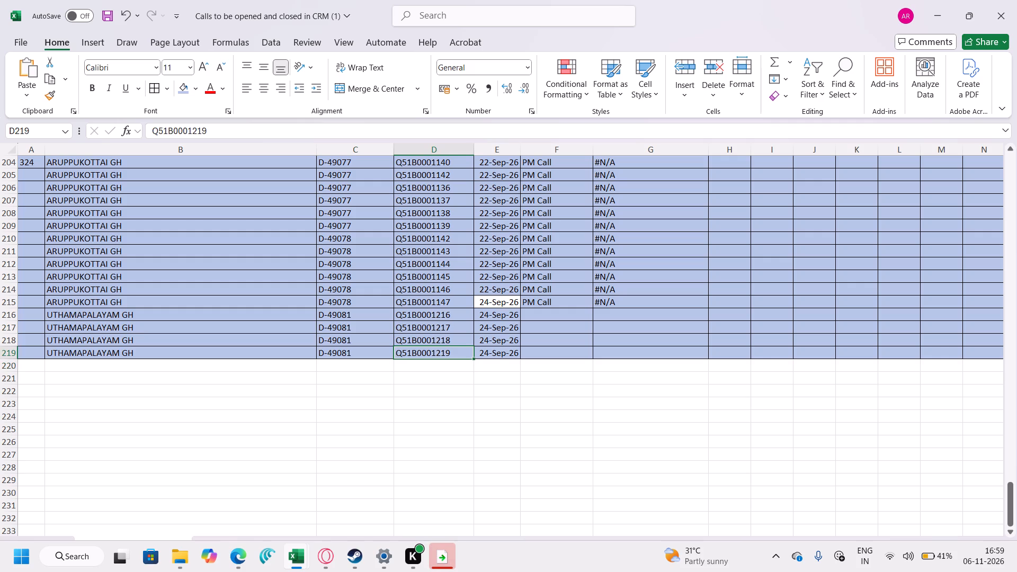
key("ctrl+c")
key("Down")
key("ctrl+v")
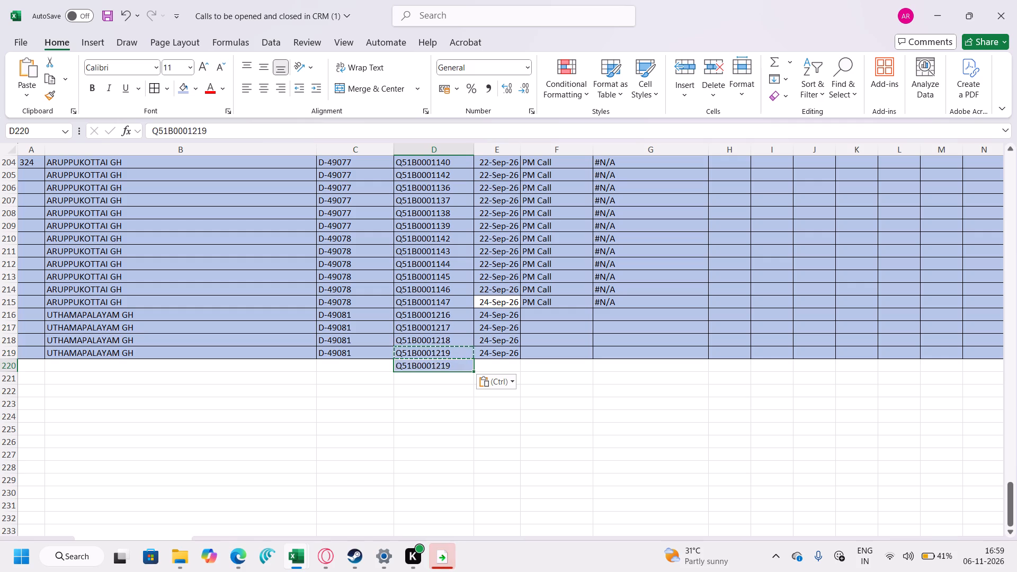
double_click(455, 363)
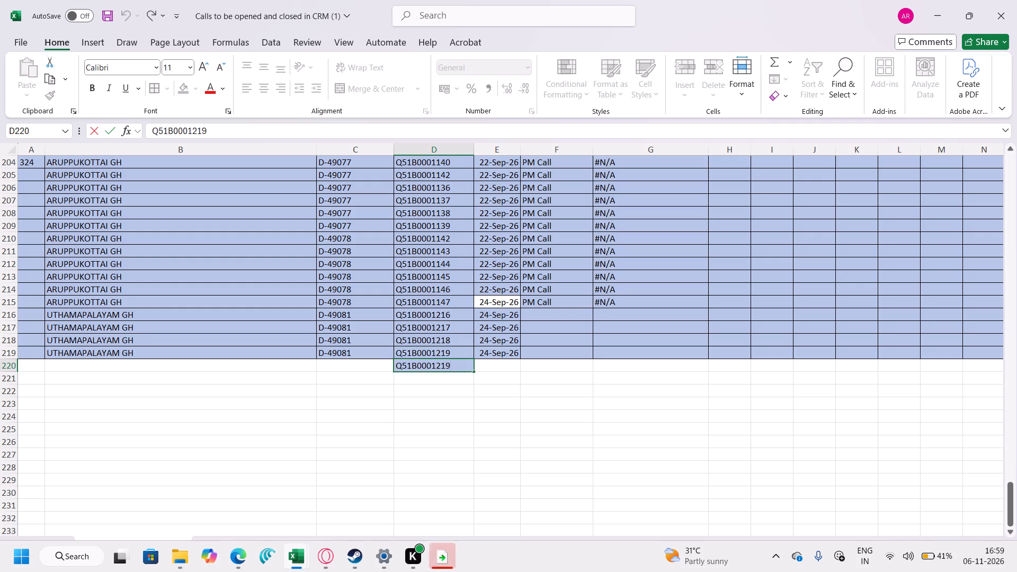
key("BackSpace")
key("2")
left_click_drag(474, 372, 474, 408)
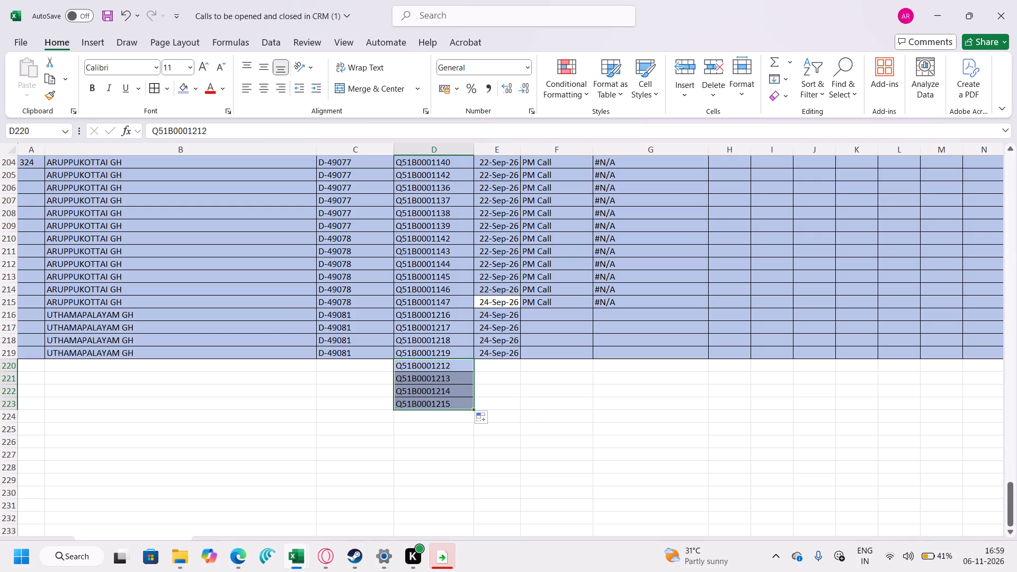
Enter FSR number D-49082 in row 220 of the FSR No column.
left_click(355, 370)
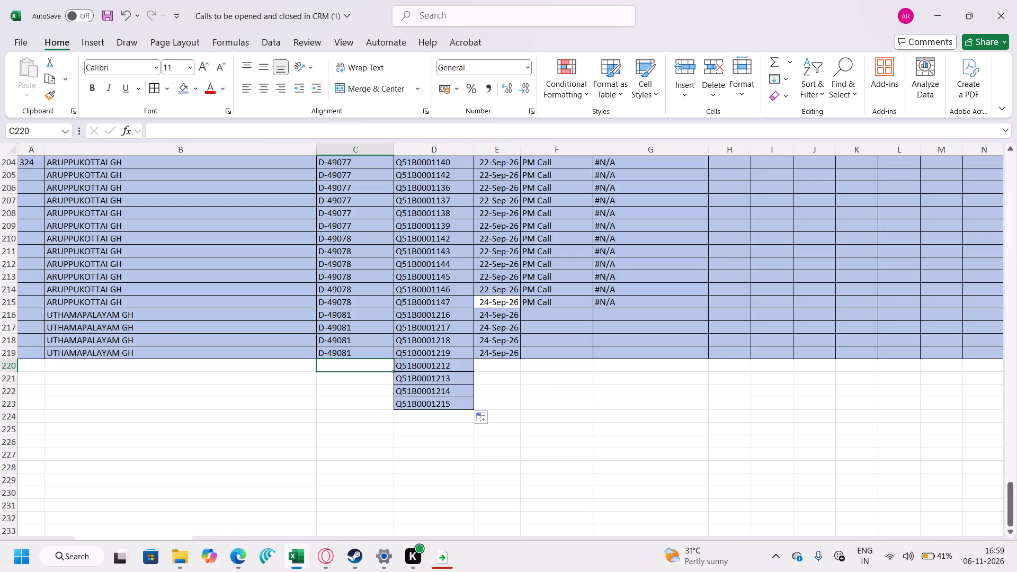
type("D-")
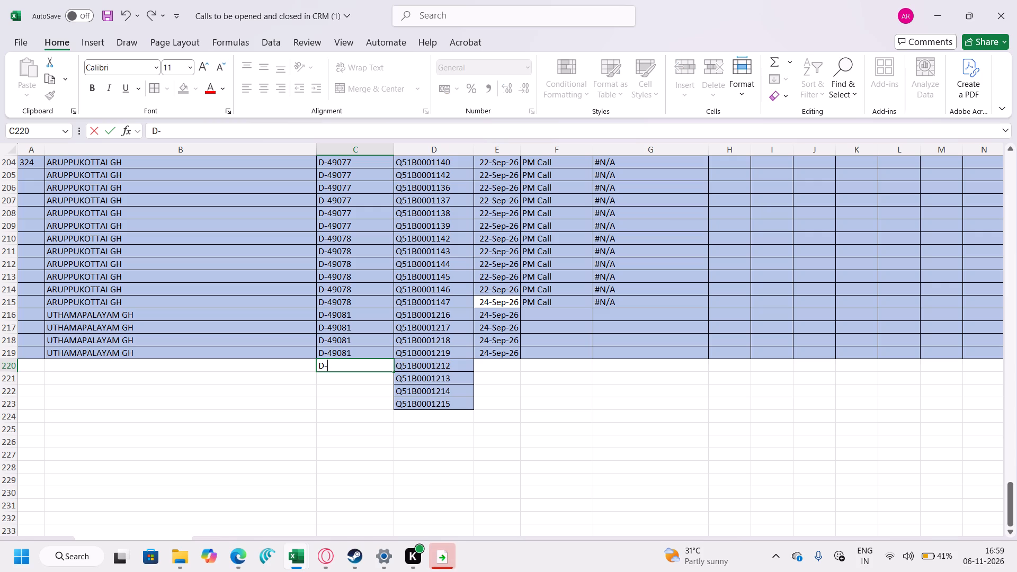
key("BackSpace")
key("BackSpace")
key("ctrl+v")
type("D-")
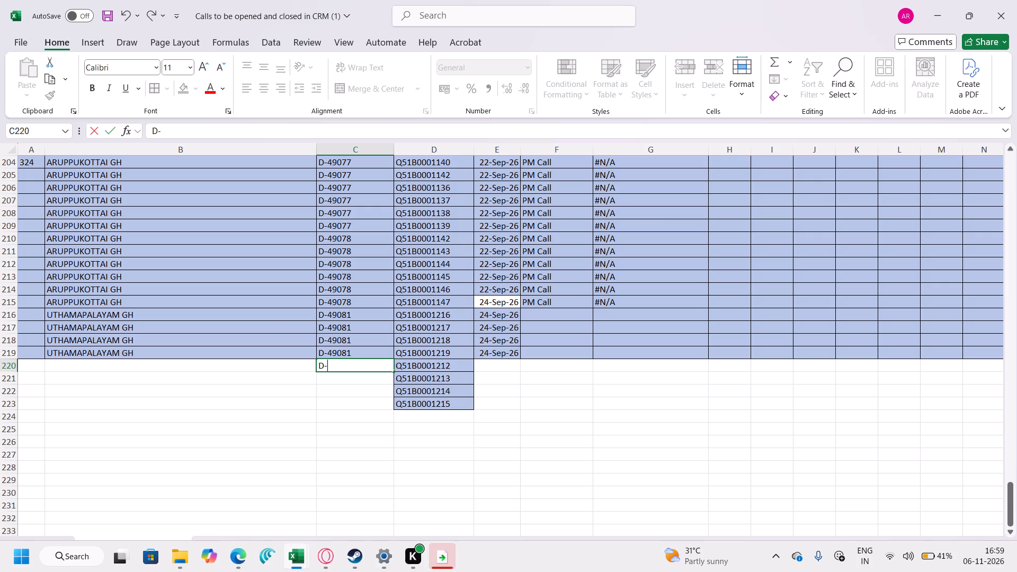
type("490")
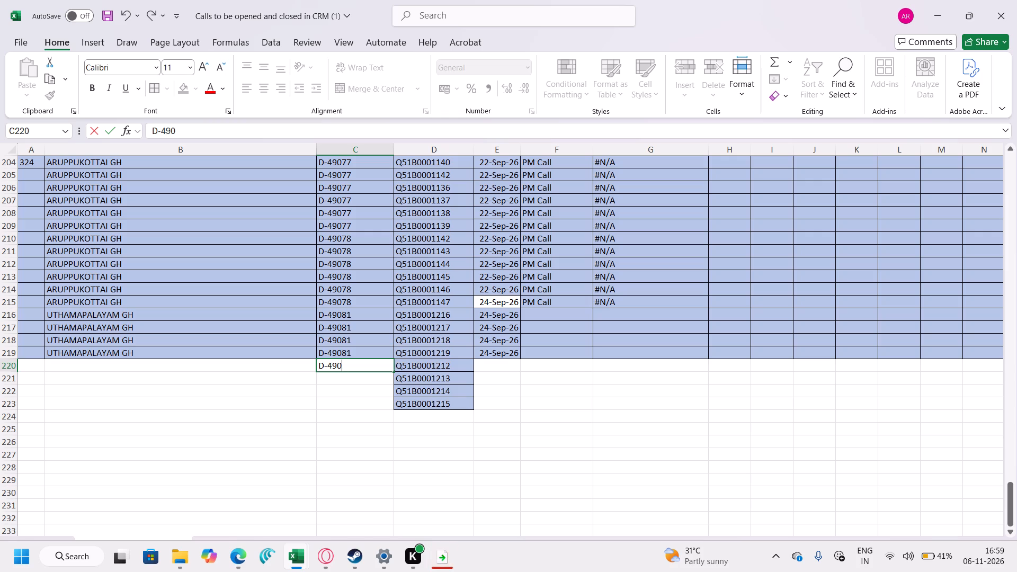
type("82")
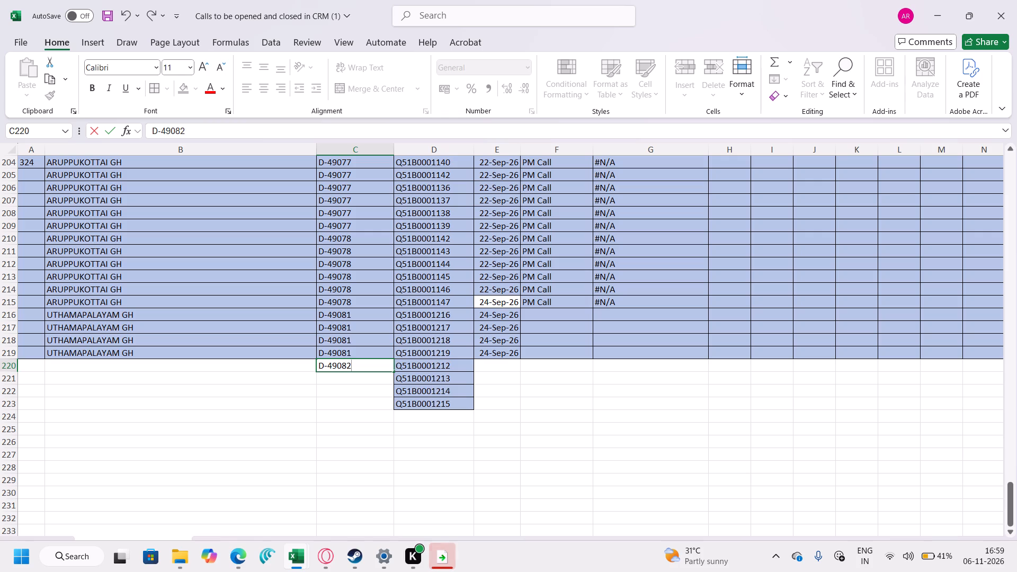
double_click(335, 364)
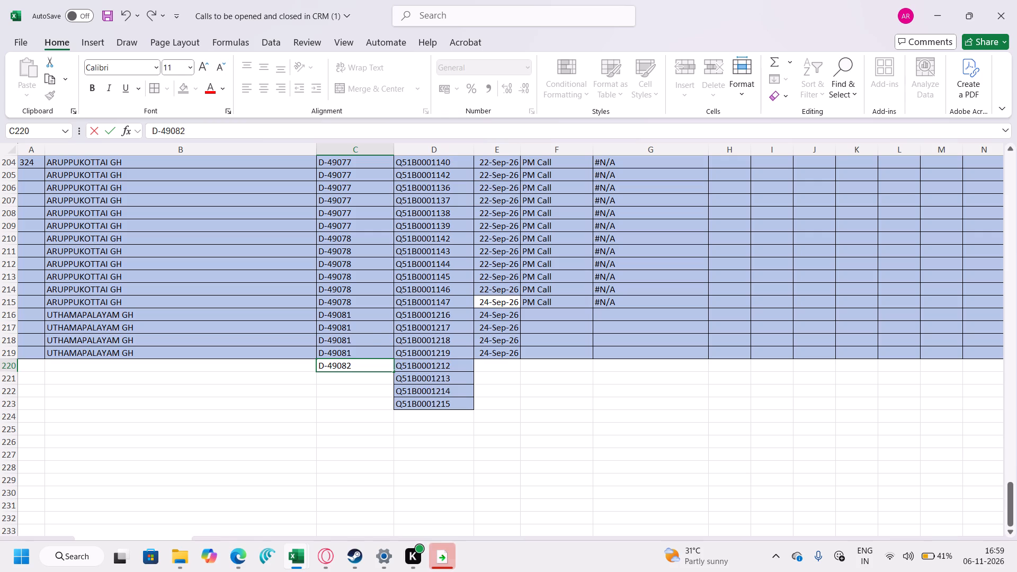
left_click(329, 367)
left_click_drag(355, 367, 315, 360)
left_click_drag(315, 360, 309, 360)
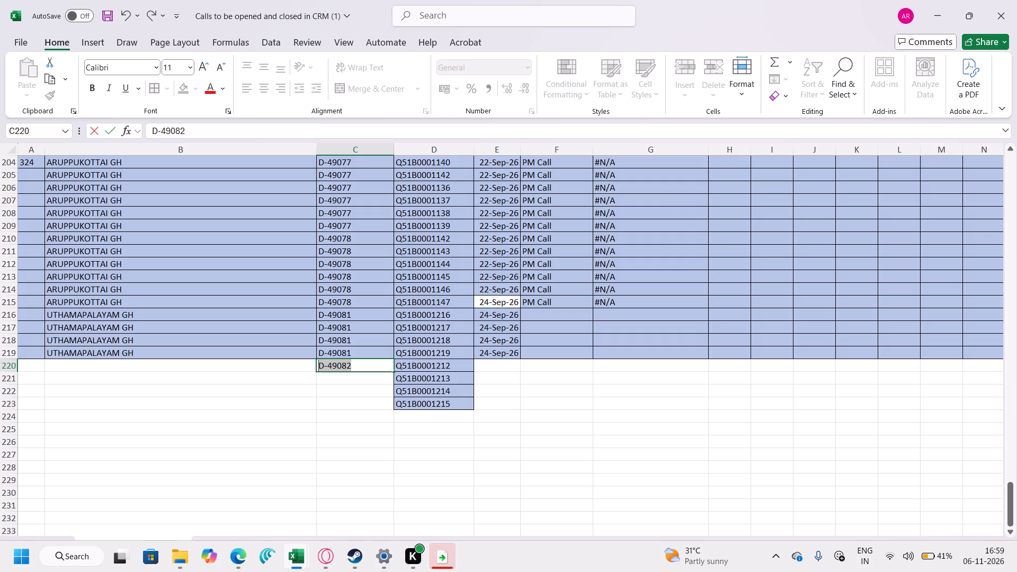
Enter BODINAYAKANUR GH as the customer name in row 220 and fill it down through row 223.
left_click(231, 368)
type("BOD")
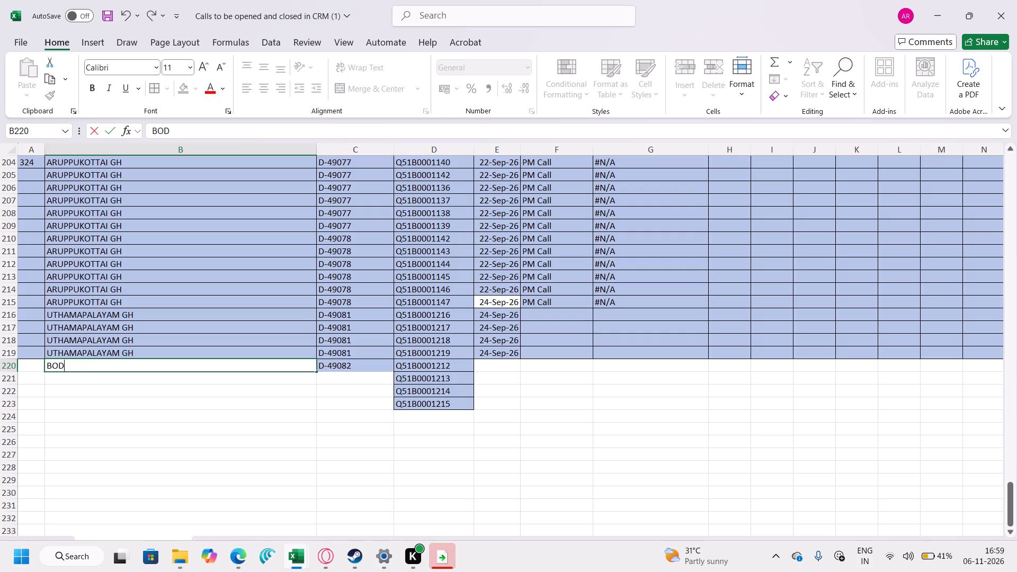
type("INAYA")
type("KANUR")
key("space")
type("GH")
left_click(186, 369)
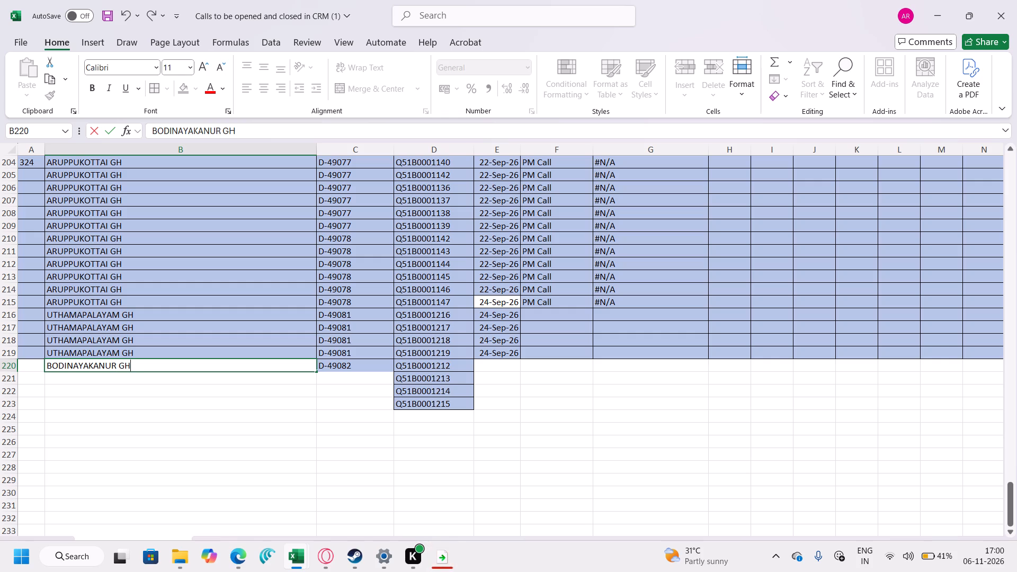
left_click_drag(316, 370, 315, 398)
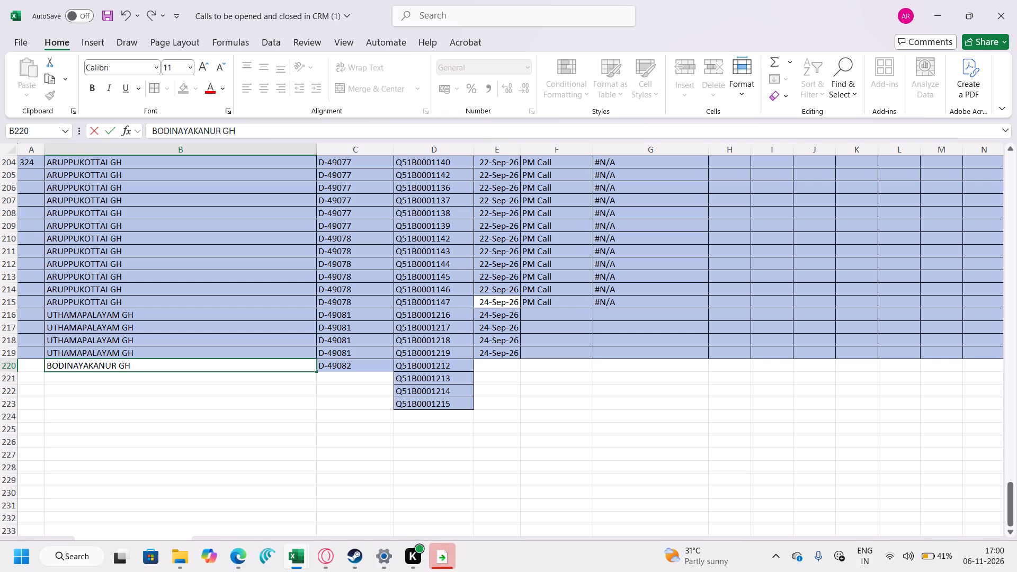
left_click_drag(316, 372, 308, 404)
Copy D-49082 from row 220 into the FSR No cells of rows 221 through 223.
left_click(359, 369)
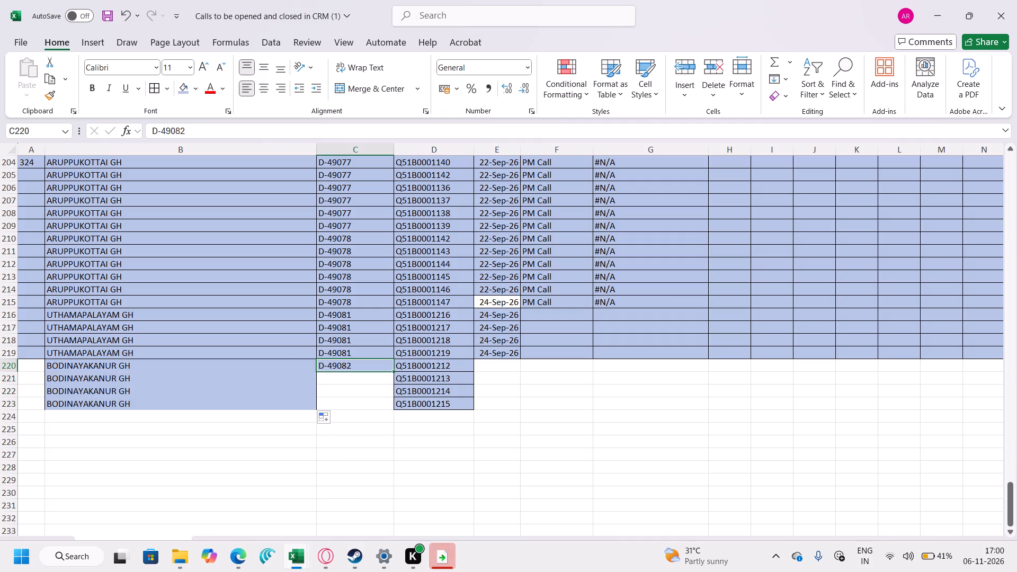
key("ctrl+c")
left_click(358, 383)
key("ctrl+v")
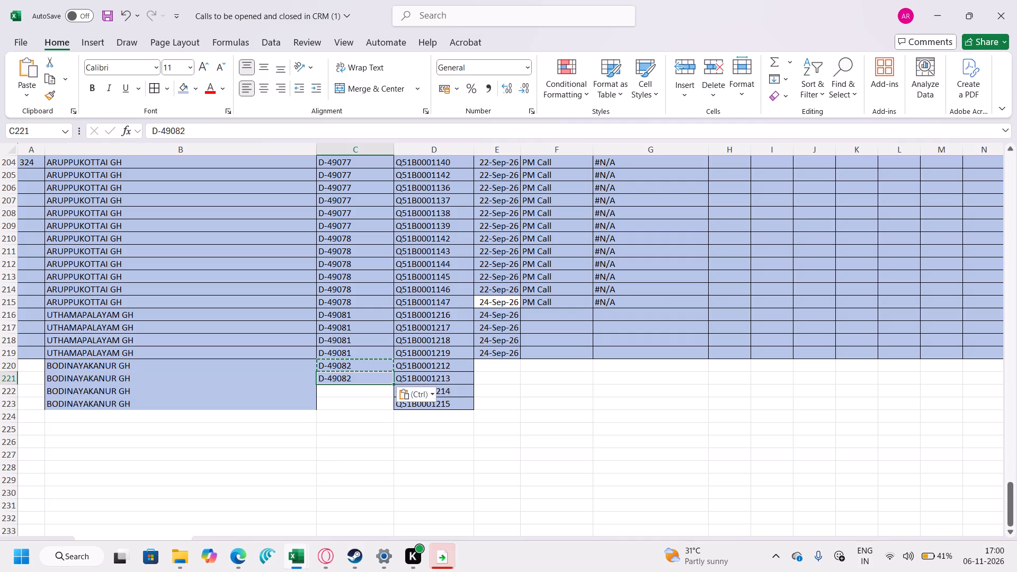
left_click(364, 391)
key("ctrl+v")
left_click(357, 403)
key("ctrl+v")
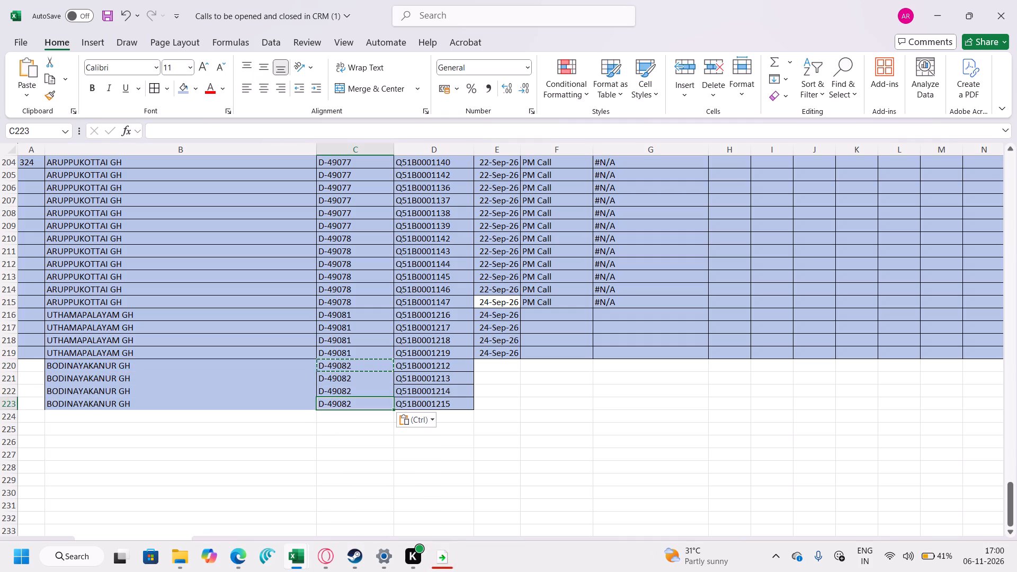
Copy the call date 24-Sep-26 from row 219 into the Call Date cells of rows 220 through 223.
left_click(490, 368)
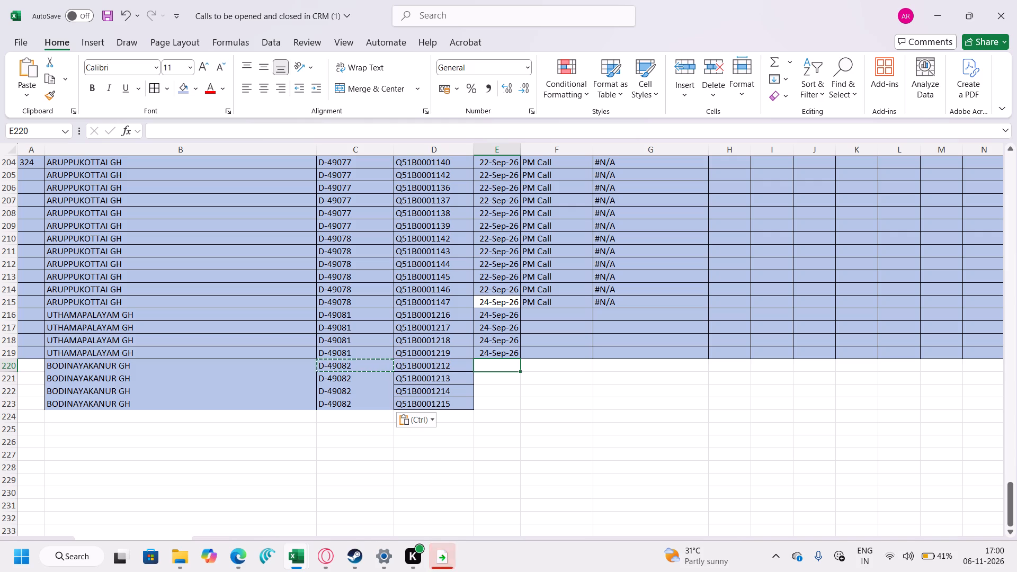
left_click(507, 353)
key("ctrl+c")
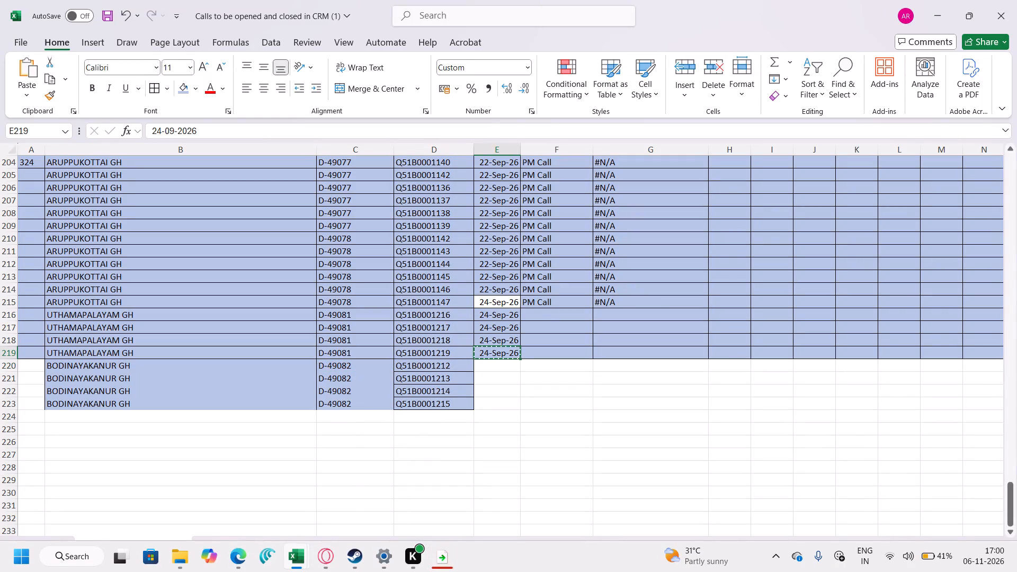
left_click(511, 372)
key("ctrl+v")
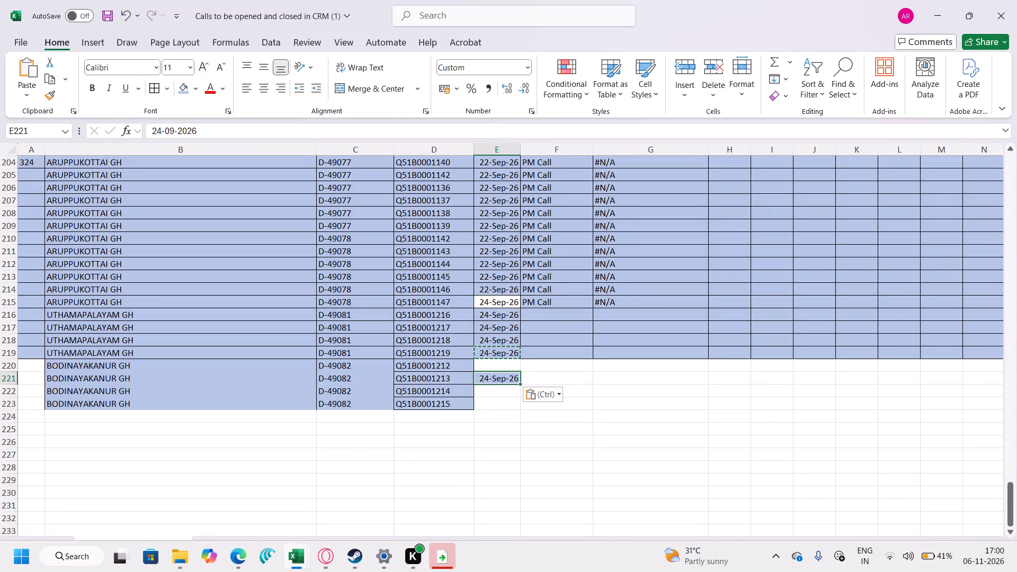
key("ctrl+Up")
key("ctrl+v")
key("Up")
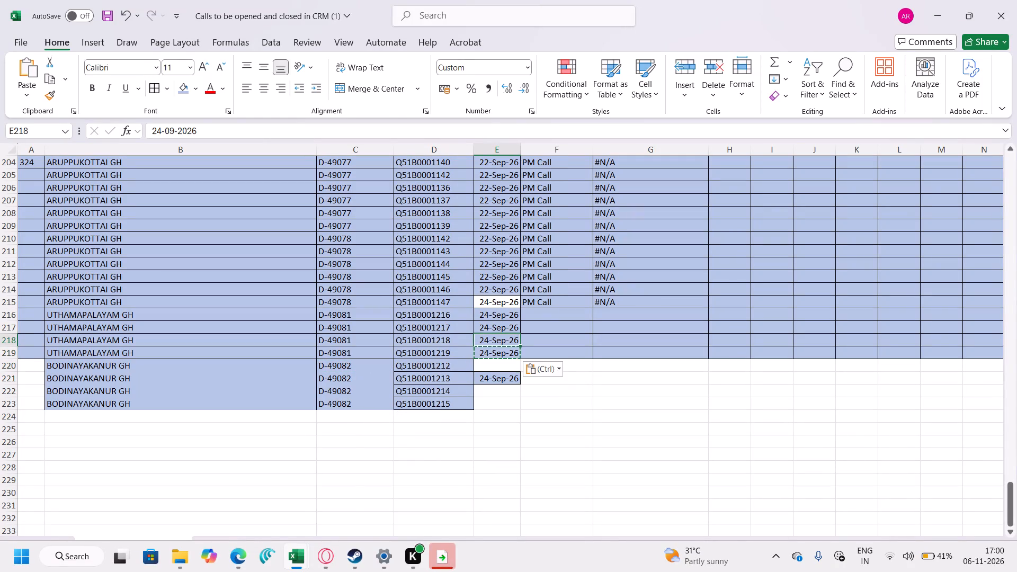
key("Down")
key("Down")
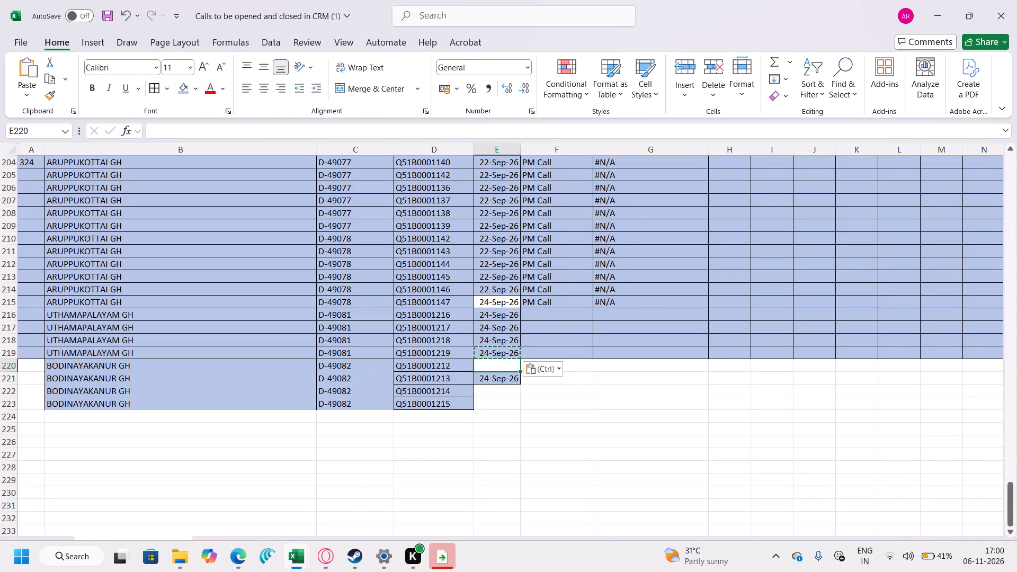
left_click(497, 365)
key("ctrl+v")
left_click(497, 392)
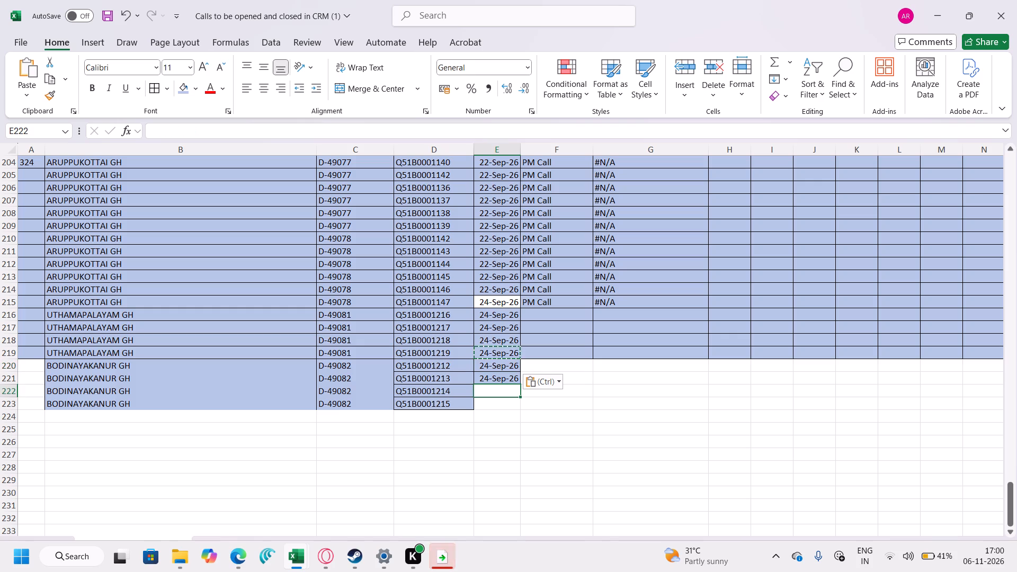
key("ctrl+v")
left_click(497, 407)
key("ctrl+v")
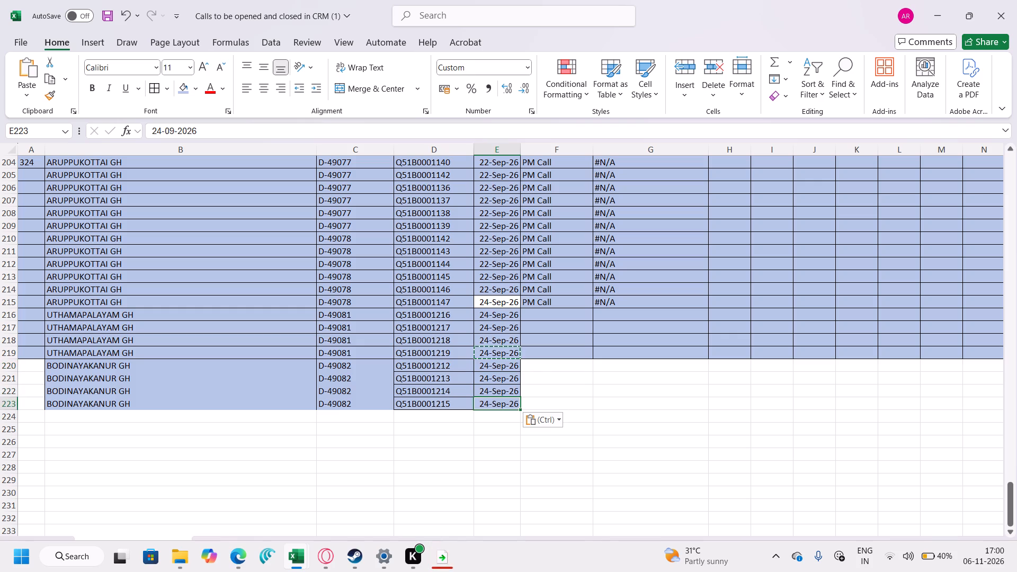
Fill the call type PM Call from row 215 down through row 223.
left_click(548, 305)
left_click_drag(591, 308, 590, 378)
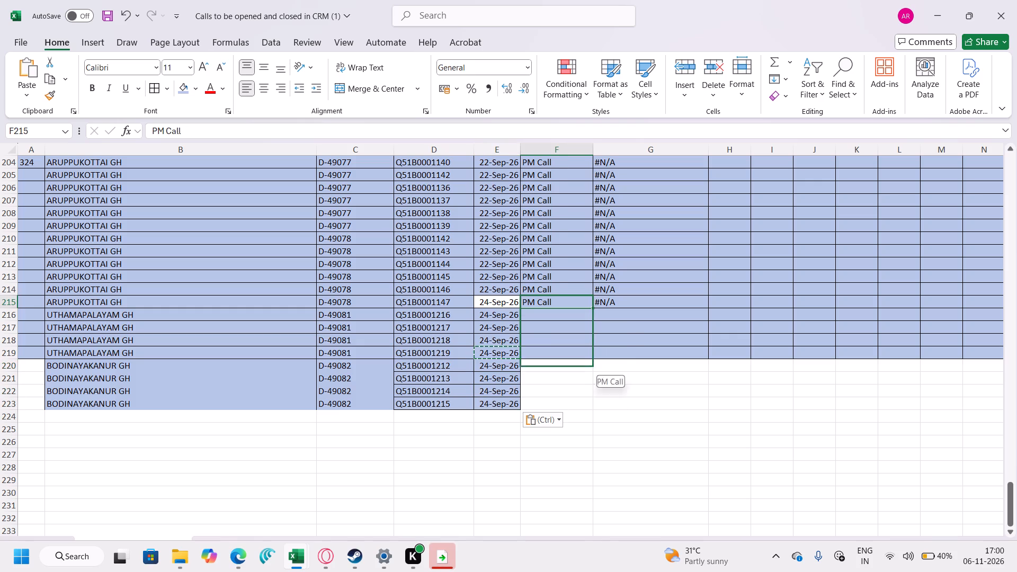
left_click_drag(590, 378, 588, 410)
Fill the #N/A entry in the Call Opend and Closed Date column from row 215 down through row 223.
left_click(636, 302)
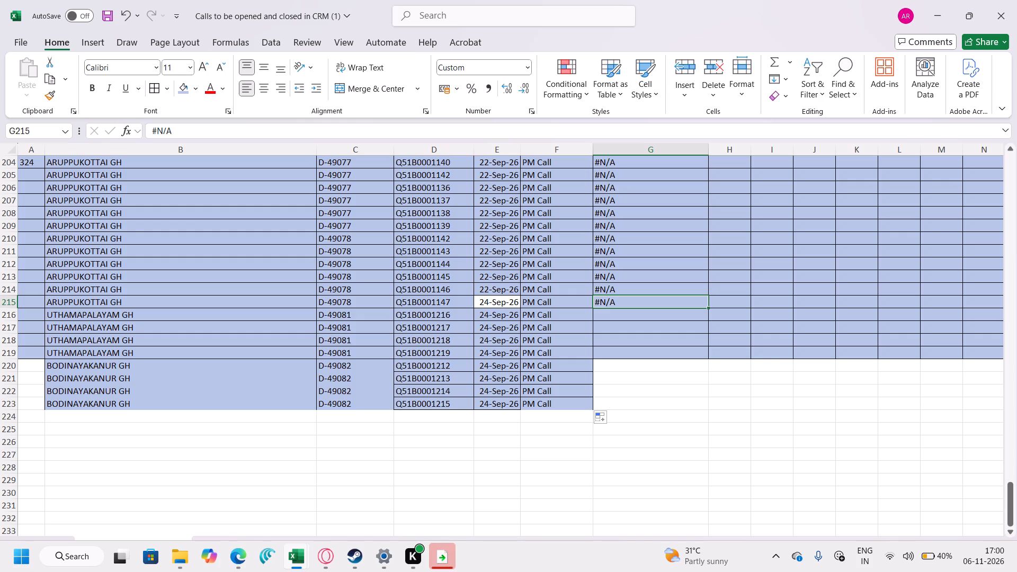
left_click_drag(707, 308, 692, 406)
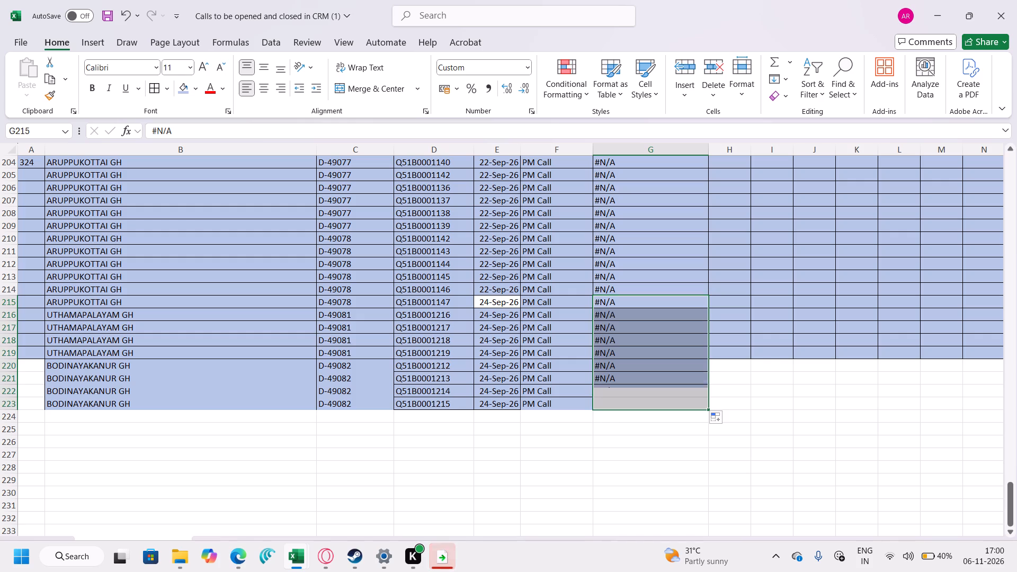
Shade rows 220 through 223 and the Call Date cell in row 215 with the light blue fill.
left_click_drag(7, 364, 7, 409)
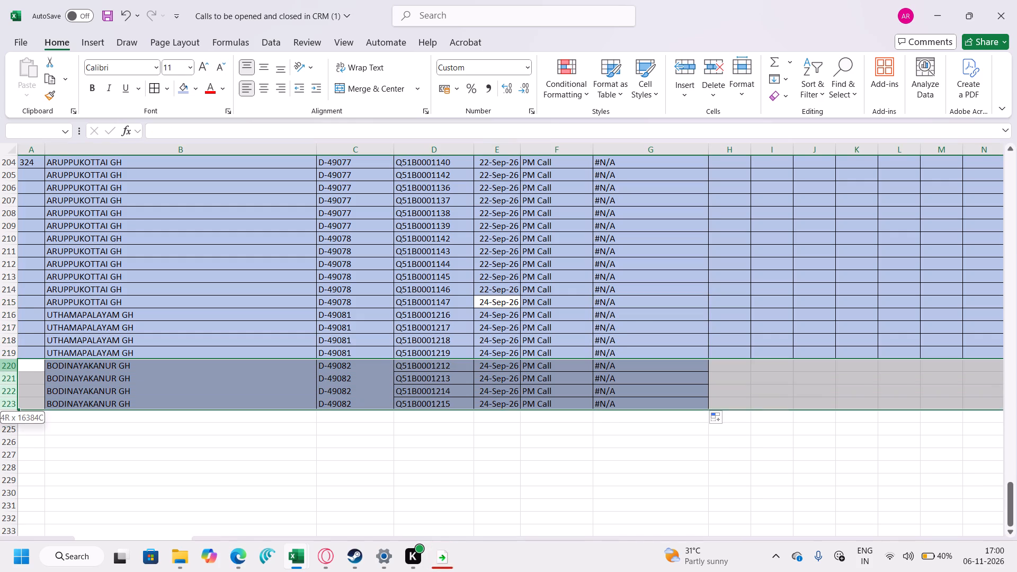
left_click_drag(7, 409, 8, 409)
left_click(179, 88)
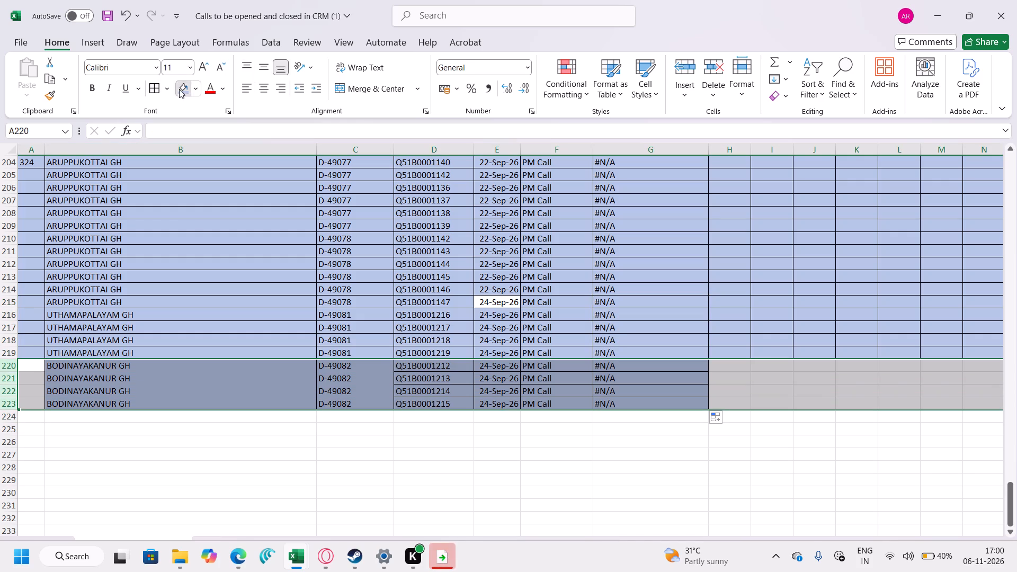
left_click(480, 301)
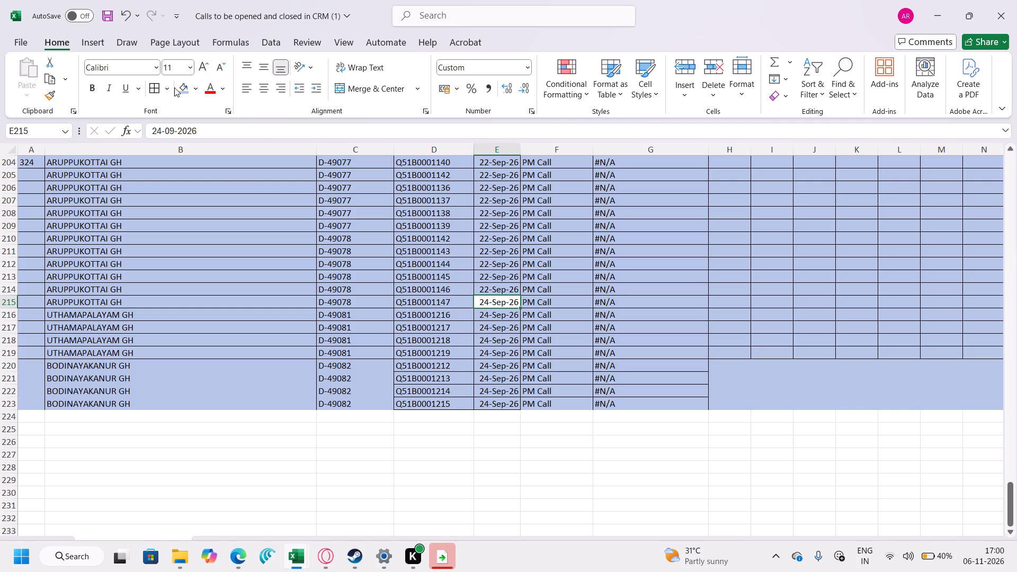
left_click(188, 88)
Apply cell borders to the BODINAYAKANUR GH rows 220 through 222.
scroll(412, 405, "up", 6)
scroll(412, 401, "down", 5)
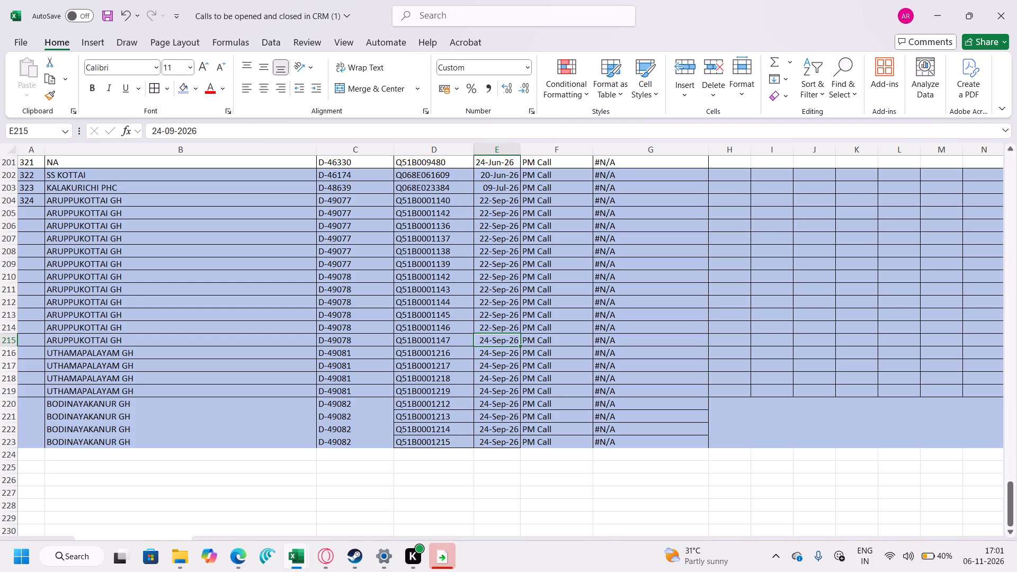
left_click_drag(10, 405, 10, 442)
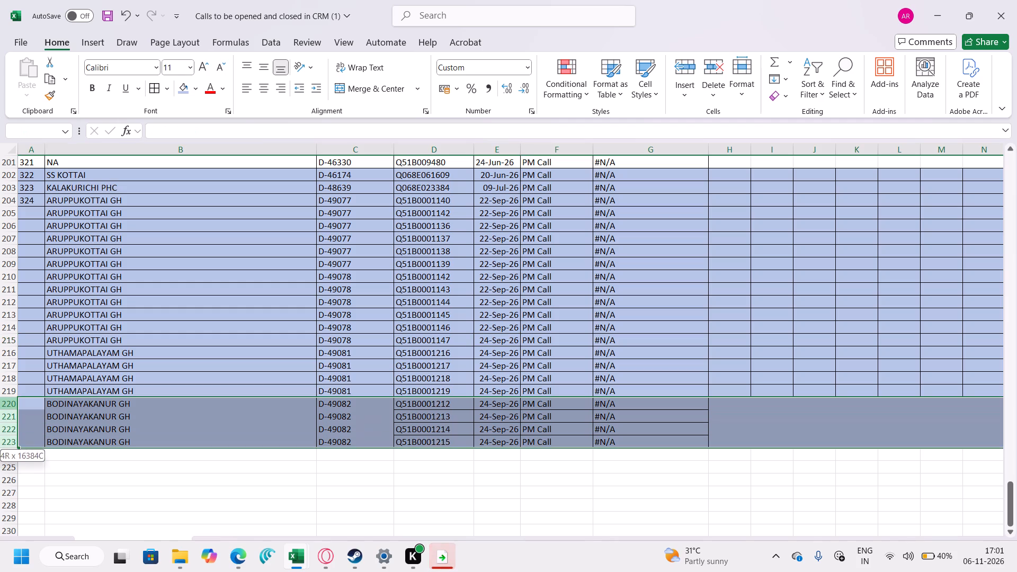
left_click_drag(10, 442, 16, 433)
left_click(153, 88)
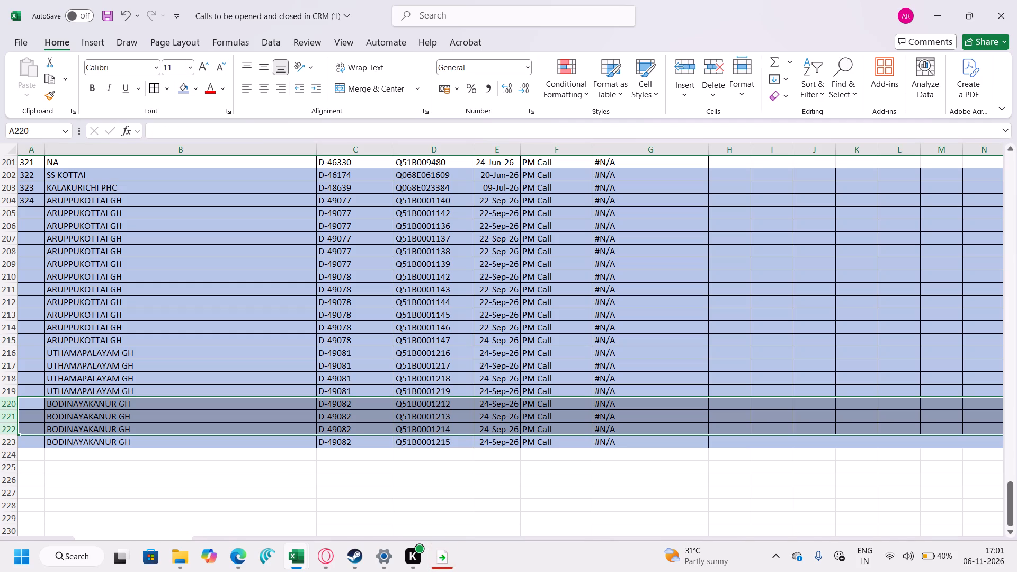
Enter 325 as the SR No in row 205.
left_click(38, 216)
type("325")
key("Right")
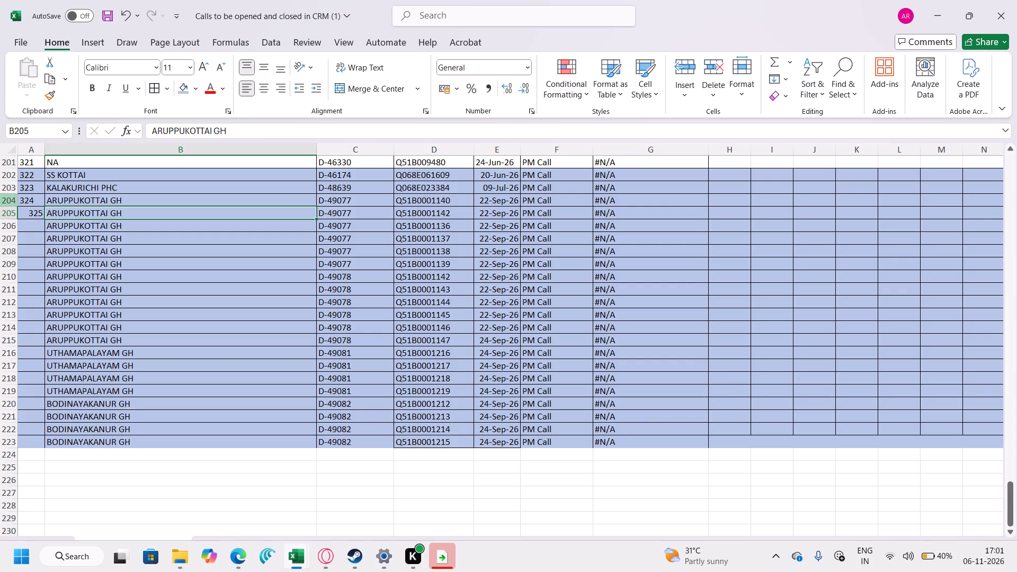
Left-align the cell contents of rows 204 through 223, and do the same for rows 202 and 203.
left_click_drag(10, 199, 12, 438)
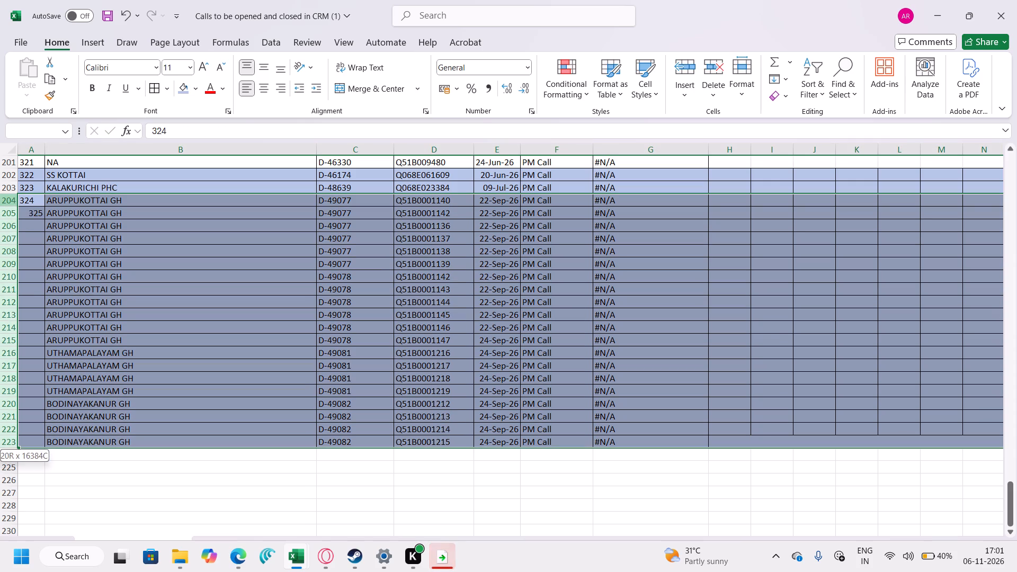
left_click_drag(12, 438, 16, 435)
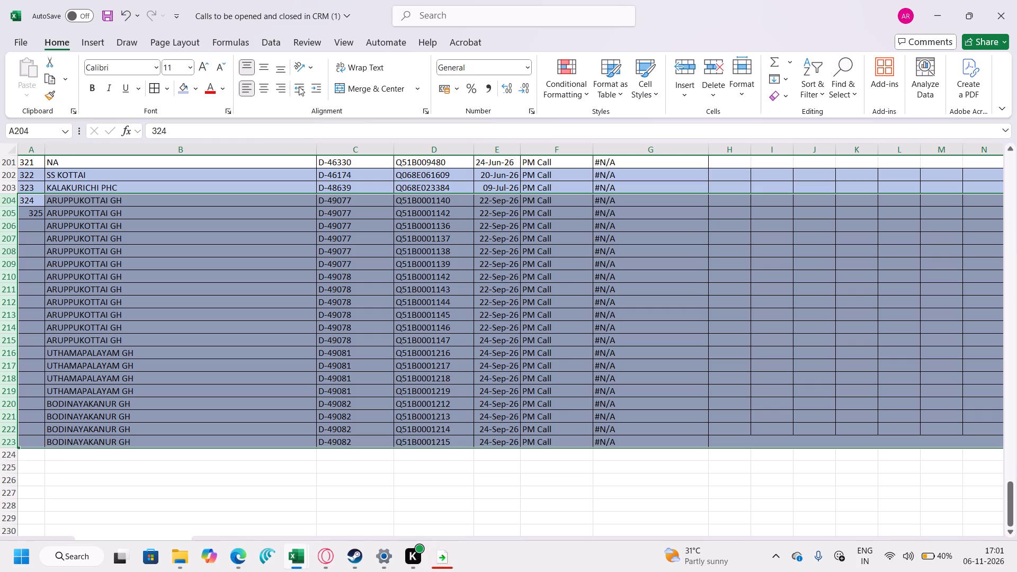
left_click(249, 88)
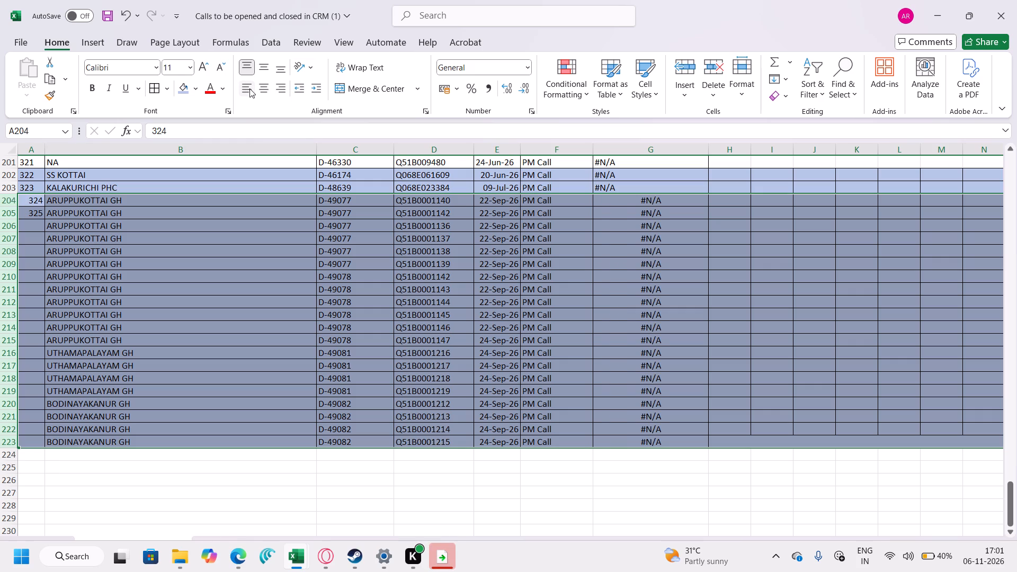
left_click(248, 89)
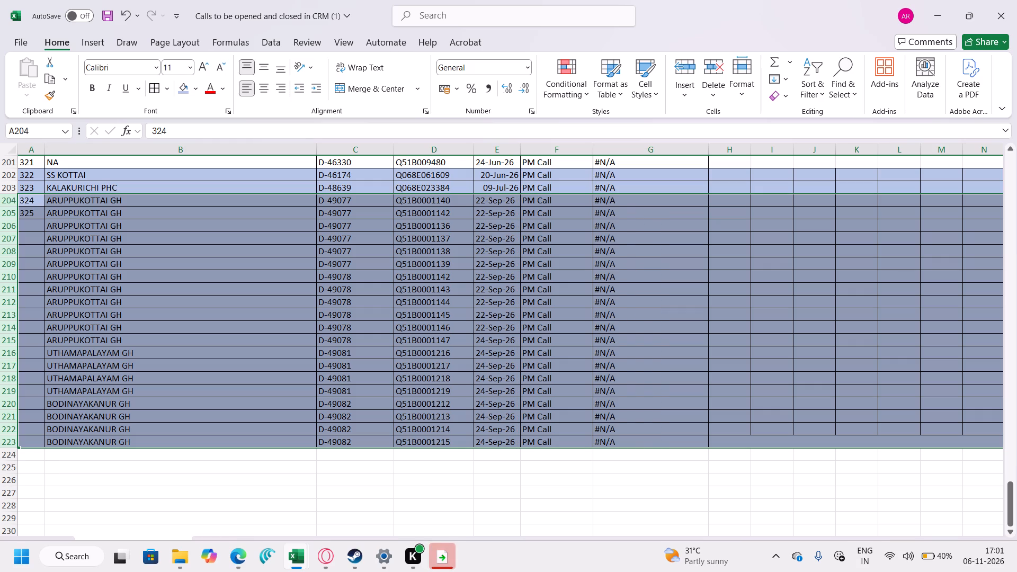
left_click_drag(16, 173, 15, 189)
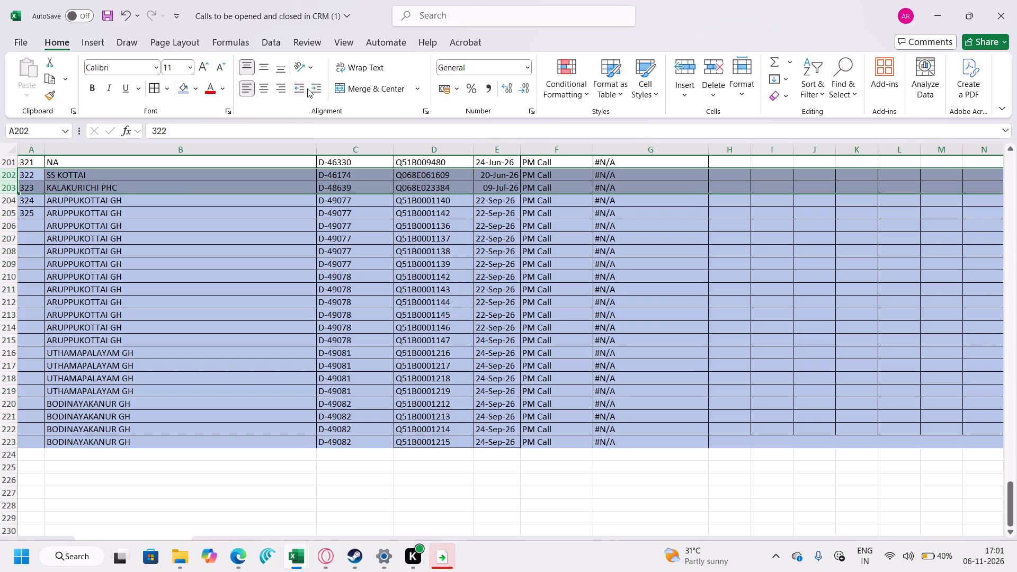
left_click(247, 88)
left_click(247, 88)
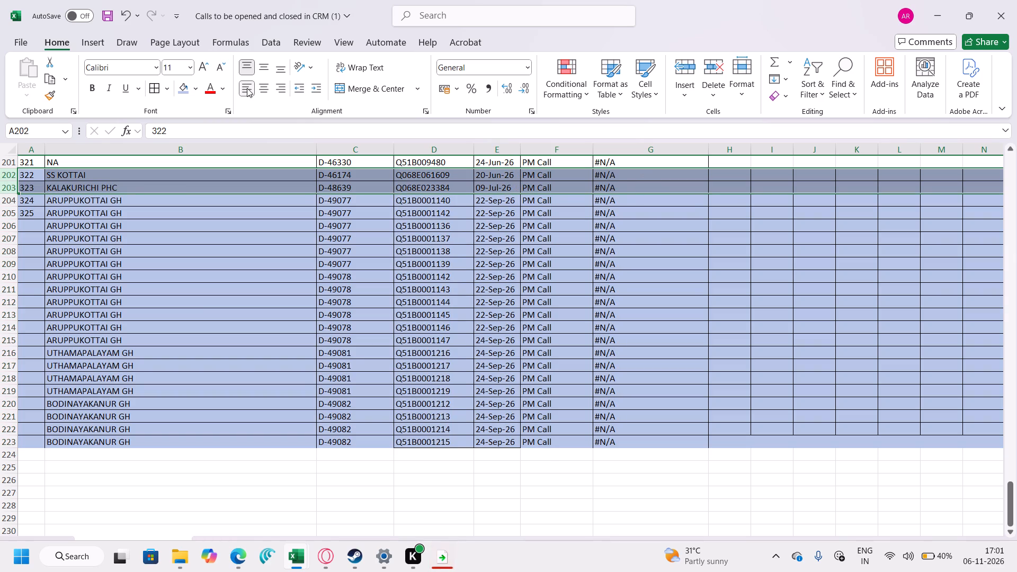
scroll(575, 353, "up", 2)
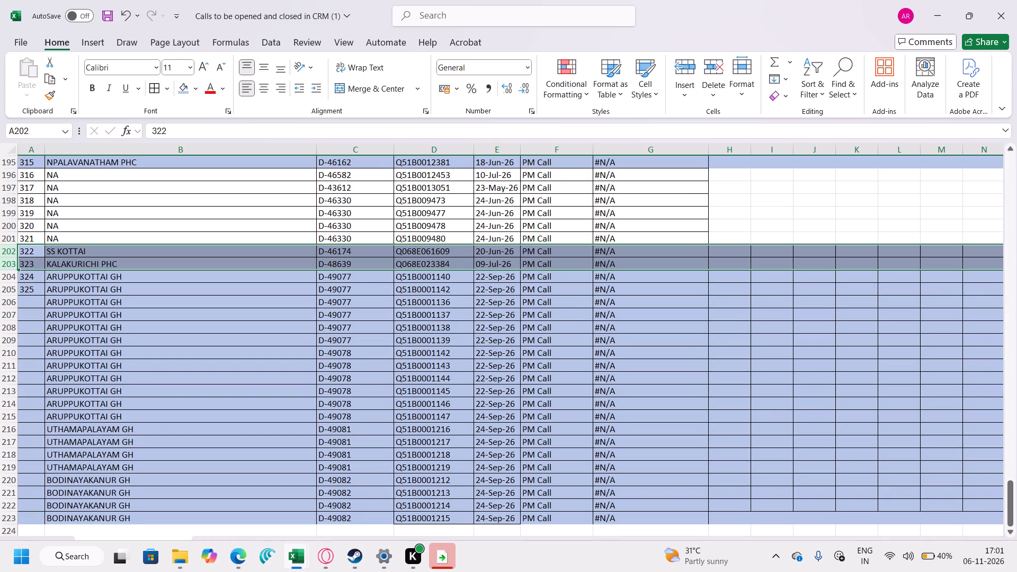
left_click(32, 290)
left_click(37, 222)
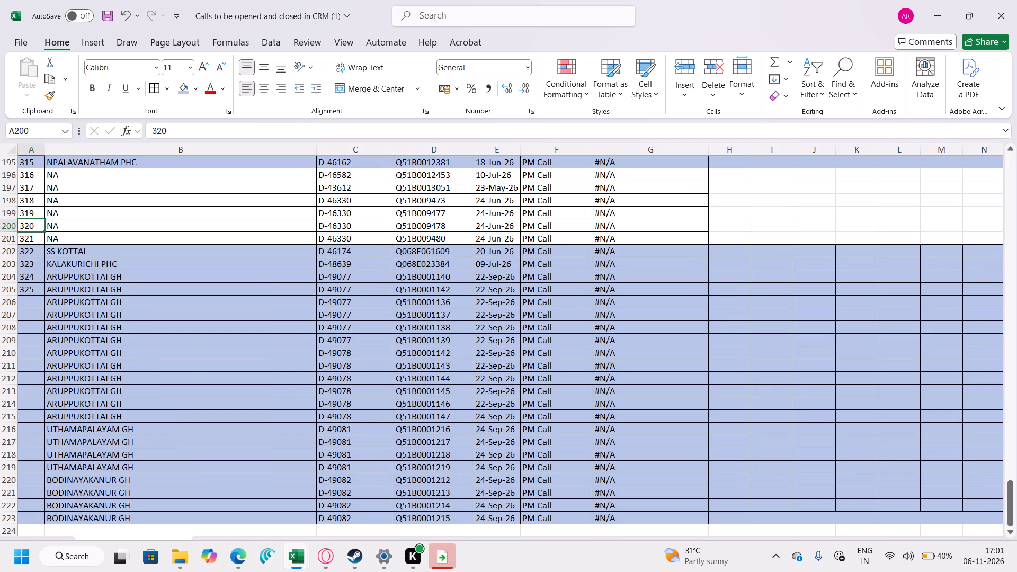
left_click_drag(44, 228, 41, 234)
Search the FSR No filter of the call list for D-49086.
scroll(41, 231, "up", 10)
scroll(41, 231, "up", 13)
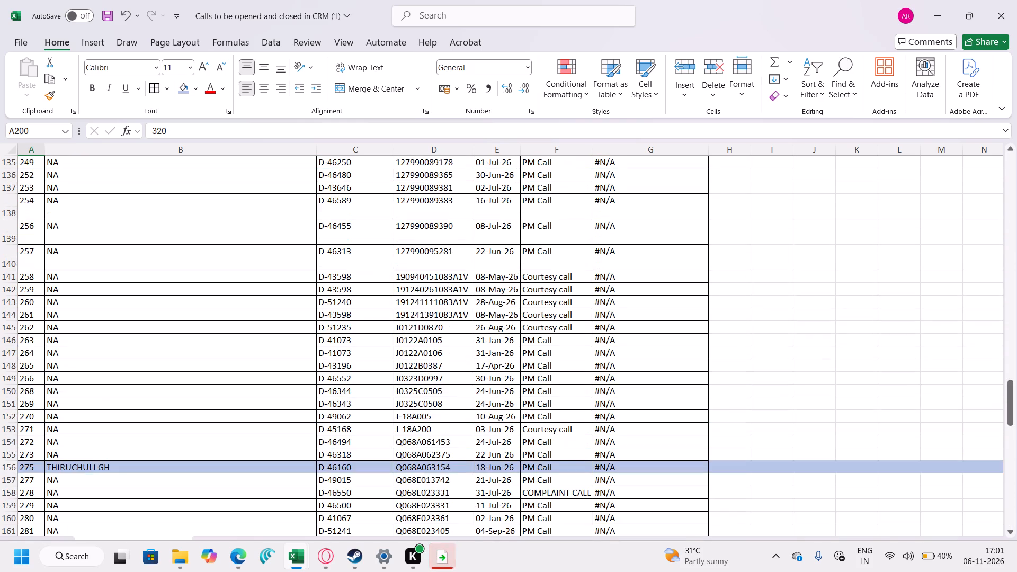
scroll(42, 230, "up", 6)
scroll(242, 198, "up", 3)
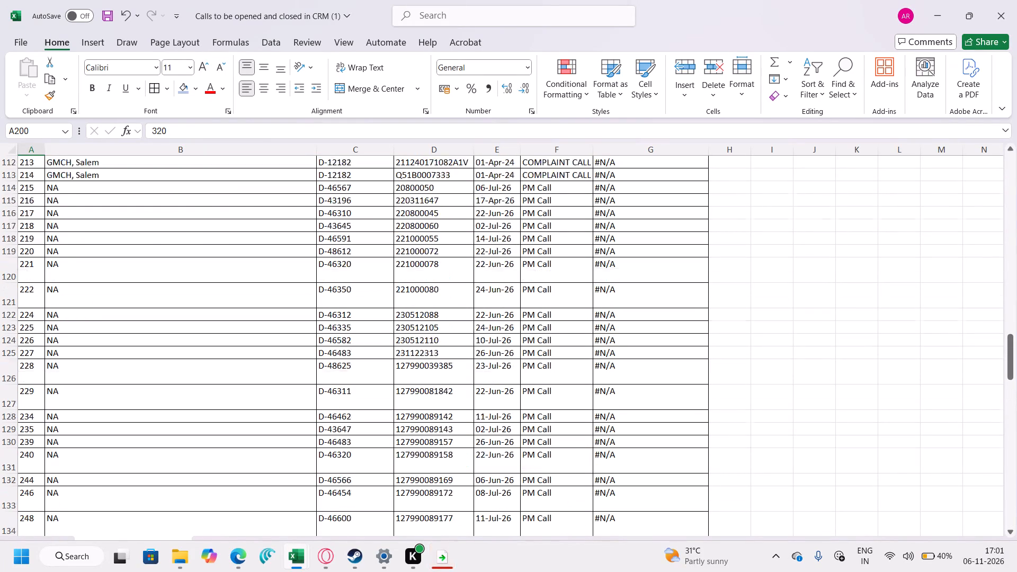
scroll(242, 198, "up", 20)
scroll(242, 198, "up", 15)
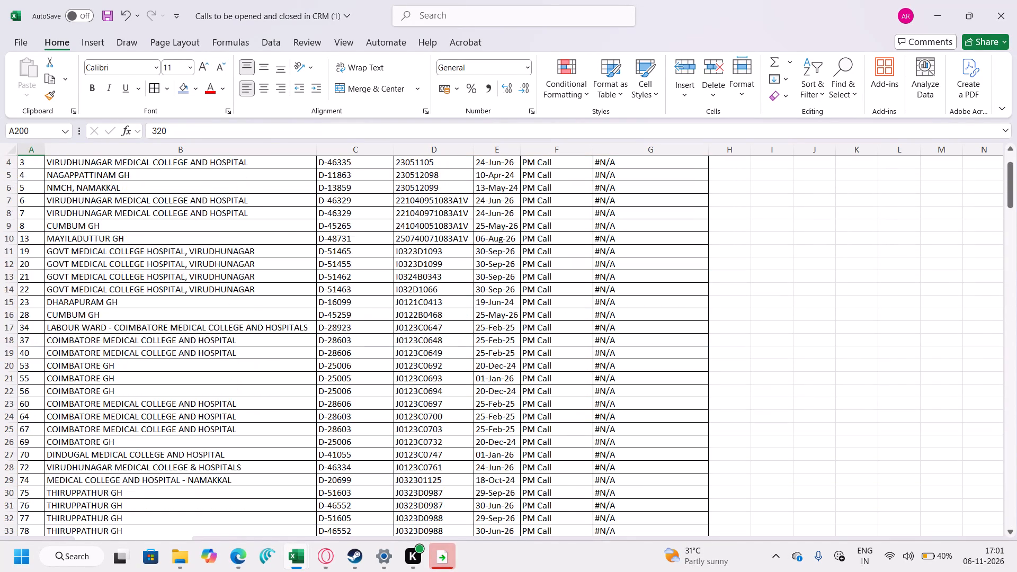
scroll(243, 198, "up", 10)
left_click(386, 163)
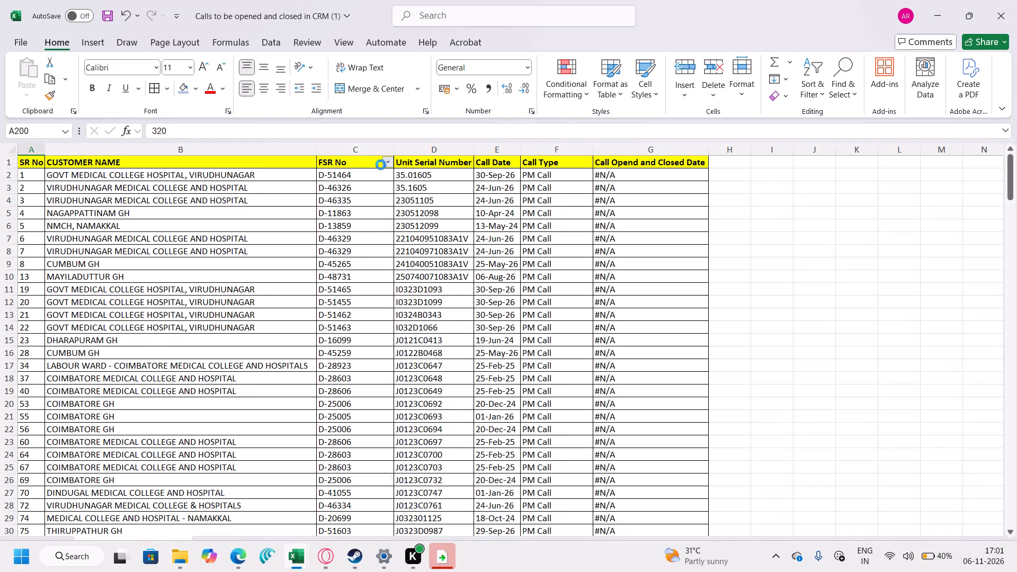
left_click(274, 317)
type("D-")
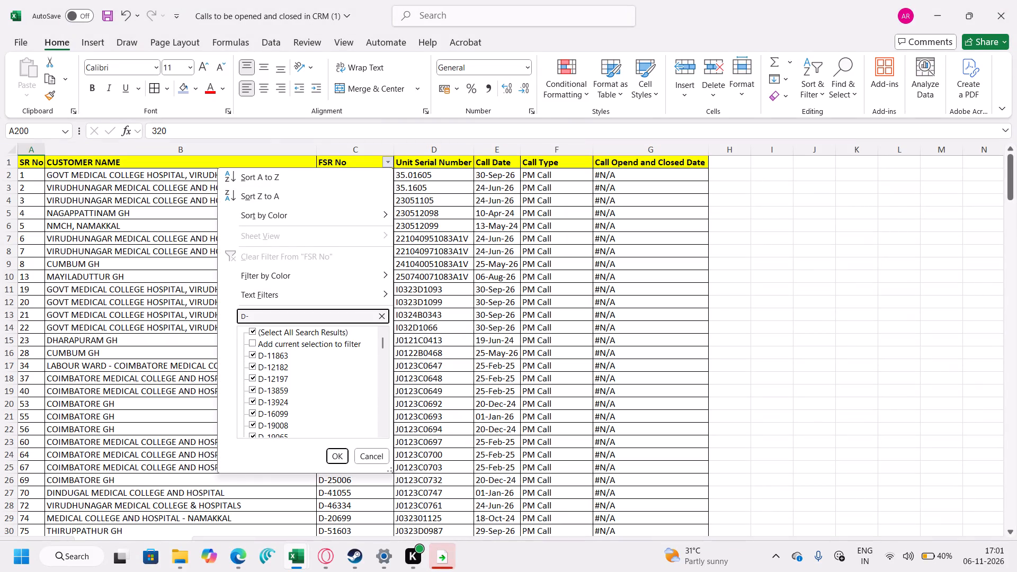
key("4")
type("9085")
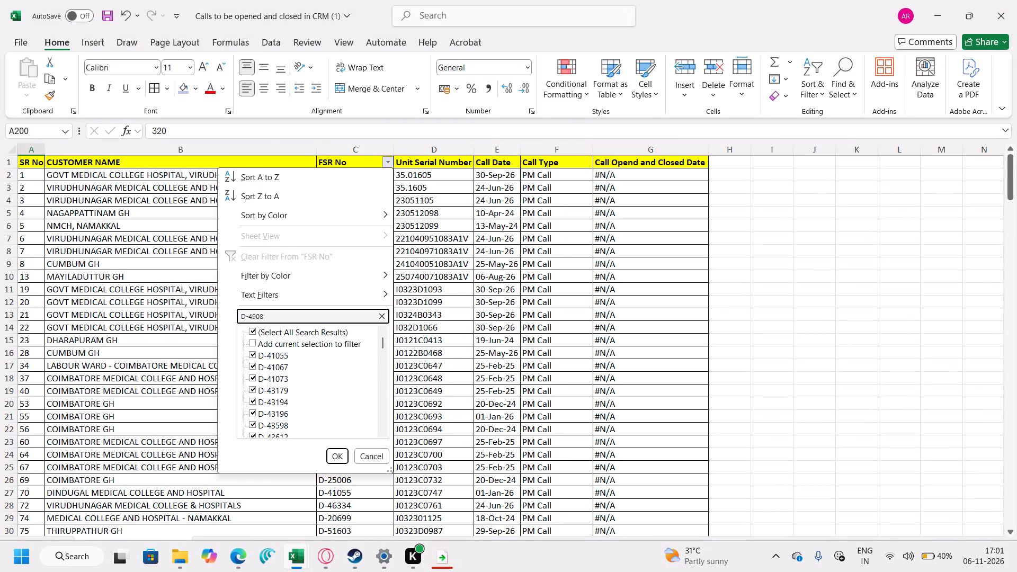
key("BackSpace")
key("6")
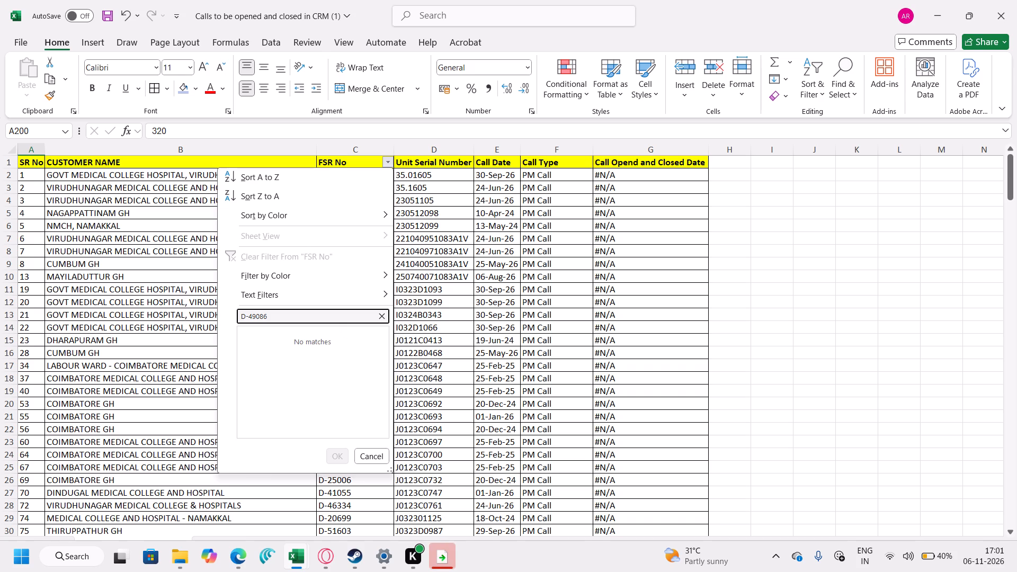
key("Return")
Search the Report No filter of the CallDetailReport (3) workbook for the copied D-49086, and return to the call list workbook.
left_click_drag(274, 315, 186, 314)
key("ctrl+c")
left_click(263, 510)
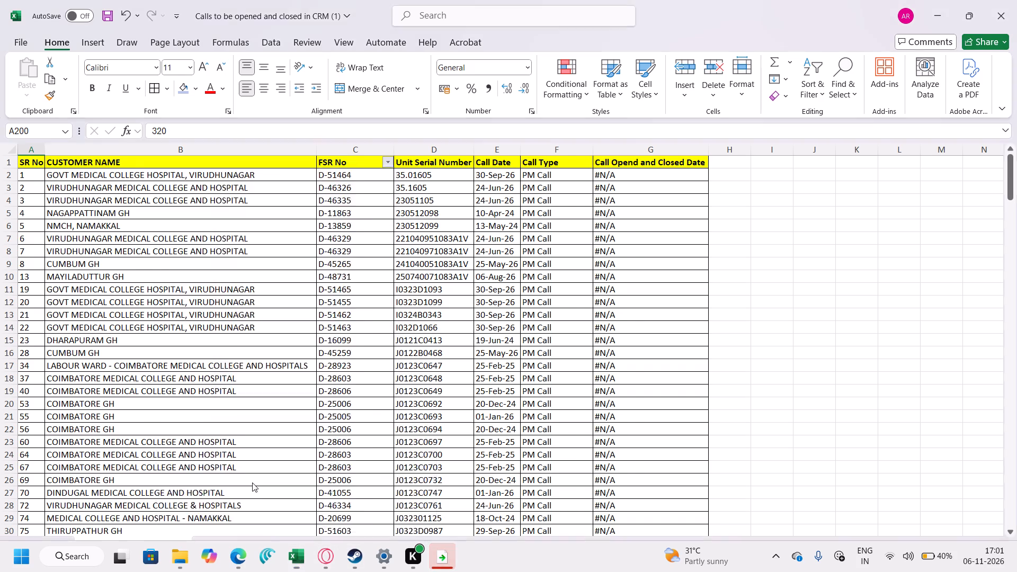
left_click(236, 163)
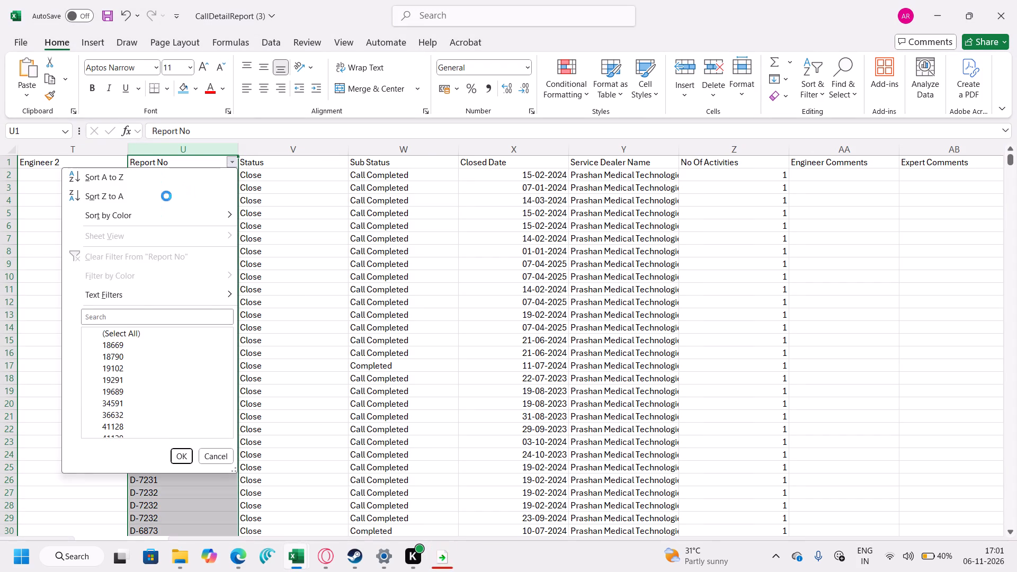
left_click(153, 321)
key("ctrl+v")
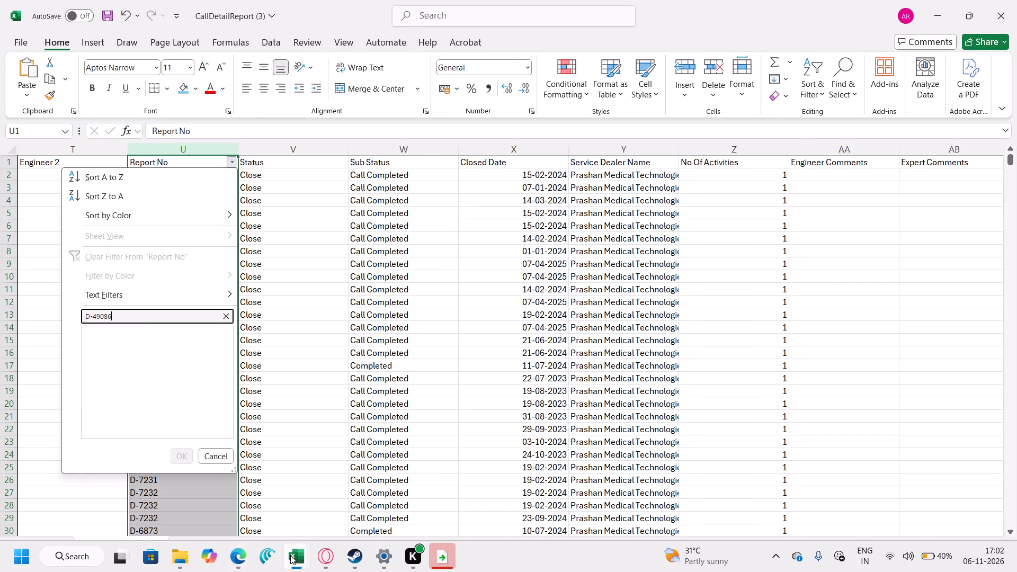
left_click(390, 486)
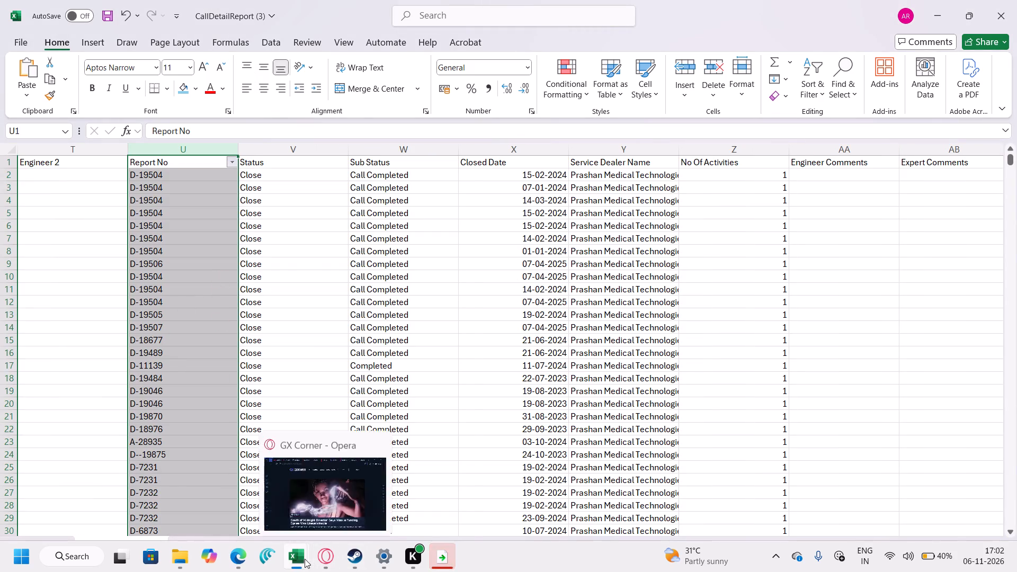
left_click(342, 496)
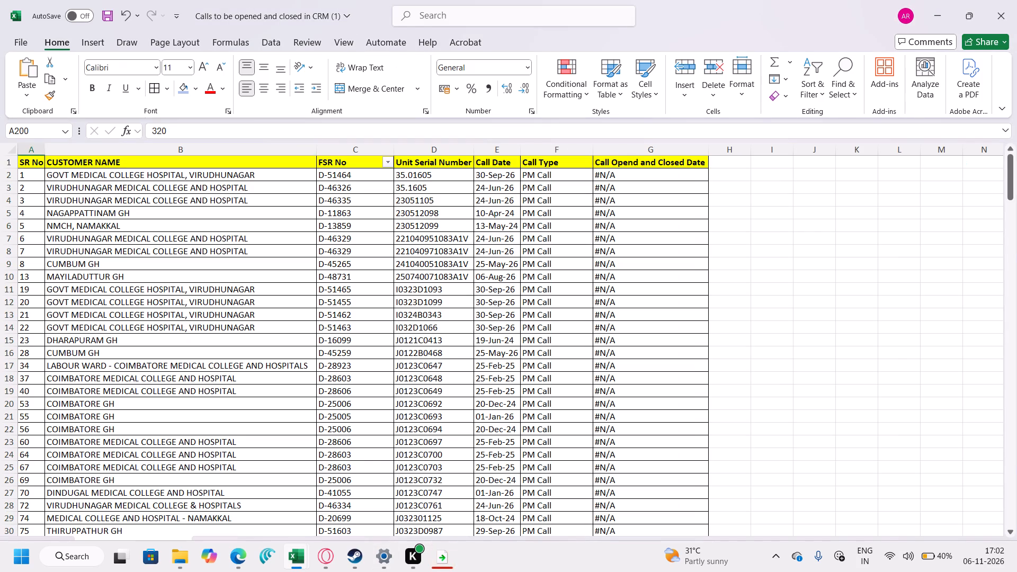
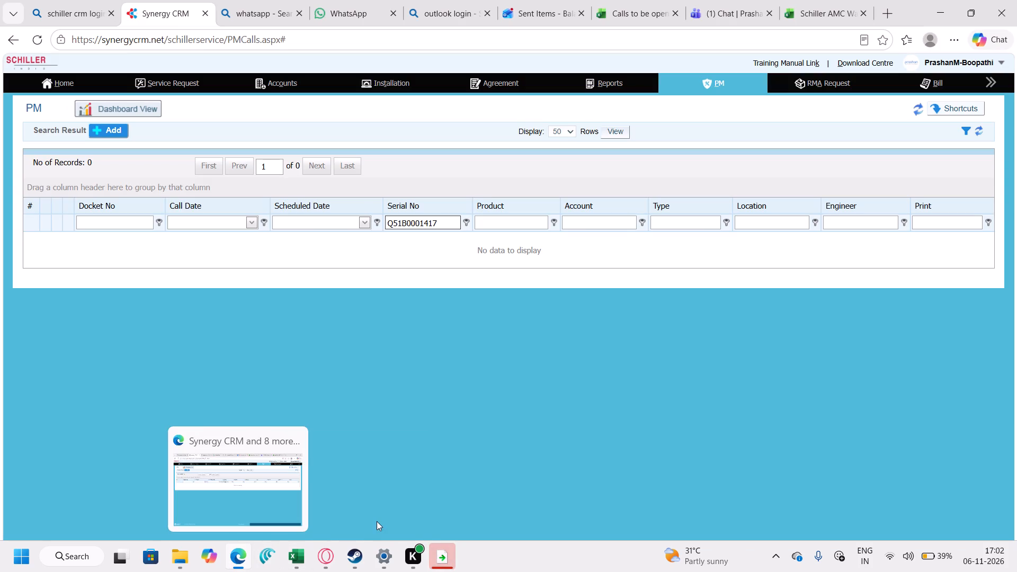
left_click(343, 509)
scroll(346, 415, "down", 9)
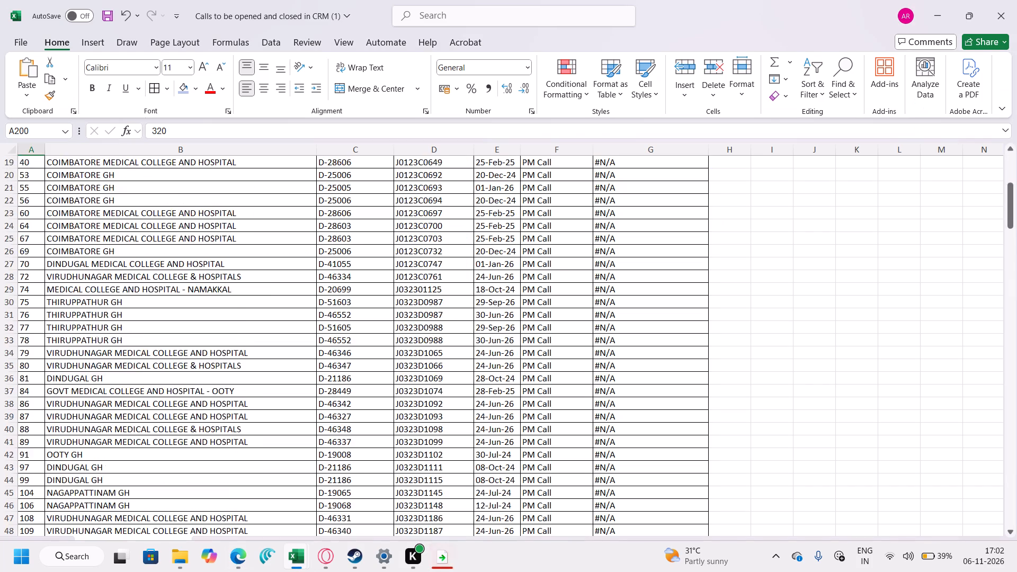
scroll(346, 415, "down", 20)
scroll(346, 415, "down", 20)
scroll(346, 415, "down", 8)
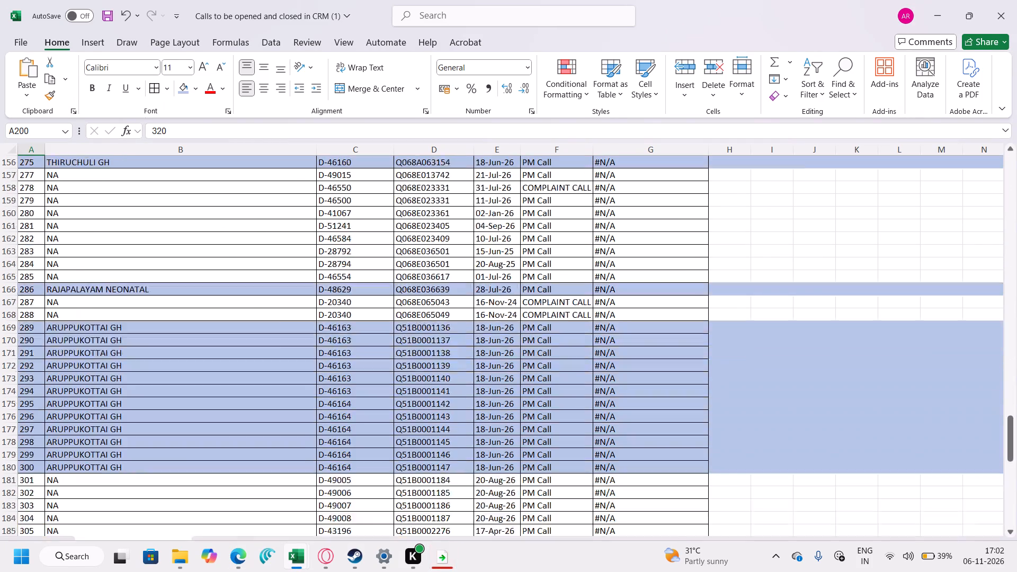
scroll(350, 424, "down", 20)
scroll(229, 353, "up", 4)
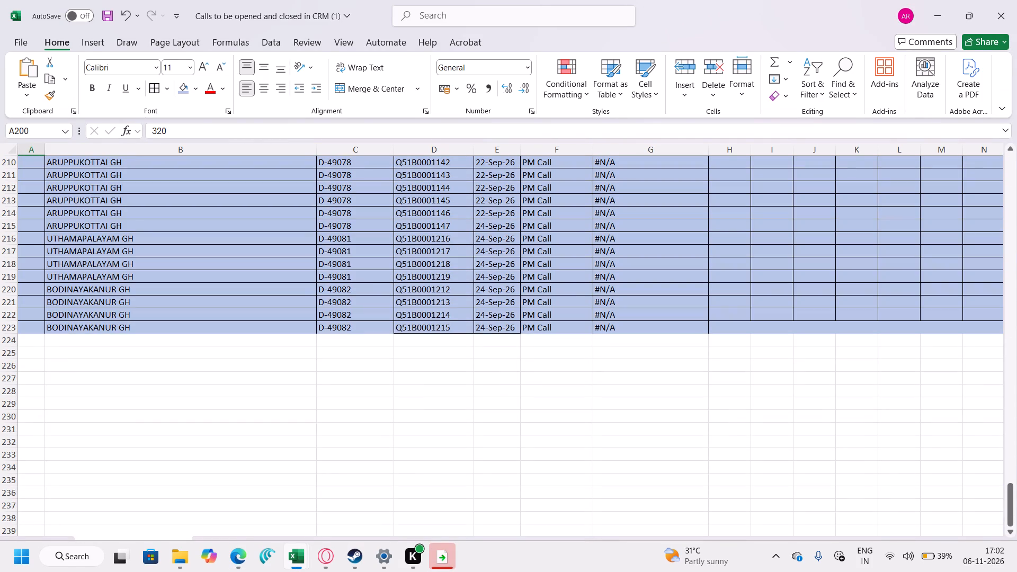
left_click(117, 341)
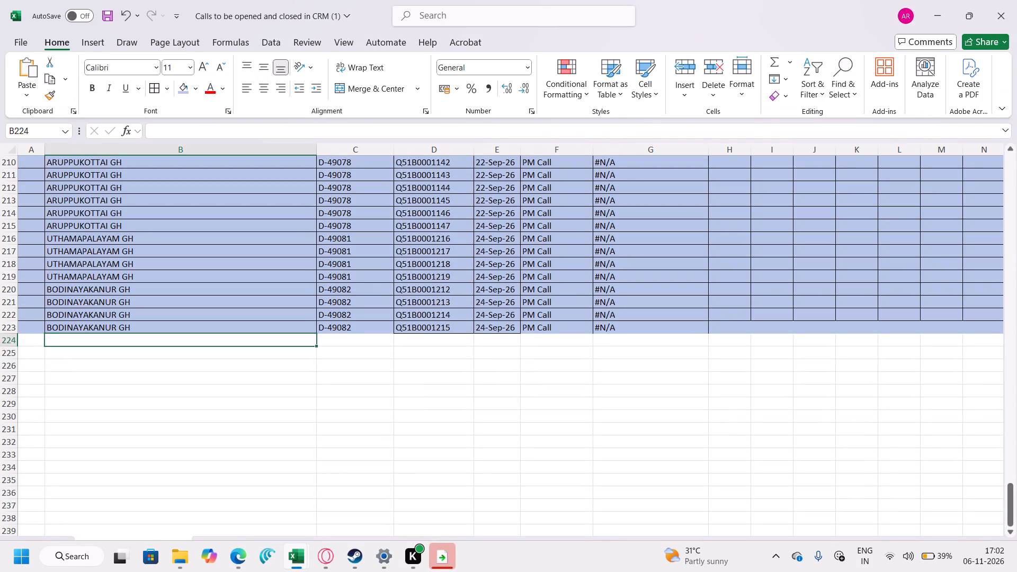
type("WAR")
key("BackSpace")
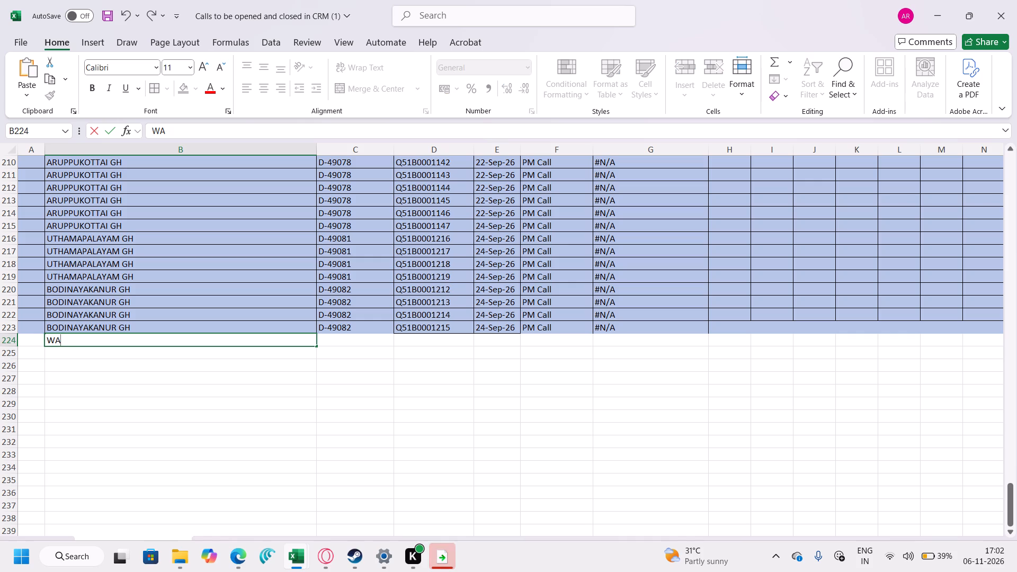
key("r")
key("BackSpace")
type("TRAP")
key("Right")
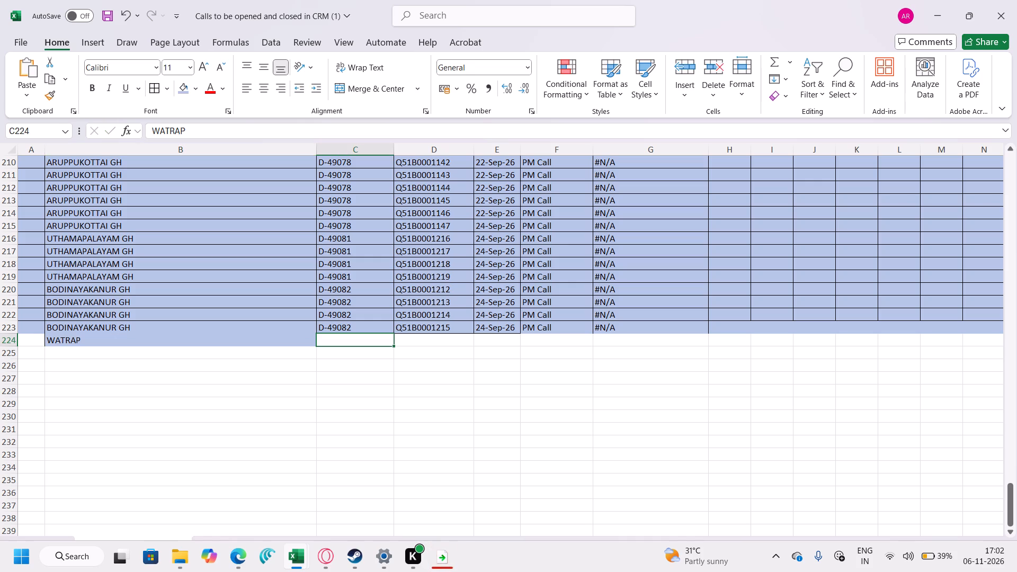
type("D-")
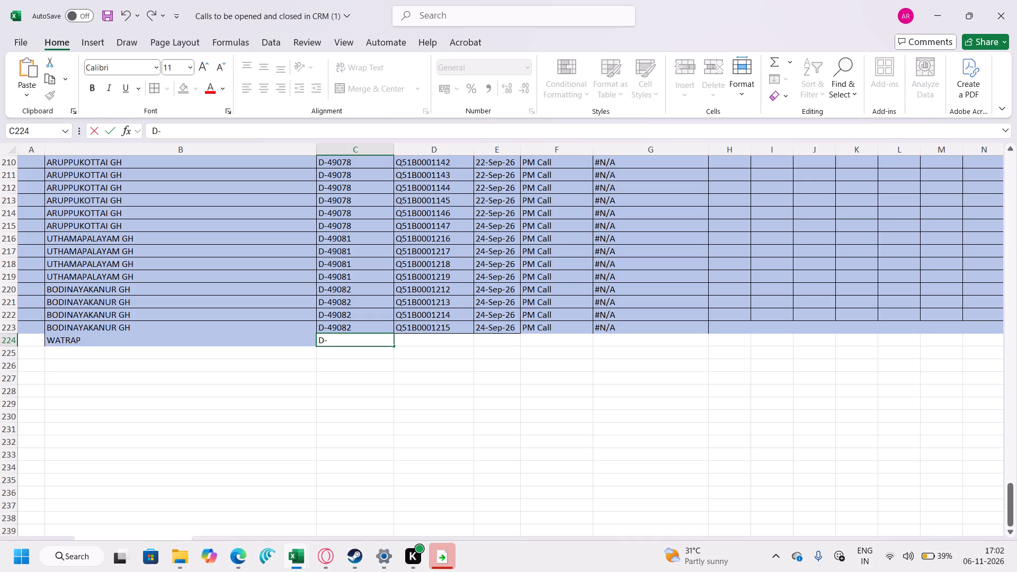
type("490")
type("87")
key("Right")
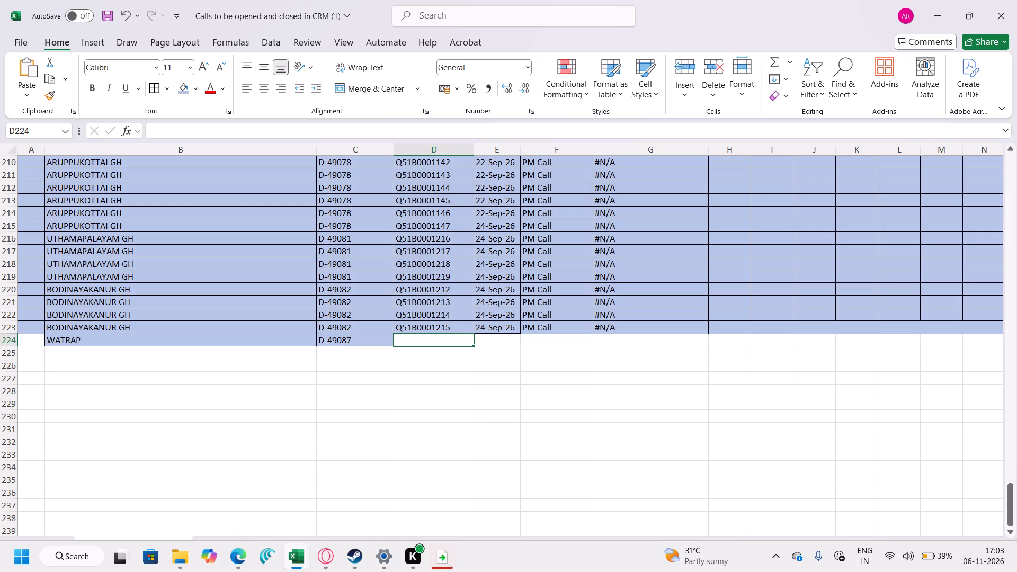
Enter serial number Q51B0001417 in row 224 and fill the series down to Q51B0001420 in row 227.
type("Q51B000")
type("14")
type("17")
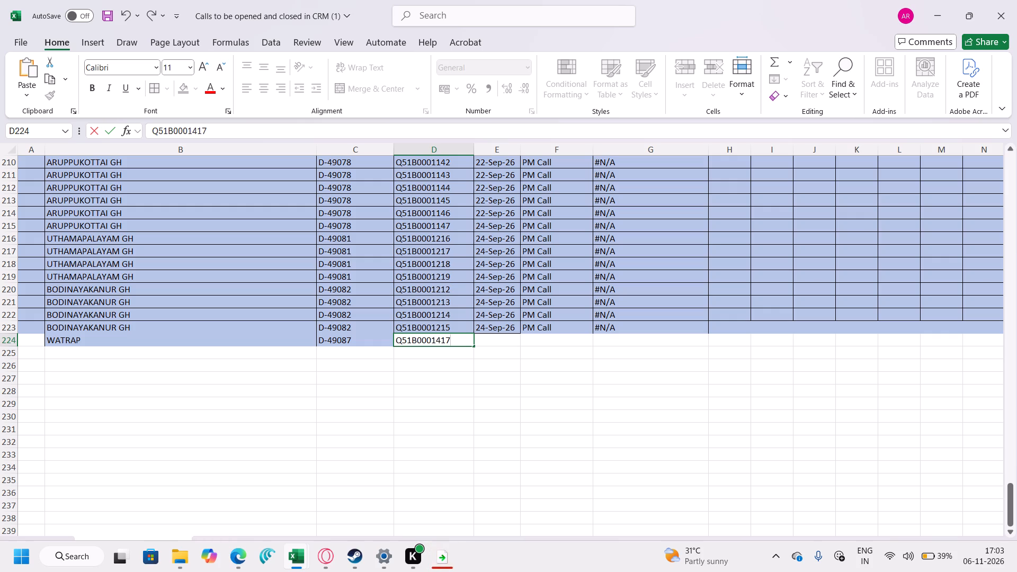
left_click_drag(472, 345, 472, 364)
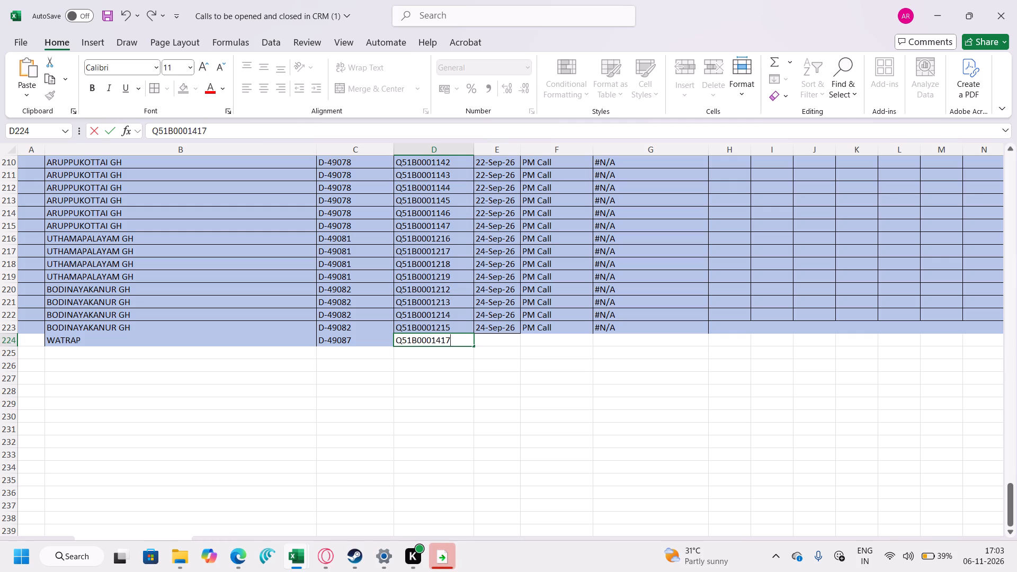
left_click_drag(474, 345, 473, 383)
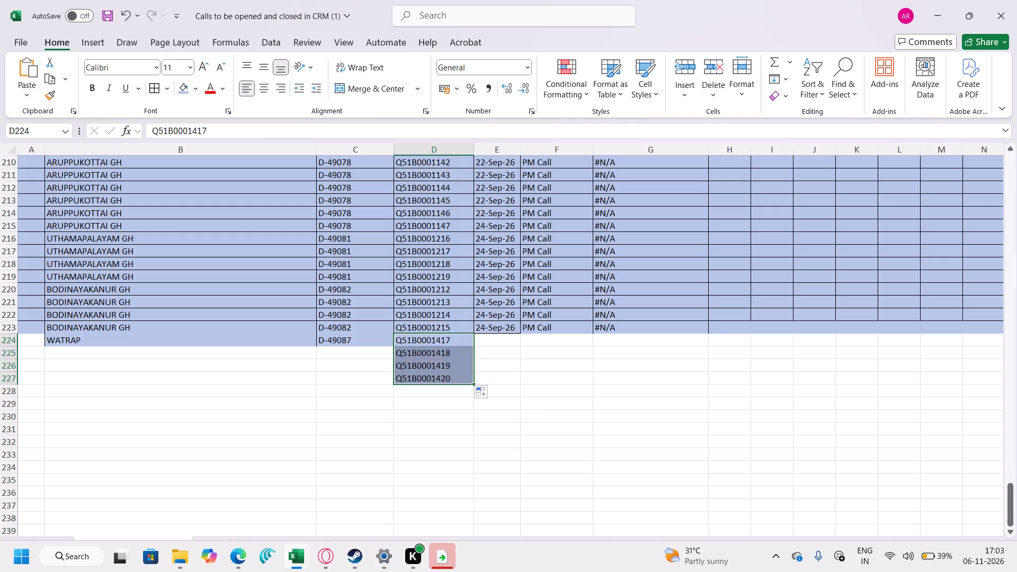
Enter the date 28-Sep-26 for the WATRAP row and copy it down through row 227.
left_click(510, 330)
left_click(500, 339)
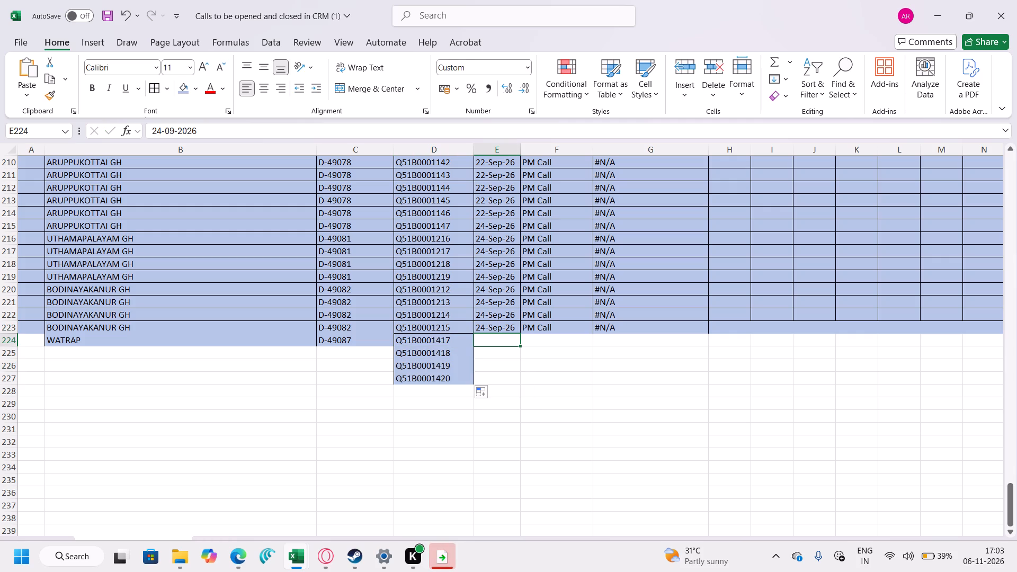
key("2")
type("8SEP26")
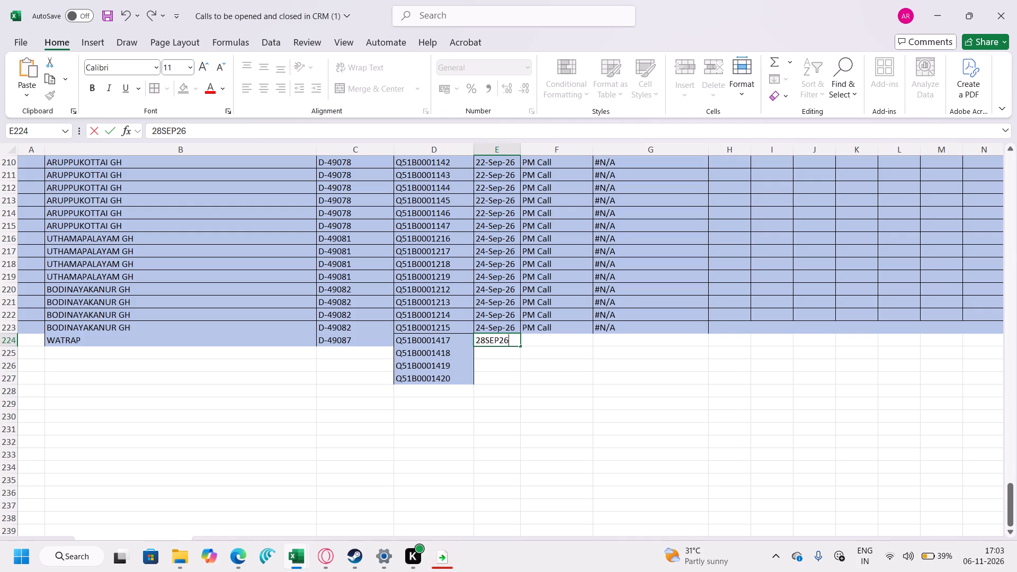
key("Return")
left_click(499, 339)
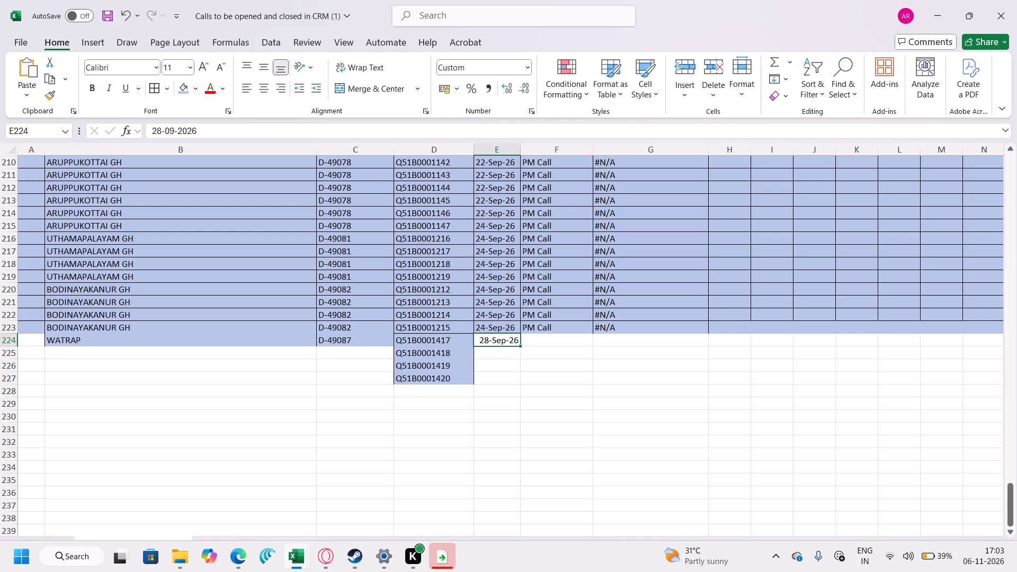
key("ctrl+c")
key("Down")
key("ctrl+v")
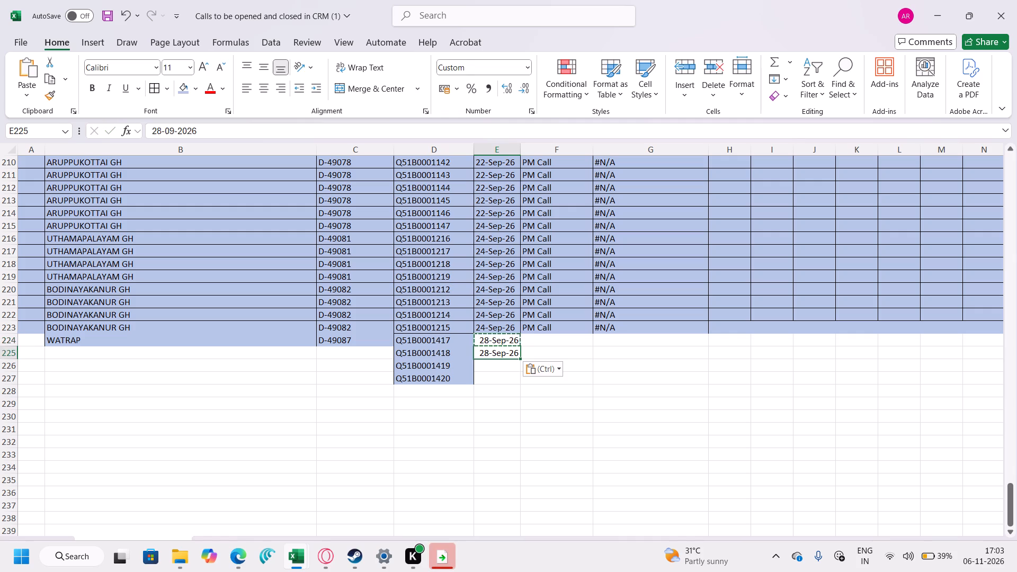
key("Down")
key("ctrl+v")
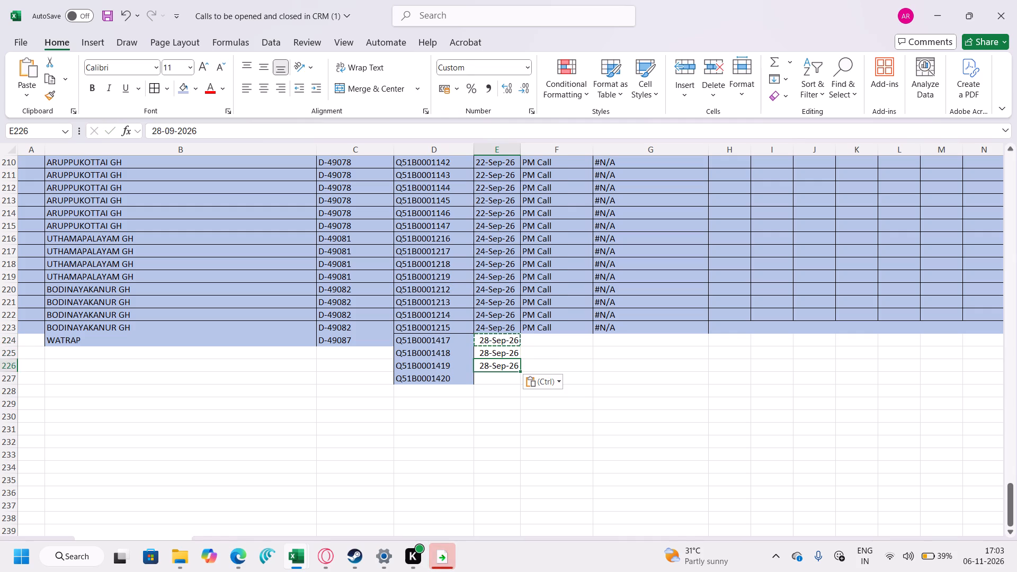
key("Down")
left_click(444, 333, "ctrl")
key("ctrl+v")
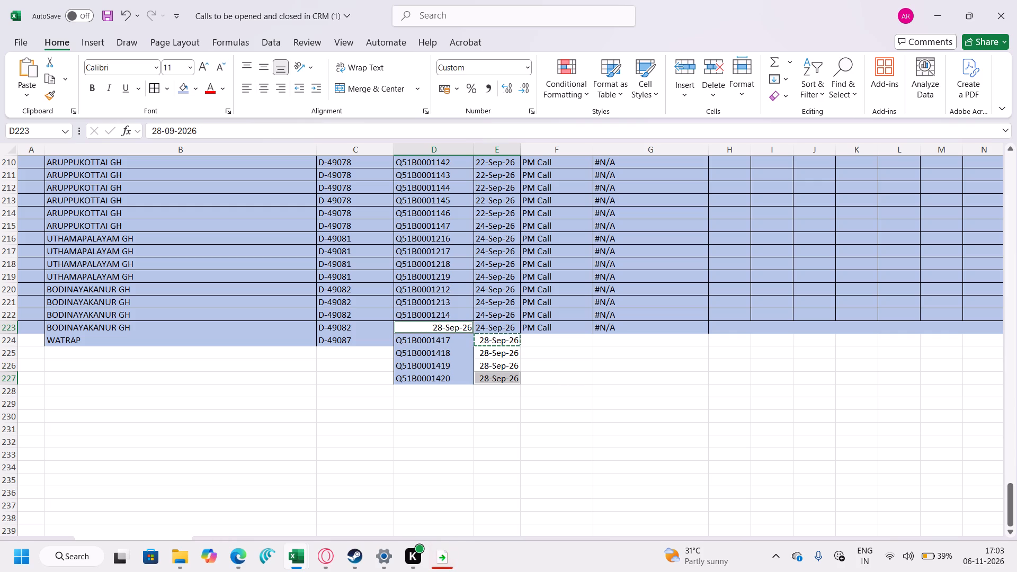
Copy docket number D-49087 from row 224 down to rows 225 to 227.
left_click(337, 357)
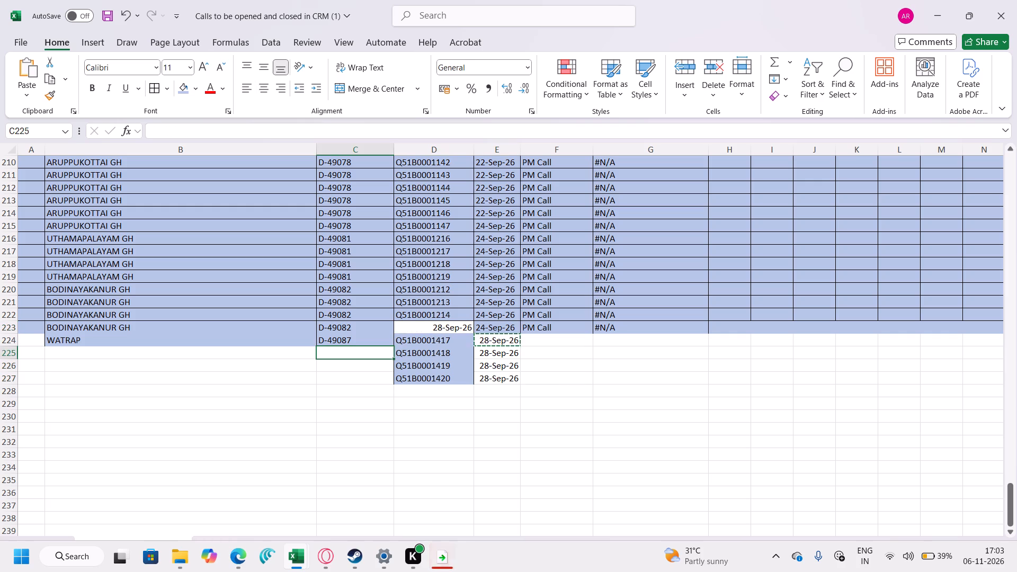
left_click(336, 340)
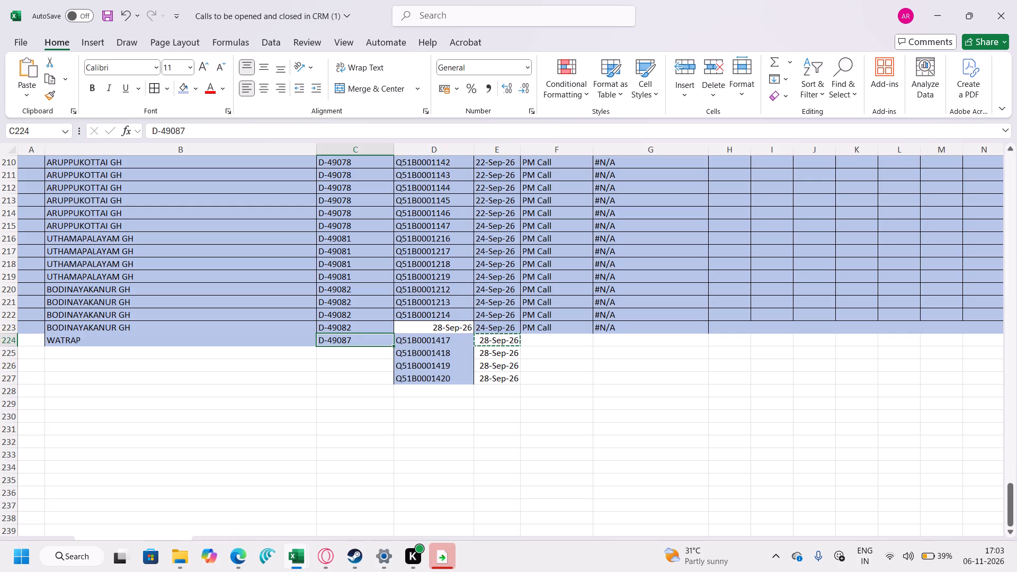
key("ctrl+c")
key("Down")
key("ctrl+v")
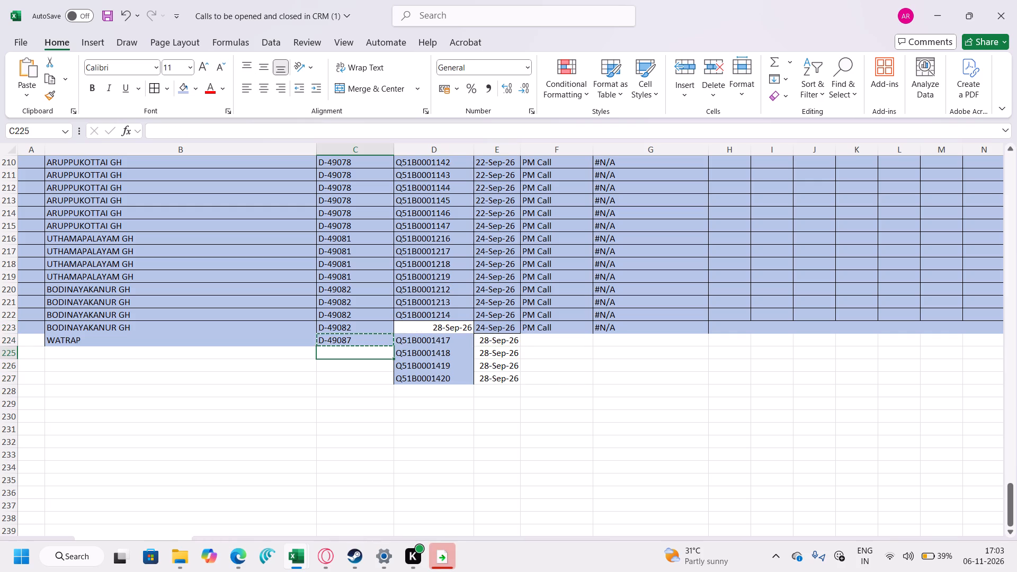
key("Down")
key("ctrl+v")
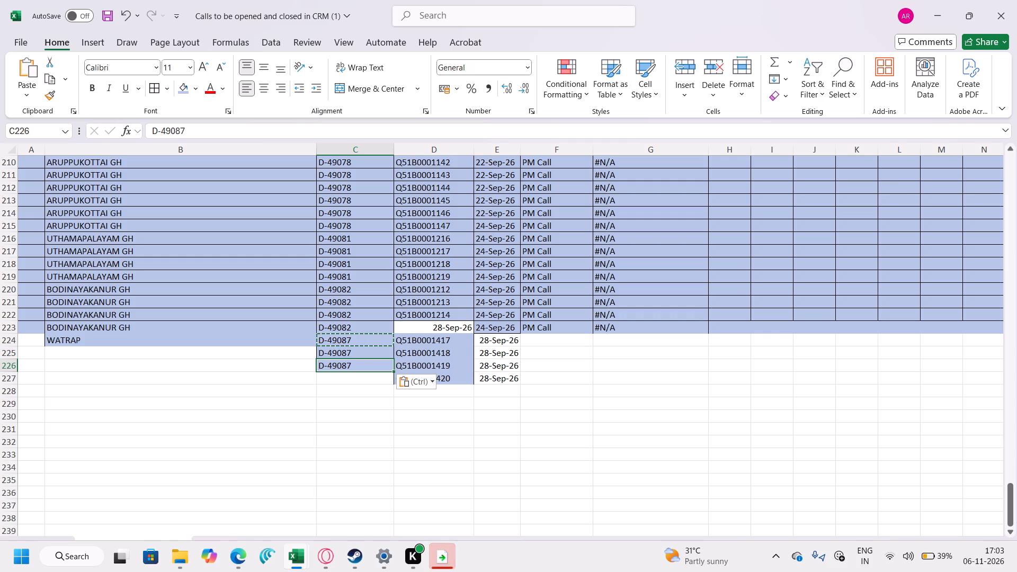
key("Down")
key("ctrl+v")
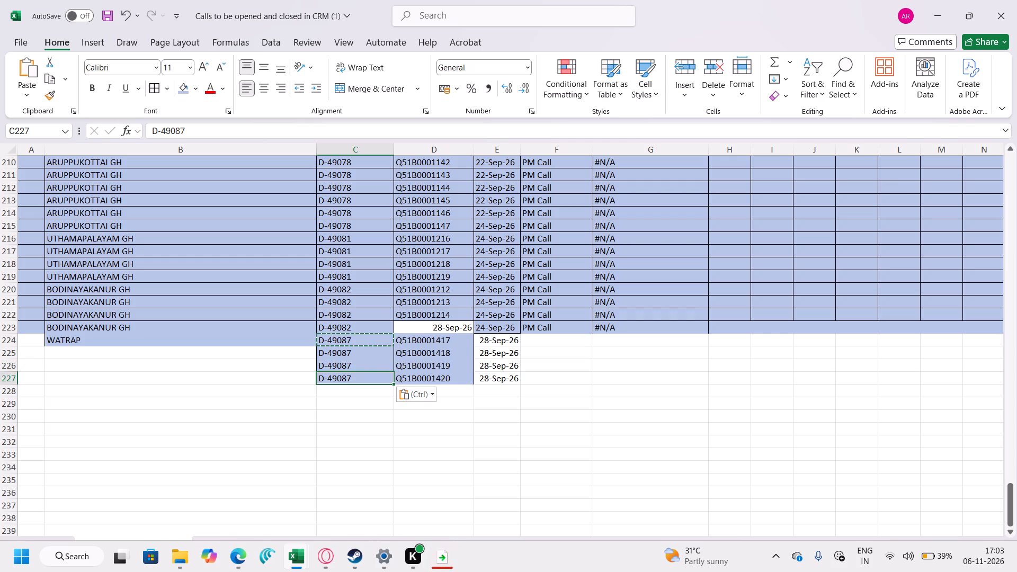
Fill the hospital name WATRAP across all four new rows, 224 to 227.
left_click(292, 340)
left_click_drag(315, 342, 315, 380)
left_click(243, 343)
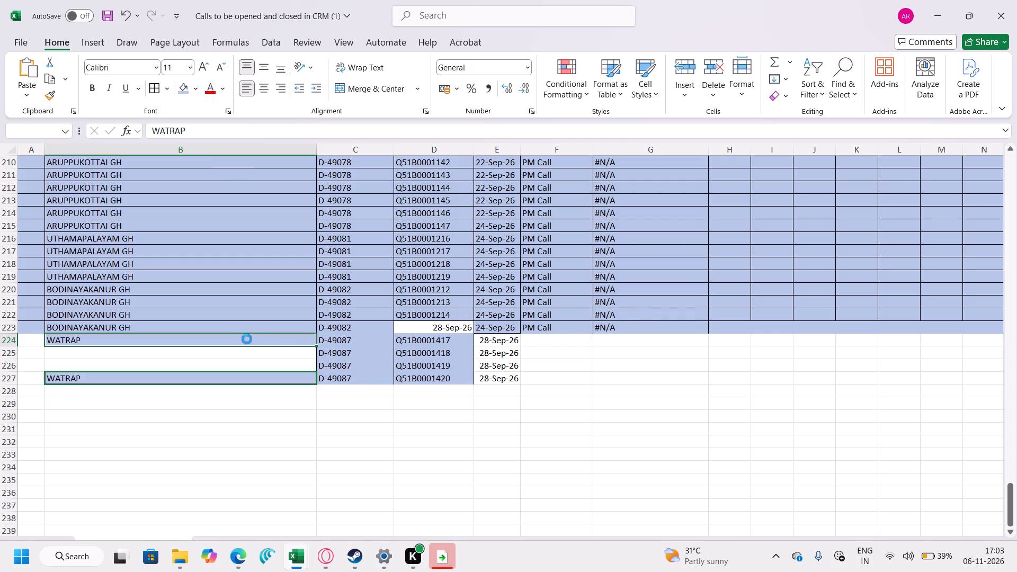
left_click(248, 338)
left_click(240, 376)
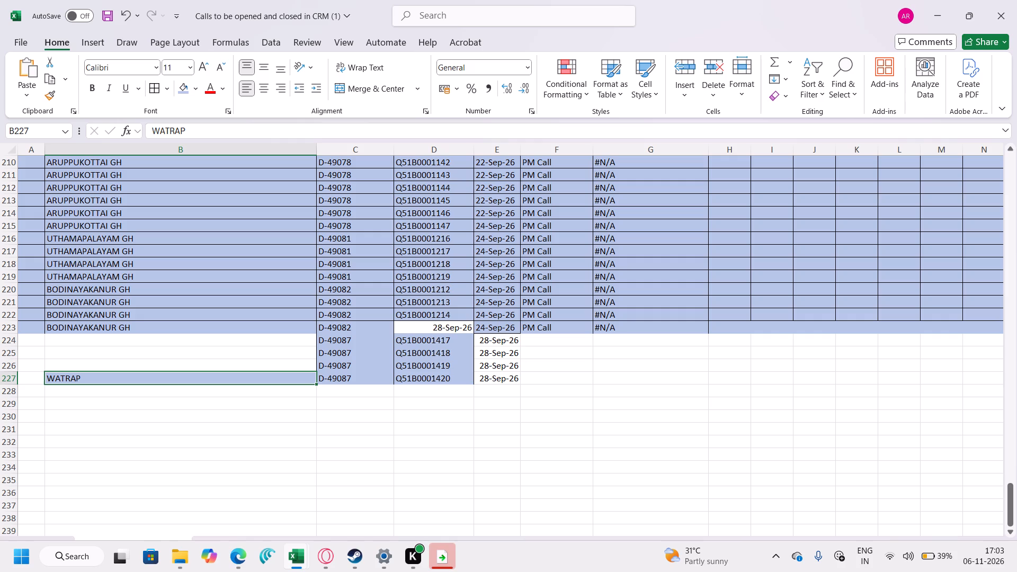
left_click_drag(316, 384, 301, 339)
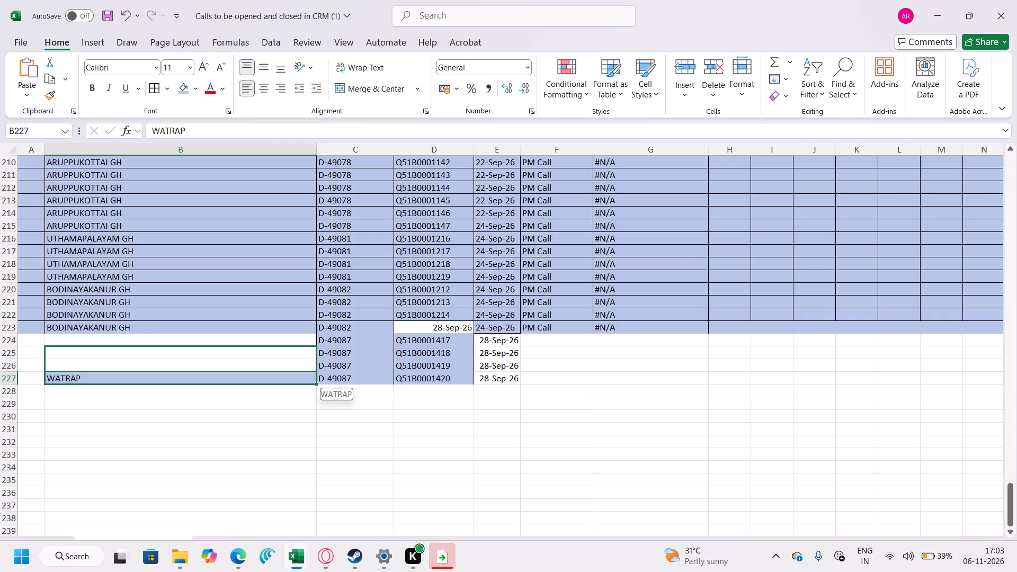
left_click_drag(301, 339, 301, 337)
Extend the PM Call and #N/A entries from row 223 down through row 227.
left_click(551, 325)
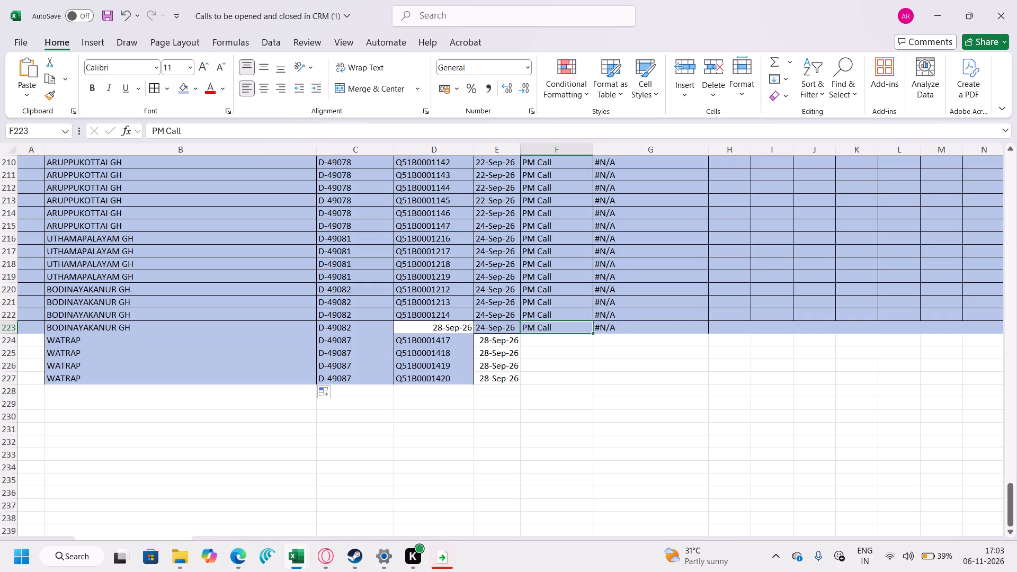
left_click_drag(593, 332, 593, 379)
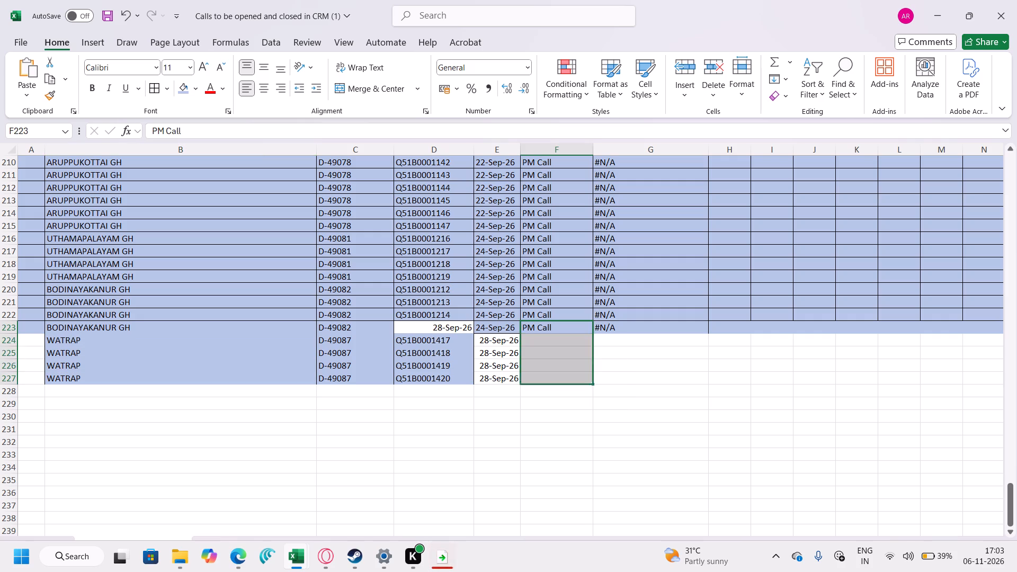
left_click(644, 328)
left_click_drag(707, 333, 704, 371)
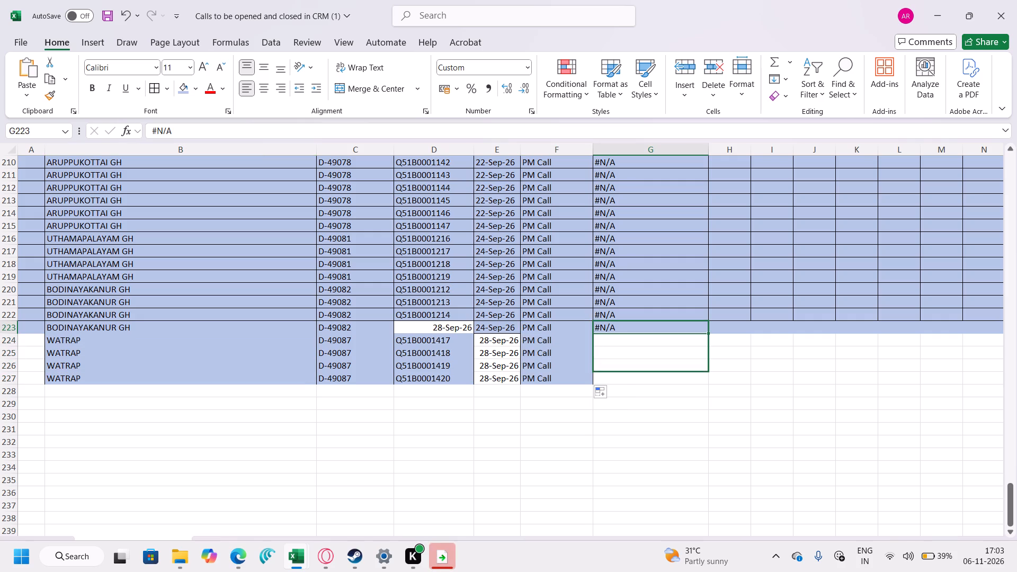
left_click_drag(704, 371, 703, 379)
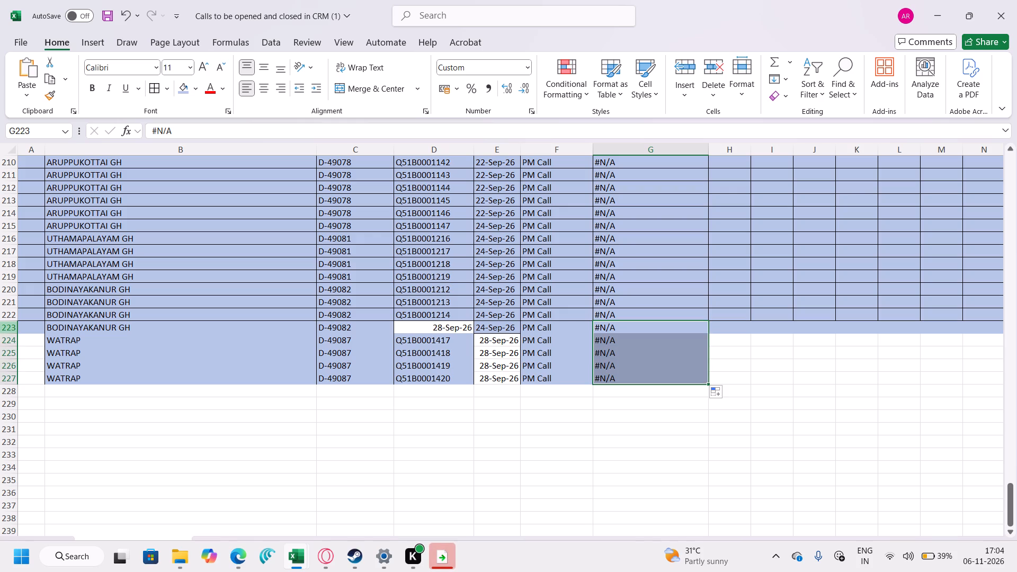
Apply cell borders and the light blue fill to the entire rows 224 to 227.
left_click_drag(6, 341, 11, 373)
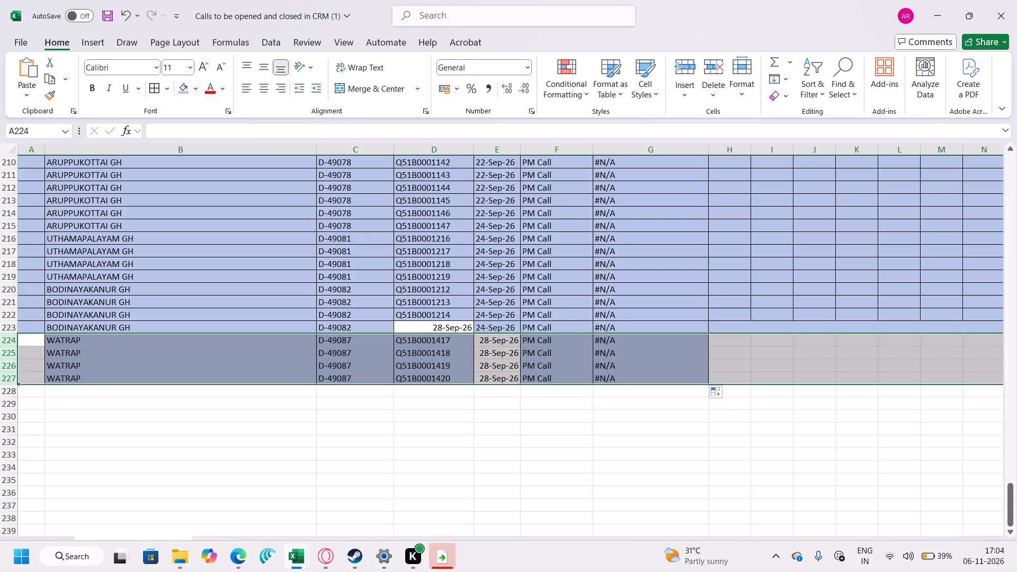
left_click(156, 89)
left_click(181, 87)
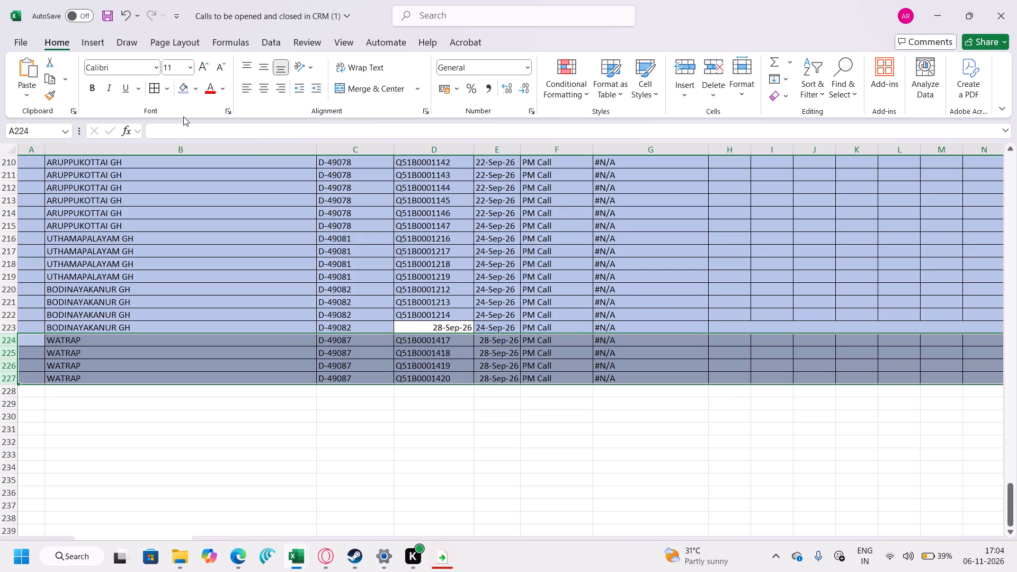
Replace the misplaced date in the unit serial number cell of row 223 with Q51B0001215, continuing the series from row 222.
left_click(456, 327)
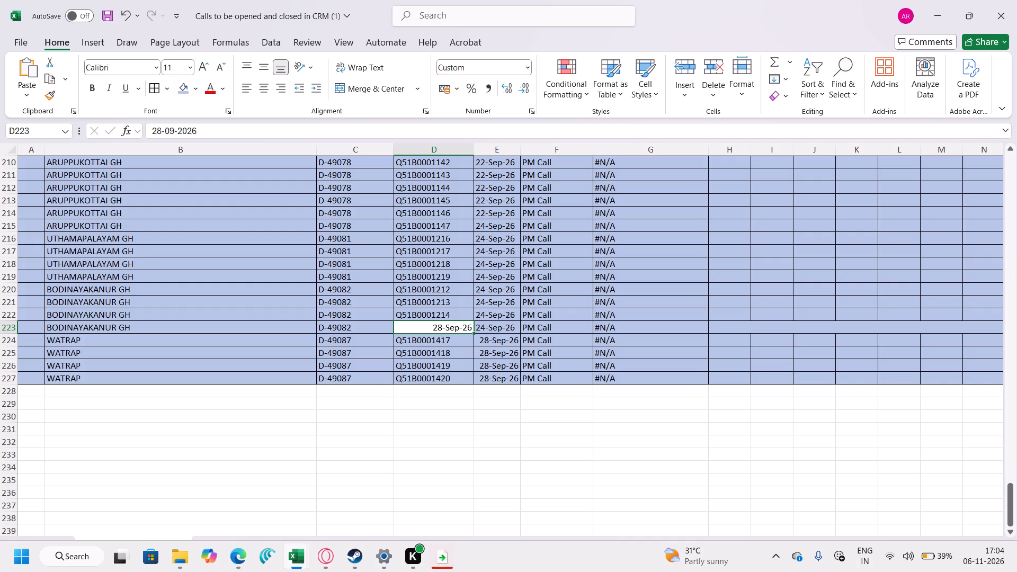
left_click(445, 327)
key("BackSpace")
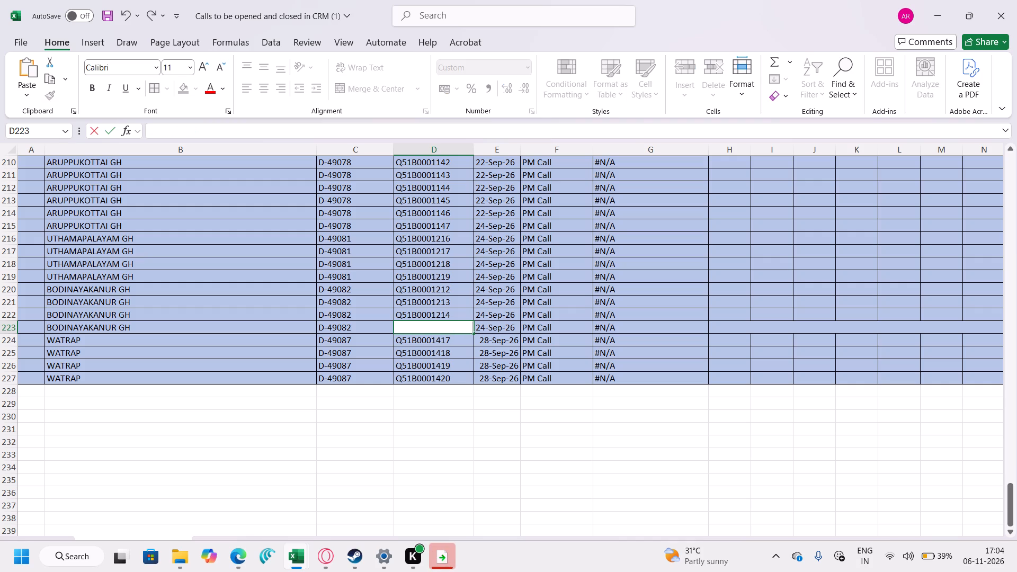
left_click(435, 317)
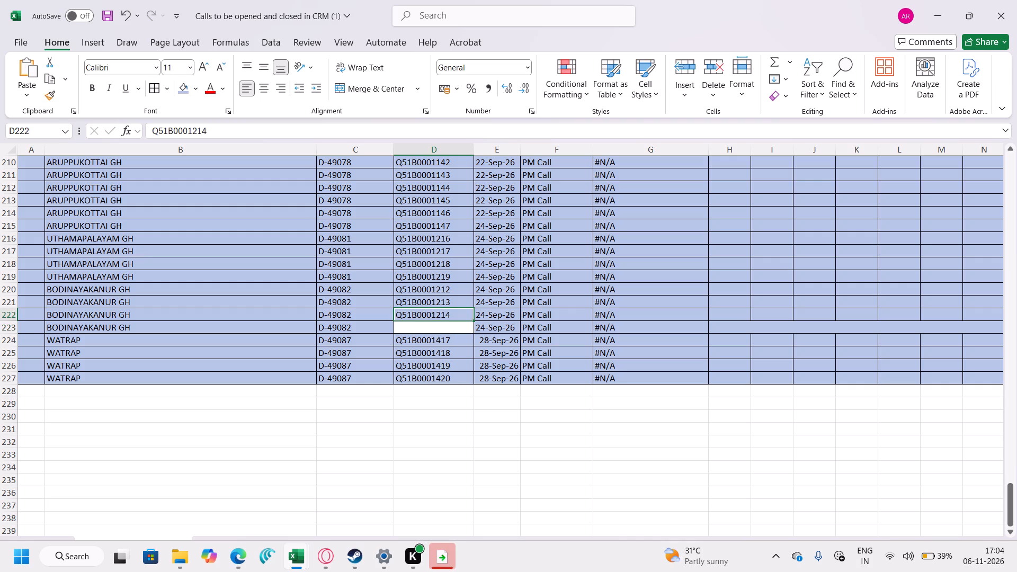
left_click_drag(472, 320, 472, 333)
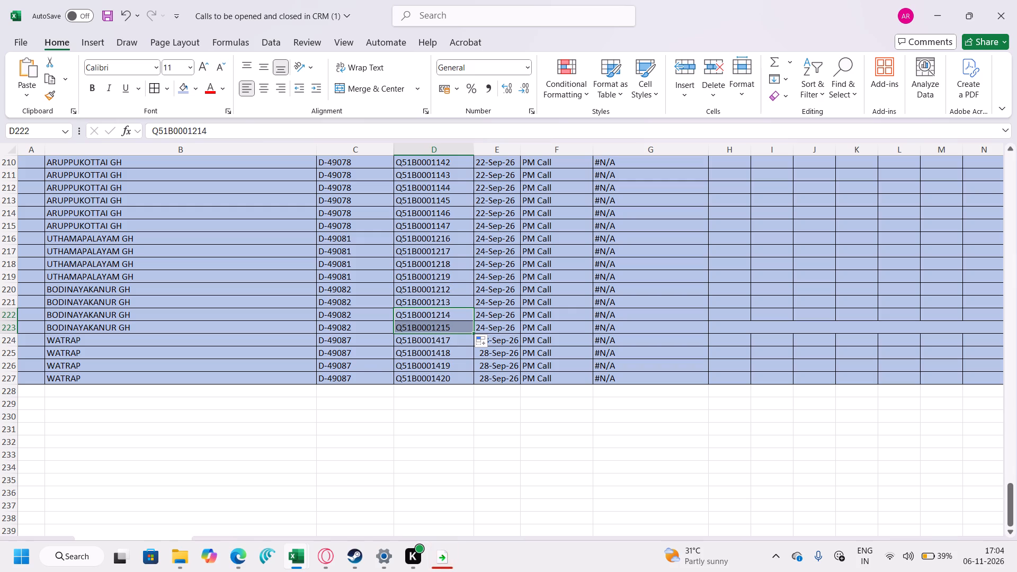
Look through the whole call list, from the last entries up to the header row and back to the end.
left_click(70, 391)
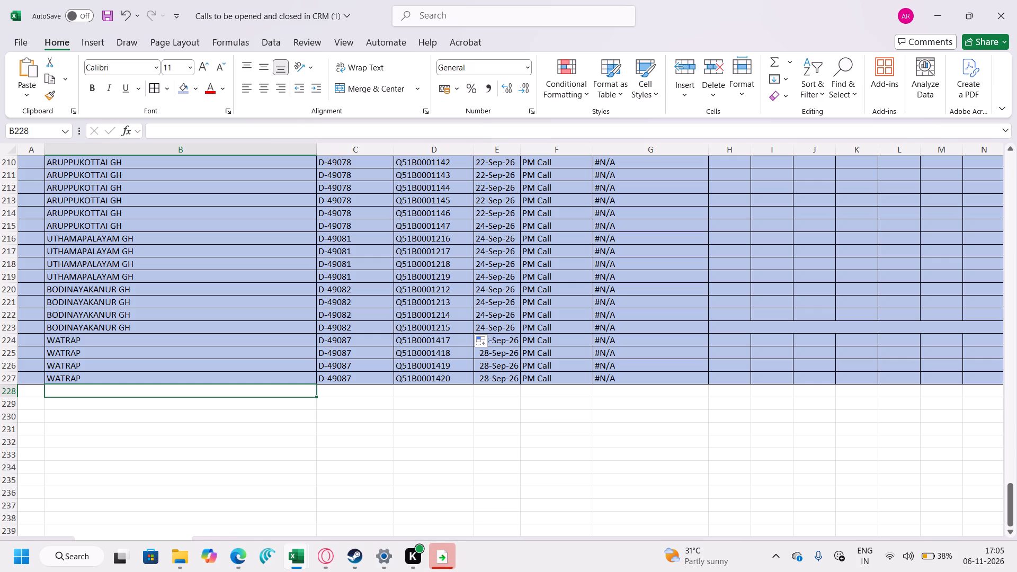
scroll(323, 301, "up", 14)
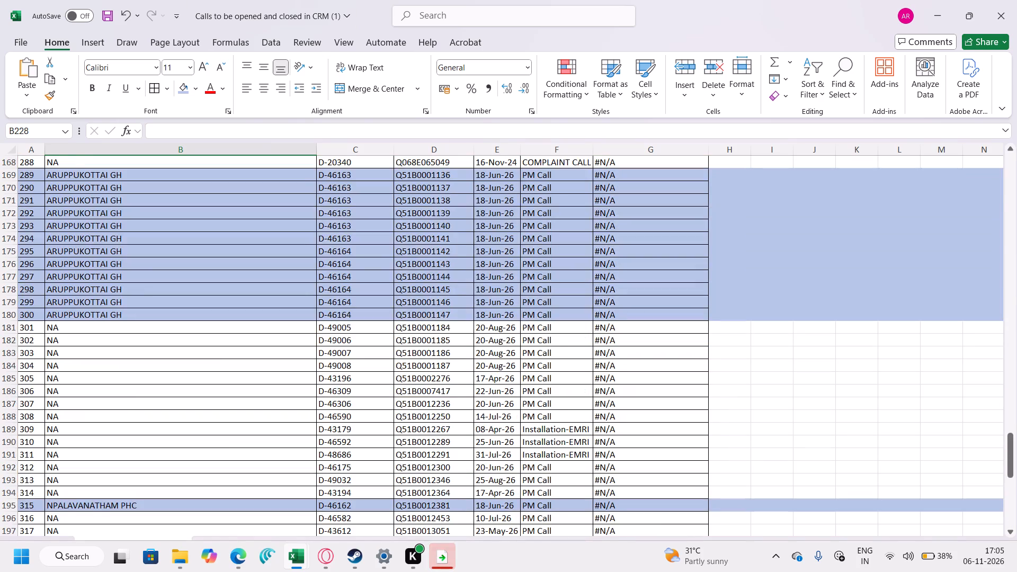
scroll(323, 305, "up", 9)
scroll(323, 305, "up", 16)
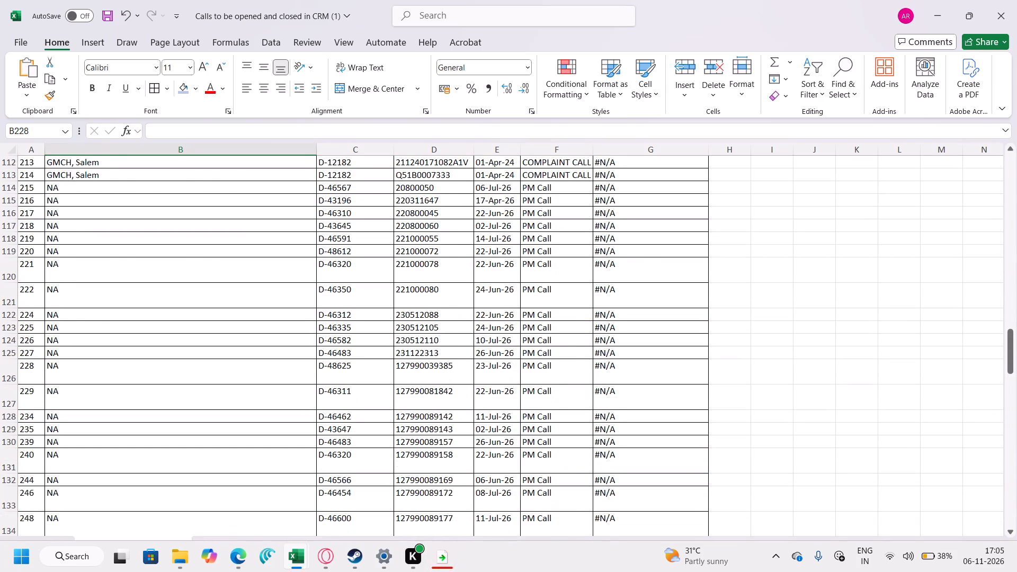
scroll(323, 305, "up", 19)
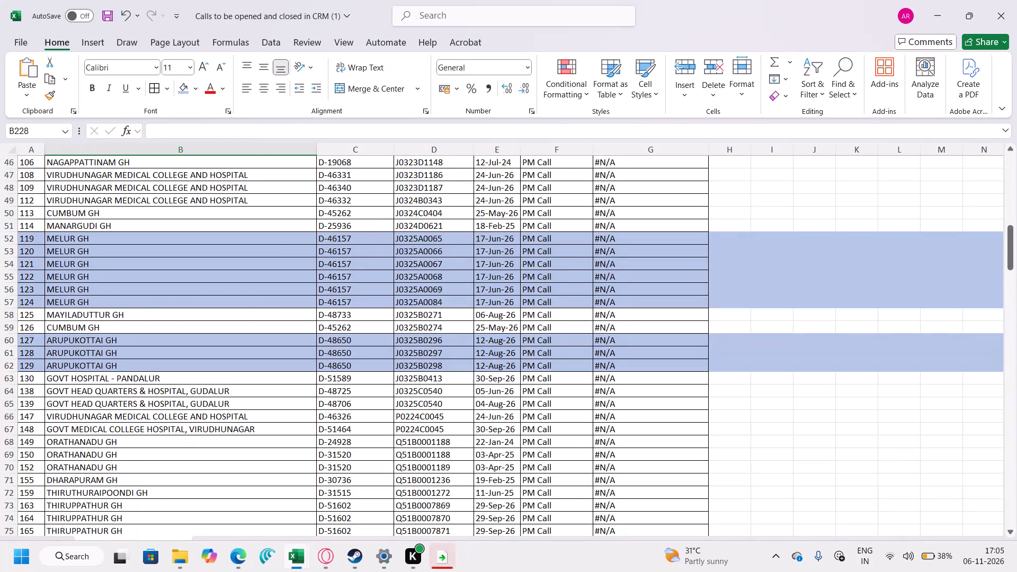
scroll(323, 306, "up", 12)
scroll(323, 306, "up", 10)
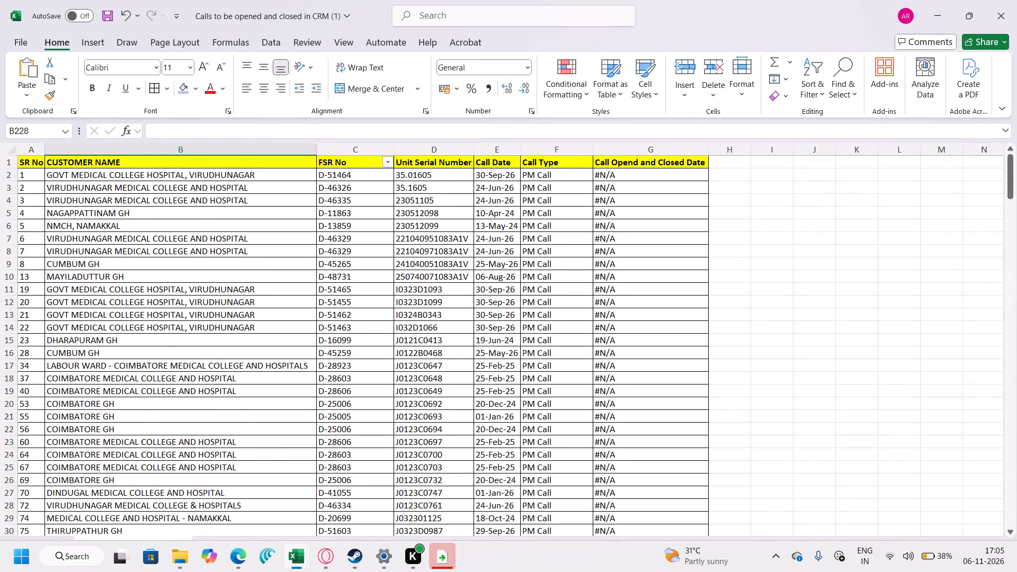
scroll(323, 306, "up", 1)
scroll(323, 306, "down", 20)
scroll(323, 306, "down", 20)
scroll(323, 306, "down", 12)
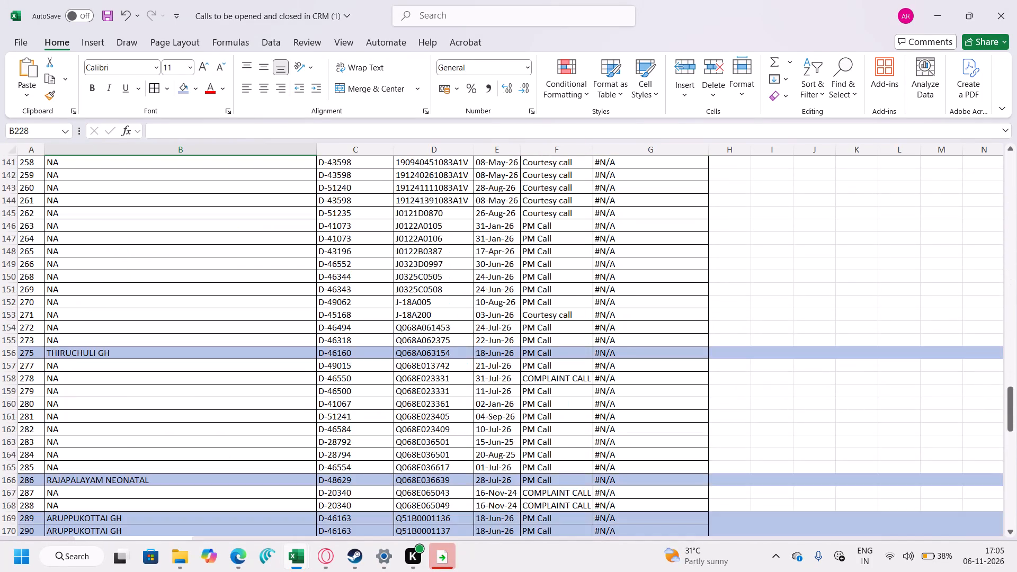
scroll(337, 328, "down", 20)
scroll(337, 328, "down", 9)
scroll(337, 329, "up", 5)
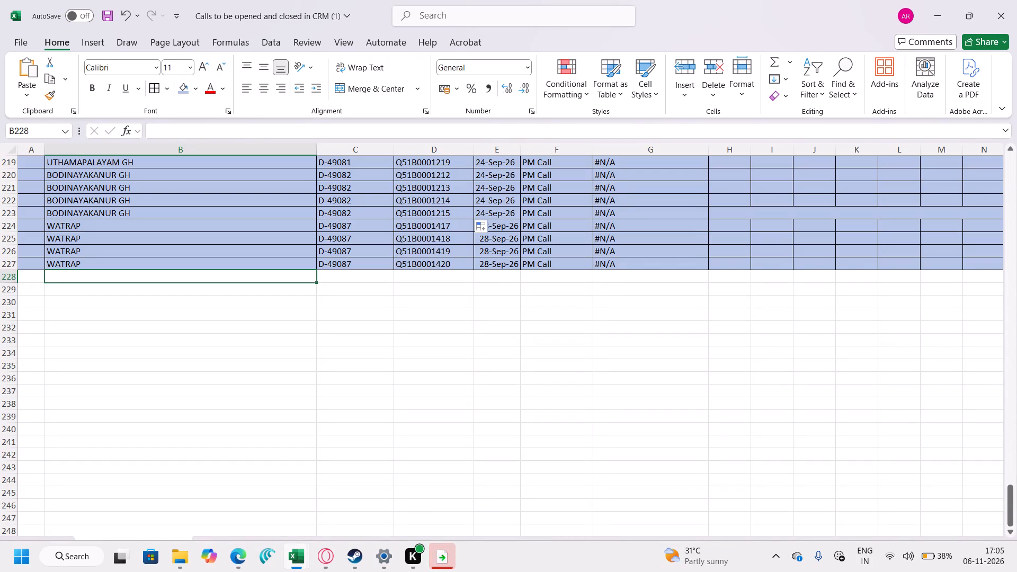
Start a new entry in row 228 with customer name SRIVILLIPUTHUR GH and FSR number D-49086.
double_click(147, 278)
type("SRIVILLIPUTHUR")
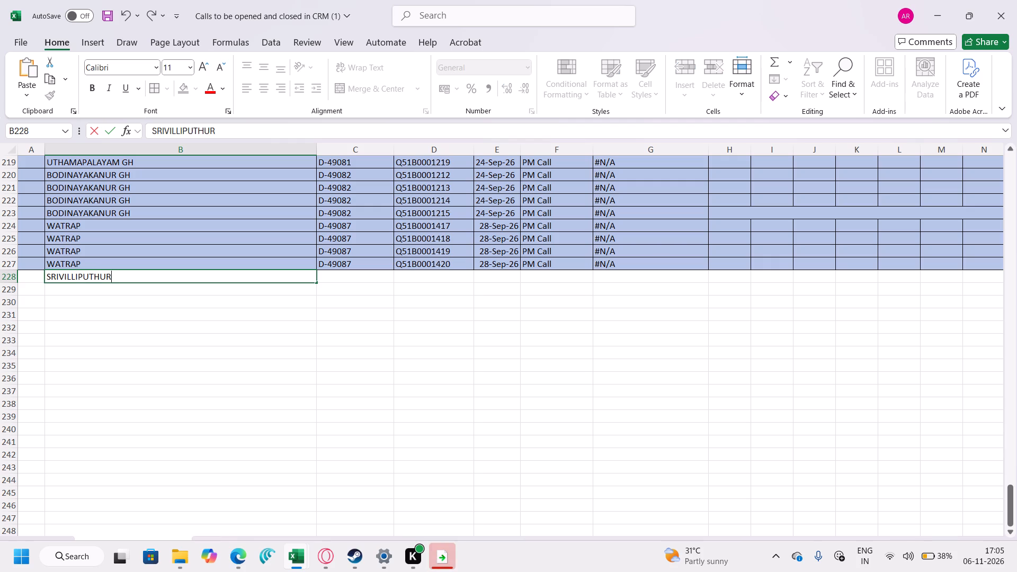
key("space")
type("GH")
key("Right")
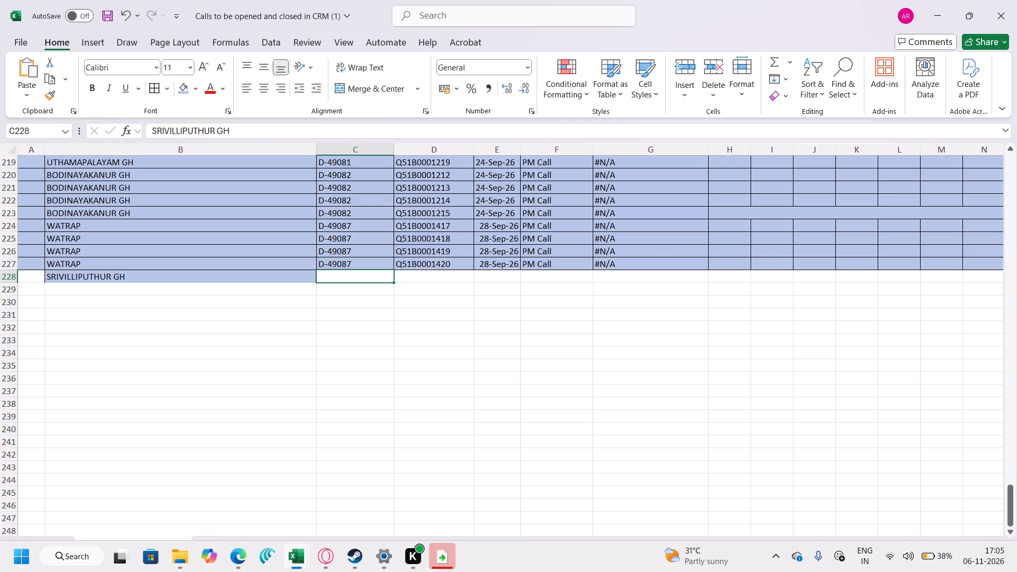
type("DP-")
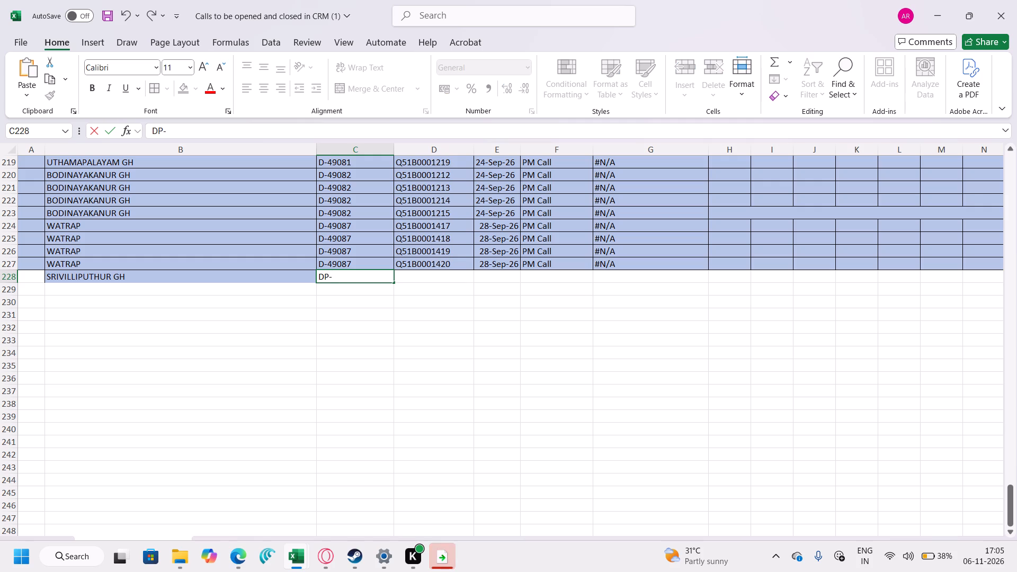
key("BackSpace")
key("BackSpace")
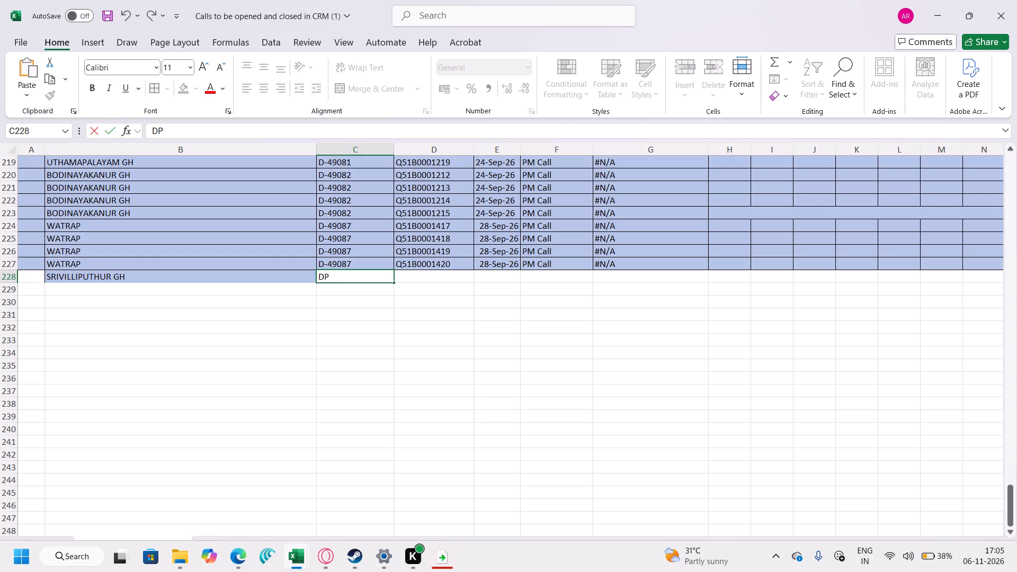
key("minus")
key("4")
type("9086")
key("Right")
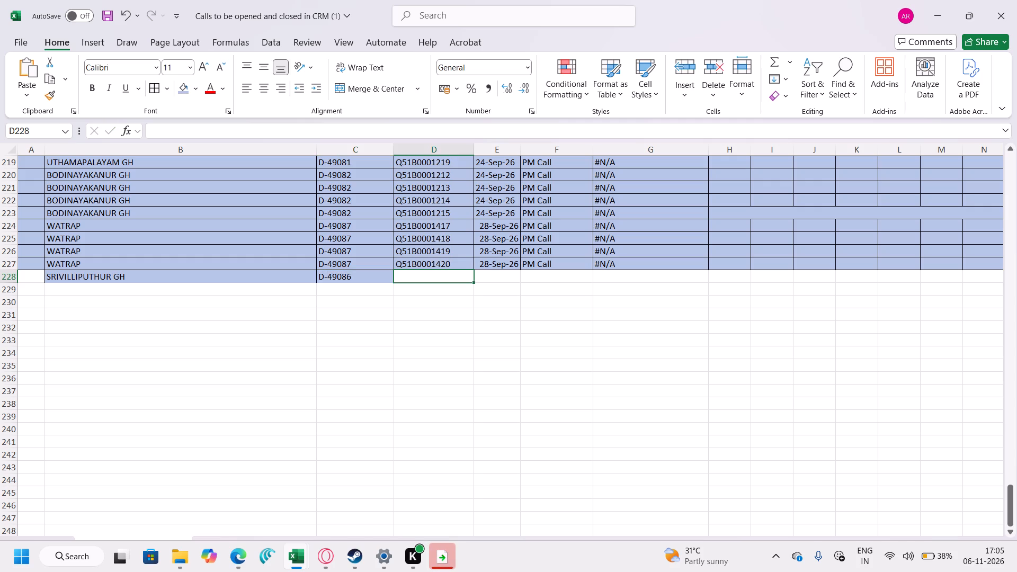
Enter unit serial number Q51B0001412 for the SRIVILLIPUTHUR GH entry in row 228.
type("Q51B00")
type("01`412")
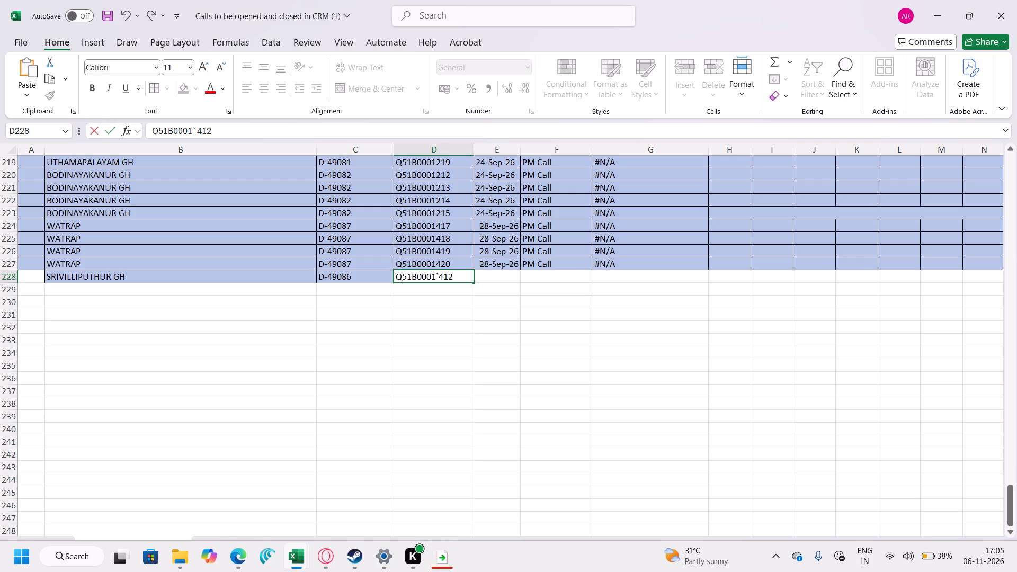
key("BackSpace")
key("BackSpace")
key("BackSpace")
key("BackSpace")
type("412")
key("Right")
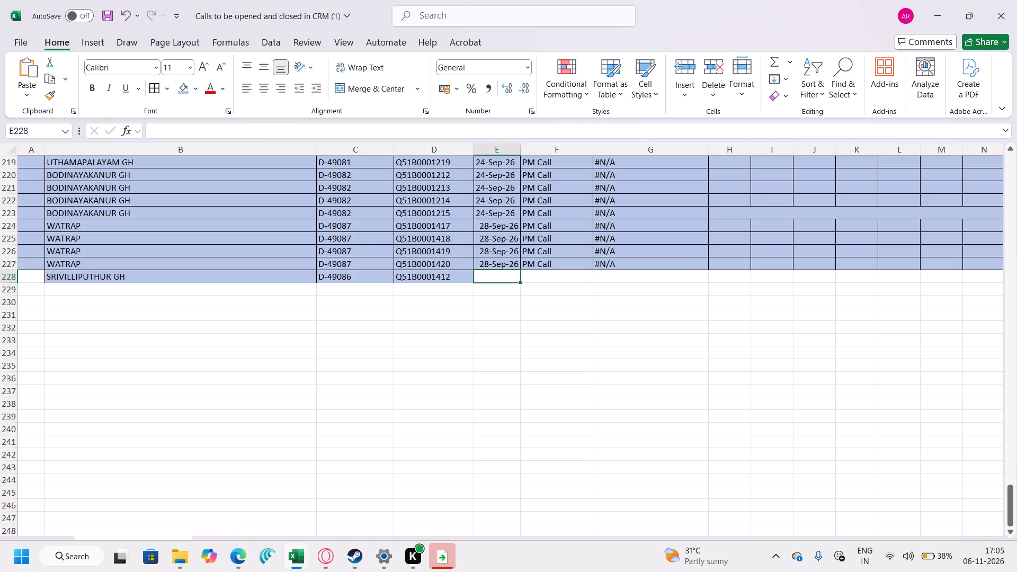
Copy the serial number from row 228 into row 229 and change it to Q51B0001411.
left_click(438, 274)
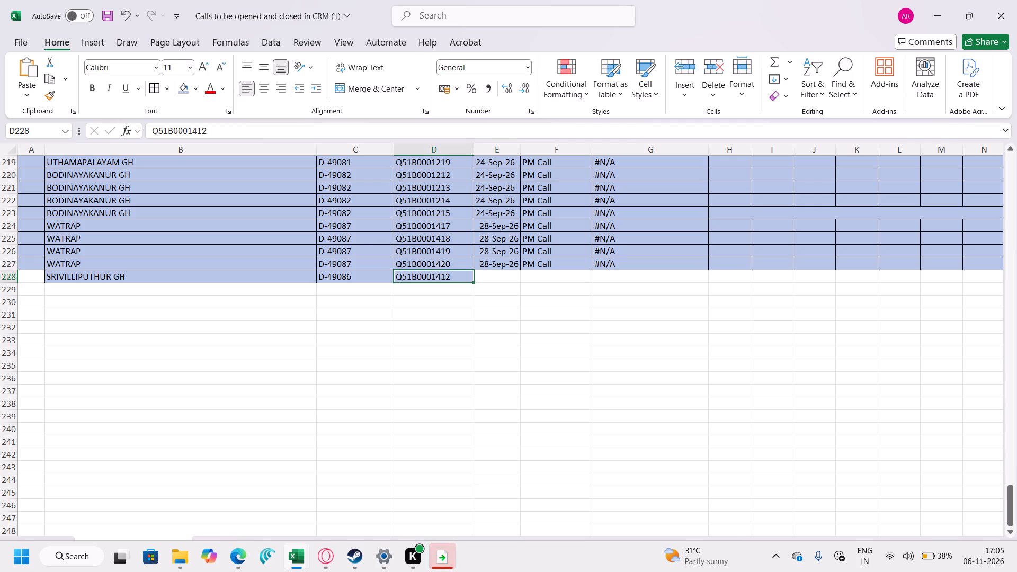
key("ctrl+c")
key("Down")
key("ctrl+v")
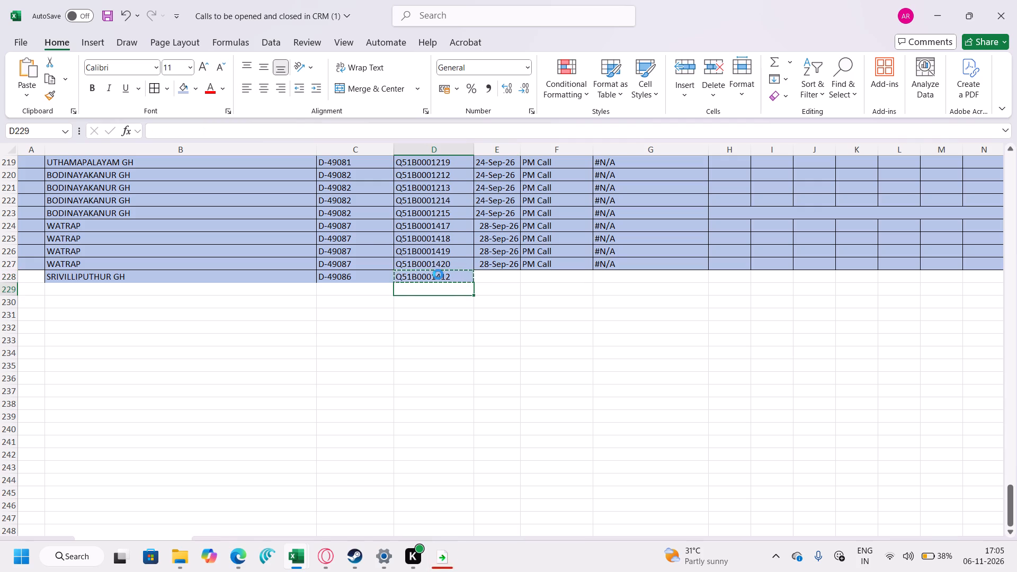
double_click(458, 289)
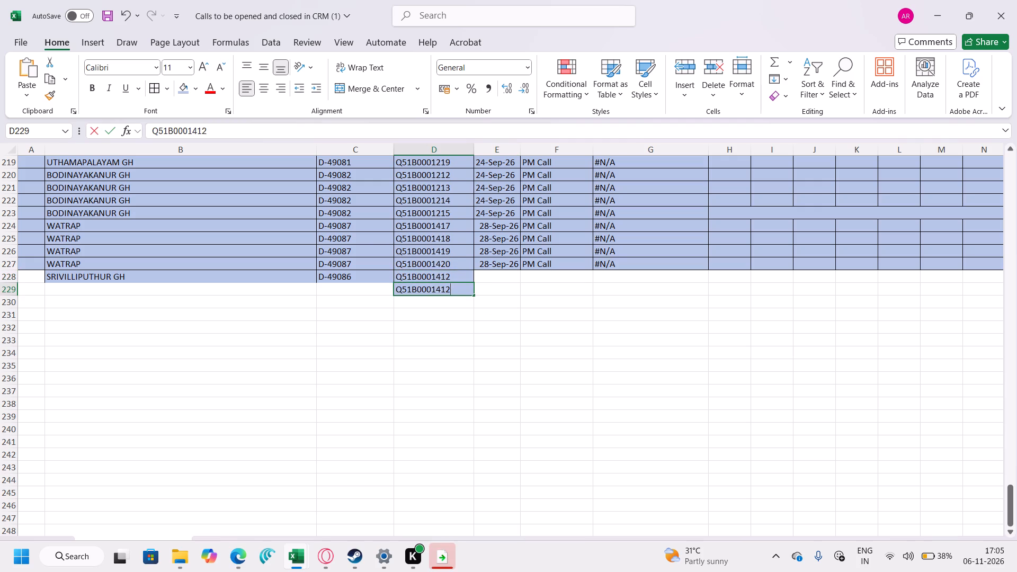
key("BackSpace")
key("1")
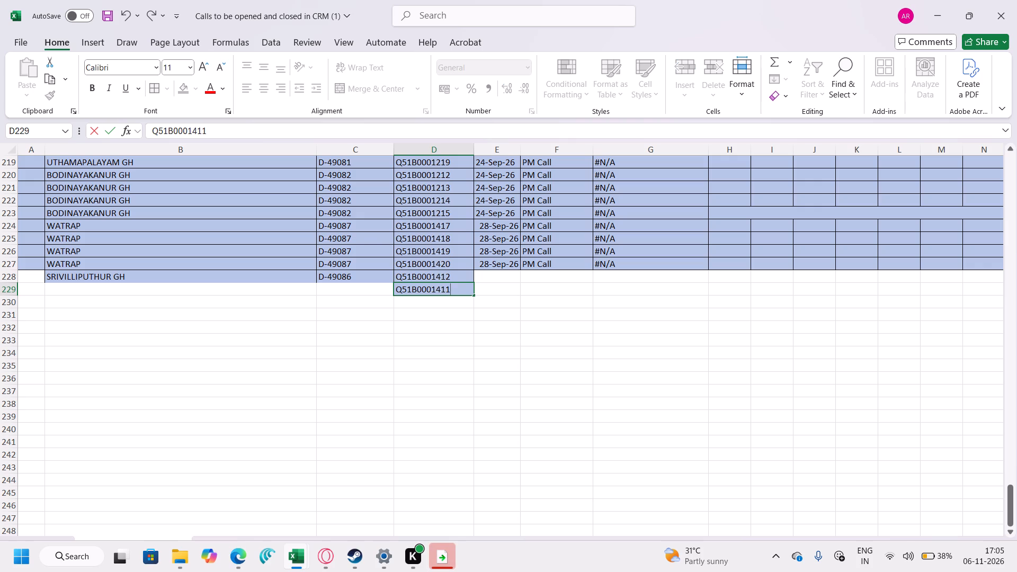
left_click(456, 301)
Copy the serial number from row 229 into row 230 and change it to Q51B0001409.
key("ctrl+v")
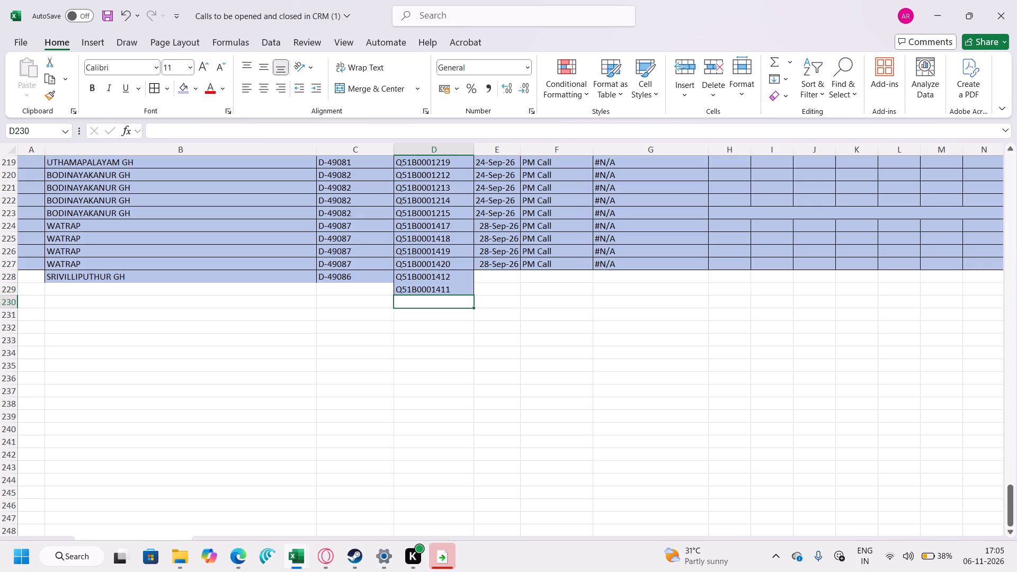
left_click(454, 290)
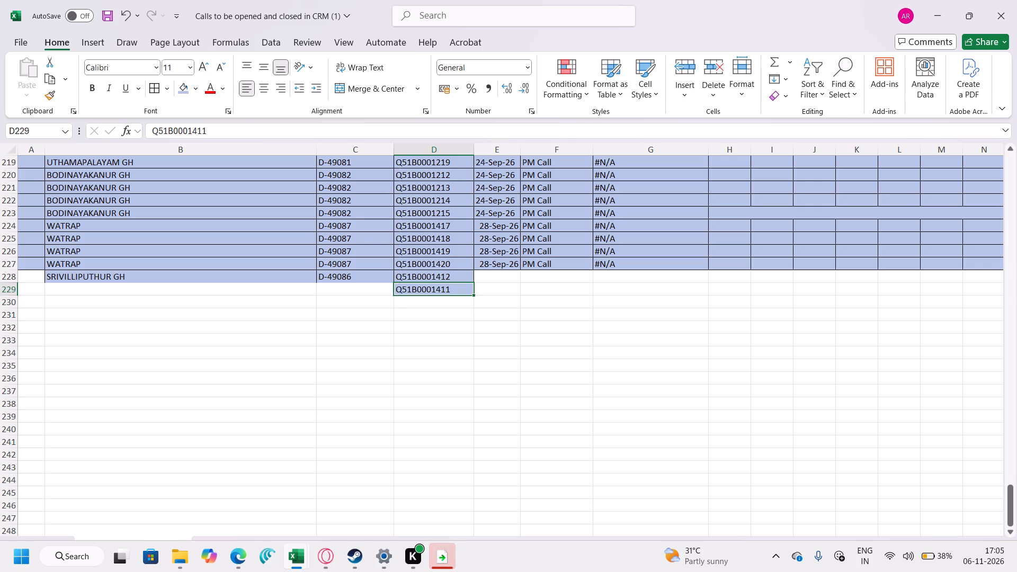
key("ctrl+c")
key("Down")
key("ctrl+v")
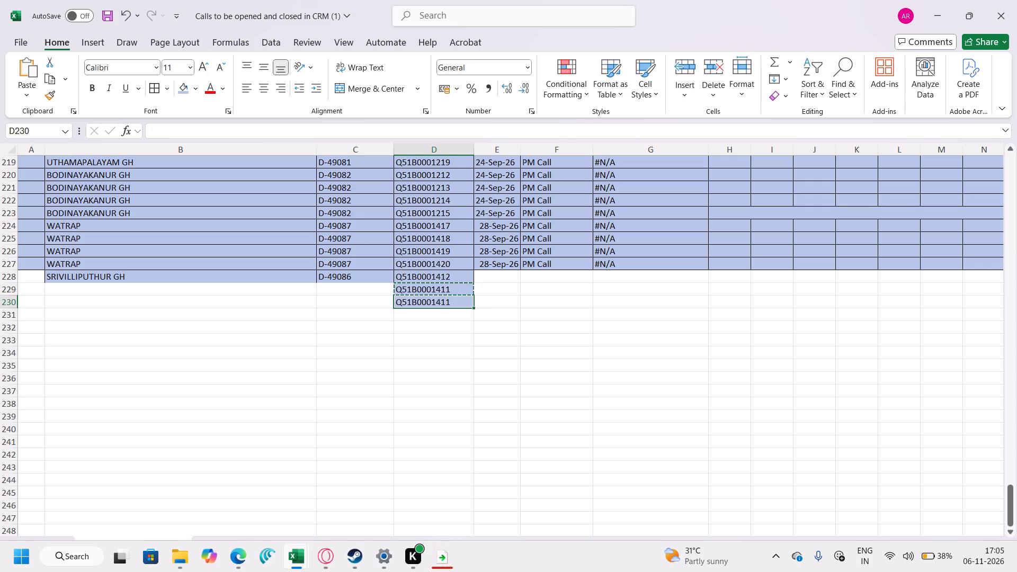
double_click(454, 301)
key("BackSpace")
key("BackSpace")
type("09")
left_click(486, 274)
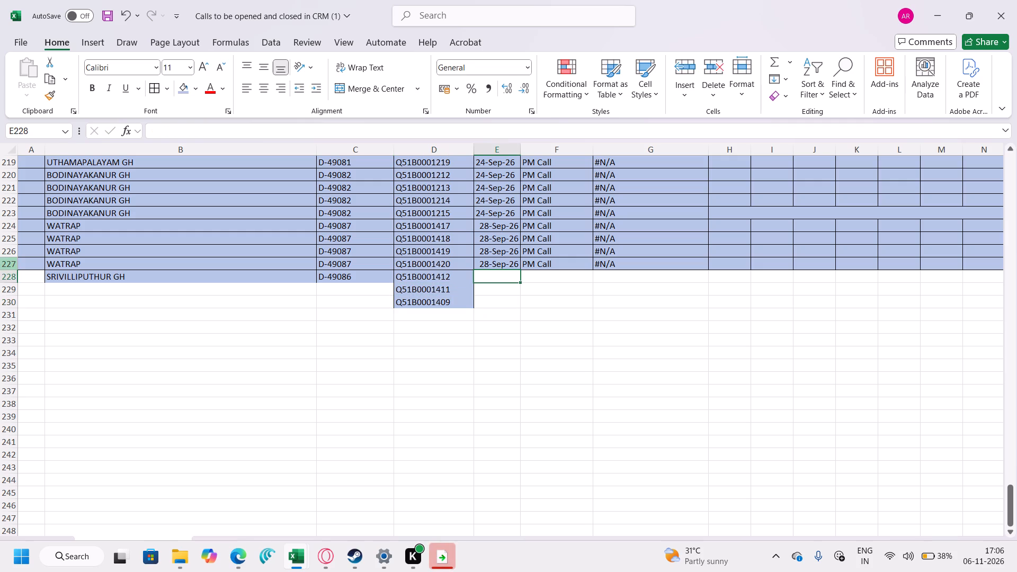
Fill the customer name SRIVILLIPUTHUR GH from row 228 down to rows 229 and 230.
left_click(505, 264)
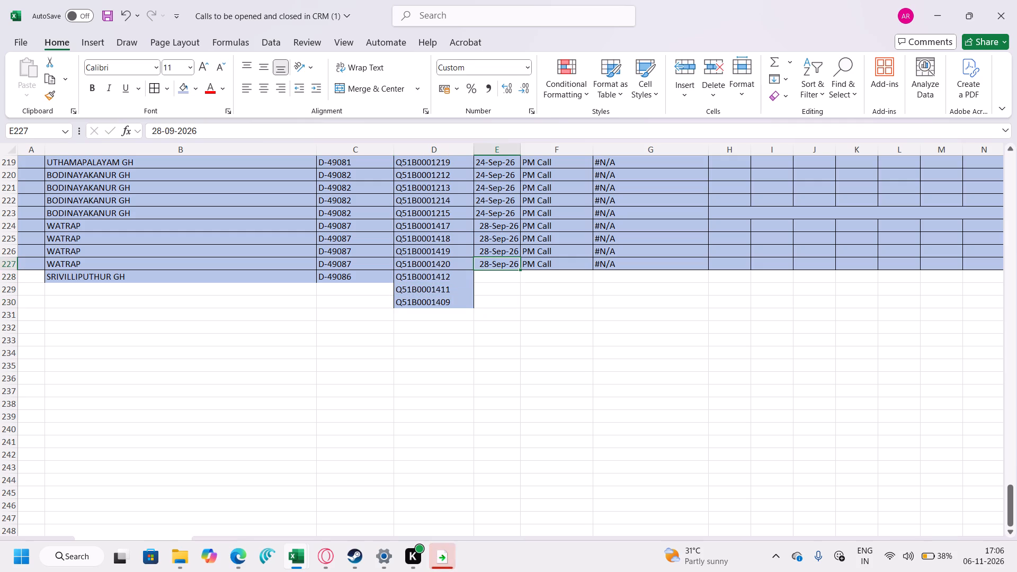
left_click(281, 281)
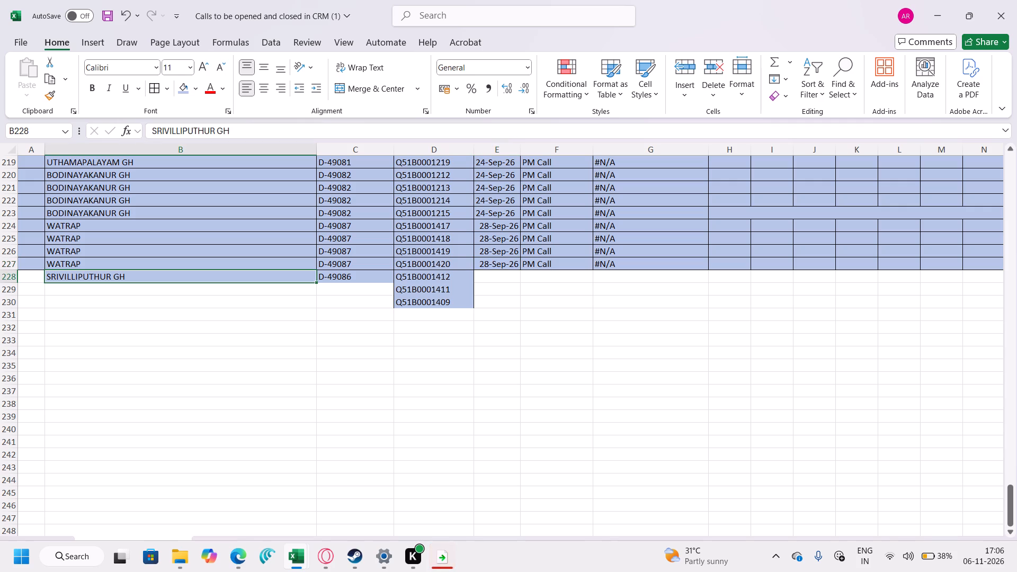
left_click_drag(316, 281, 317, 308)
Copy FSR number D-49086 from row 228 into rows 229 and 230.
left_click(367, 276)
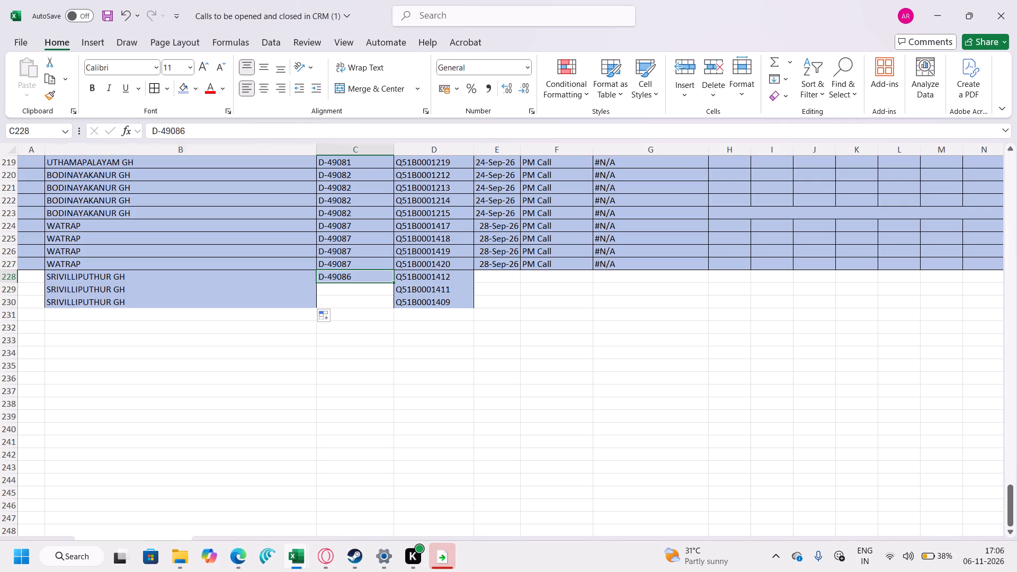
key("ctrl+c")
key("Down")
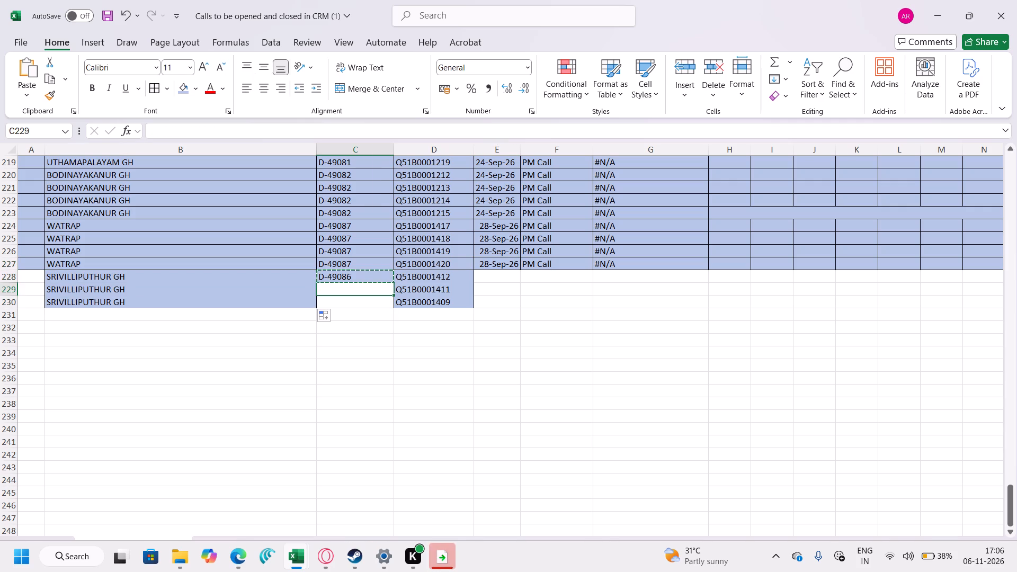
key("ctrl+v")
key("Down")
key("ctrl+v")
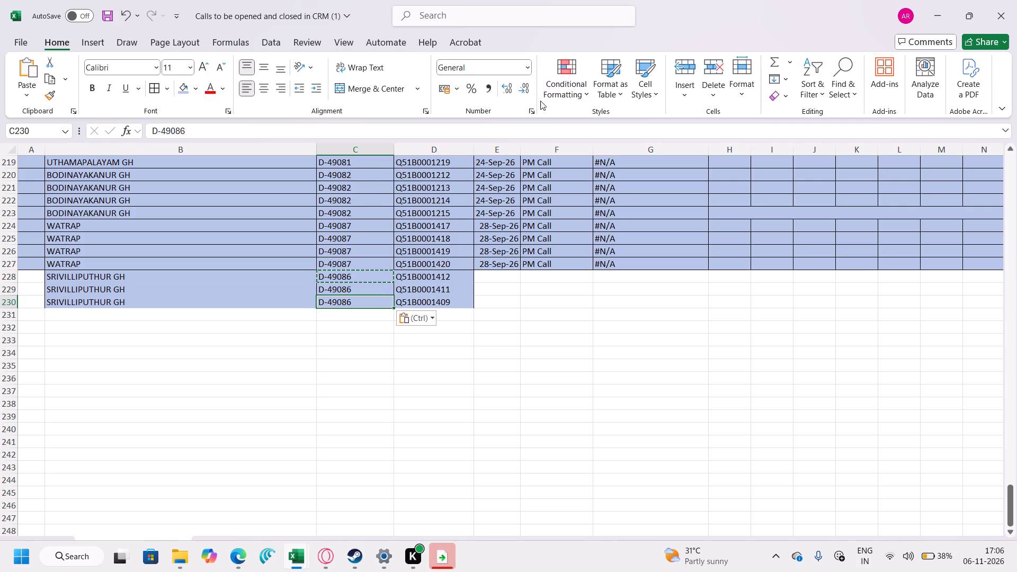
Copy the call date 28-Sep-26 from row 227 into the three SRIVILLIPUTHUR GH rows, 228 to 230.
left_click(499, 267)
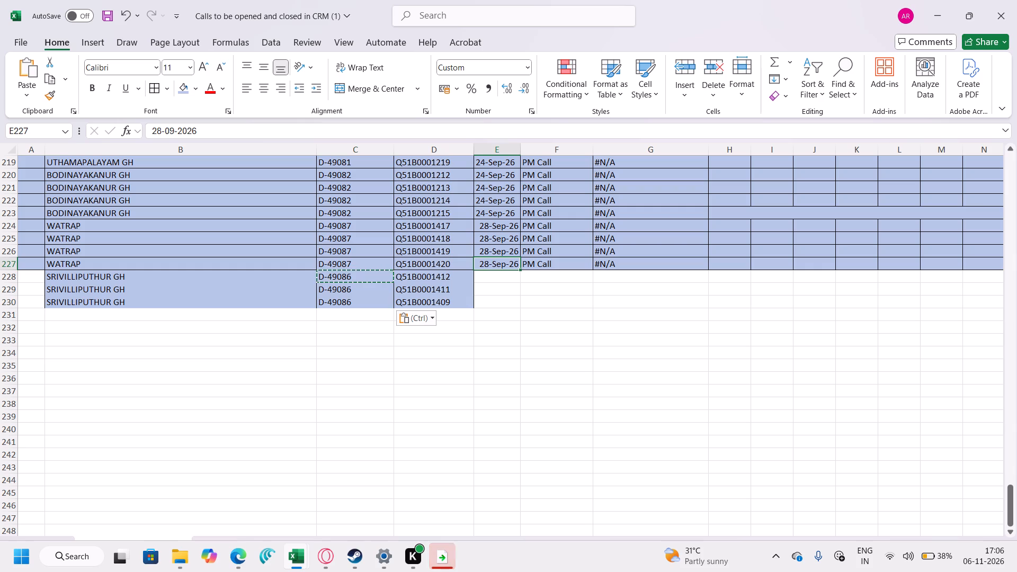
key("ctrl+c")
key("Down")
key("ctrl+v")
key("ctrl+Down")
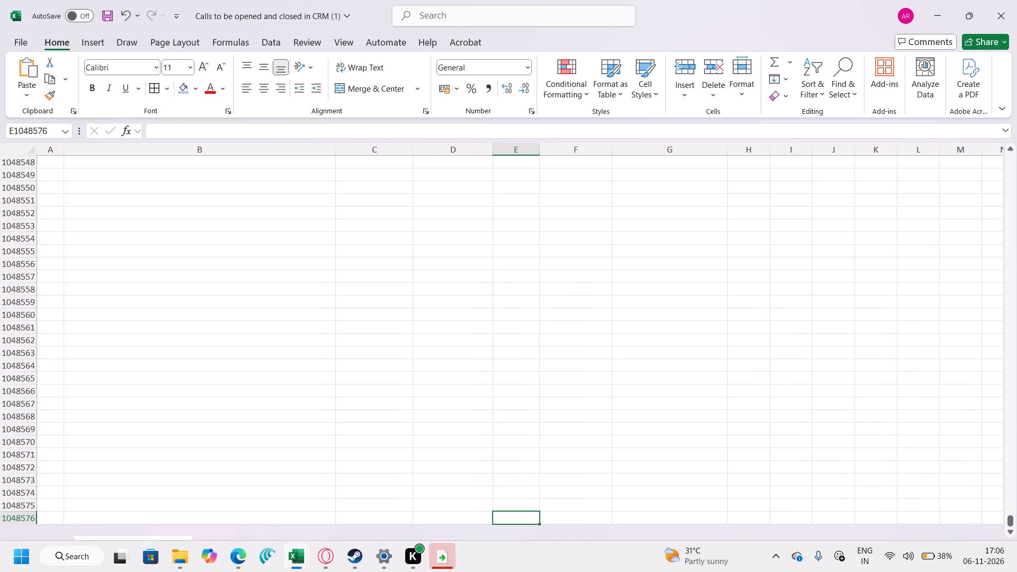
left_click_drag(1012, 522, 987, 156)
scroll(629, 386, "down", 4)
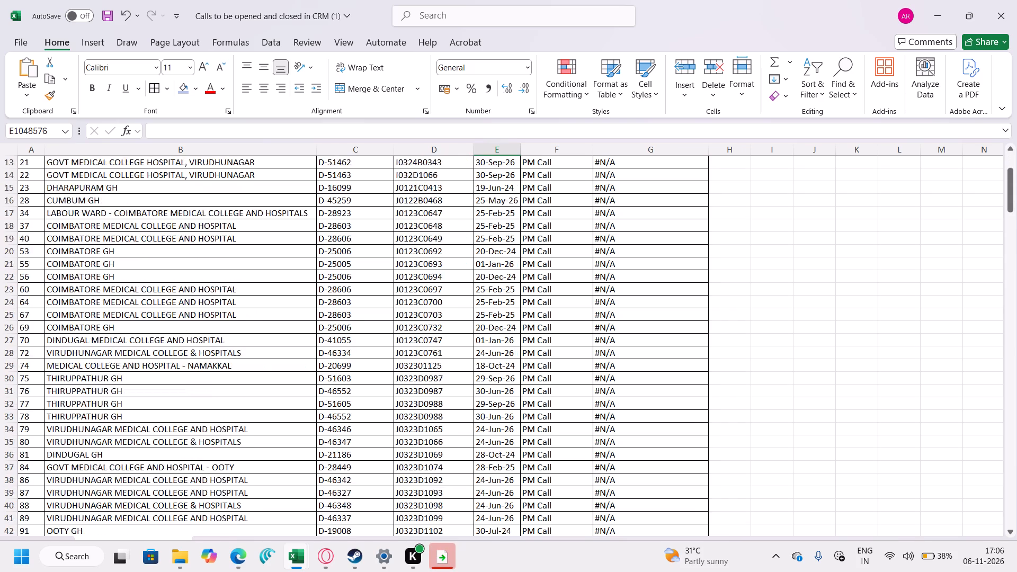
scroll(628, 387, "down", 20)
scroll(628, 387, "down", 20)
scroll(628, 387, "down", 2)
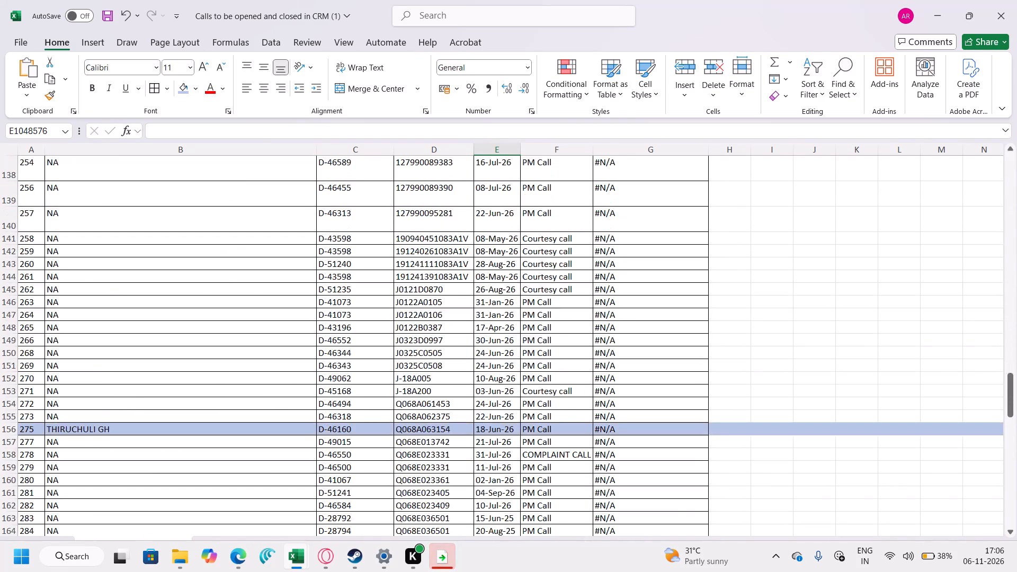
scroll(631, 379, "down", 20)
scroll(631, 379, "down", 11)
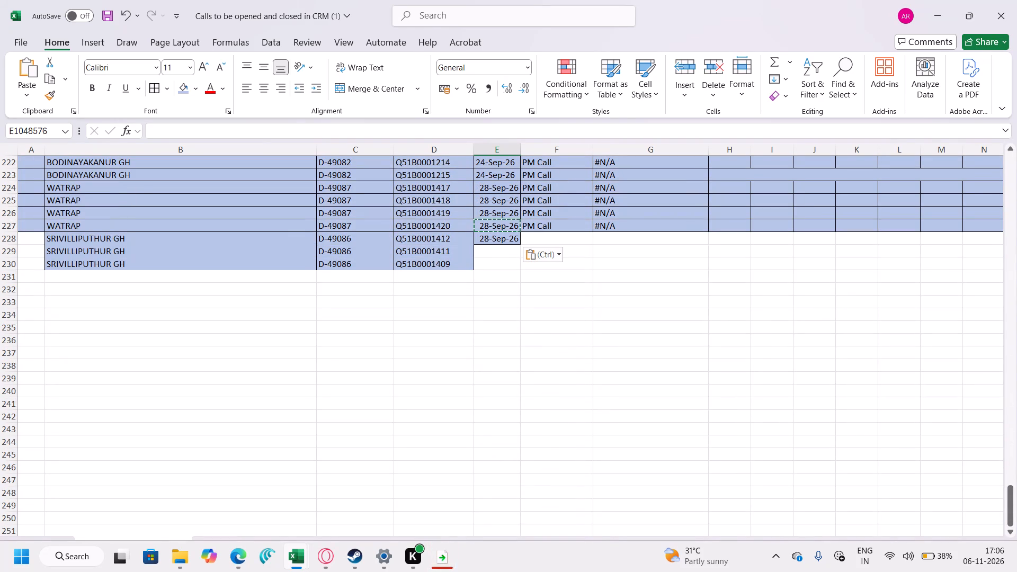
left_click(494, 255)
key("ctrl+v")
left_click(494, 269)
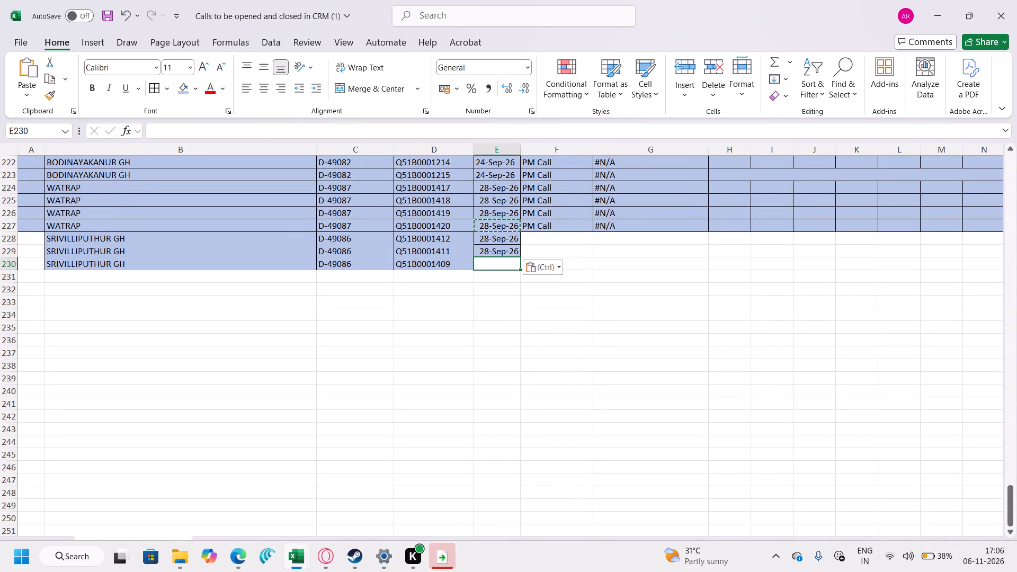
key("ctrl+v")
Fill the call type PM Call from row 227 down to rows 228 through 230.
left_click(590, 230)
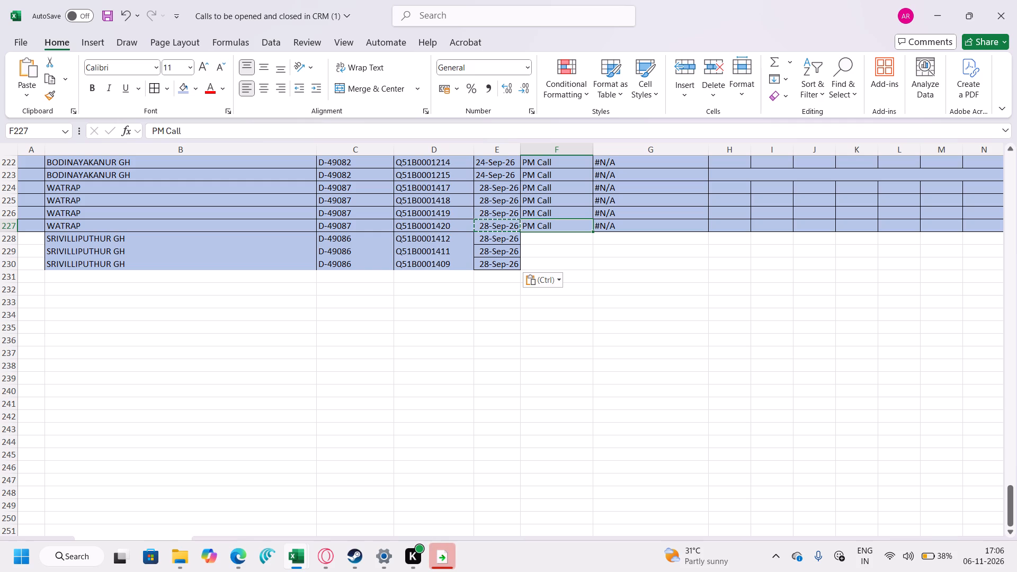
left_click(579, 228)
left_click_drag(592, 233, 583, 271)
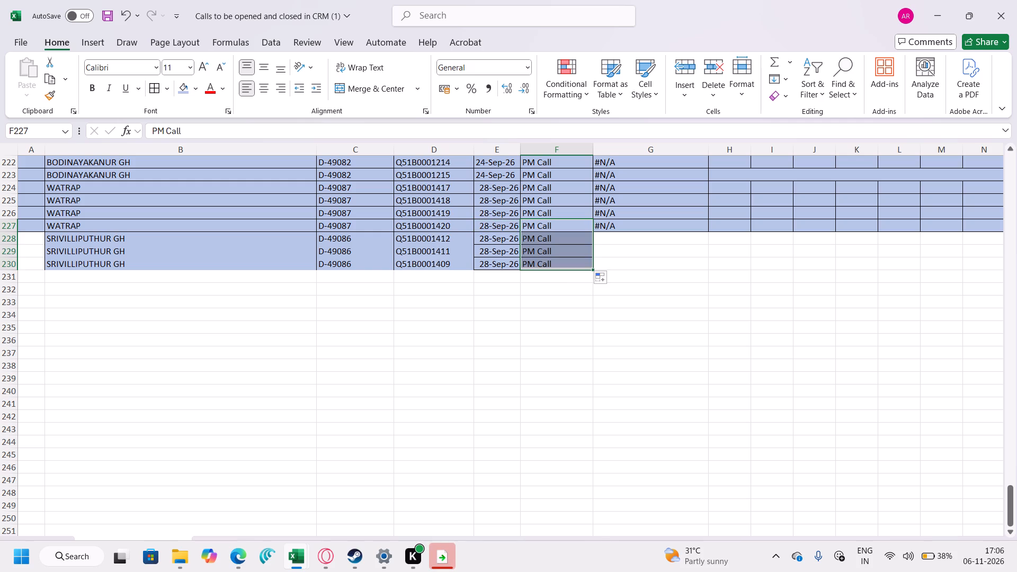
Apply all borders and the light blue fill to entire rows 228 to 230.
left_click_drag(11, 240, 15, 267)
left_click(161, 84)
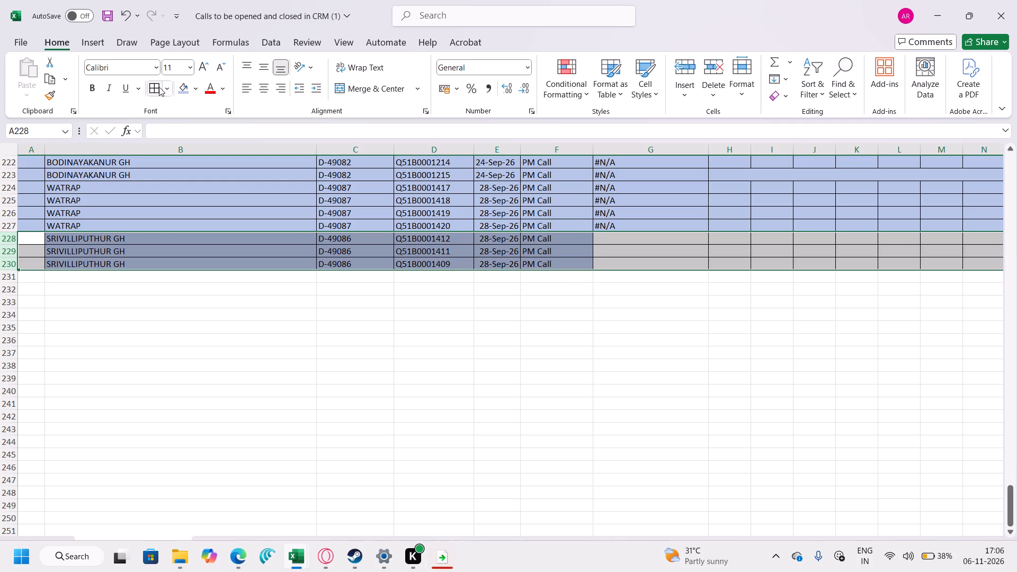
left_click(181, 87)
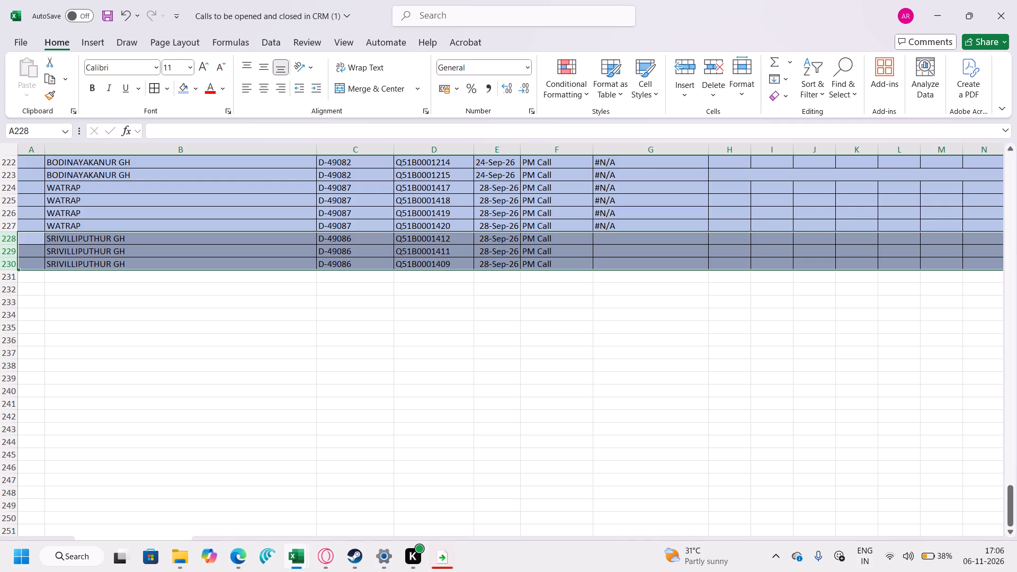
Switch to the CallDetailReport workbook and look up report numbers D-49089 and D-49090 in the Report No filter.
scroll(320, 237, "up", 6)
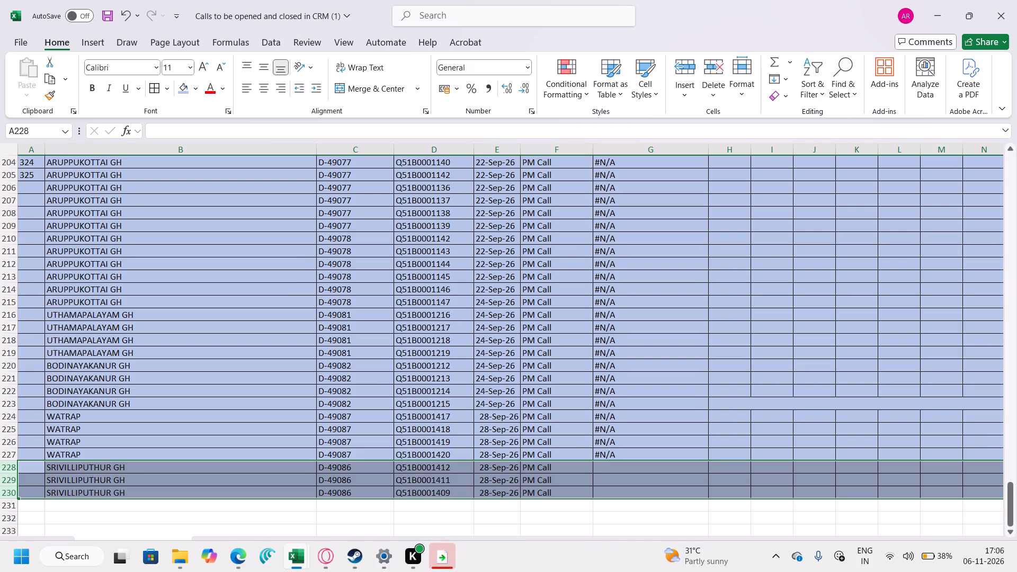
left_click(231, 468)
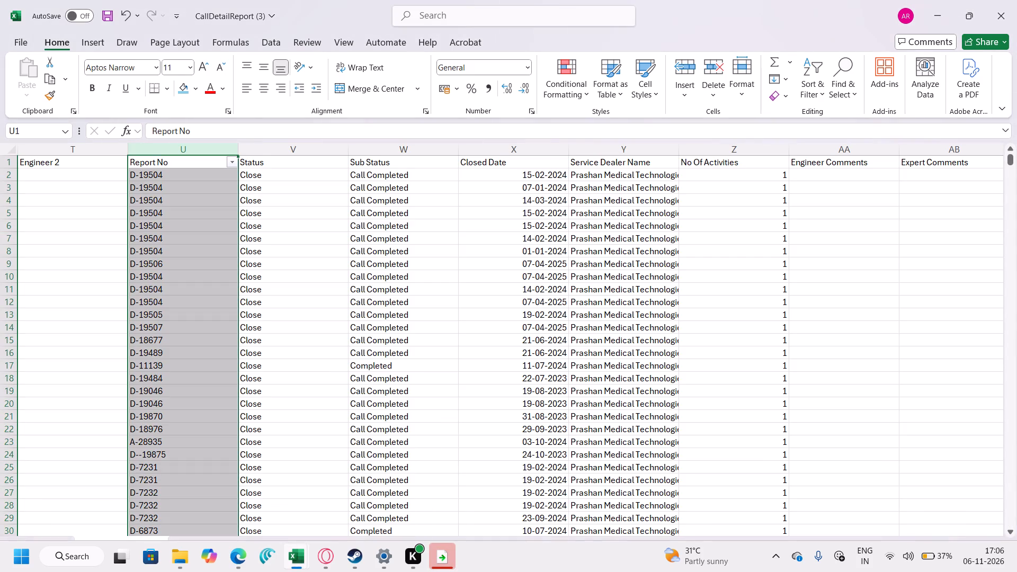
left_click(229, 158)
left_click(161, 320)
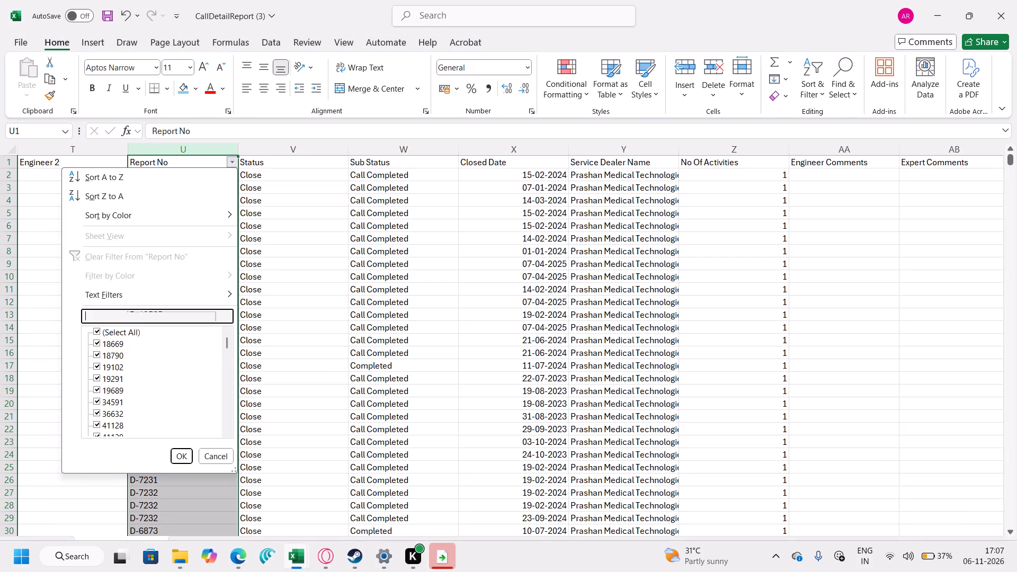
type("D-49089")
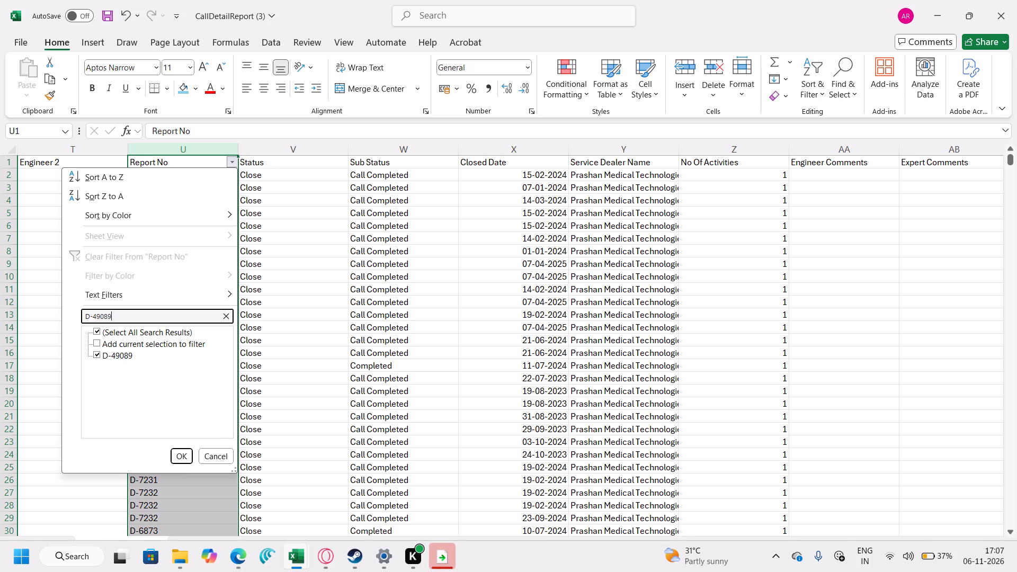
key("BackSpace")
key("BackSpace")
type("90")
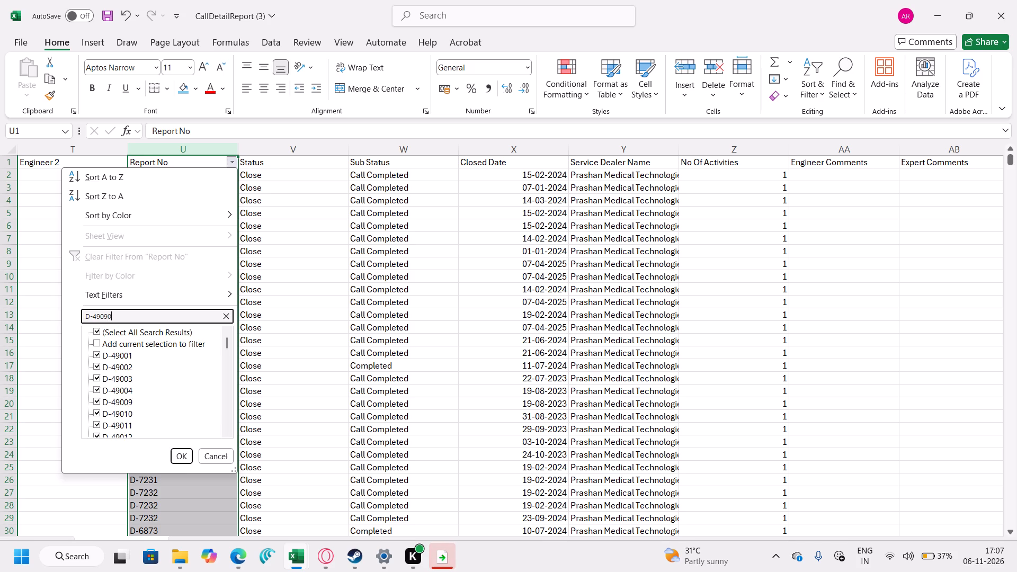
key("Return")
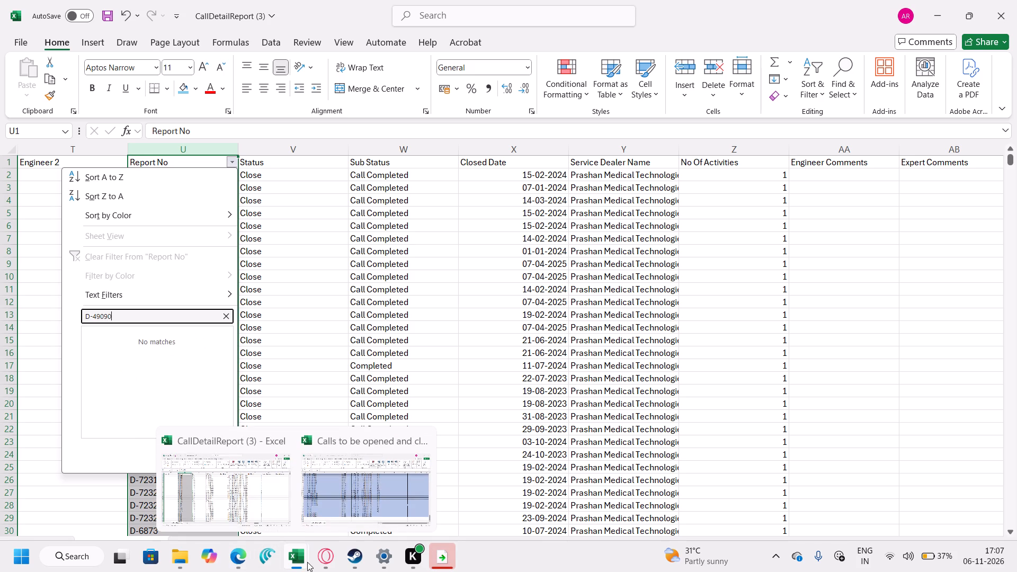
left_click(230, 555)
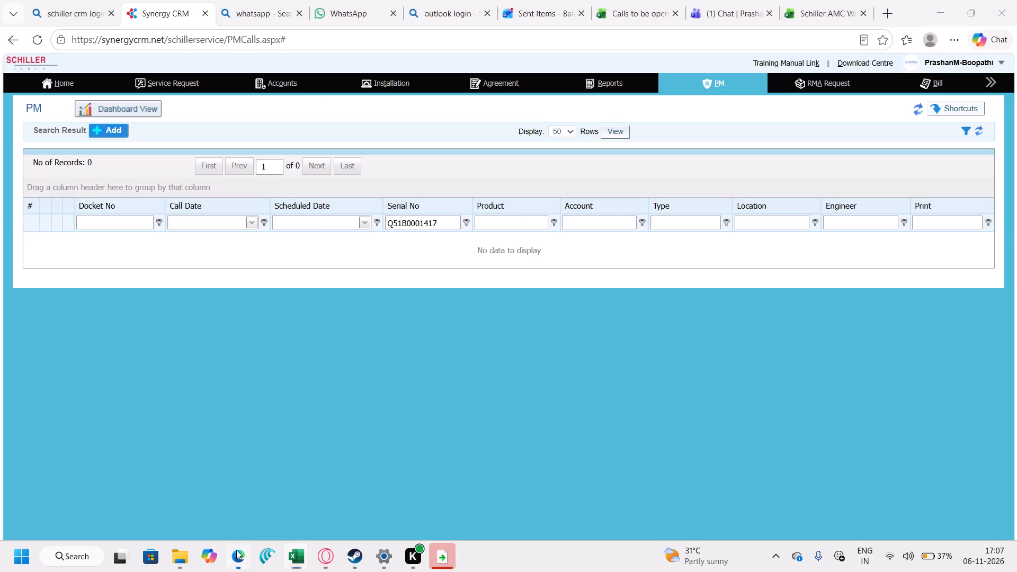
key("BackSpace")
key("BackSpace")
key("BackSpace")
key("BackSpace")
key("BackSpace")
key("BackSpace")
key("BackSpace")
key("BackSpace")
key("BackSpace")
key("BackSpace")
key("BackSpace")
key("BackSpace")
key("BackSpace")
key("BackSpace")
key("BackSpace")
key("BackSpace")
key("BackSpace")
key("BackSpace")
key("BackSpace")
key("BackSpace")
key("BackSpace")
key("BackSpace")
key("BackSpace")
key("BackSpace")
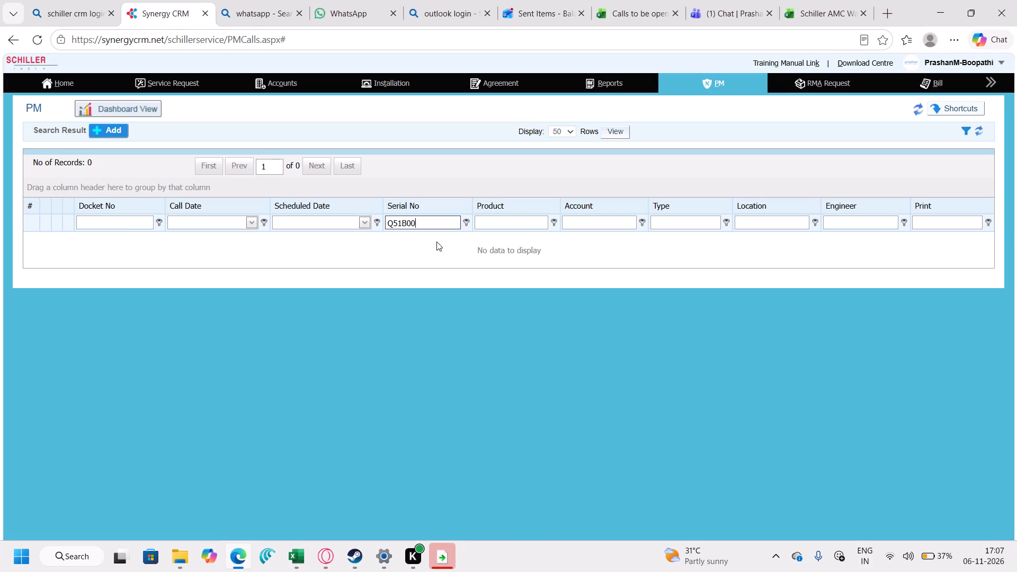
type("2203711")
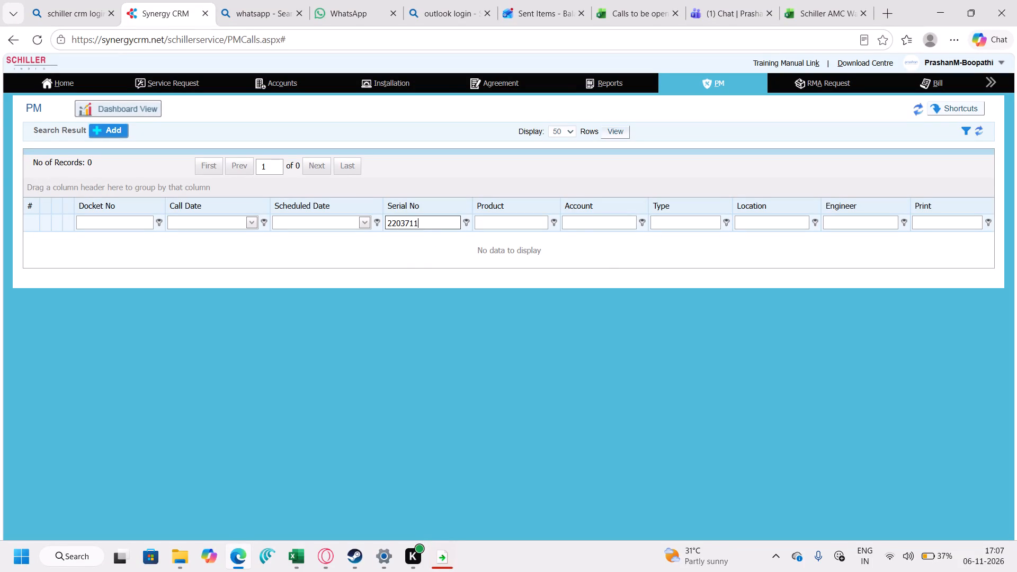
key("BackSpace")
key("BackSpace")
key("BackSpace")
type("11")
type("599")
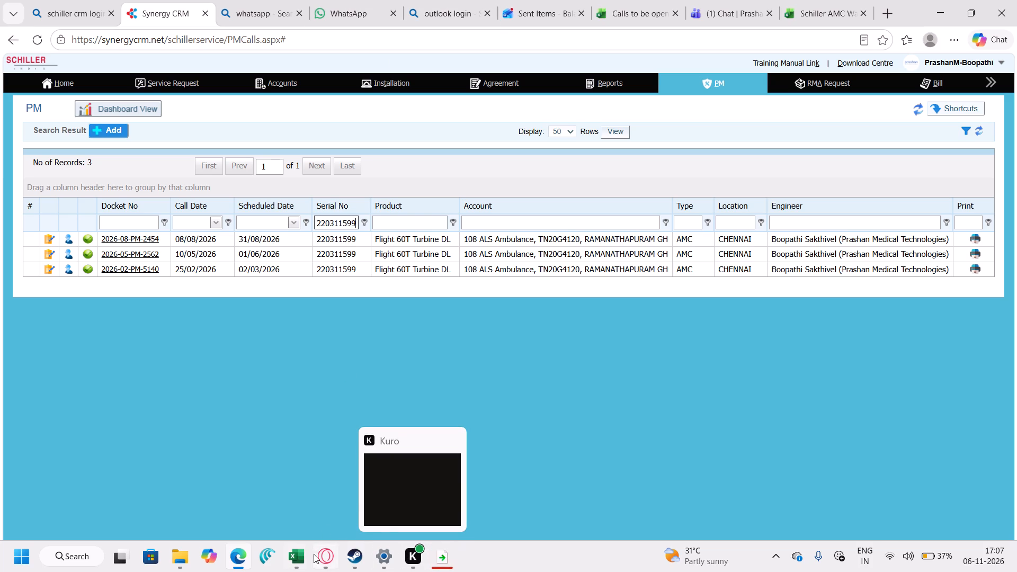
Return to the Excel list of calls to be opened and closed and filter FSR No by D-4364.
left_click(337, 501)
scroll(122, 236, "down", 4)
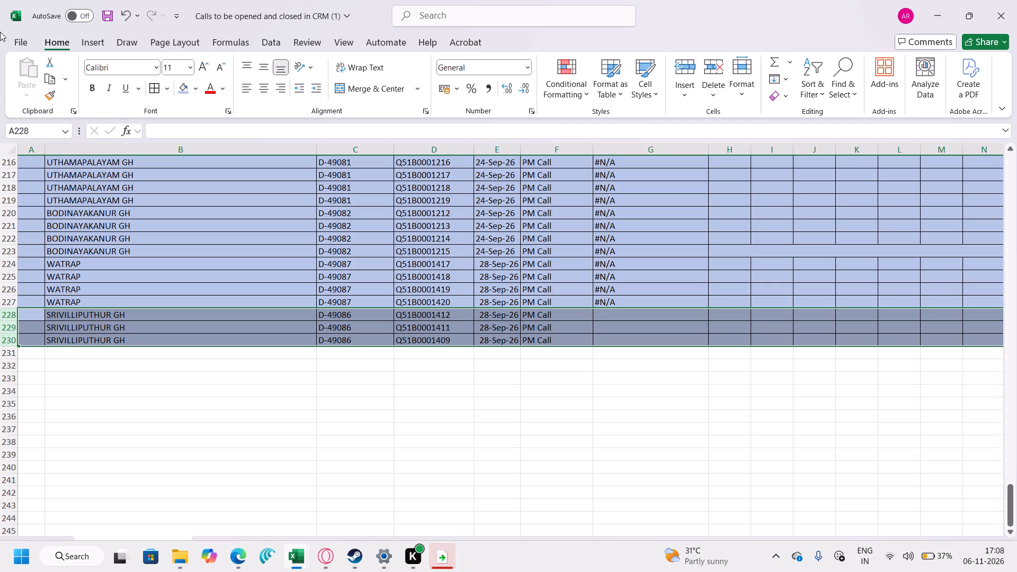
scroll(283, 0, "up", 3)
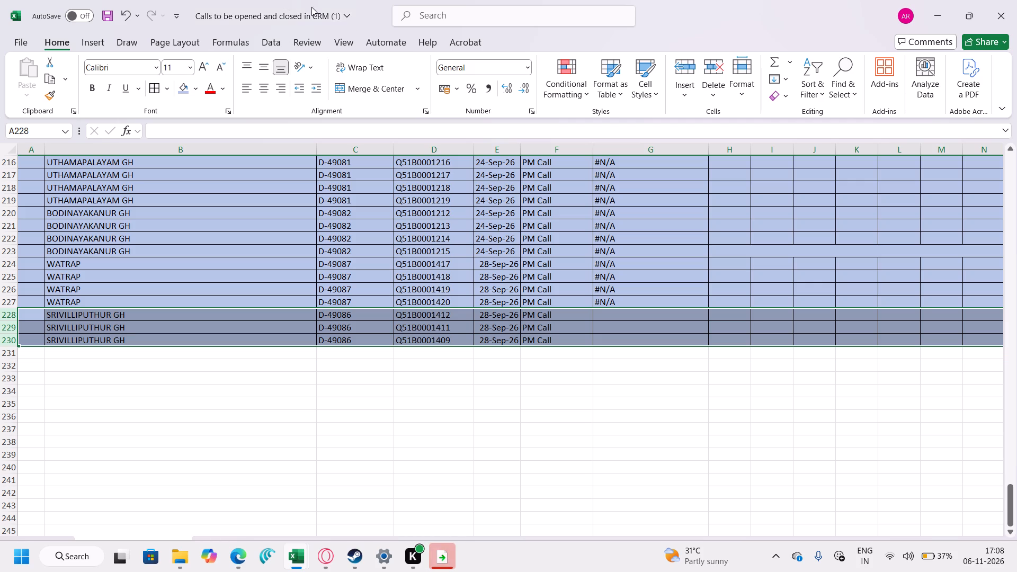
scroll(306, 199, "up", 20)
scroll(306, 199, "up", 3)
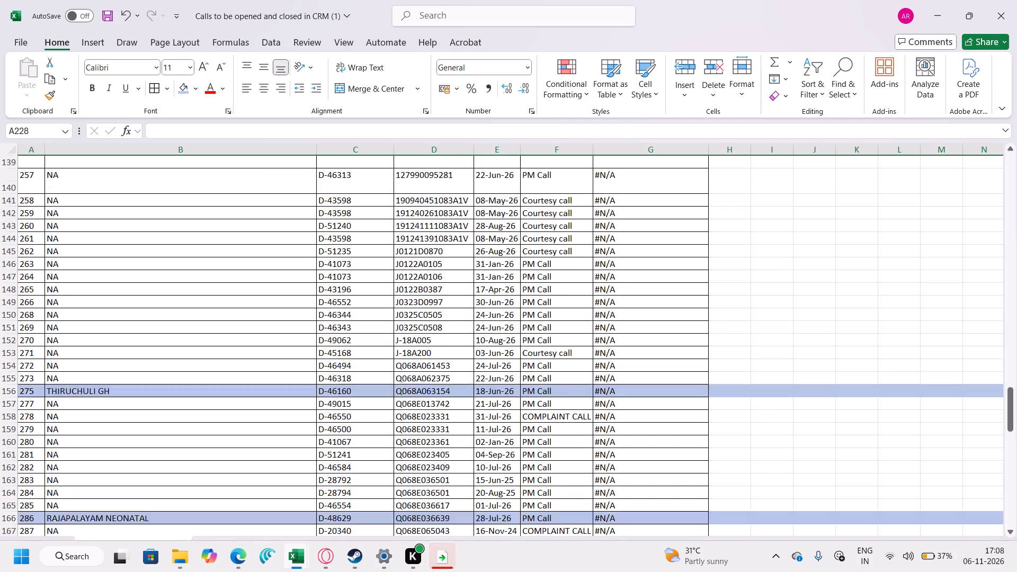
scroll(324, 199, "up", 20)
scroll(324, 199, "up", 17)
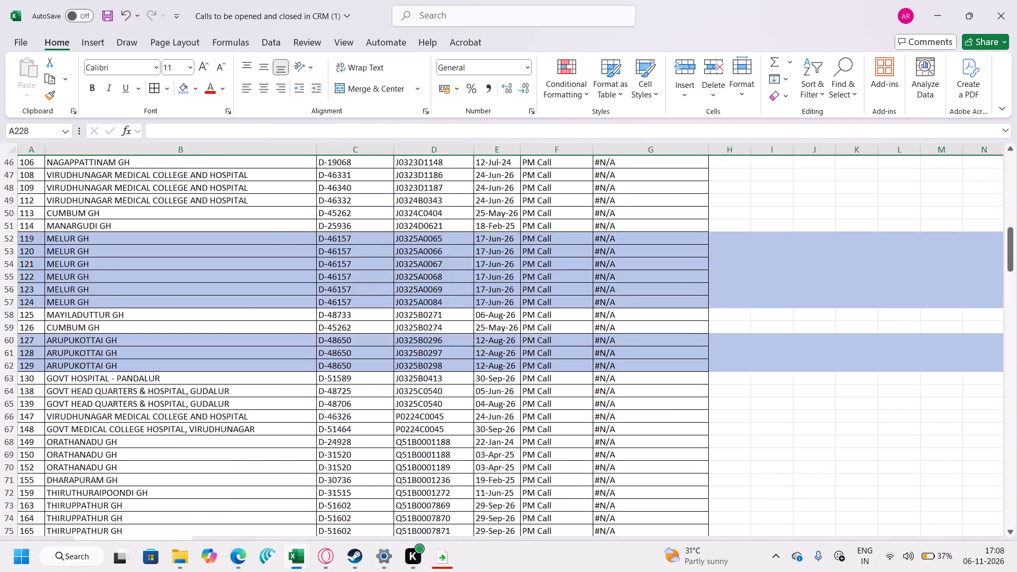
scroll(324, 199, "up", 20)
left_click(390, 168)
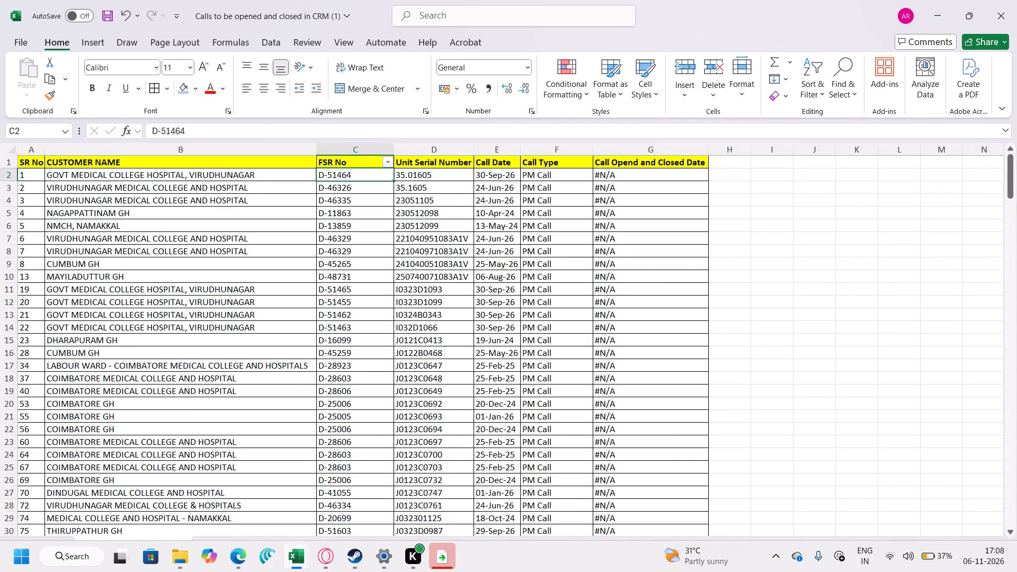
left_click(390, 163)
left_click(307, 318)
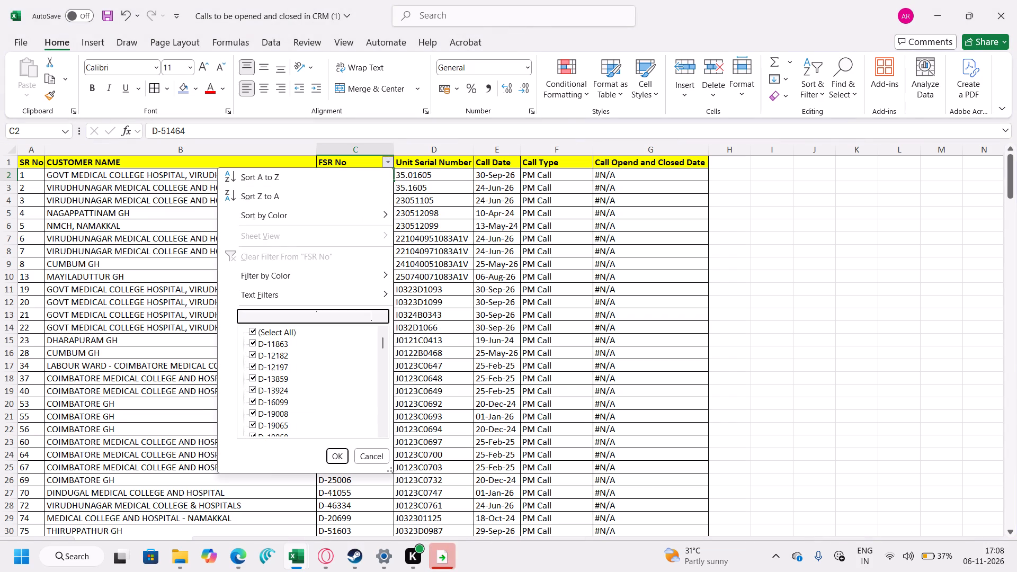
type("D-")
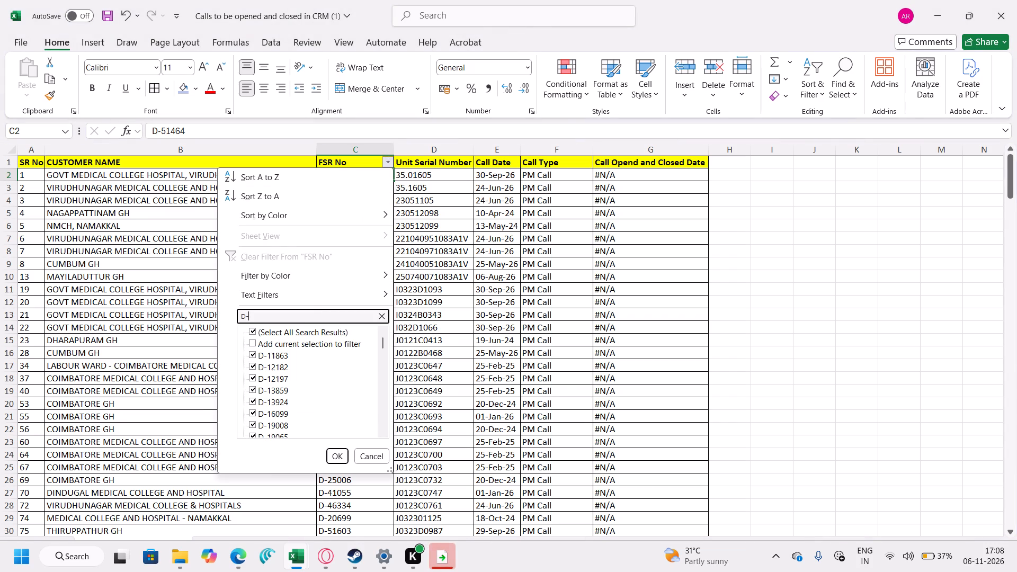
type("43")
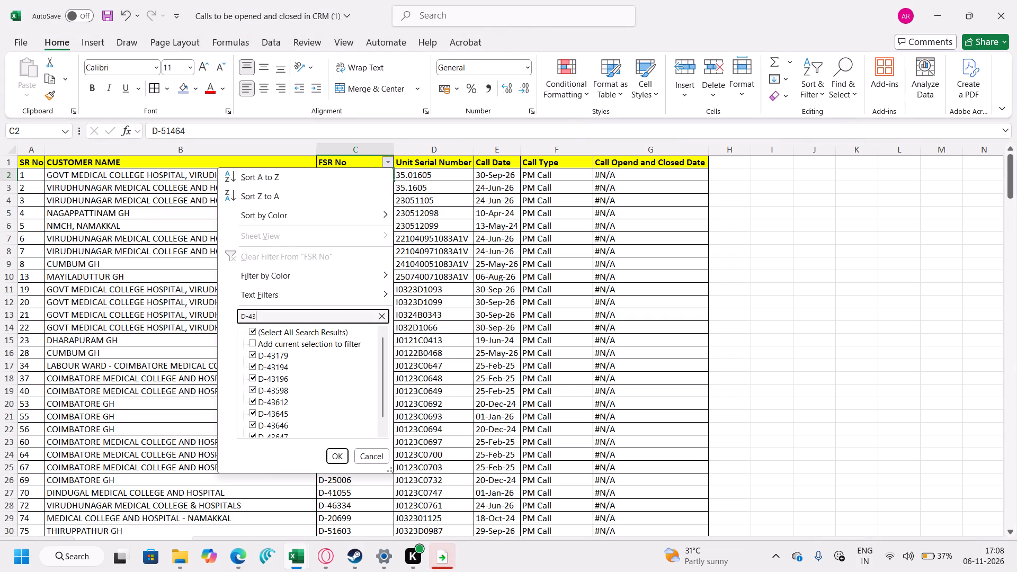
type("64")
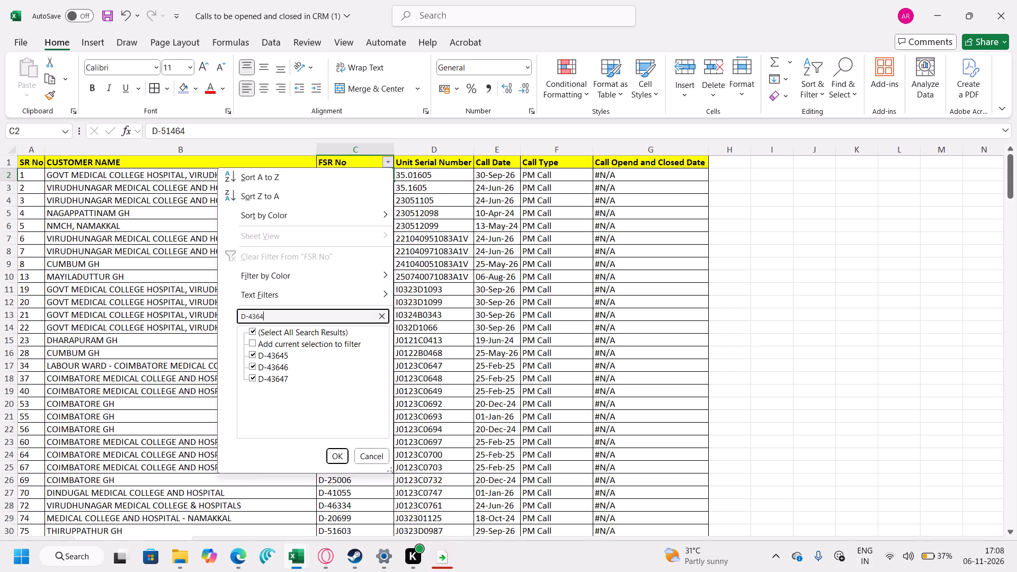
left_click(254, 329)
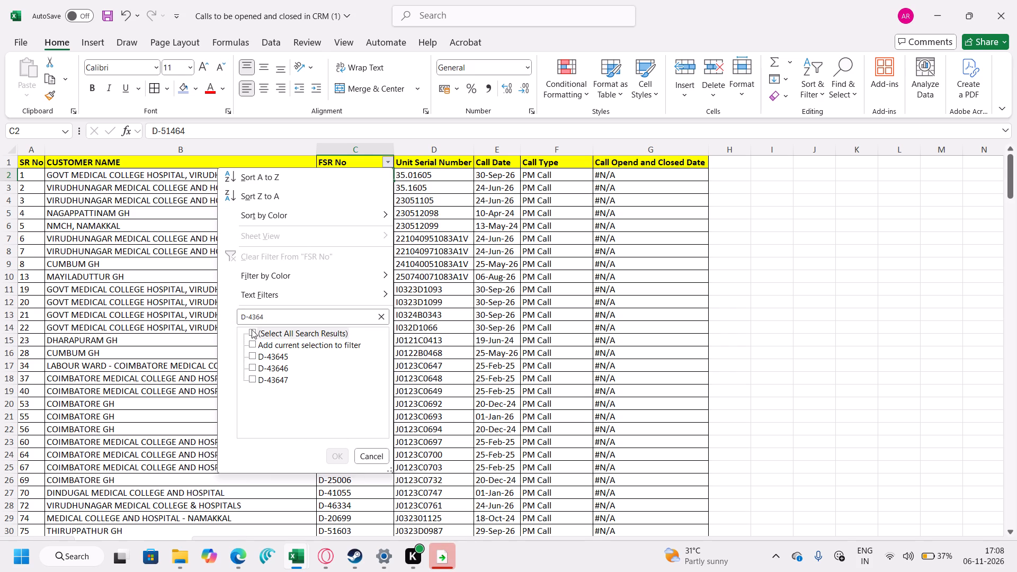
left_click(251, 329)
left_click(336, 452)
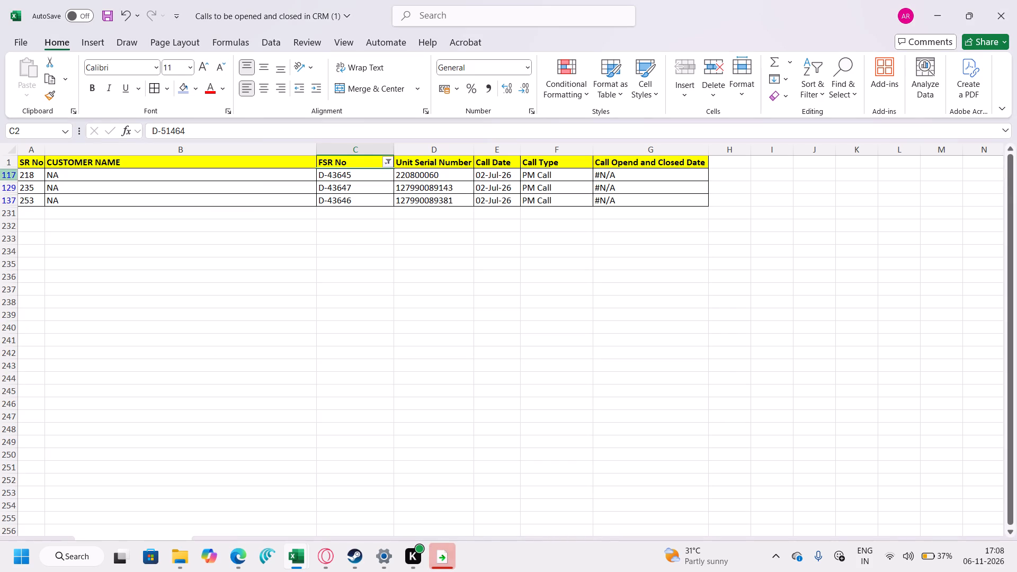
Highlight the entire rows of FSR numbers D-43645, D-43647 and D-43646 with the light blue fill.
left_click_drag(11, 175, 14, 196)
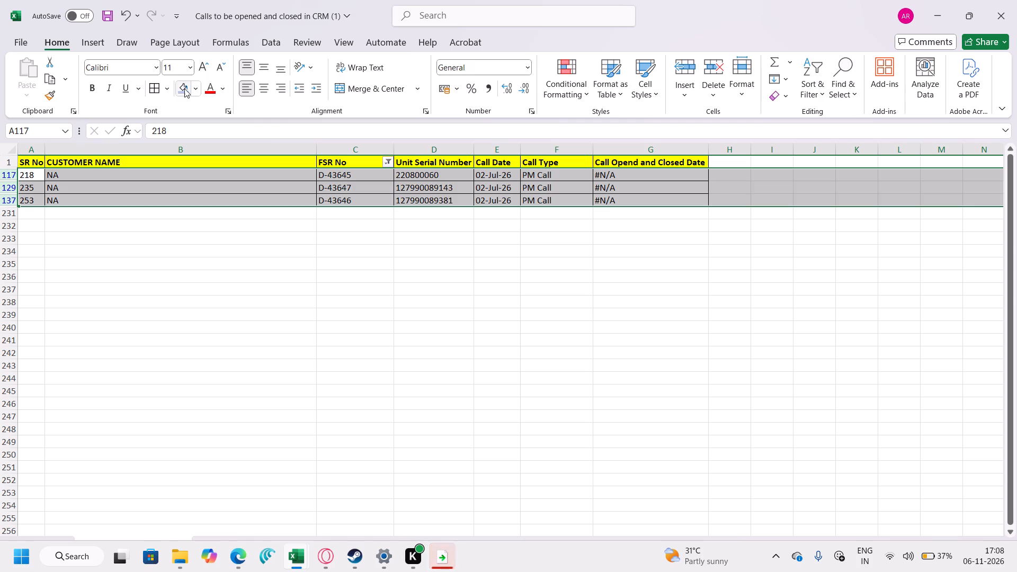
left_click(184, 88)
Reset the FSR No filter to include all FSR numbers.
left_click(385, 160)
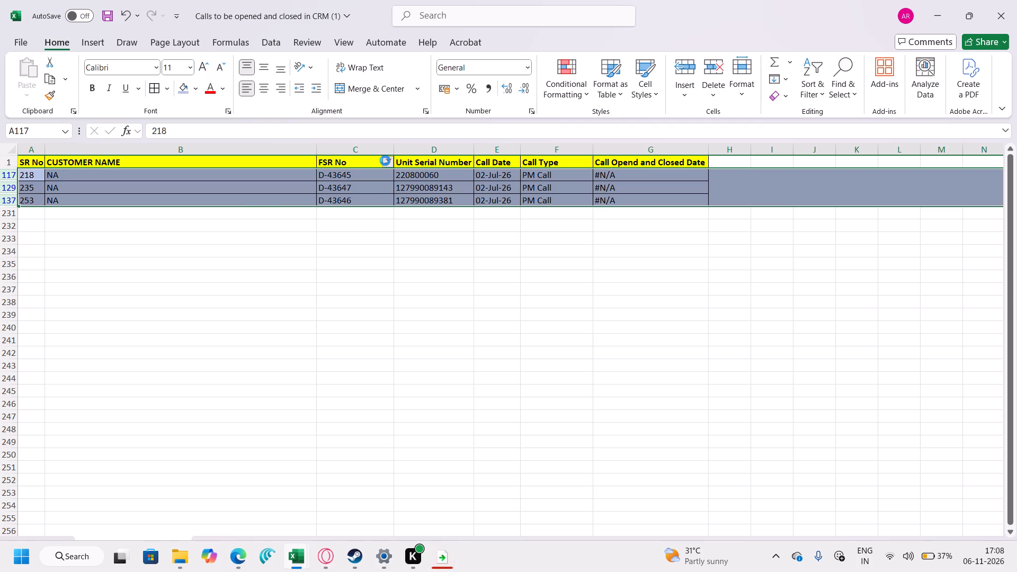
left_click(253, 330)
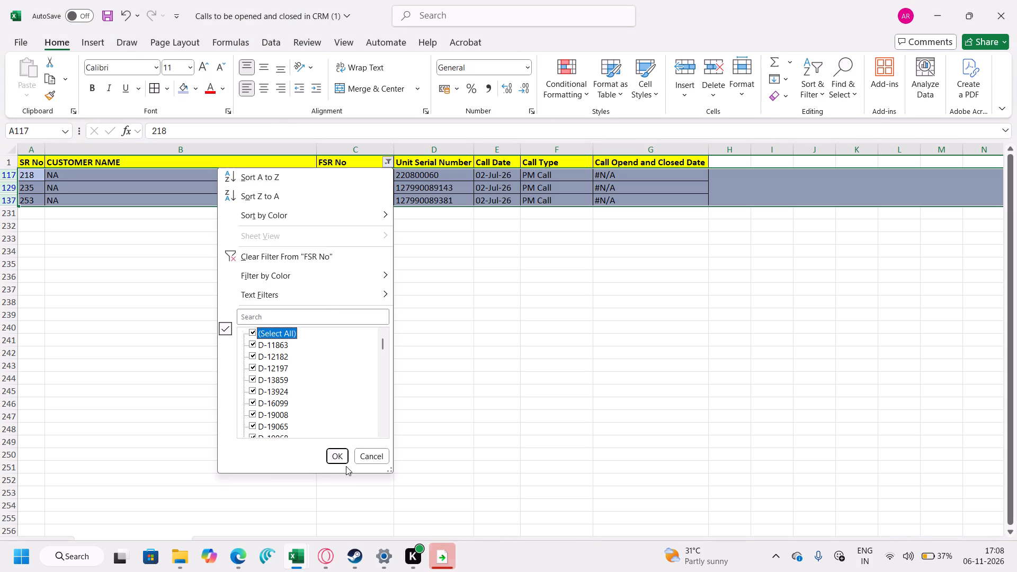
left_click(333, 455)
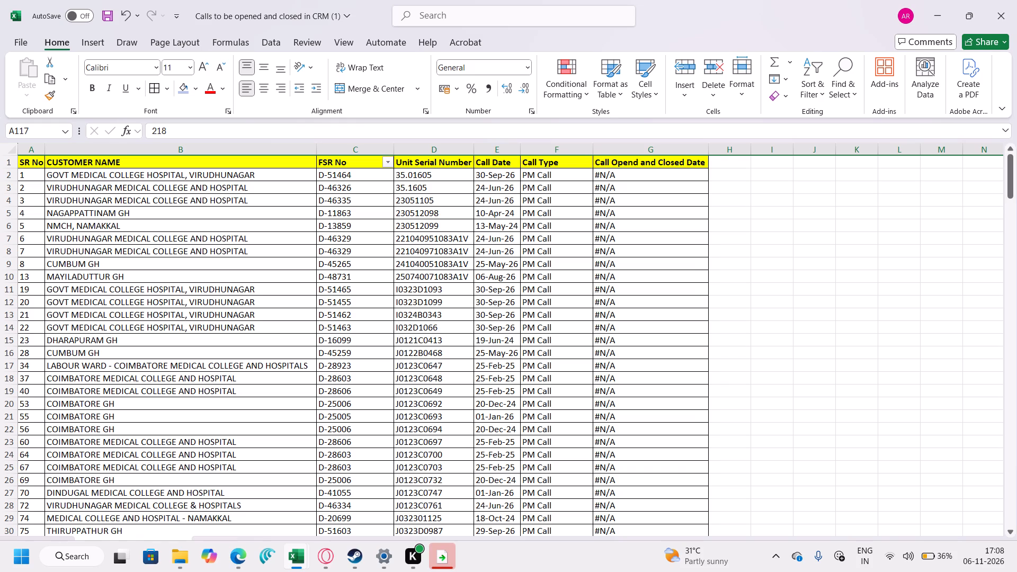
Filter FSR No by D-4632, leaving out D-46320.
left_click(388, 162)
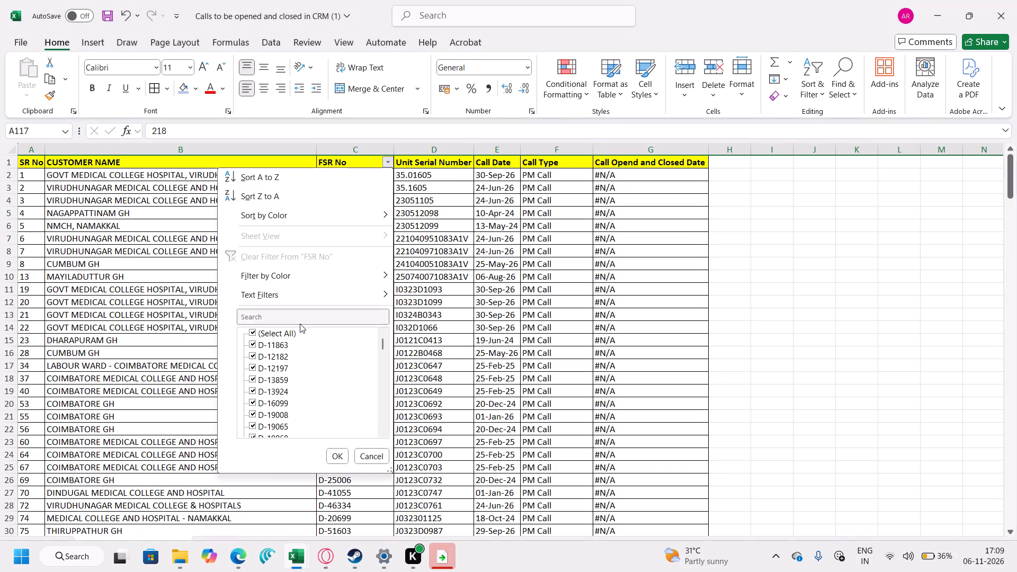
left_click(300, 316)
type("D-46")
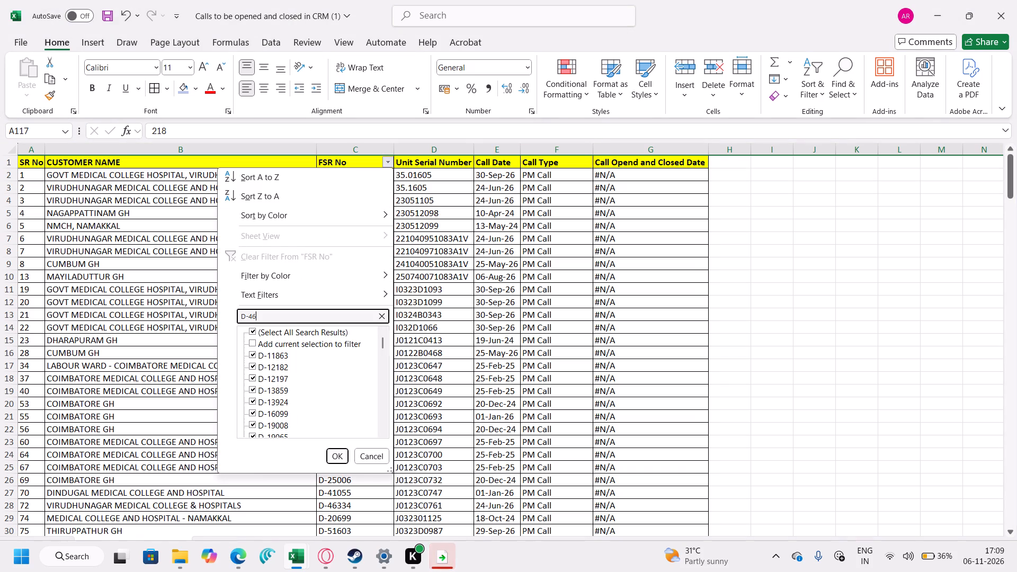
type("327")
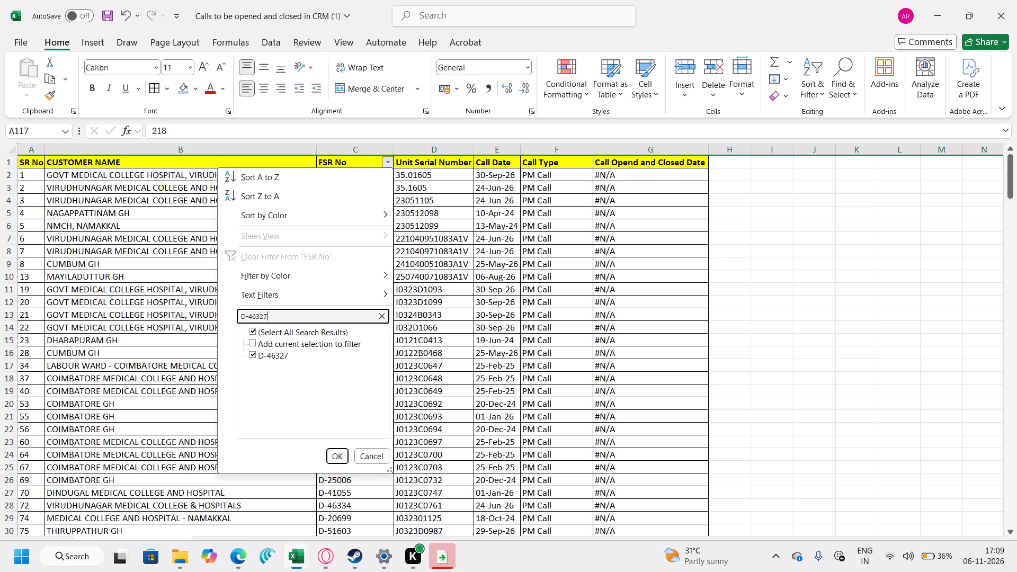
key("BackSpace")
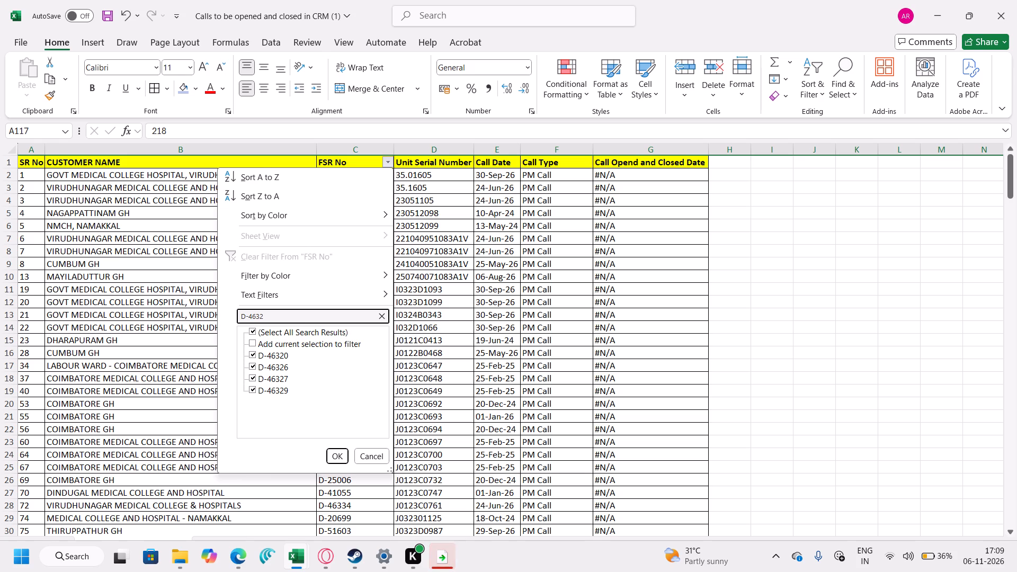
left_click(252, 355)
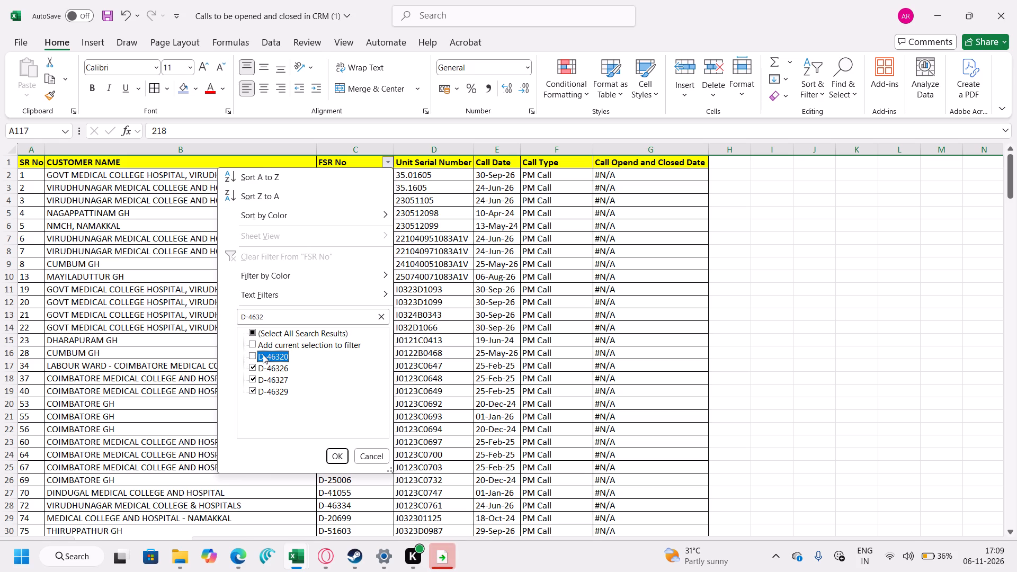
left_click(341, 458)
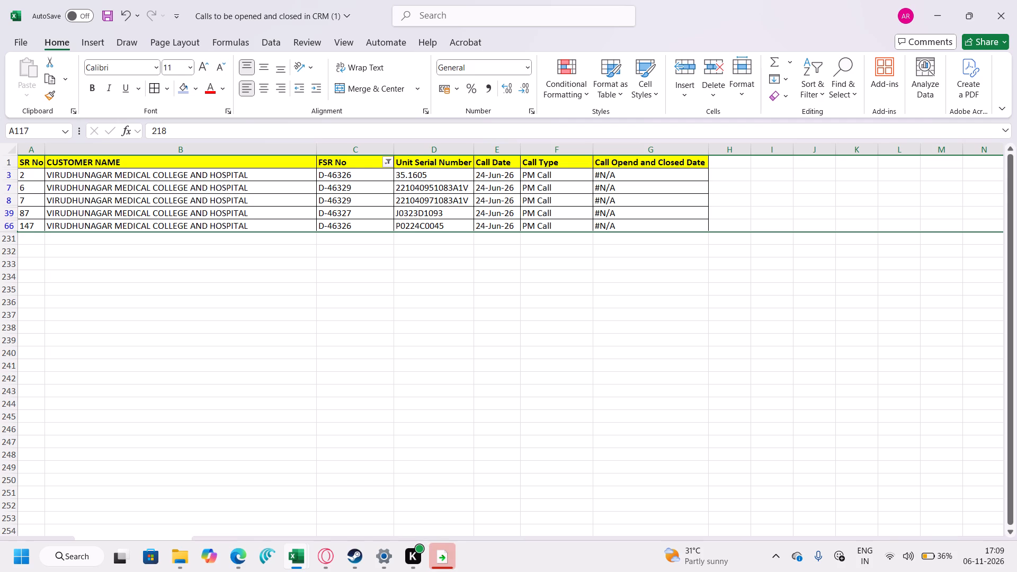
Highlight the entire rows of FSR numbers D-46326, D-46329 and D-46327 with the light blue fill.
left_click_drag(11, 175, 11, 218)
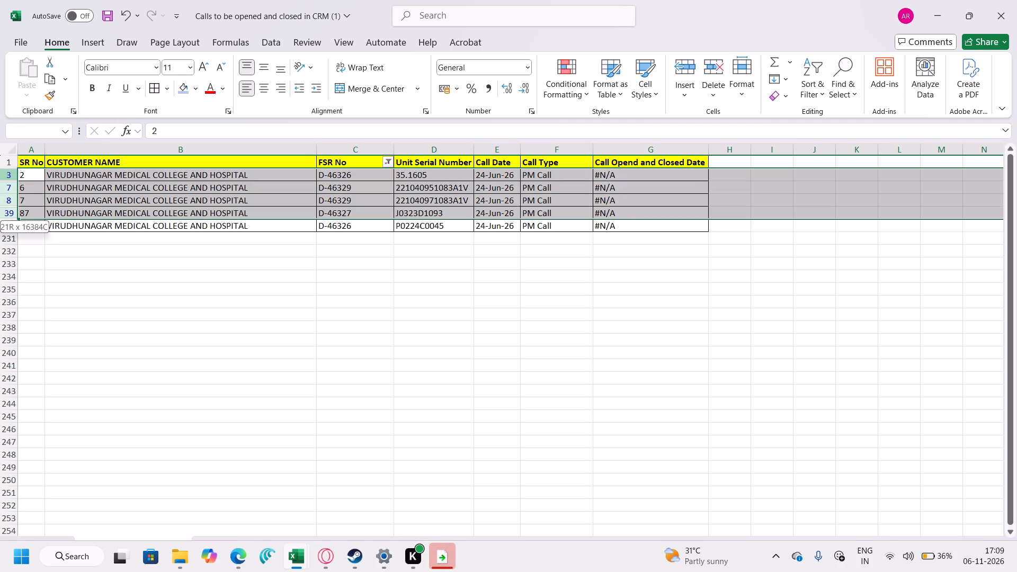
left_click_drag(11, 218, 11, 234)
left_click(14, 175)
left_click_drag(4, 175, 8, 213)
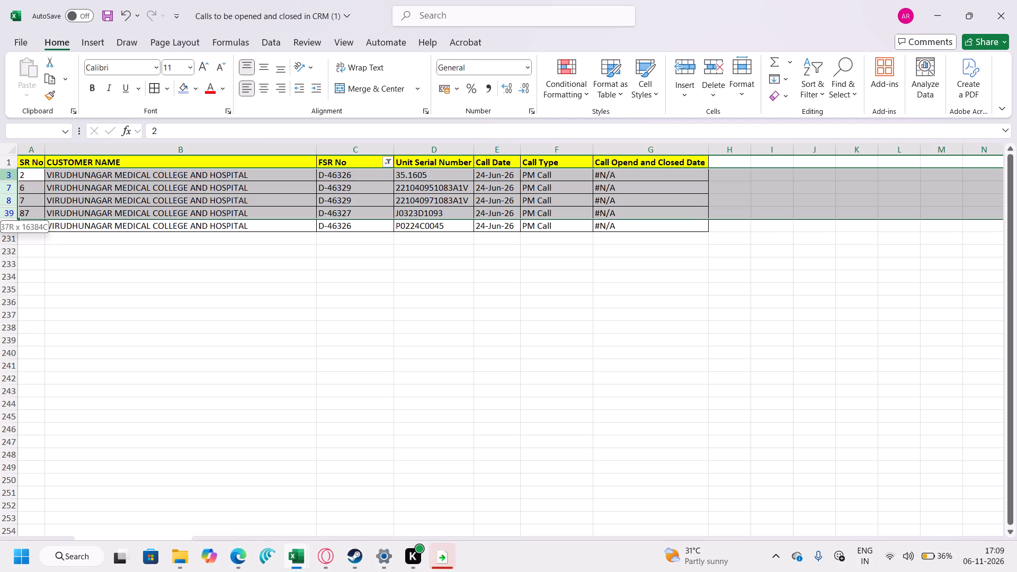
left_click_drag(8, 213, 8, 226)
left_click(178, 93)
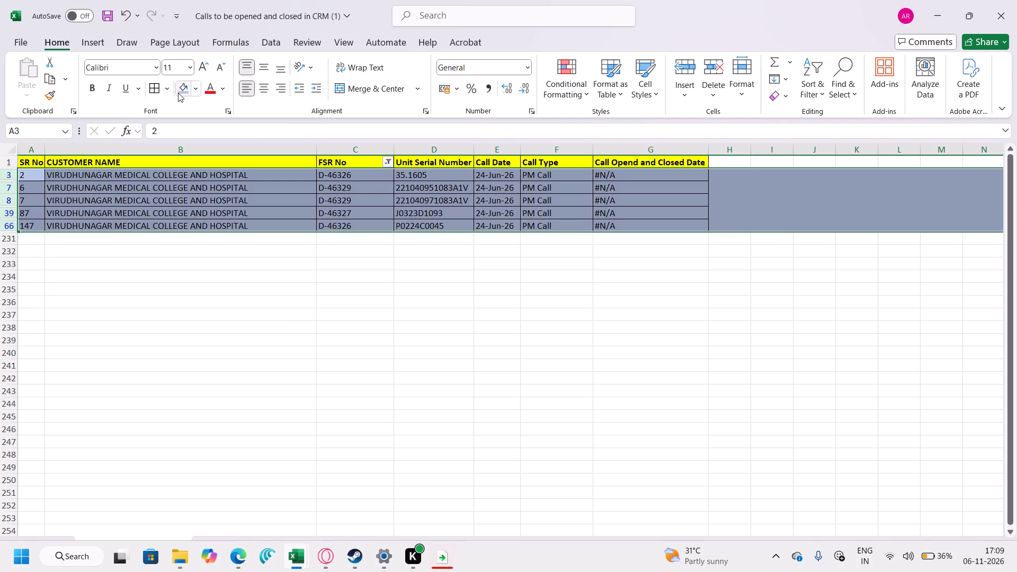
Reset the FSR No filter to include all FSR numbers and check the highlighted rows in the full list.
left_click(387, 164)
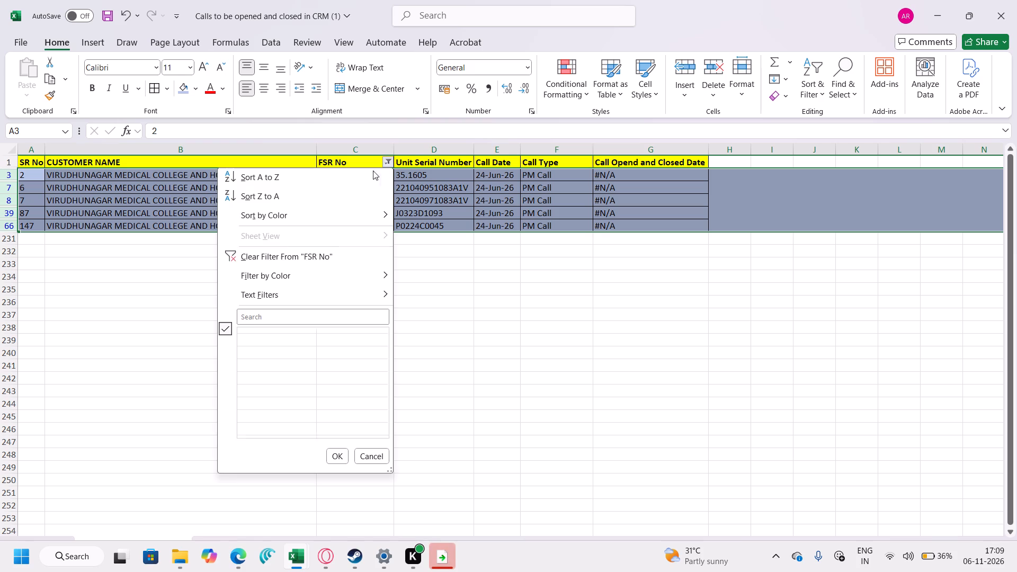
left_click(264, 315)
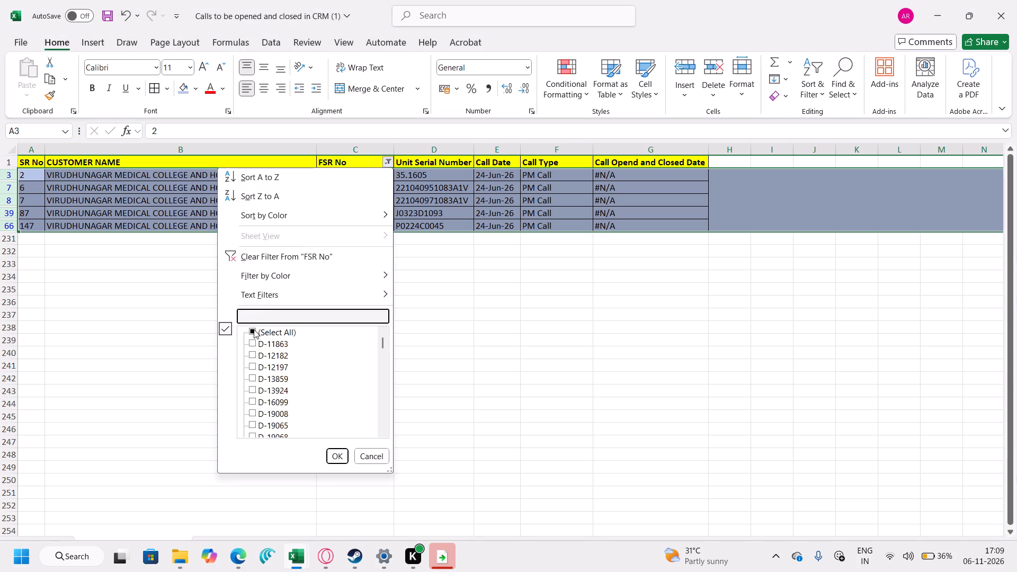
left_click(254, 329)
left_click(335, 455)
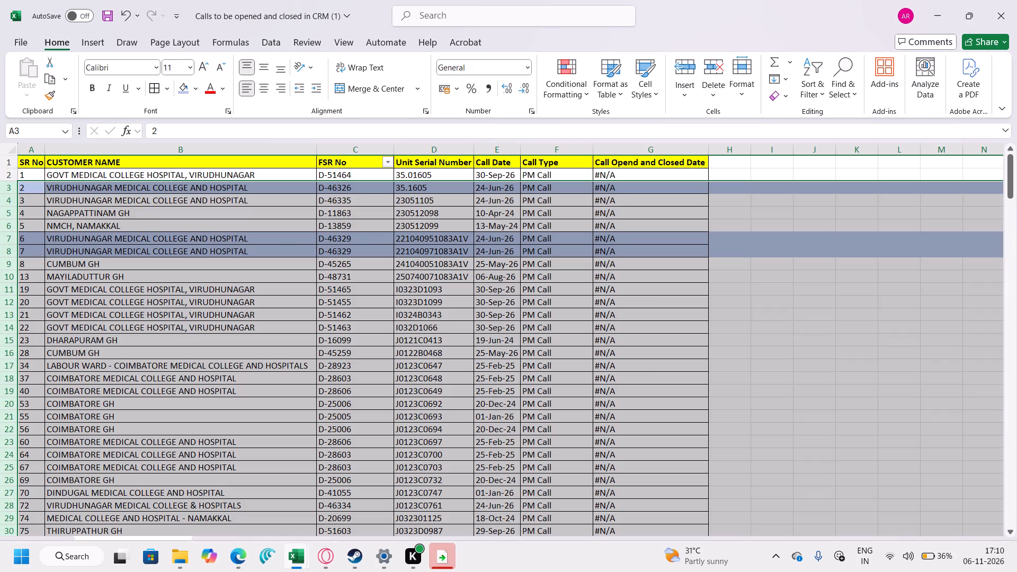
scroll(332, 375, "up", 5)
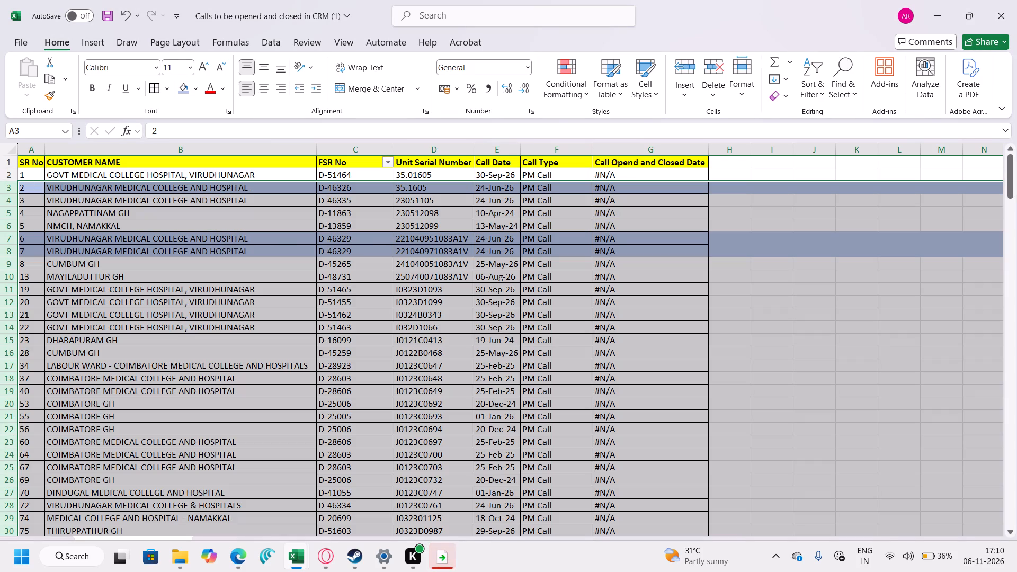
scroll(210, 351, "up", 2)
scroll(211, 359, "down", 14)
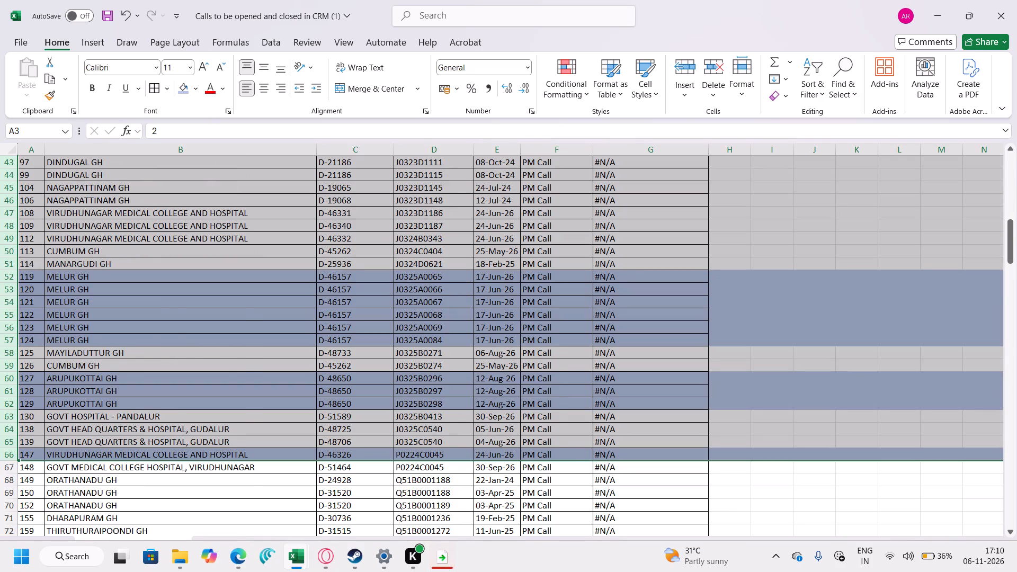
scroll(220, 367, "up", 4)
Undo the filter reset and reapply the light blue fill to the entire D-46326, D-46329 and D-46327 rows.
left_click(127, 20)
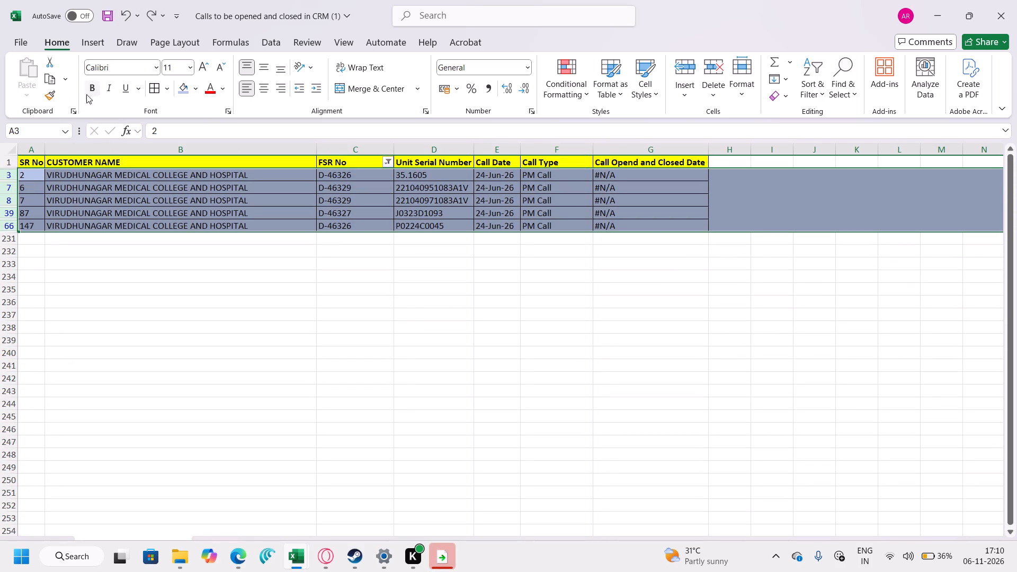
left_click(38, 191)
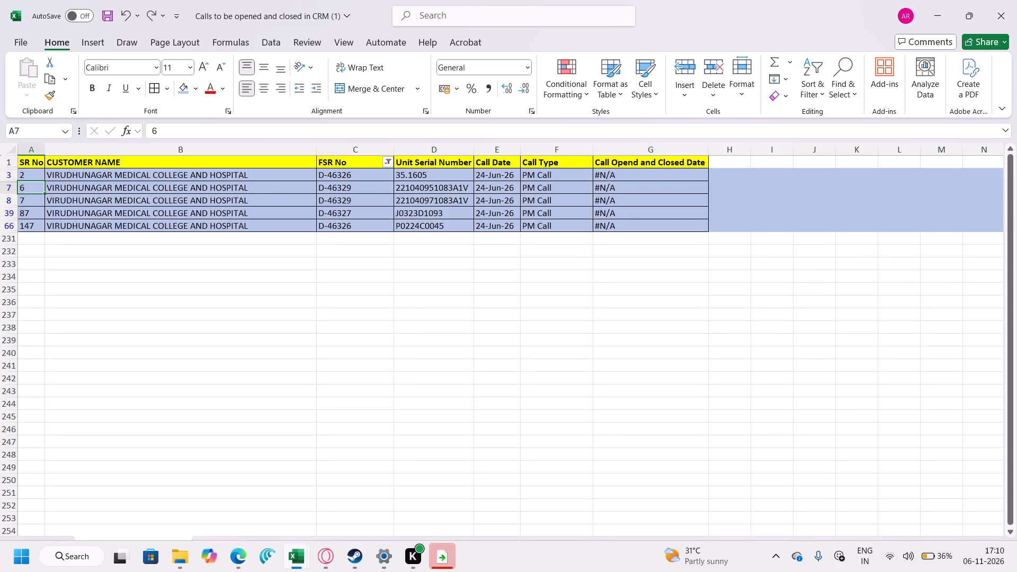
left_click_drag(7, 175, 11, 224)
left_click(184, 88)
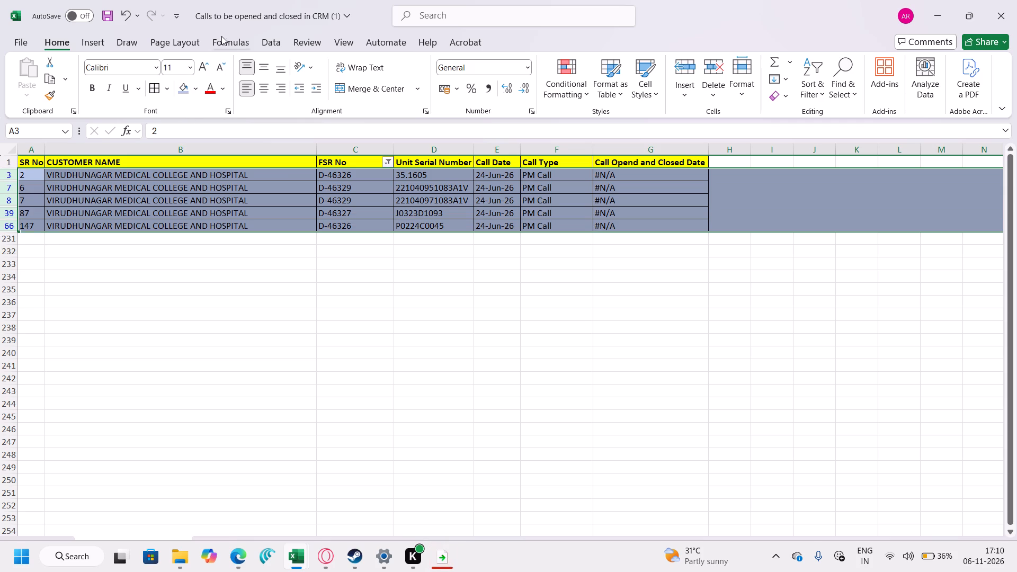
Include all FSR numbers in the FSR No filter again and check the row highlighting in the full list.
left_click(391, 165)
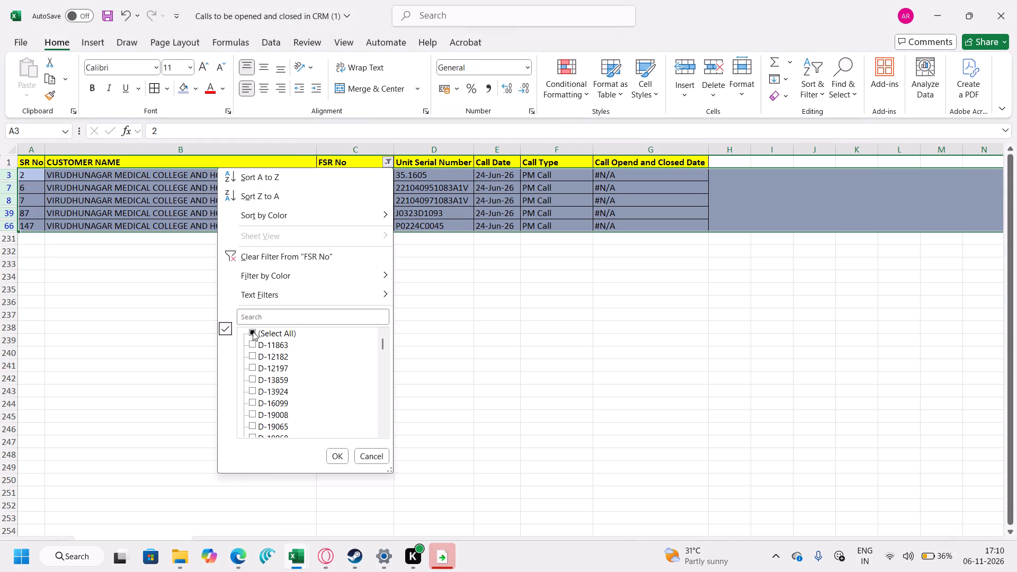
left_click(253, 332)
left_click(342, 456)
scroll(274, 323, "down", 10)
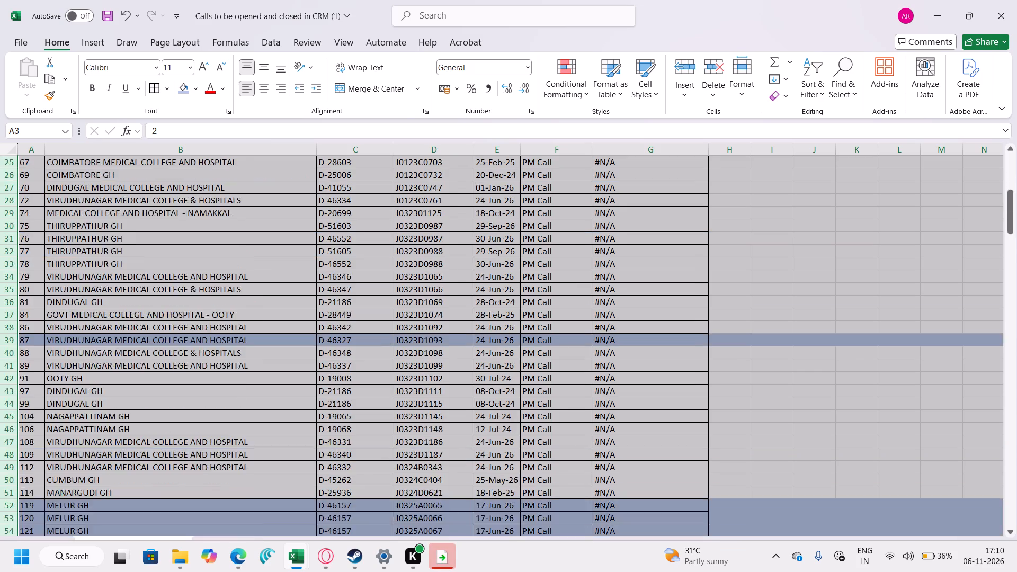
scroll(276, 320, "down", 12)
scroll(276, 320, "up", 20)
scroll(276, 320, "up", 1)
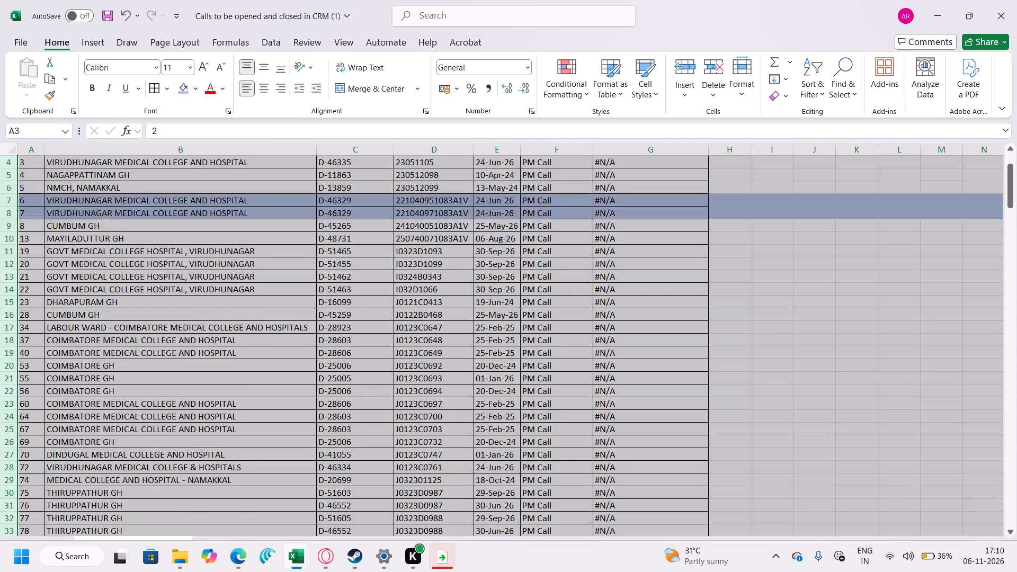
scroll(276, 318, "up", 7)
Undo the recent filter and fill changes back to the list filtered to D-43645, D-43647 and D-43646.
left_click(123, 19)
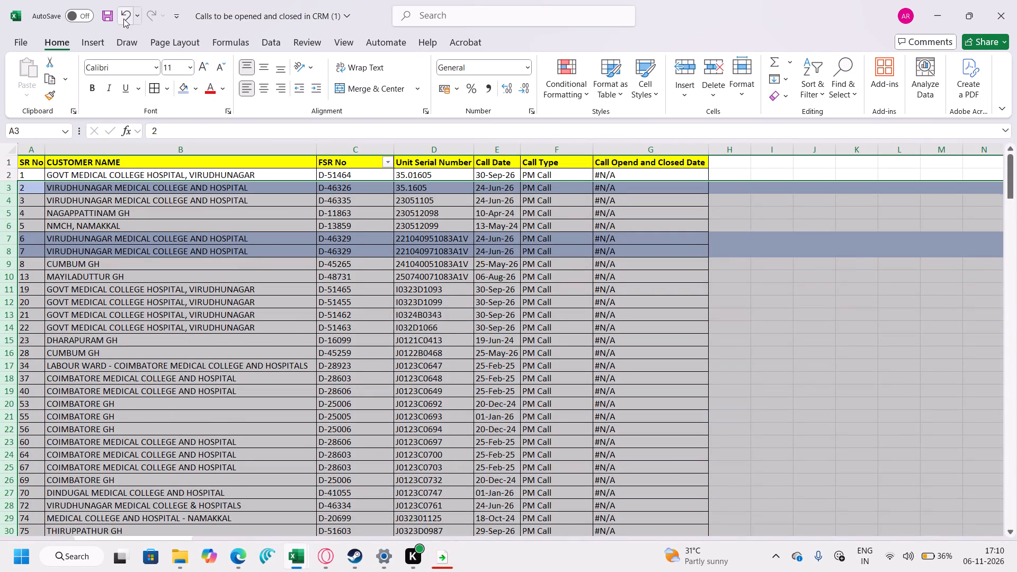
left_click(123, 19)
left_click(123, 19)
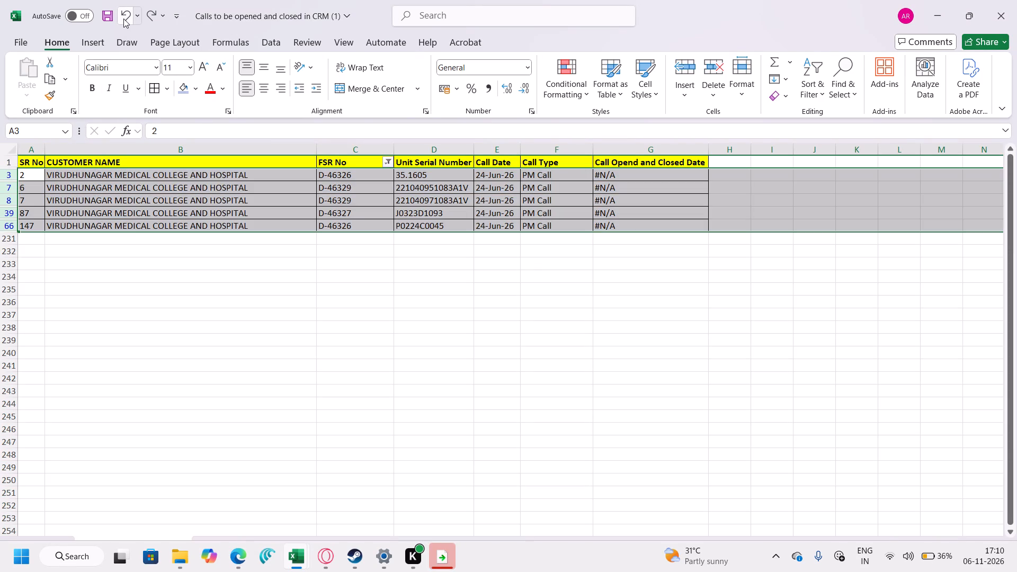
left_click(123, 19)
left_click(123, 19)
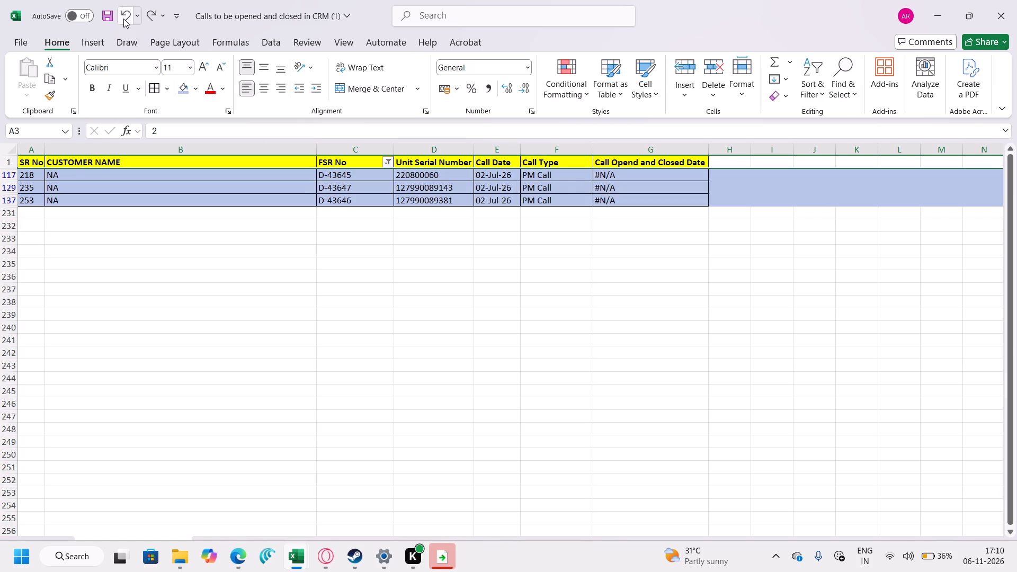
Filter FSR No by D-4632, leaving out D-46320.
left_click(387, 164)
left_click(290, 317)
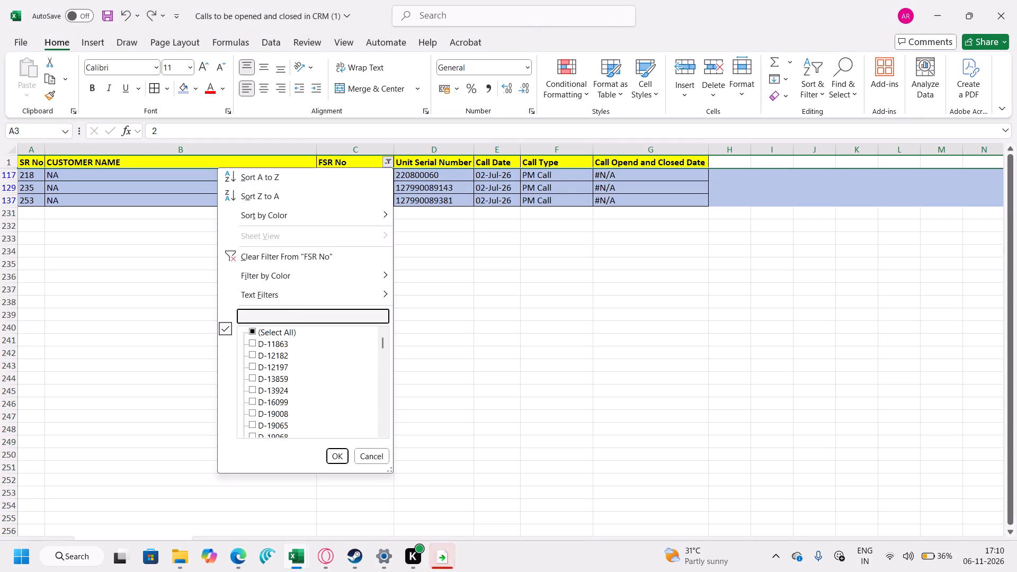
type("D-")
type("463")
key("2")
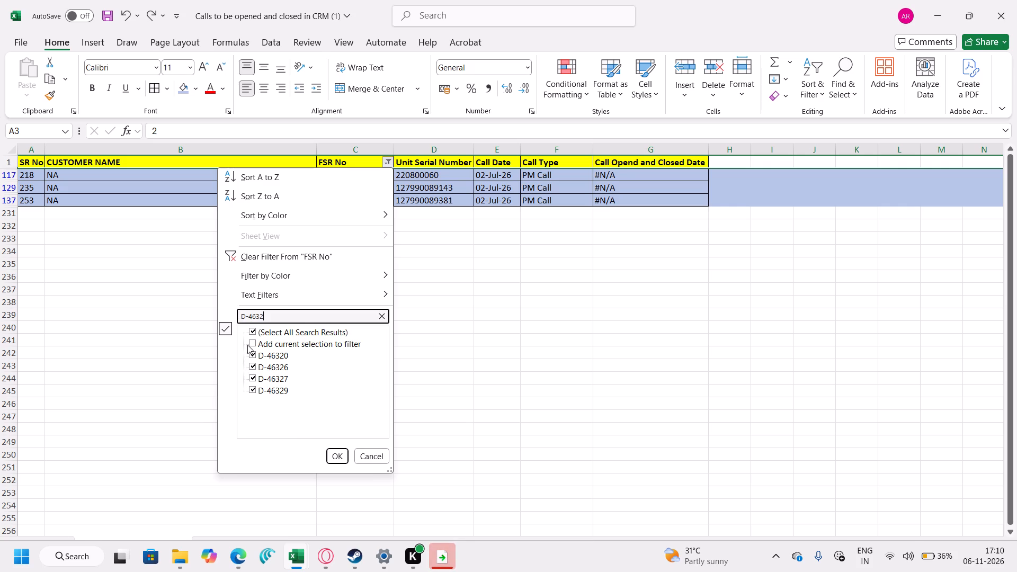
left_click(254, 355)
left_click(339, 461)
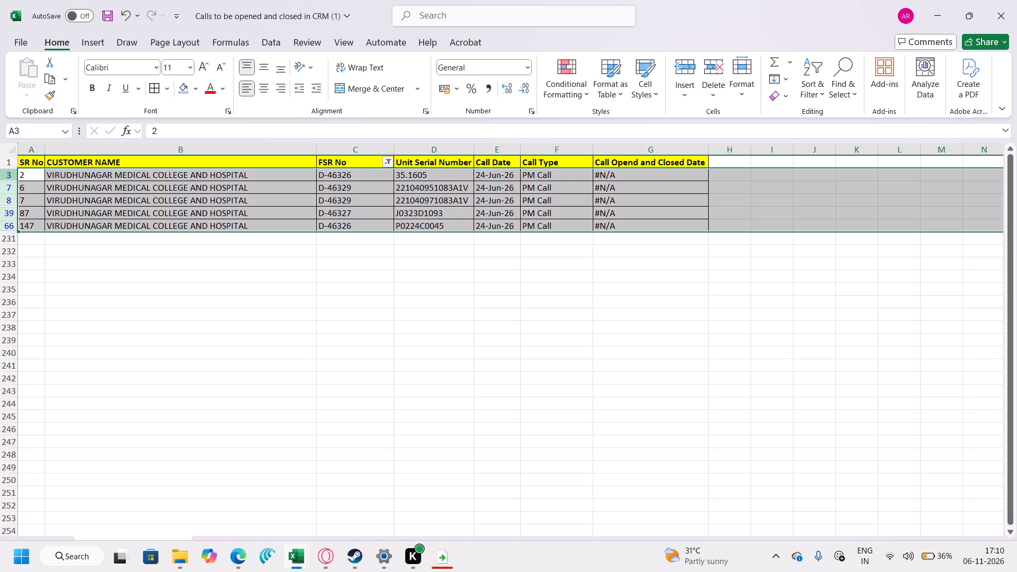
Highlight the entire rows of FSR numbers D-46326, D-46329 and D-46327 with the light blue fill.
left_click_drag(10, 176, 12, 221)
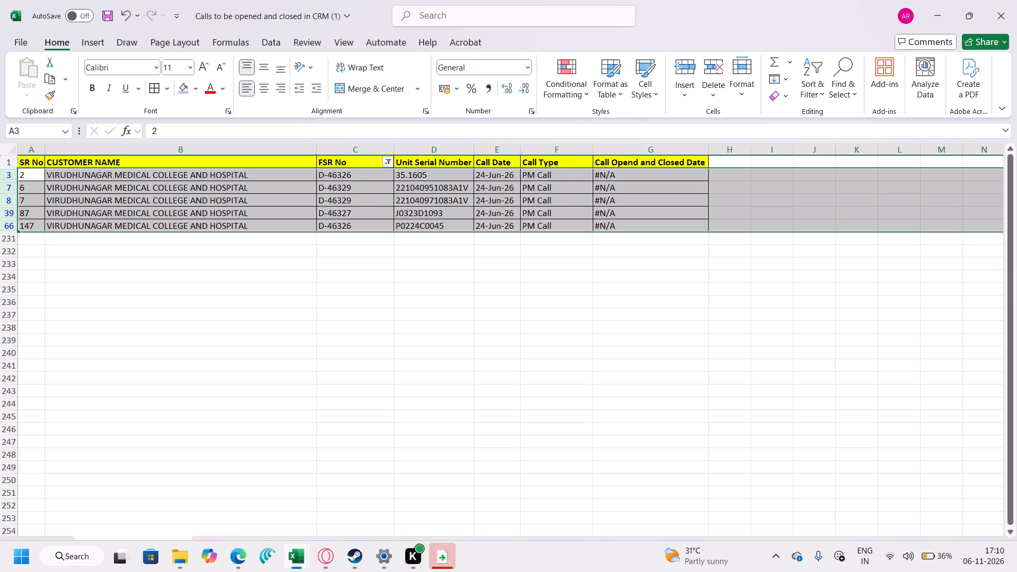
left_click(181, 87)
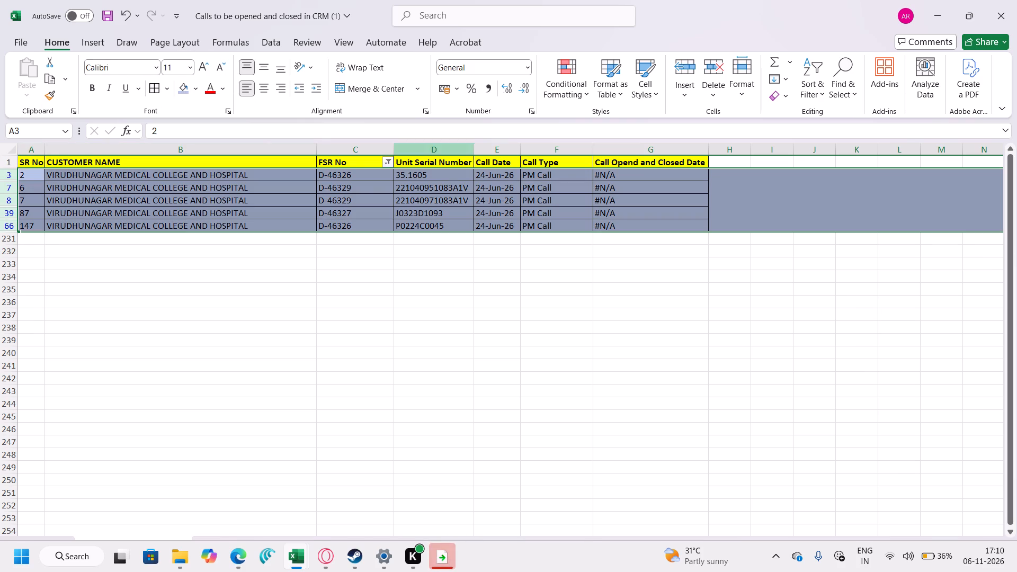
Reset the FSR No filter to include all FSR numbers and check the highlighted rows in the full list.
left_click(389, 165)
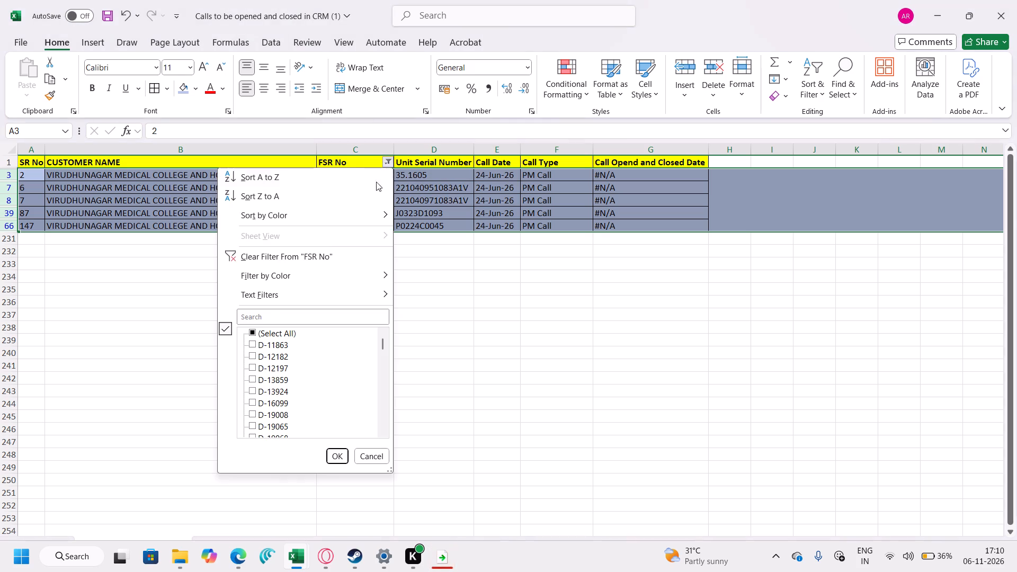
left_click(249, 333)
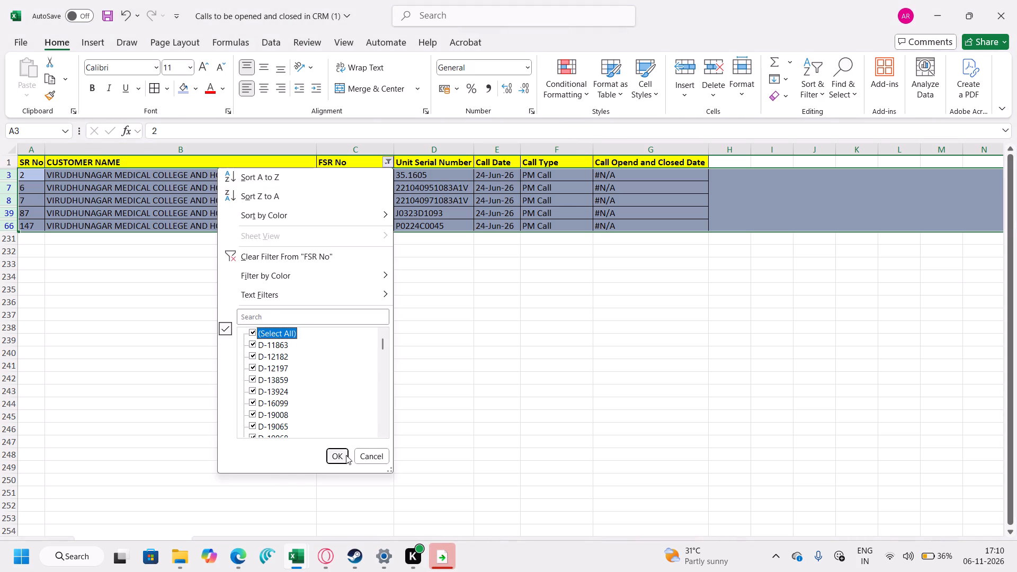
left_click(344, 455)
scroll(211, 302, "down", 17)
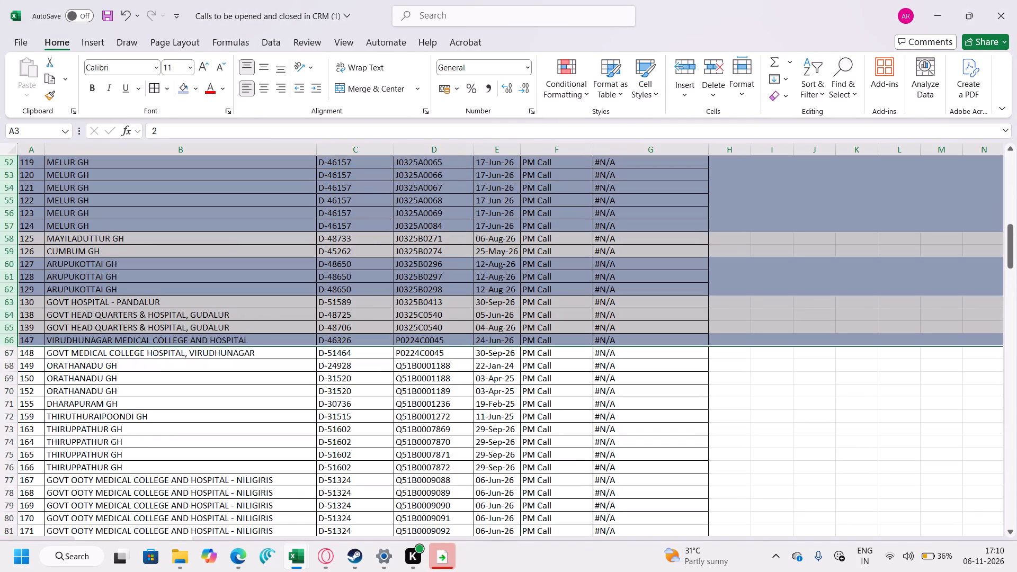
scroll(211, 302, "up", 20)
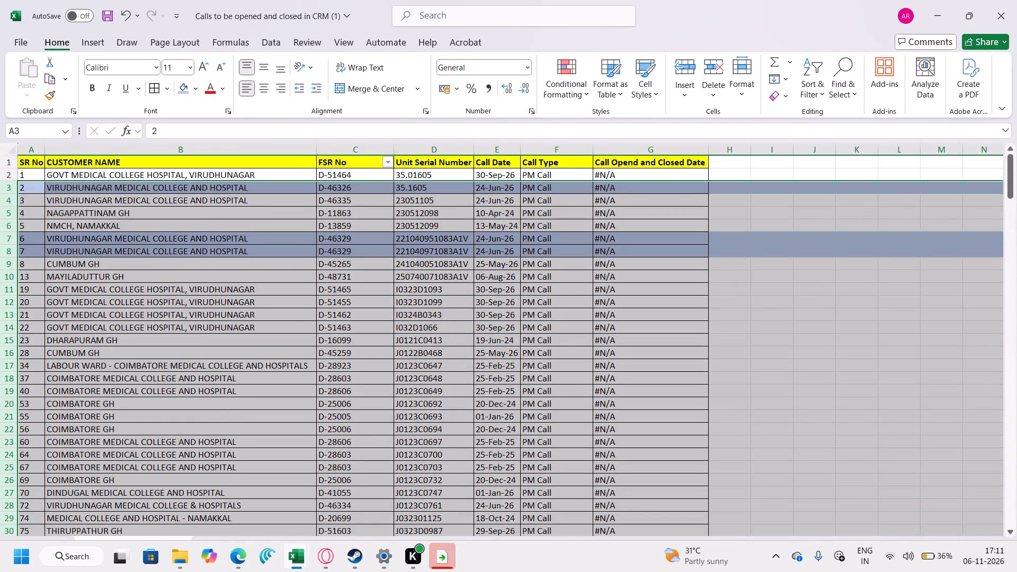
scroll(185, 240, "up", 3)
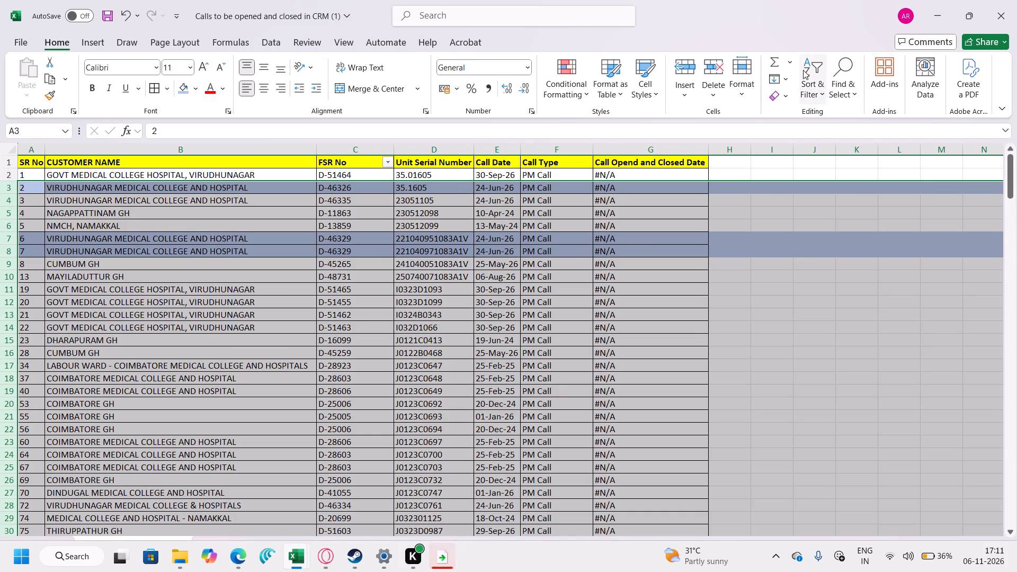
Turn off the filter on the FSR No column header.
left_click(803, 70)
left_click(842, 171)
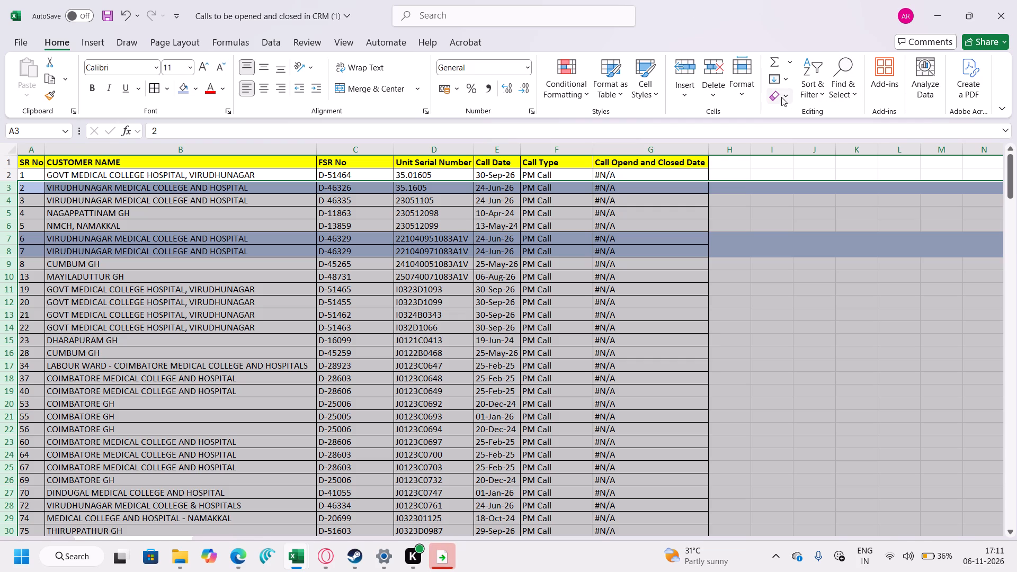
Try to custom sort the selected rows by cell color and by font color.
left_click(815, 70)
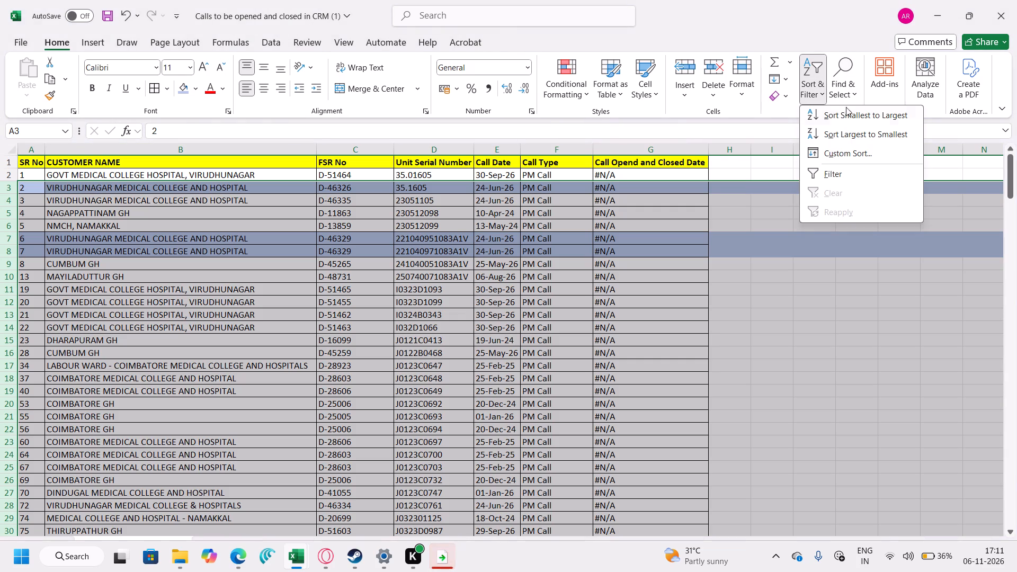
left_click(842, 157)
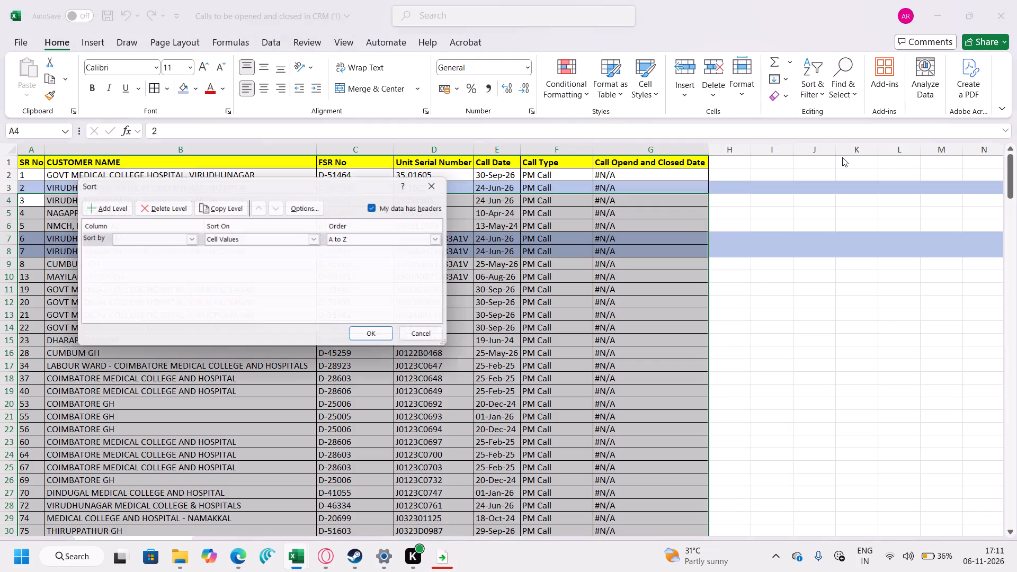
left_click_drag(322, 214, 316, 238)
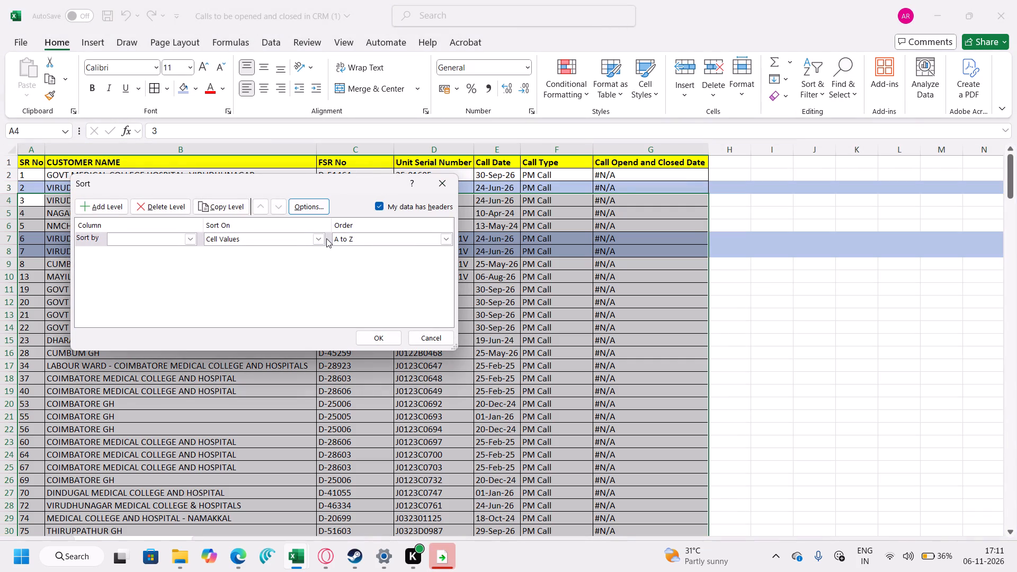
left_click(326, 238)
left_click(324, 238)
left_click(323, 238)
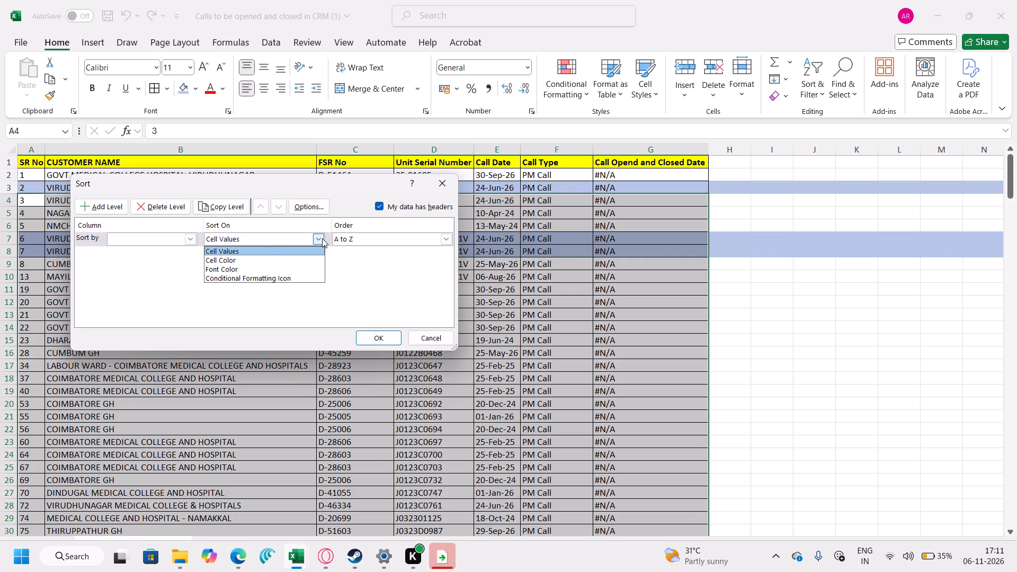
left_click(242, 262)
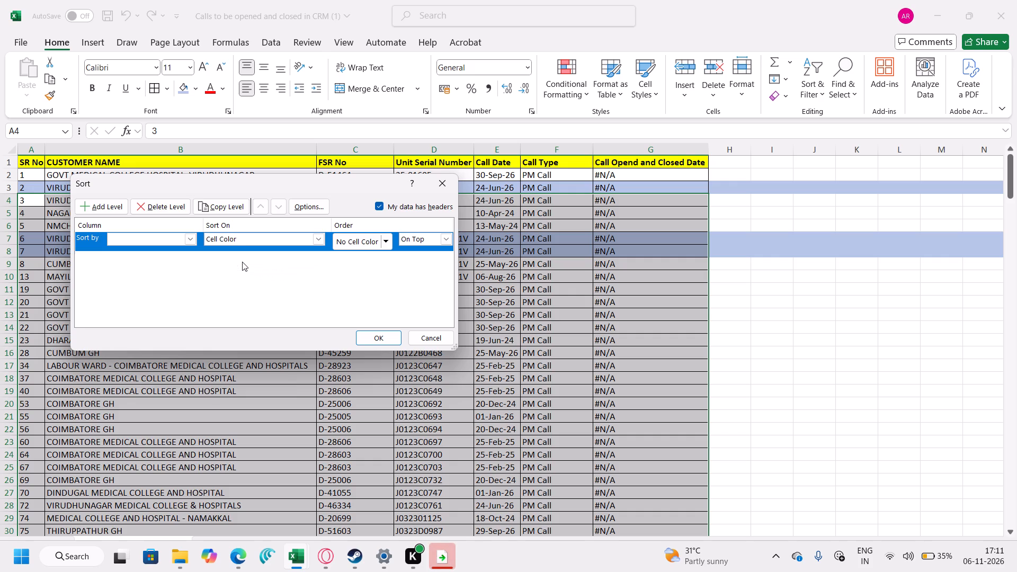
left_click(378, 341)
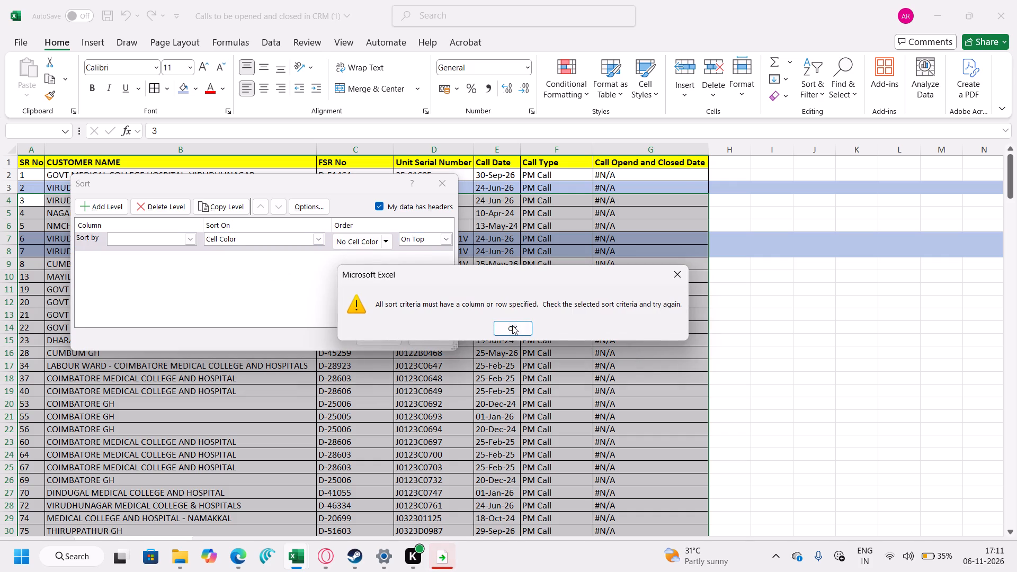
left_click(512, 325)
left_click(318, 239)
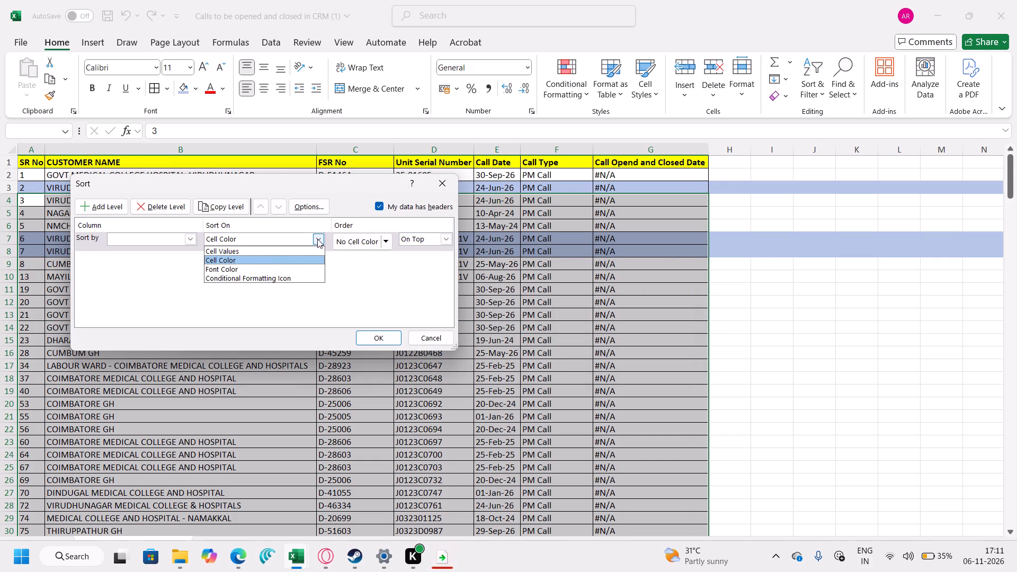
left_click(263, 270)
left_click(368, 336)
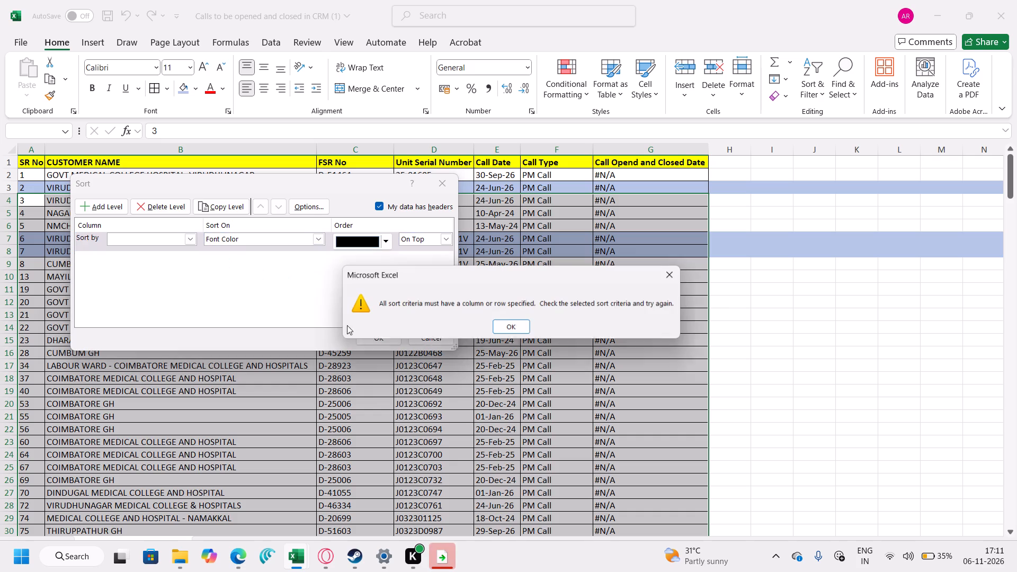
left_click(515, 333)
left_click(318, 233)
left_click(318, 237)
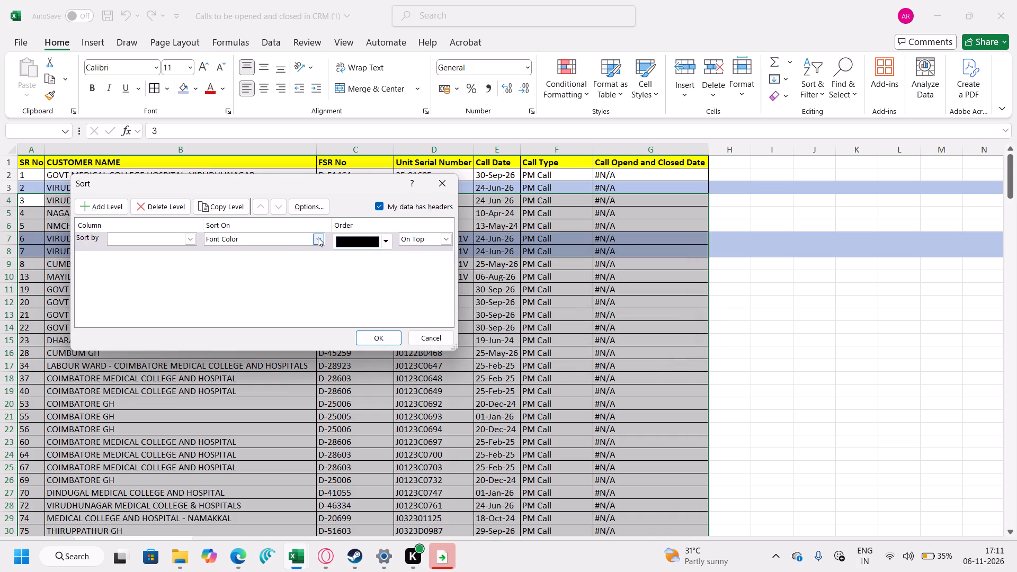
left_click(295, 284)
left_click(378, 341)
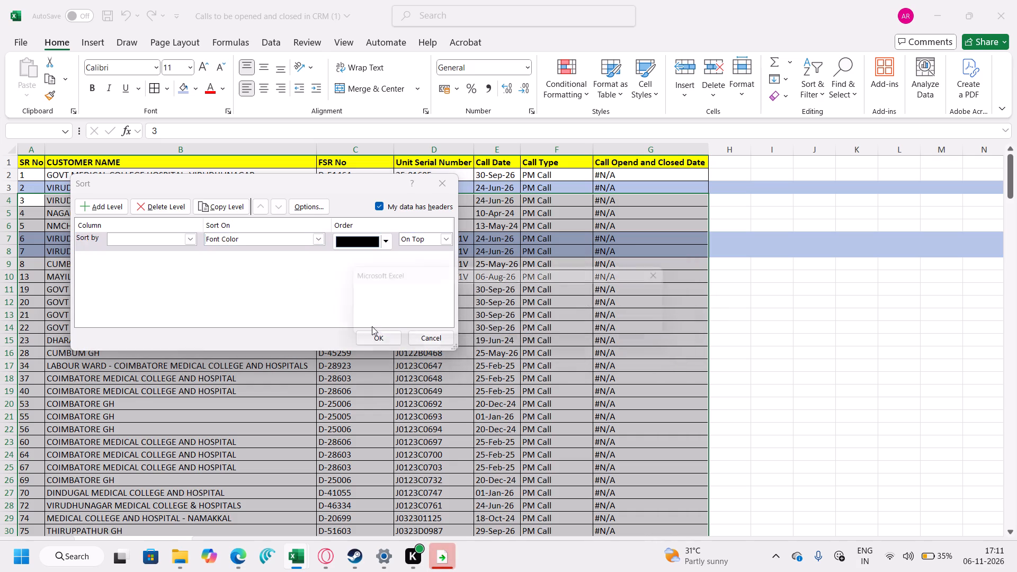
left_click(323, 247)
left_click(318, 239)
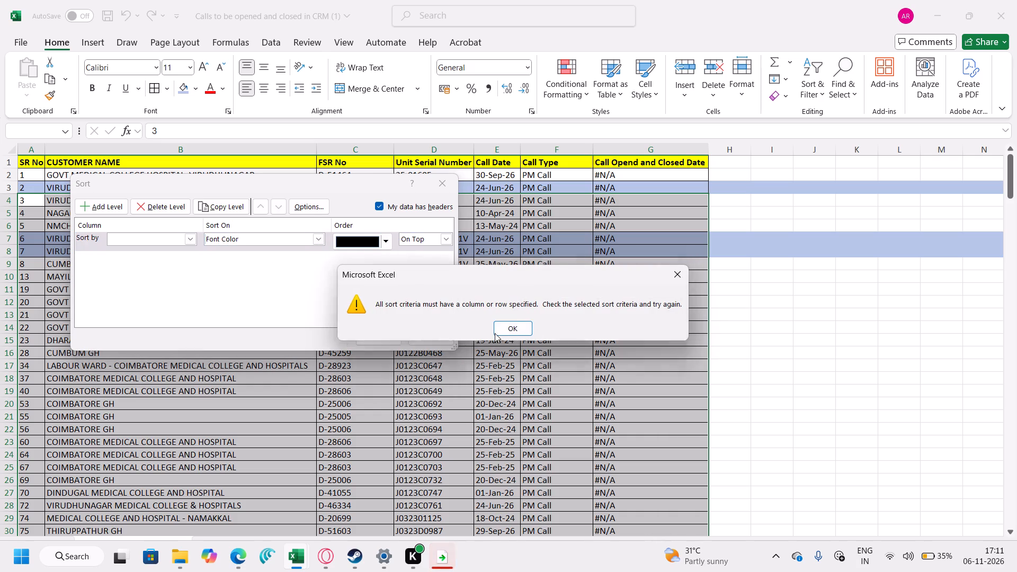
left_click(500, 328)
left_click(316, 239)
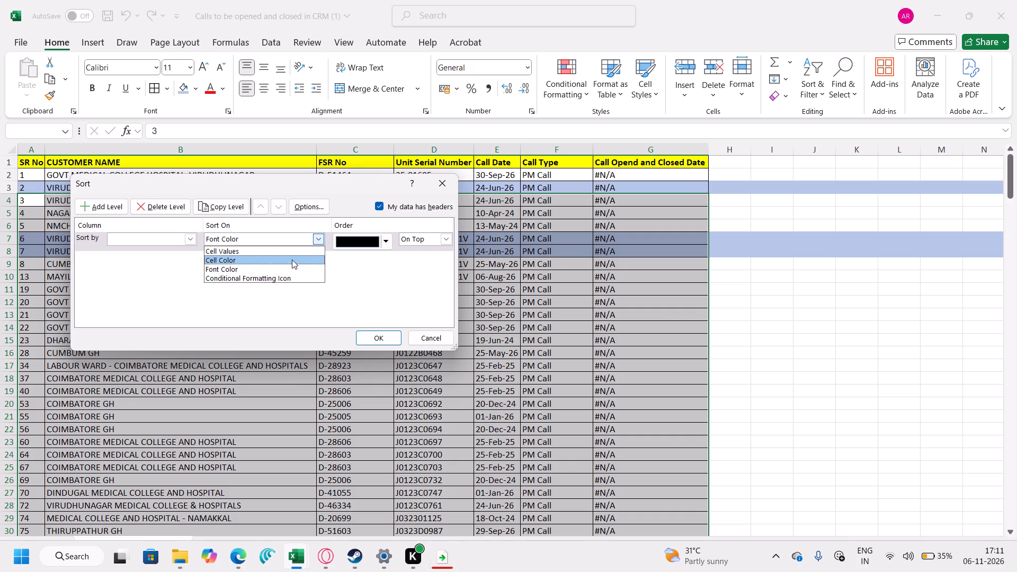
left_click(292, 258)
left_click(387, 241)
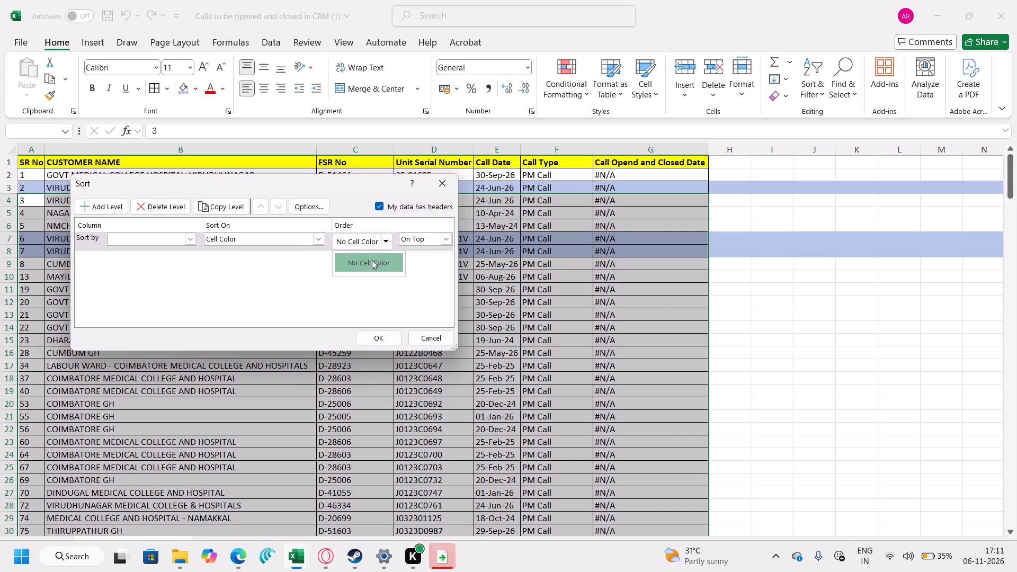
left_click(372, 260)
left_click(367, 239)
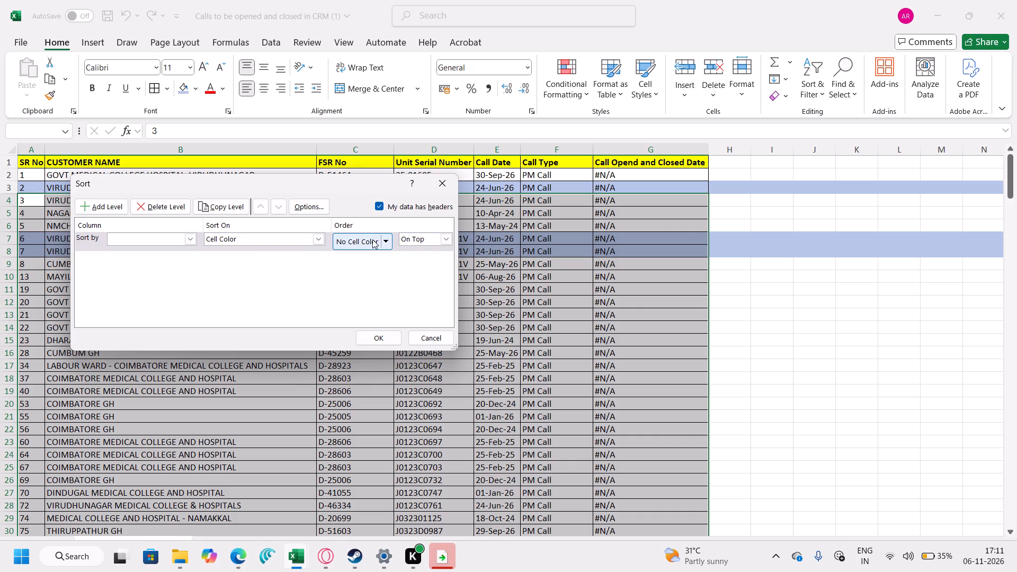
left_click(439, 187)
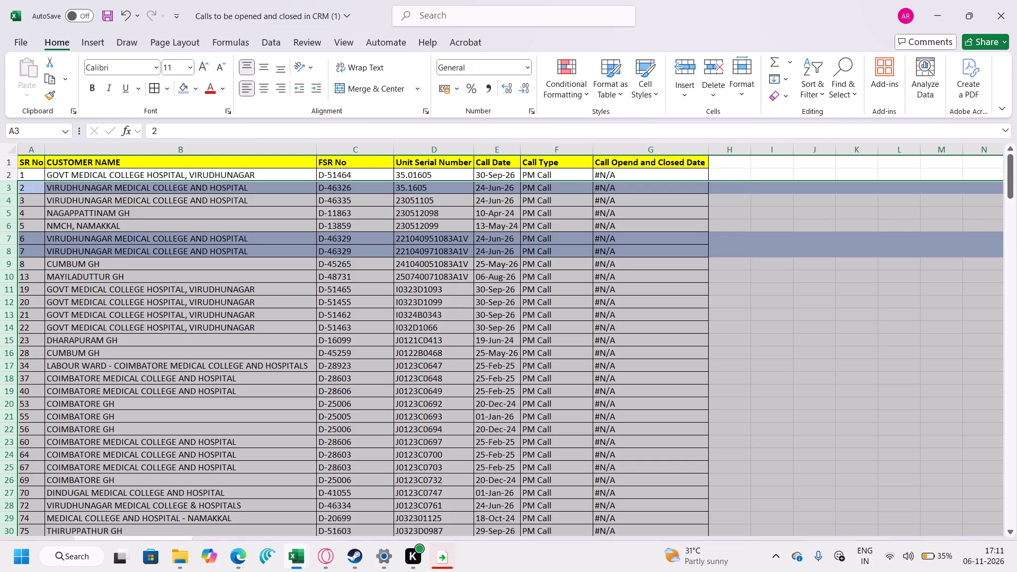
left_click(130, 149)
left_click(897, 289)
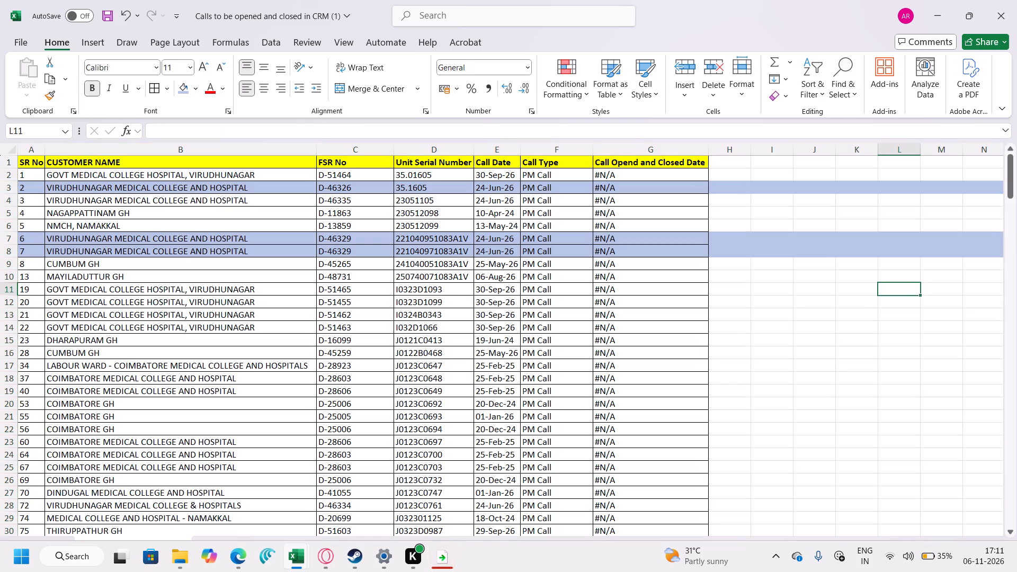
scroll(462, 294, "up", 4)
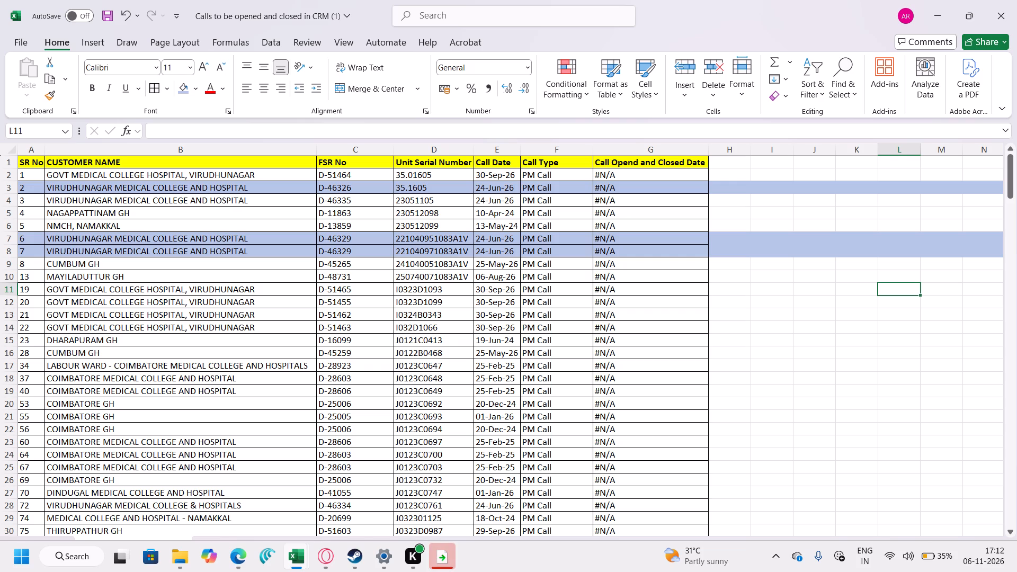
Add a filter to the FSR No column and filter it by 4633, keeping all matching FSR numbers.
left_click(363, 167)
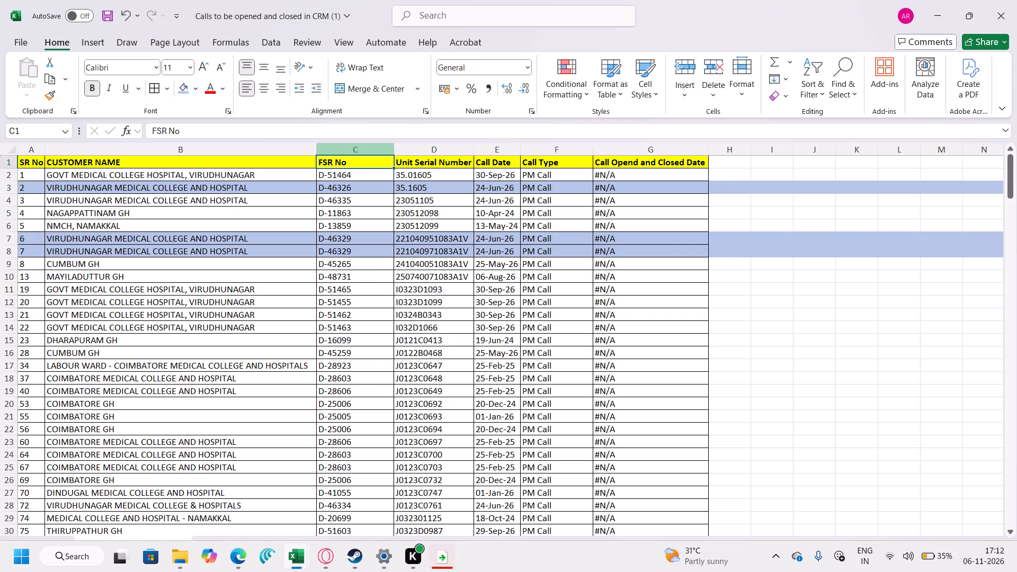
left_click(367, 154)
left_click(809, 74)
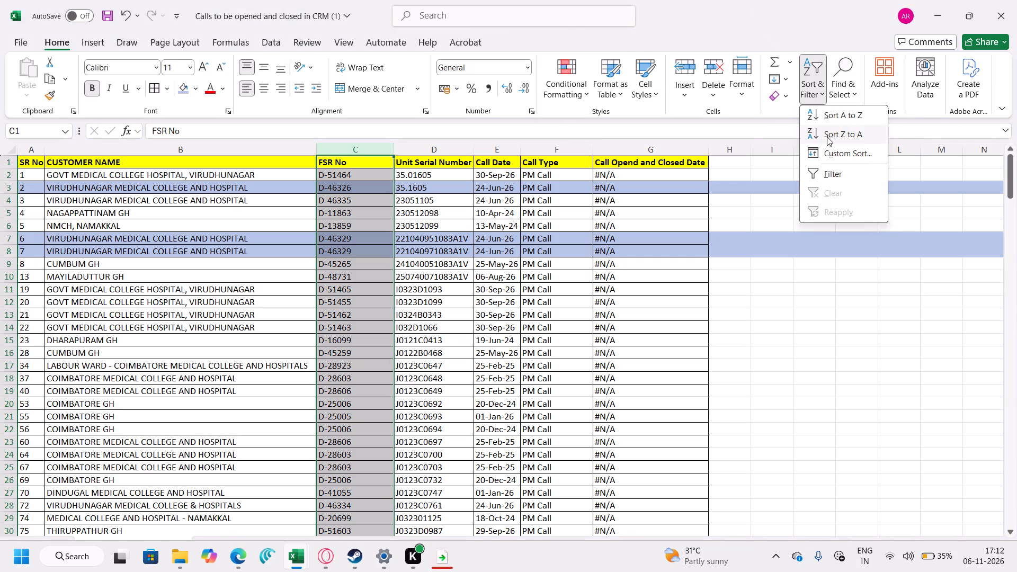
left_click(818, 175)
left_click(390, 163)
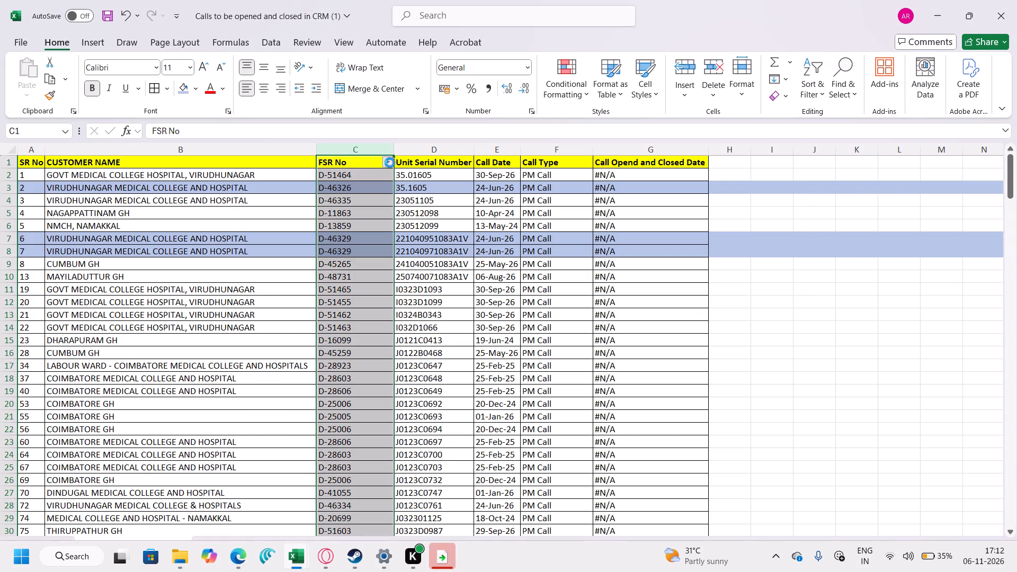
left_click(275, 321)
left_click(279, 316)
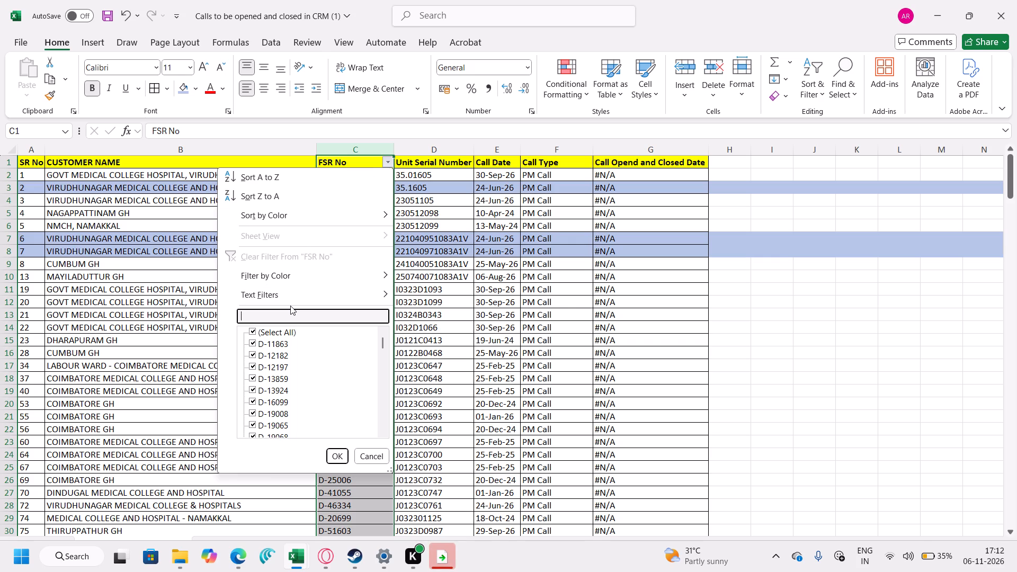
type("46")
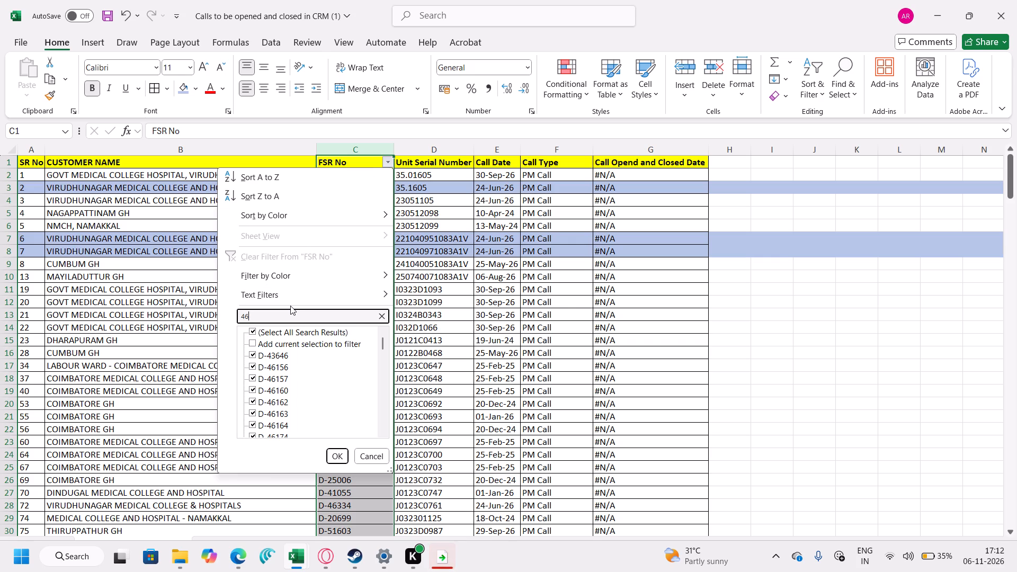
type("33")
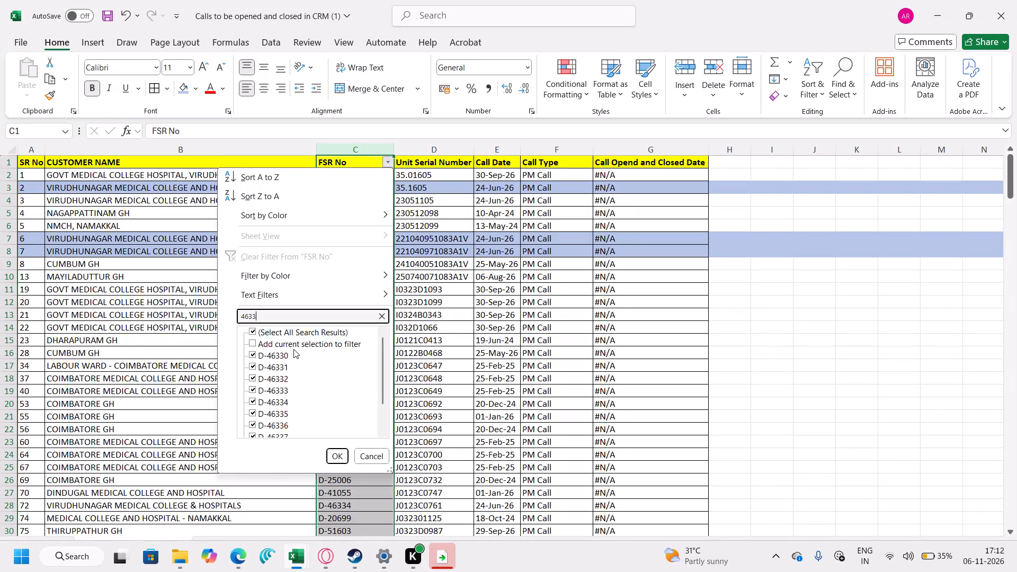
scroll(286, 399, "down", 3)
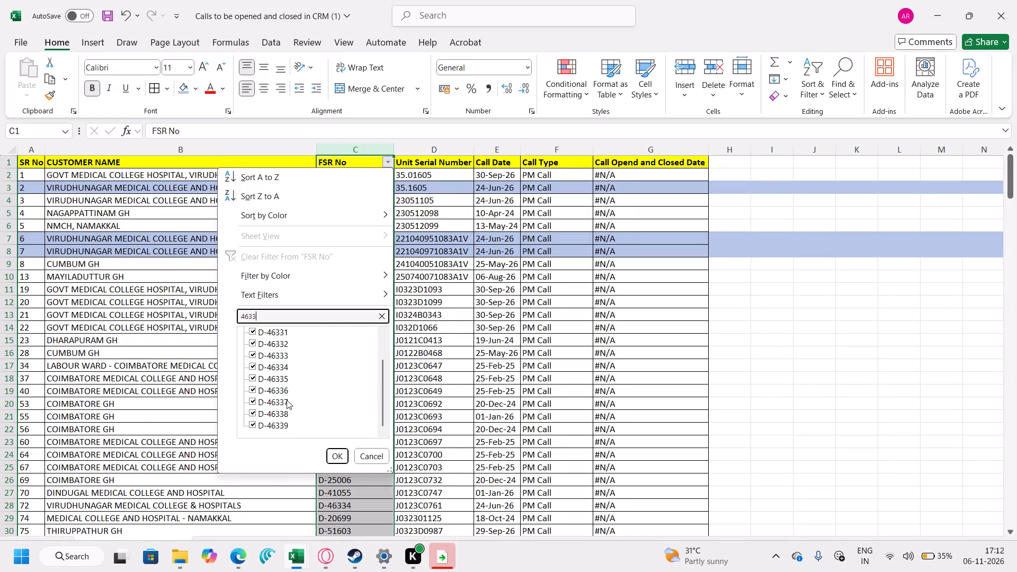
scroll(392, 393, "down", 2)
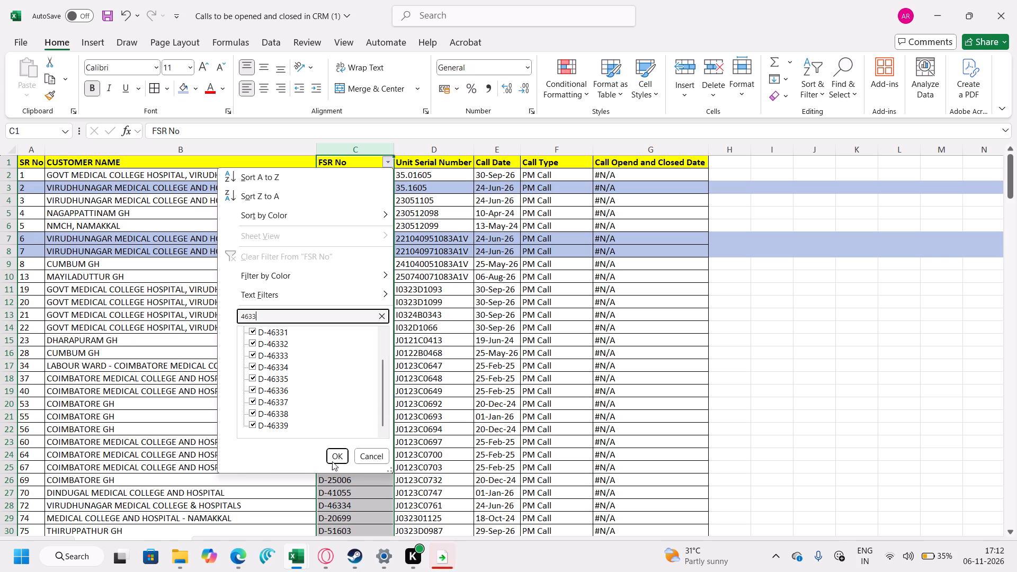
left_click(334, 454)
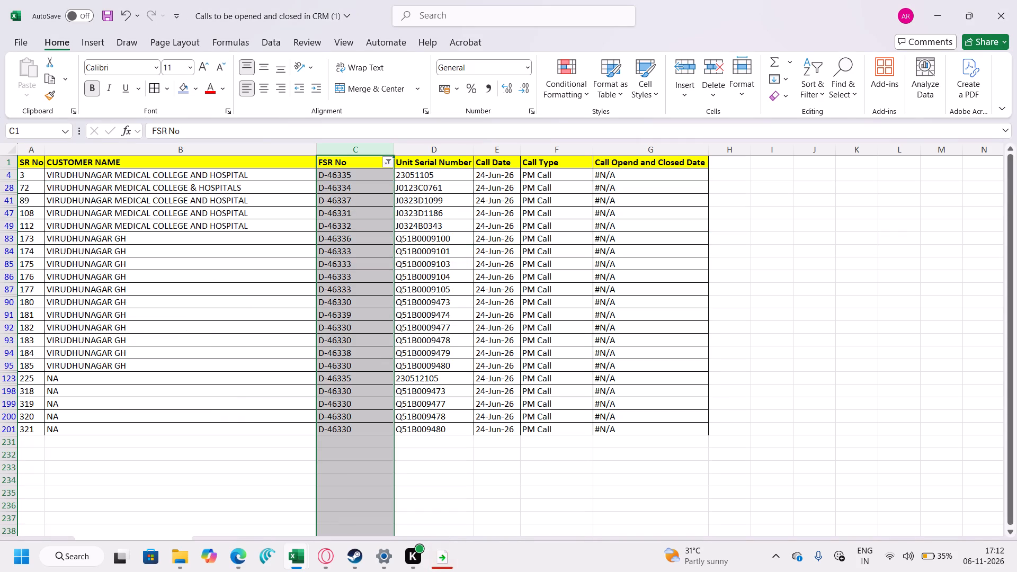
Highlight the entire filtered rows of FSR numbers D-46330 to D-46339 with the light blue fill.
left_click_drag(5, 175, 0, 423)
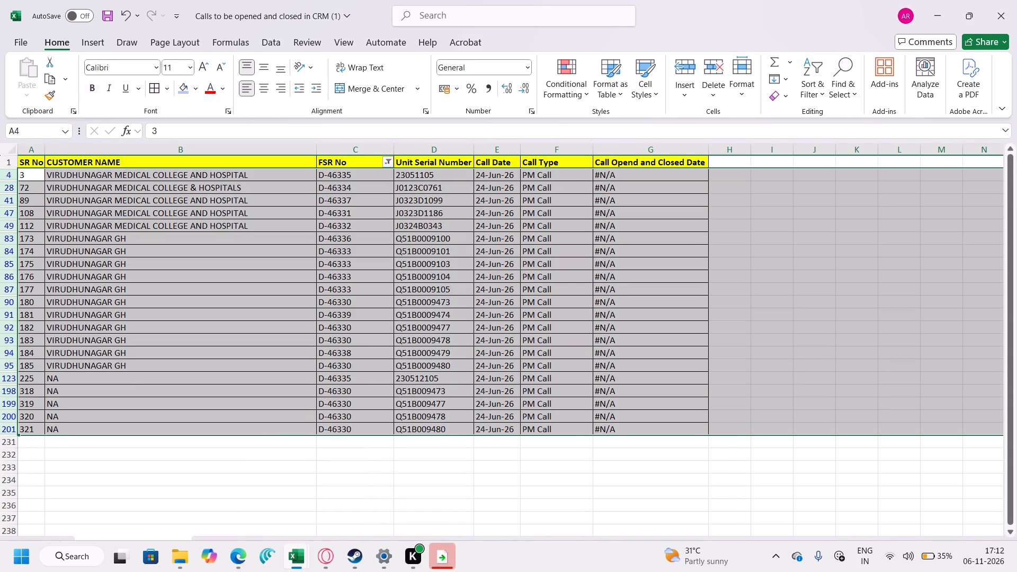
left_click(183, 86)
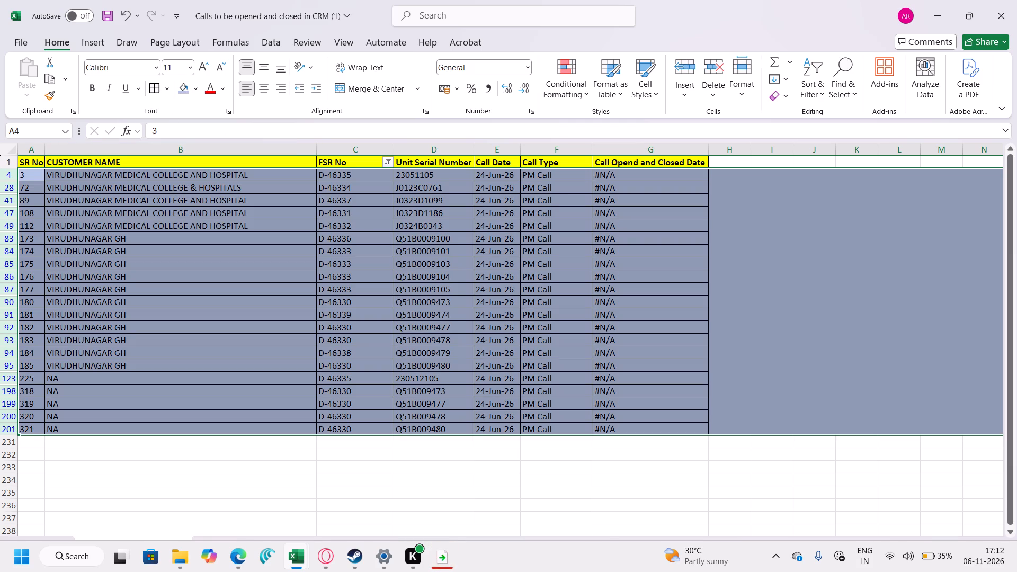
Reset the FSR No filter to include all FSR numbers and deselect the highlighted rows.
left_click(389, 162)
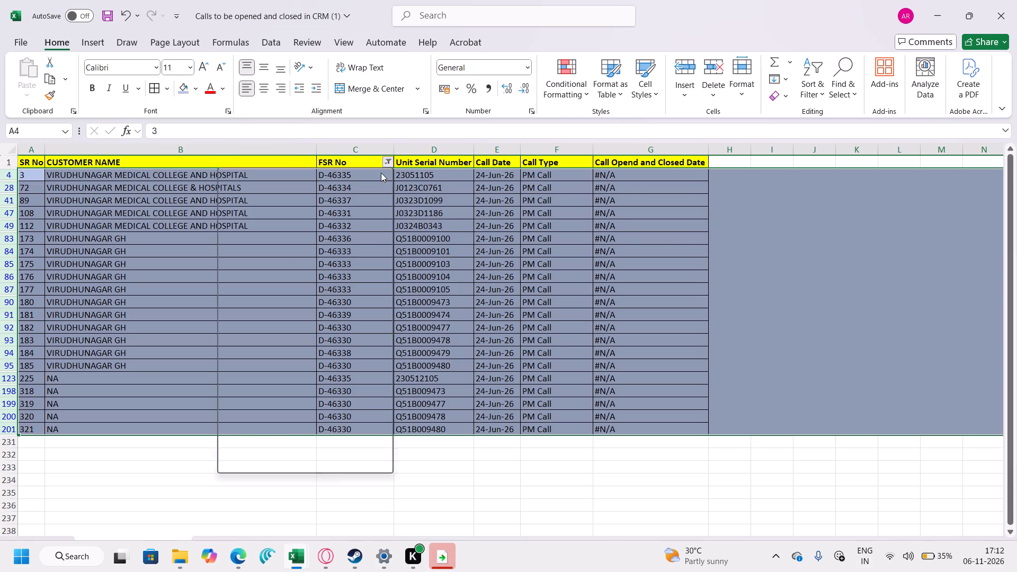
left_click(249, 327)
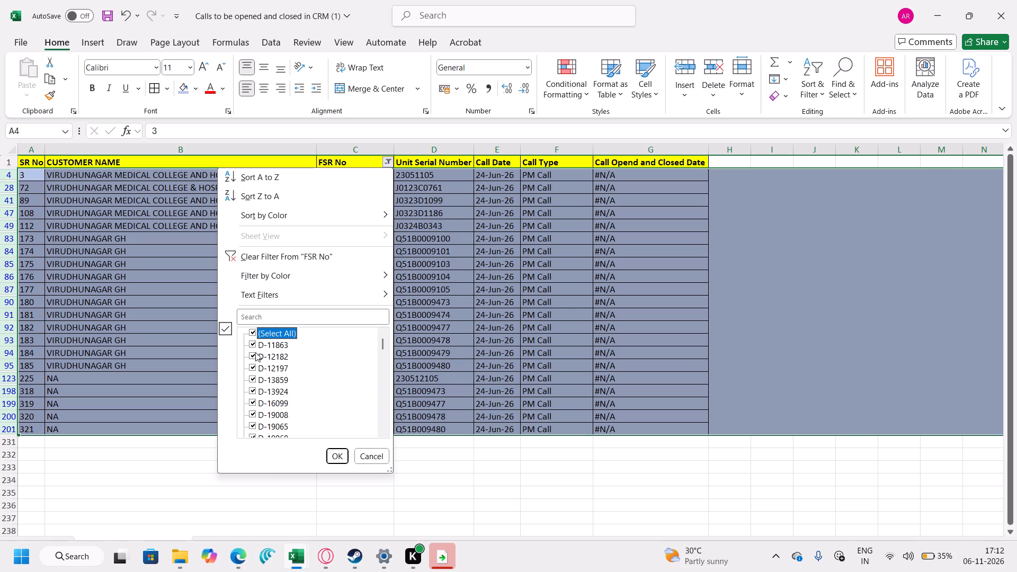
left_click(338, 461)
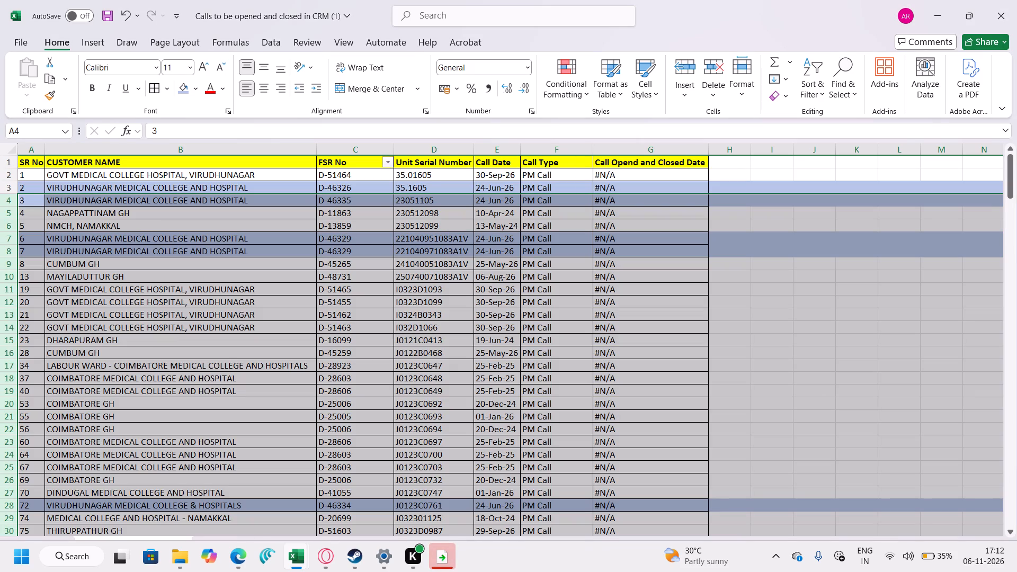
left_click(849, 204)
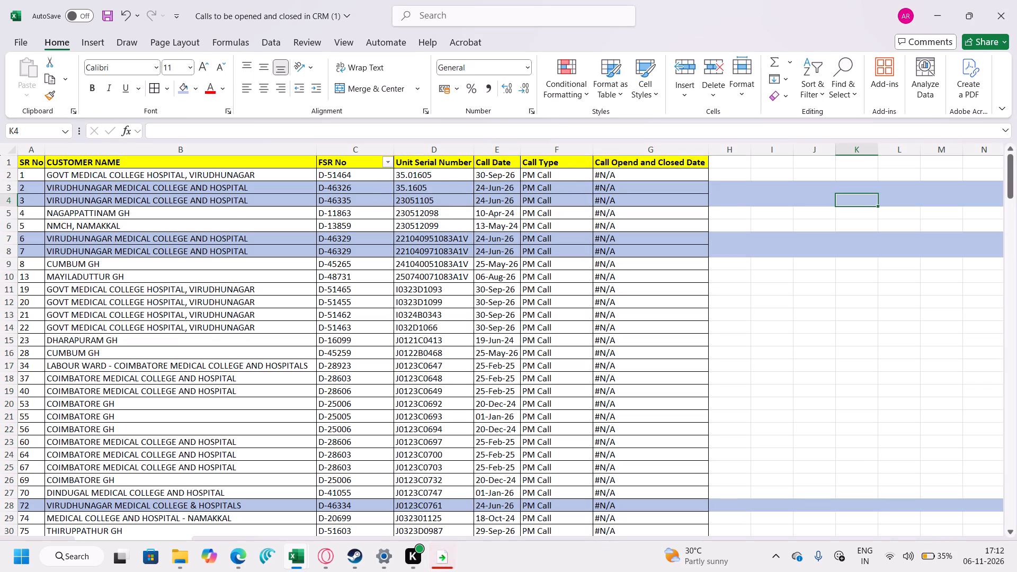
Filter the FSR No column by searching 4634 and keeping only D-46343.
left_click(386, 160)
left_click(319, 318)
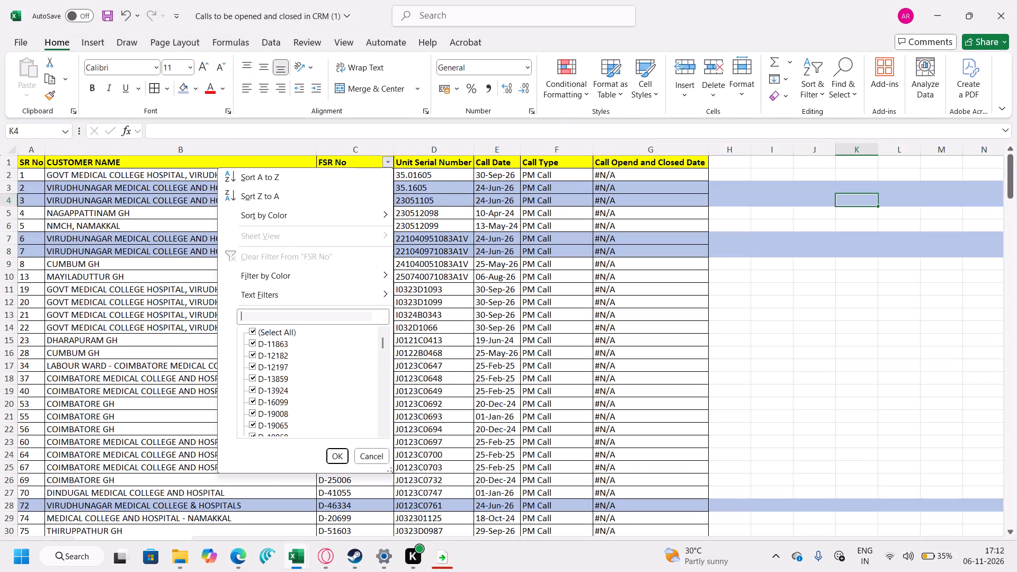
key("4")
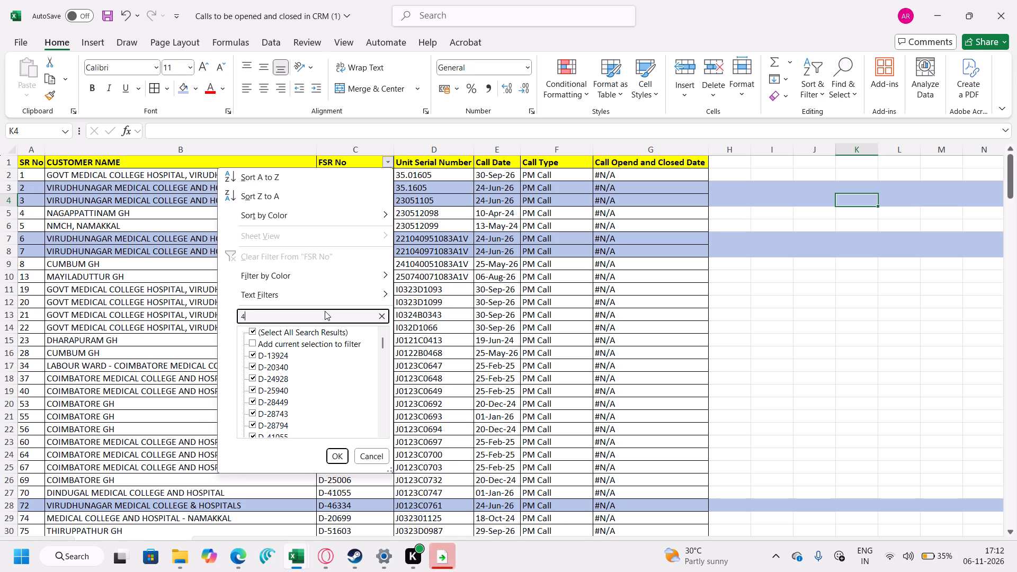
key("6")
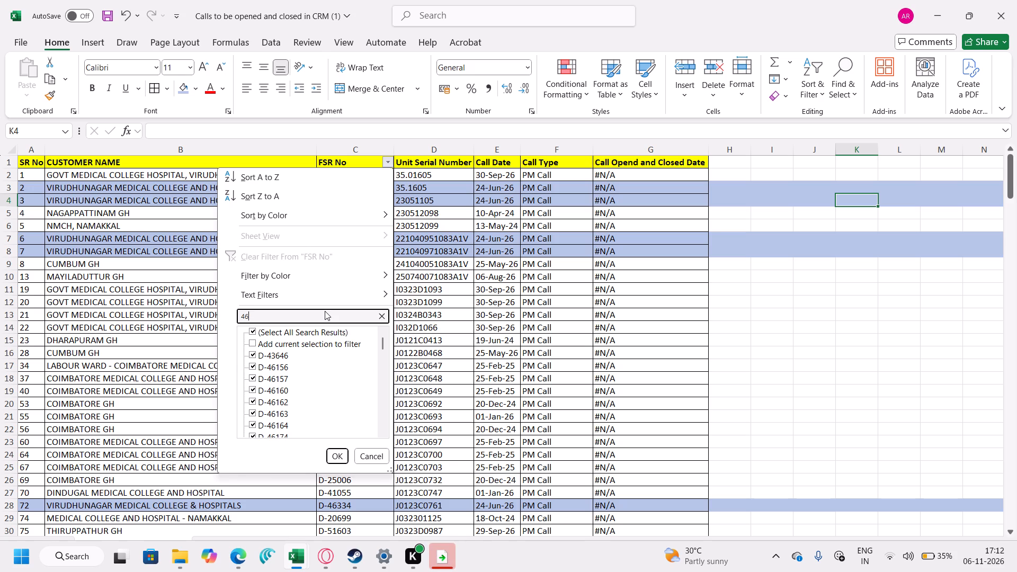
type("34")
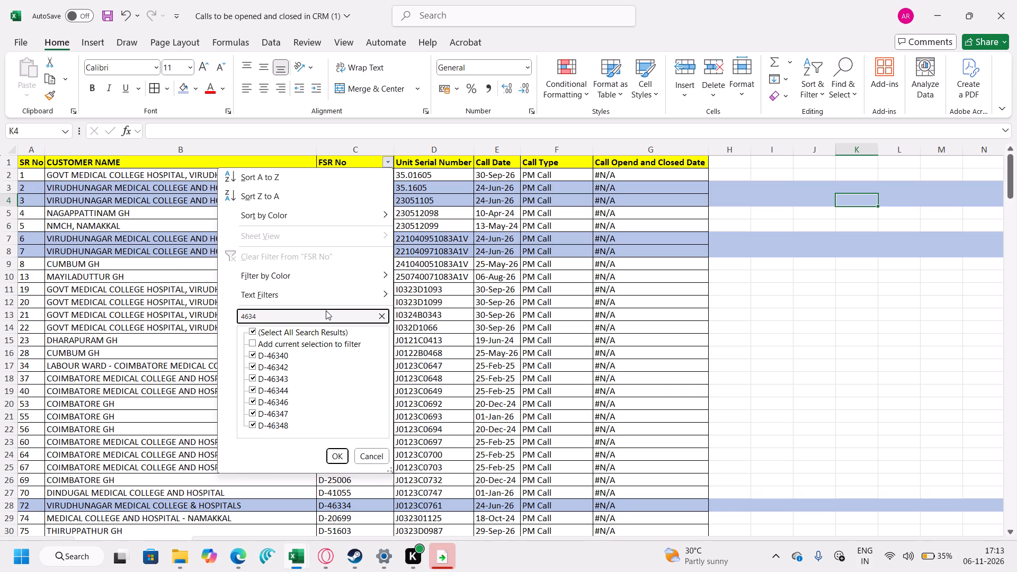
left_click(253, 328)
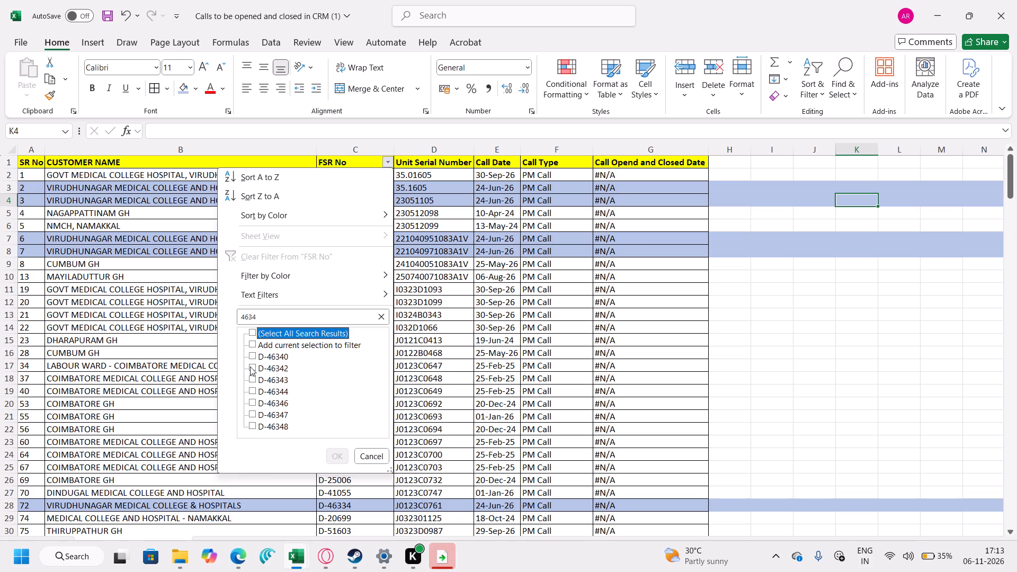
left_click(250, 376)
left_click(344, 456)
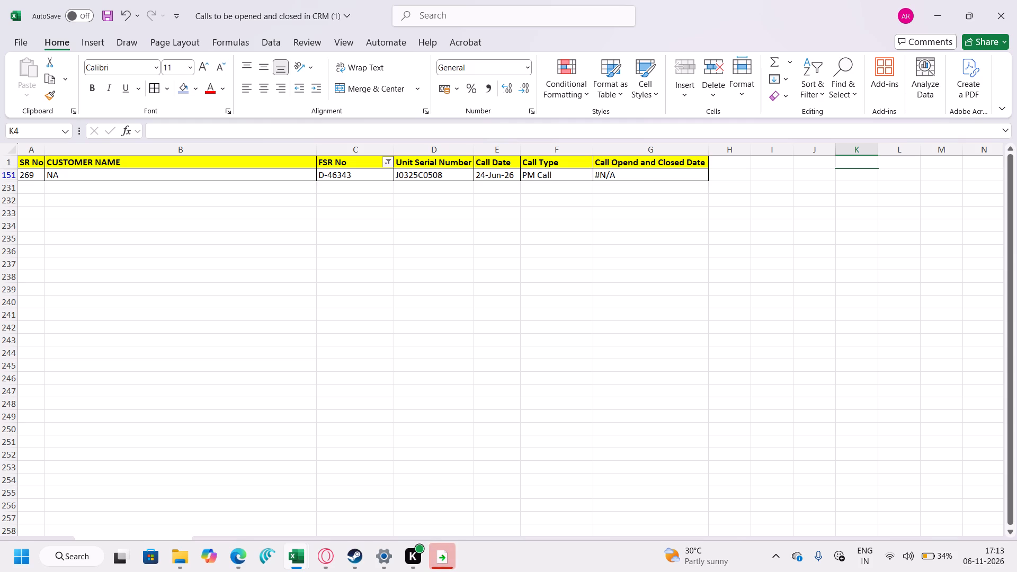
Clear the contents of the entire D-46343 row and deselect it.
left_click(11, 176)
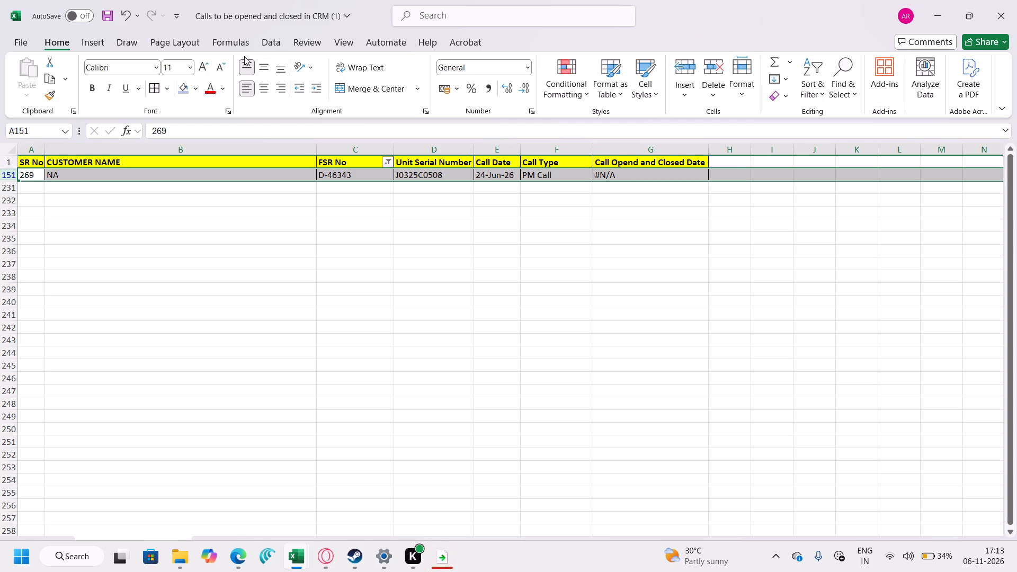
key("Delete")
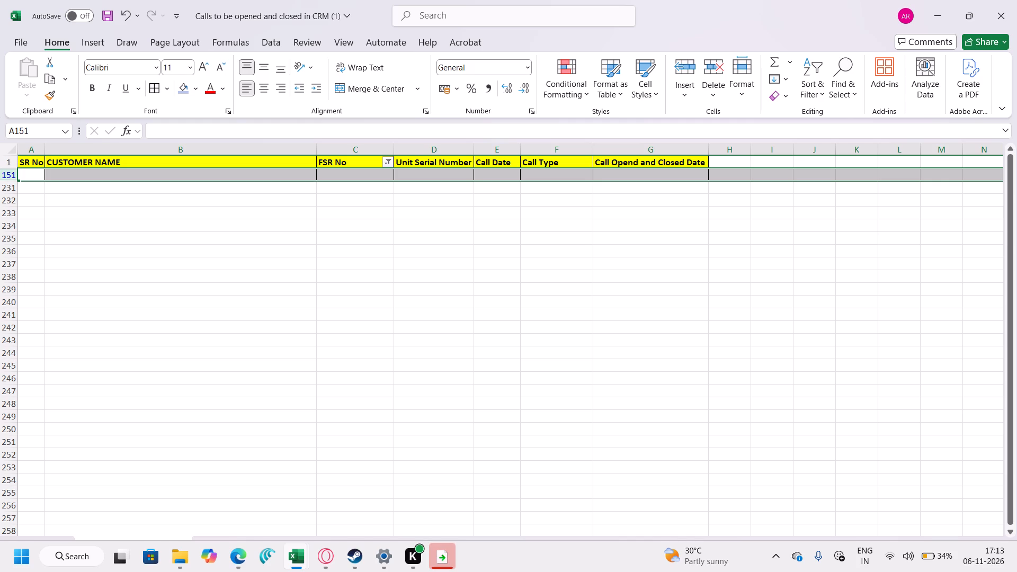
scroll(207, 266, "up", 3)
left_click(225, 255)
Filter the FSR No column by 4634, keeping all matching FSR numbers.
left_click(389, 162)
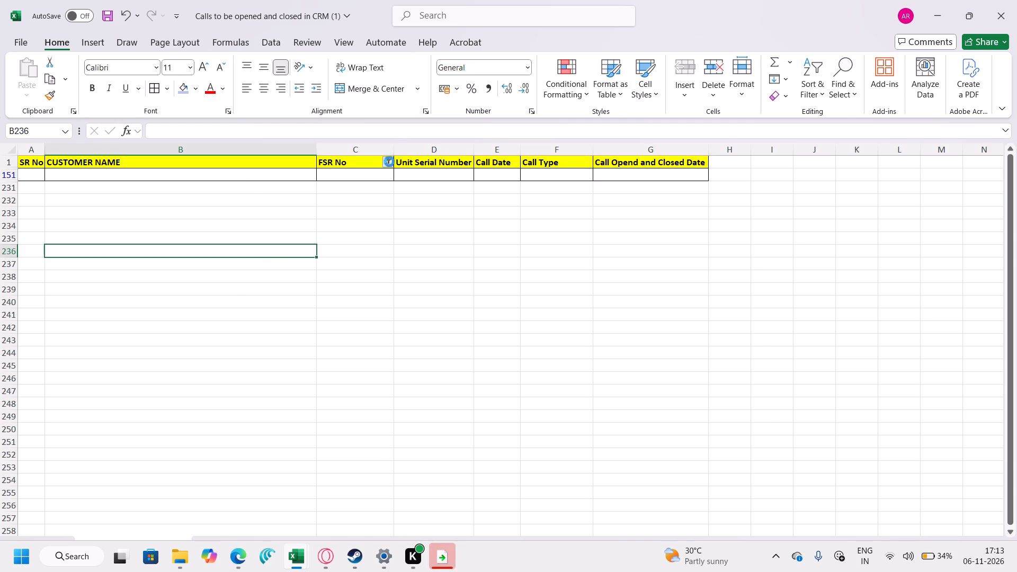
left_click(305, 317)
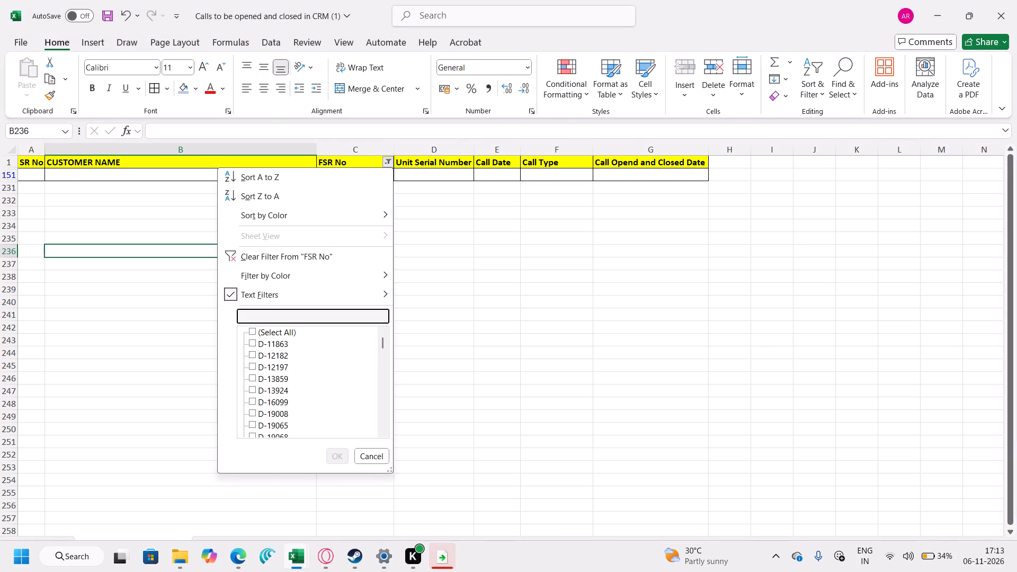
type("46")
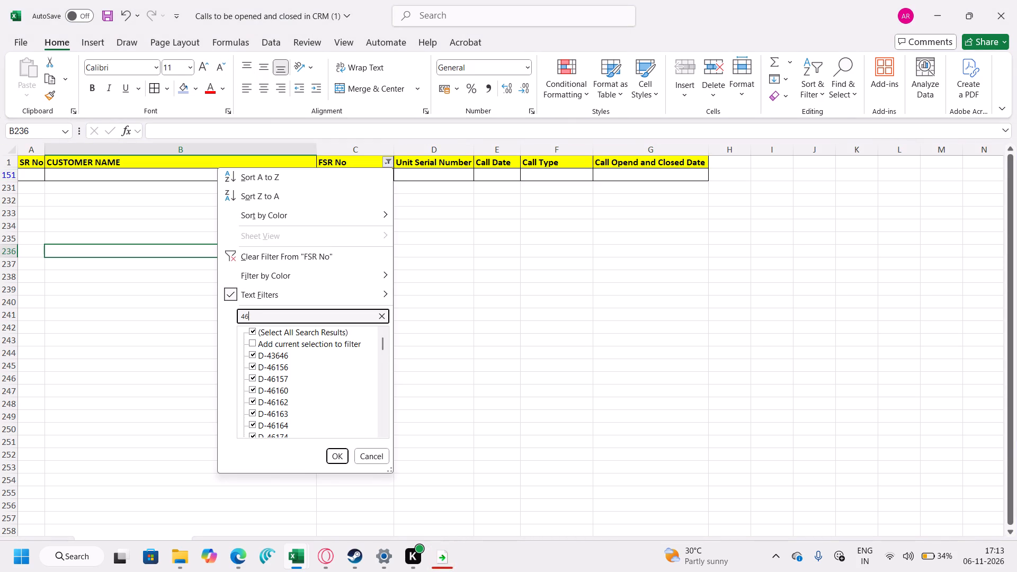
type("34")
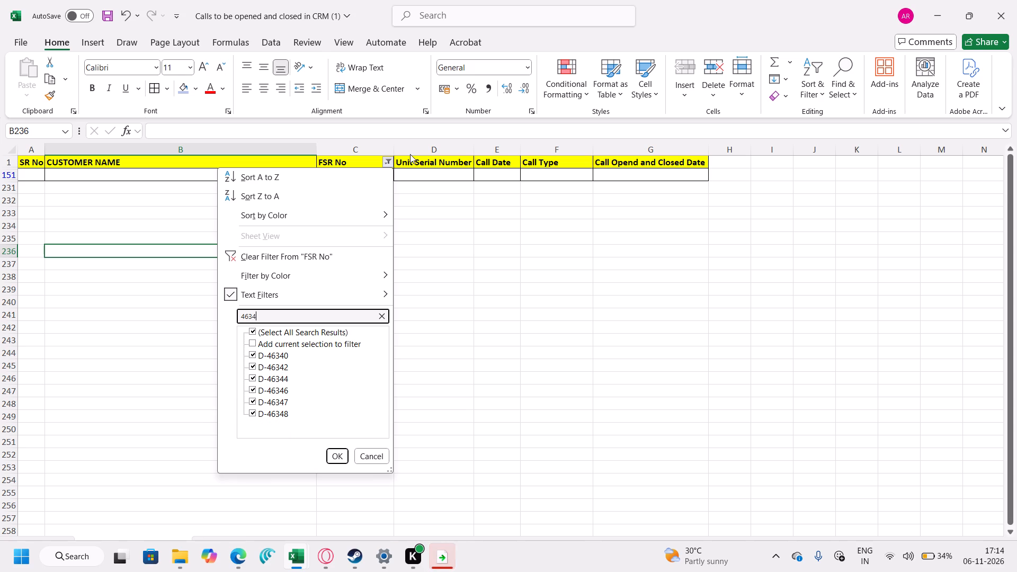
key("BackSpace")
type("50")
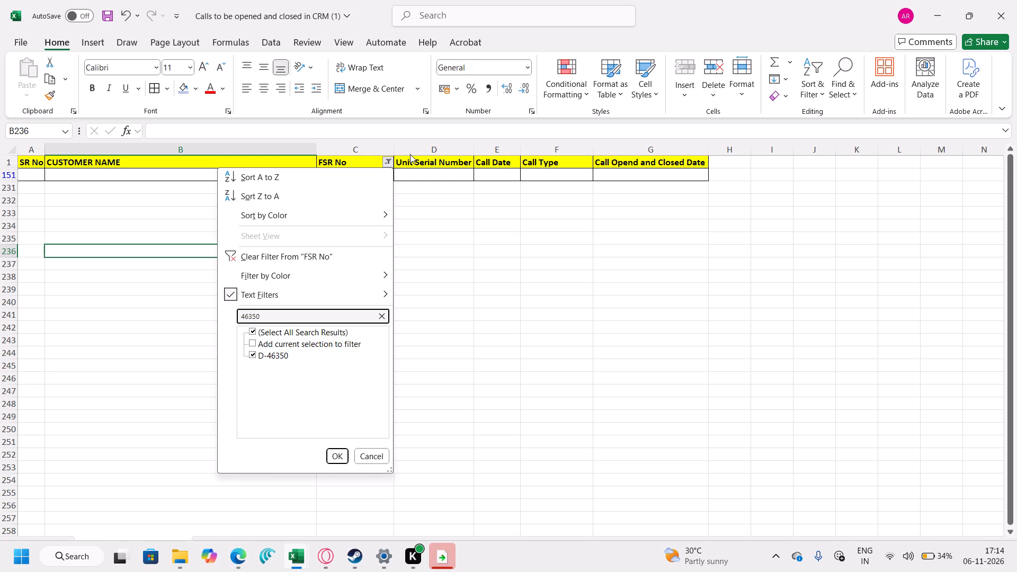
key("BackSpace")
key("BackSpace")
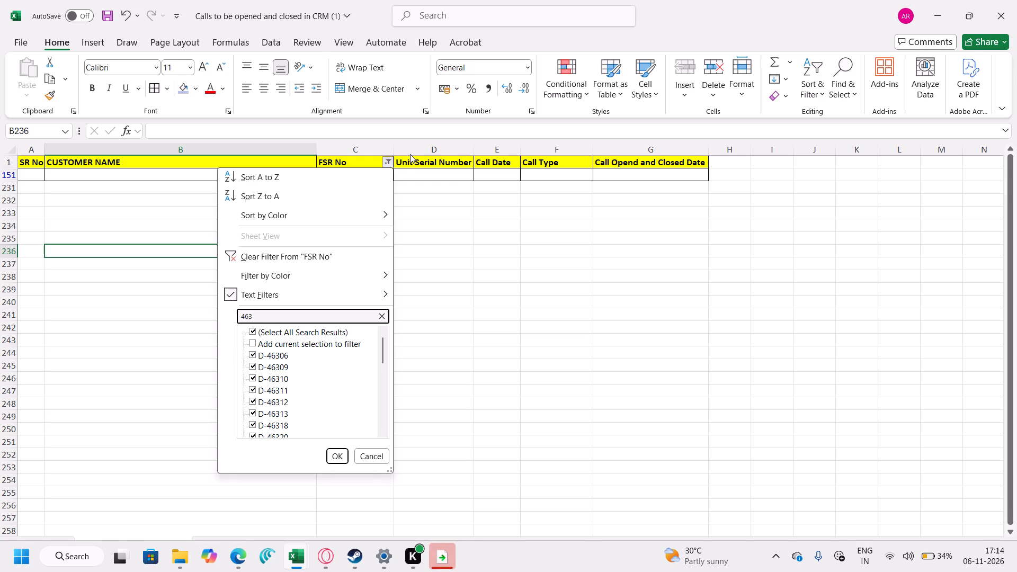
key("4")
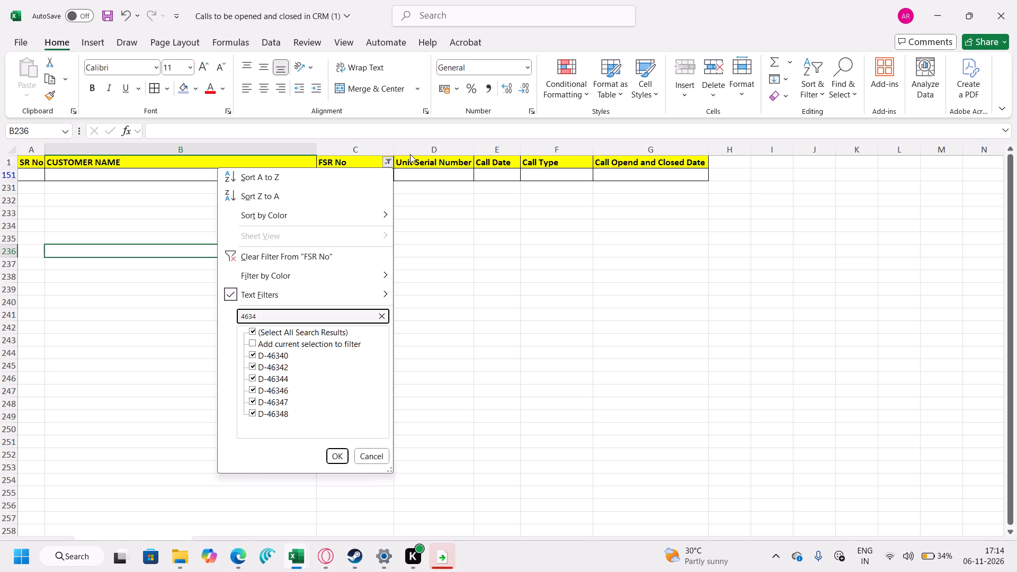
key("Return")
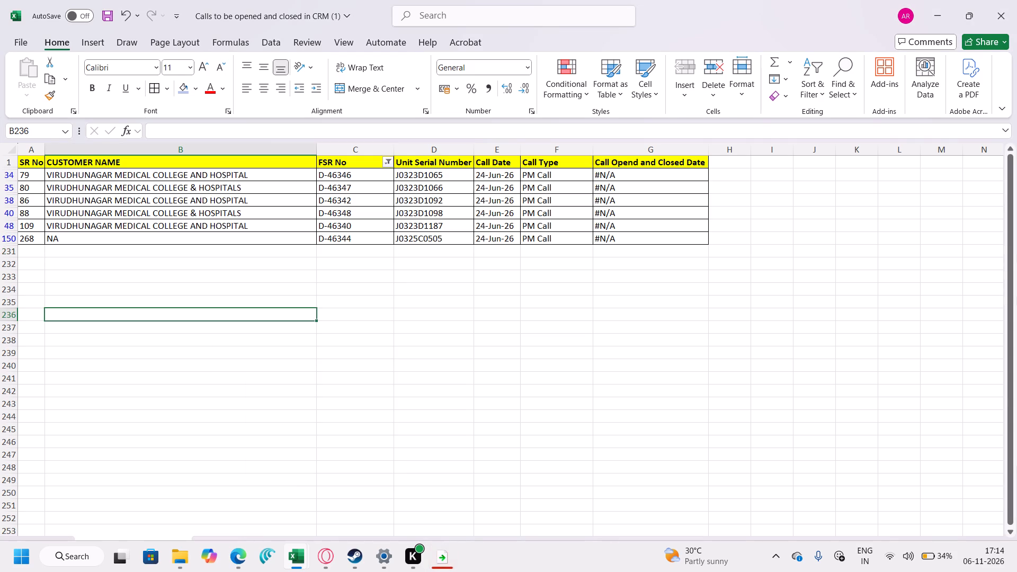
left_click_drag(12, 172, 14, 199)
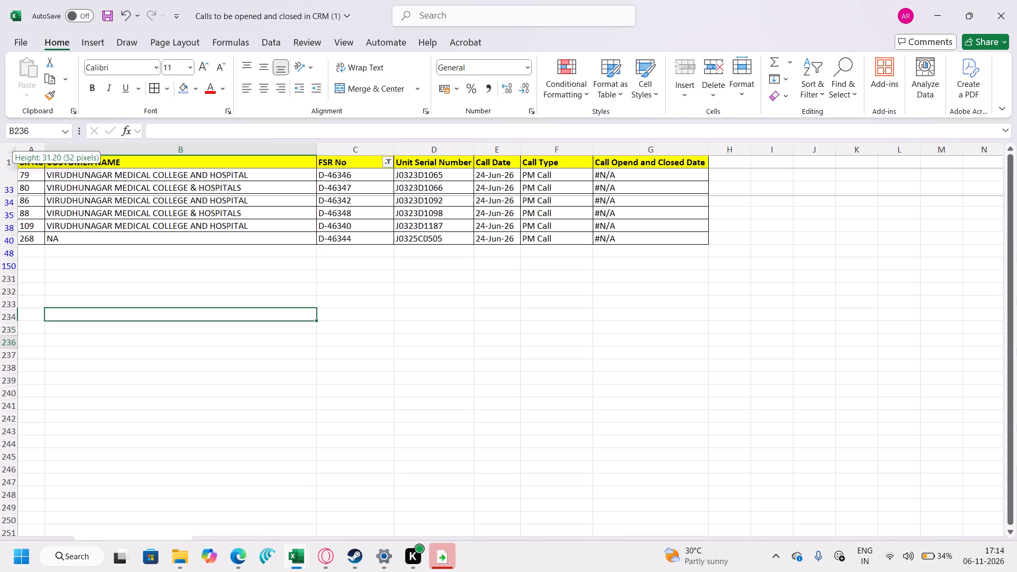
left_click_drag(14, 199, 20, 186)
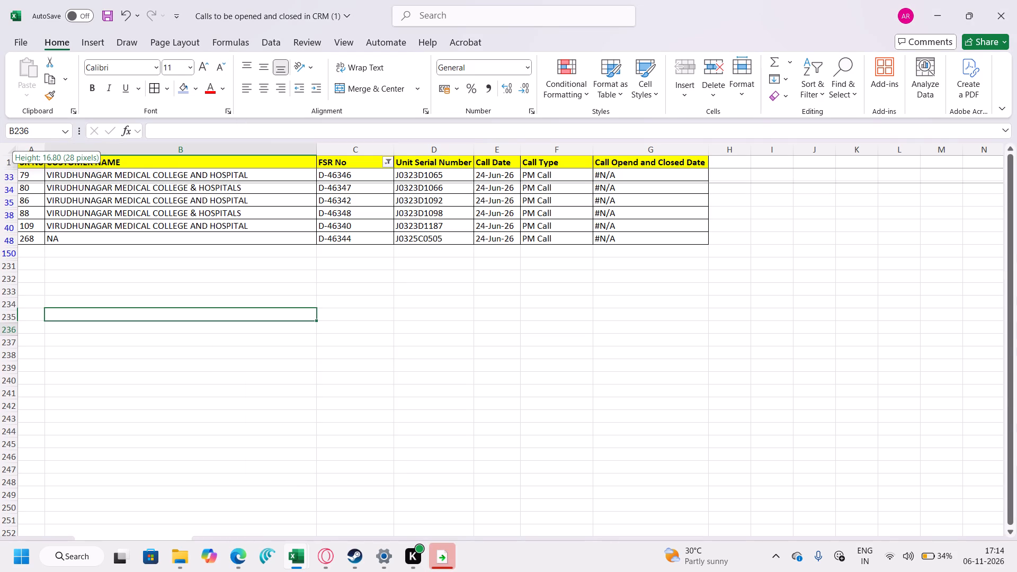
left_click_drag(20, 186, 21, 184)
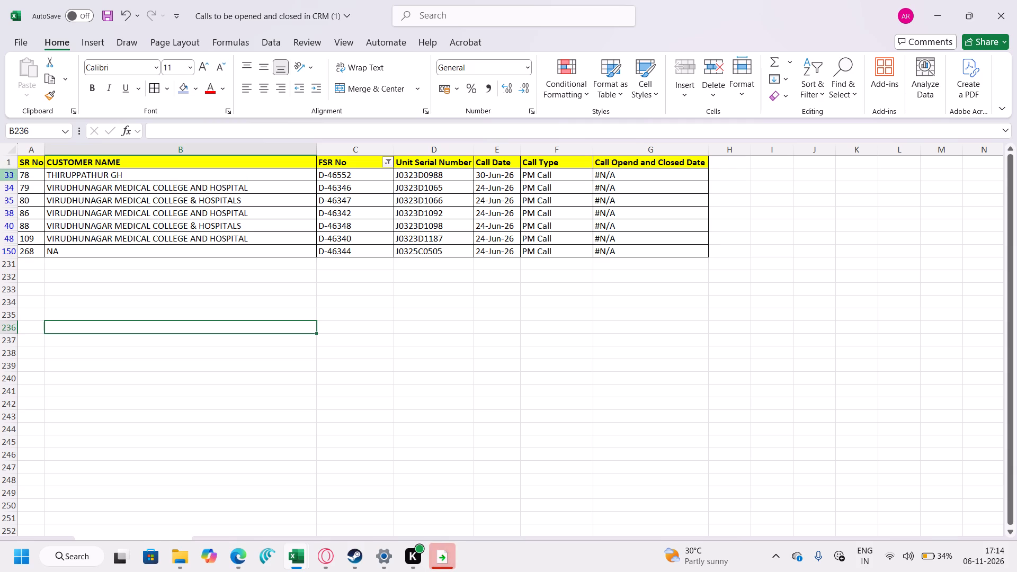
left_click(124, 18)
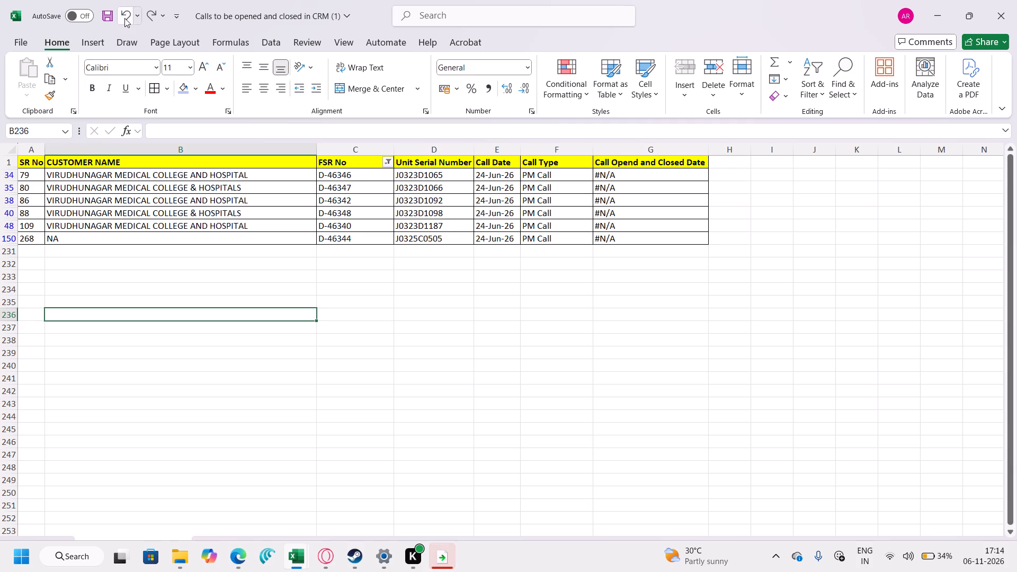
Highlight the entire filtered rows of FSR numbers D-46340 to D-46348 with the light blue fill.
left_click_drag(11, 175, 12, 196)
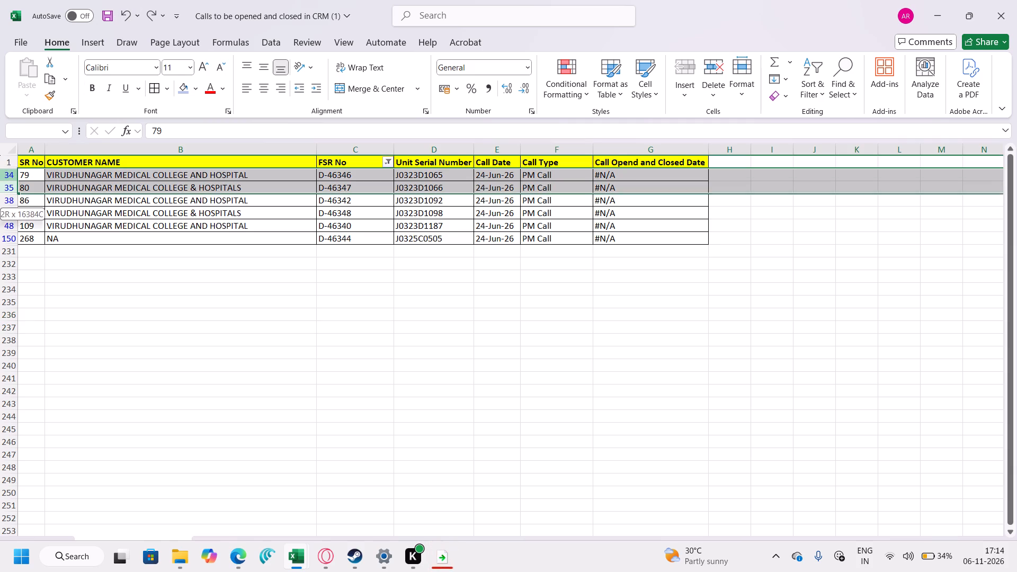
left_click_drag(12, 196, 21, 237)
left_click(186, 88)
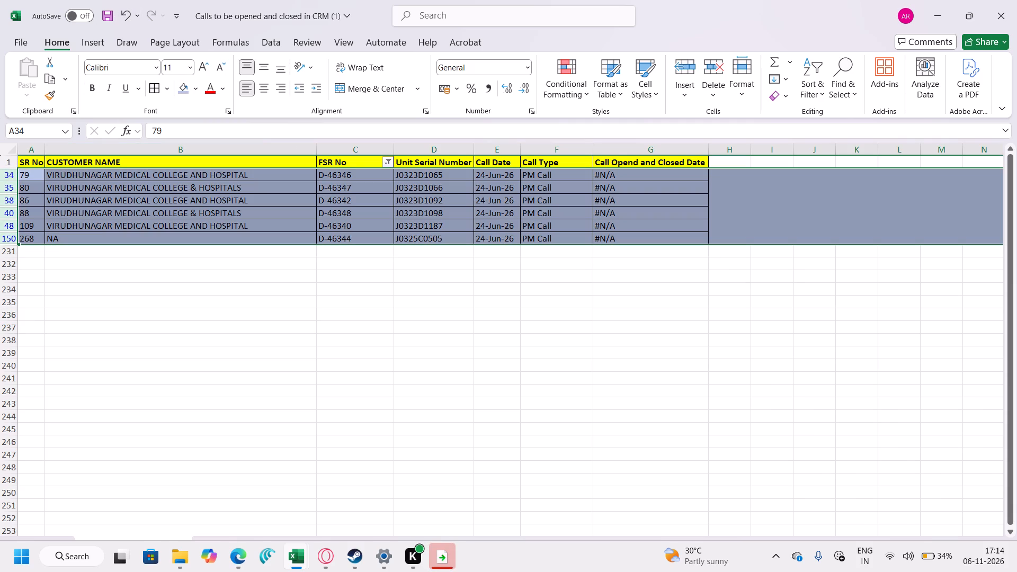
Change the FSR No column filter to show only FSR number 46350.
left_click(388, 159)
left_click(315, 316)
type("46")
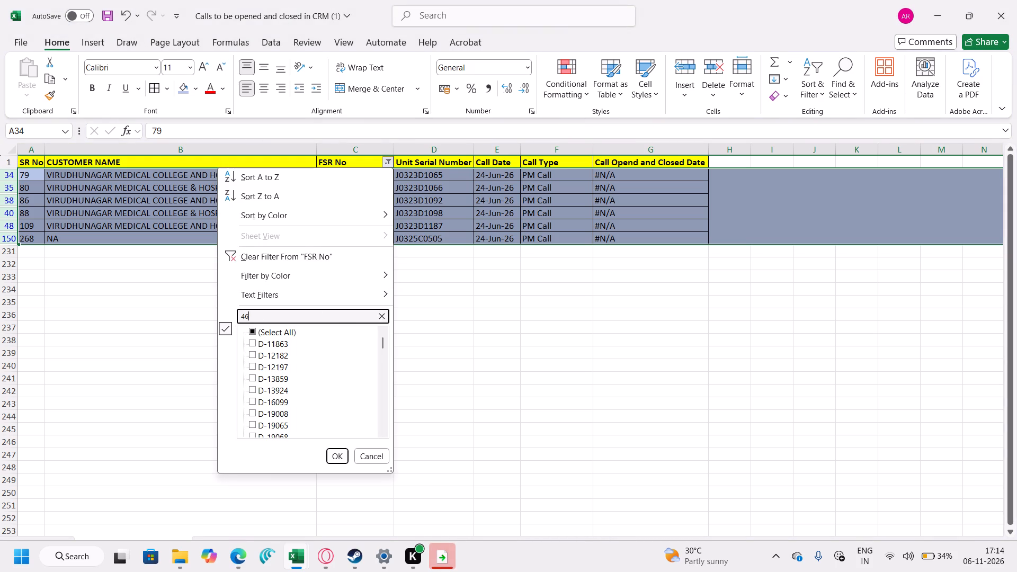
type("36")
key("BackSpace")
type("50")
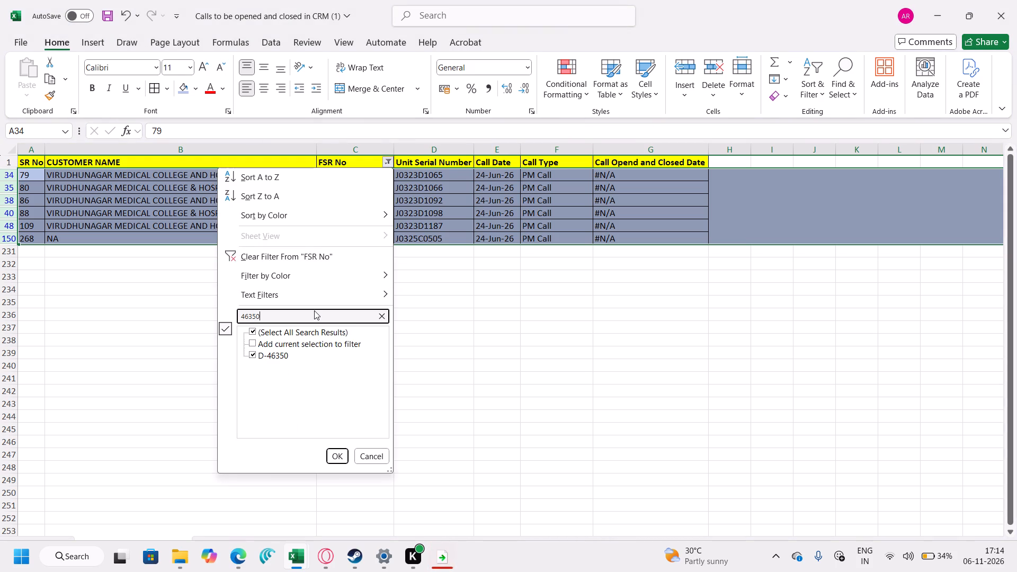
key("Return")
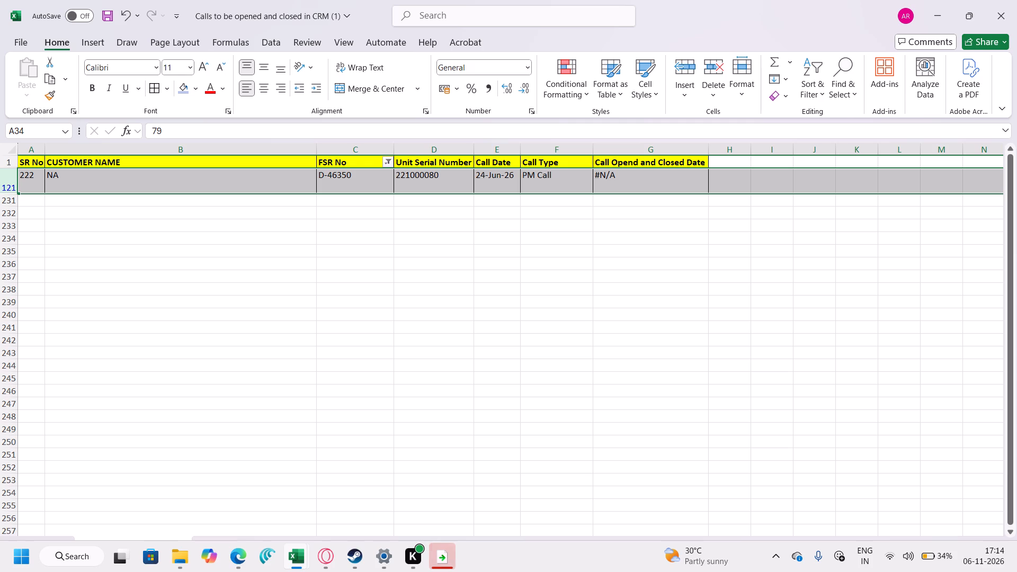
Highlight the entire D-46350 row with the light blue fill.
left_click(13, 185)
left_click(11, 186)
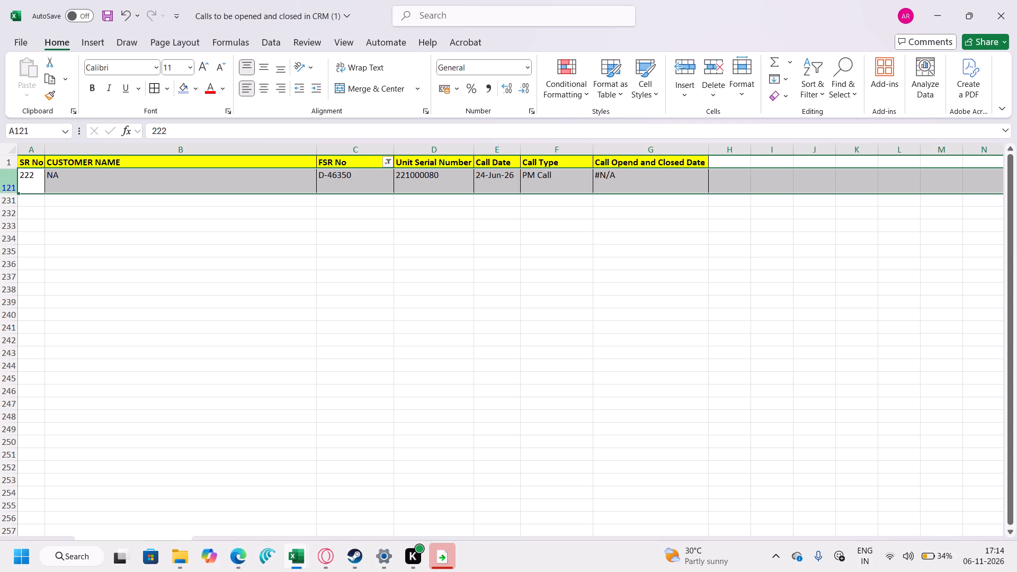
left_click(11, 186)
double_click(11, 185)
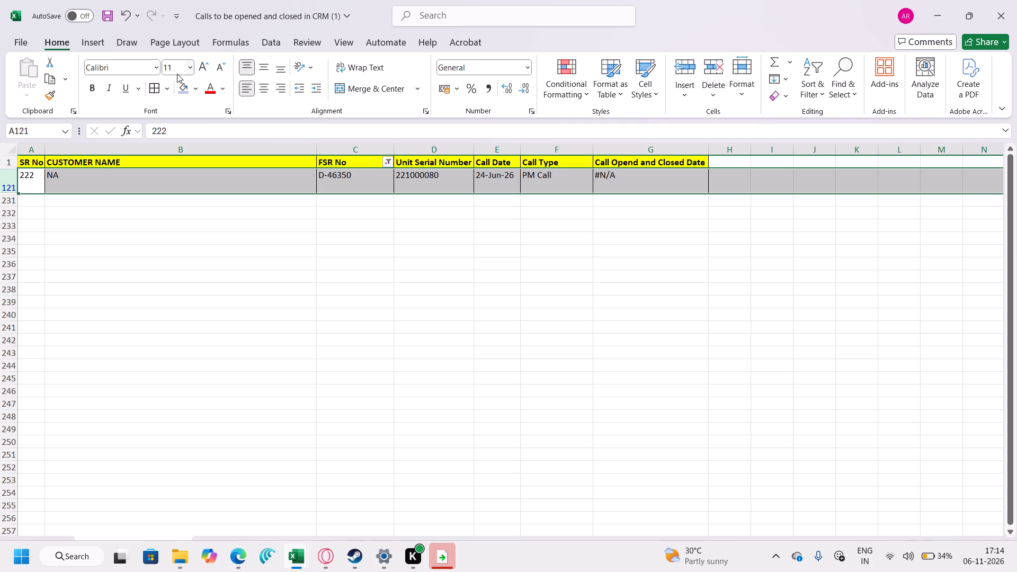
left_click(180, 91)
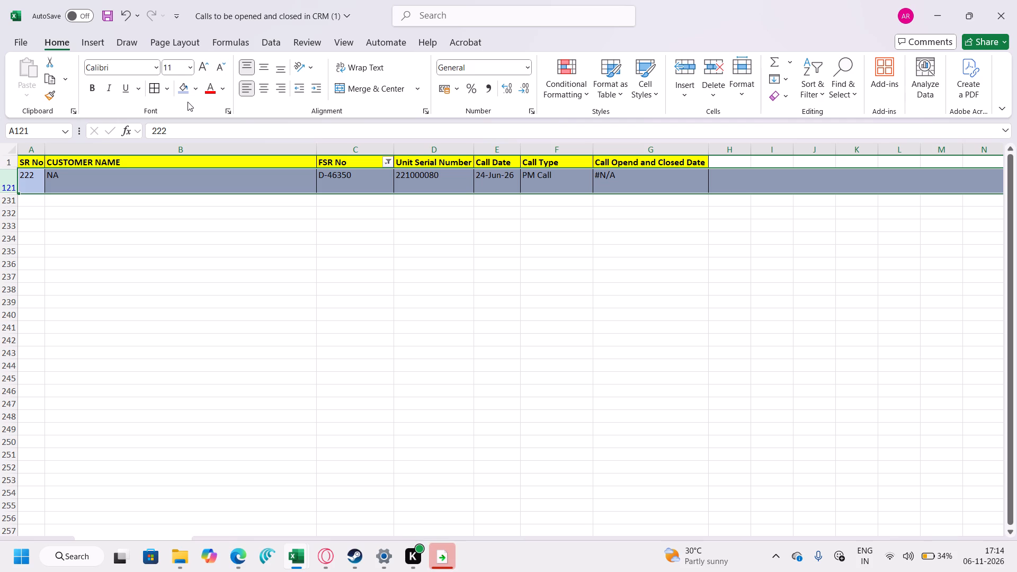
Change the FSR No column filter to 4631, keeping all matching FSR numbers.
left_click(388, 161)
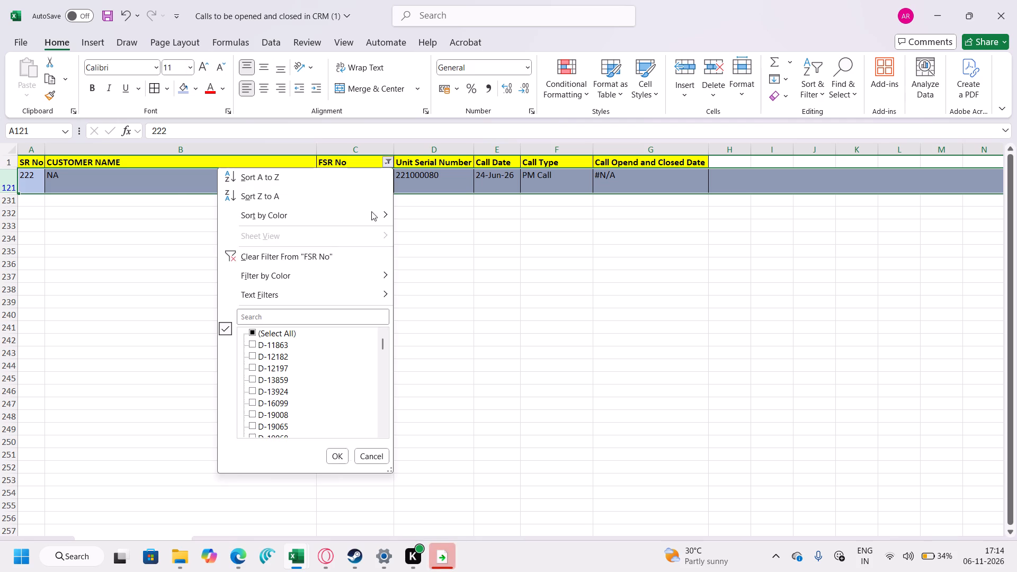
left_click(311, 316)
type("46")
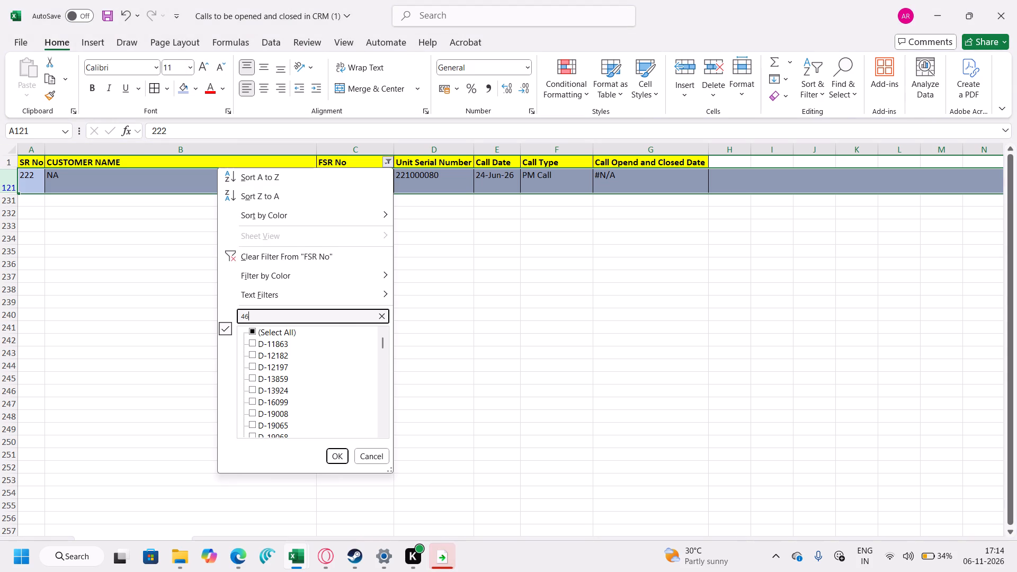
type("31")
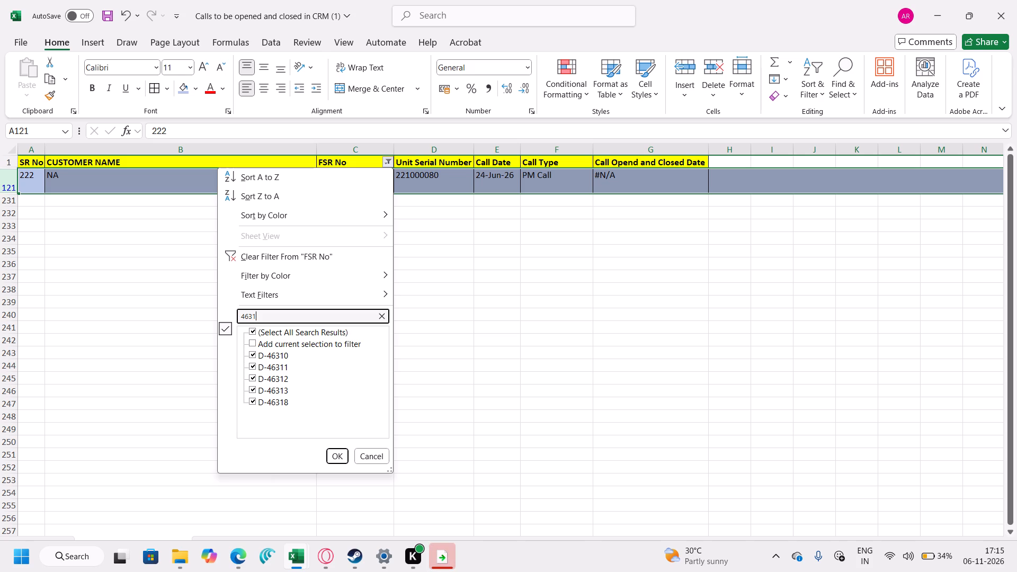
key("9")
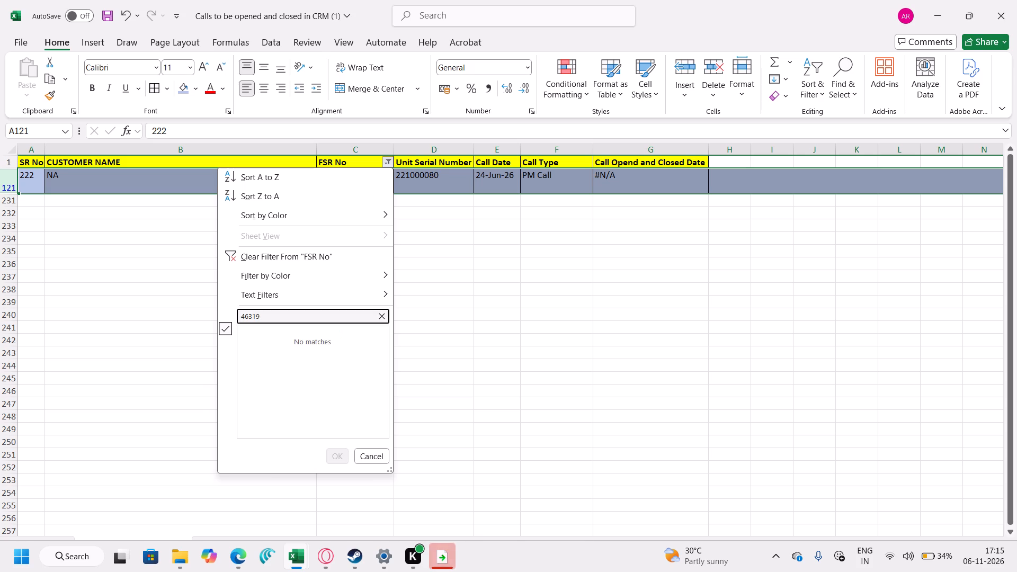
key("BackSpace")
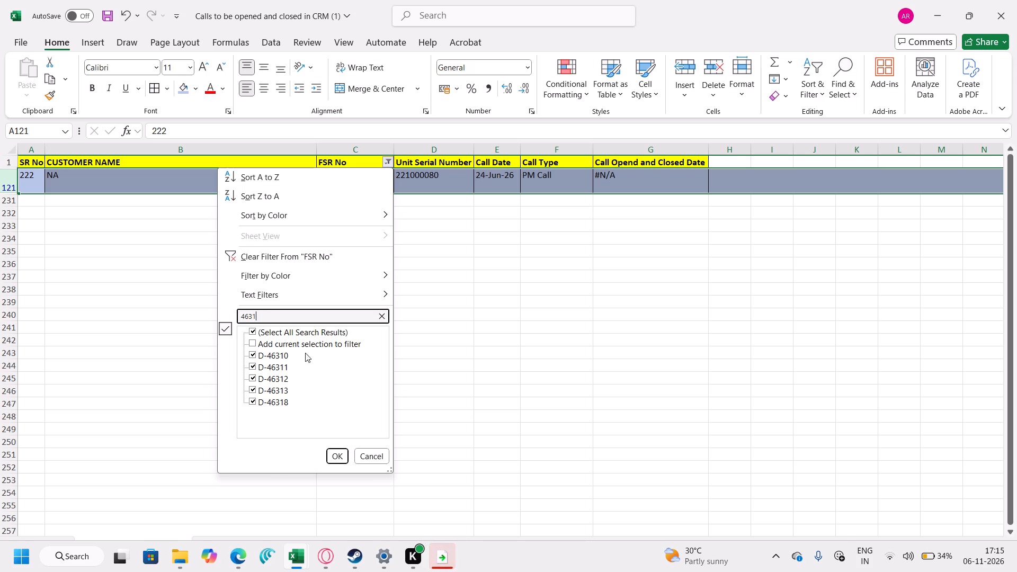
left_click(334, 454)
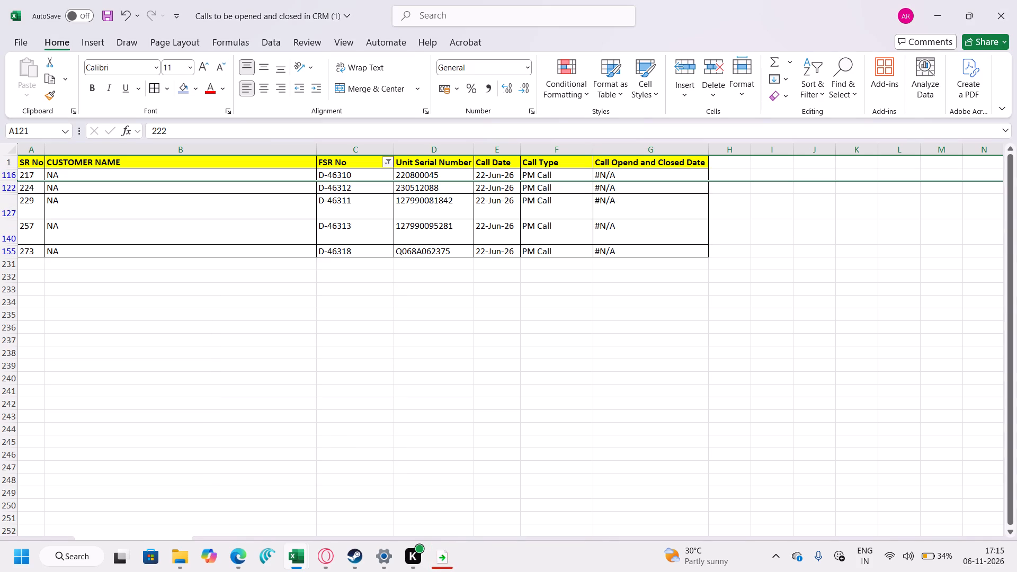
Highlight the entire filtered rows of FSR numbers D-46310 to D-46318 with the light blue fill.
left_click_drag(10, 176, 10, 247)
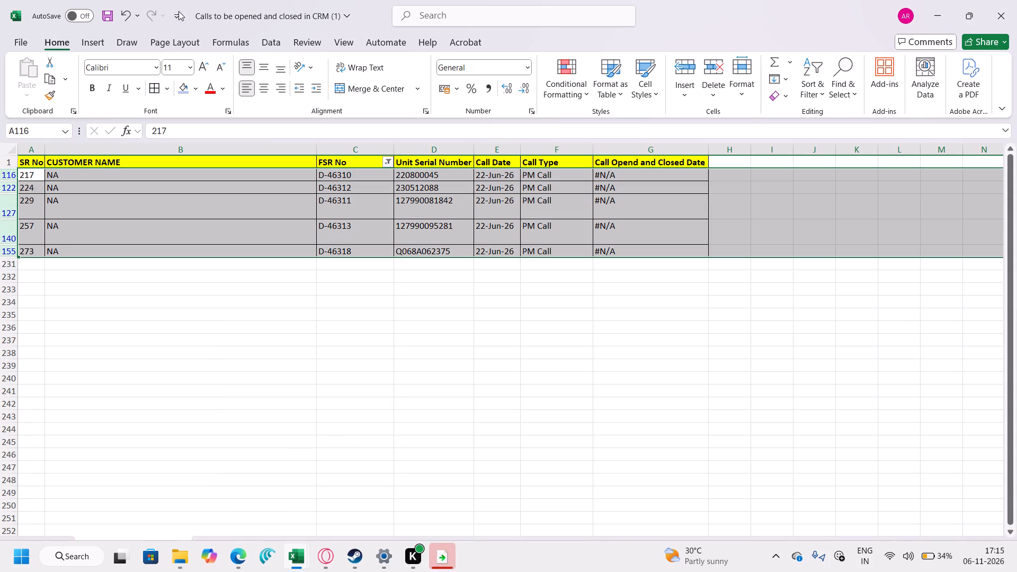
left_click(181, 91)
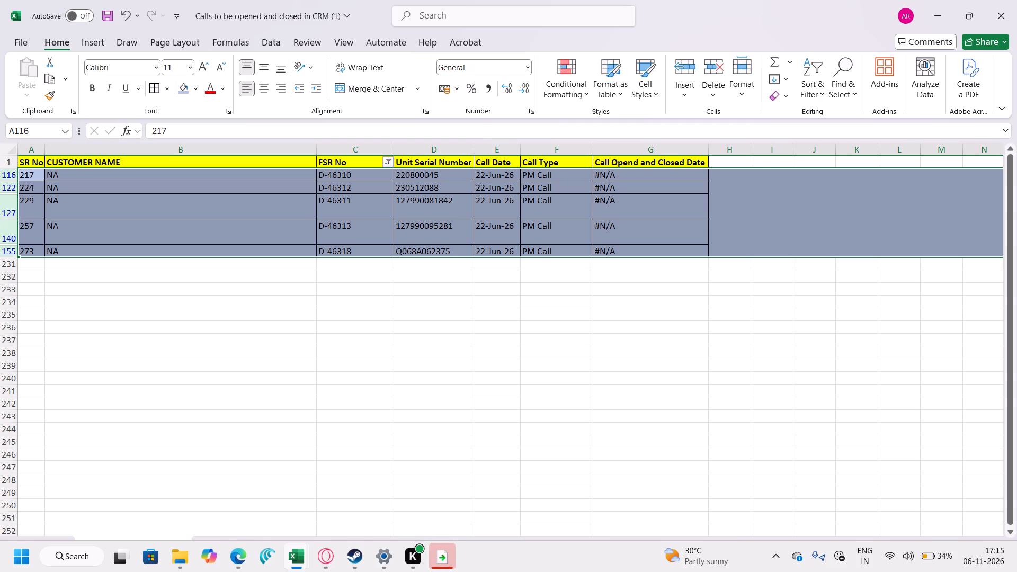
Search the FSR No column filter for 4632.
left_click(386, 164)
left_click(286, 319)
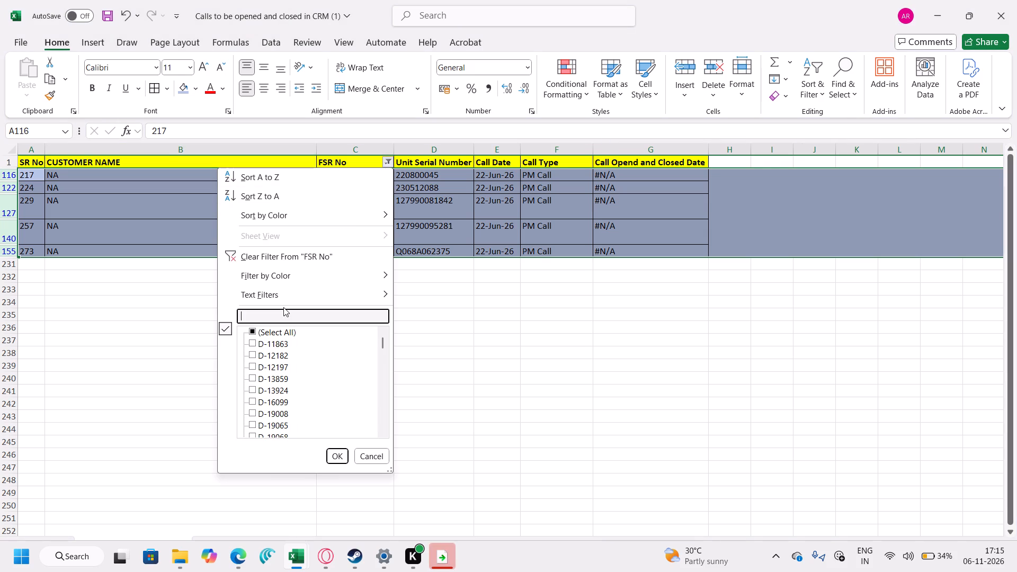
type("46")
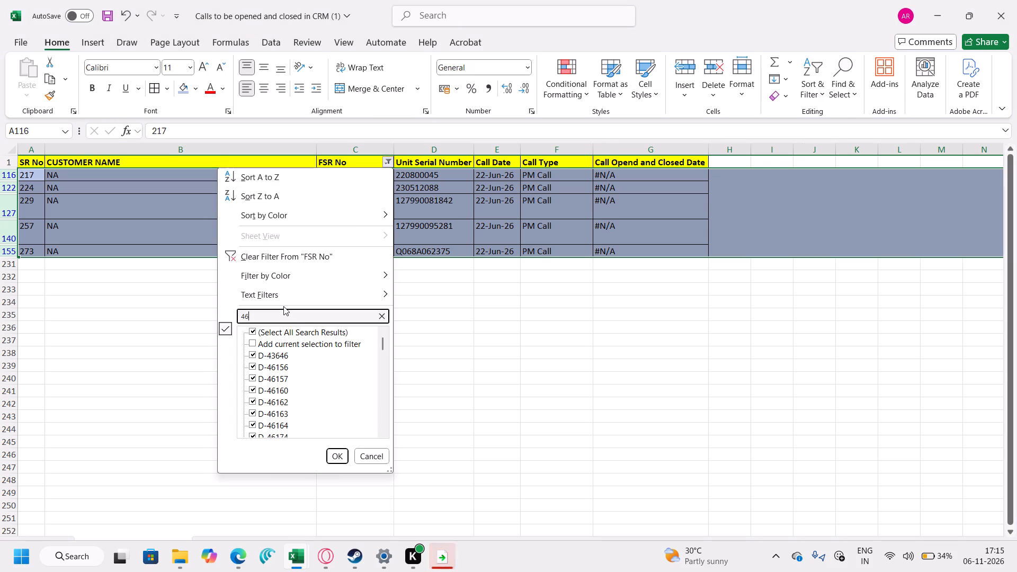
type("32")
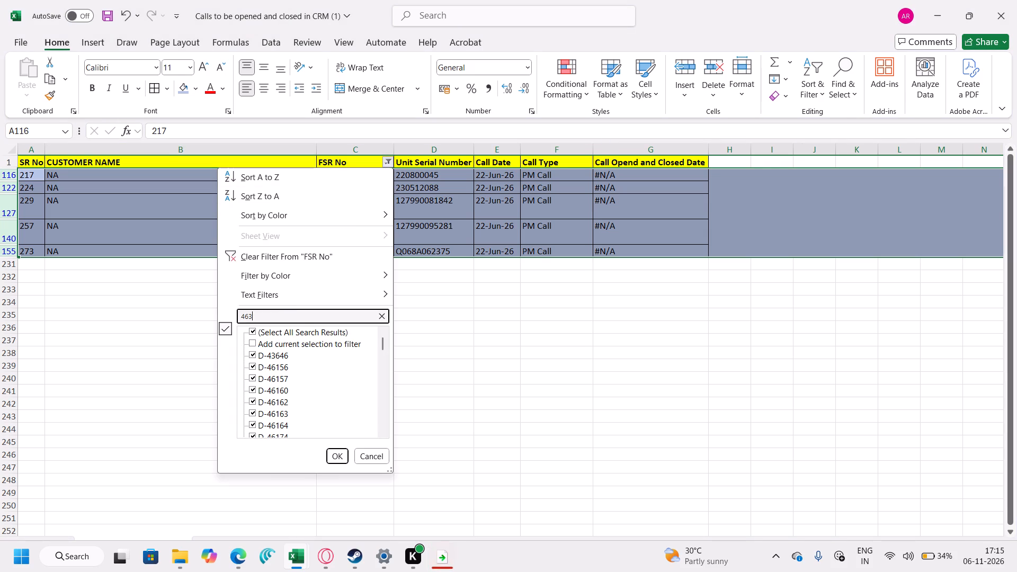
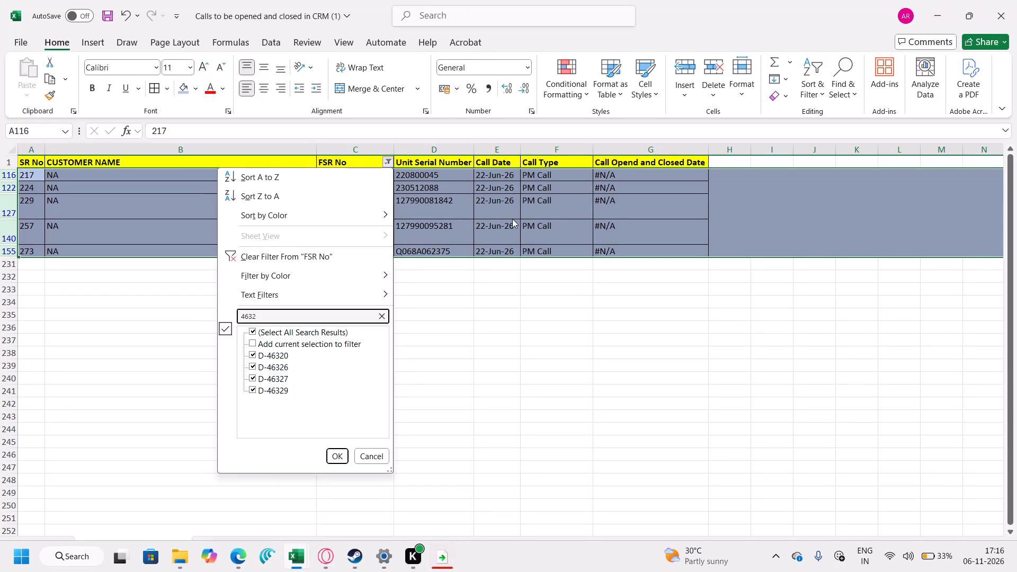
Apply the 4632 filter to the FSR No column, keeping all matching FSR numbers.
left_click(340, 456)
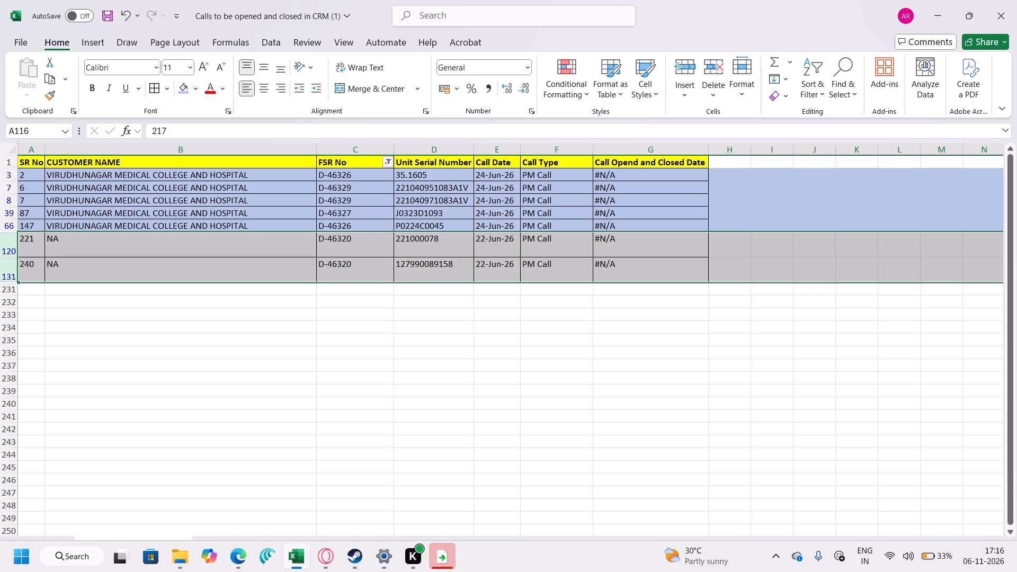
Search the FSR No column filter for 463, looking through the matches, and narrow the search to 4630.
left_click(388, 164)
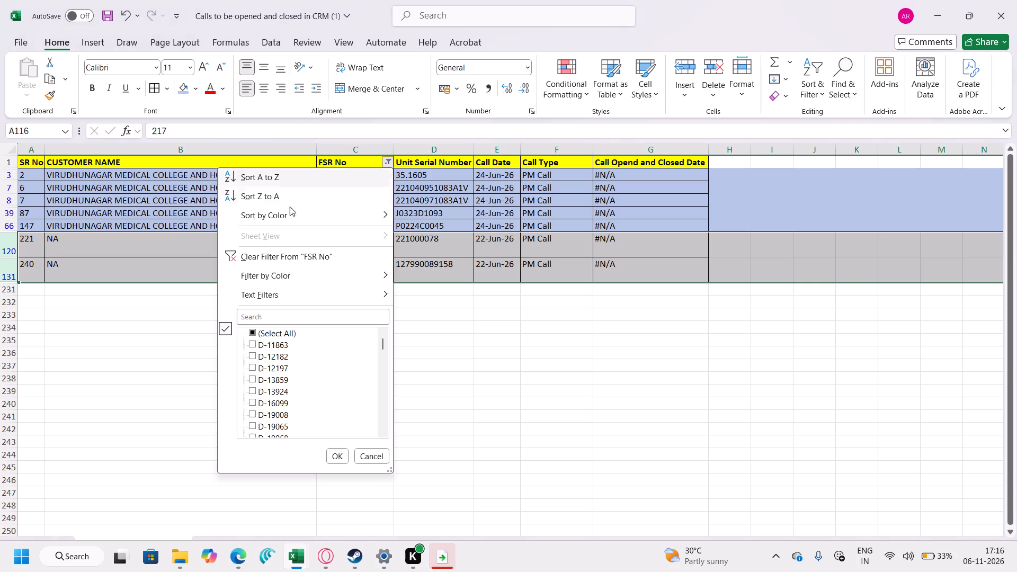
left_click(251, 316)
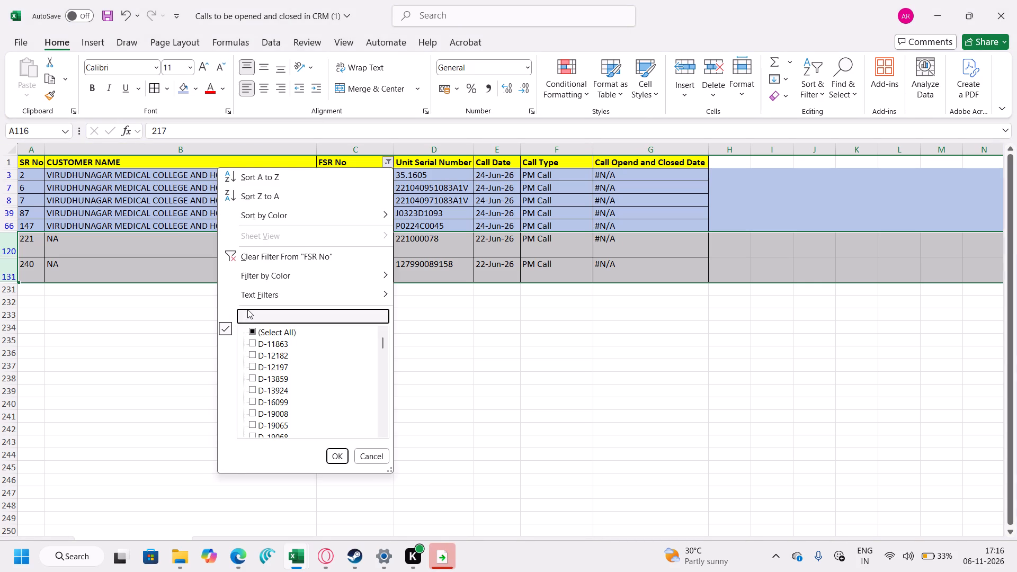
type("463")
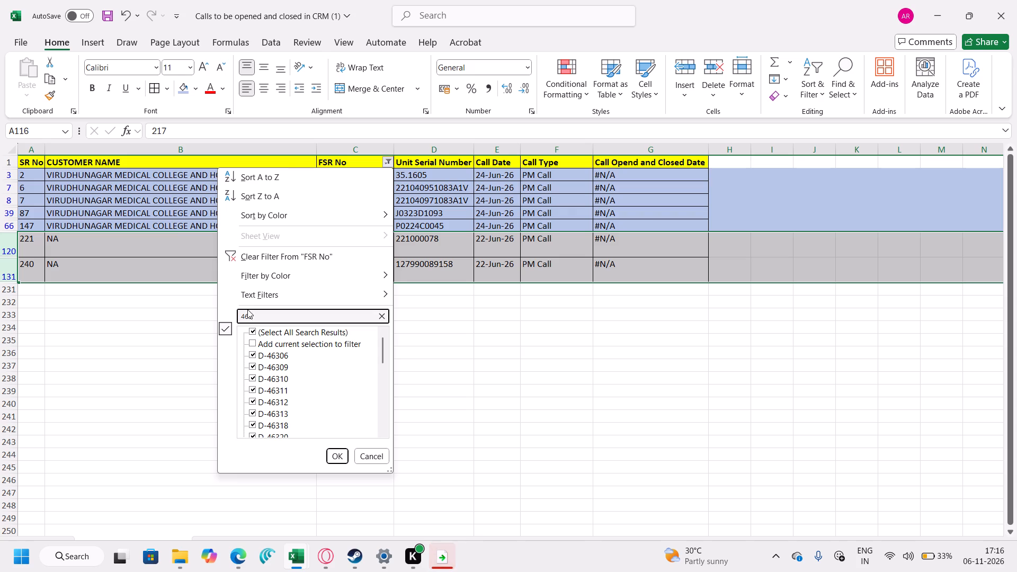
scroll(331, 396, "down", 2)
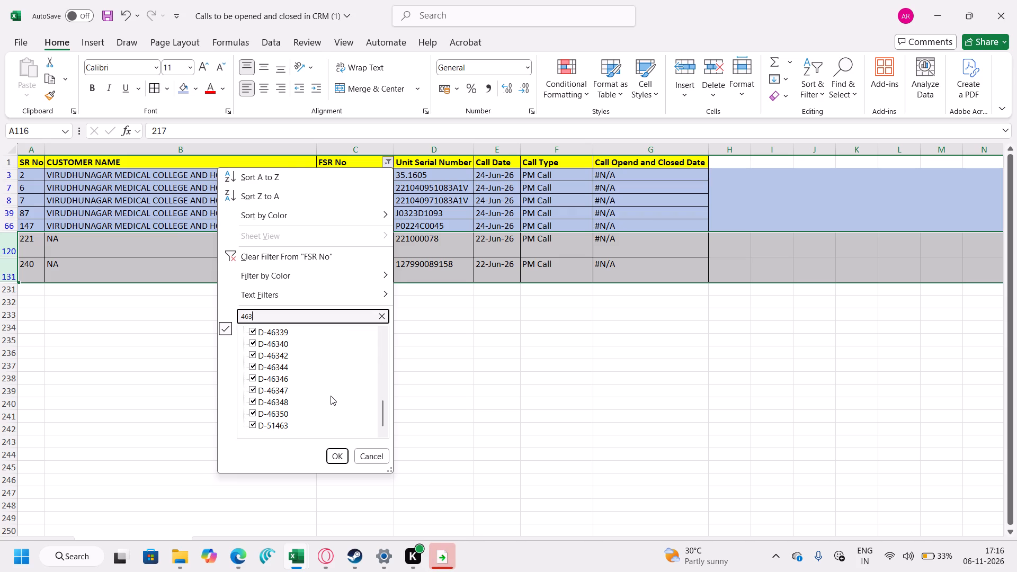
scroll(331, 396, "up", 10)
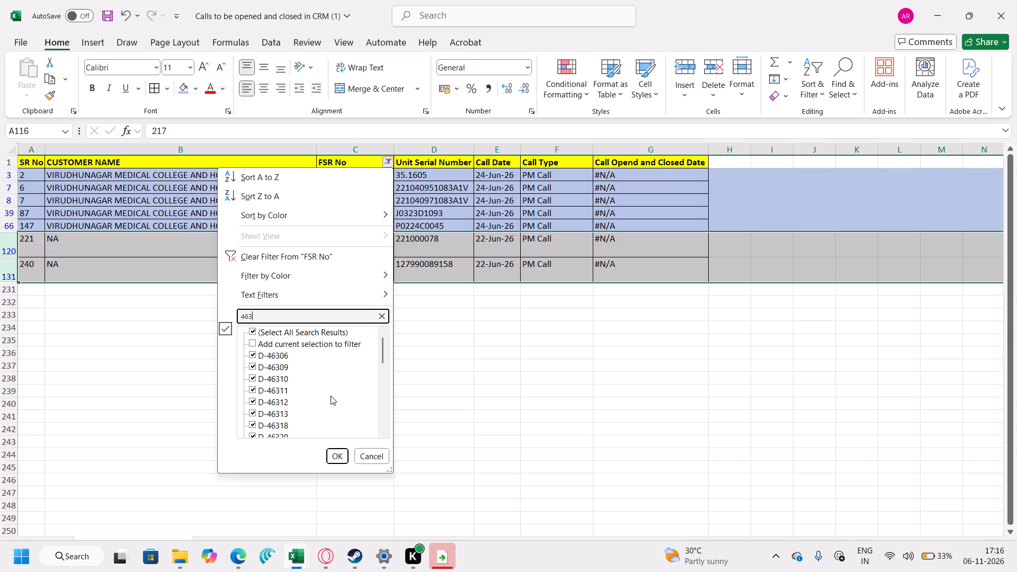
key("0")
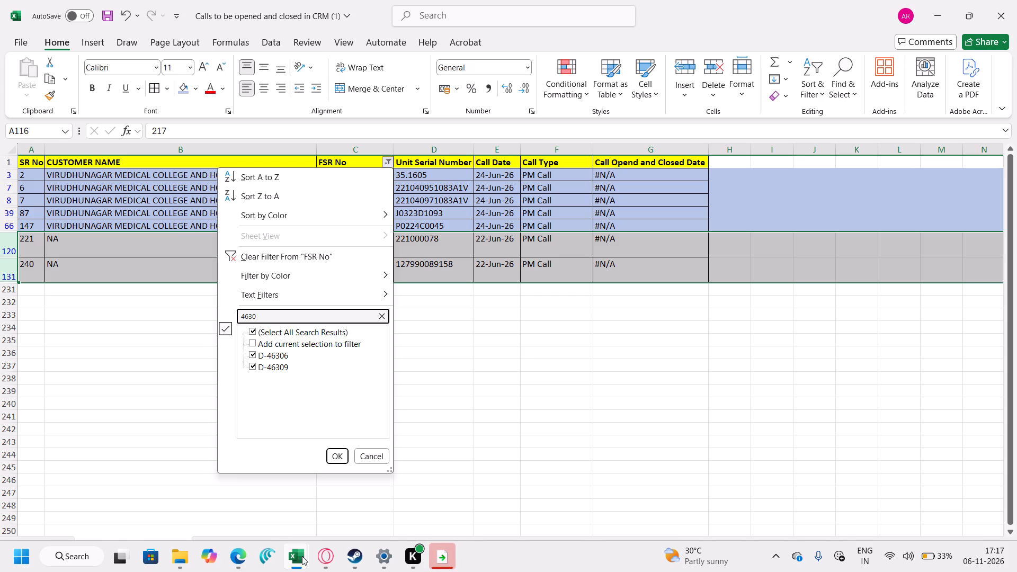
Switch to the CallDetailReport (3) workbook and search the Report No column filter for D-46303.
left_click(242, 509)
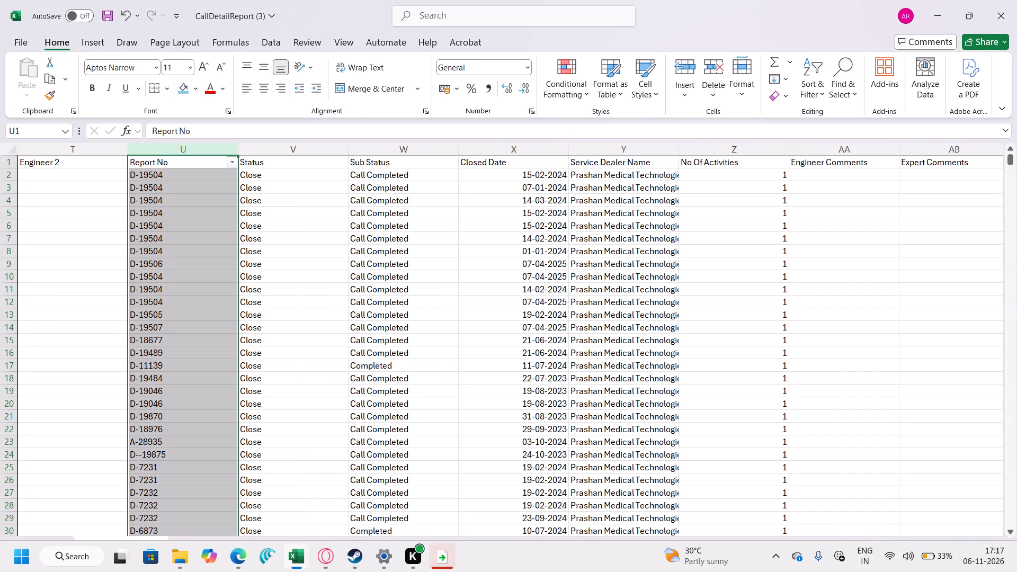
left_click(234, 162)
left_click(166, 319)
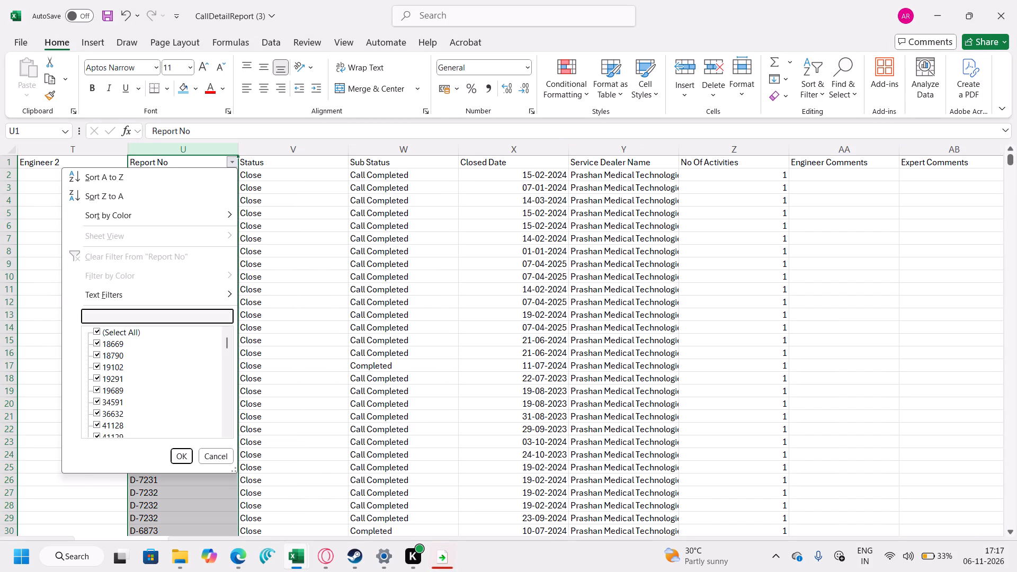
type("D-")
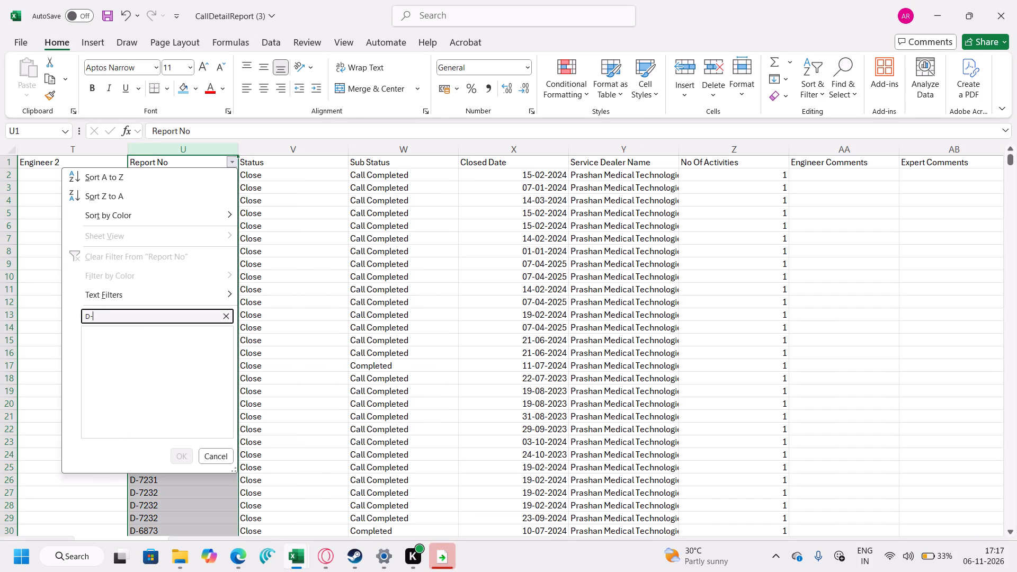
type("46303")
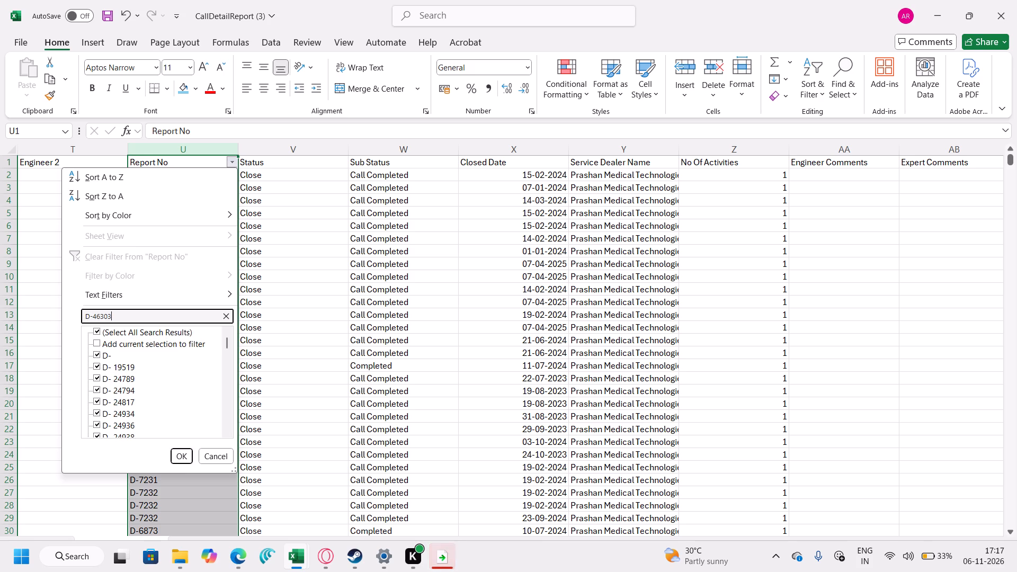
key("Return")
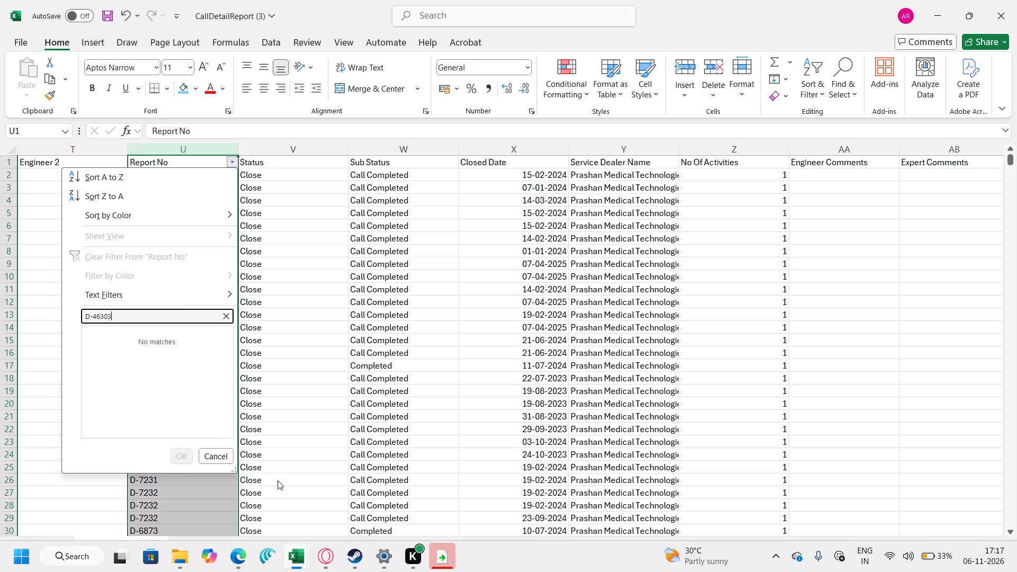
left_click(343, 501)
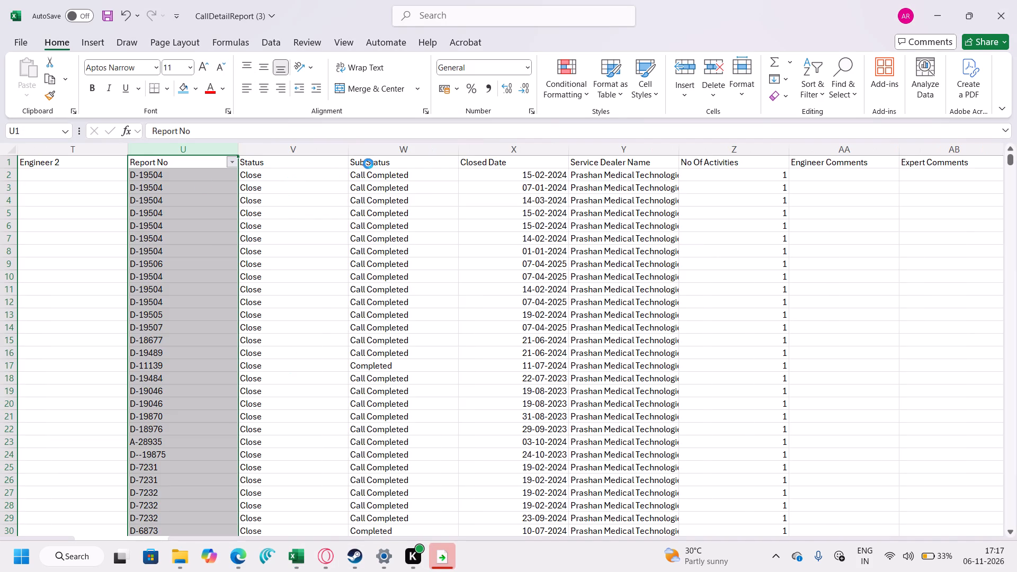
Return to the Calls to be opened and closed in CRM workbook and filter the FSR No column for 4632.
left_click(345, 518)
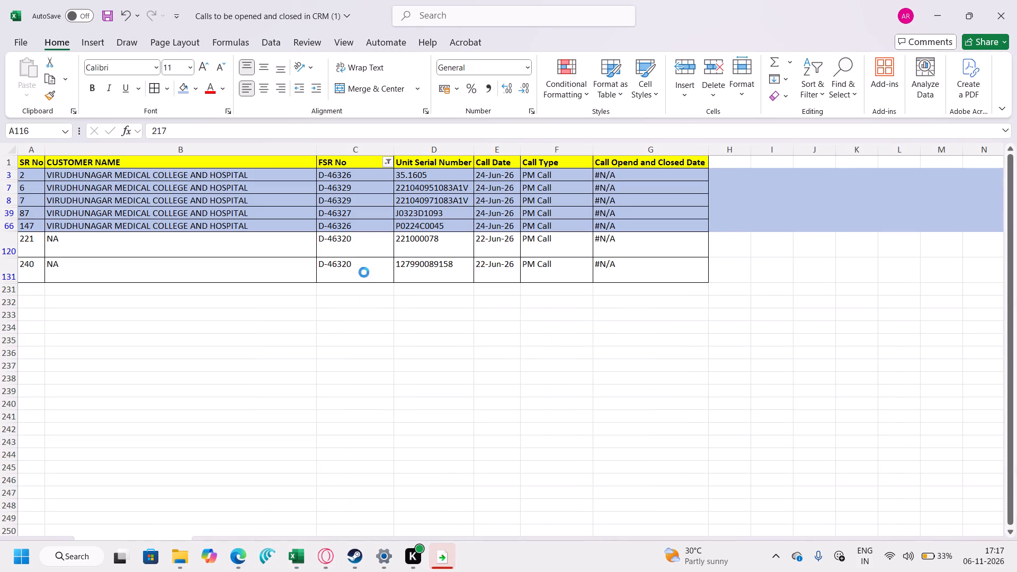
left_click(387, 163)
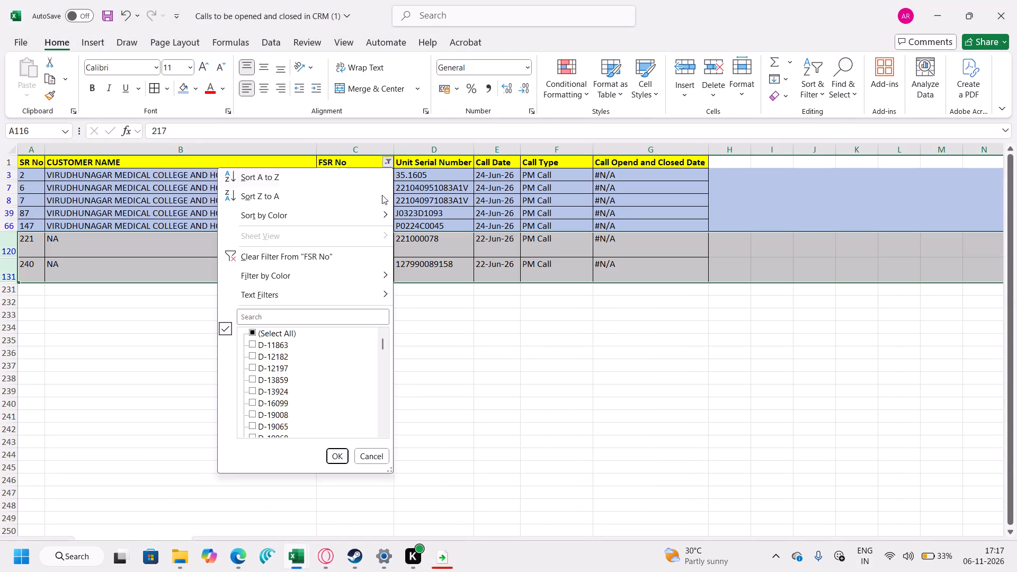
left_click(328, 314)
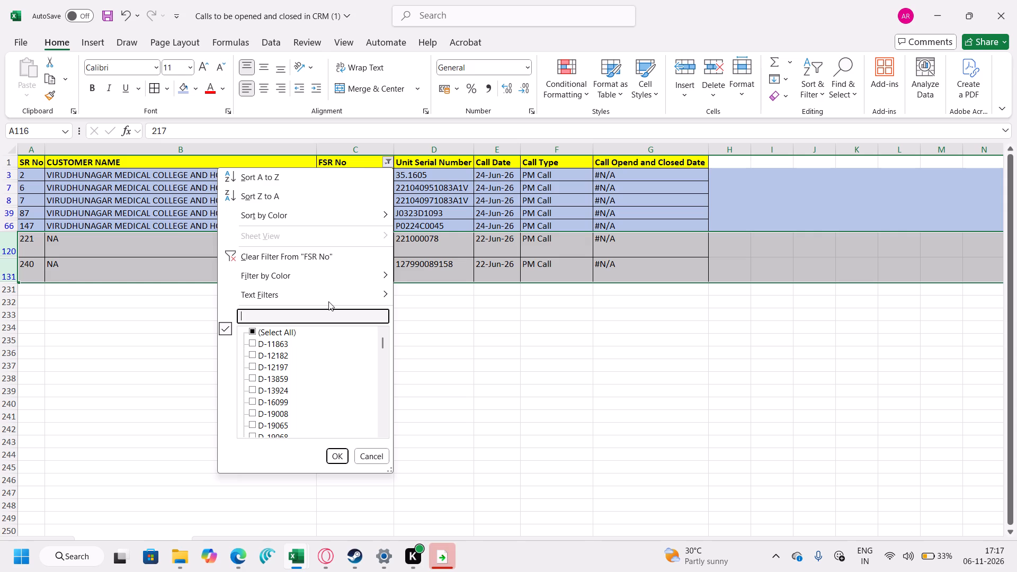
type("46")
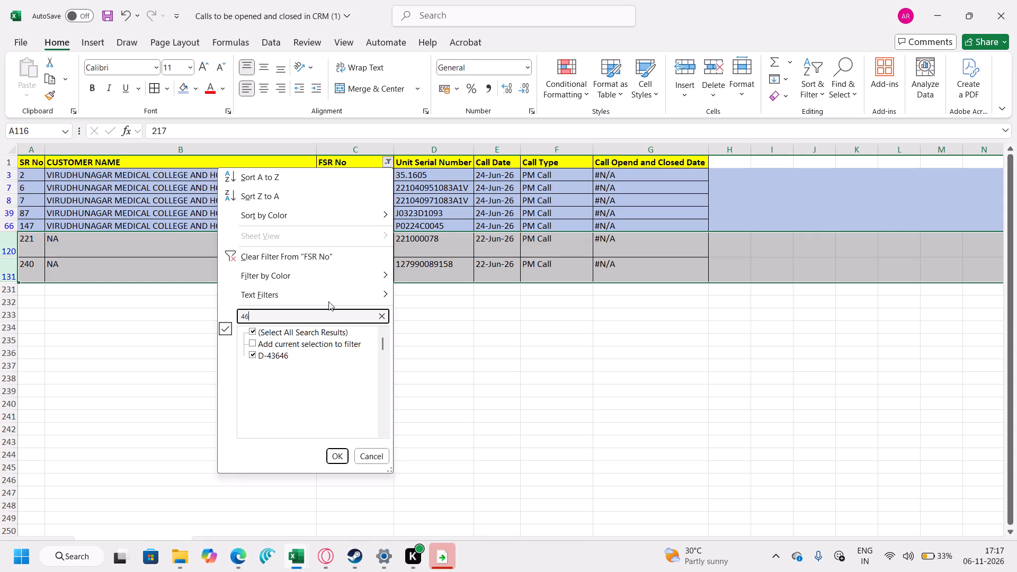
type("32")
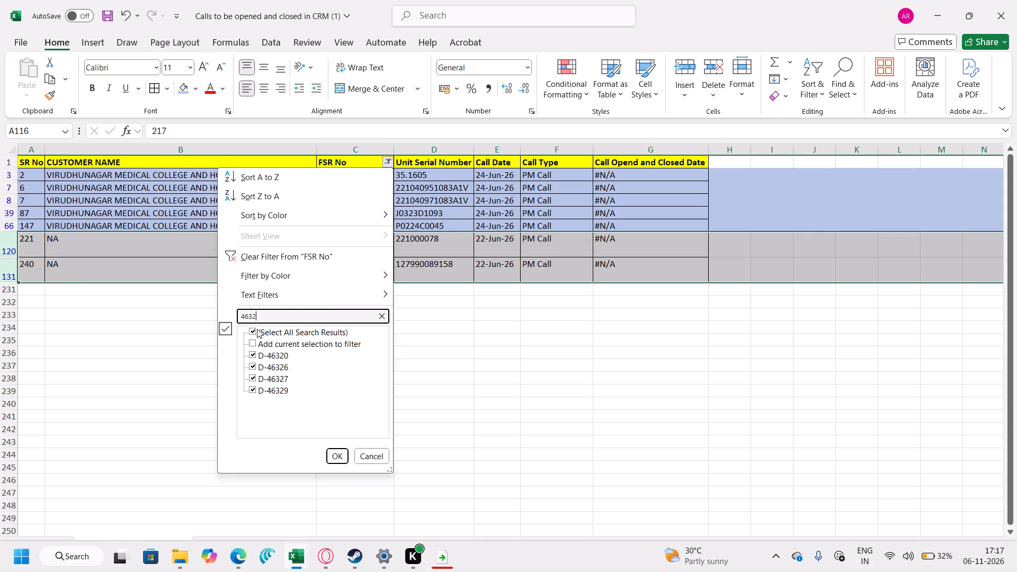
left_click(334, 455)
Reset the FSR No column filter to include all FSR numbers.
left_click(386, 159)
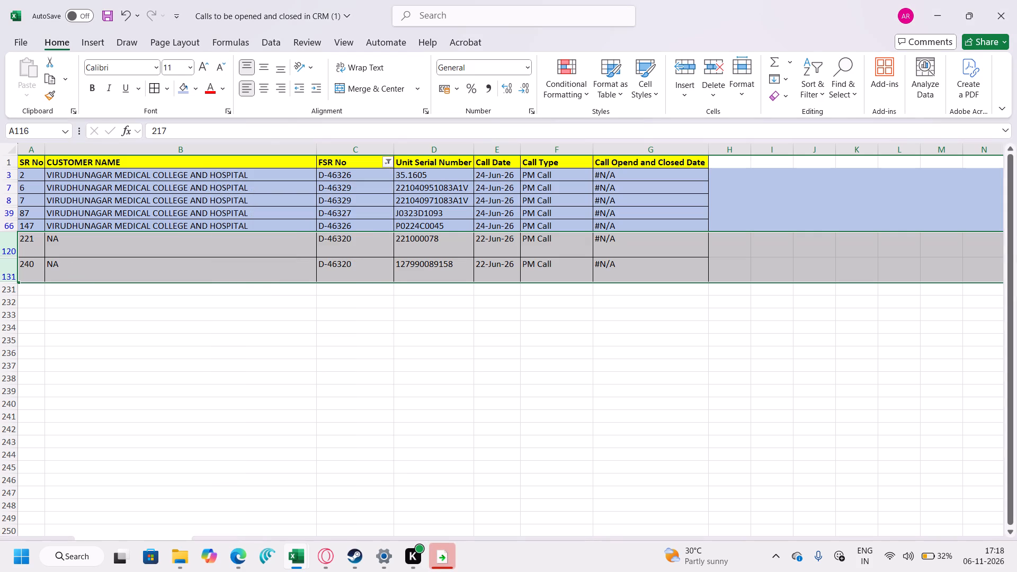
left_click(249, 333)
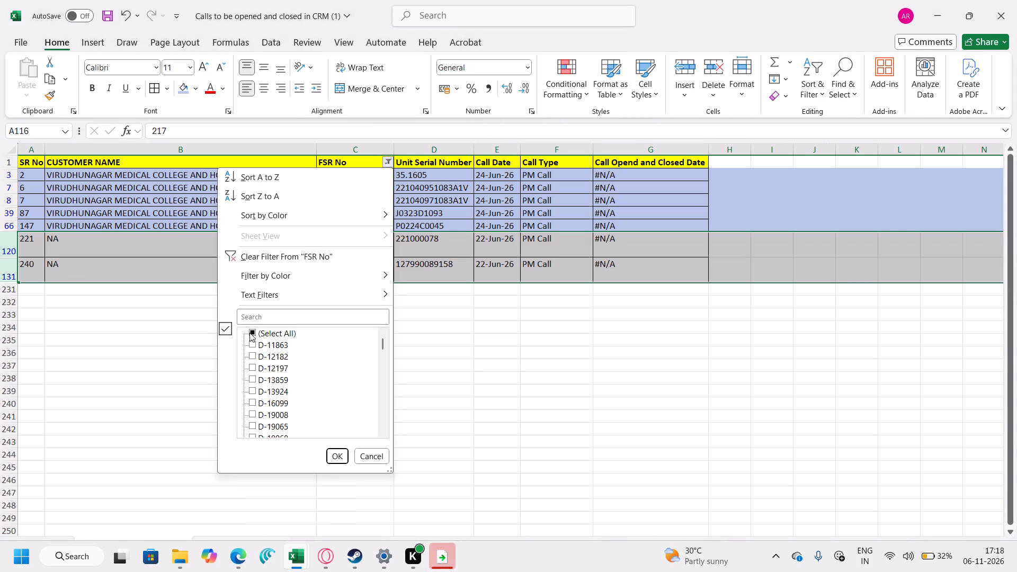
left_click(335, 457)
Open the CUSTOMER NAME cell in row 231, the first empty row below the list, for entry.
scroll(137, 355, "down", 6)
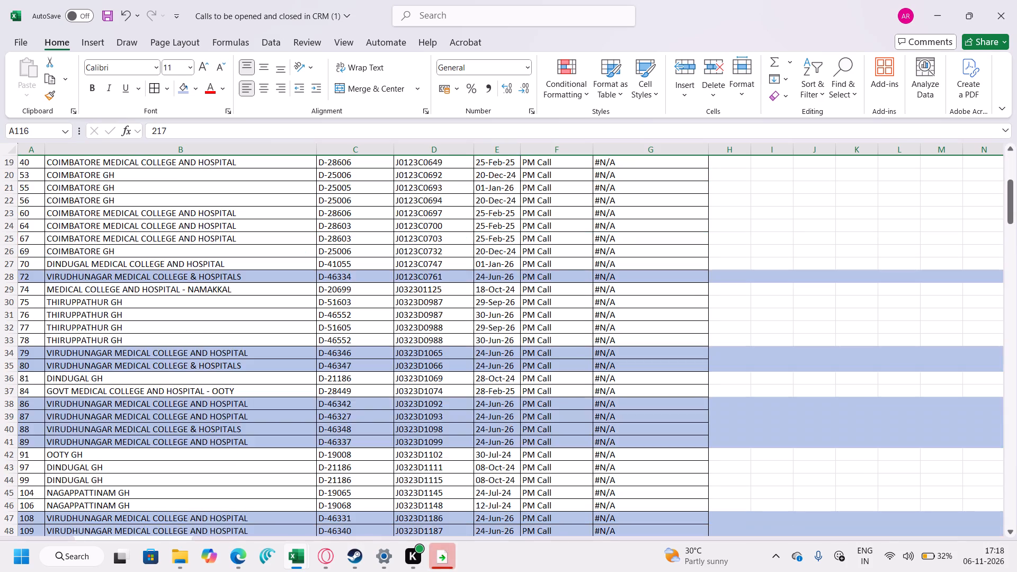
scroll(137, 355, "down", 20)
scroll(137, 355, "down", 18)
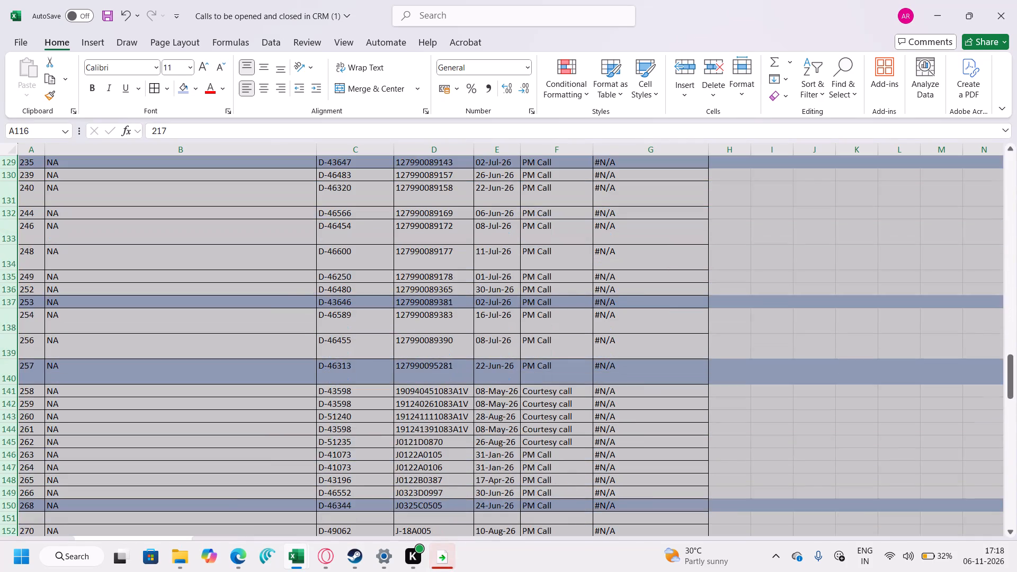
scroll(137, 356, "down", 15)
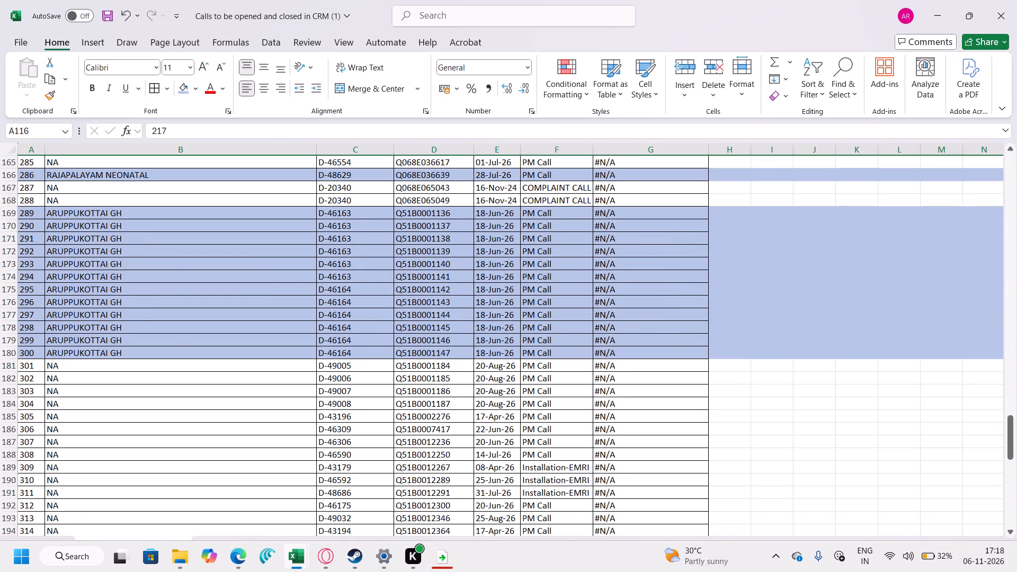
scroll(112, 333, "down", 16)
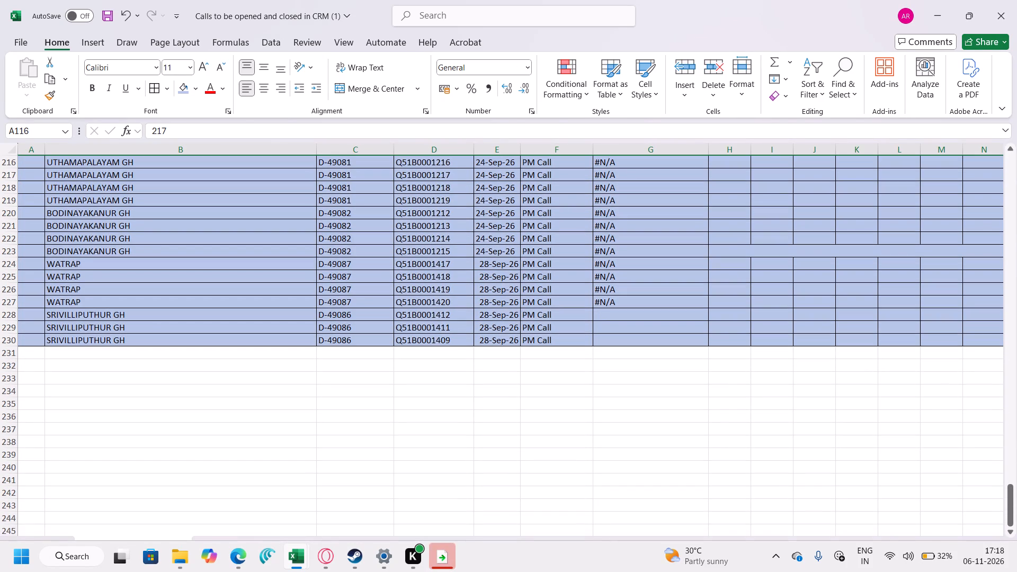
left_click(106, 355)
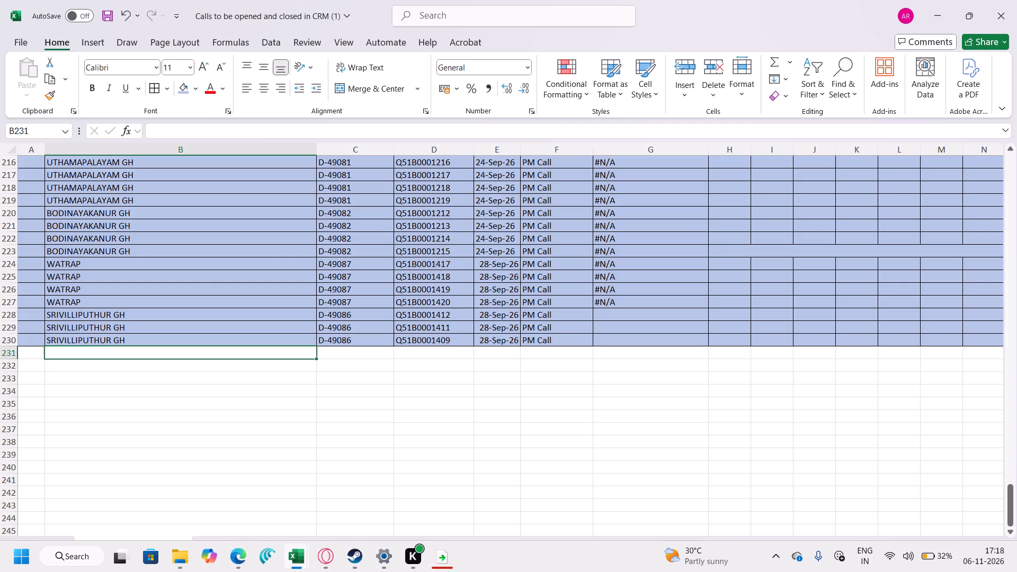
double_click(120, 356)
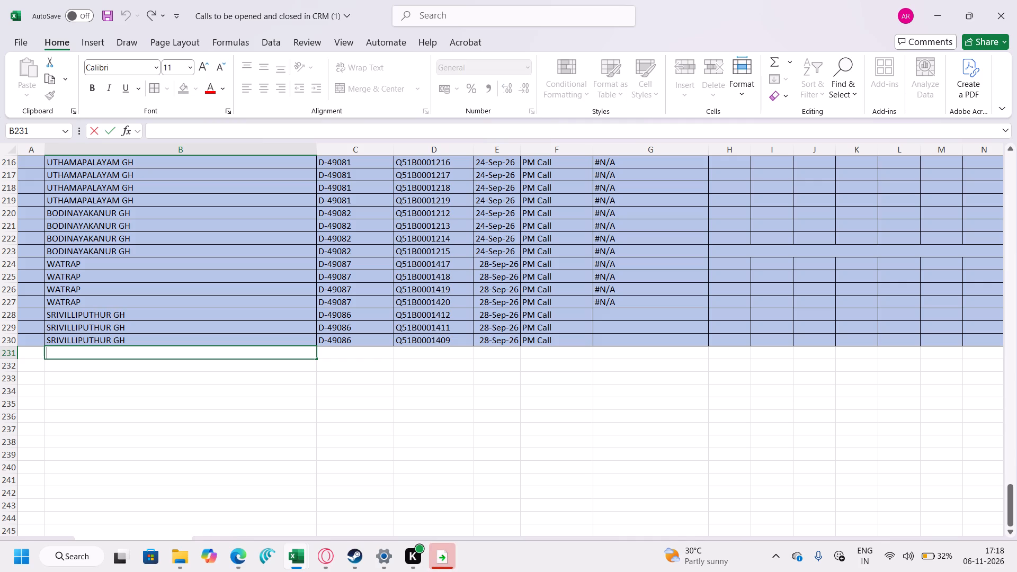
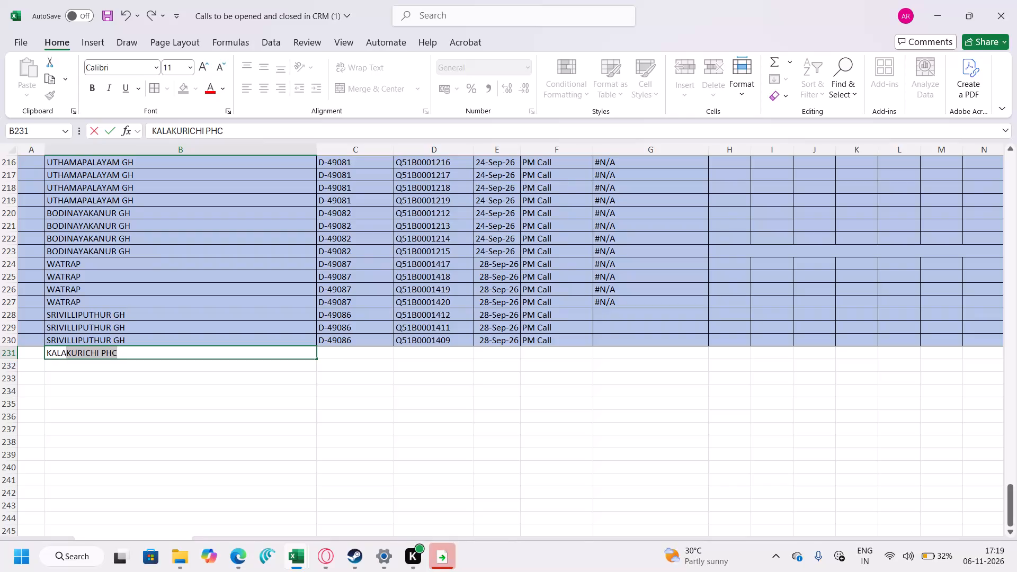
Enter customer name KALAVASAL BYPASS and FSR number D-46302 in row 231.
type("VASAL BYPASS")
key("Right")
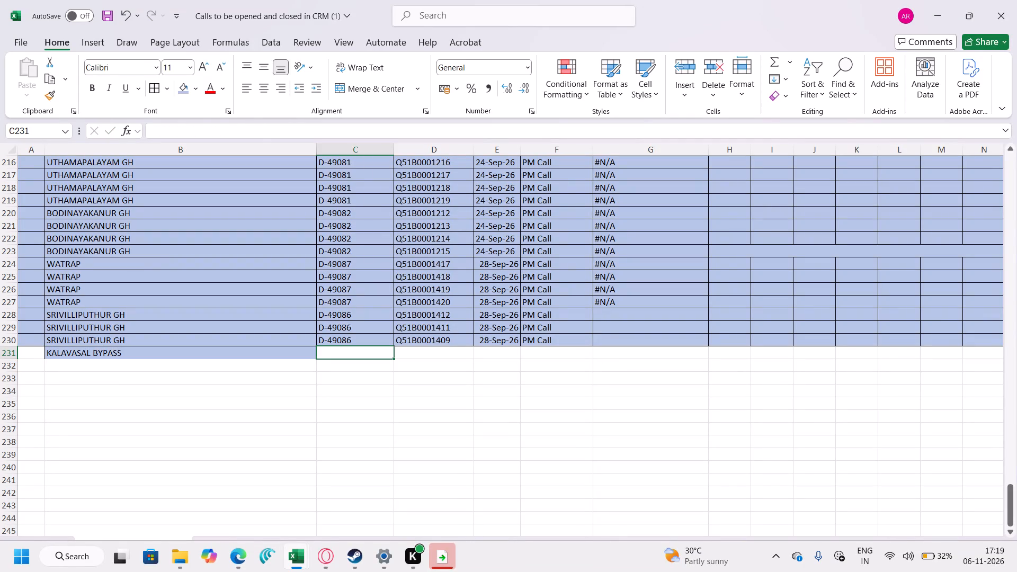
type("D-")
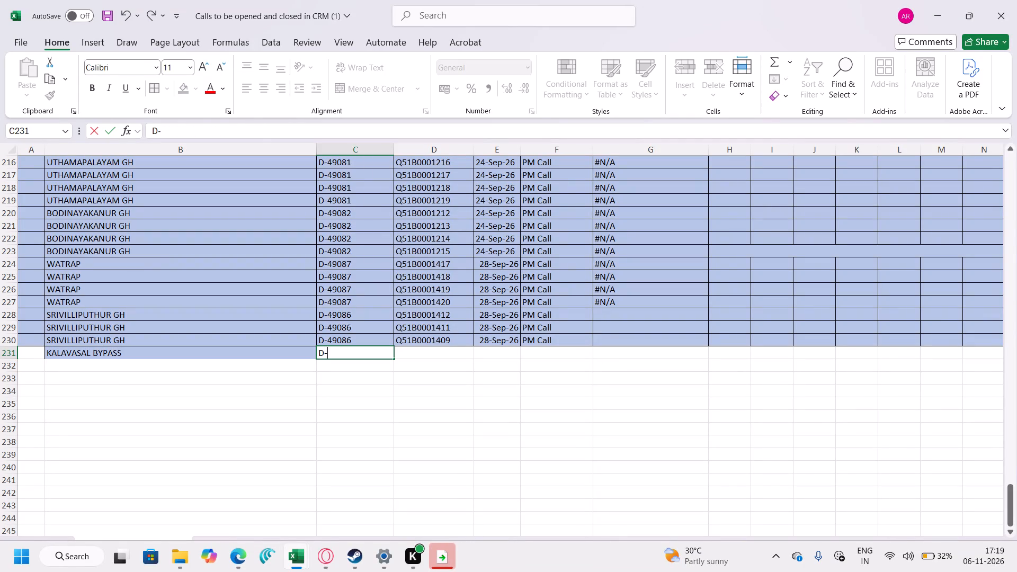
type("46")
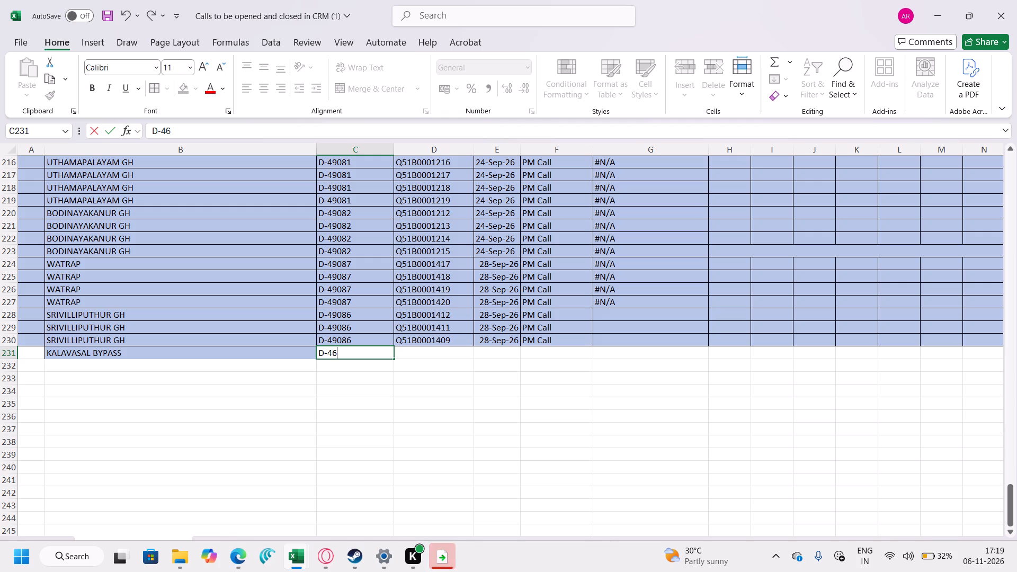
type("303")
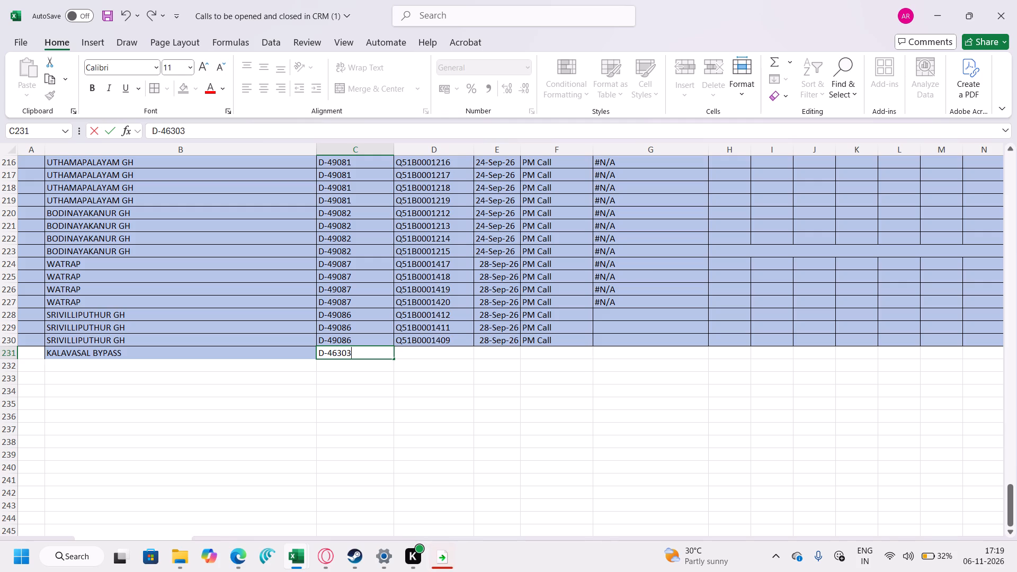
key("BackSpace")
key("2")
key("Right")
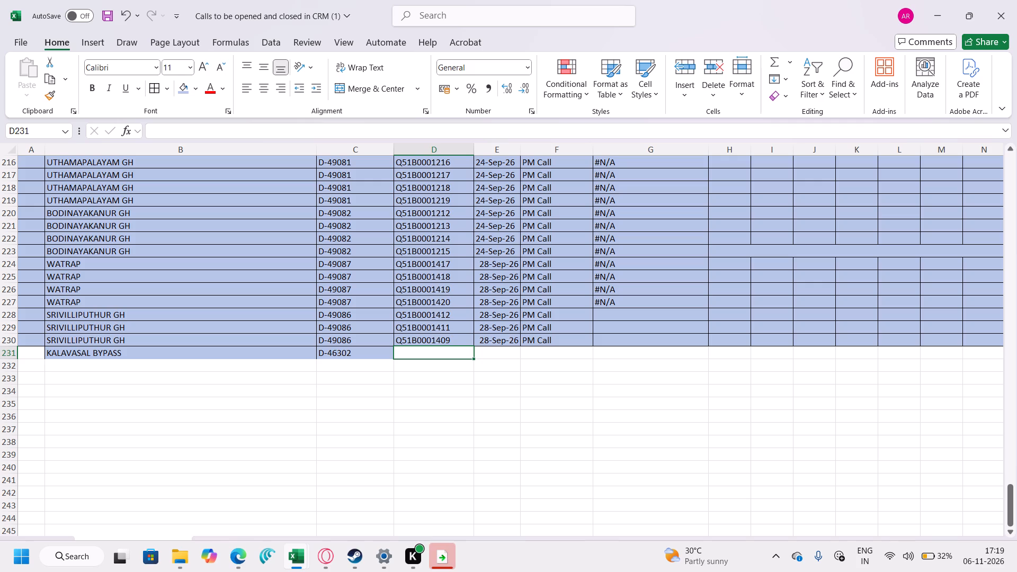
Complete row 231 with serial number Q068E061671, date 20-Jun-26 and call type PM Call.
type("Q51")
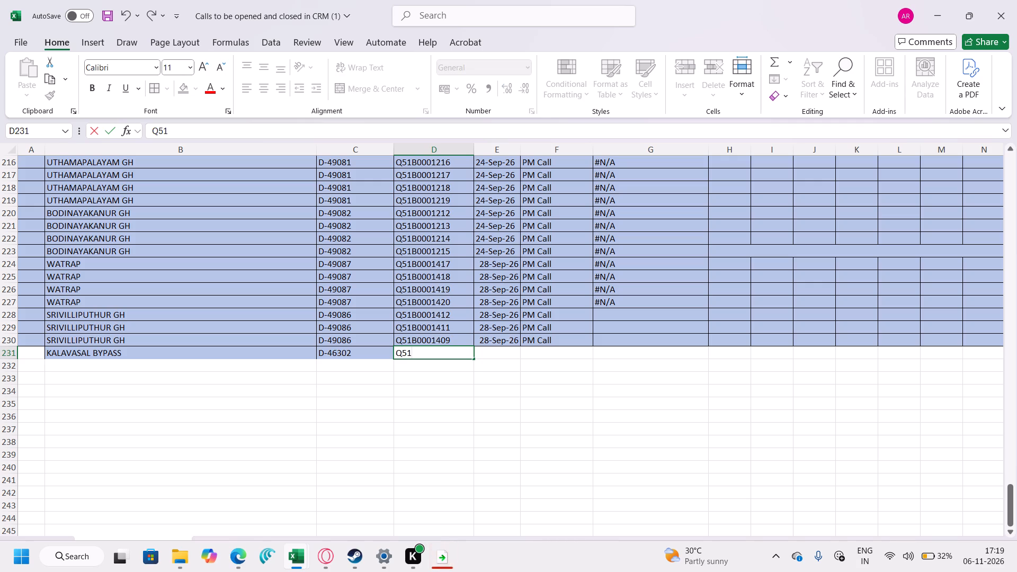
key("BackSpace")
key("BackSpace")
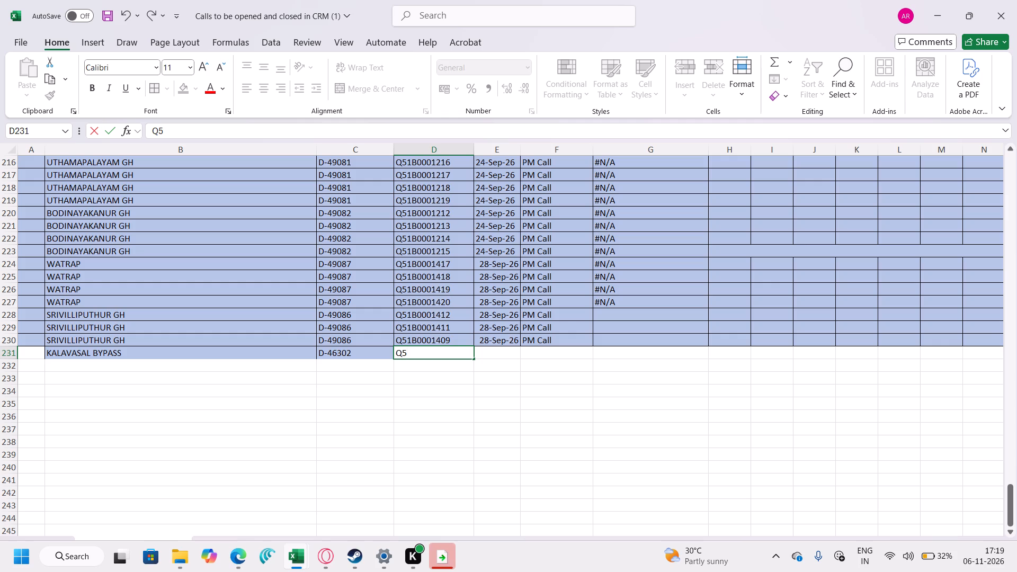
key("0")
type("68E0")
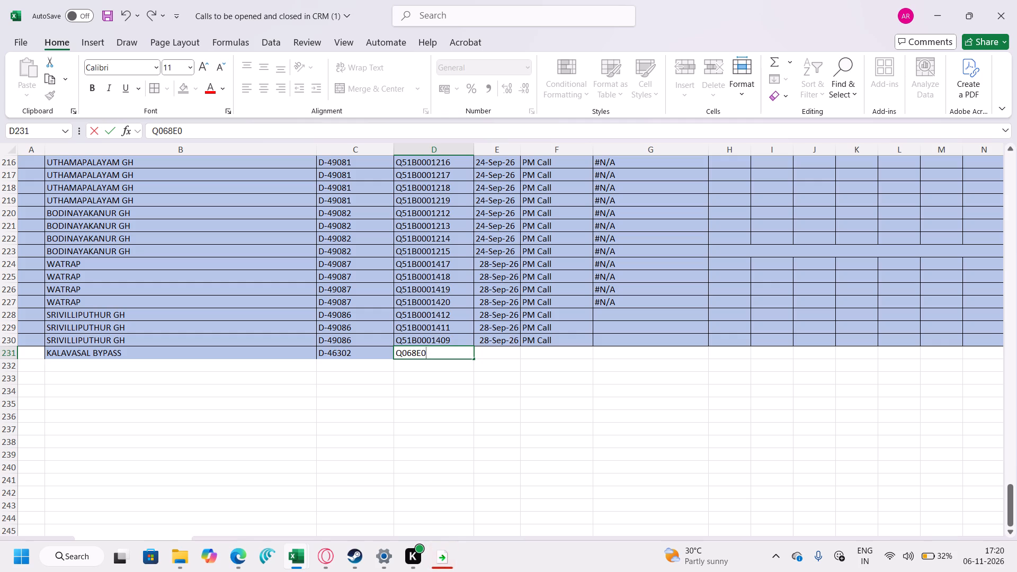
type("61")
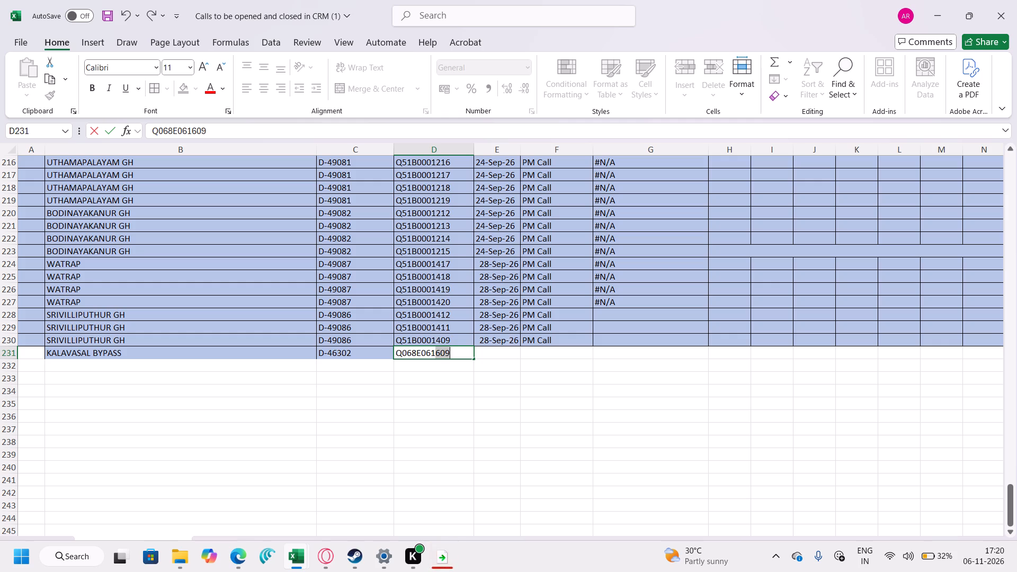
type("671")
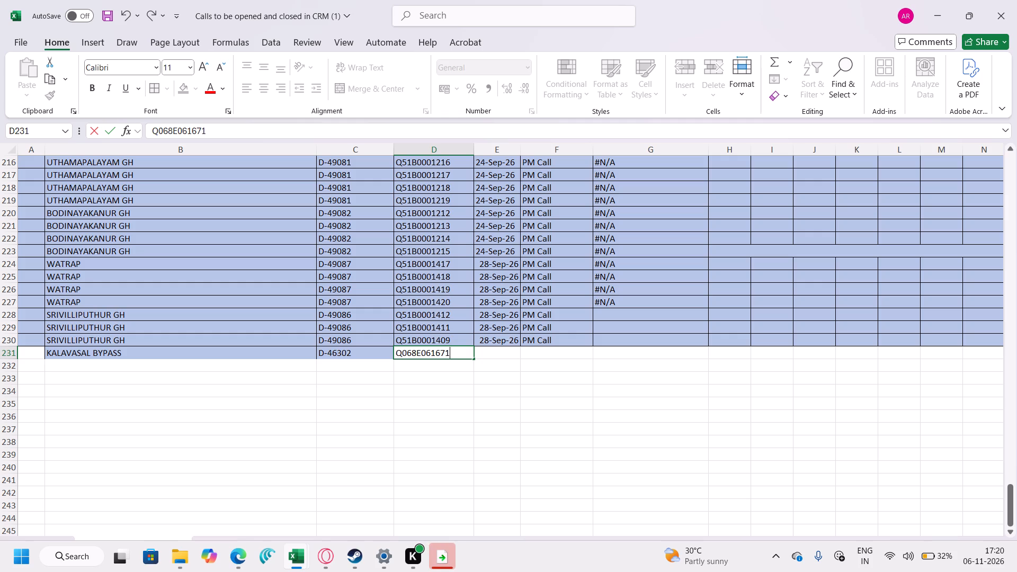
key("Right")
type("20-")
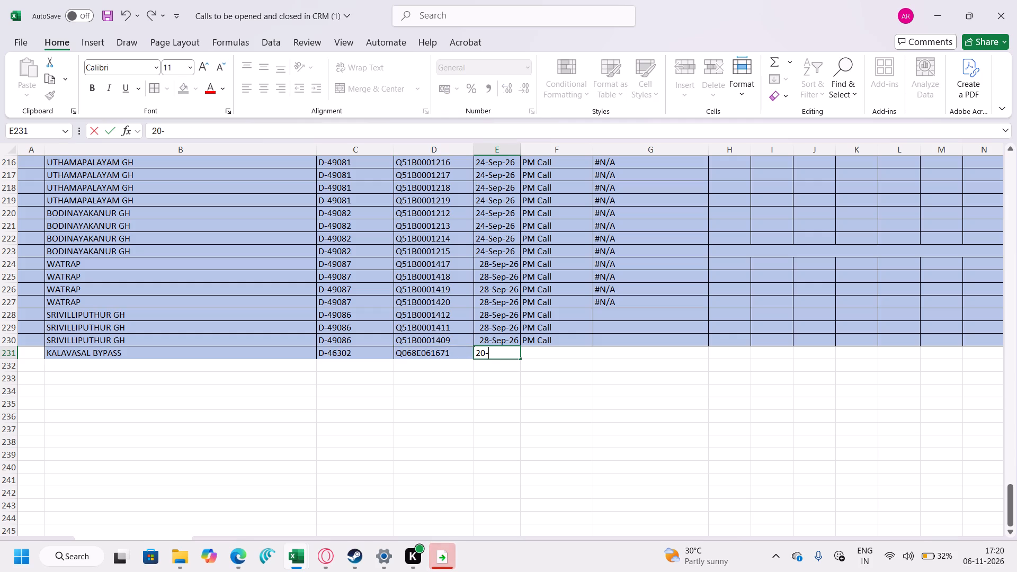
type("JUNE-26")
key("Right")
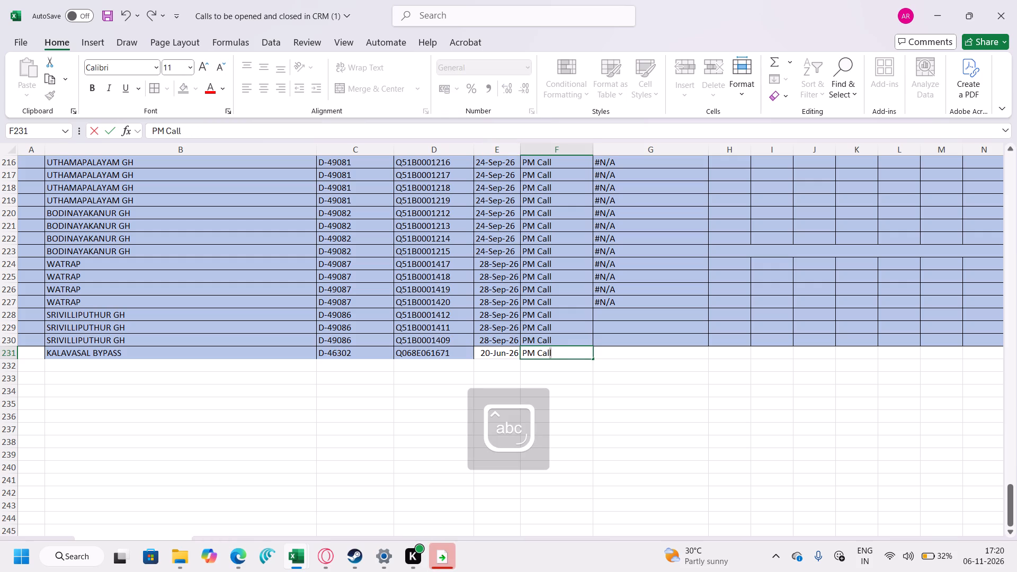
scroll(85, 330, "up", 1)
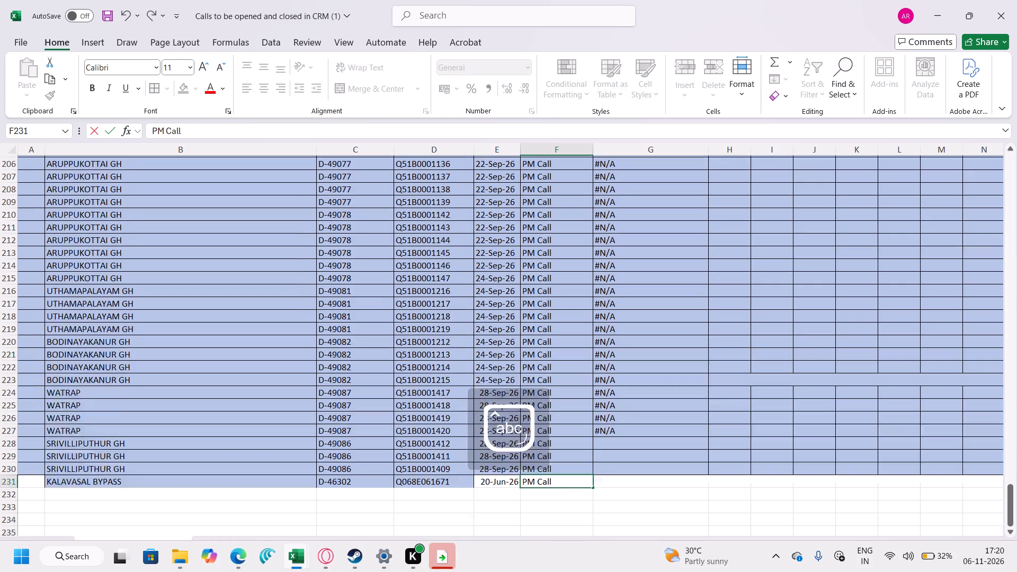
scroll(85, 330, "up", 2)
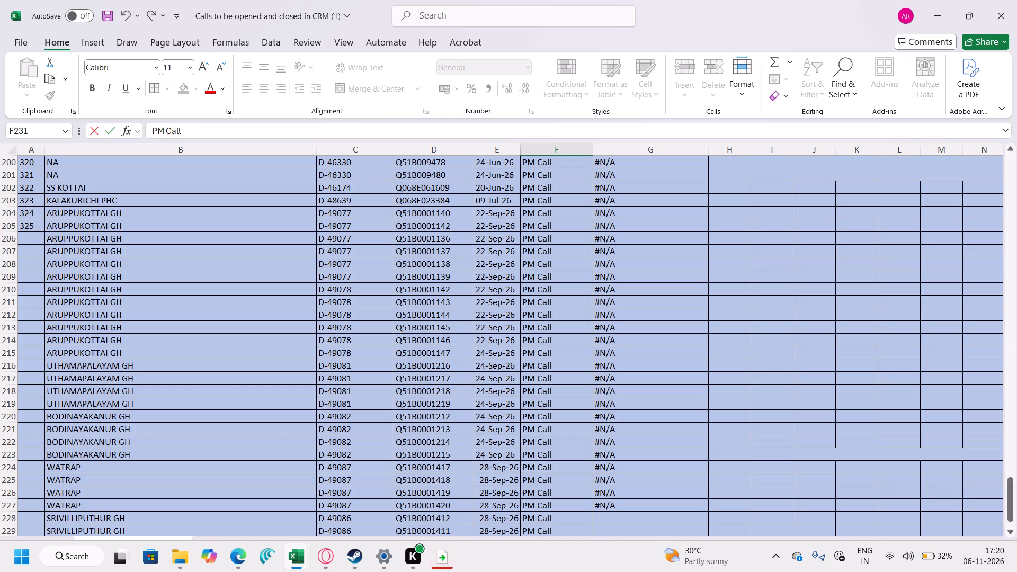
left_click(35, 223)
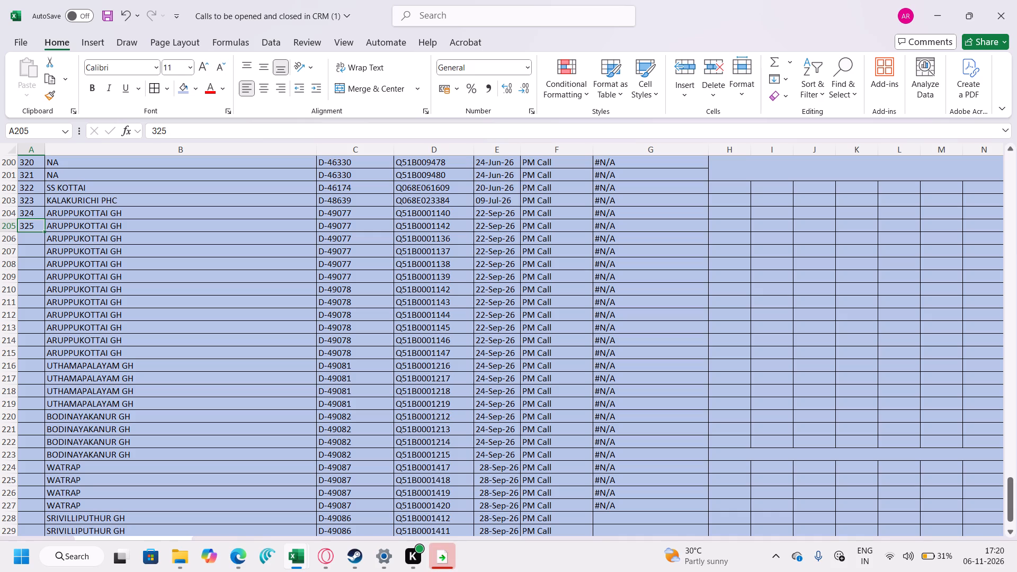
Apply the blue fill and cell borders to the whole of row 231.
scroll(139, 301, "down", 6)
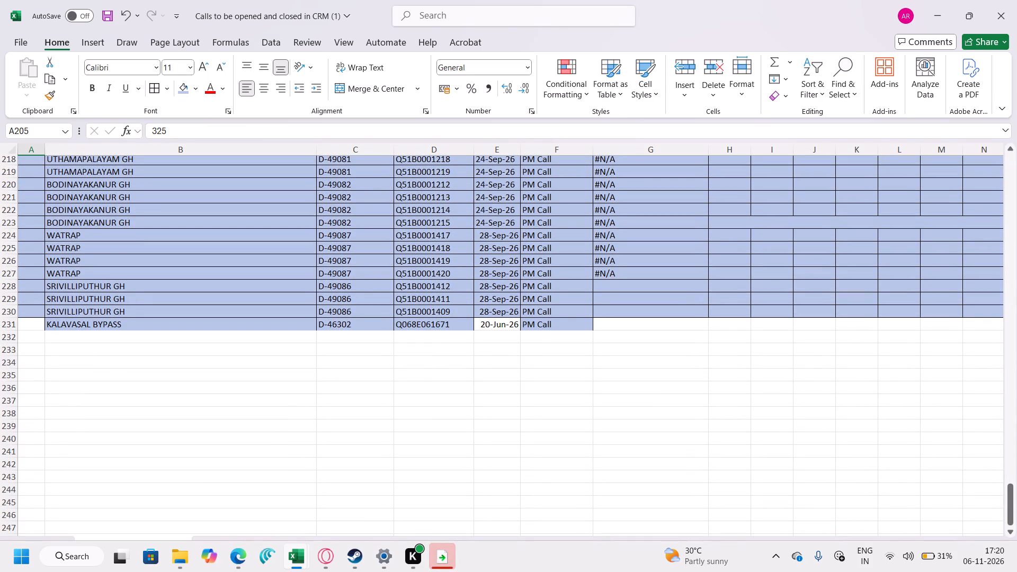
left_click(9, 325)
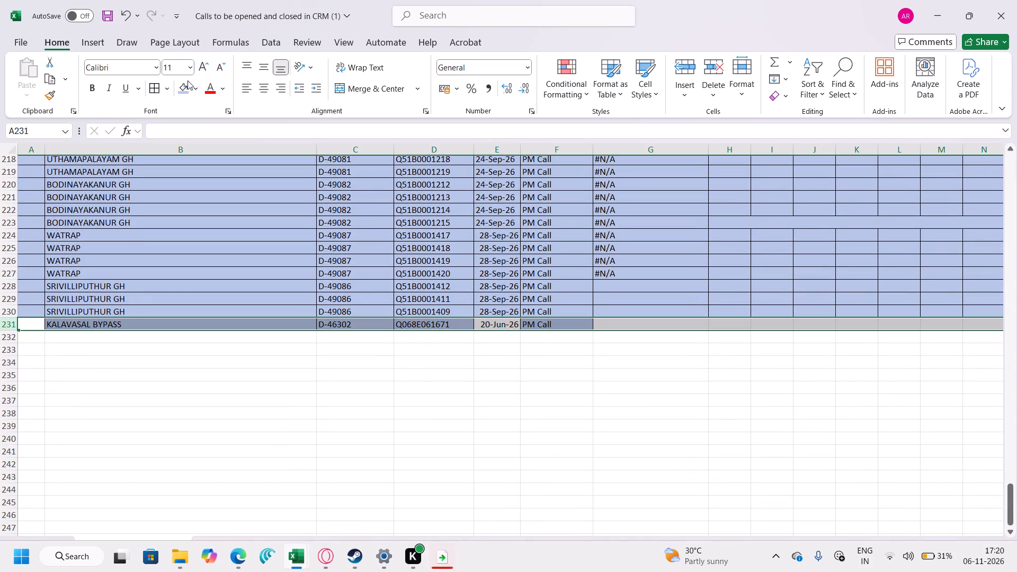
left_click(180, 91)
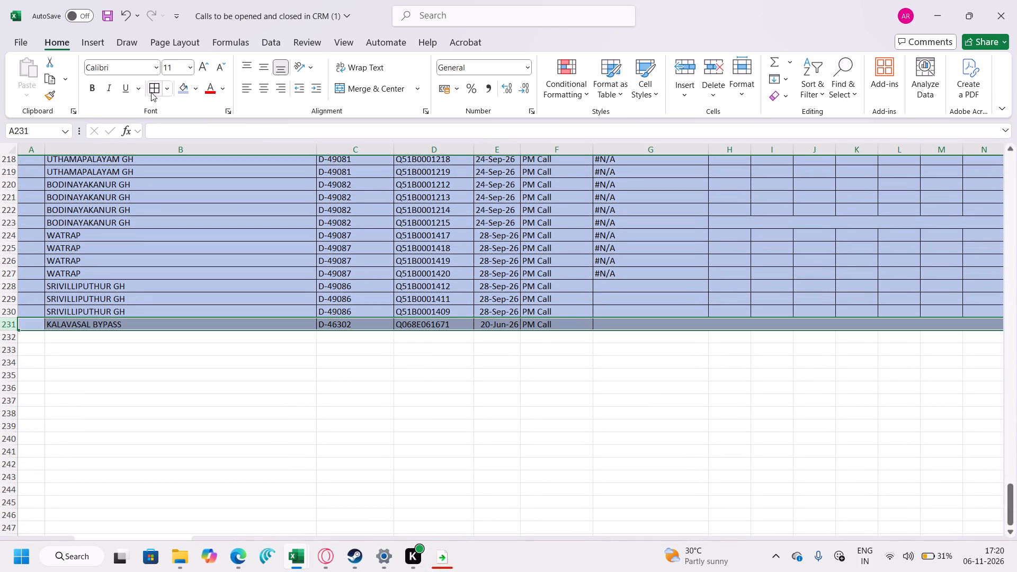
left_click(151, 92)
Copy the serial number from row 231 into row 232 and change the copy to Q068E061616.
left_click(107, 342)
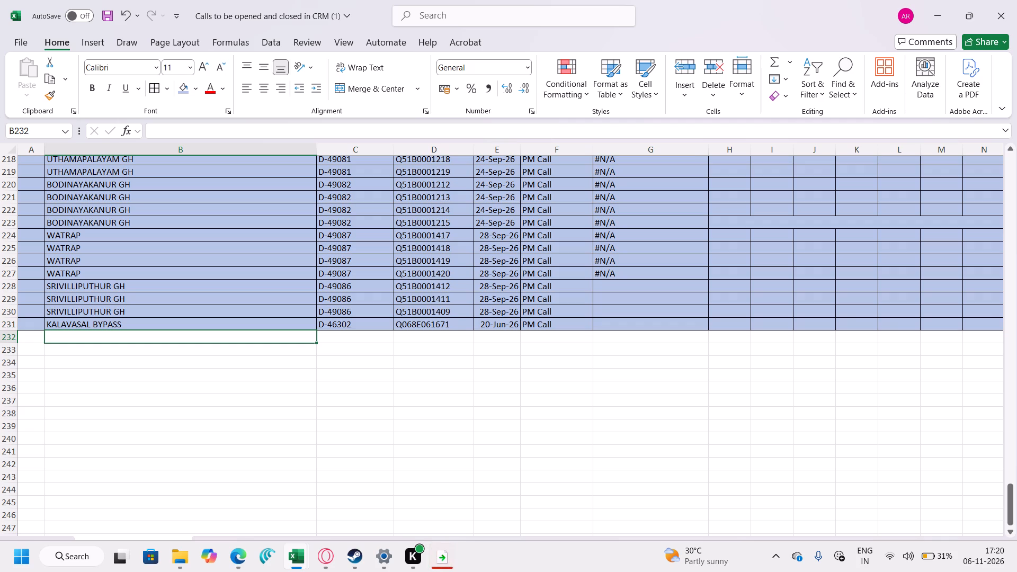
left_click(416, 327)
left_click(408, 339)
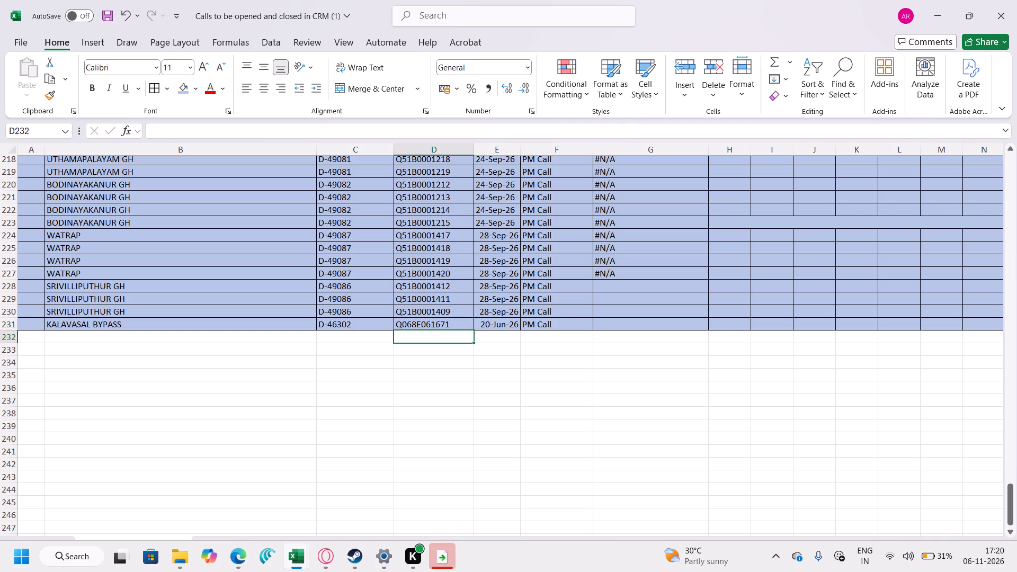
left_click(408, 330)
left_click(409, 327)
key("ctrl+c")
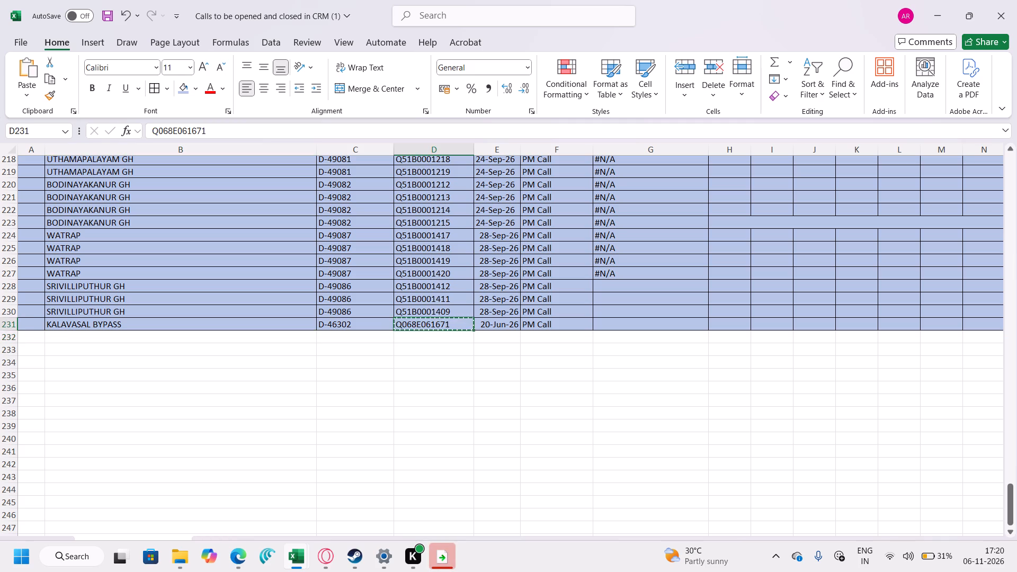
double_click(410, 334)
key("ctrl+v")
double_click(447, 335)
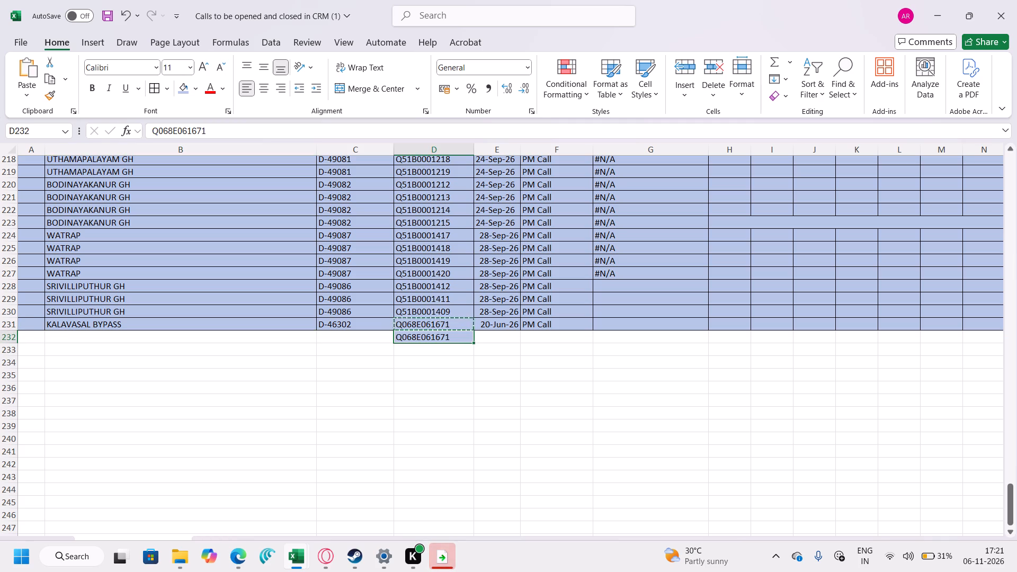
key("BackSpace")
type("76")
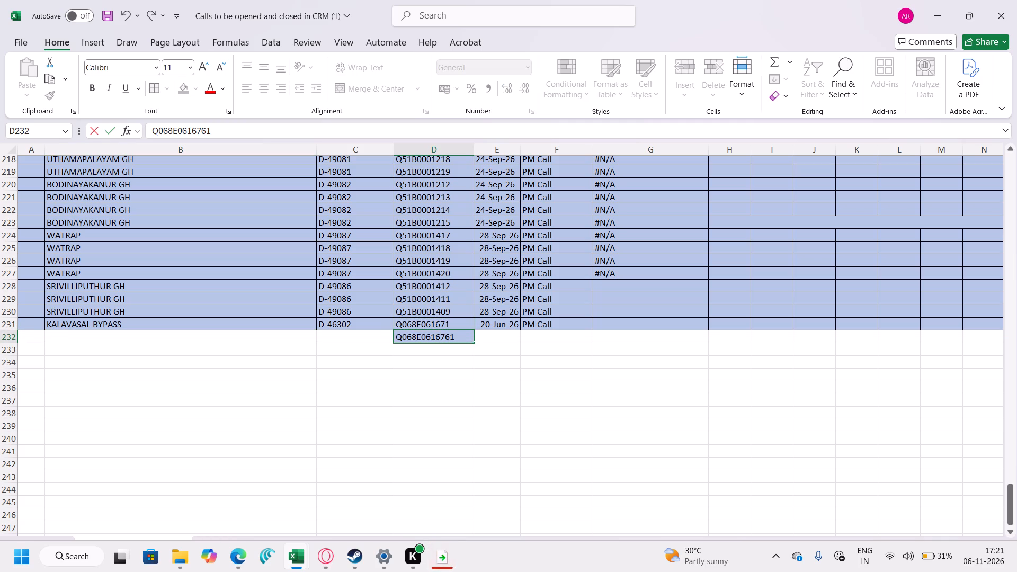
key("BackSpace")
key("BackSpace")
key("Right")
key("6")
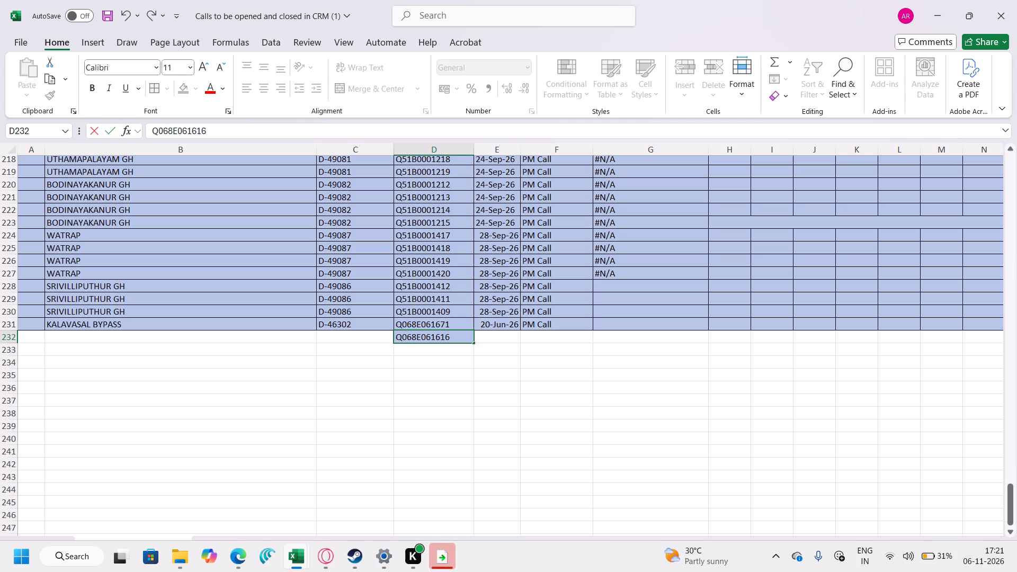
key("Left")
key("Left")
Enter FSR number D-46303 and customer name THOPPUR GH in row 232.
left_click(382, 339)
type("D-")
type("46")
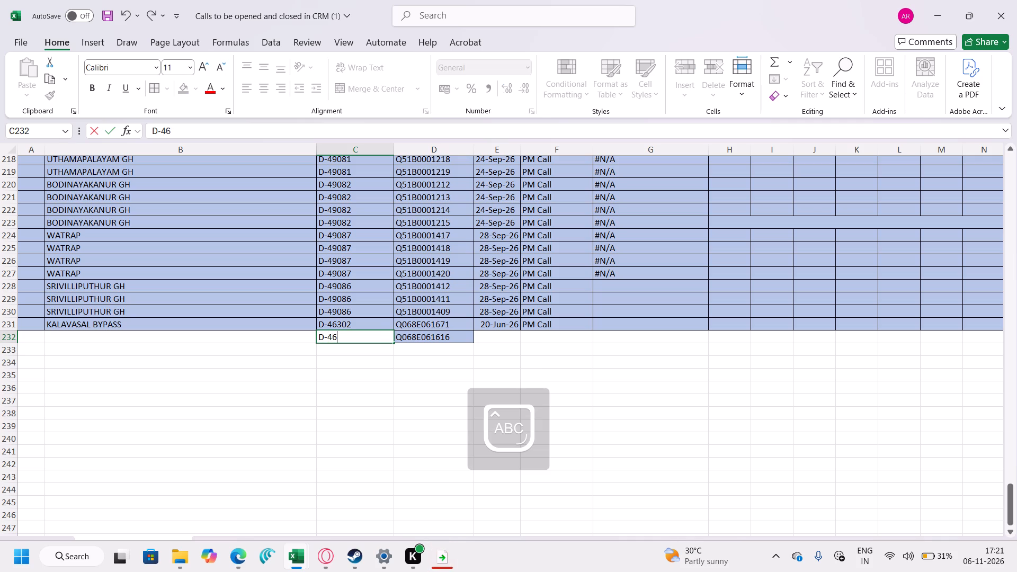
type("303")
left_click(296, 335)
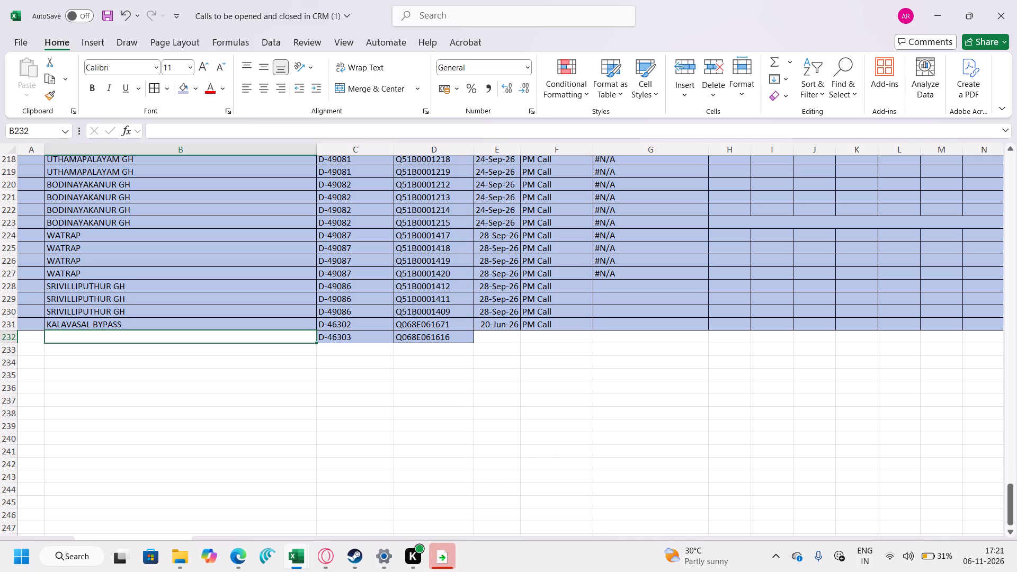
type("THOPPUR GH")
Enter the date 20-Jun-26 and call type PM Call for the THOPPUR GH entry in row 232.
left_click(502, 335)
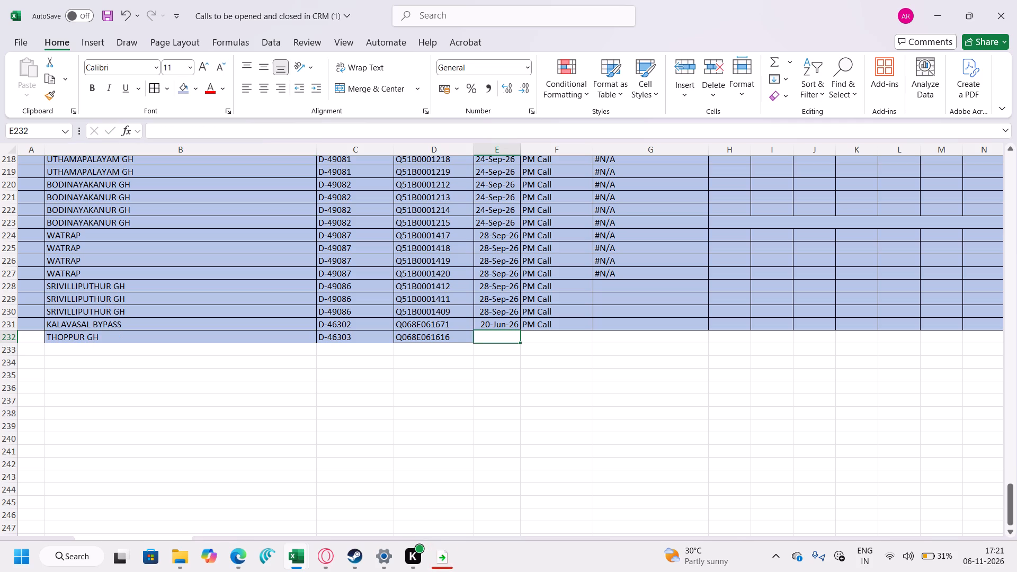
type("20")
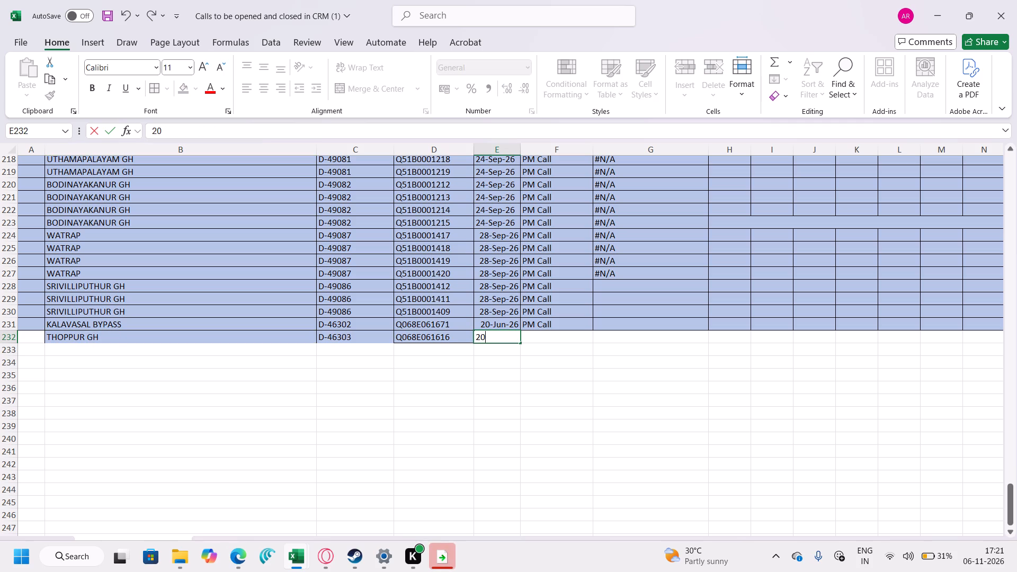
type("-JUNE-26")
key("Right")
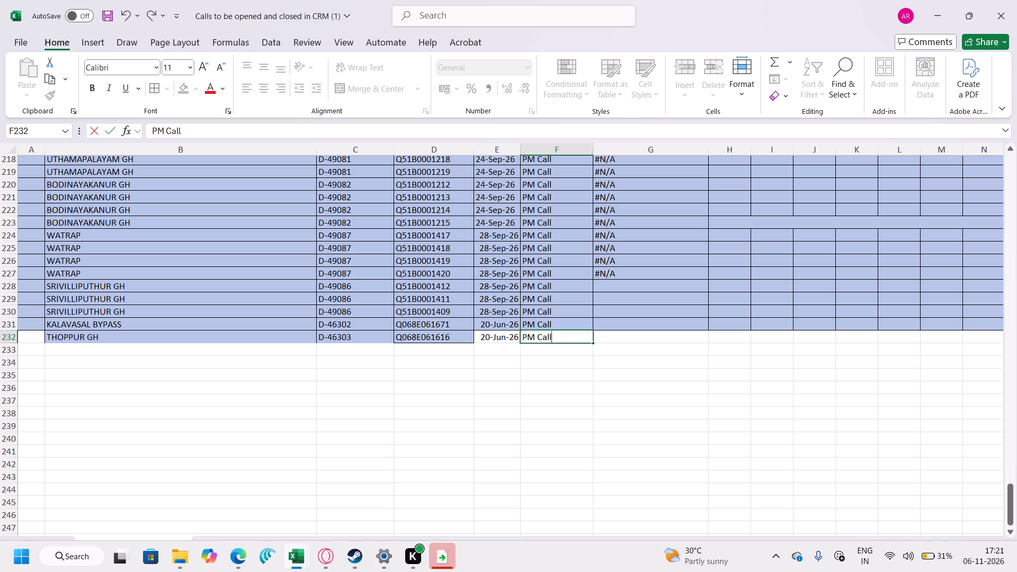
Enter customer name CHETTIYAPATTI HSC and FSR number D-46304 in row 233.
left_click(270, 346)
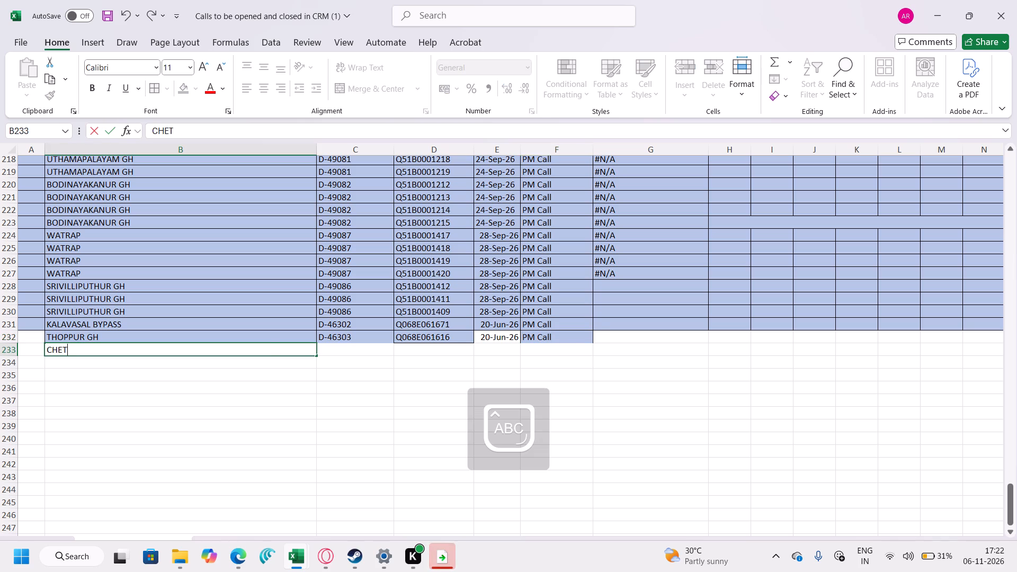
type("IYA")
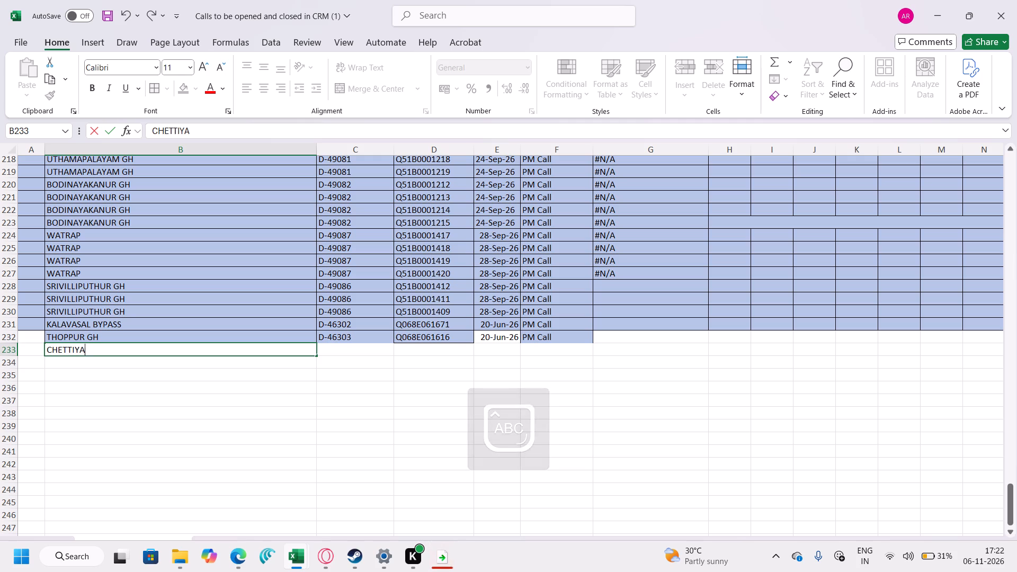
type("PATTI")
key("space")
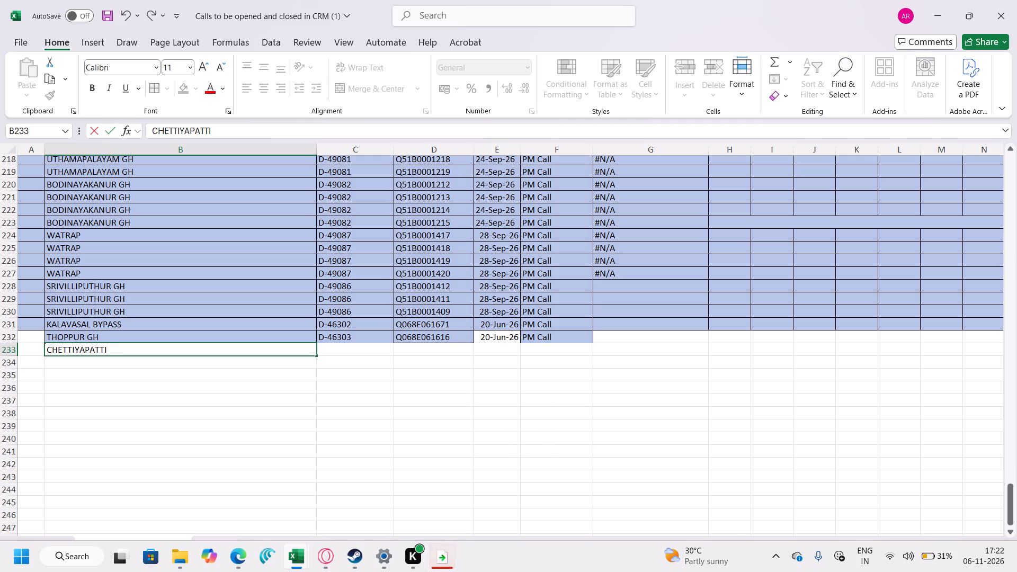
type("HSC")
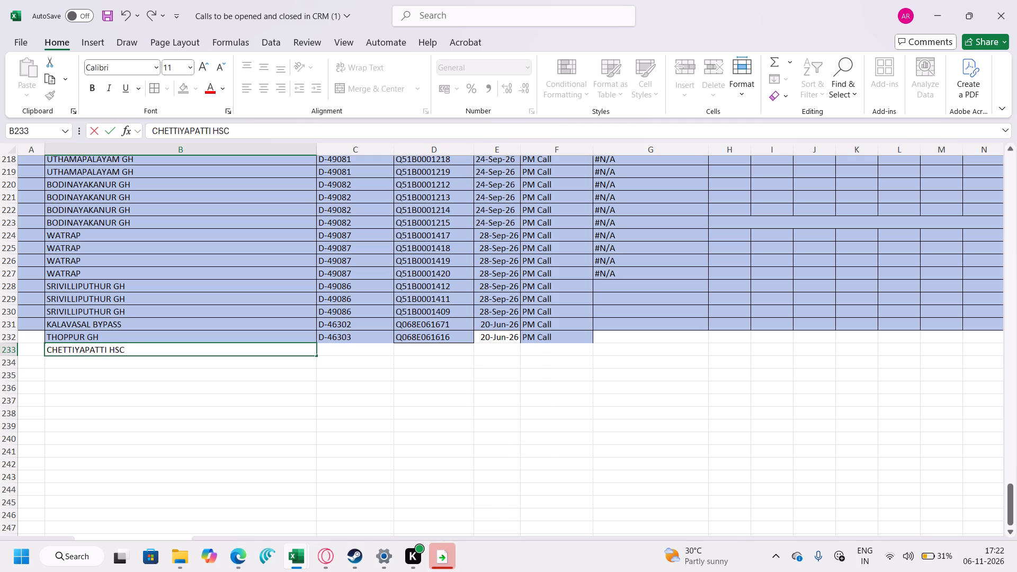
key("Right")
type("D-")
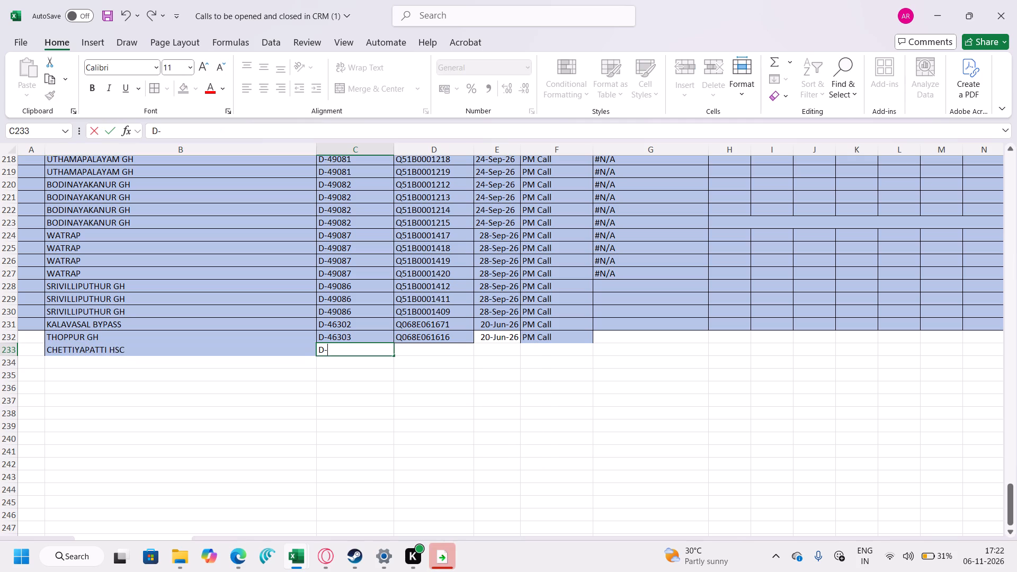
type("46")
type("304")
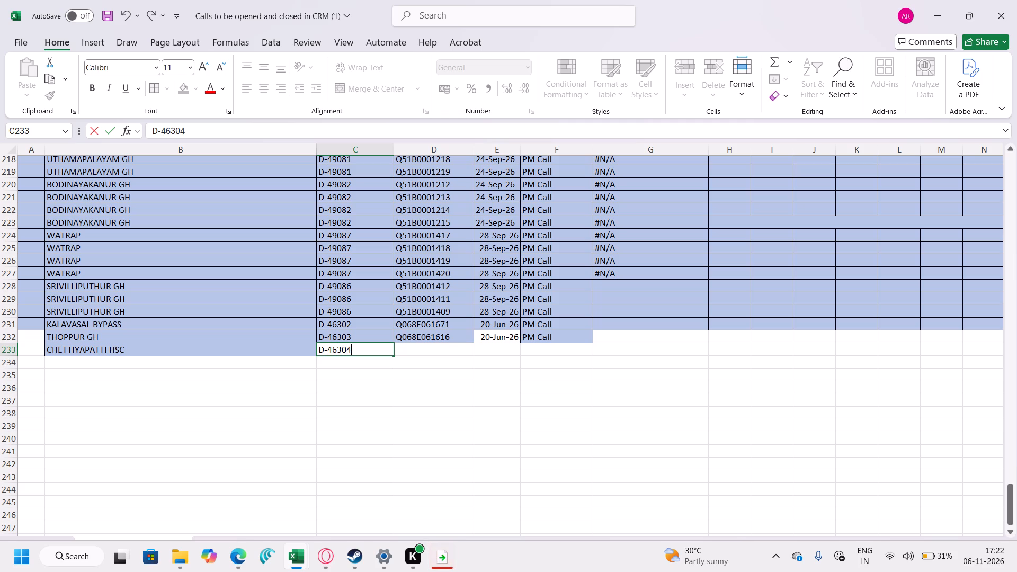
Enter serial number Q068E036616 for the CHETTIYAPATTI HSC entry in row 233.
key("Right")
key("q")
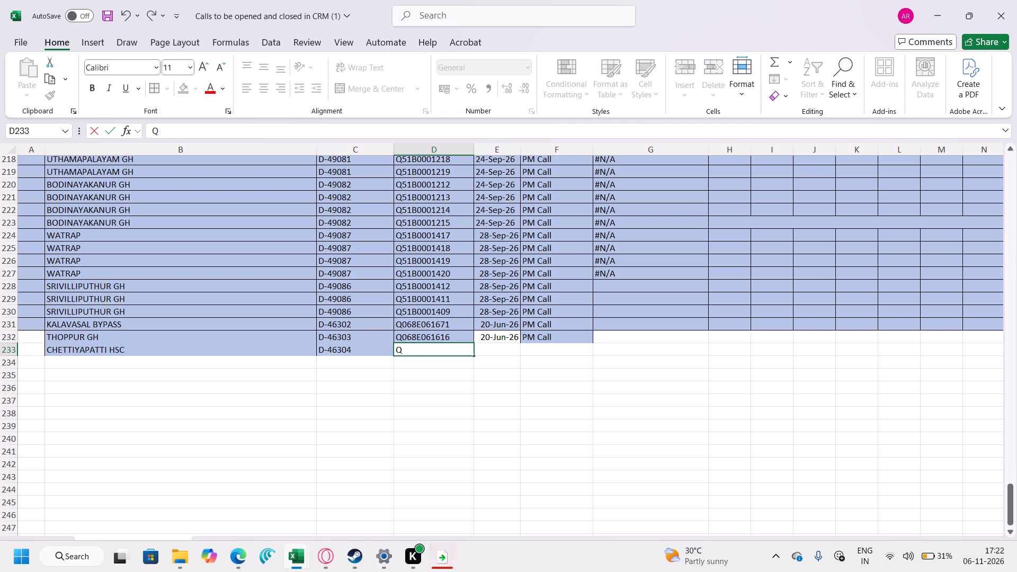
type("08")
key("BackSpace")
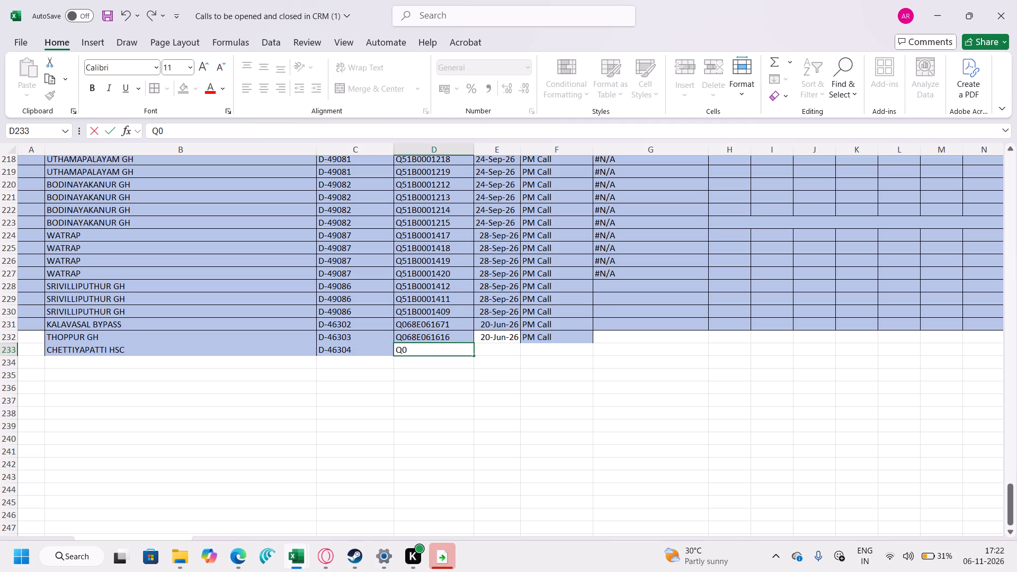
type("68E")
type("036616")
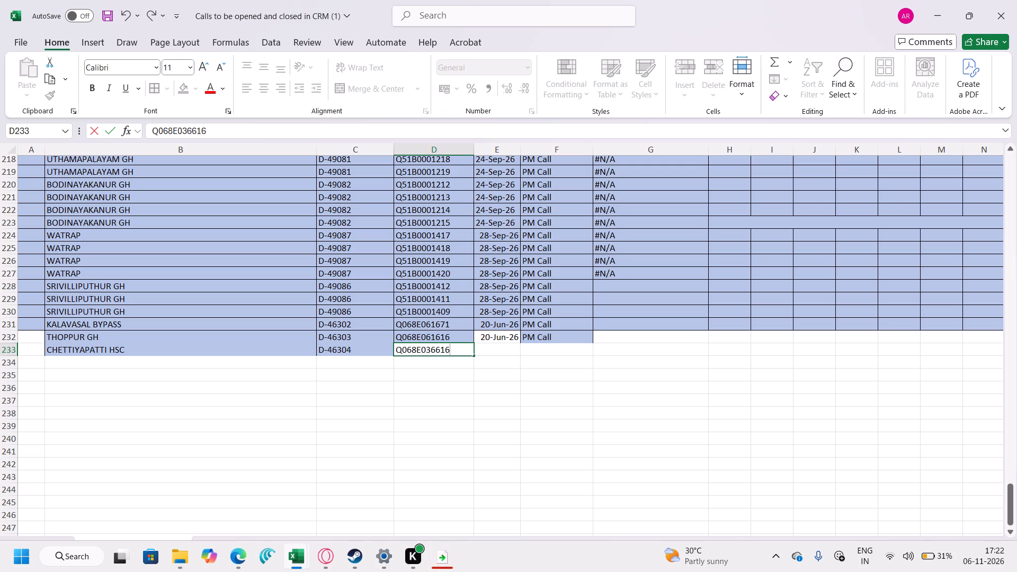
Enter the date 20-Jun-26 and call type PM Call for the CHETTIYAPATTI HSC entry in row 233.
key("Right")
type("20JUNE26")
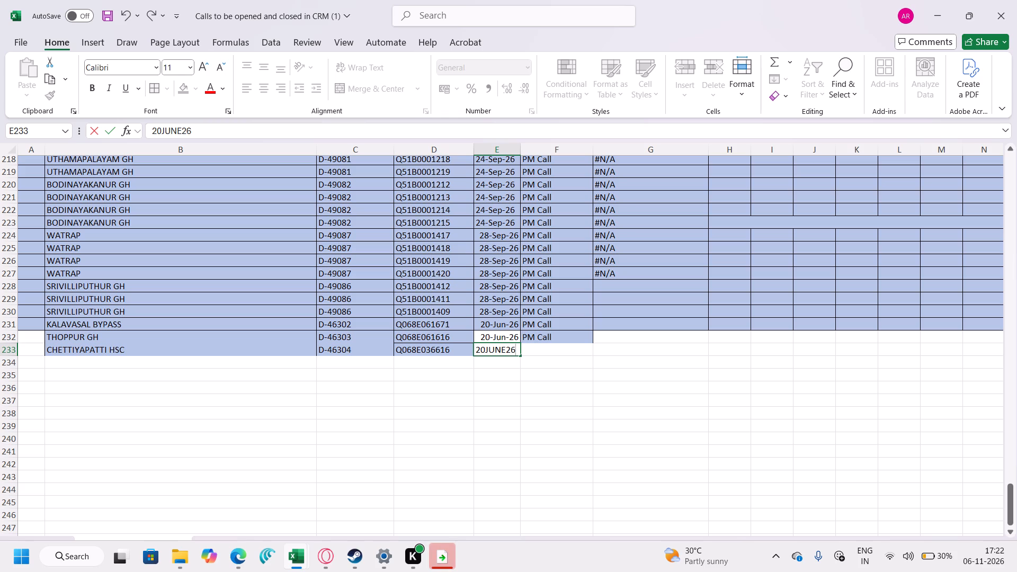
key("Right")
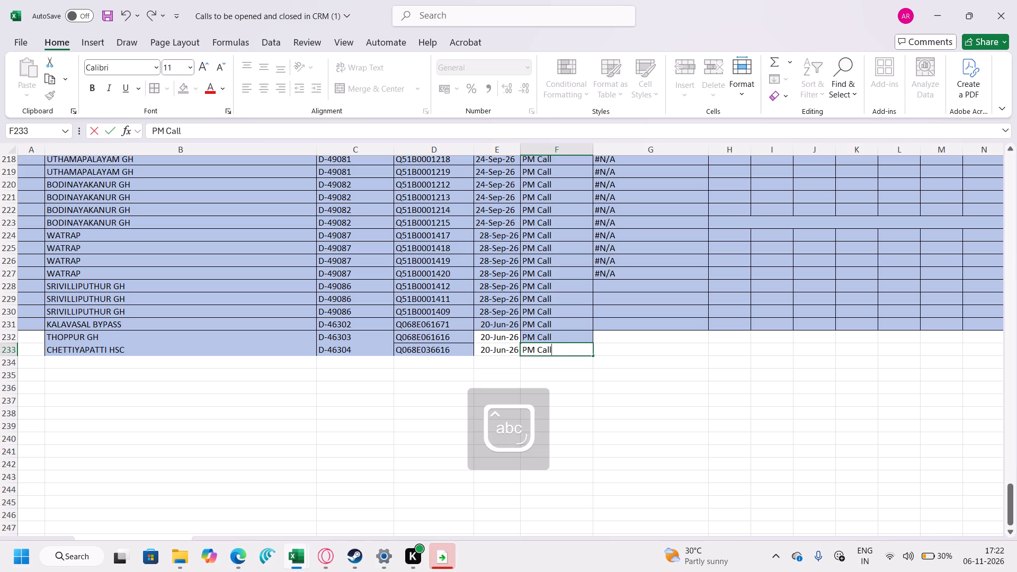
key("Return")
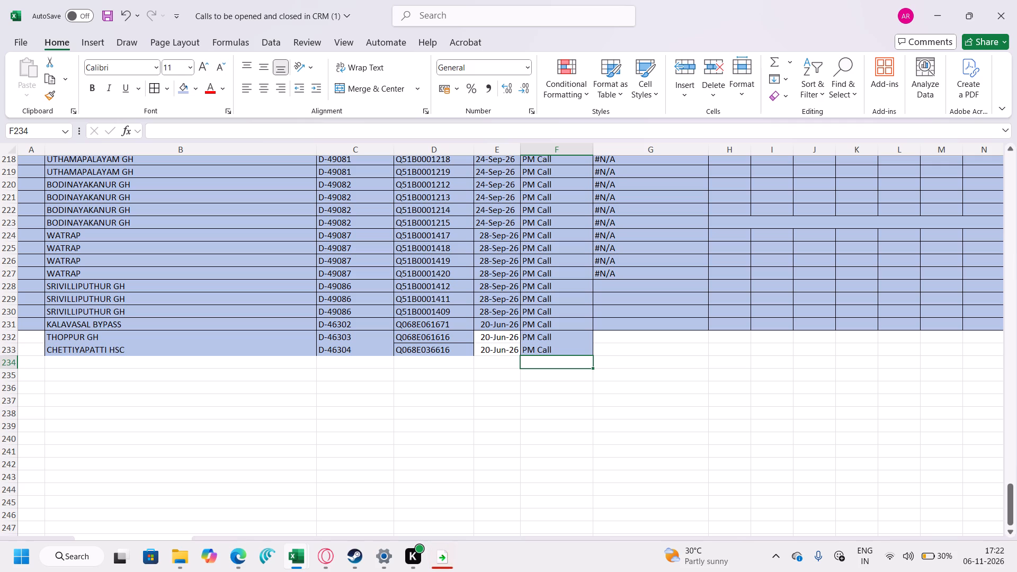
left_click(188, 361)
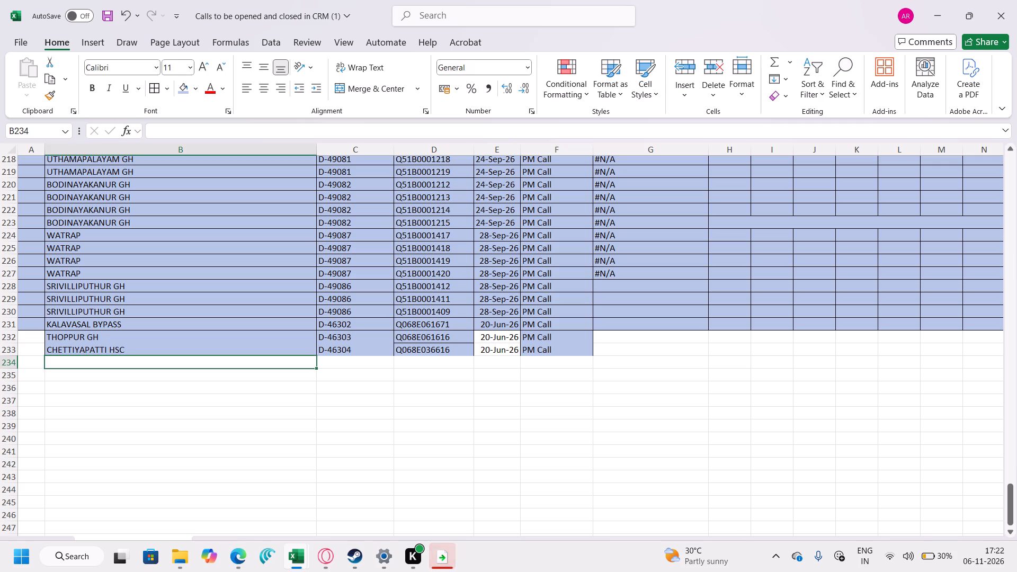
key("l")
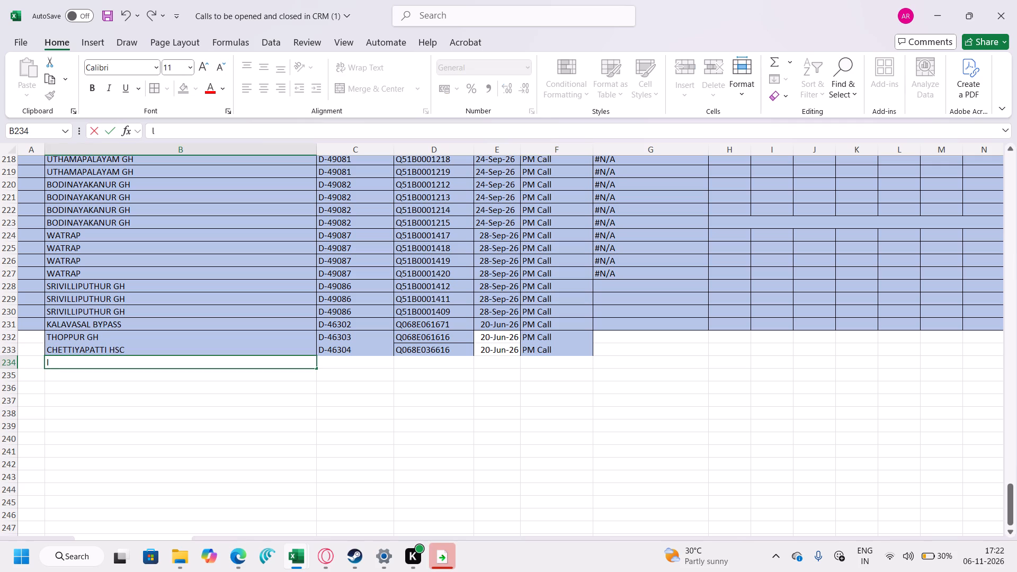
key("l")
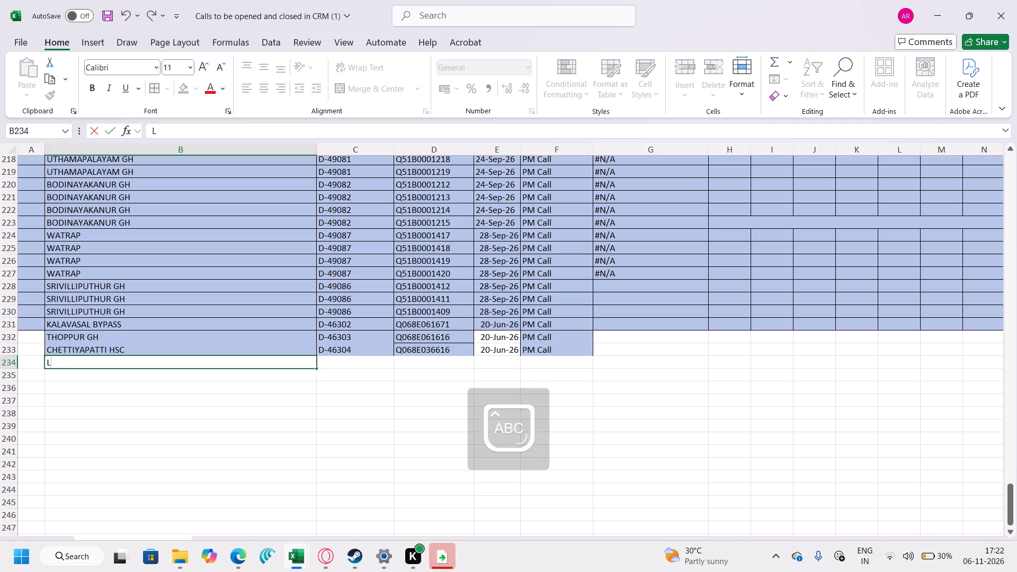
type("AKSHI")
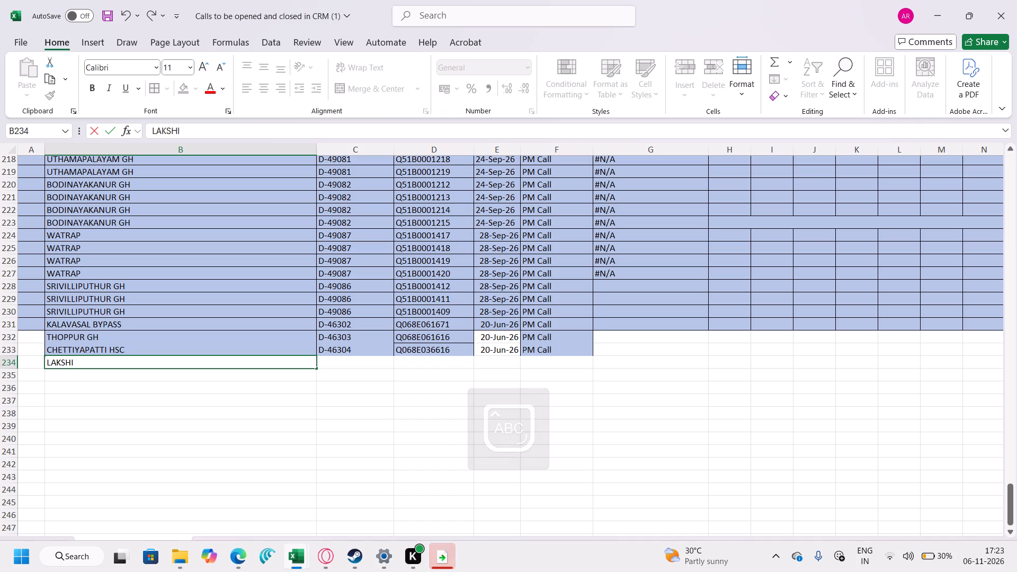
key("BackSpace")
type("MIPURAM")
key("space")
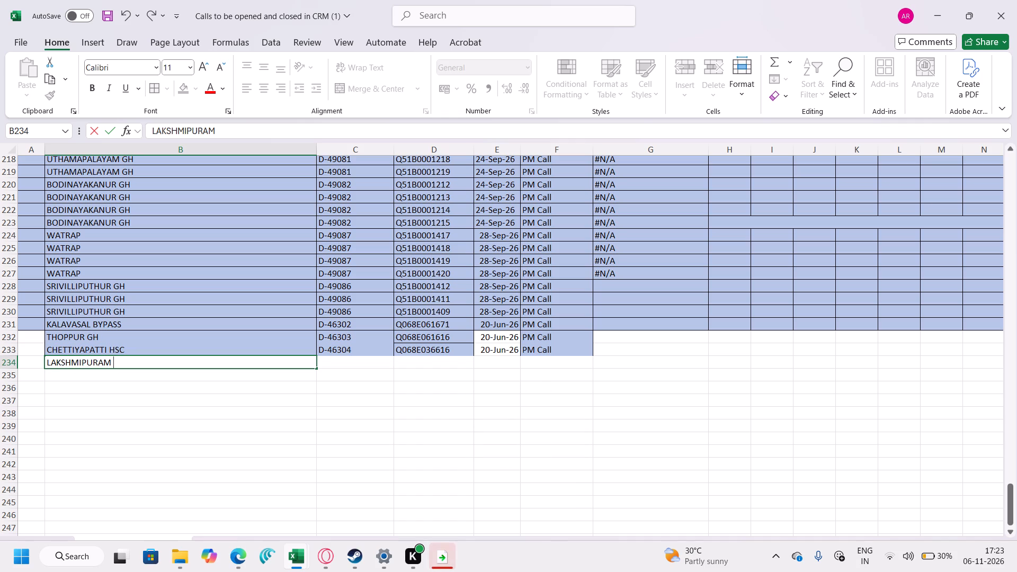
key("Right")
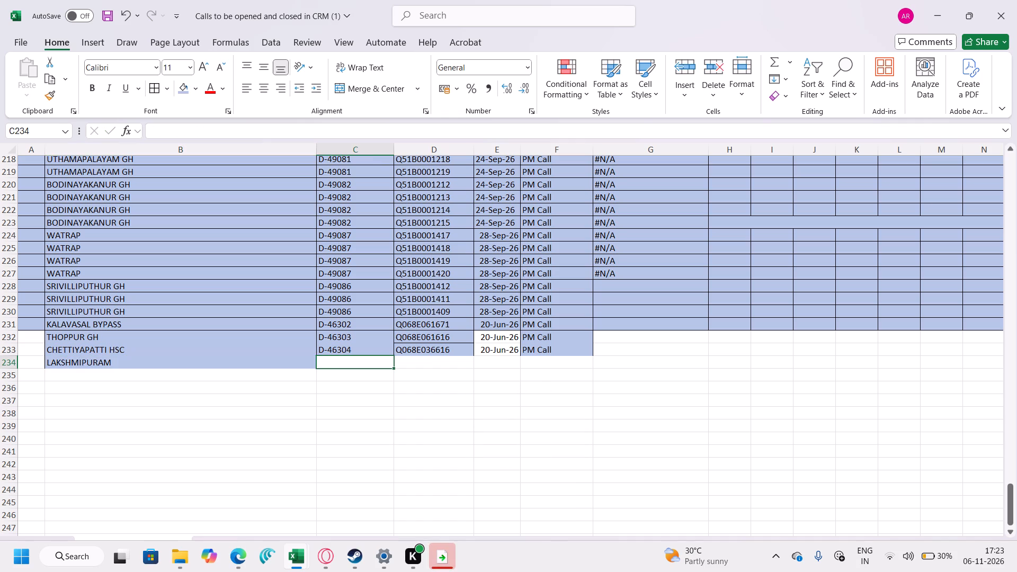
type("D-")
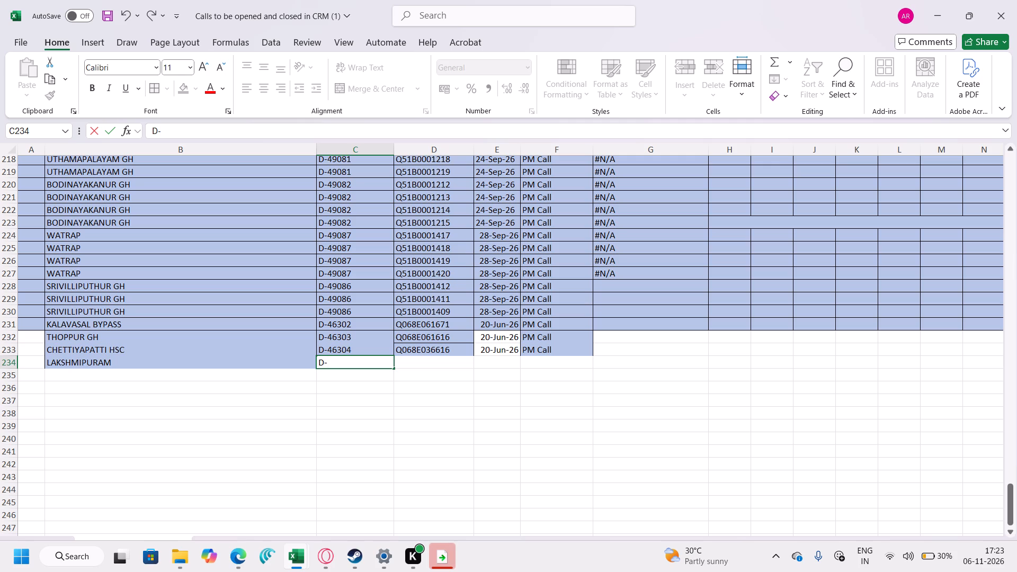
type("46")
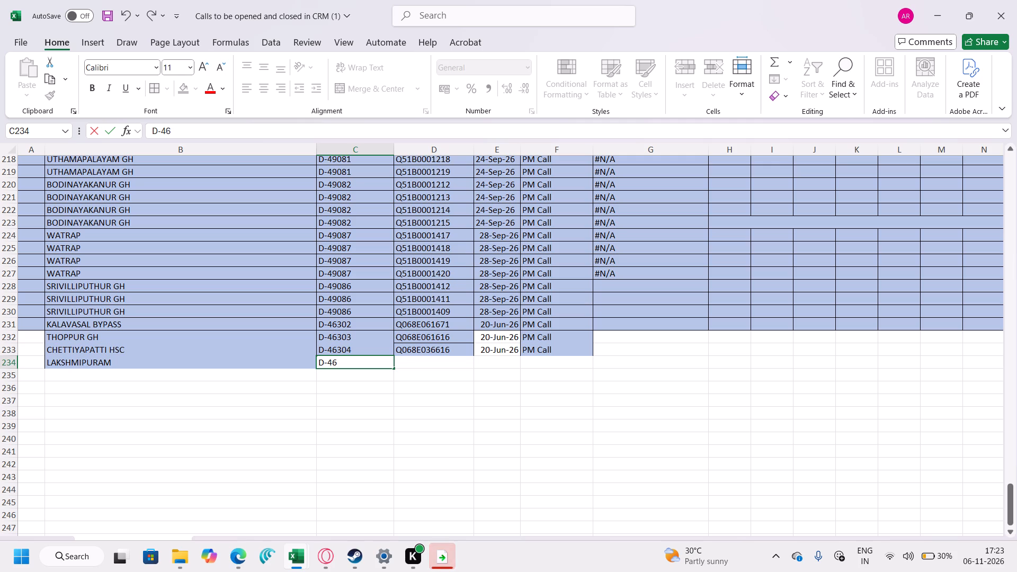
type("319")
Enter serial number Q068E061610 for the LAKSHMIPURAM entry in row 234.
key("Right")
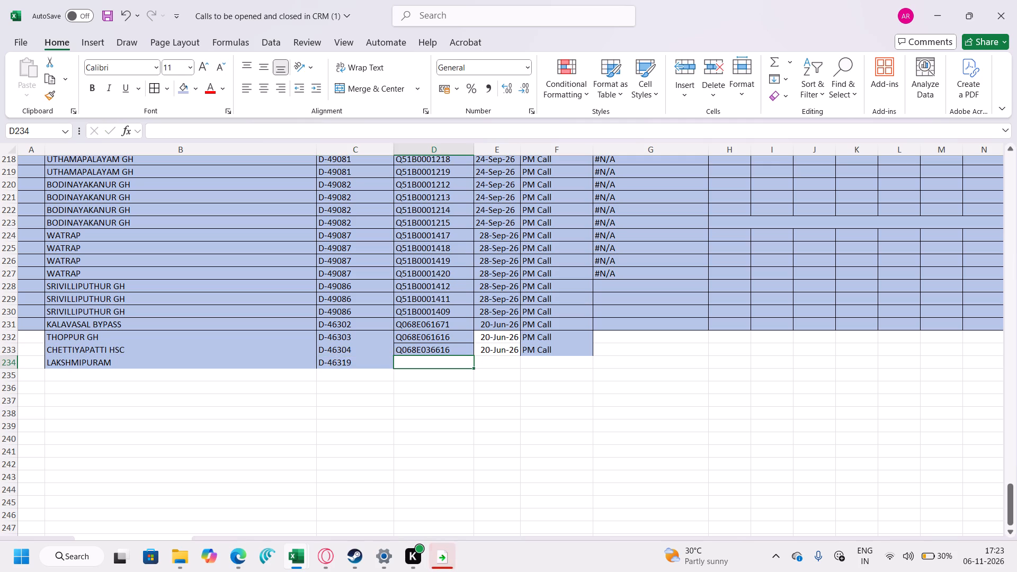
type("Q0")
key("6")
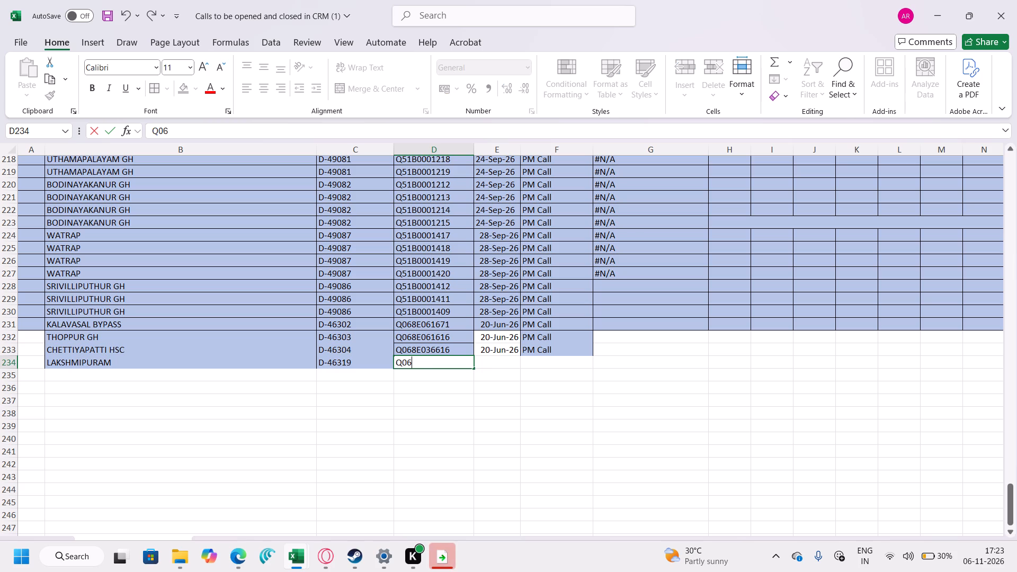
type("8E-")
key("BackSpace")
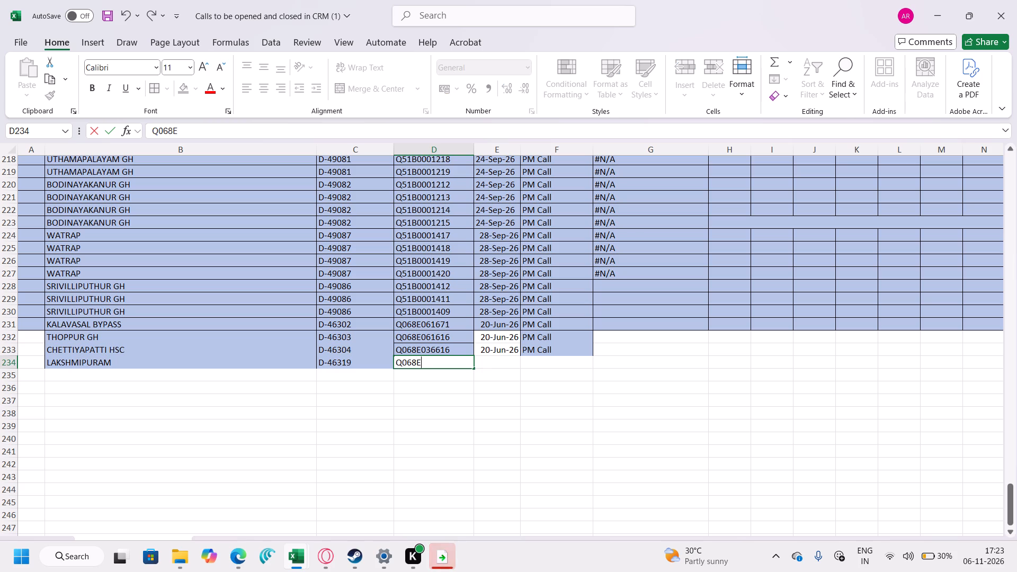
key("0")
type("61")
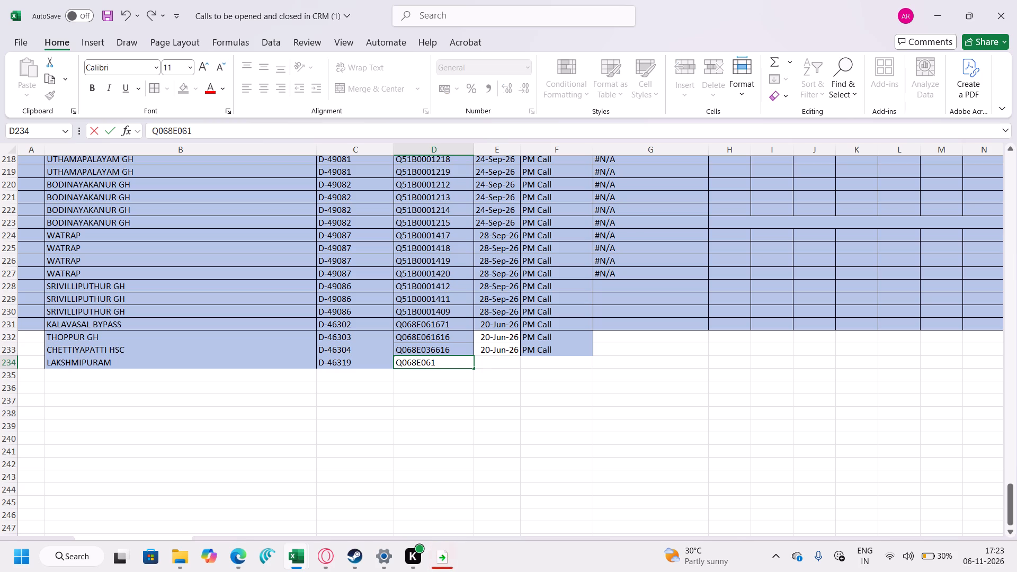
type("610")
Enter the date 22-Jun-26 and call type PM Call for the LAKSHMIPURAM entry in row 234.
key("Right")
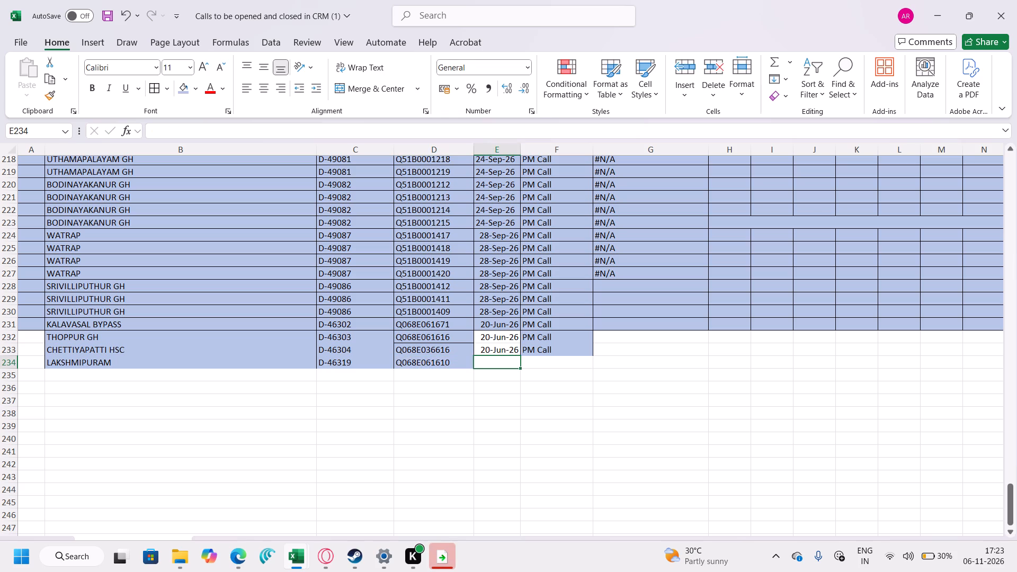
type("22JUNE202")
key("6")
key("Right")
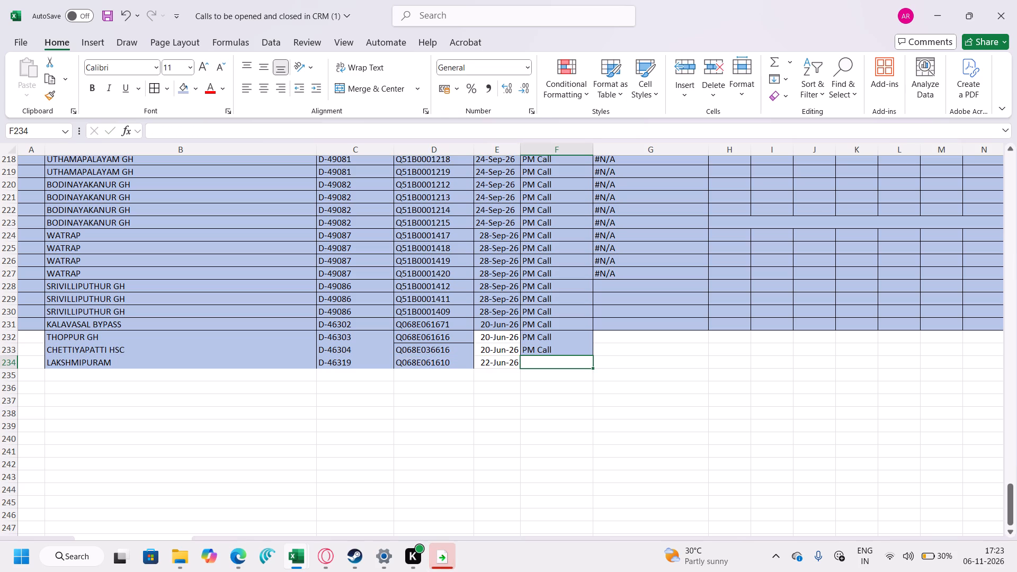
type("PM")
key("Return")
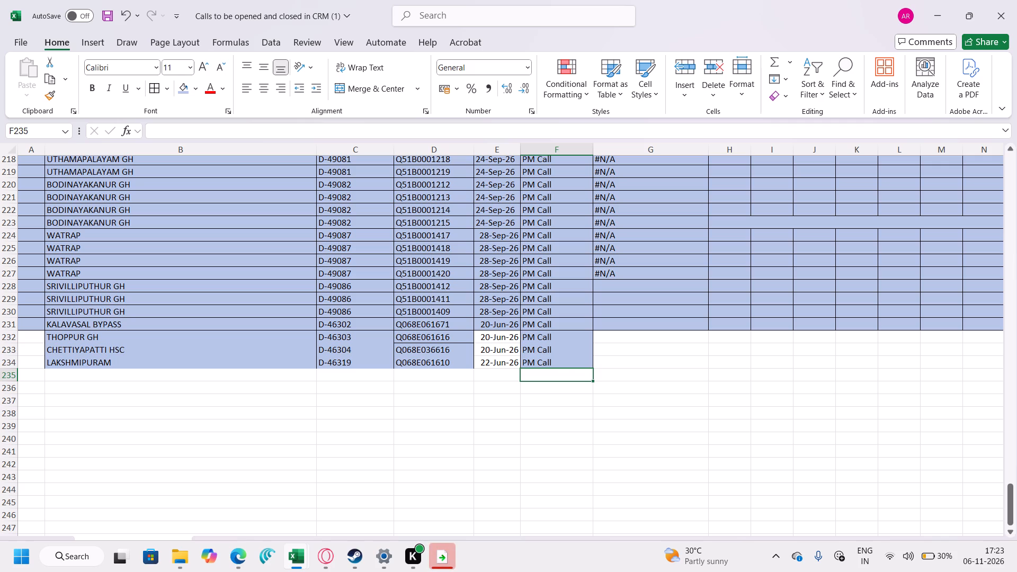
Enter serial number Q51B0007696 in the serial number column of row 235.
left_click(412, 382)
left_click(414, 378)
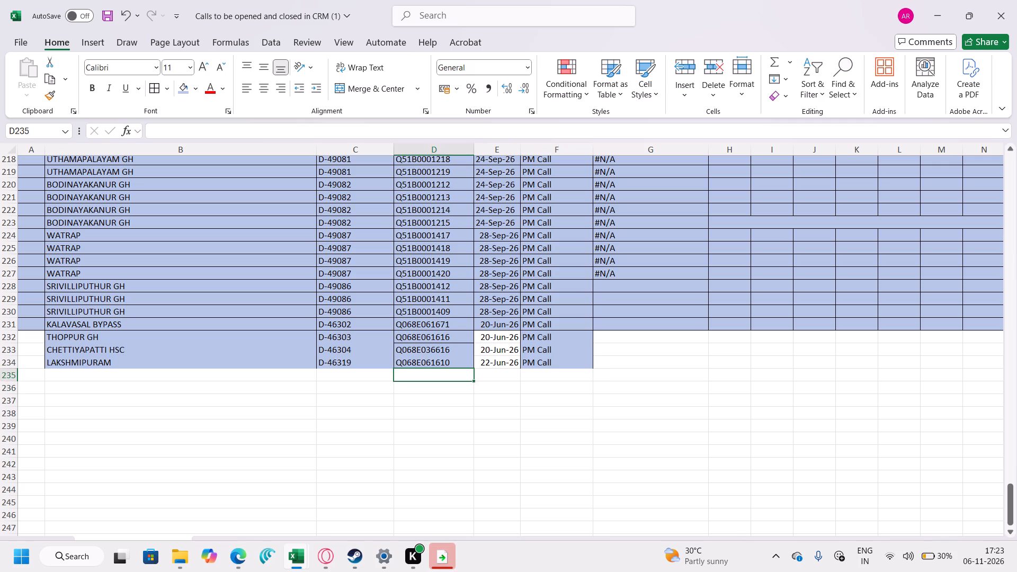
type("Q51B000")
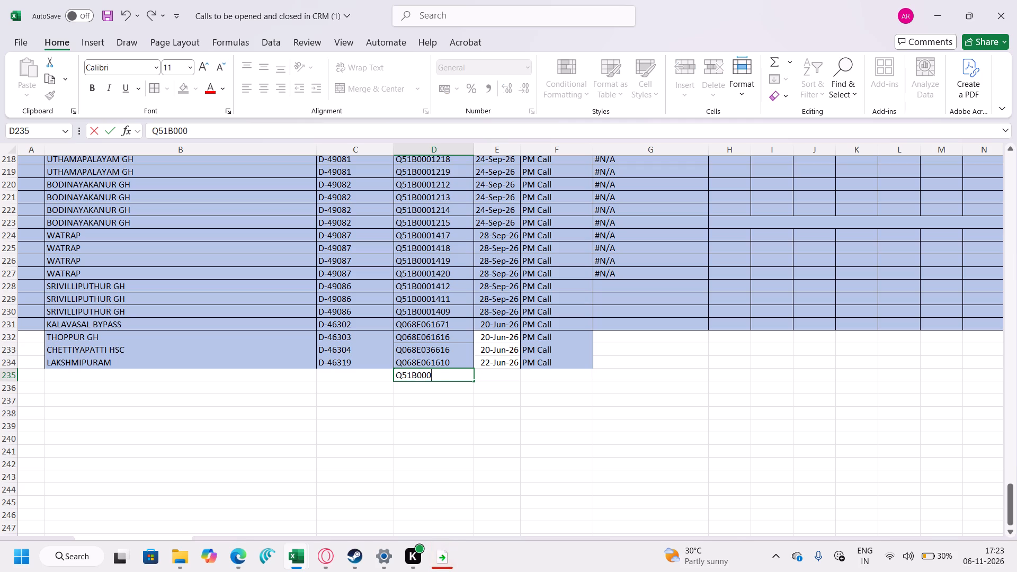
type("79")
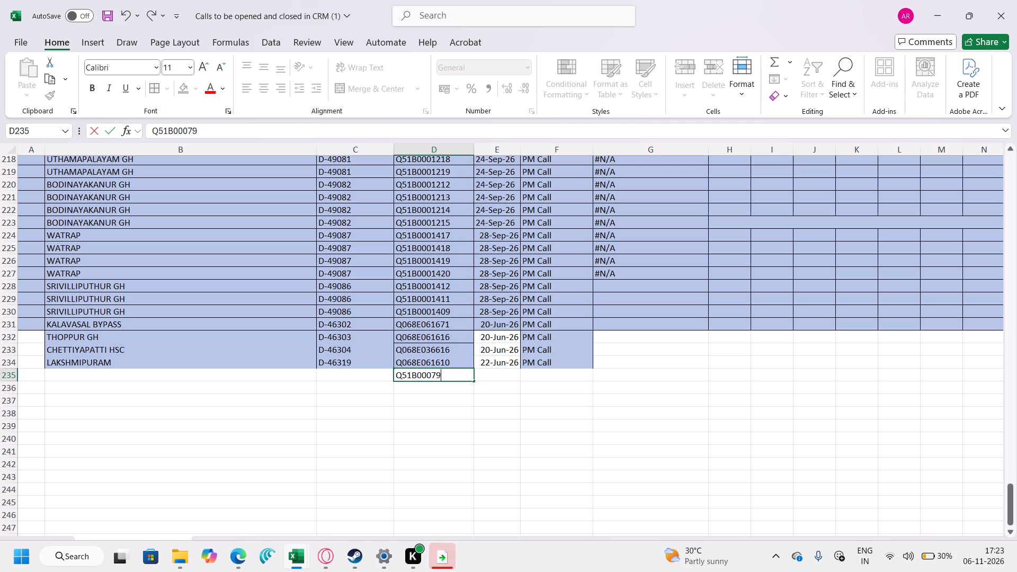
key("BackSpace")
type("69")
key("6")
Enter FSR number D-46323 and customer name VIRUDHUNAGAR COLLECTOR OFFICE in row 235.
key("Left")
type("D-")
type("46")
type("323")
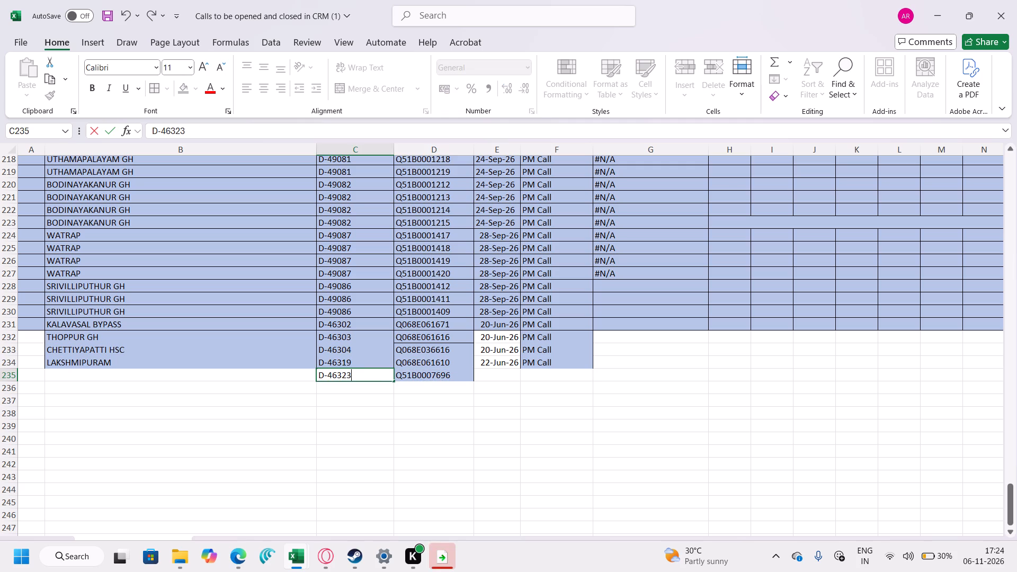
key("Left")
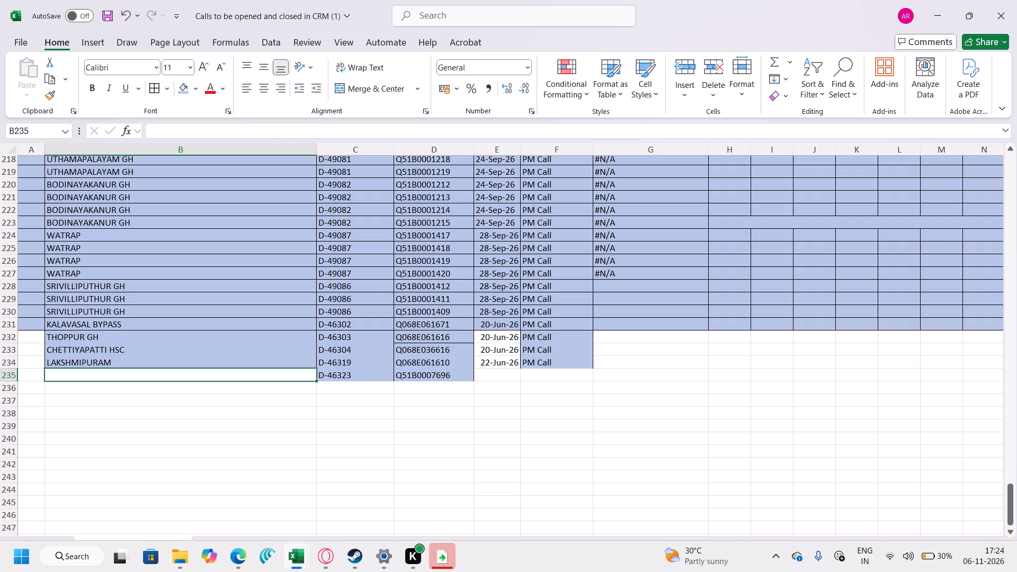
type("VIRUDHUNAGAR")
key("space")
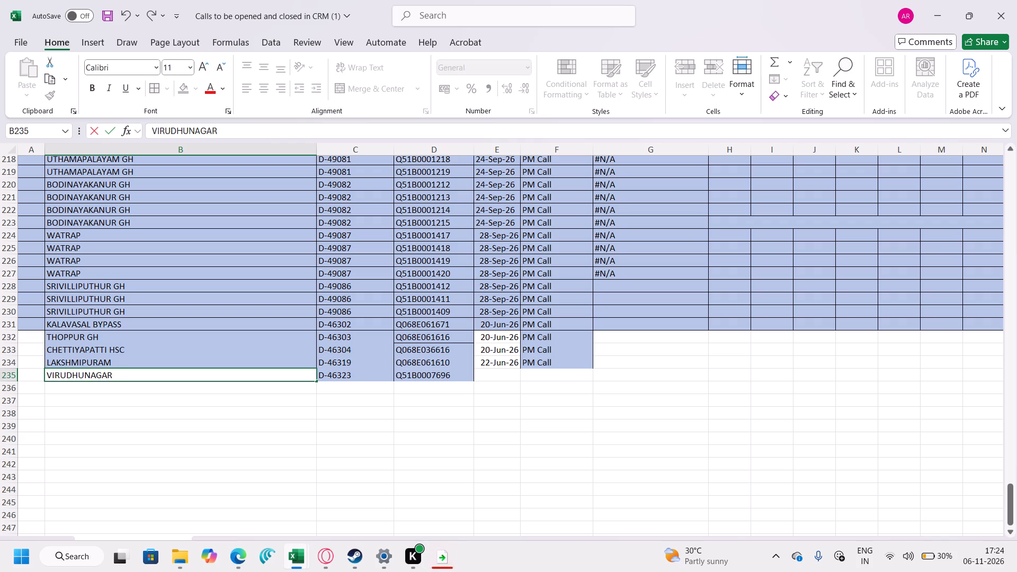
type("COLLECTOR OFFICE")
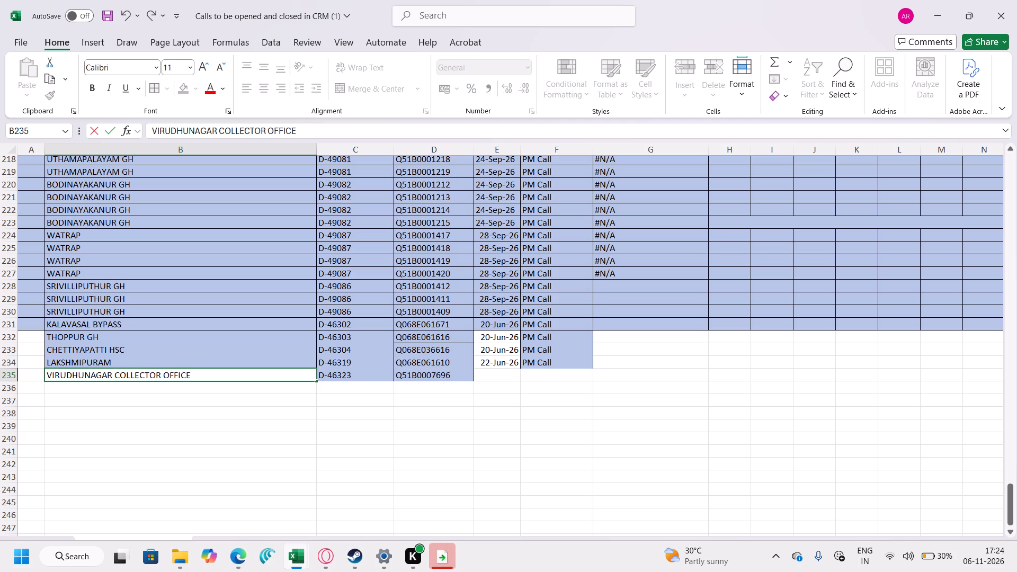
Enter the date 24-Jun-26 and call type PM Call for the VIRUDHUNAGAR COLLECTOR OFFICE entry in row 235.
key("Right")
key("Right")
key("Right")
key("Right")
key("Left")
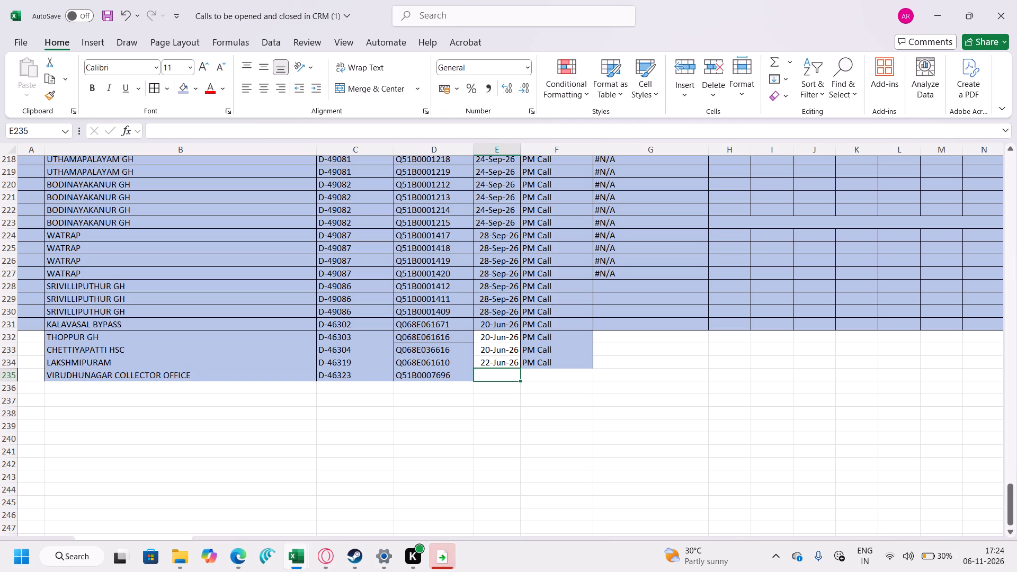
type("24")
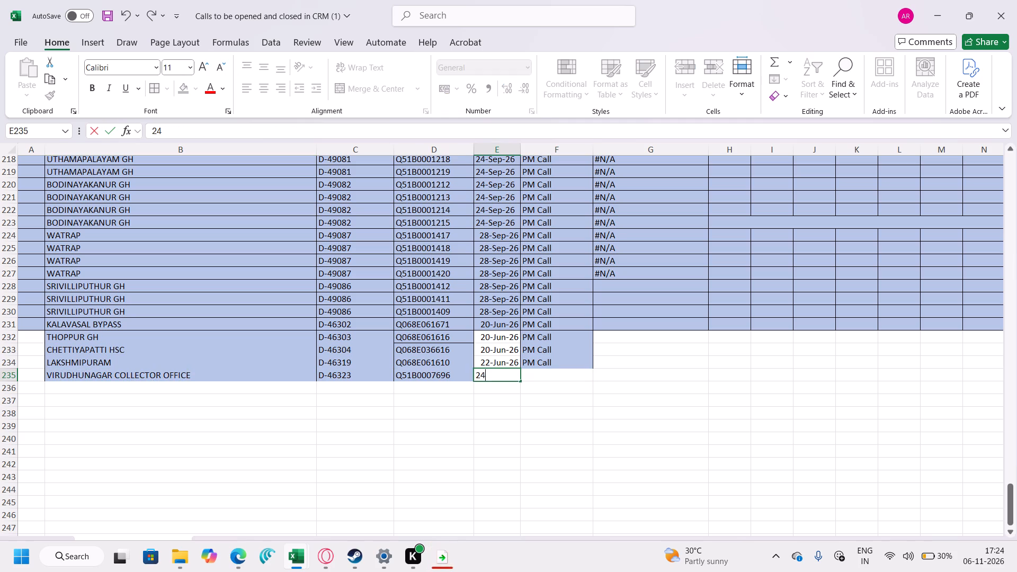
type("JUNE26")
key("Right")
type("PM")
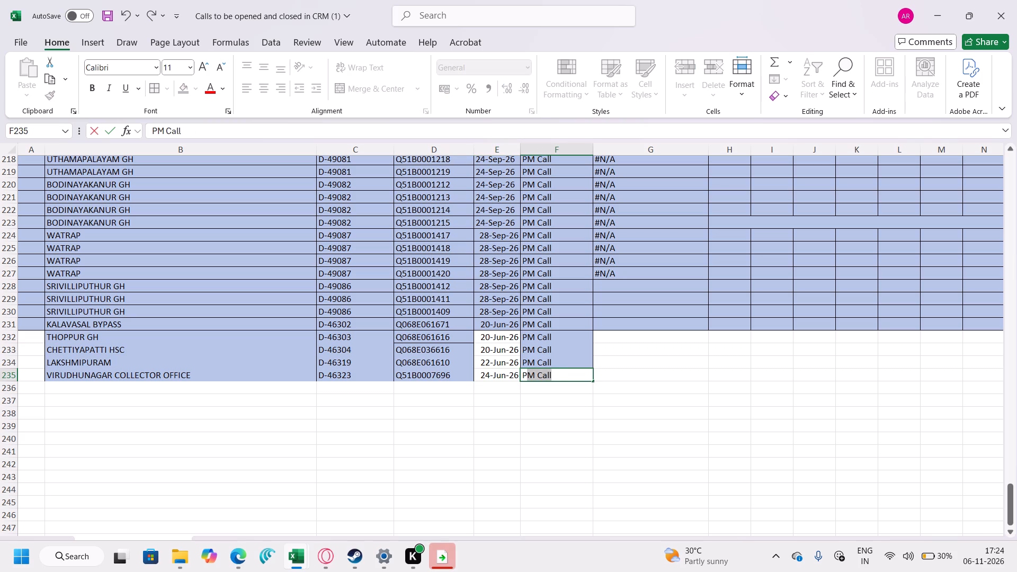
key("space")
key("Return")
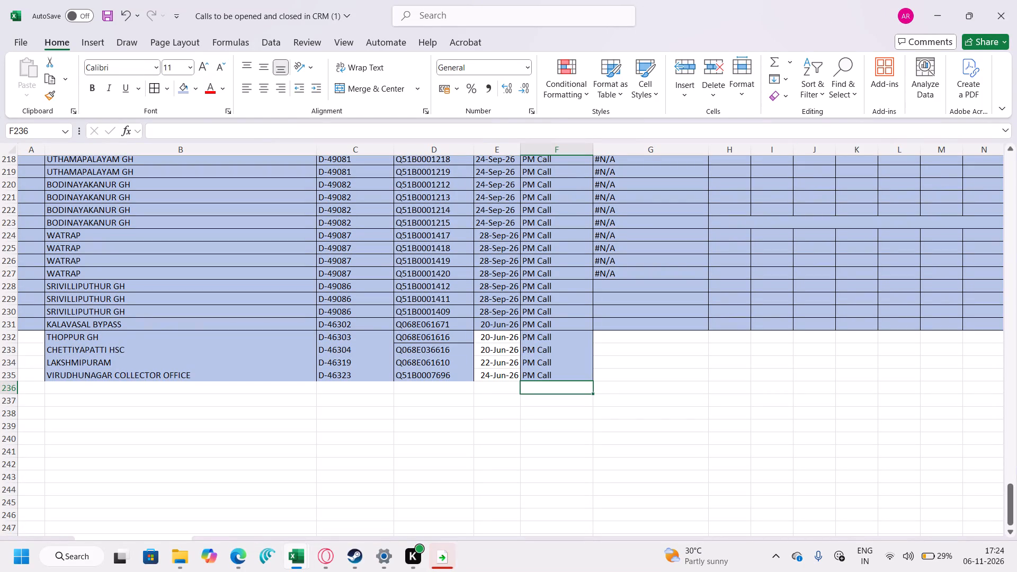
Start a new entry in row 236 with call type PM Call and the date 24-Jun-26.
left_click(550, 391)
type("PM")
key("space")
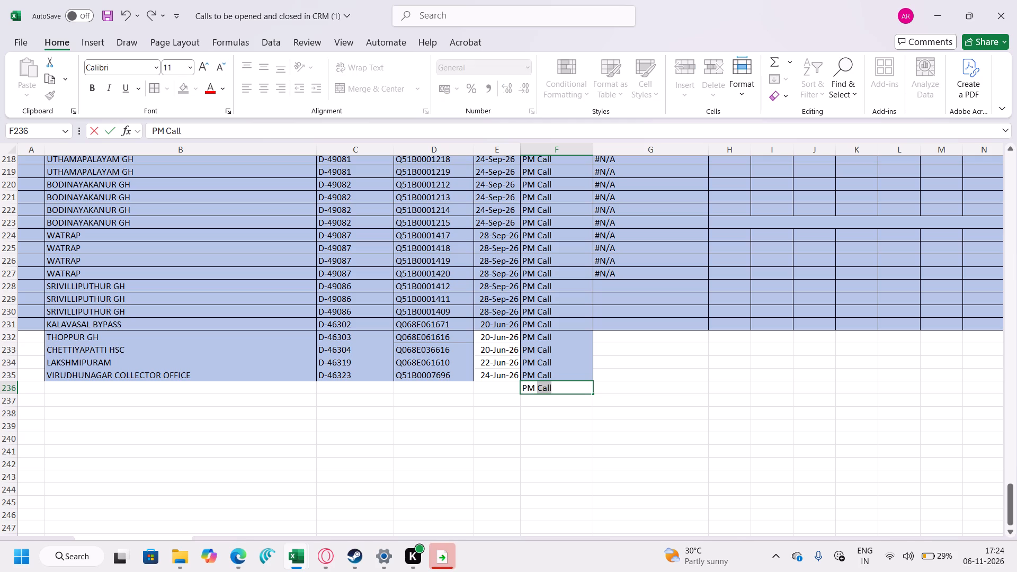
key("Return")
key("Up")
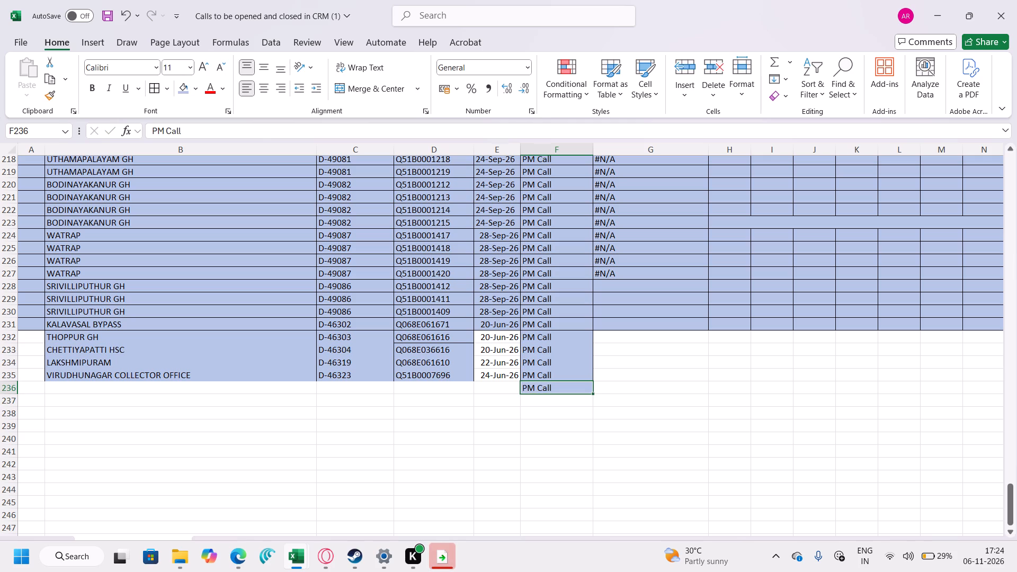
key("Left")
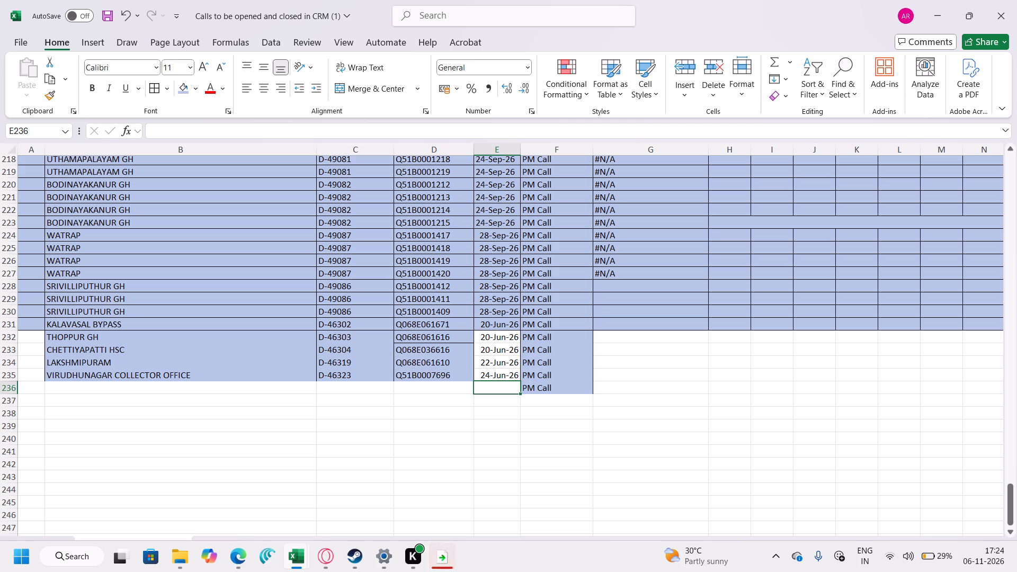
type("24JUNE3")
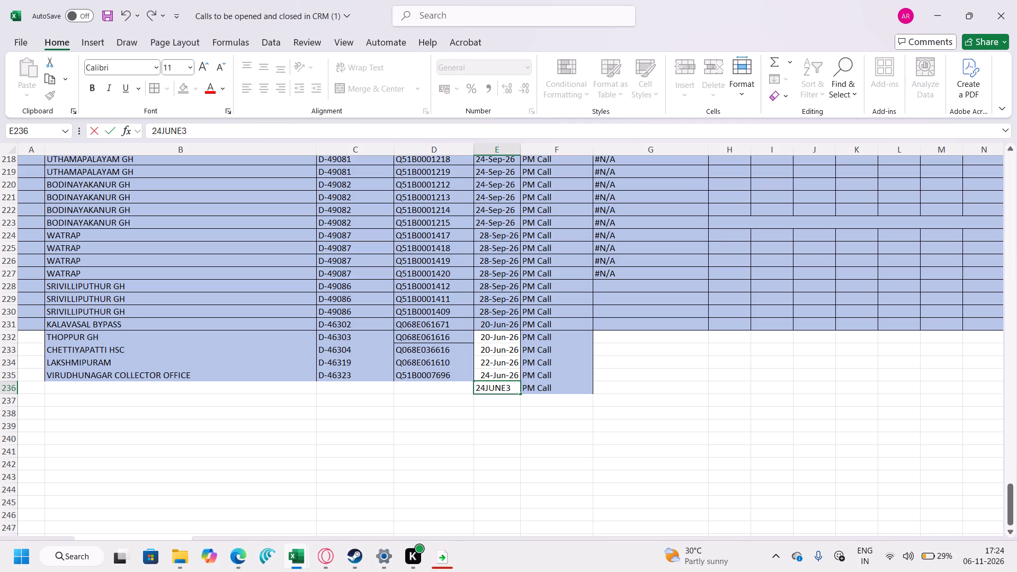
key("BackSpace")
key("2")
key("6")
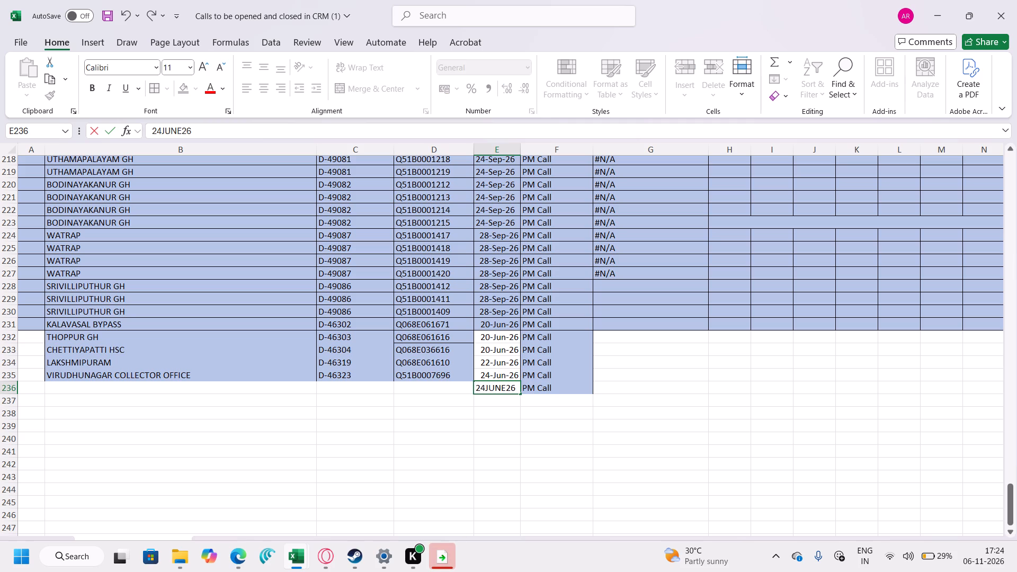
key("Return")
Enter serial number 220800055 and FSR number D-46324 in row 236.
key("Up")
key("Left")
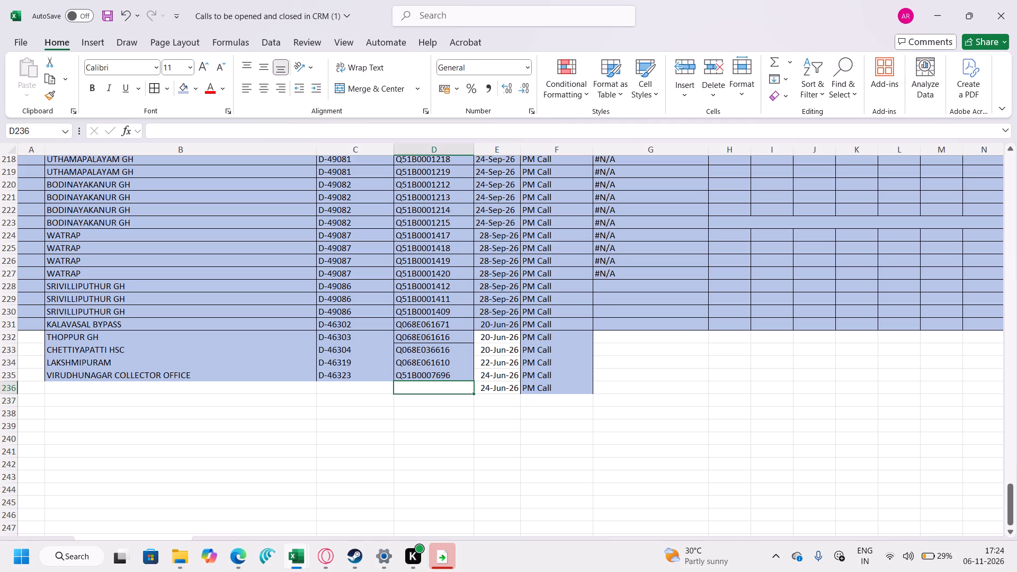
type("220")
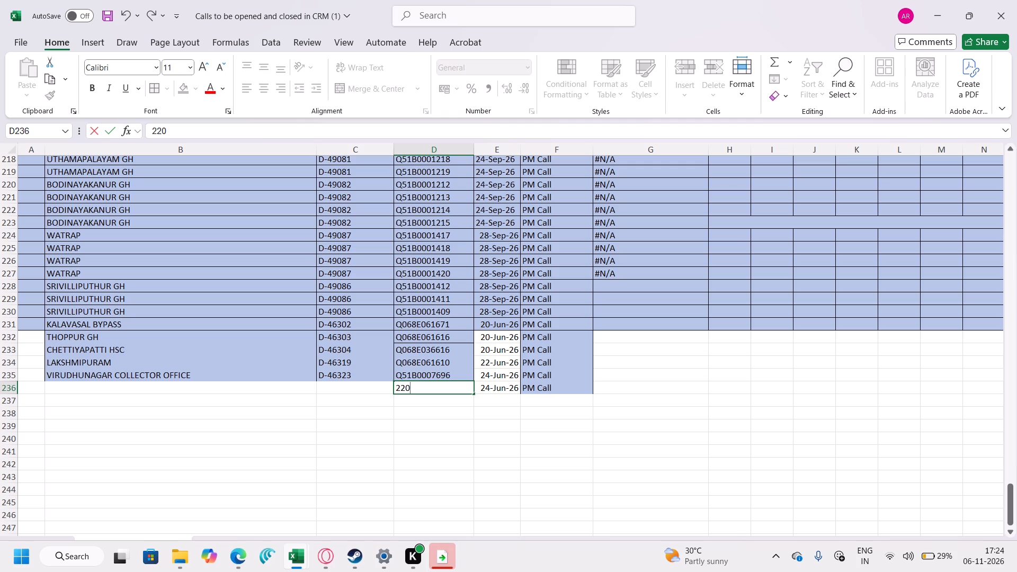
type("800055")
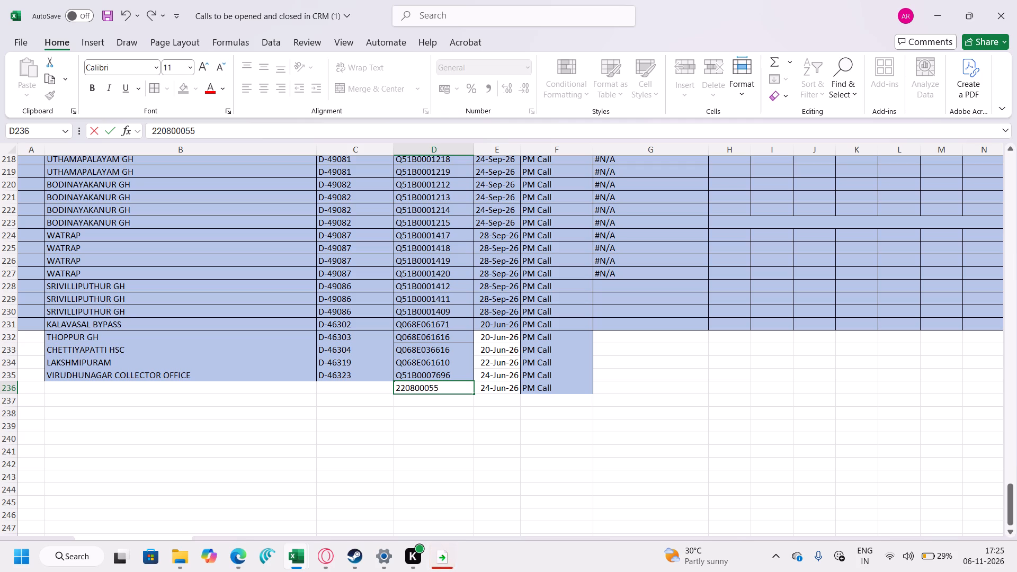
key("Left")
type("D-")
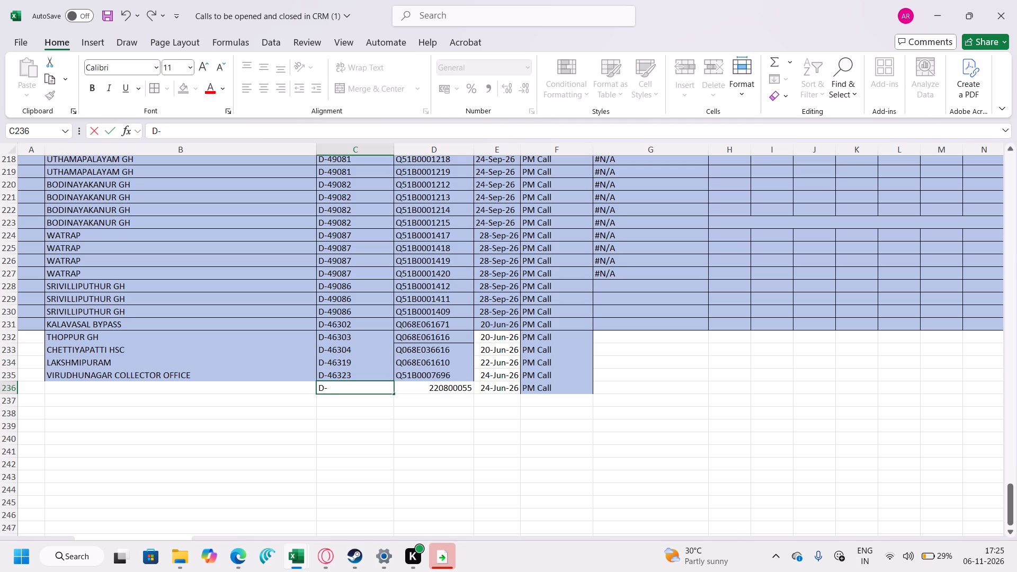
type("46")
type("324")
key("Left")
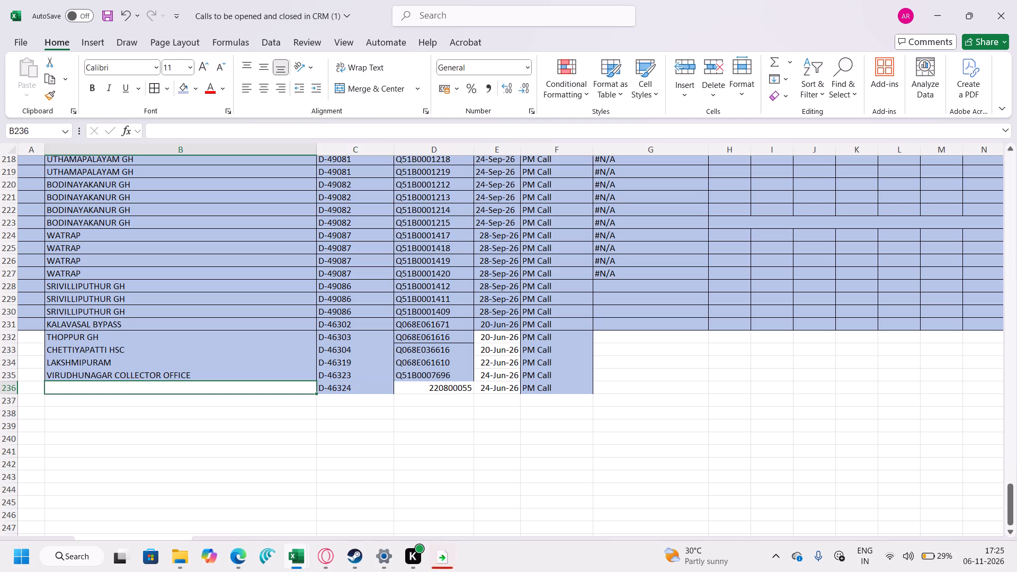
Copy the customer name VIRUDHUNAGAR COLLECTOR OFFICE from row 235 into row 236.
left_click(154, 377)
key("ctrl+c")
key("Down")
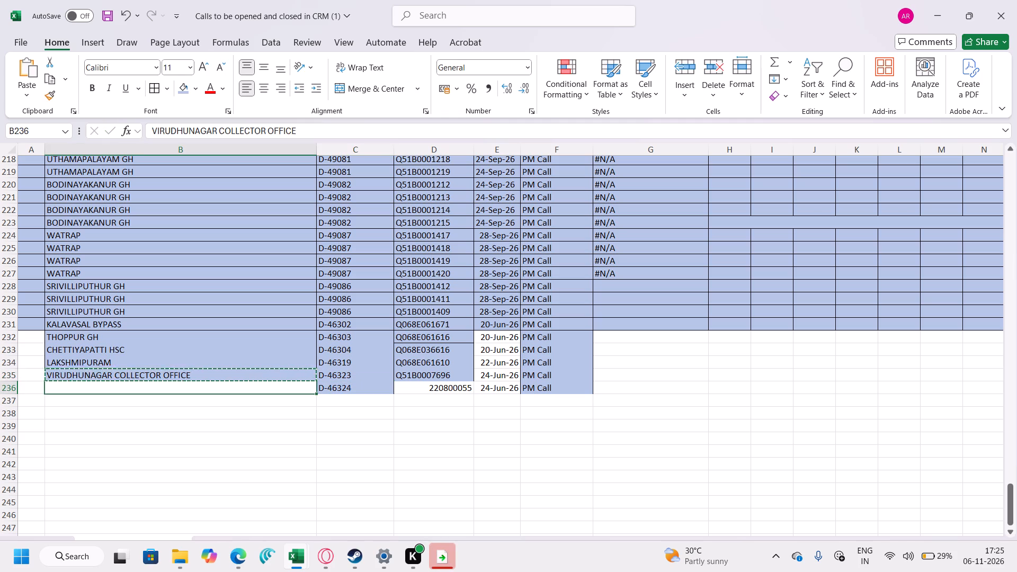
key("ctrl+v")
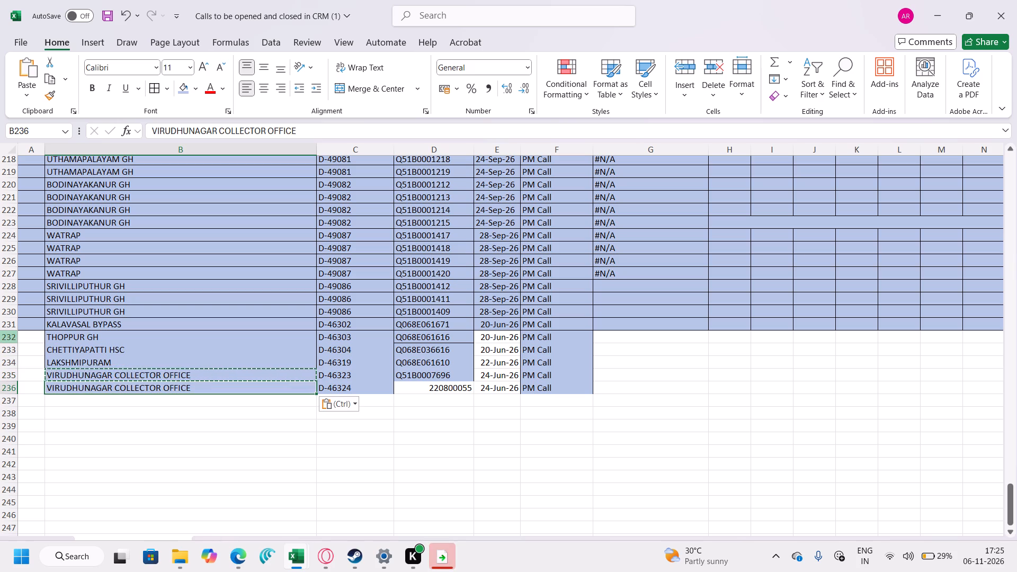
Apply cell borders and the blue highlight fill to the whole of rows 232 to 236.
left_click_drag(11, 335, 10, 387)
left_click(153, 88)
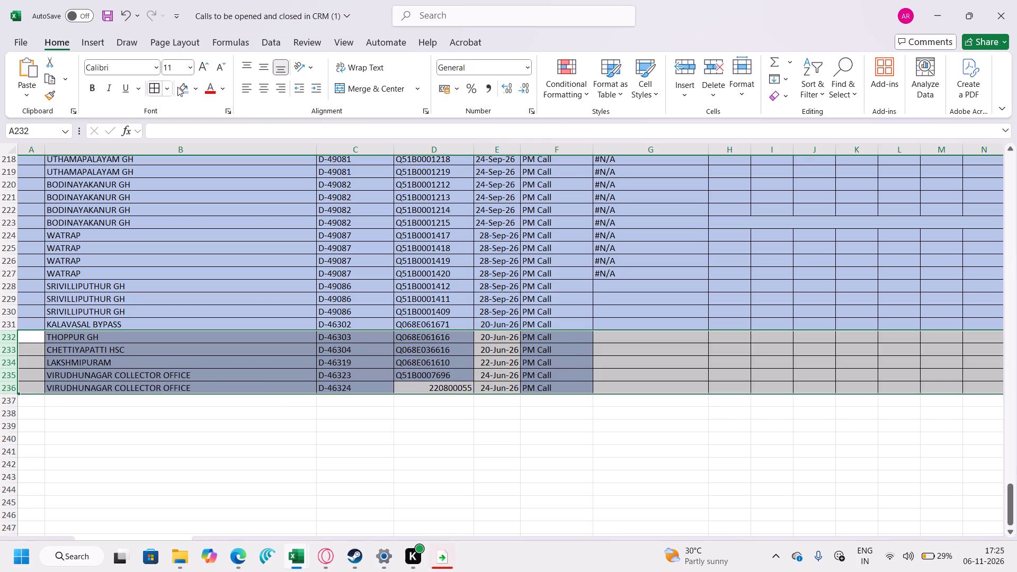
left_click(180, 88)
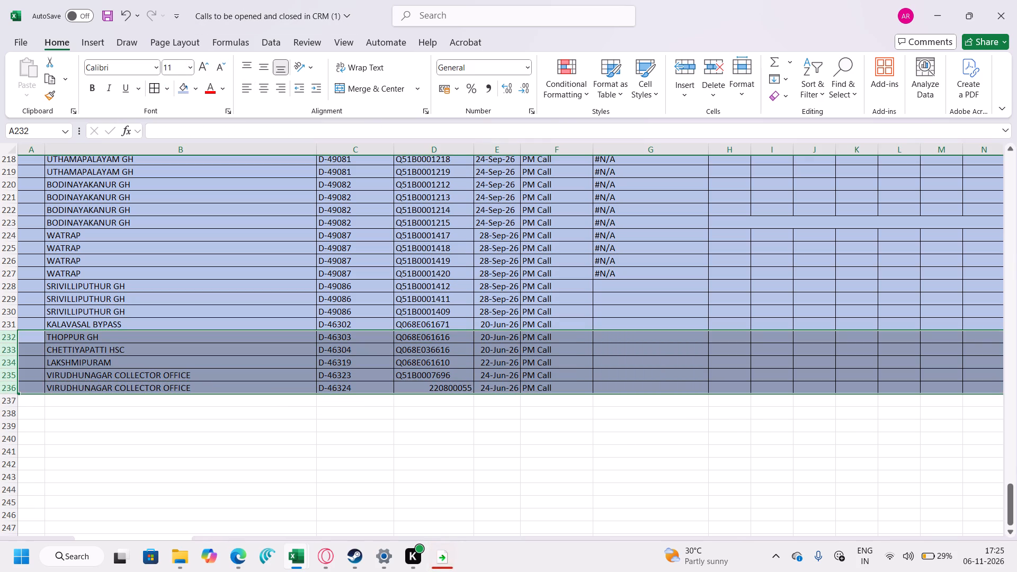
Left-align the contents of rows 232 to 236 and of rows 224 to 231.
left_click(243, 87)
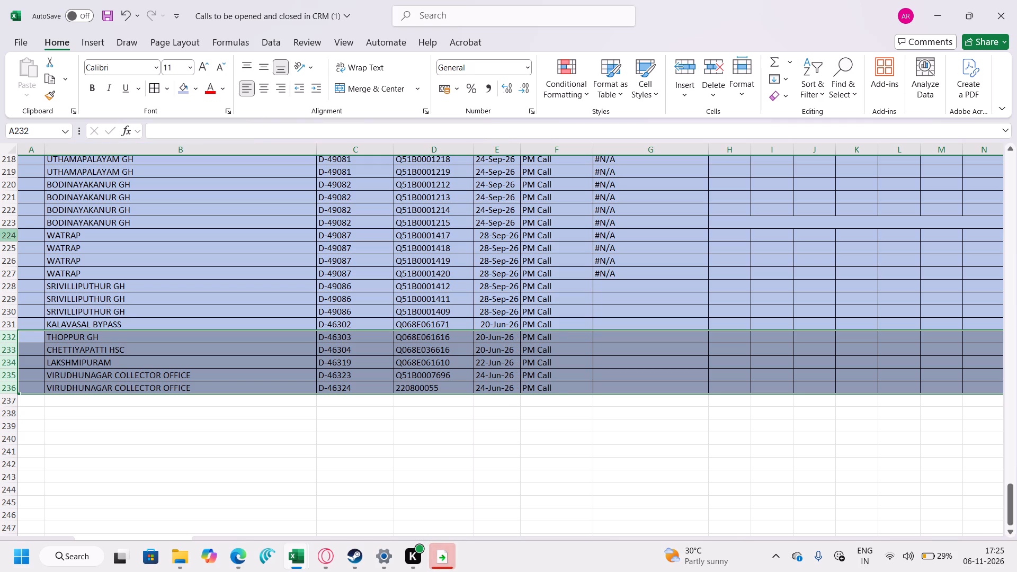
left_click_drag(8, 235, 6, 319)
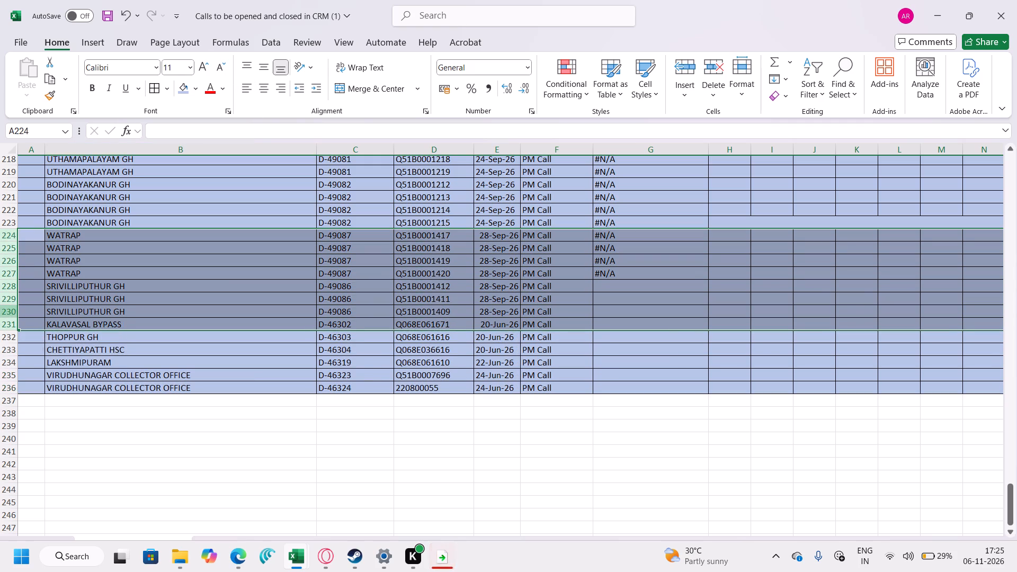
left_click(245, 88)
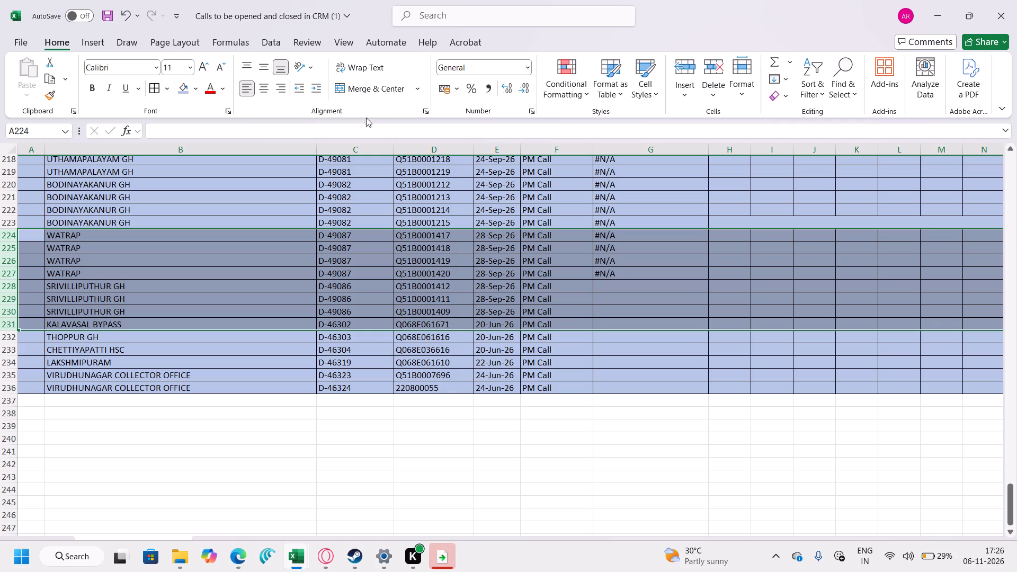
Filter the FSR No column for 49032.
scroll(329, 267, "up", 20)
scroll(329, 267, "up", 4)
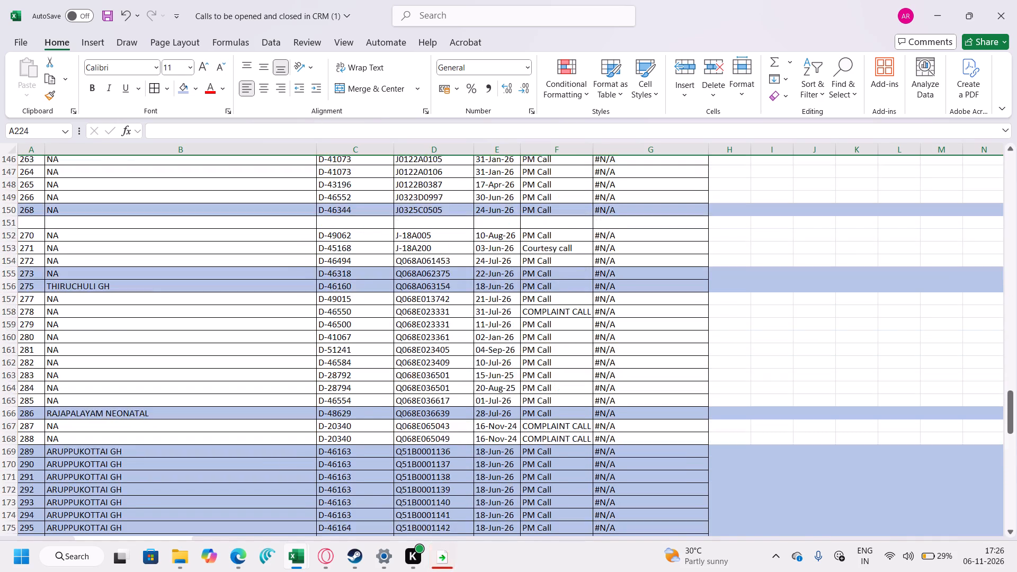
scroll(338, 268, "up", 20)
scroll(338, 268, "up", 9)
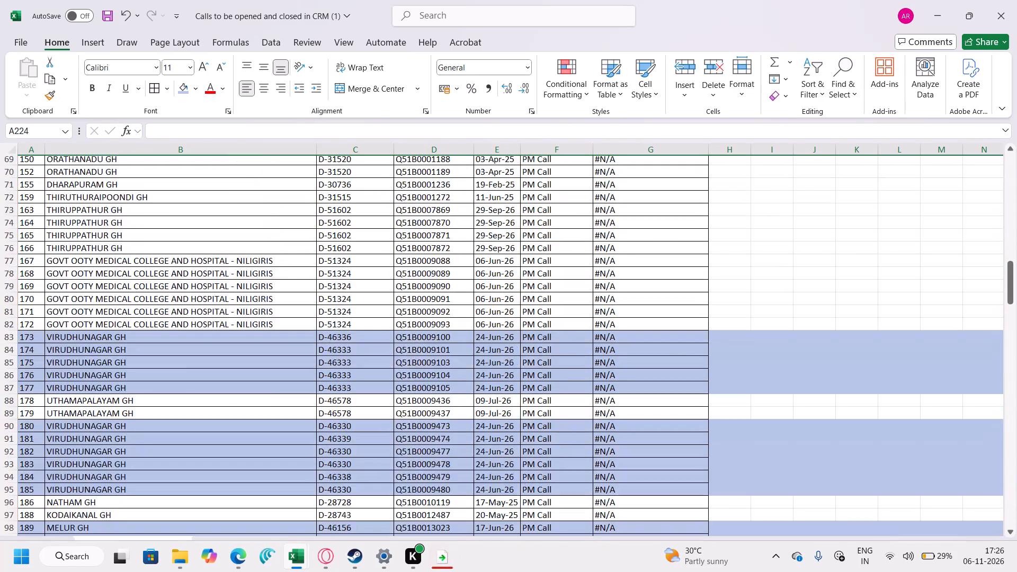
scroll(338, 269, "up", 12)
scroll(345, 264, "up", 18)
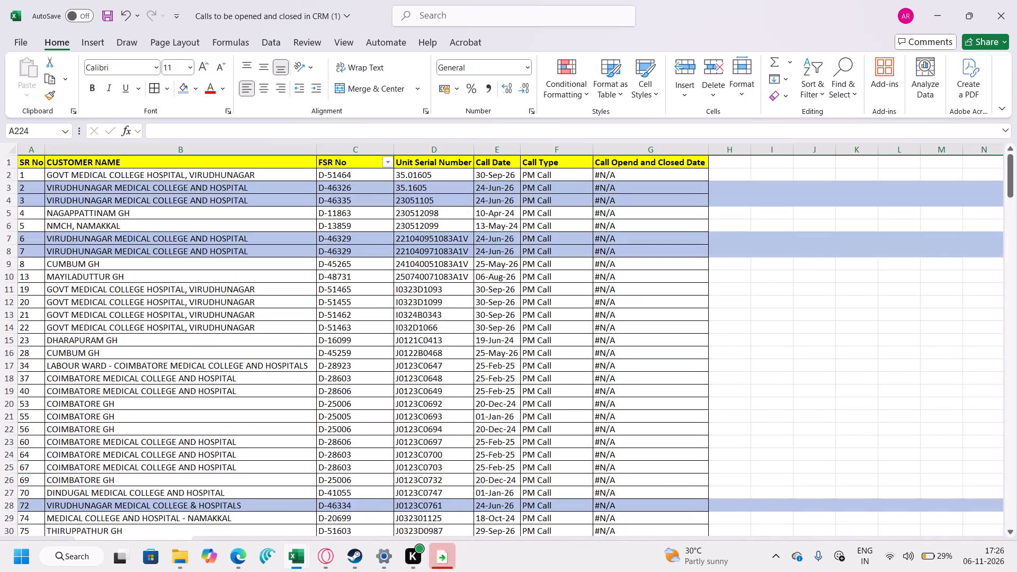
left_click(390, 163)
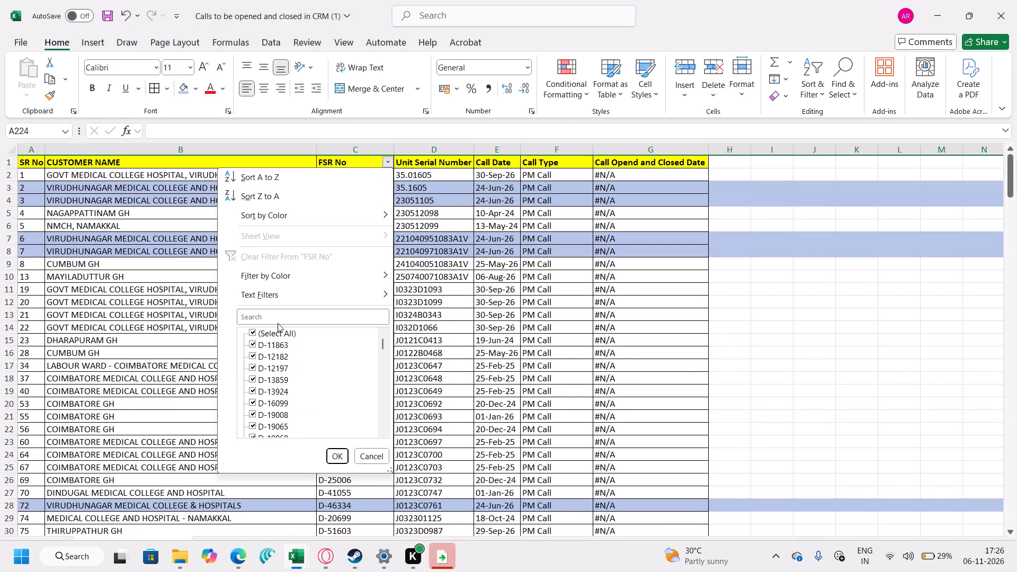
left_click(284, 316)
type("49")
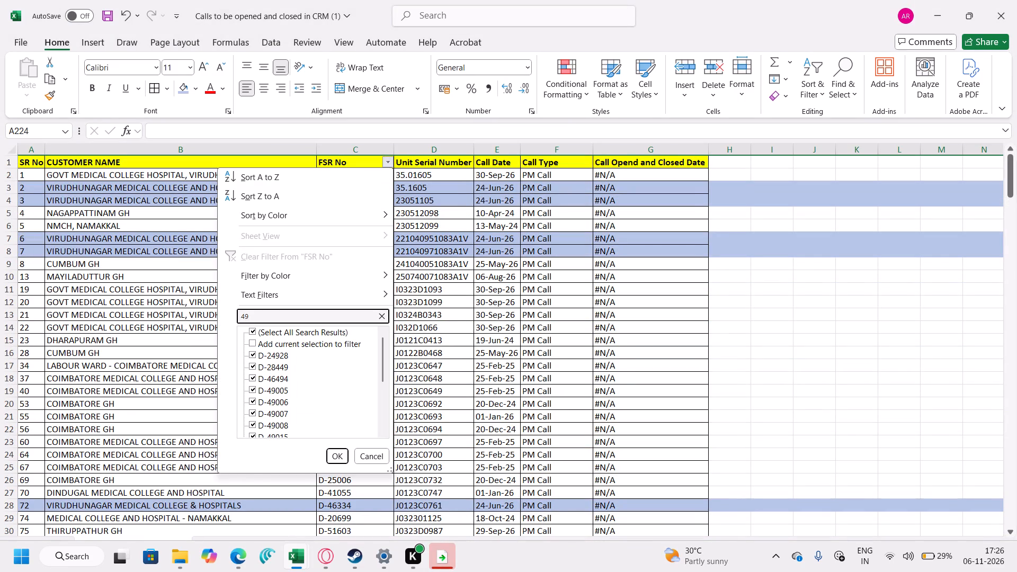
key("0")
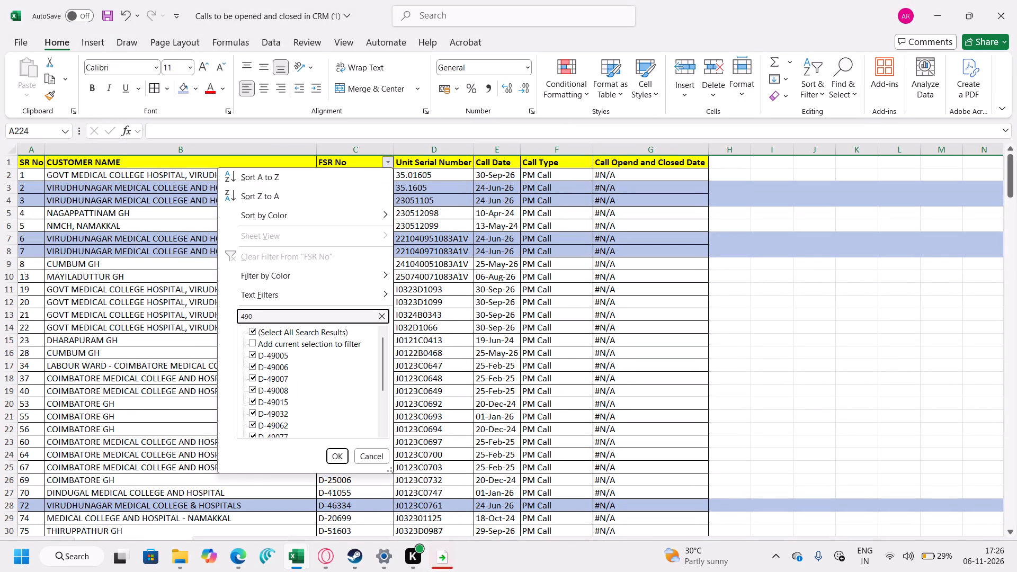
key("3")
key("2")
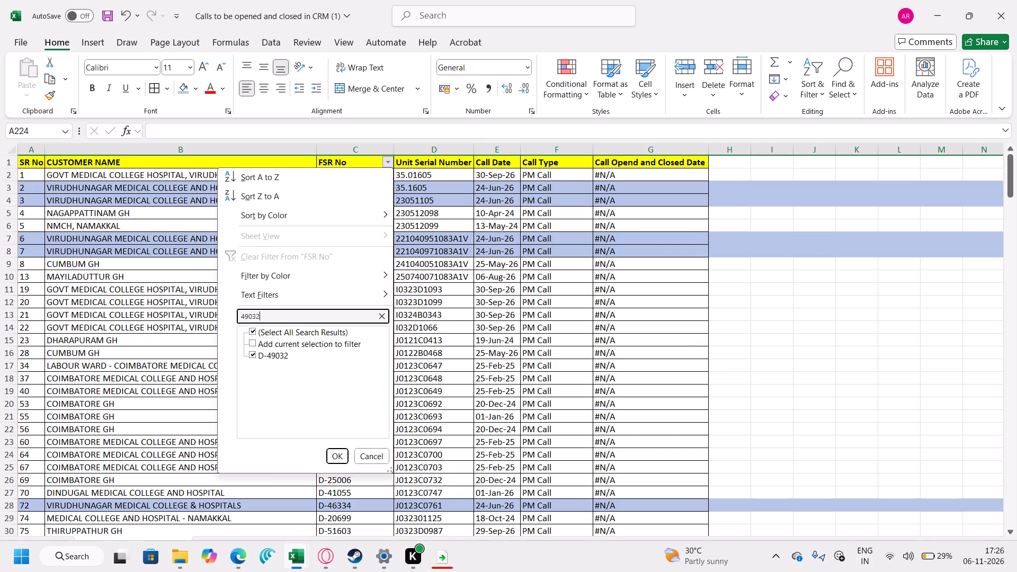
key("Return")
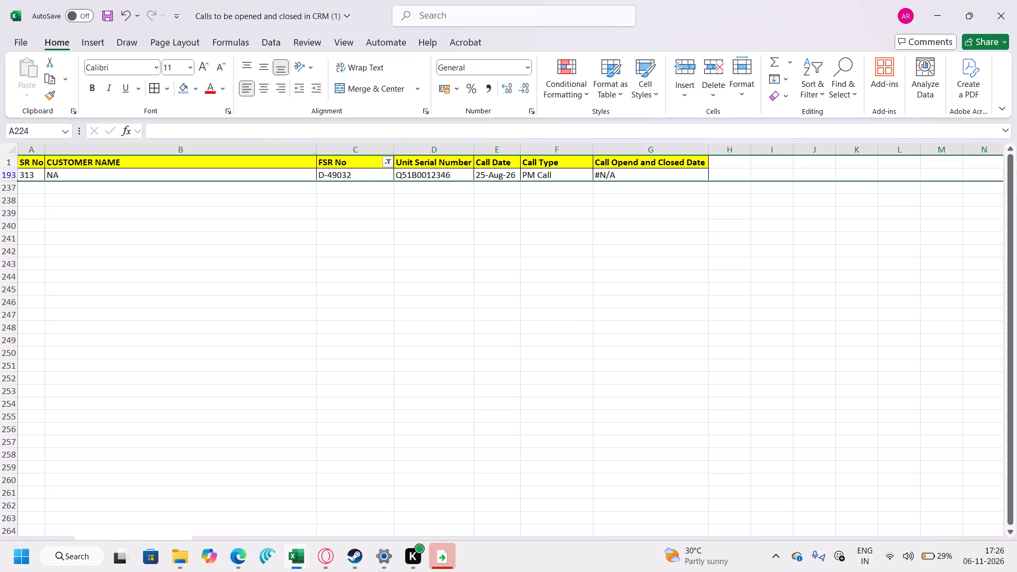
Apply the blue highlight fill to the whole of row 193, the matched D-49032 call.
left_click(5, 173)
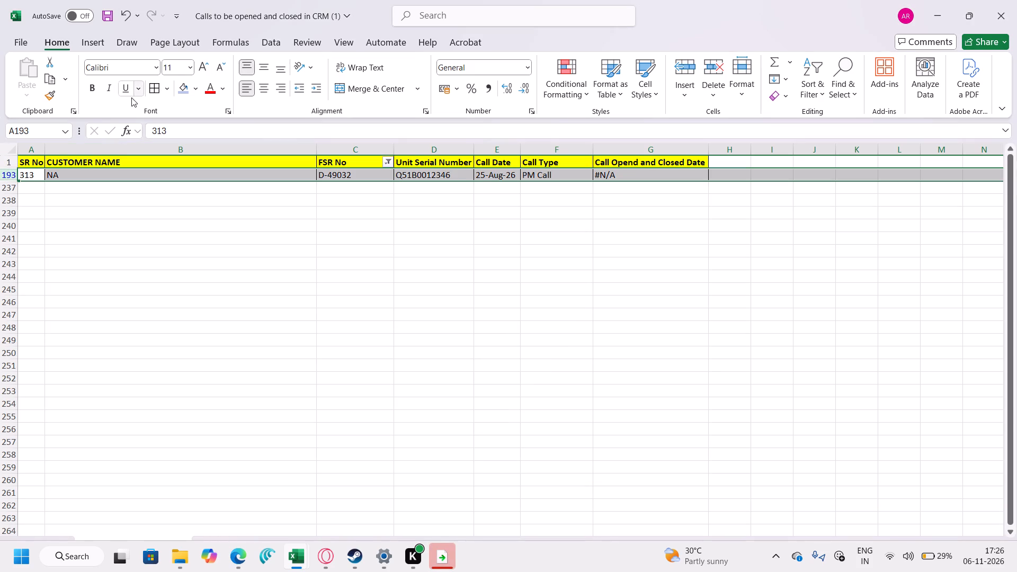
left_click(179, 93)
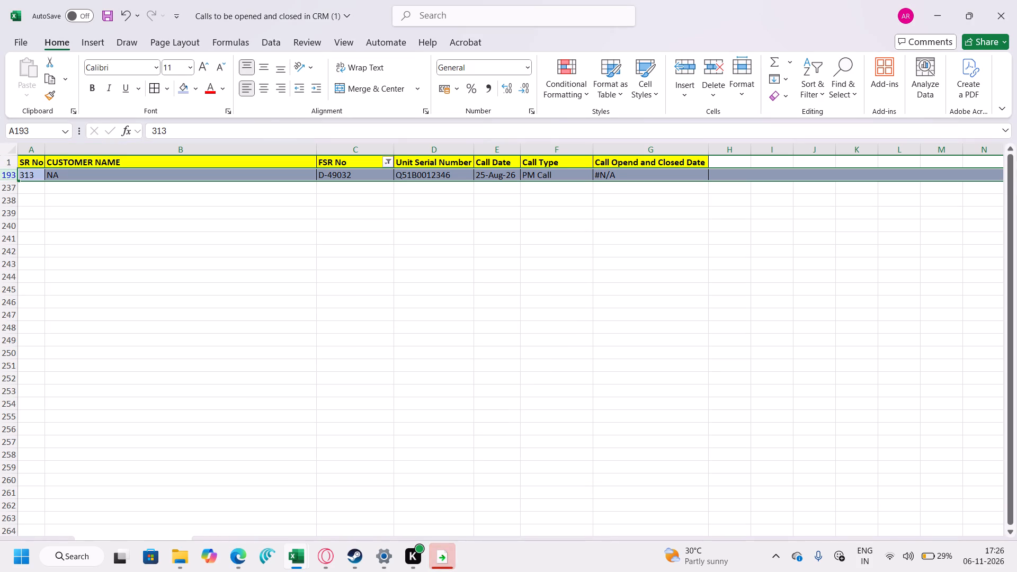
Search the FSR No filter values for 49050.
left_click(389, 159)
left_click(314, 318)
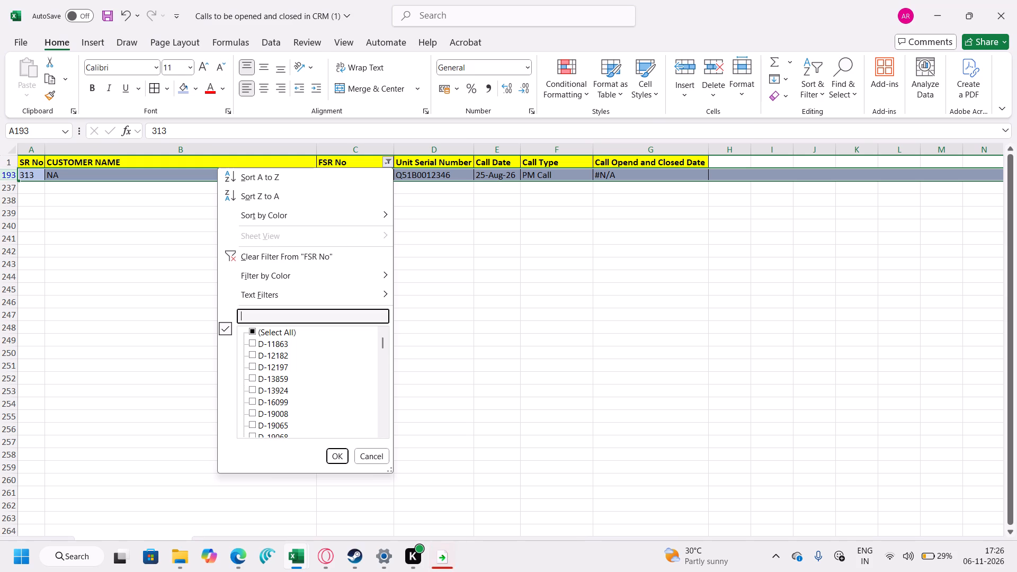
type("490")
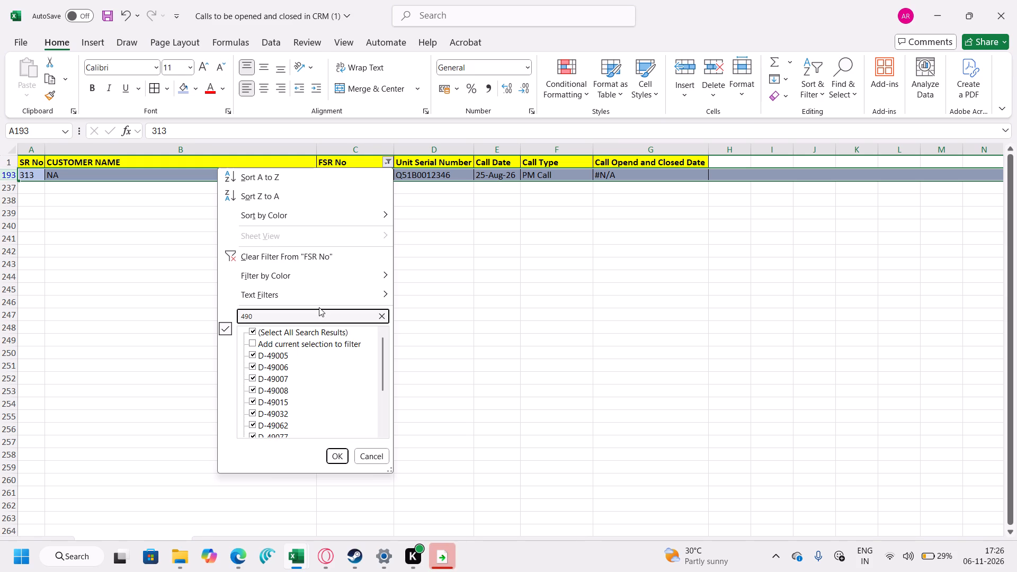
type("50")
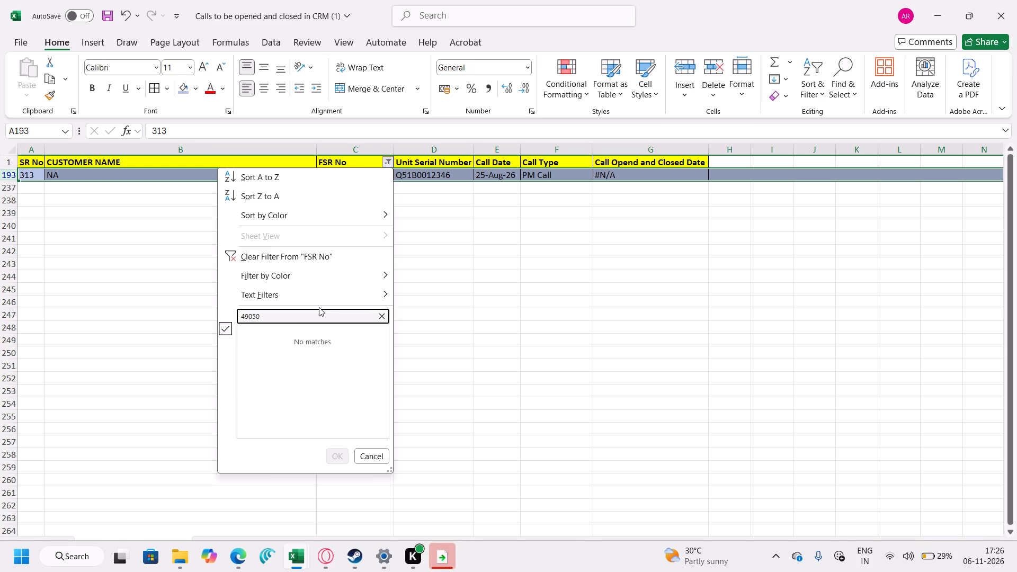
key("Return")
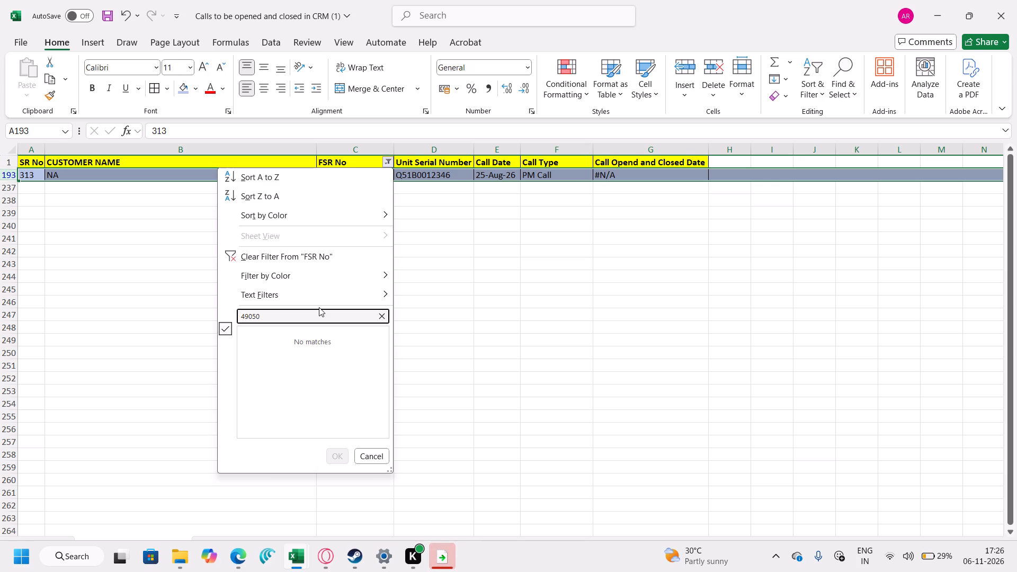
Search the FSR No filter values for 48604 instead.
left_click(314, 316)
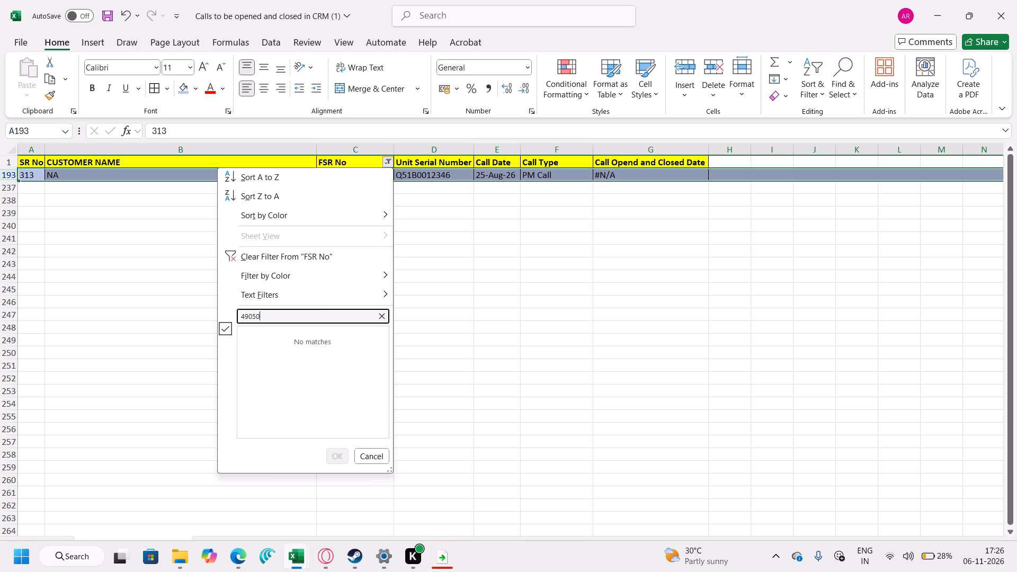
key("BackSpace")
key("BackSpace")
key("BackSpace")
key("BackSpace")
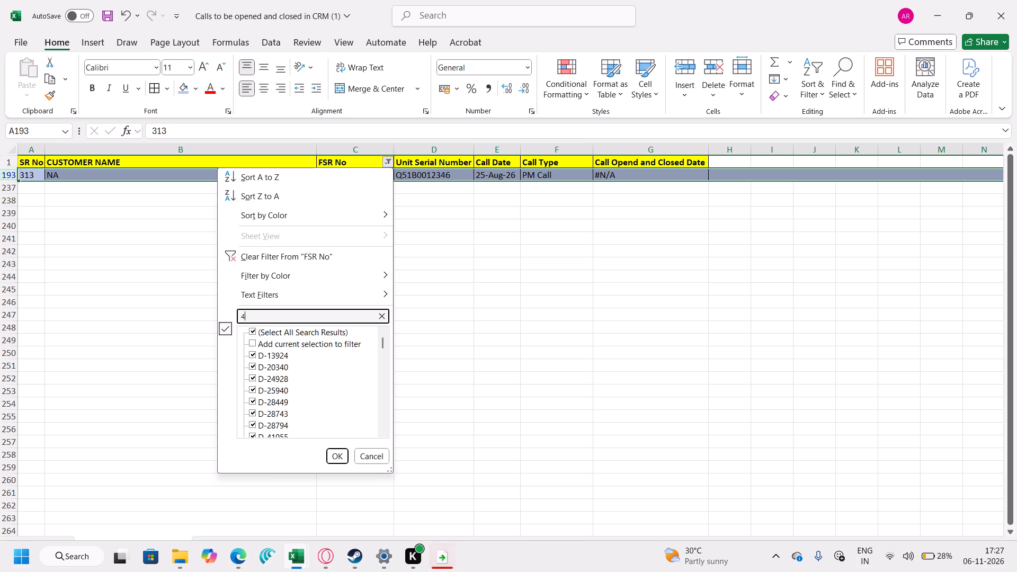
type("86")
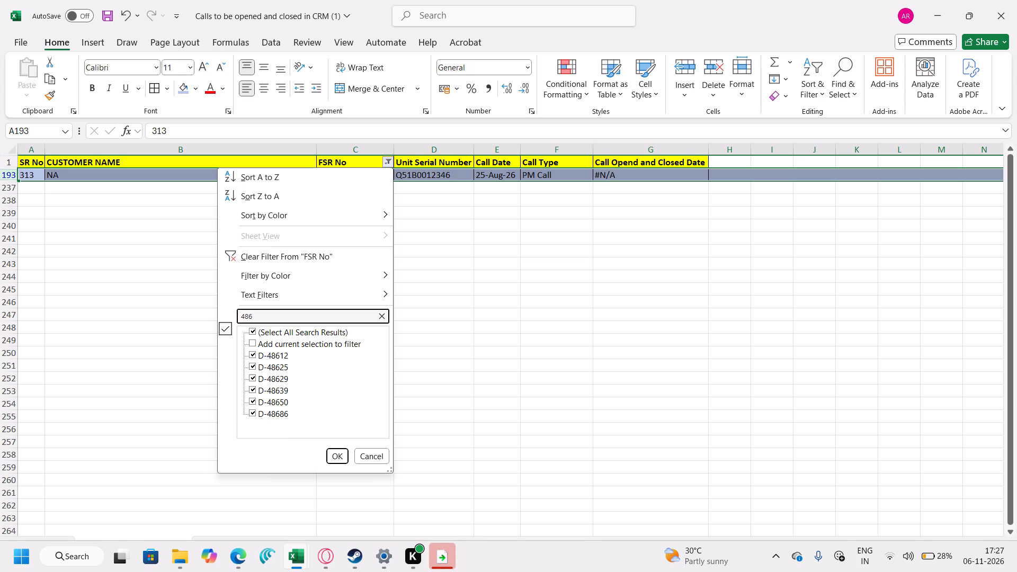
key("0")
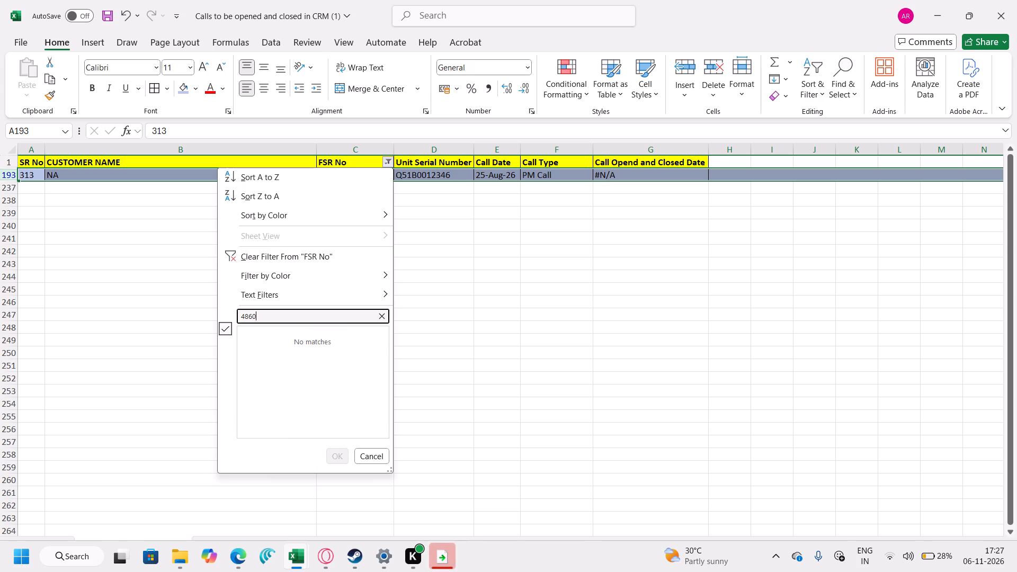
key("4")
Switch to the CallDetailReport workbook and search the Report No filter values for 48604.
left_click(233, 555)
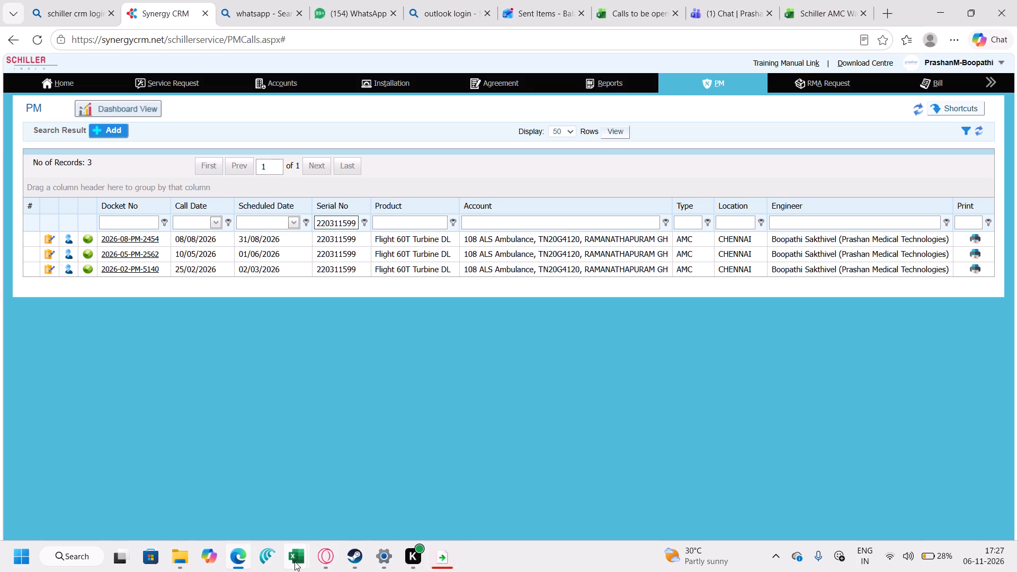
left_click(287, 481)
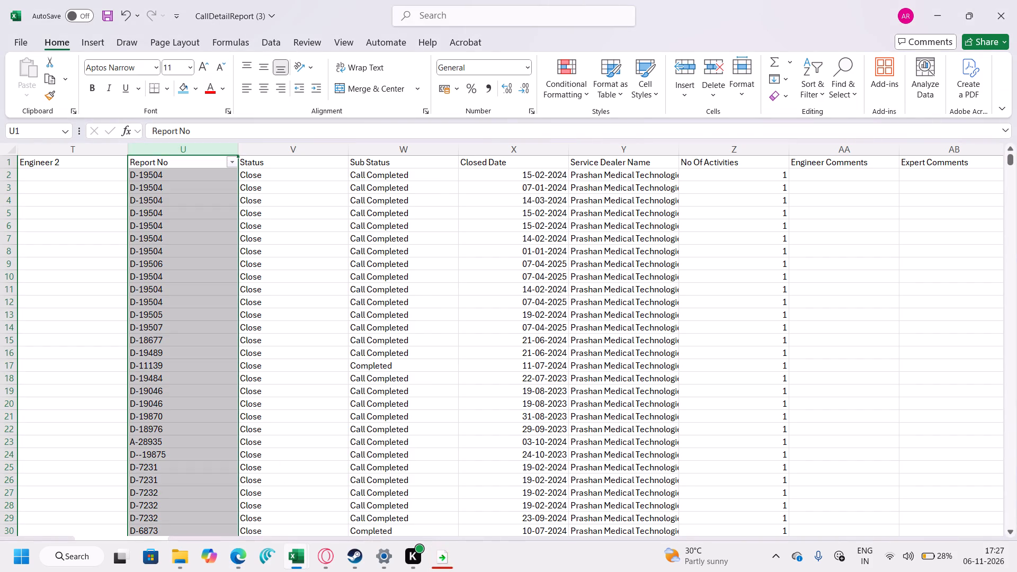
left_click(232, 159)
key("4")
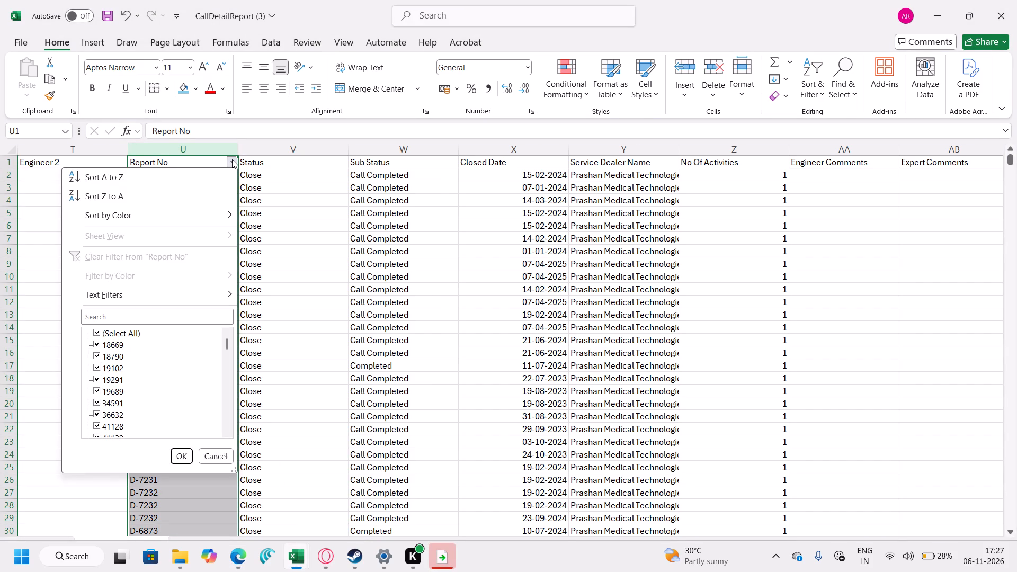
type("8604")
left_click(128, 320)
type("48")
type("604")
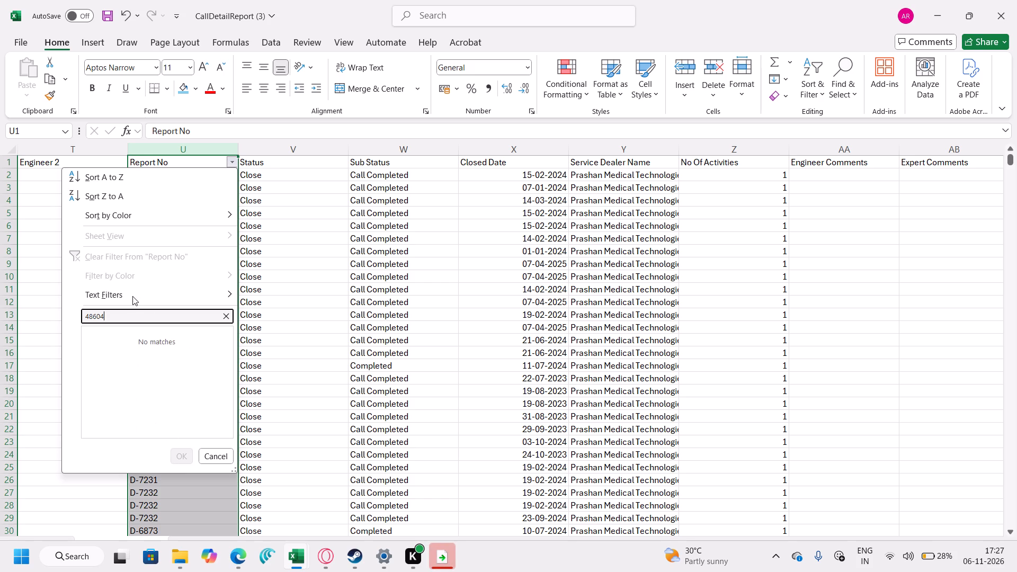
left_click(81, 315)
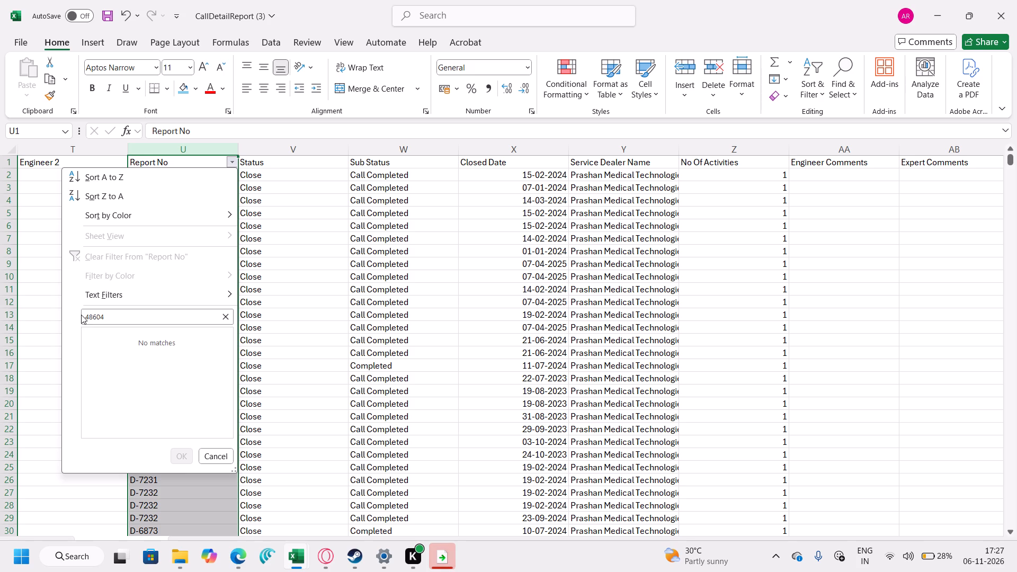
left_click(85, 317)
type("D-")
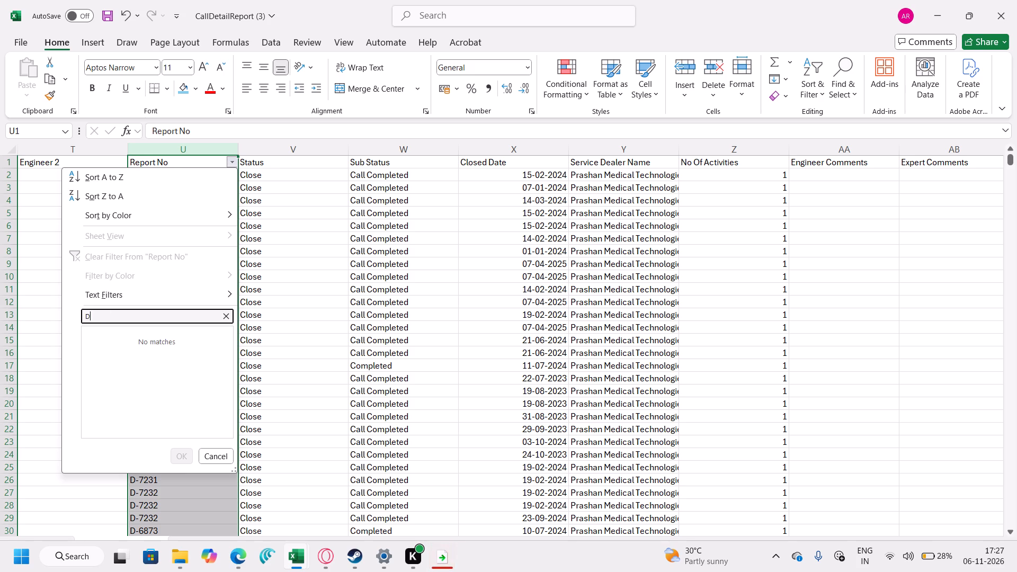
Switch to Synergy CRM in the browser and search the PM calls for serial number Q066E023361.
left_click(236, 559)
left_click(352, 221)
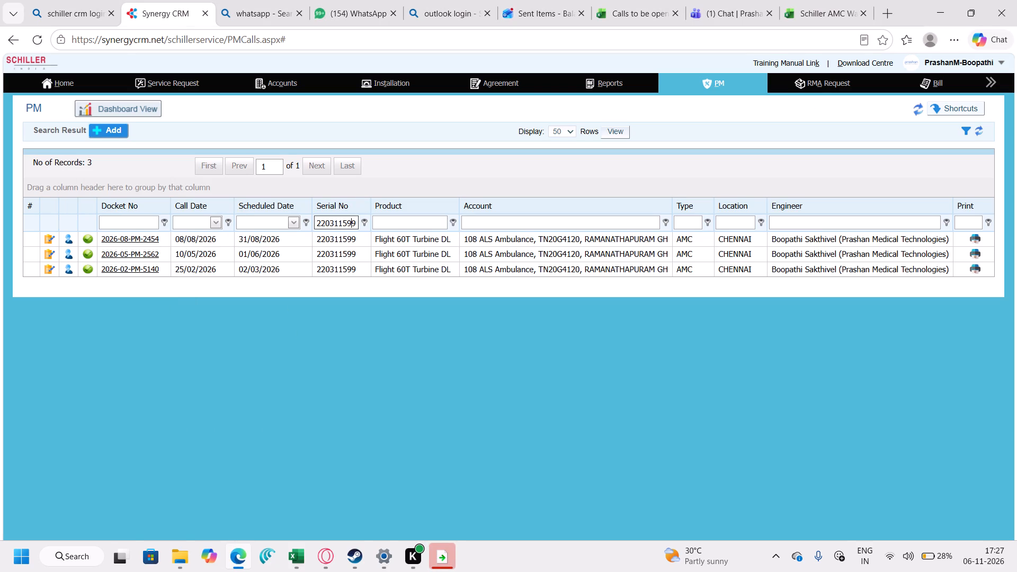
left_click(357, 221)
key("BackSpace")
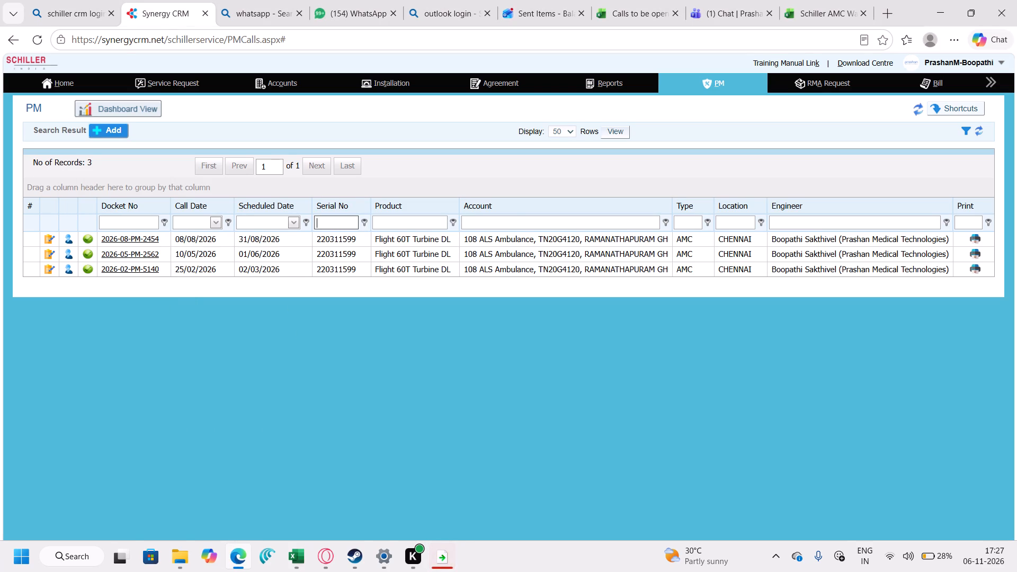
key("BackSpace")
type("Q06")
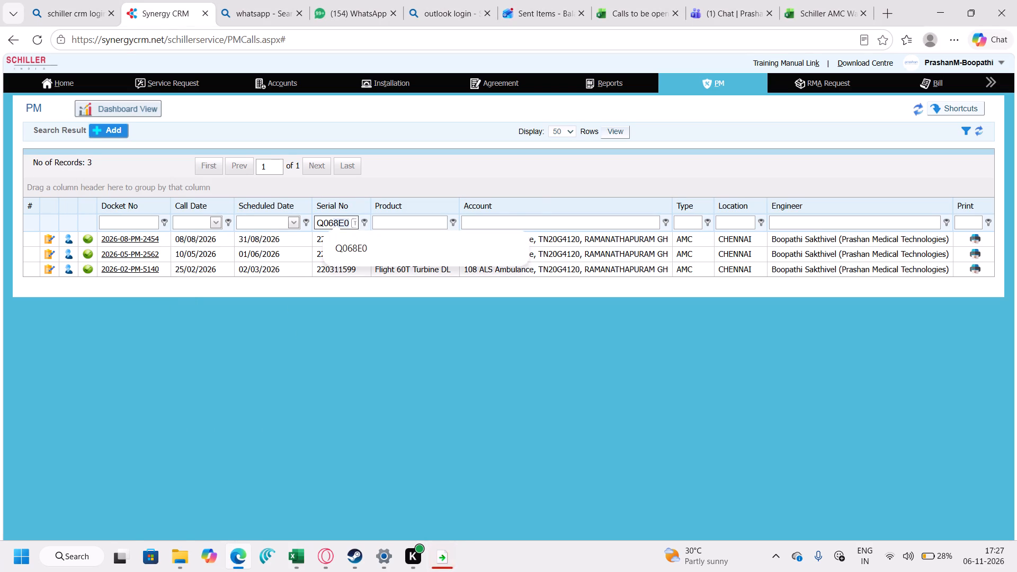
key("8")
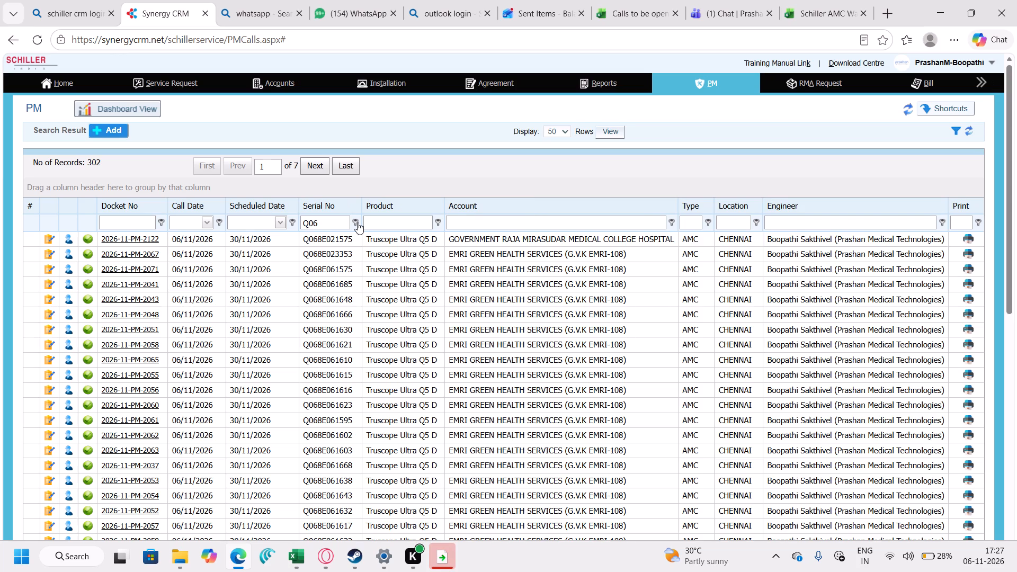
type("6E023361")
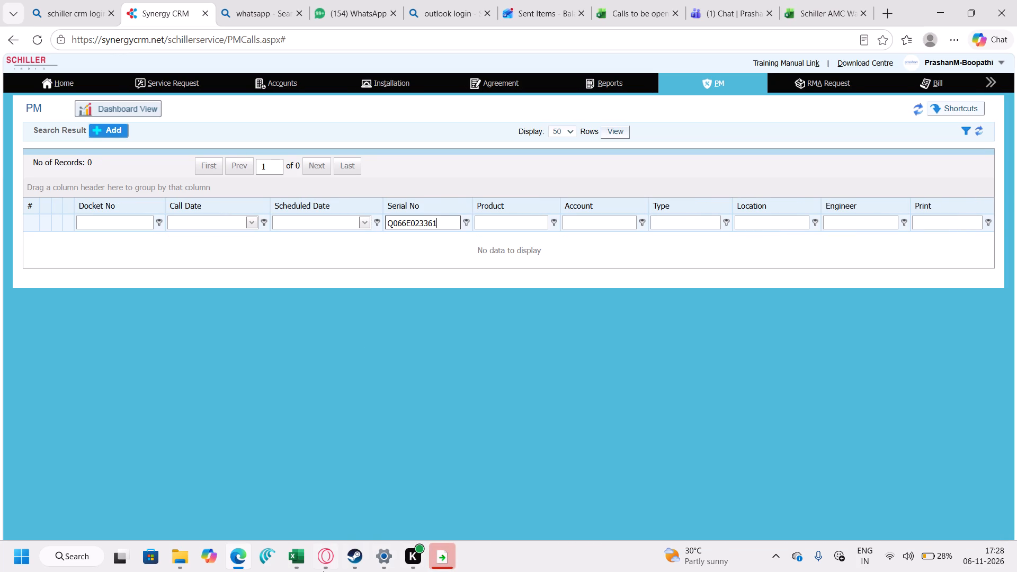
Return to the Calls to be opened and closed workbook and reset the FSR No filter to show all rows.
left_click(352, 482)
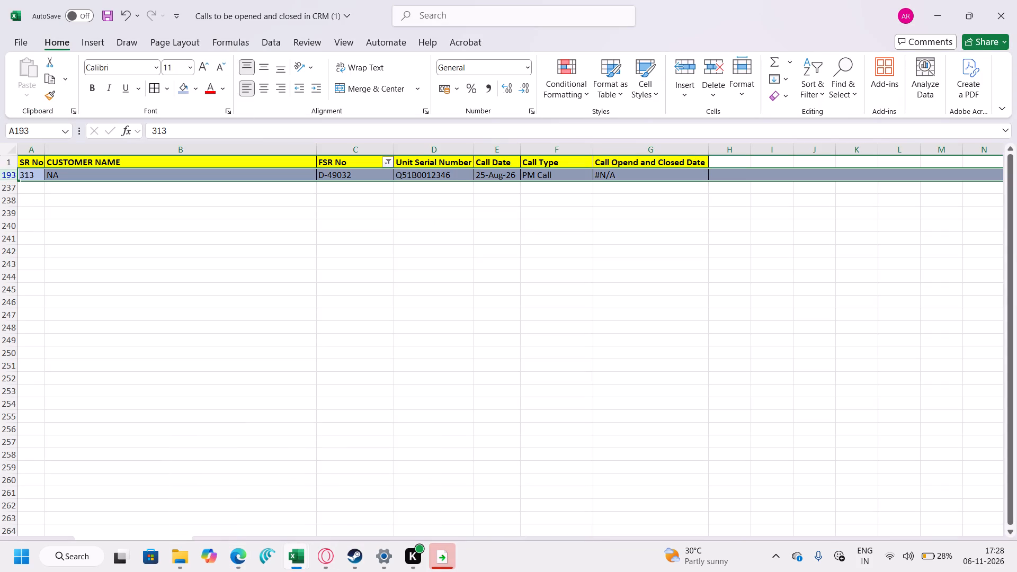
left_click(390, 164)
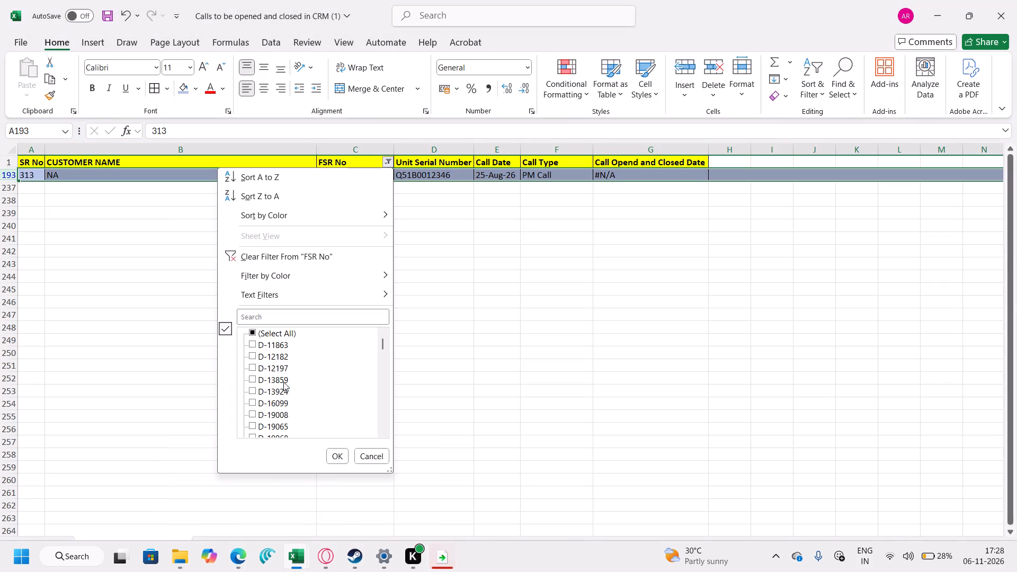
left_click(251, 331)
left_click(345, 458)
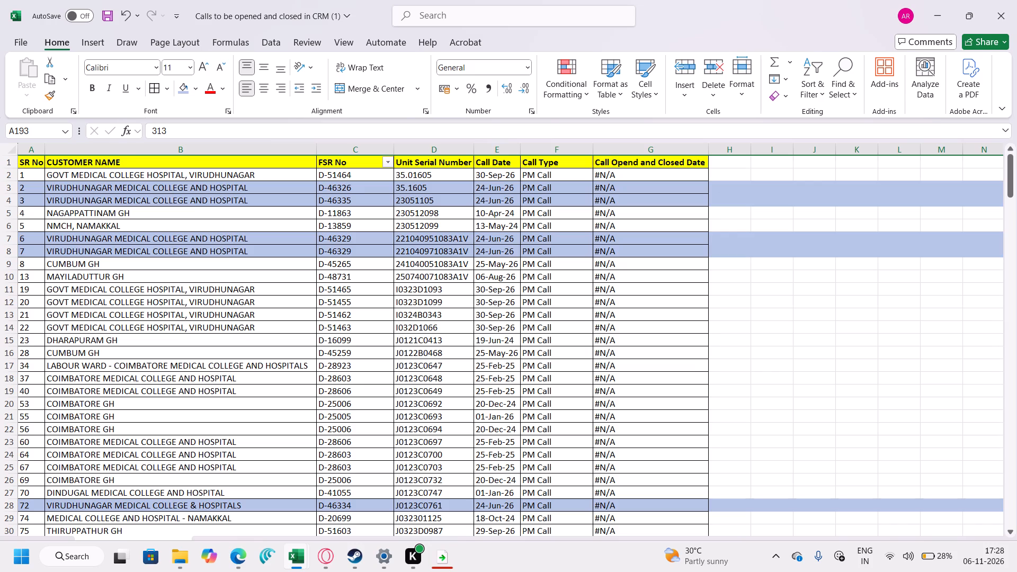
Enter the customer name THIRUMANGALAM GH in row 237, the first empty row below the call list.
scroll(283, 433, "down", 20)
scroll(283, 433, "down", 13)
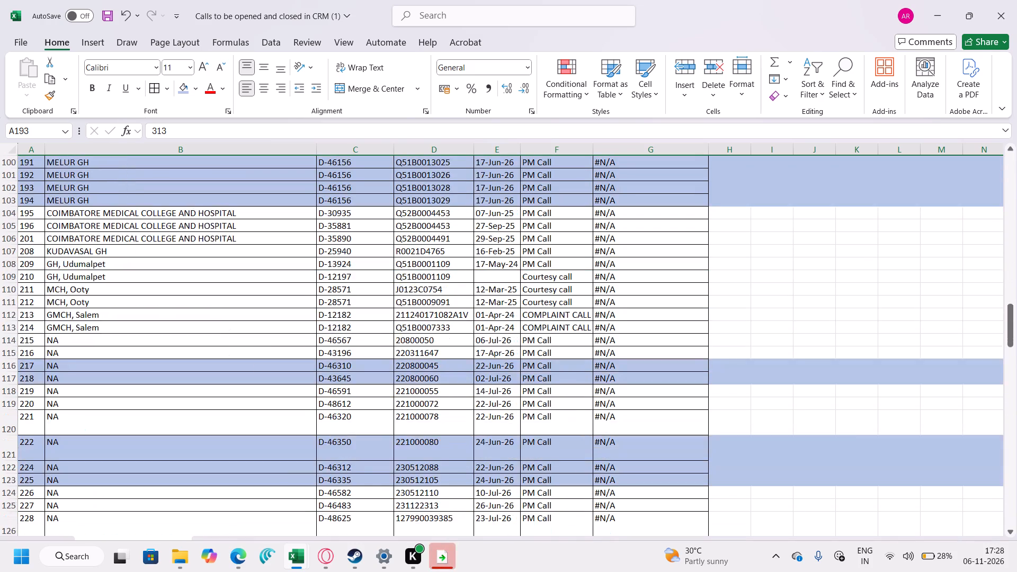
scroll(283, 433, "down", 20)
scroll(283, 433, "down", 13)
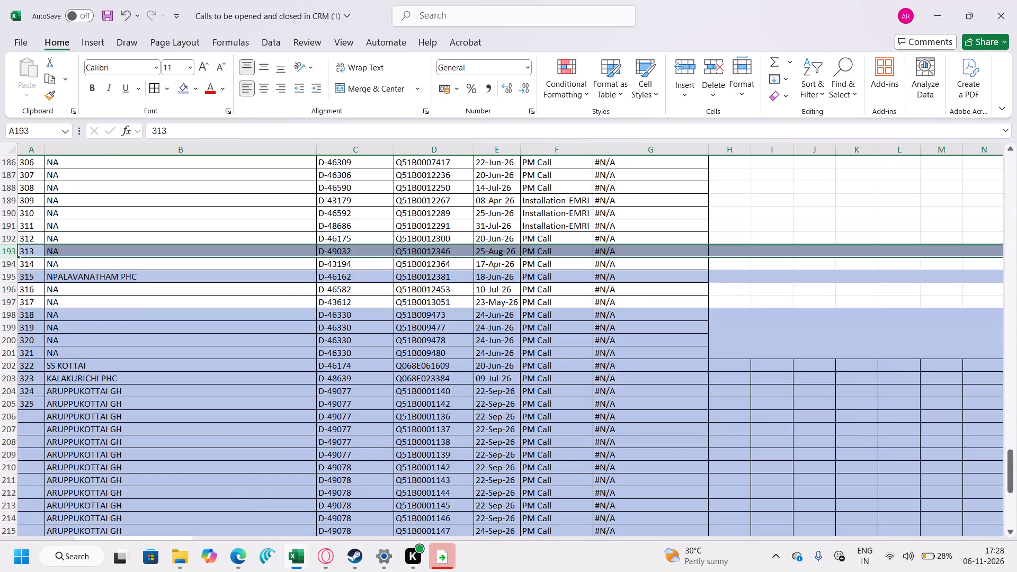
scroll(283, 433, "down", 12)
left_click(131, 320)
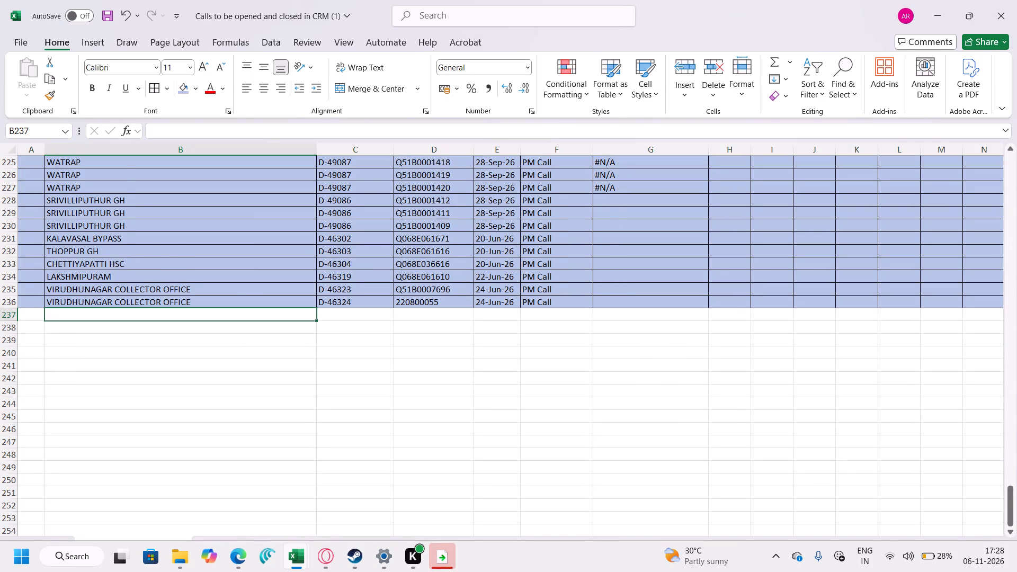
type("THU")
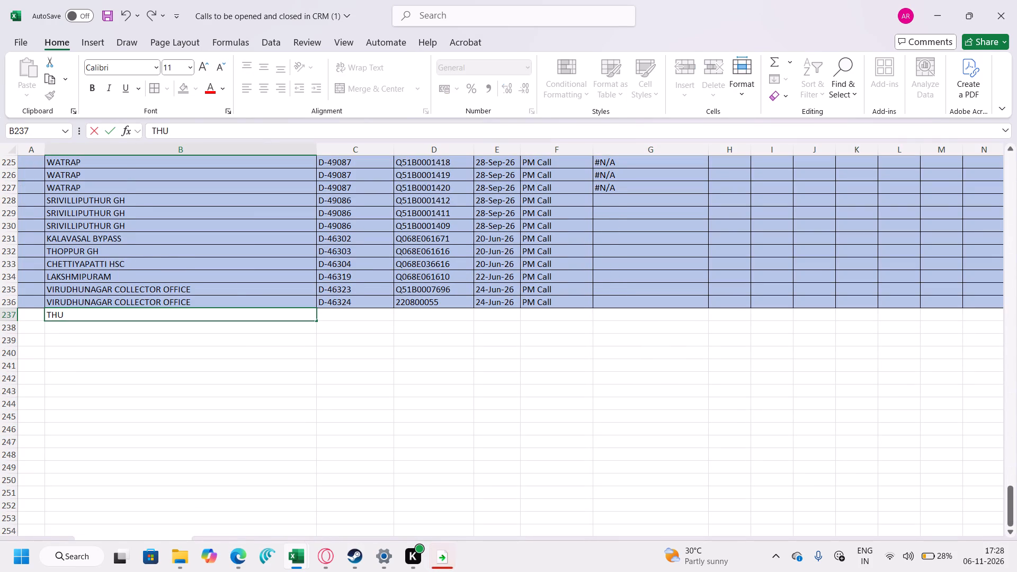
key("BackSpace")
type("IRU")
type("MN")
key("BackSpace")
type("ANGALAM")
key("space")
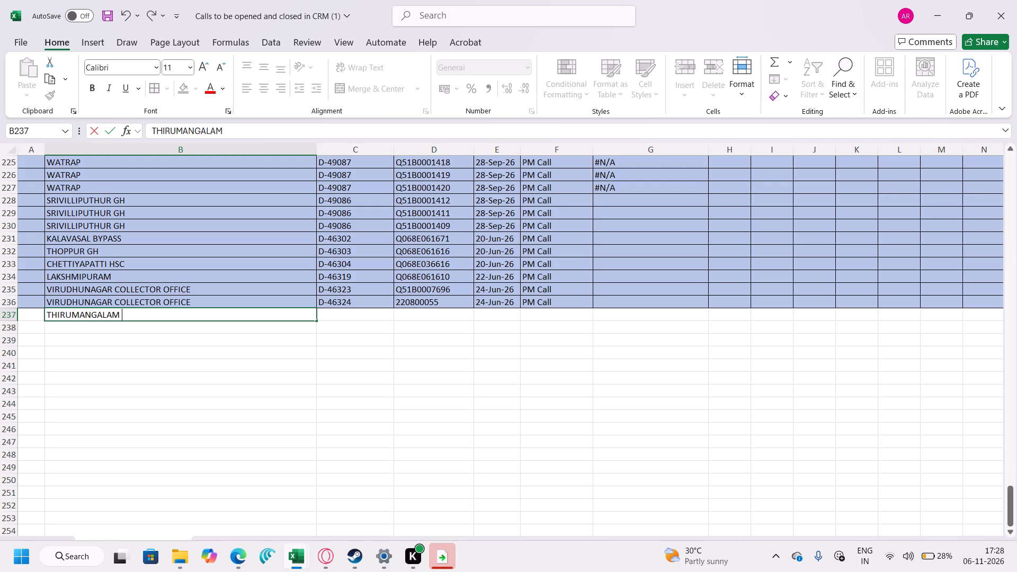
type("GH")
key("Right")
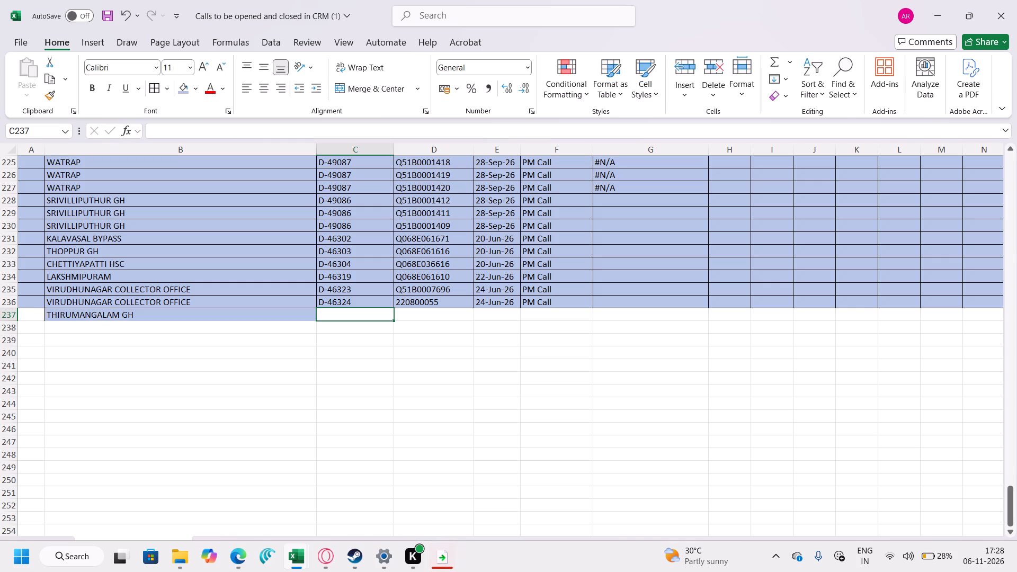
Enter D-48604 as the FSR number in row 237.
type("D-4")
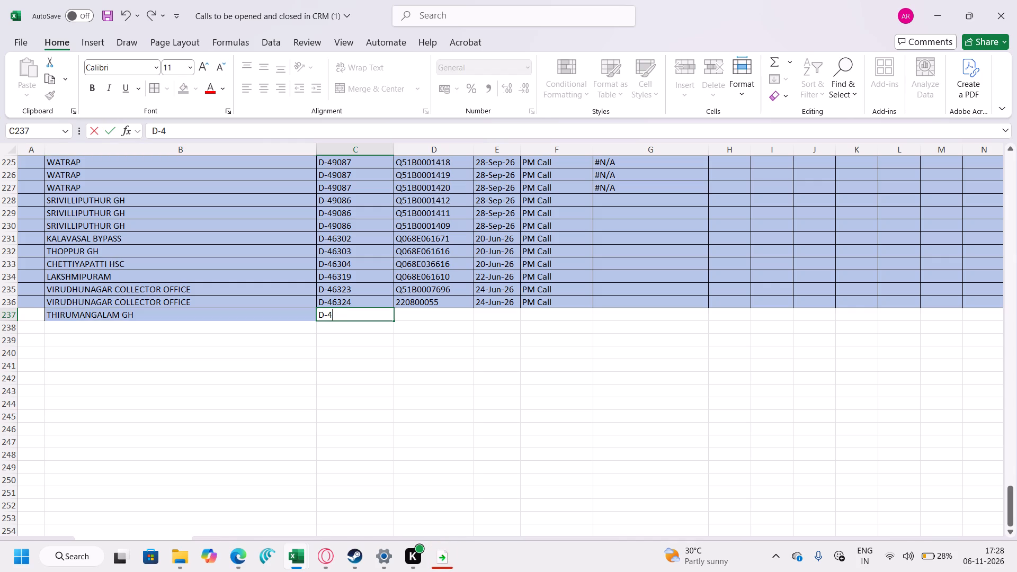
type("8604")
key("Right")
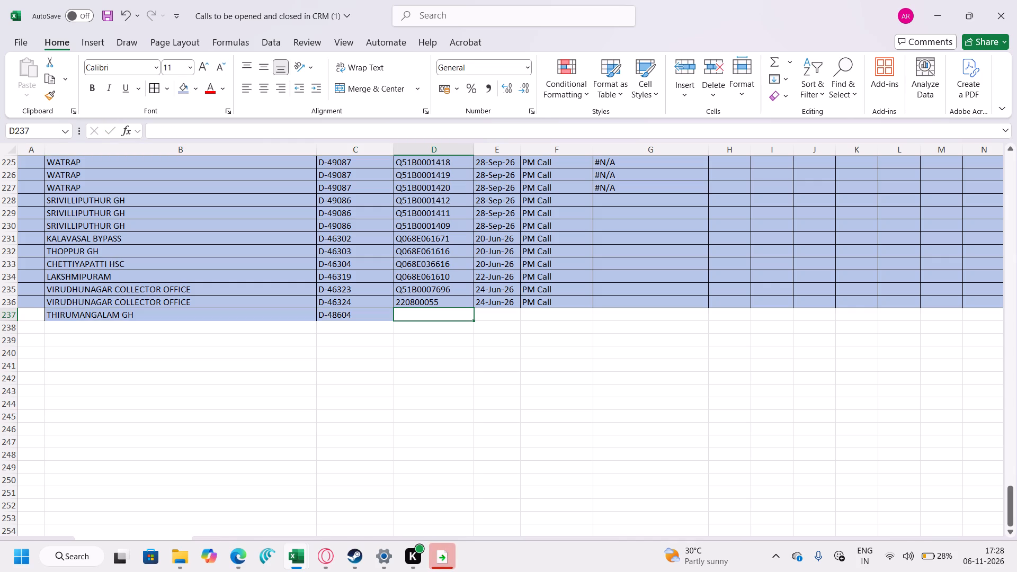
Complete row 237 with serial number Q068E023361, call date 22-Jul-26 and call type PM Call.
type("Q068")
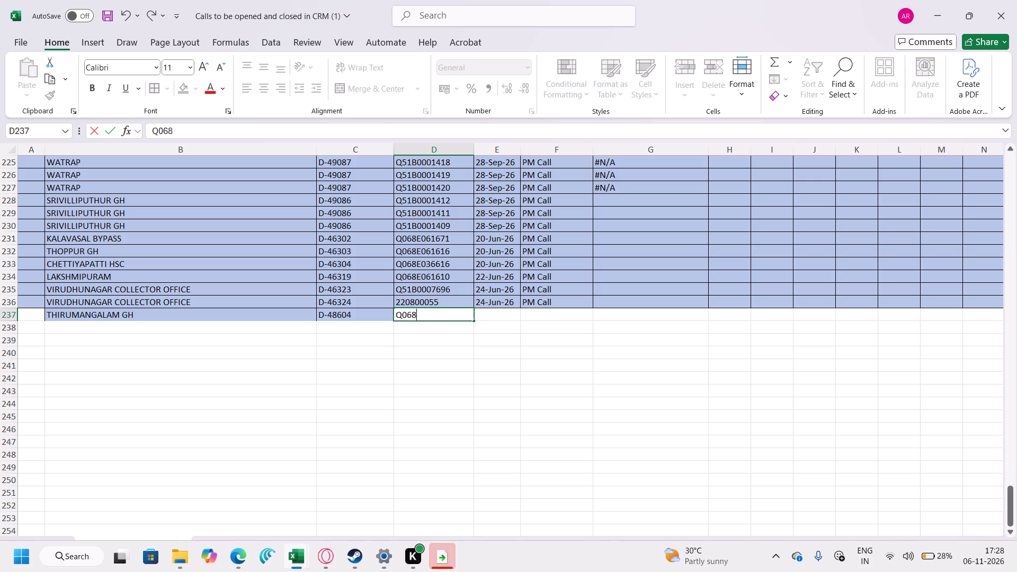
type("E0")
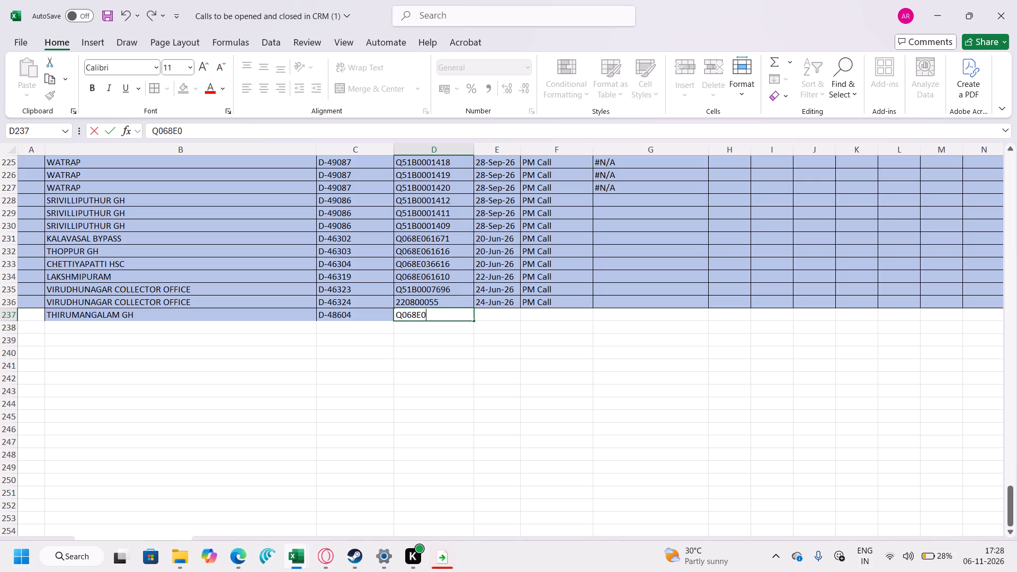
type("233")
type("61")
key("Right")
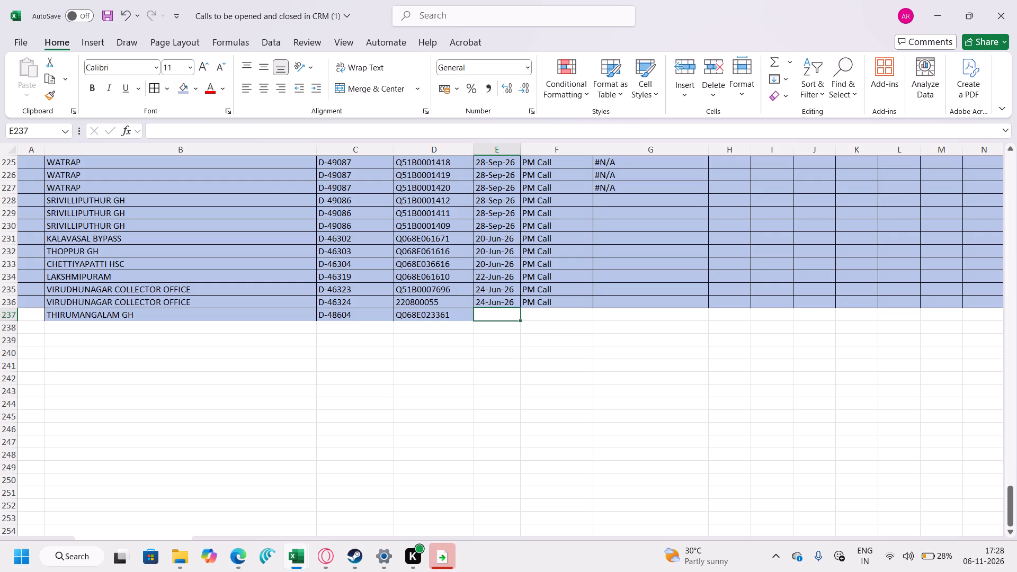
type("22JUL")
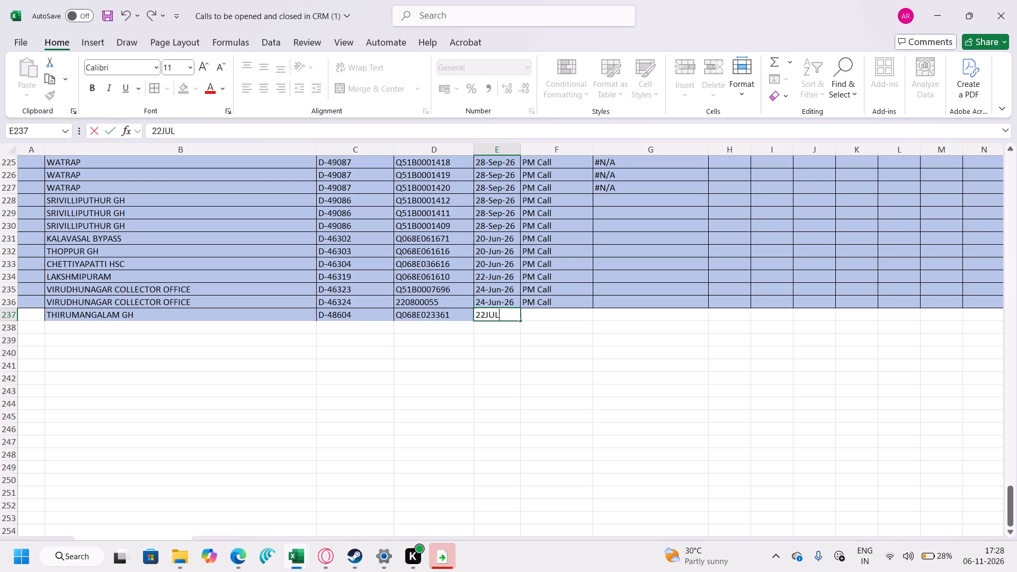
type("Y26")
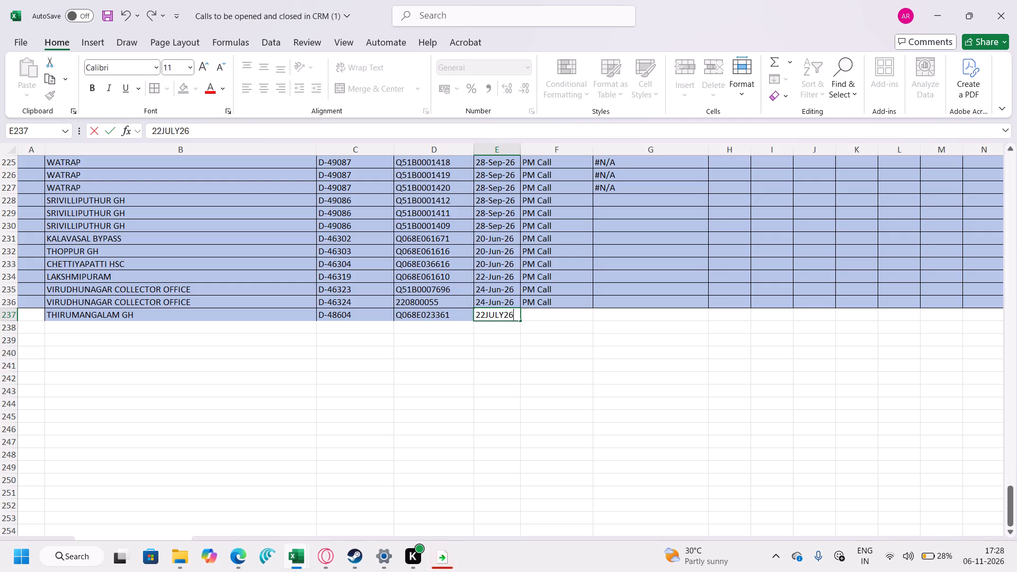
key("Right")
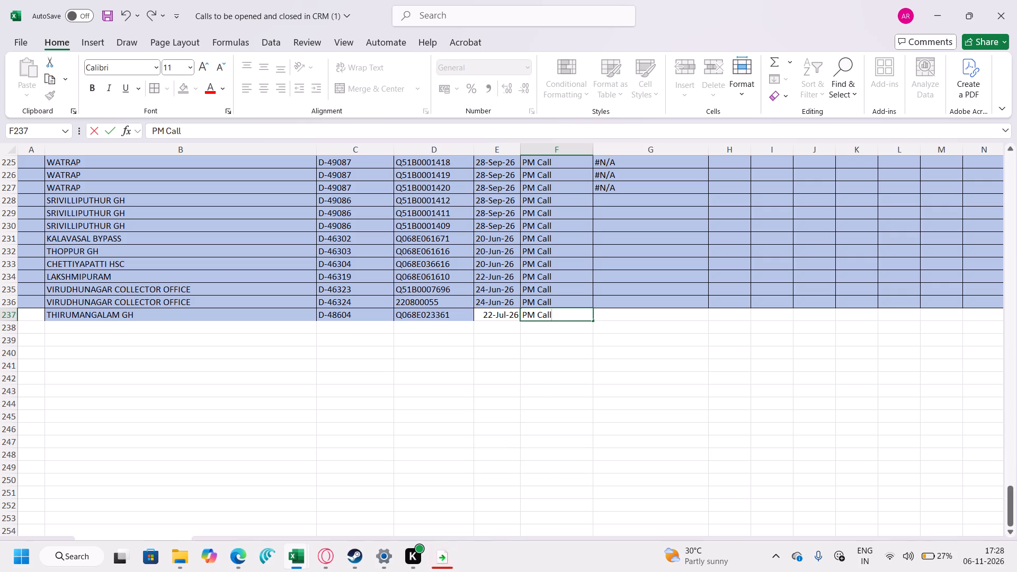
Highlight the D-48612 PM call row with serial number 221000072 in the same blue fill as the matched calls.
scroll(354, 207, "up", 11)
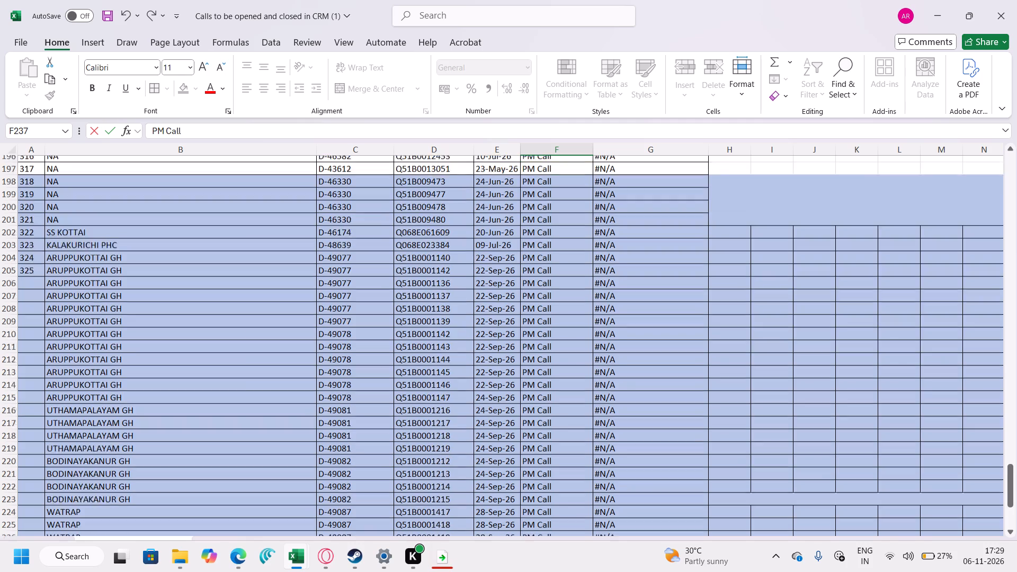
scroll(395, 211, "up", 2)
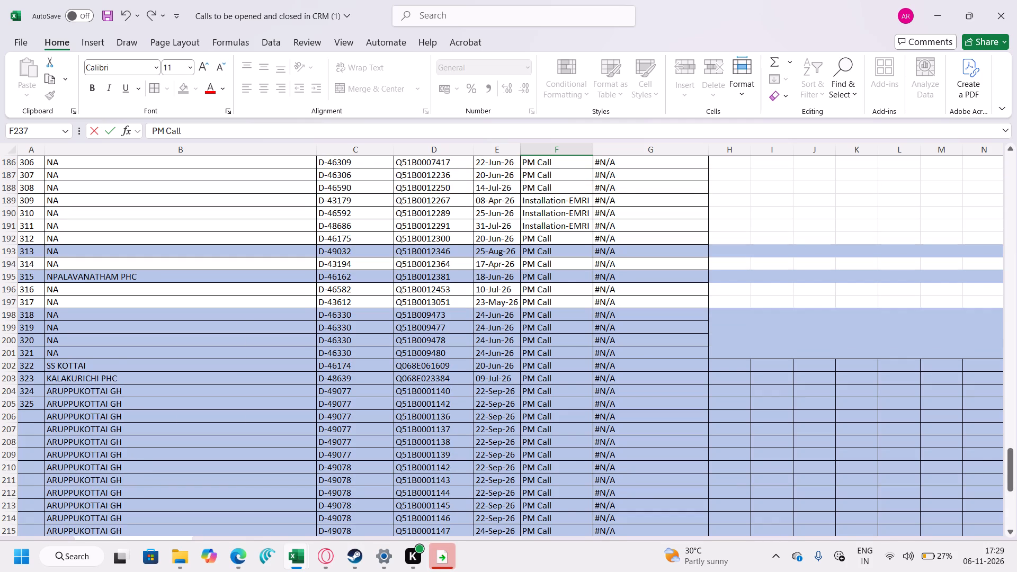
scroll(393, 322, "up", 10)
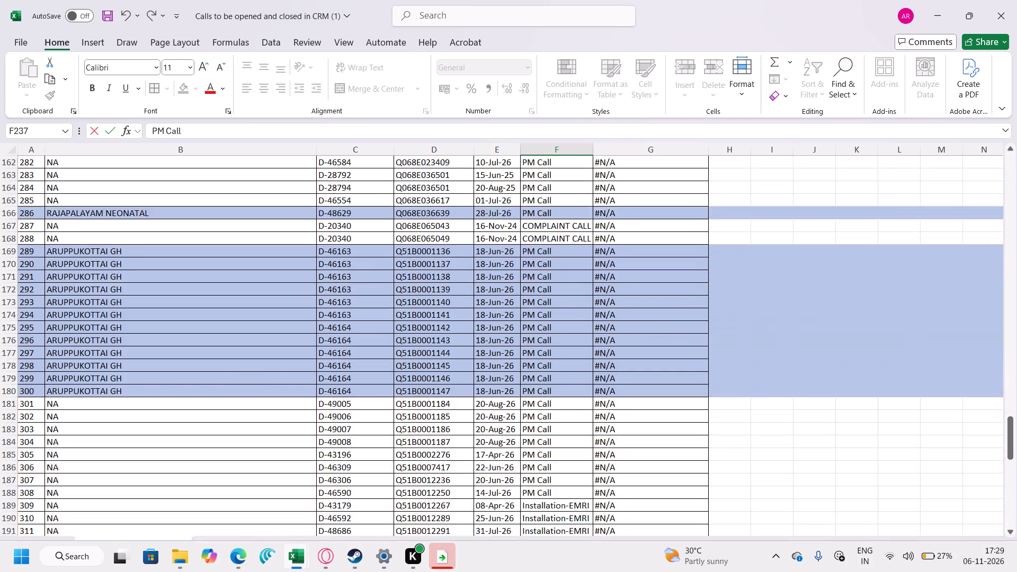
scroll(397, 321, "up", 13)
scroll(397, 321, "up", 8)
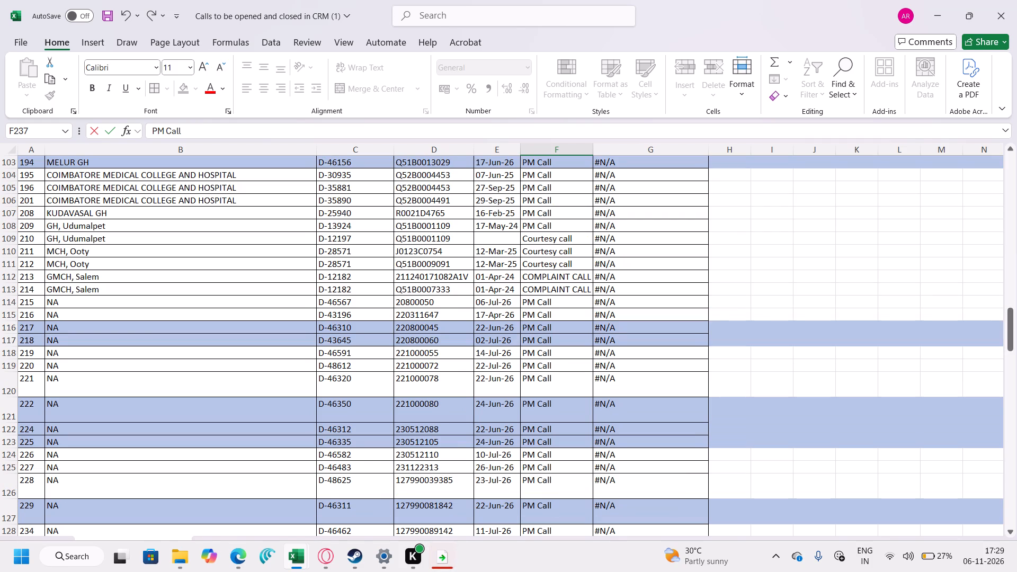
left_click(10, 368)
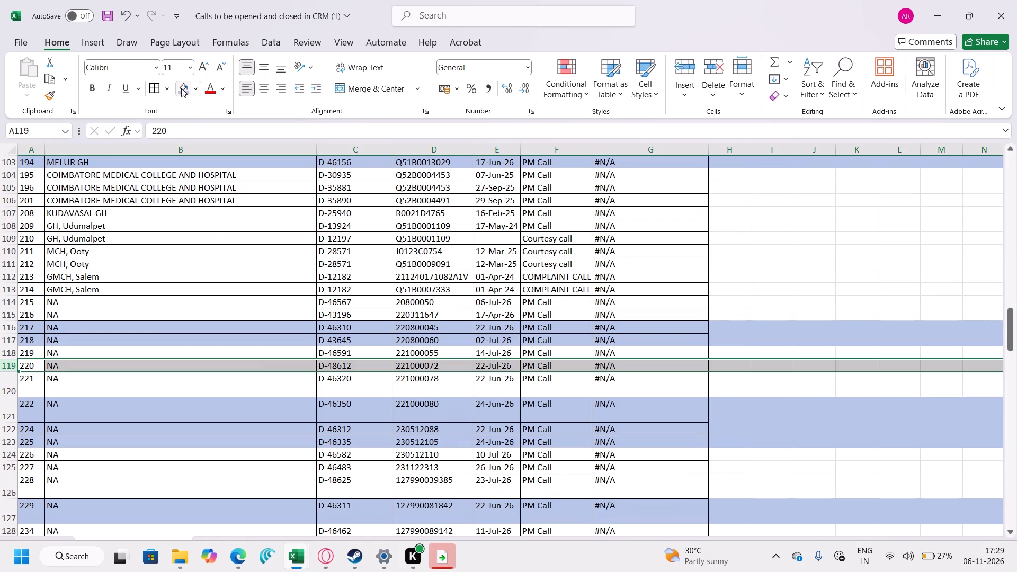
left_click(181, 88)
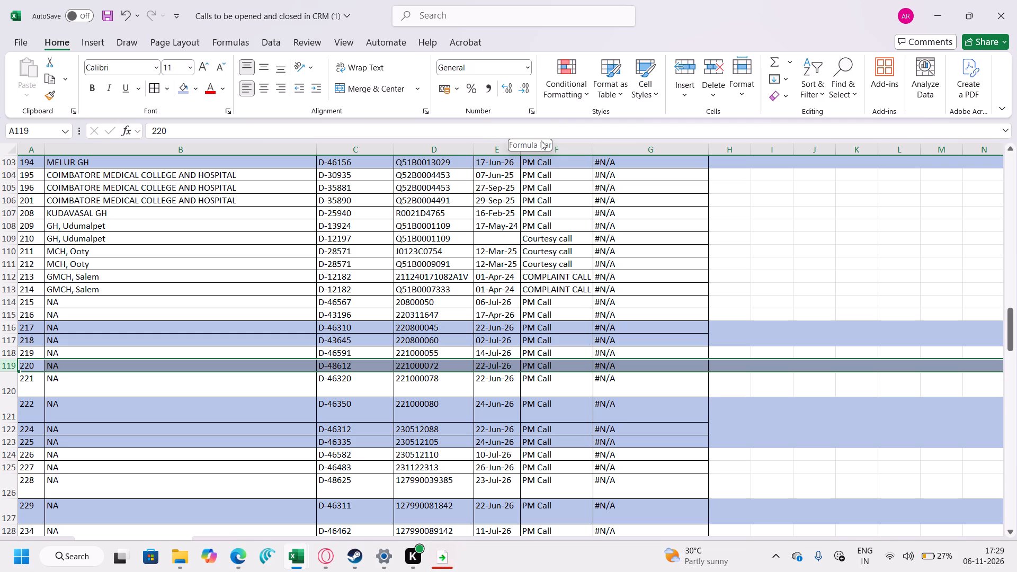
Sort the call list by FSR No from A to Z, expanding the selection to the adjacent data.
scroll(396, 294, "up", 20)
scroll(396, 294, "up", 4)
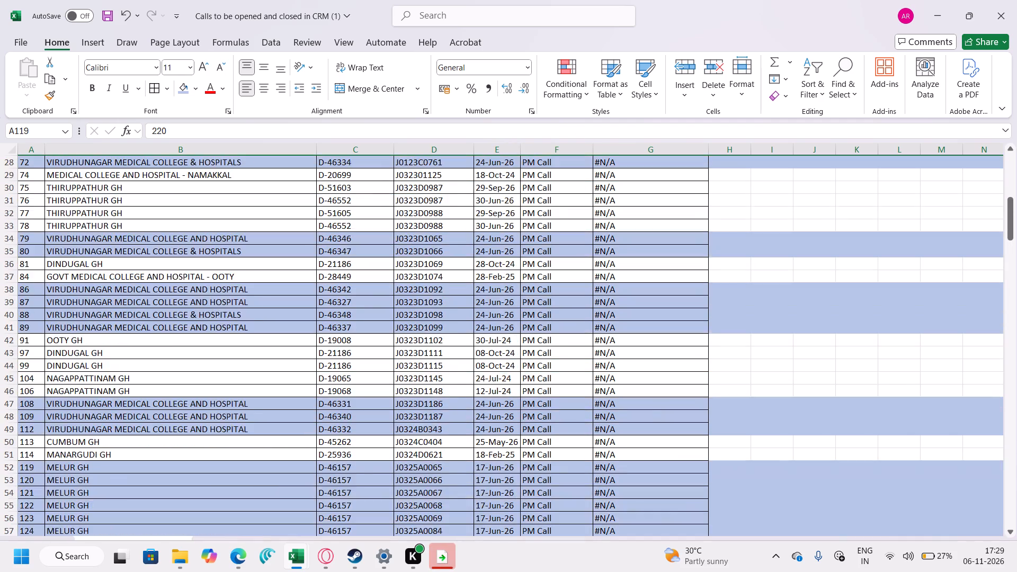
scroll(396, 294, "up", 18)
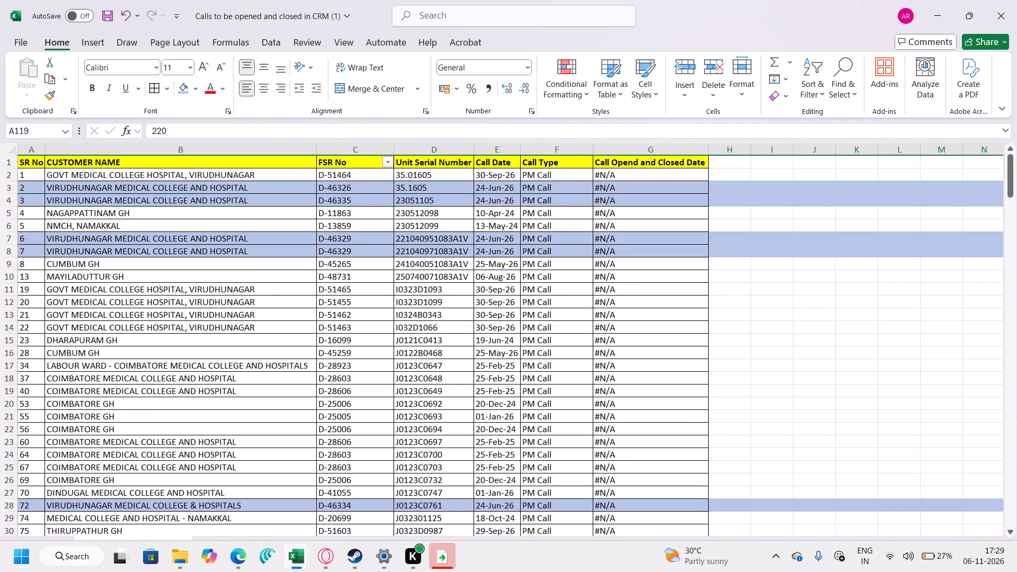
left_click(387, 163)
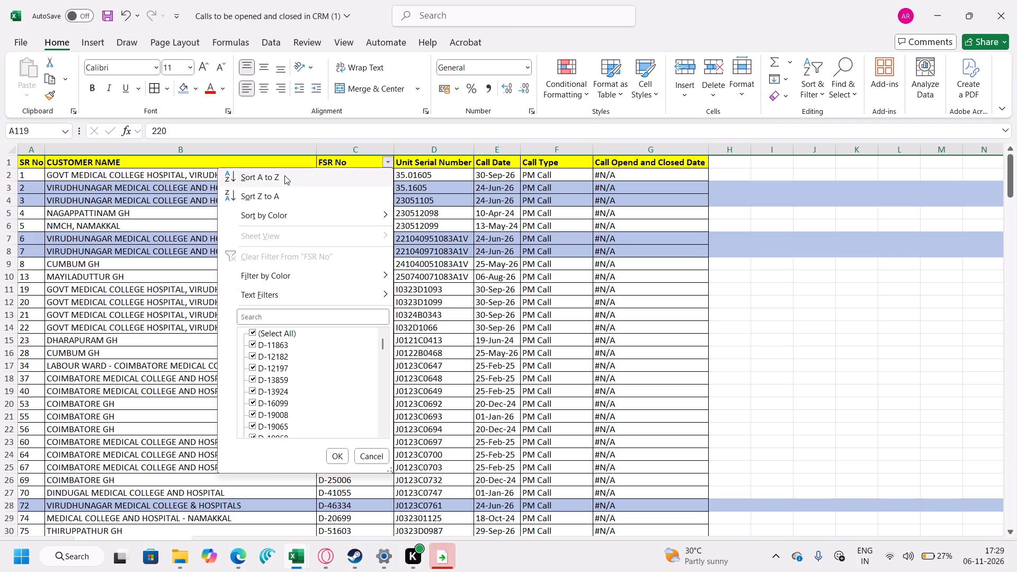
left_click(284, 175)
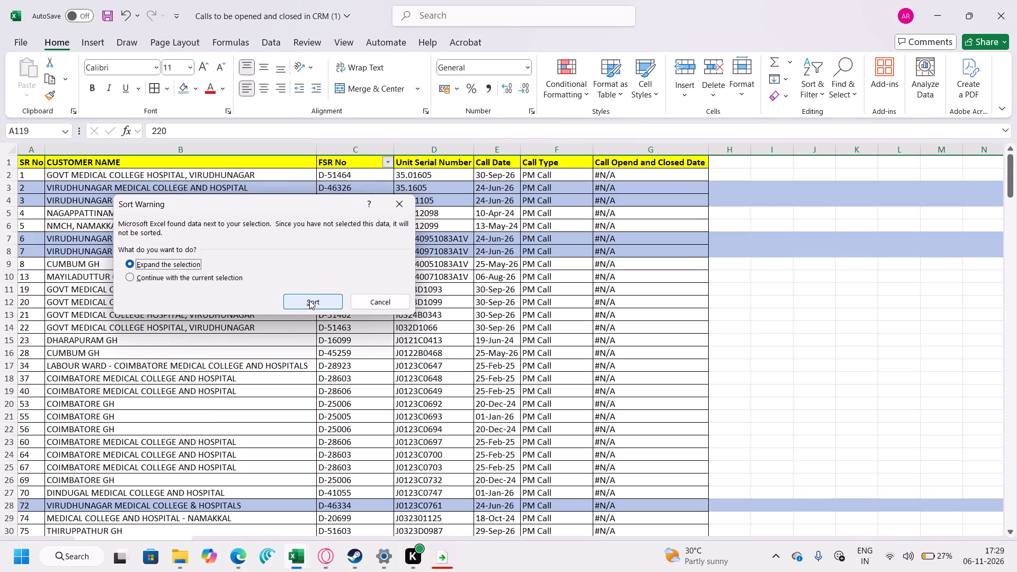
left_click(309, 301)
Look through the sorted call list and compare the row highlighting with the shading in the columns beyond the table.
scroll(339, 295, "down", 9)
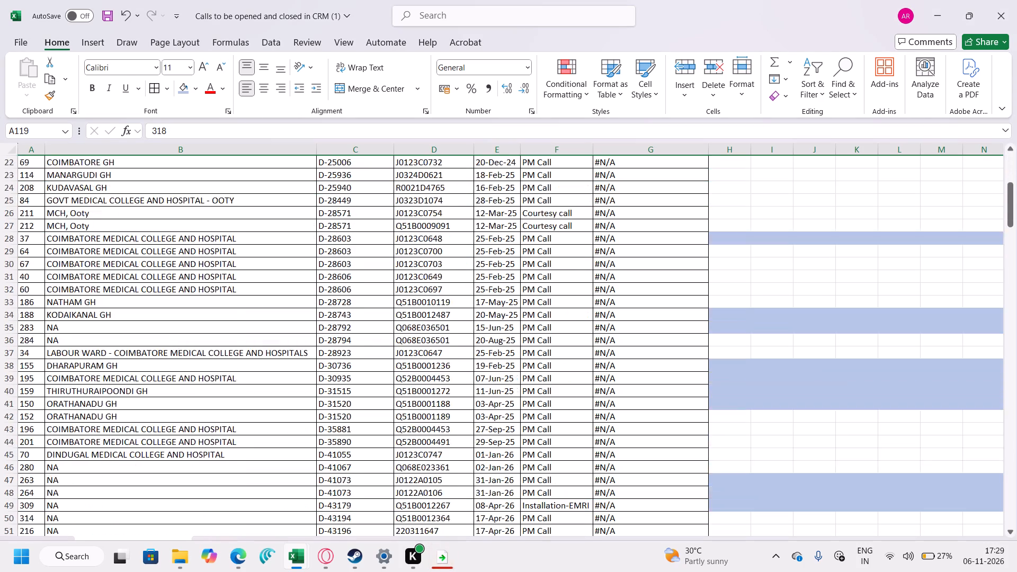
scroll(342, 294, "down", 8)
scroll(343, 293, "up", 4)
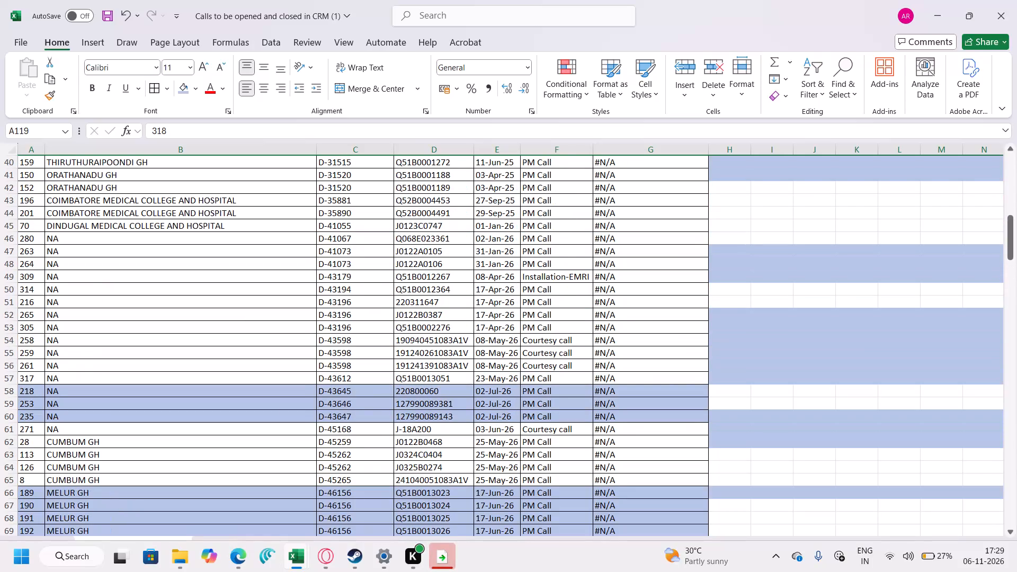
scroll(343, 293, "down", 5)
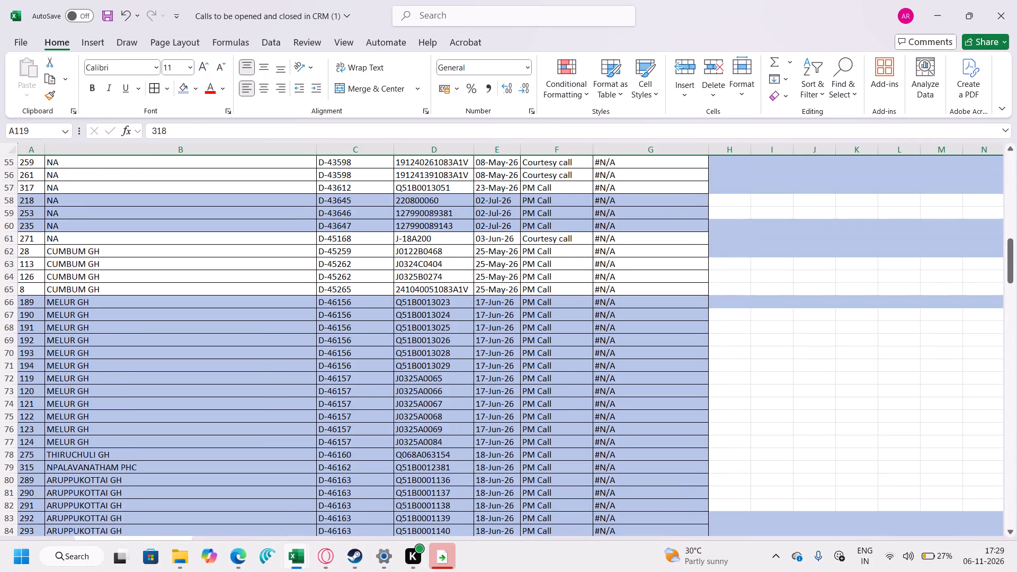
scroll(343, 293, "down", 17)
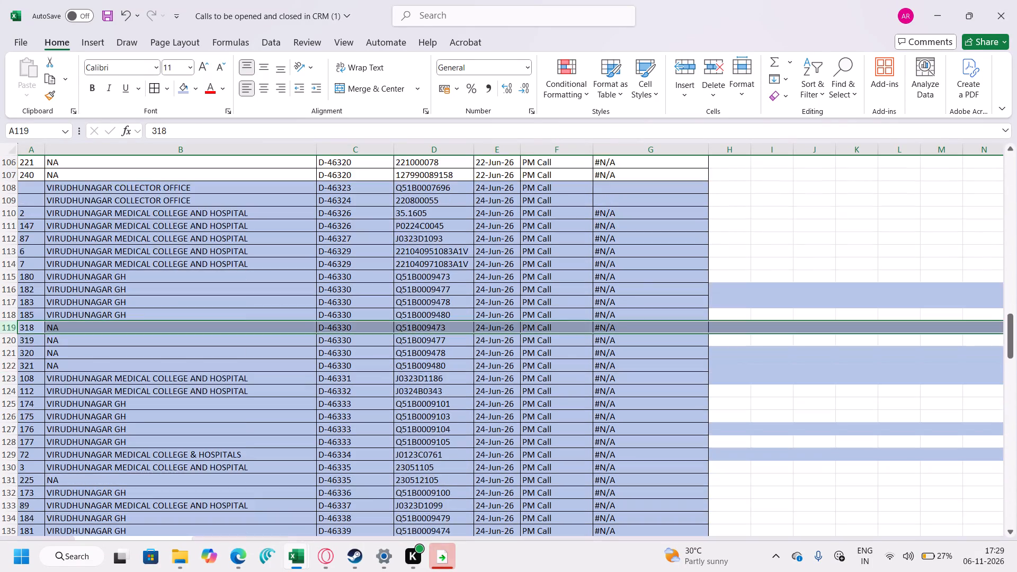
scroll(347, 292, "up", 20)
scroll(347, 292, "up", 9)
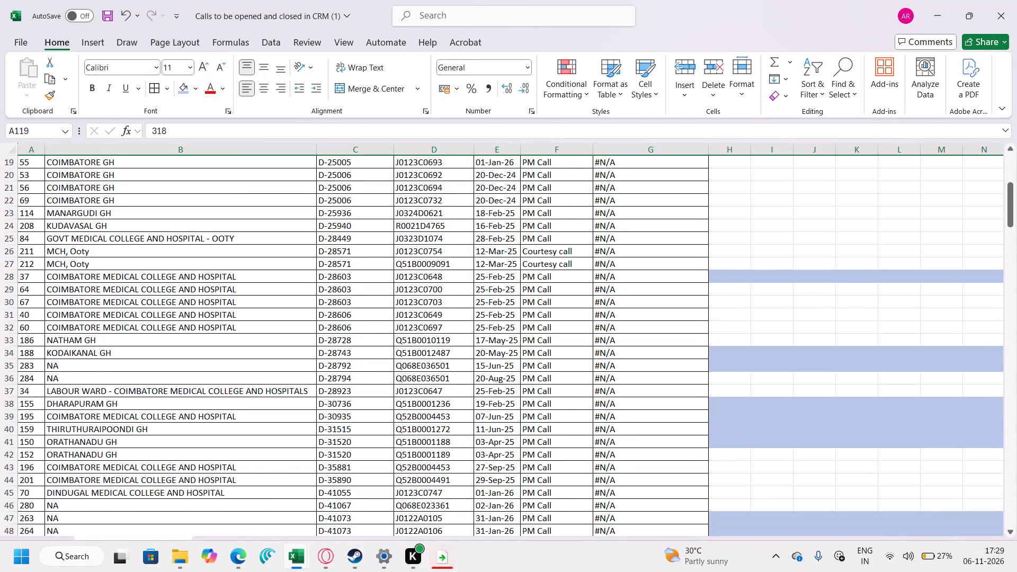
scroll(347, 292, "up", 8)
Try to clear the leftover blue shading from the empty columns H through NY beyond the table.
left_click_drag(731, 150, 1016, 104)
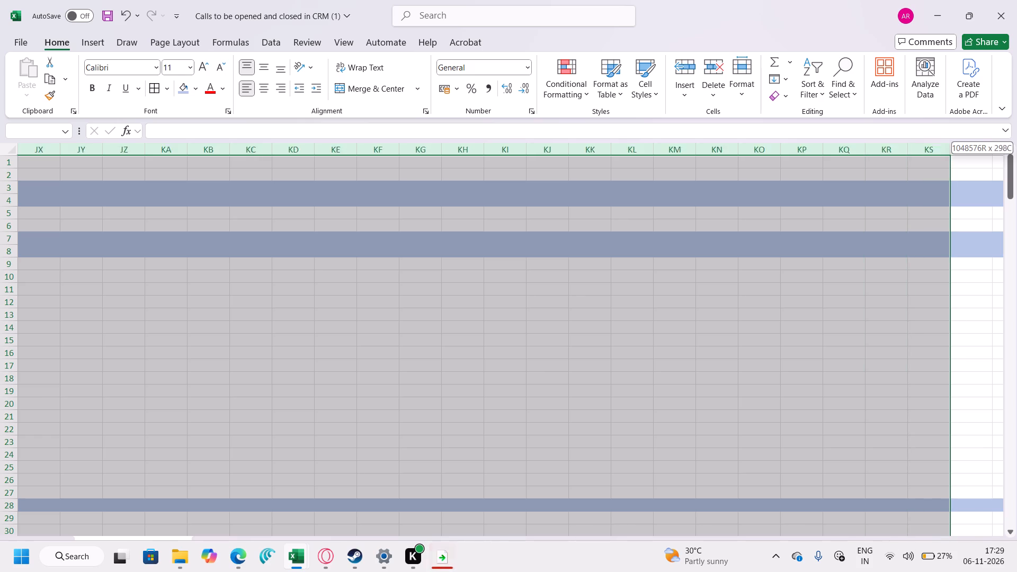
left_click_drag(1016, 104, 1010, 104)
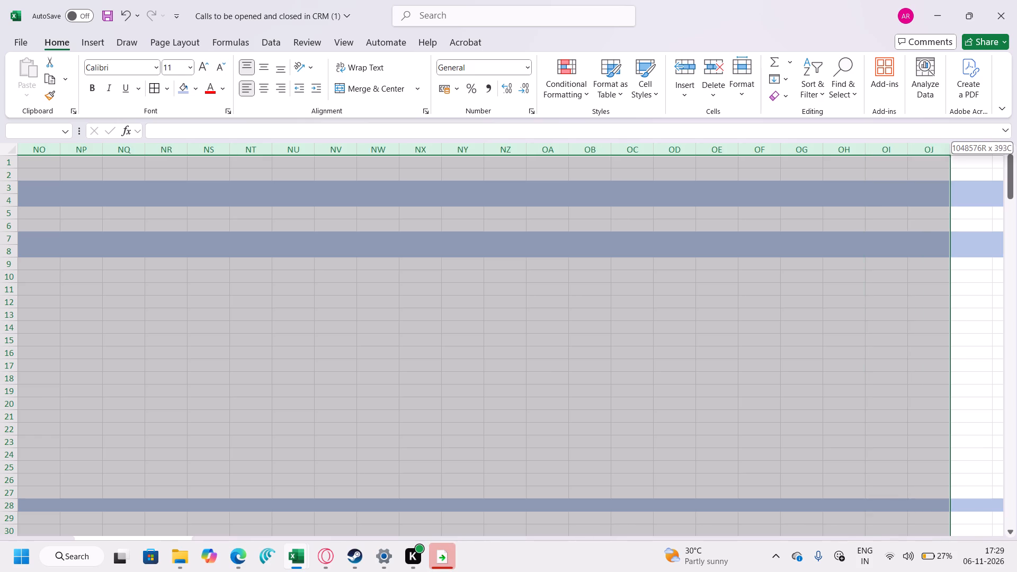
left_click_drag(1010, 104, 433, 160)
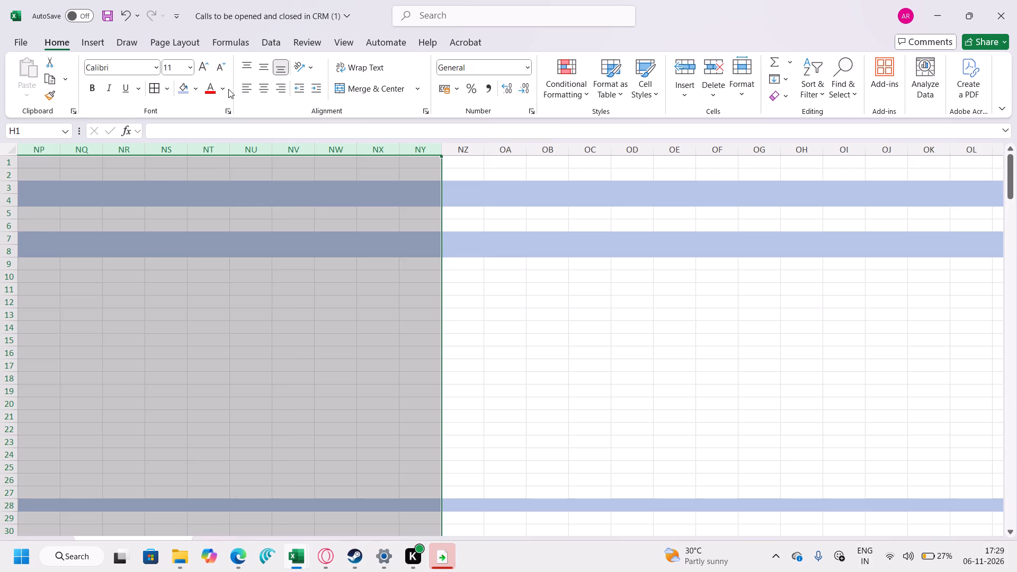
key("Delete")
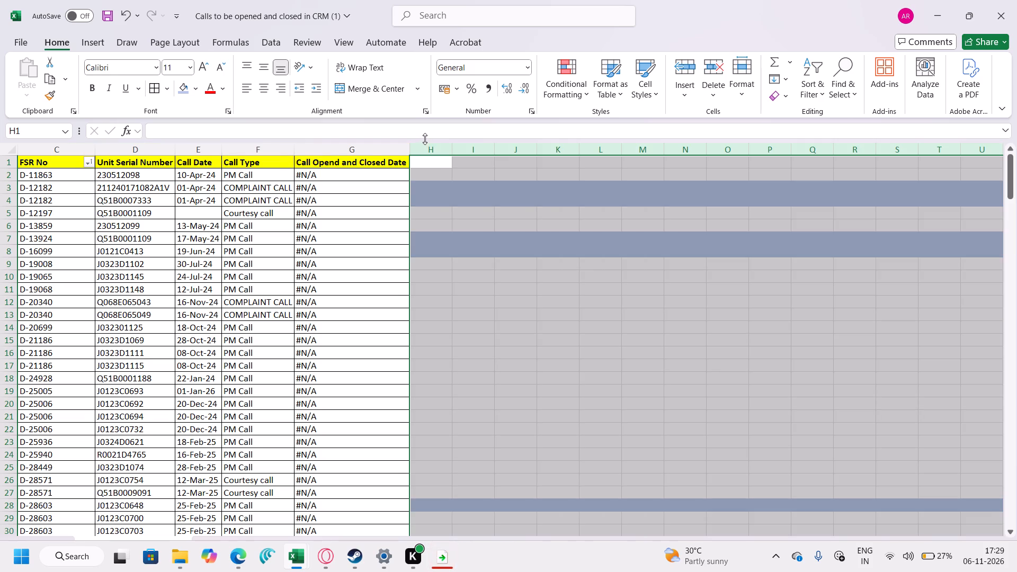
Fill the empty columns H through ABC beyond the table with white to remove the leftover blue shading.
left_click_drag(425, 153, 1016, 219)
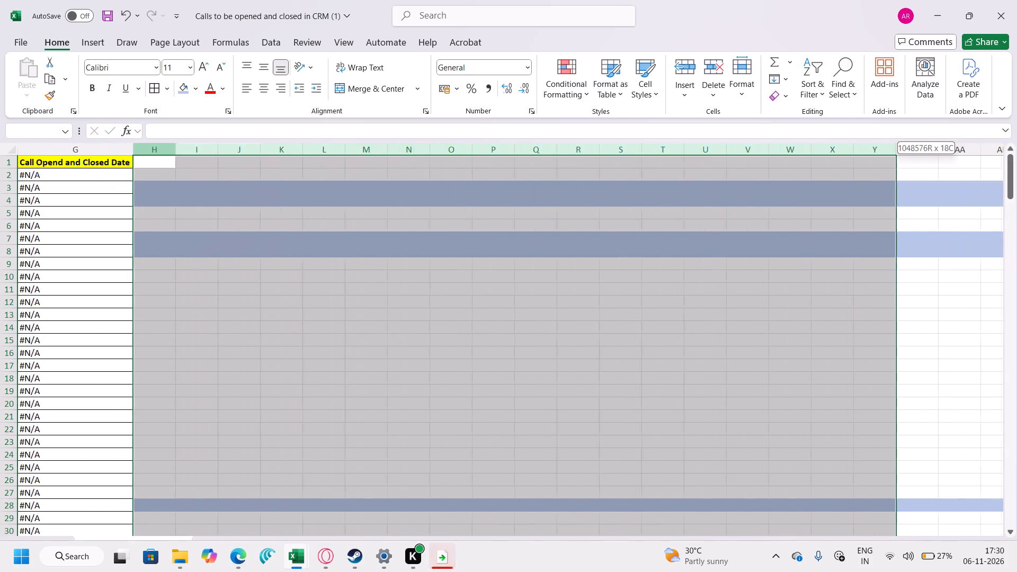
left_click_drag(1016, 219, 1016, 240)
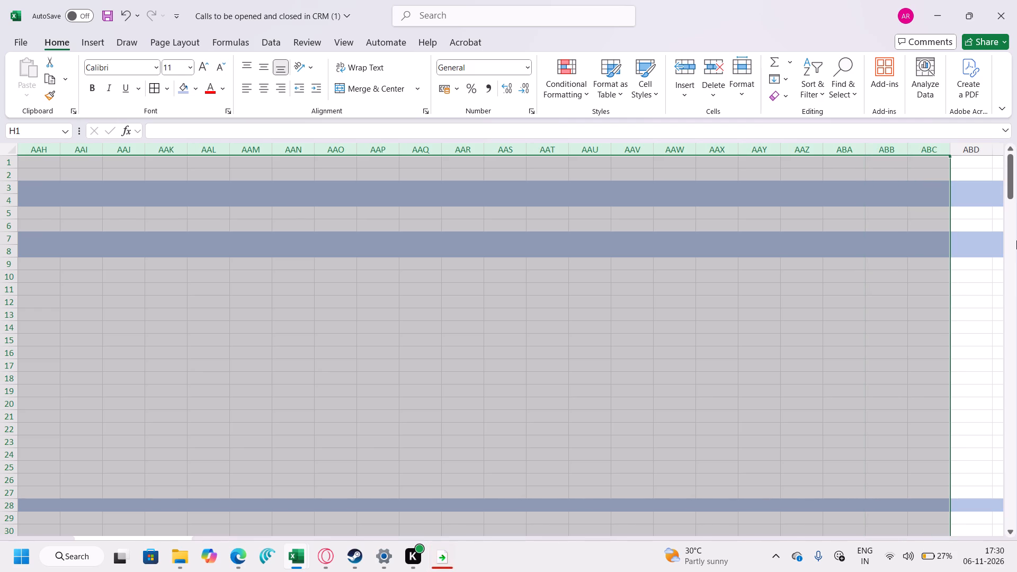
key("Delete")
scroll(533, 428, "down", 2)
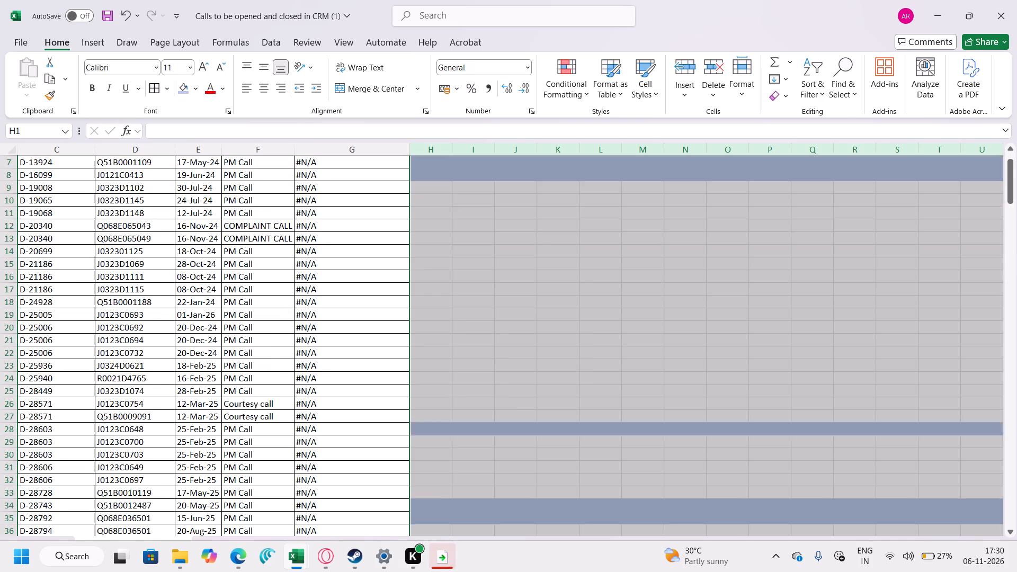
scroll(533, 428, "down", 10)
scroll(433, 430, "down", 11)
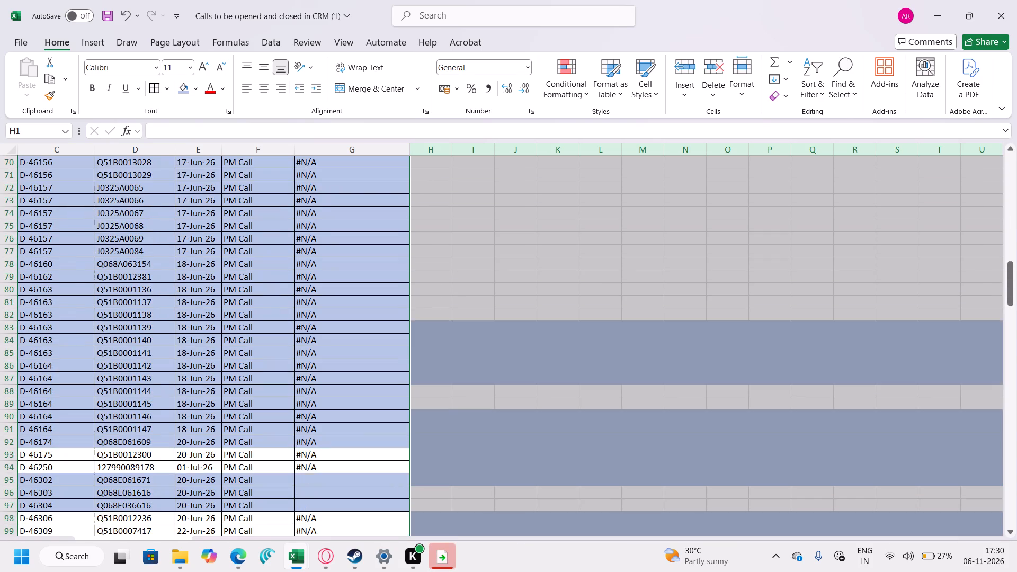
scroll(432, 432, "down", 3)
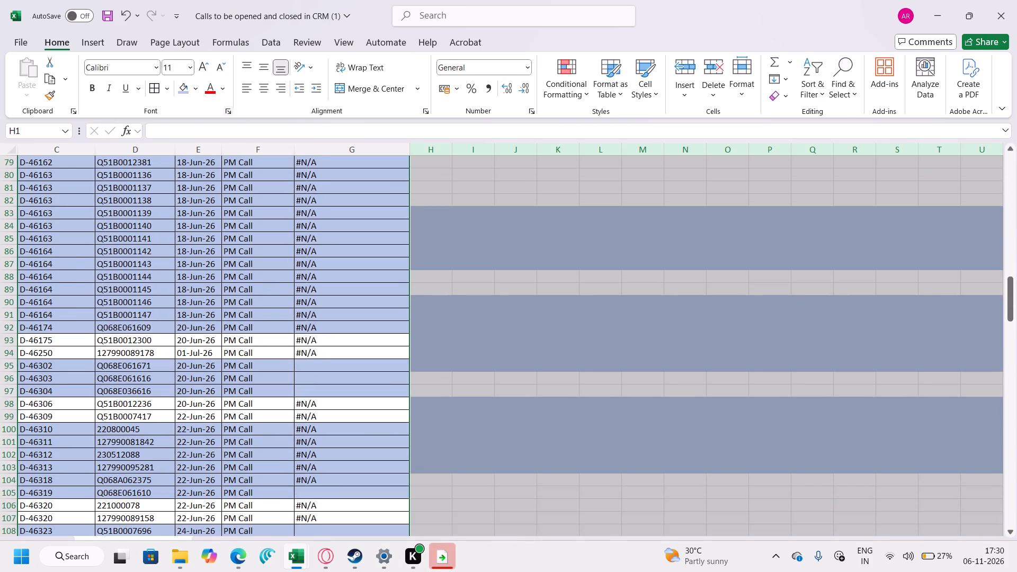
left_click(199, 88)
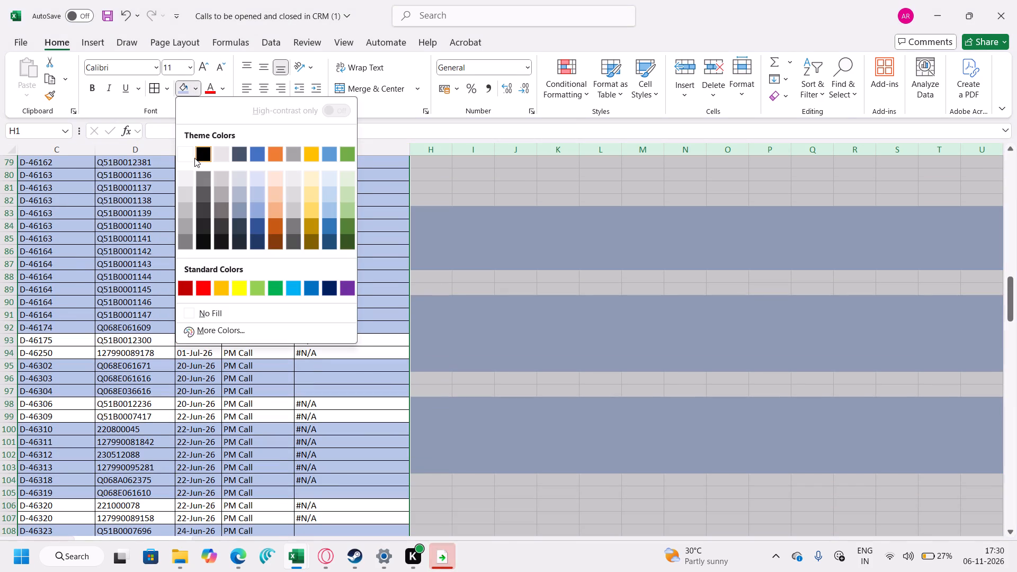
left_click(189, 157)
scroll(247, 265, "down", 9)
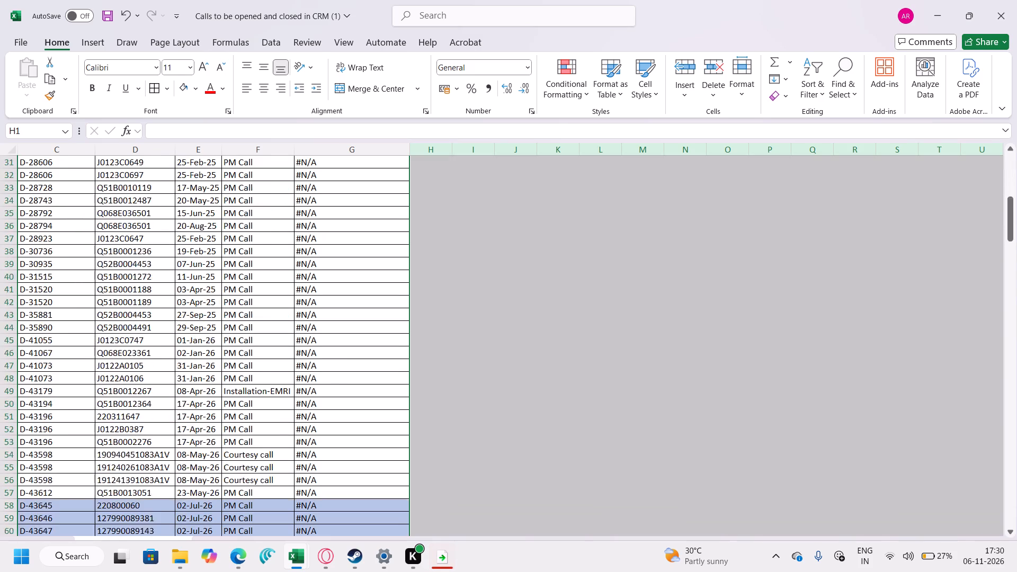
scroll(247, 264, "down", 8)
left_click(610, 326)
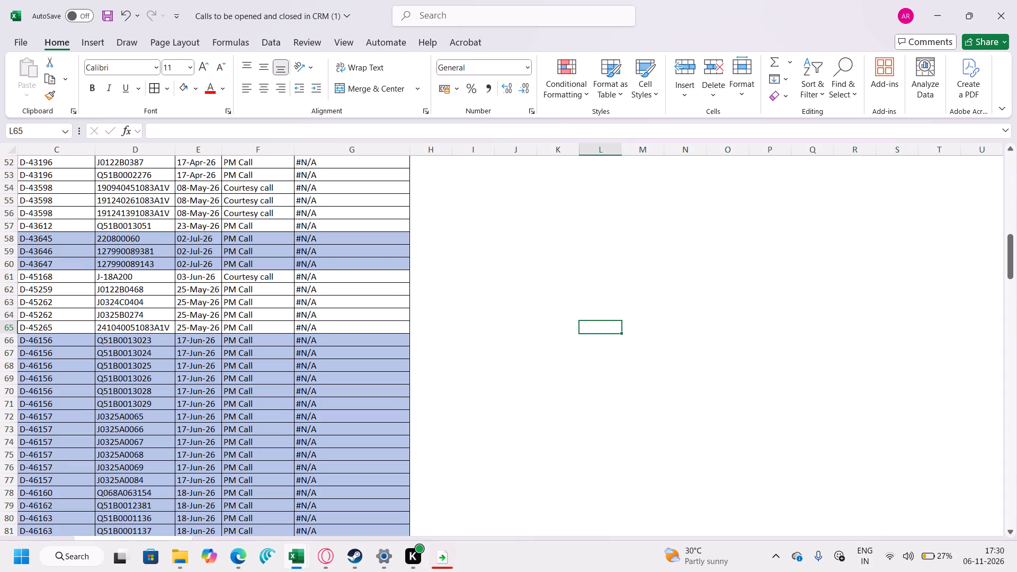
scroll(109, 271, "down", 6)
scroll(139, 275, "up", 19)
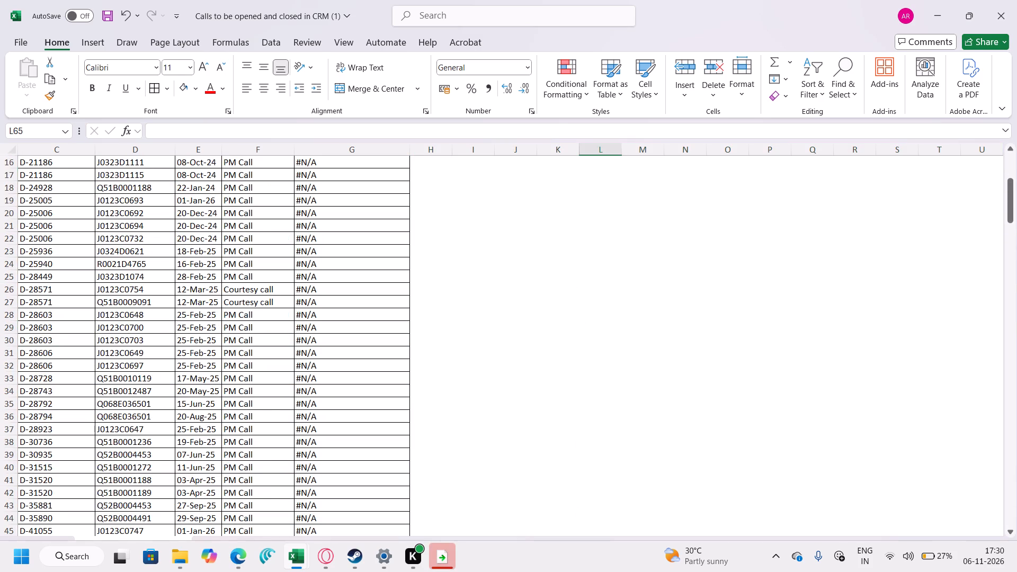
scroll(139, 275, "up", 4)
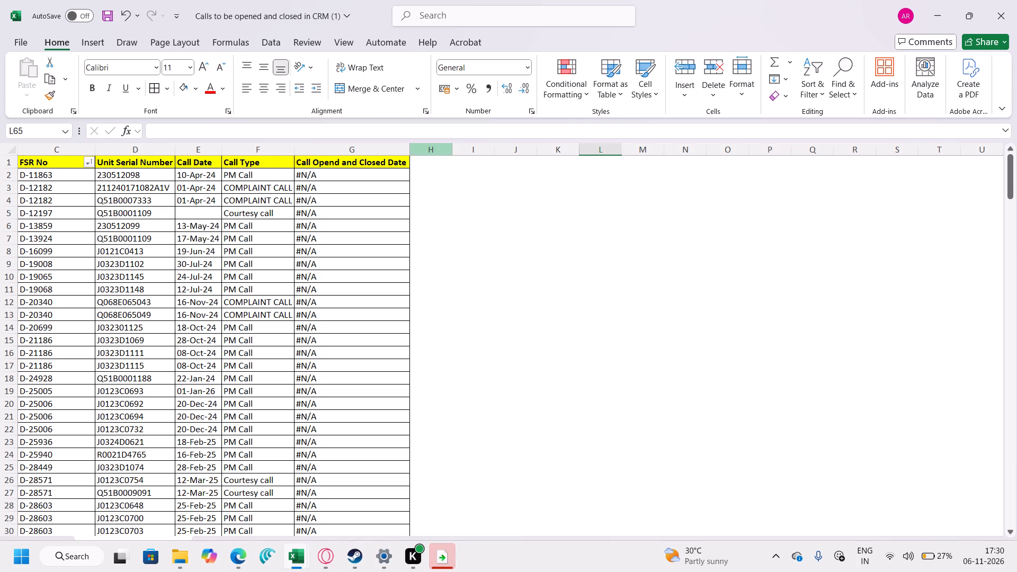
Apply cell borders to the empty columns H through AAW beyond the table.
left_click_drag(425, 155, 1016, 203)
left_click(151, 84)
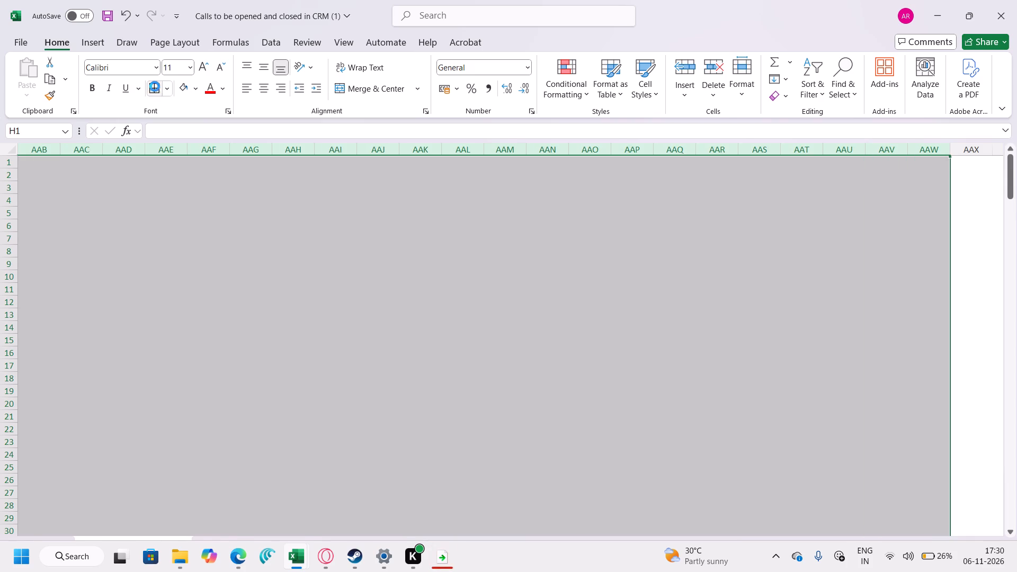
Look through the call list, comparing the highlighted and unhighlighted rows along with their SR No and customer name.
left_click(480, 242)
scroll(310, 236, "down", 2)
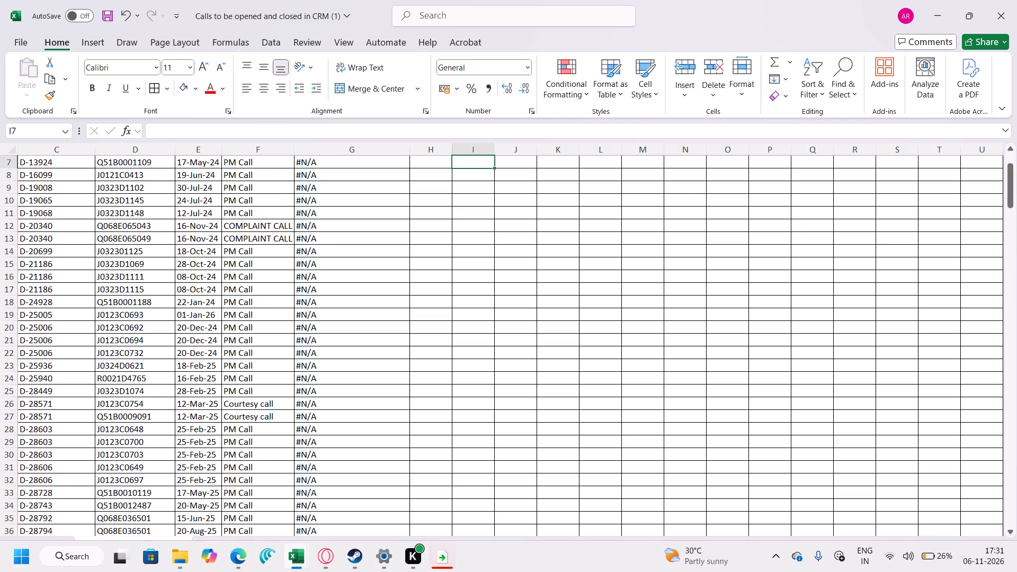
scroll(310, 236, "up", 4)
scroll(310, 236, "down", 20)
scroll(310, 236, "down", 6)
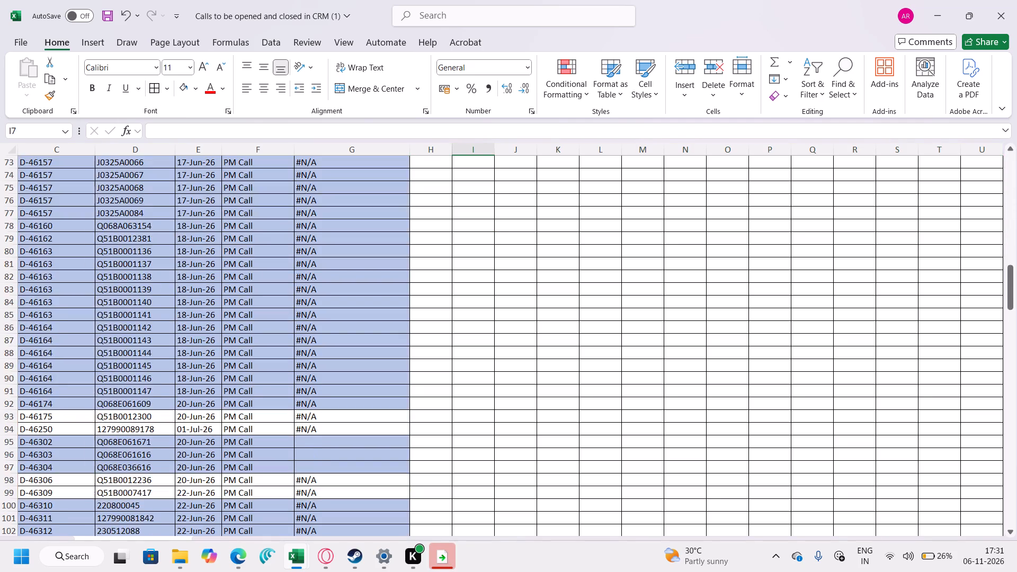
scroll(310, 237, "down", 15)
scroll(310, 237, "up", 9)
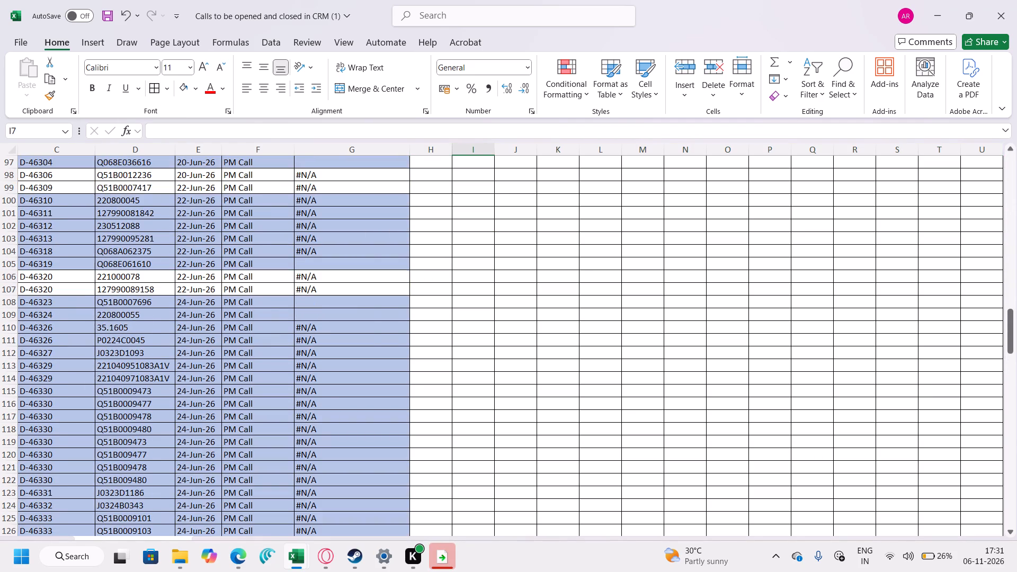
scroll(310, 237, "up", 1)
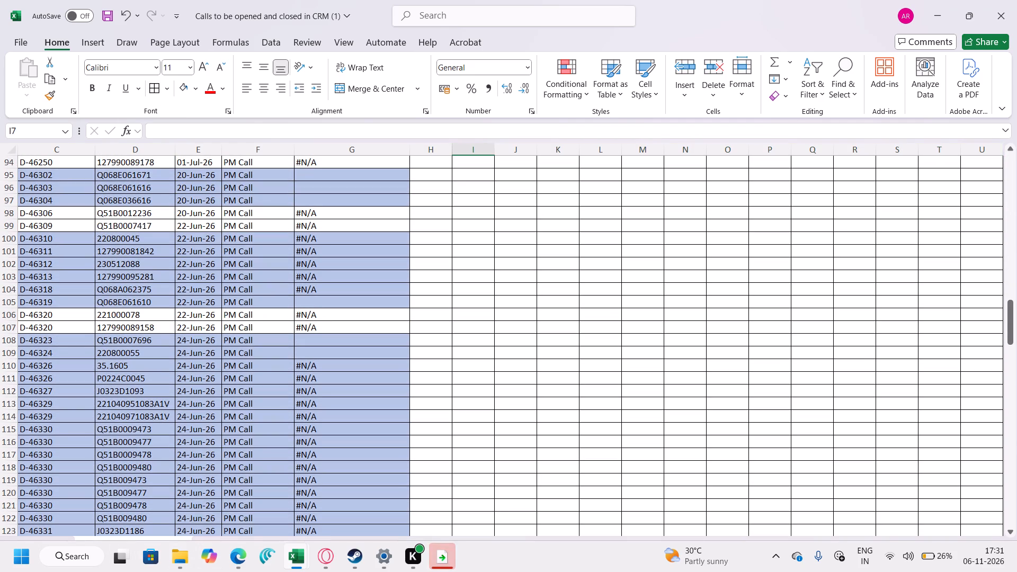
left_click(37, 153)
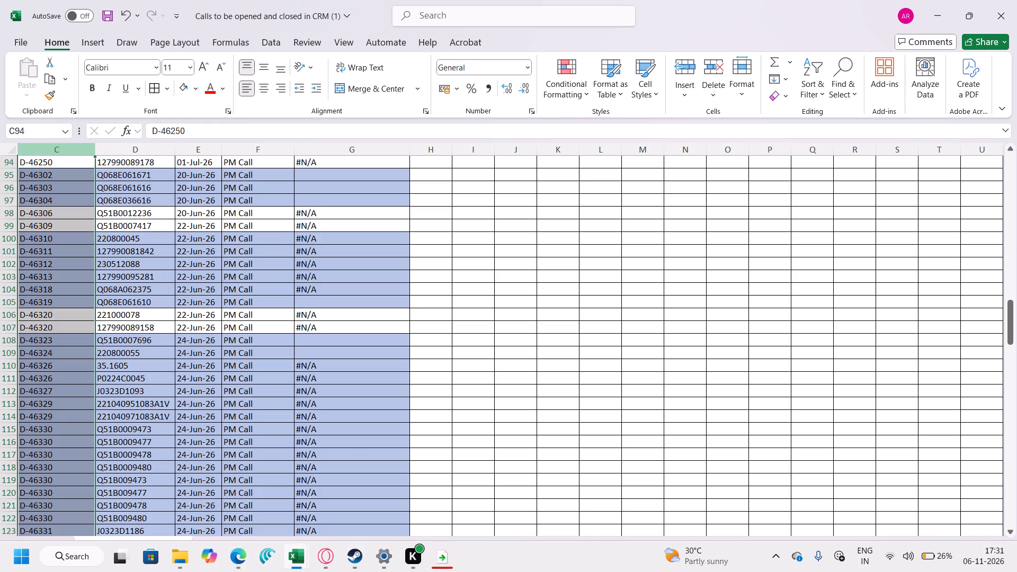
key("Left")
key("Left")
key("Left")
key("Left")
key("Left")
key("Left")
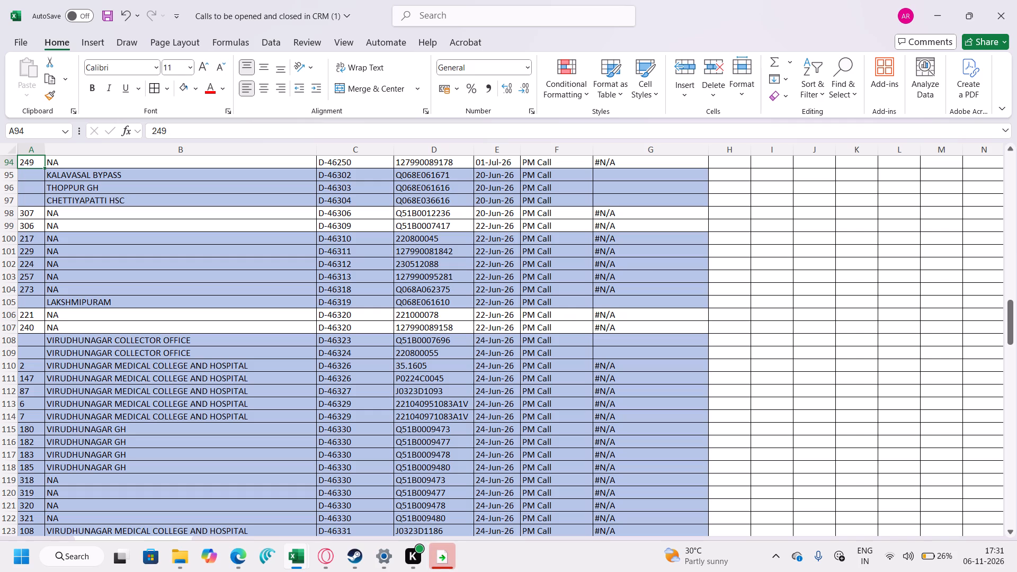
scroll(30, 329, "up", 8)
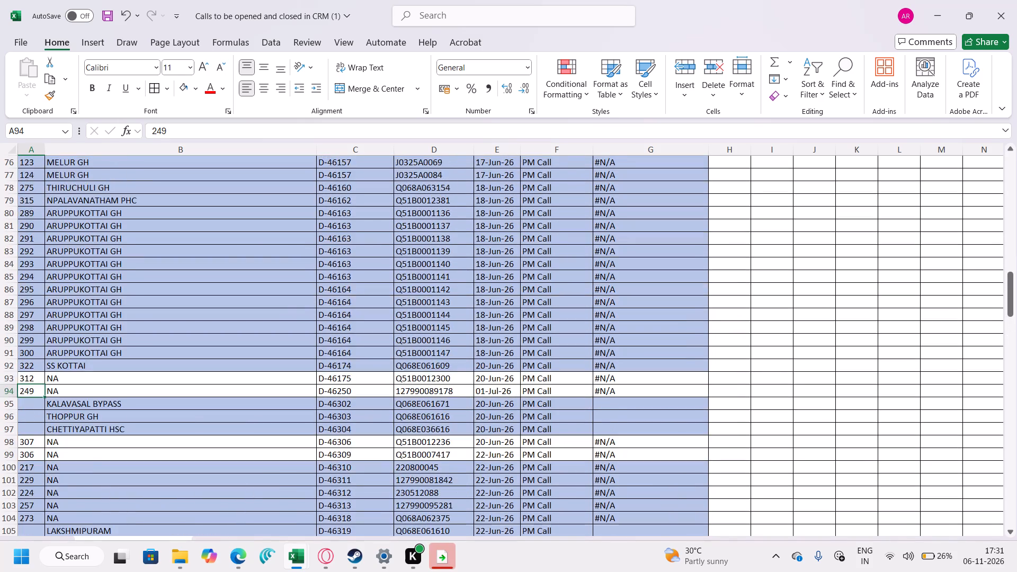
scroll(30, 329, "up", 7)
scroll(30, 329, "up", 19)
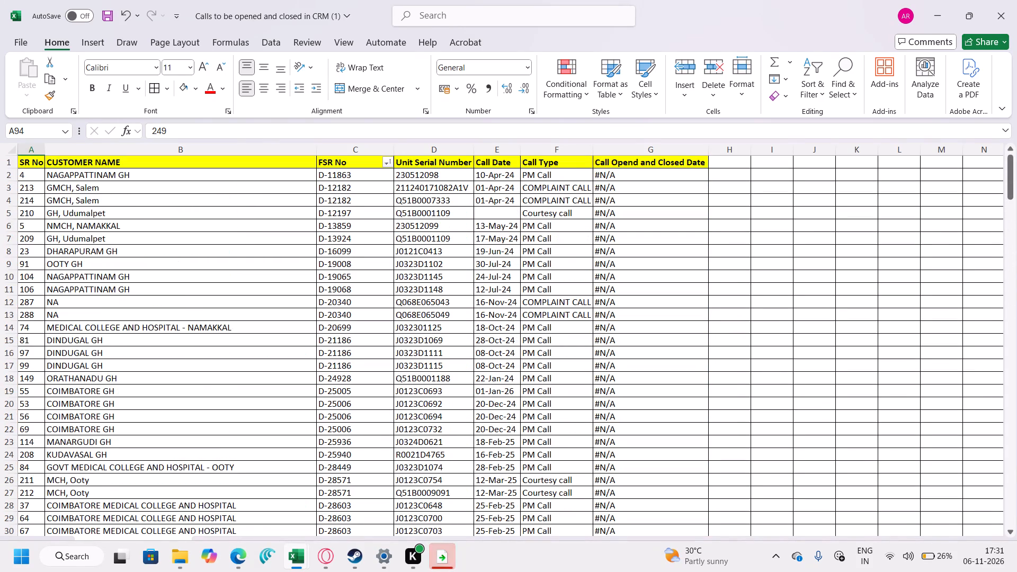
Sort the call list by FSR No from A to Z again.
left_click(386, 163)
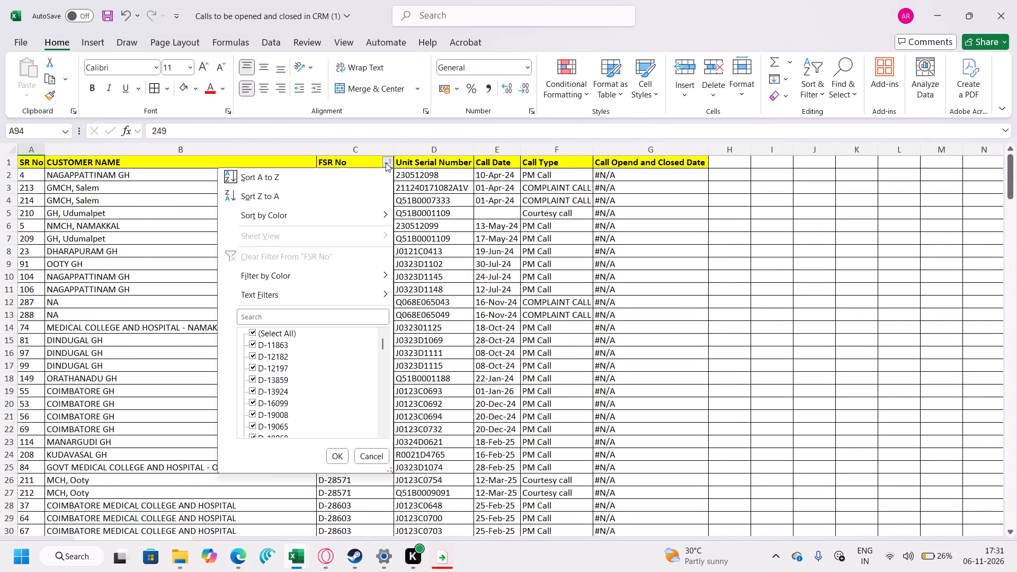
left_click(350, 183)
left_click(326, 297)
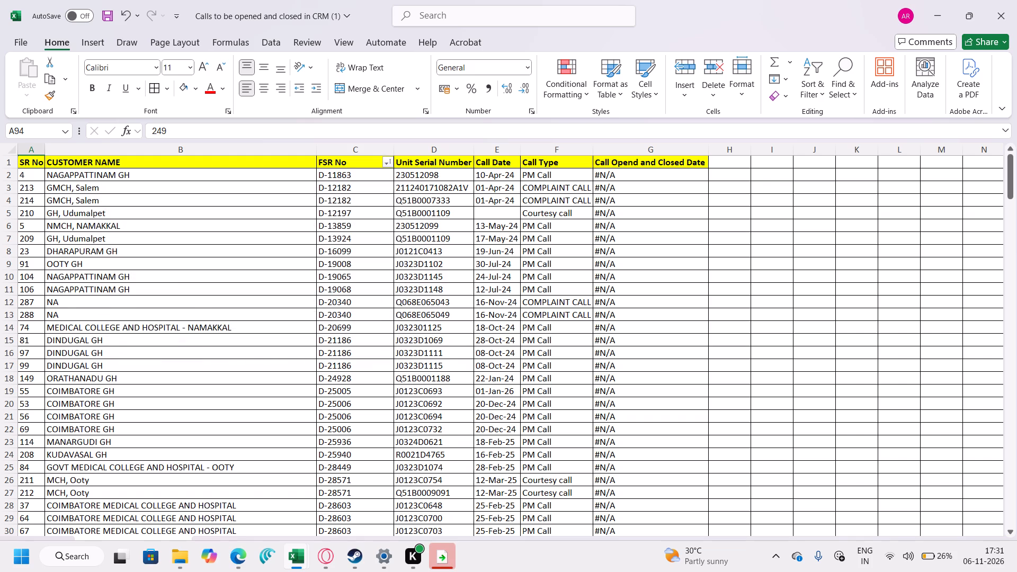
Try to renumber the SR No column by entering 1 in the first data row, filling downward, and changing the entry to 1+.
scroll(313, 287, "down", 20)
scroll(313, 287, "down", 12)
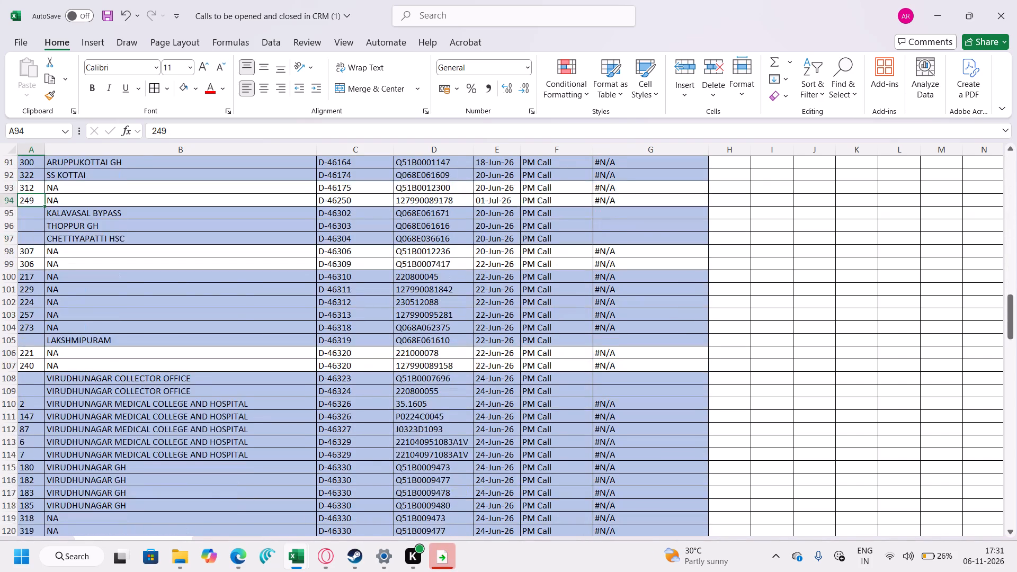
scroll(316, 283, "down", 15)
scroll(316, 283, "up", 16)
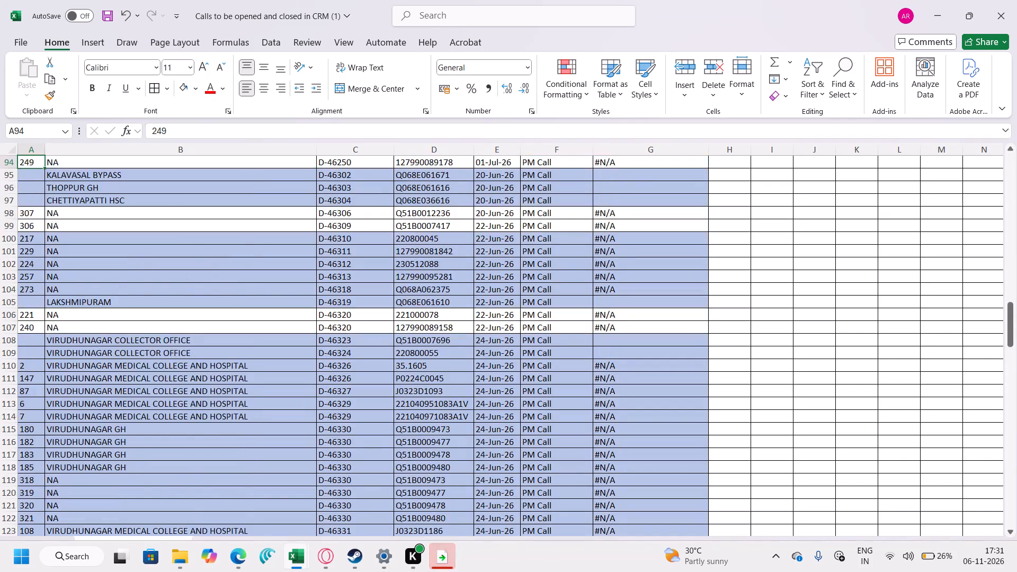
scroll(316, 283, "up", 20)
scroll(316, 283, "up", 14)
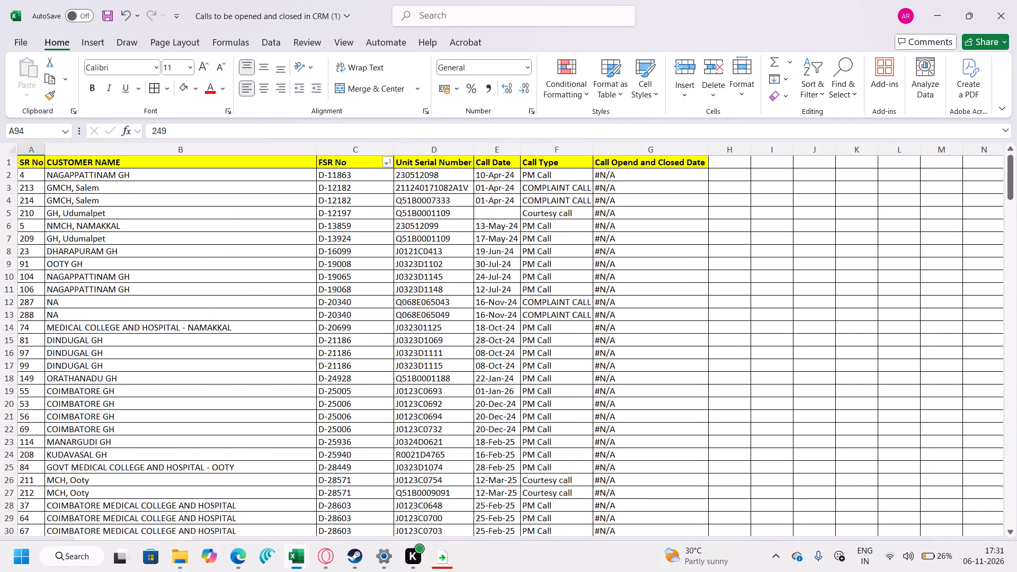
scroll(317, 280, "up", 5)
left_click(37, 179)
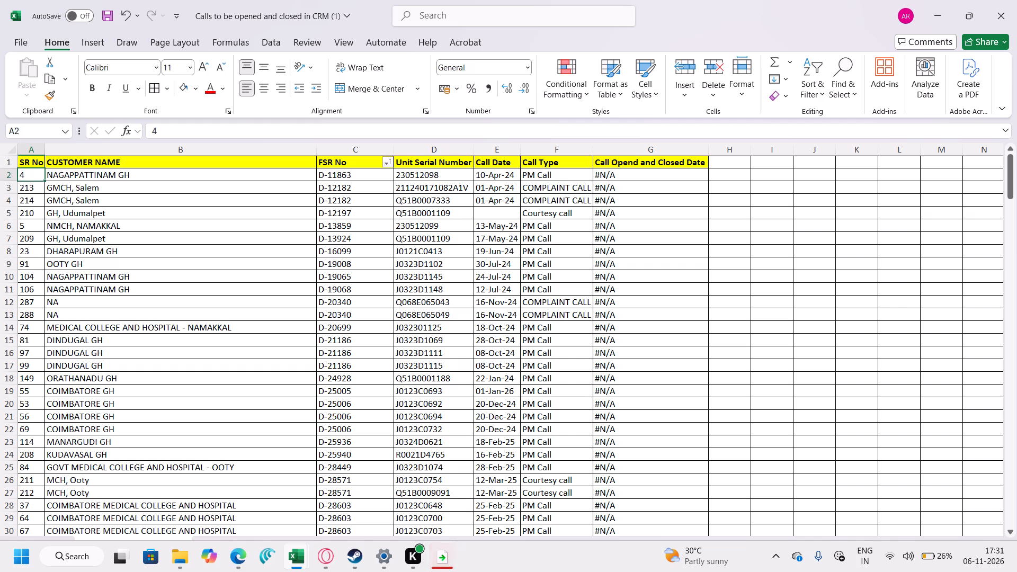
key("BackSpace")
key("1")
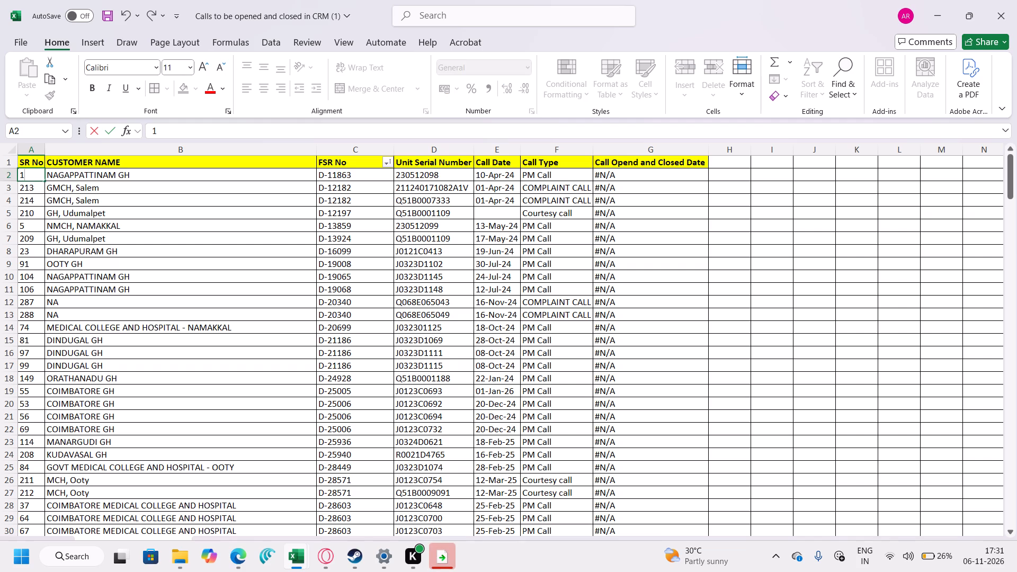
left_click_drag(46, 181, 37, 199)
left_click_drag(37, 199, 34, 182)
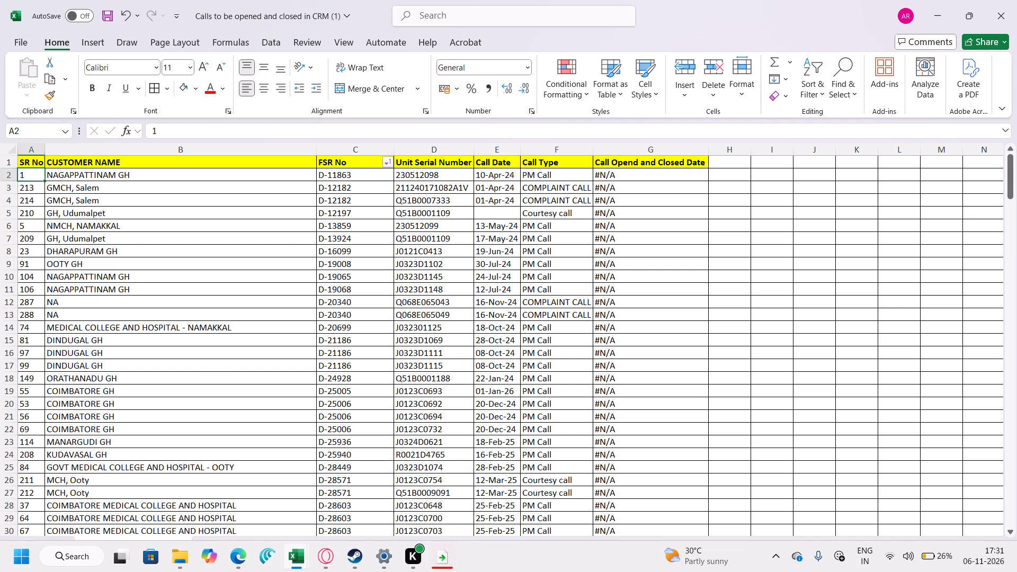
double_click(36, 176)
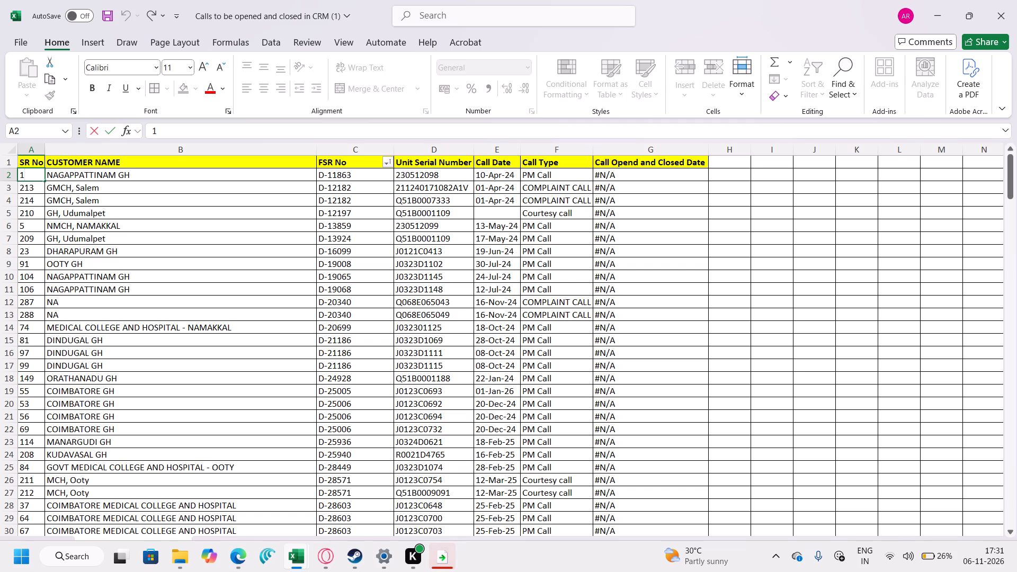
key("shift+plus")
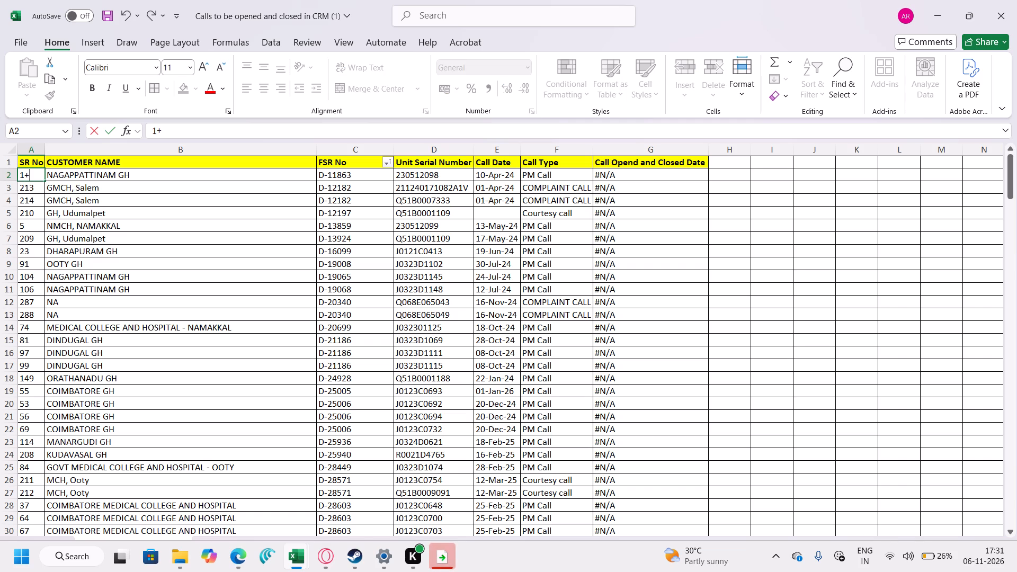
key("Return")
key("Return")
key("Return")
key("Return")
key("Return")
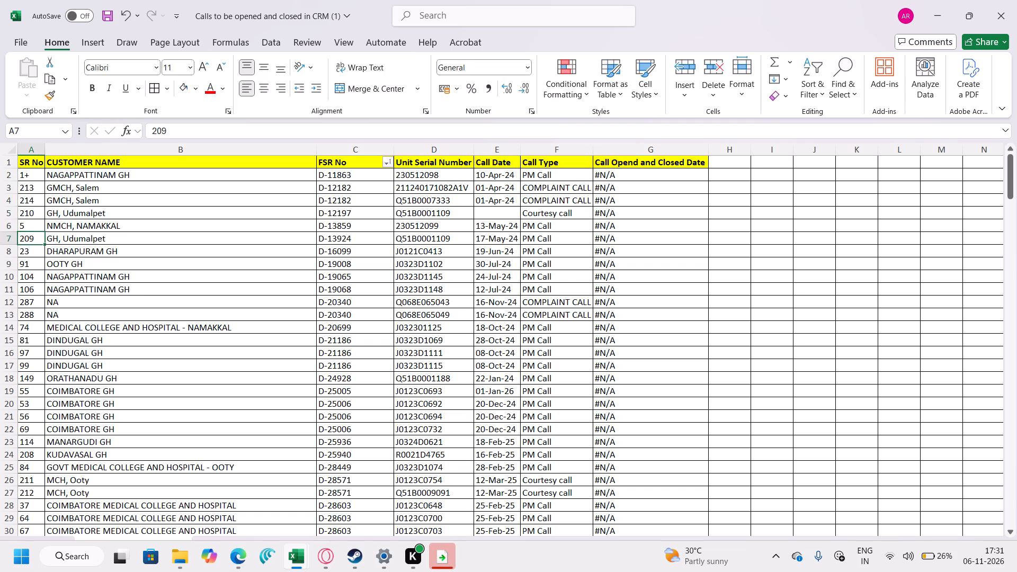
Clear the SR No cells of the D-13924 and D-11863 rows.
key("BackSpace")
key("BackSpace")
key("BackSpace")
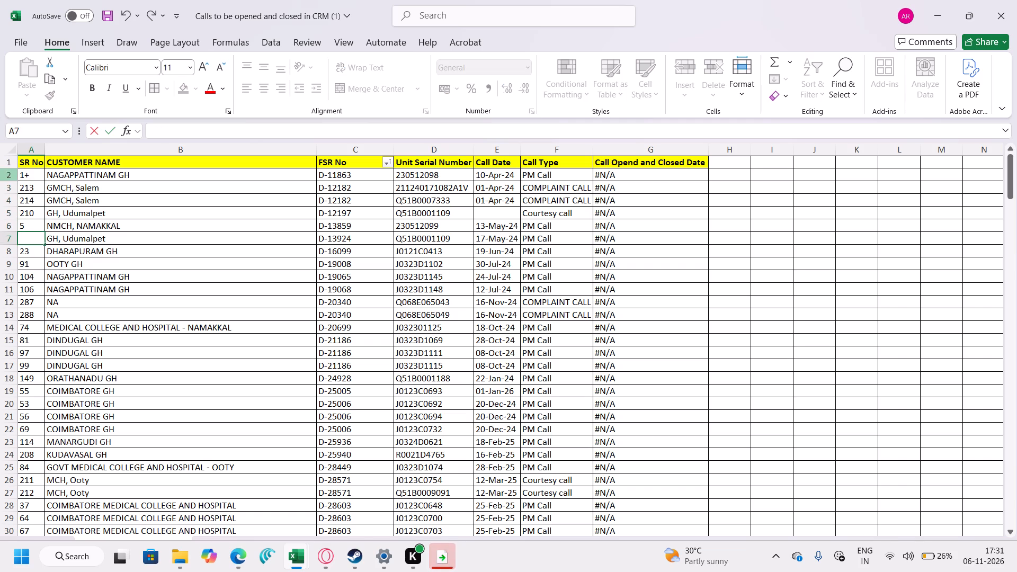
left_click(30, 174)
key("BackSpace")
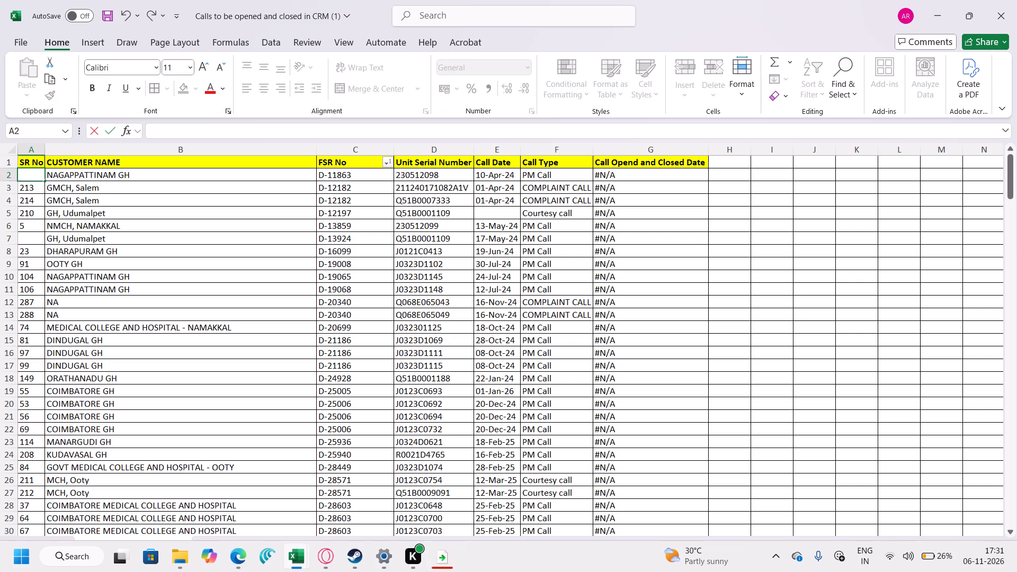
scroll(83, 327, "down", 20)
scroll(83, 327, "down", 5)
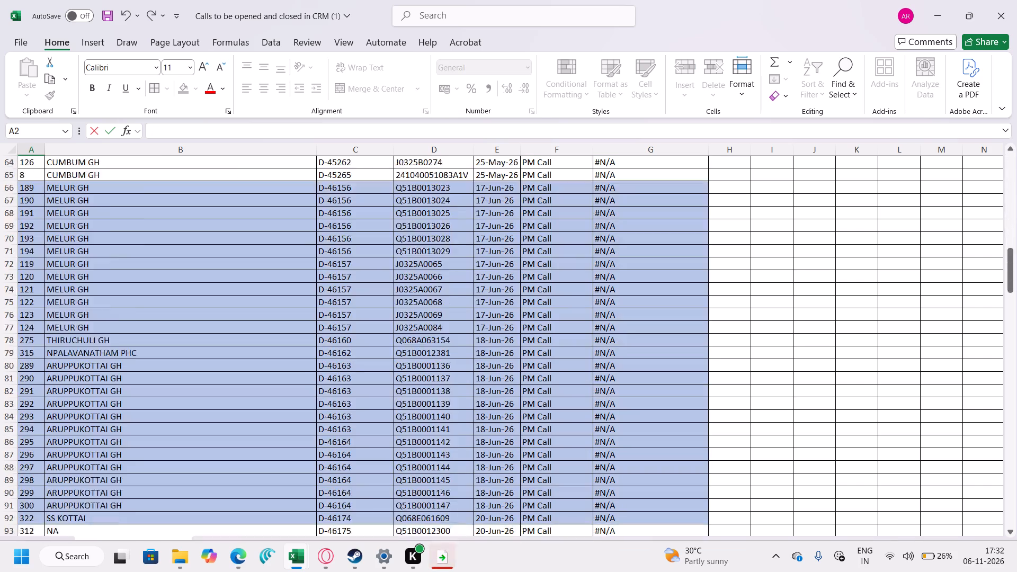
scroll(103, 331, "down", 20)
scroll(103, 331, "down", 20)
scroll(103, 331, "down", 9)
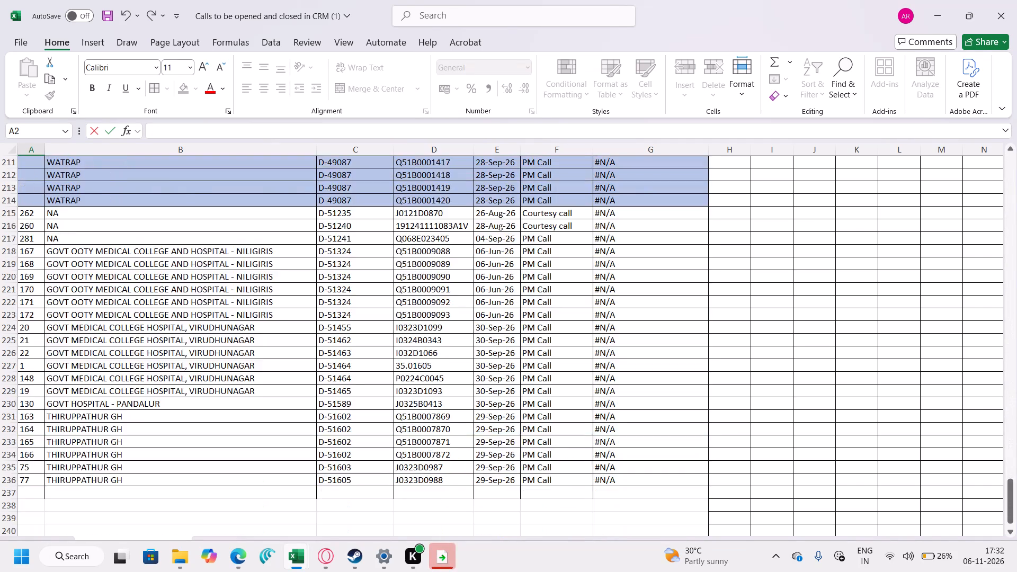
scroll(104, 331, "down", 3)
left_click(101, 231)
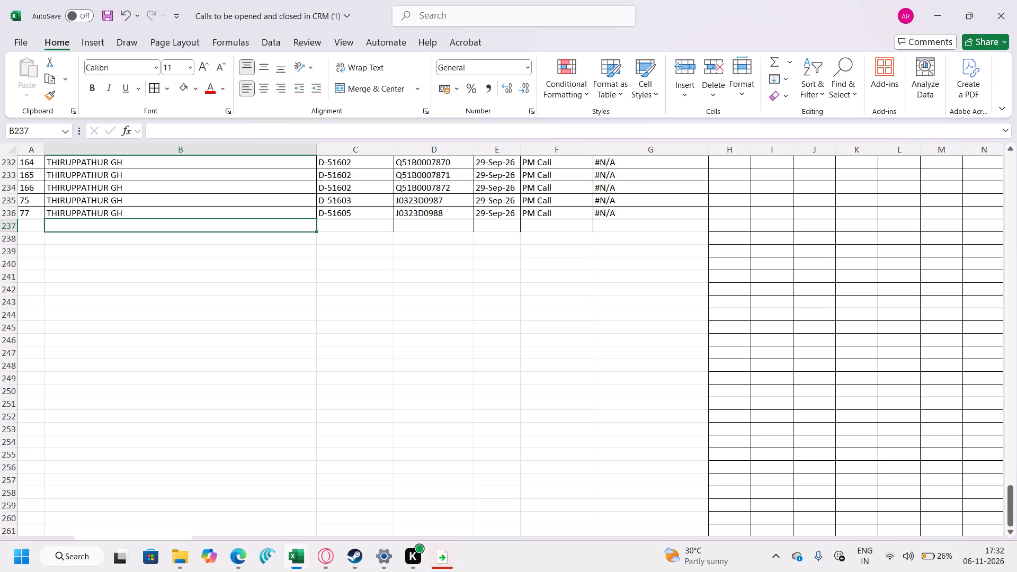
Switch to the CallDetailReport workbook and search the Report No filter for 48617.
left_click(202, 474)
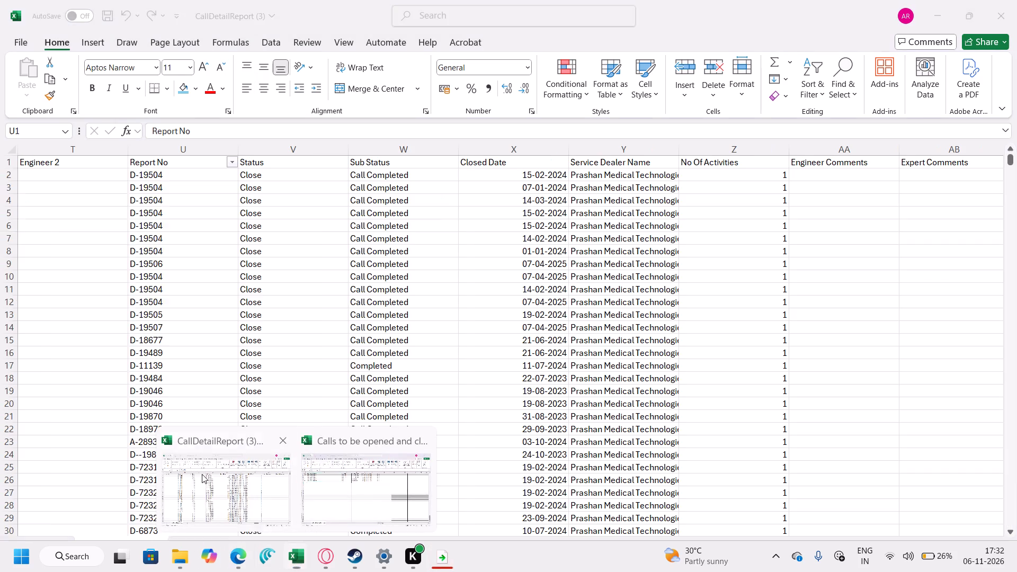
left_click(234, 160)
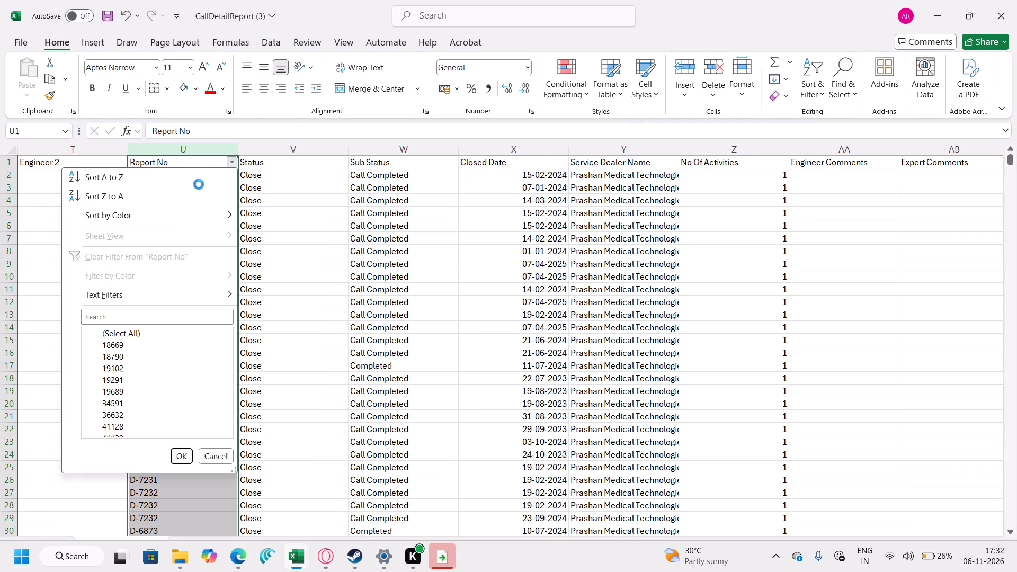
left_click(124, 318)
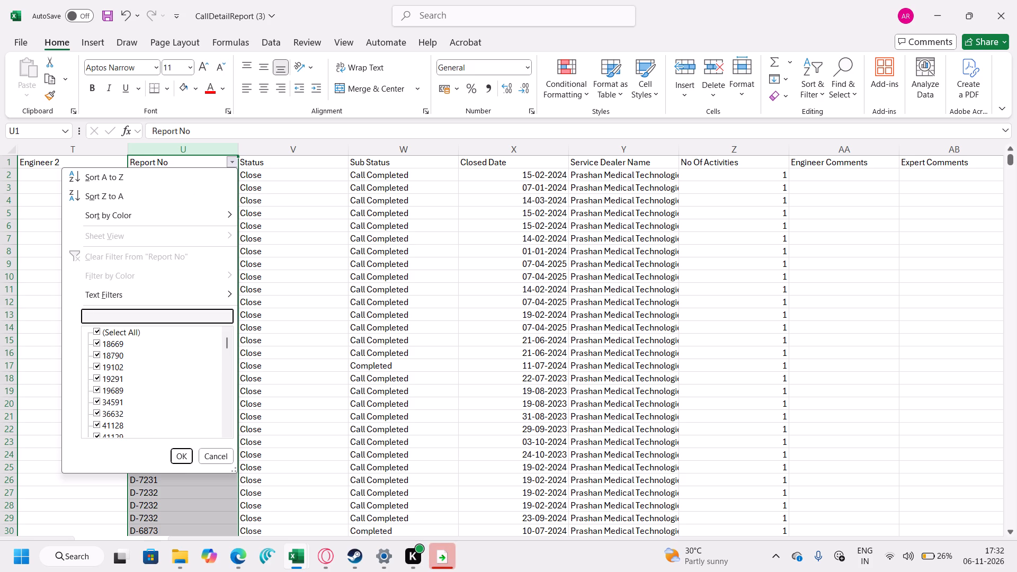
key("4")
type("8617")
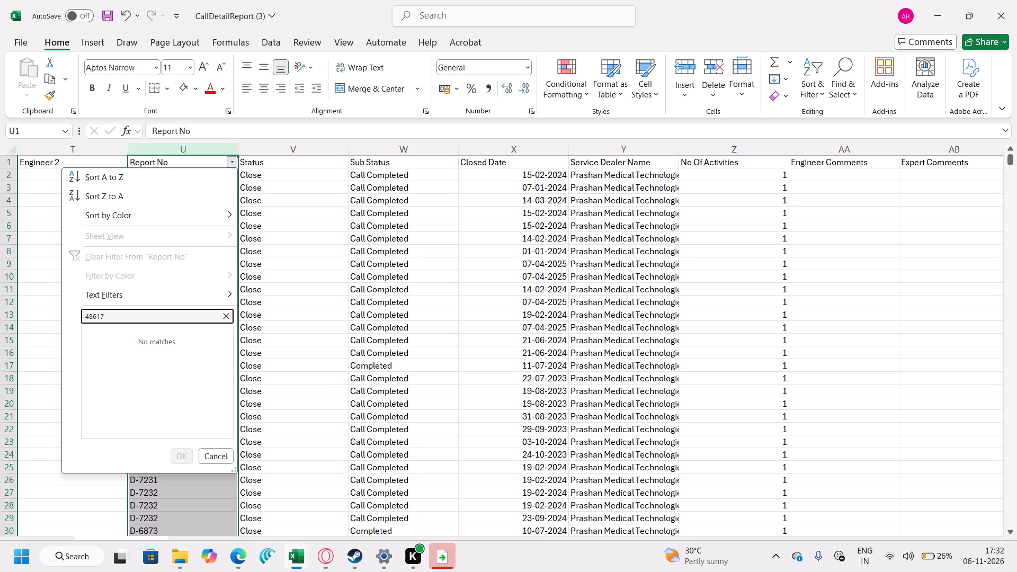
left_click(250, 559)
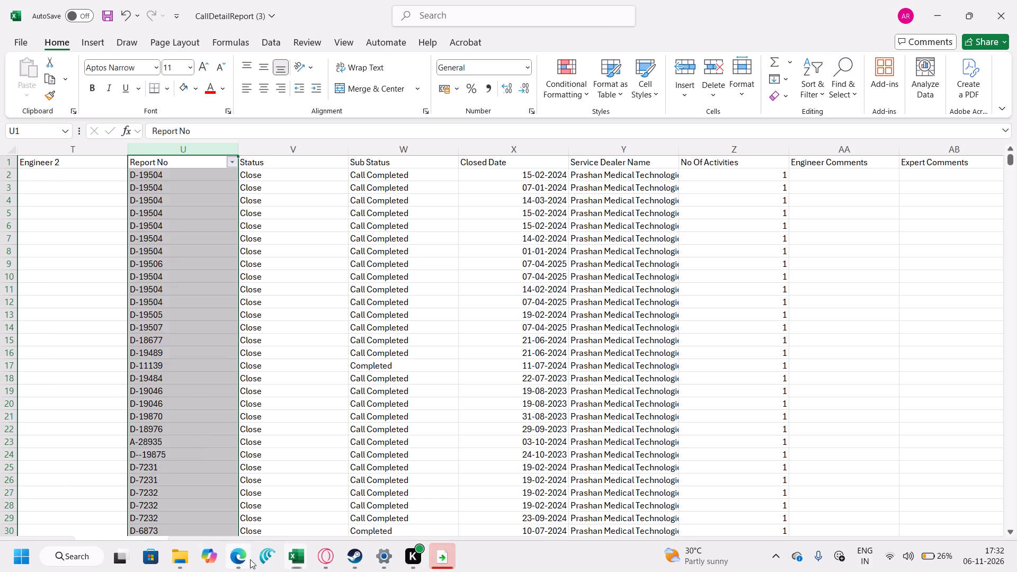
left_click(447, 224)
key("BackSpace")
key("BackSpace")
key("BackSpace")
key("BackSpace")
key("BackSpace")
key("BackSpace")
key("BackSpace")
key("BackSpace")
key("BackSpace")
key("BackSpace")
key("BackSpace")
key("BackSpace")
key("BackSpace")
key("BackSpace")
key("BackSpace")
key("BackSpace")
key("BackSpace")
key("BackSpace")
key("BackSpace")
key("BackSpace")
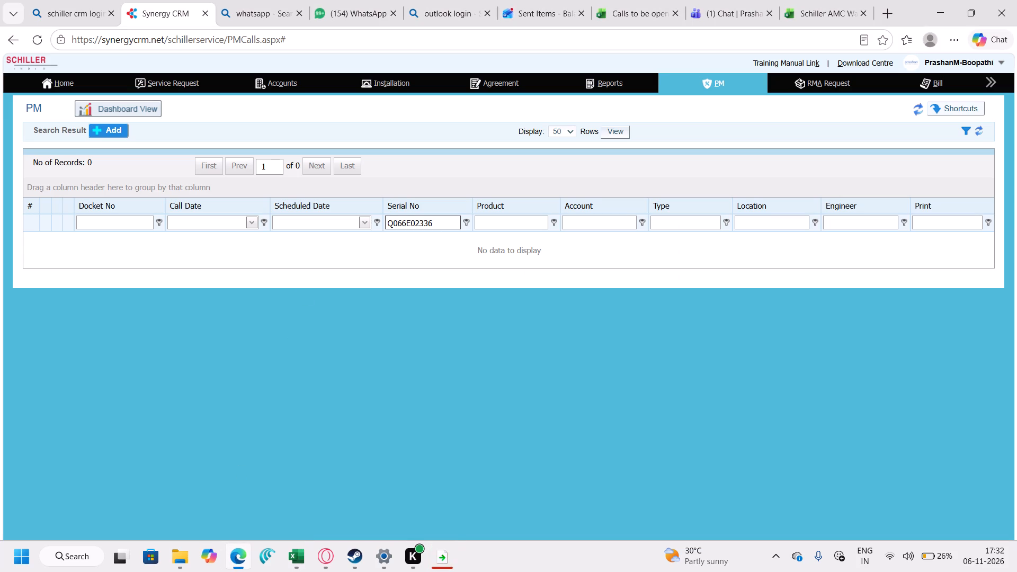
key("BackSpace")
key("BackSpace")
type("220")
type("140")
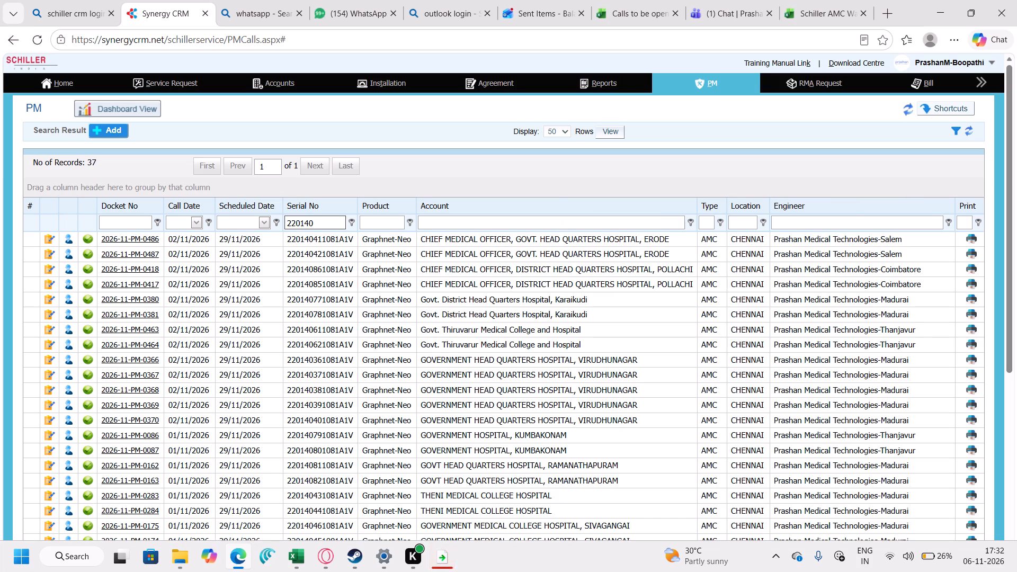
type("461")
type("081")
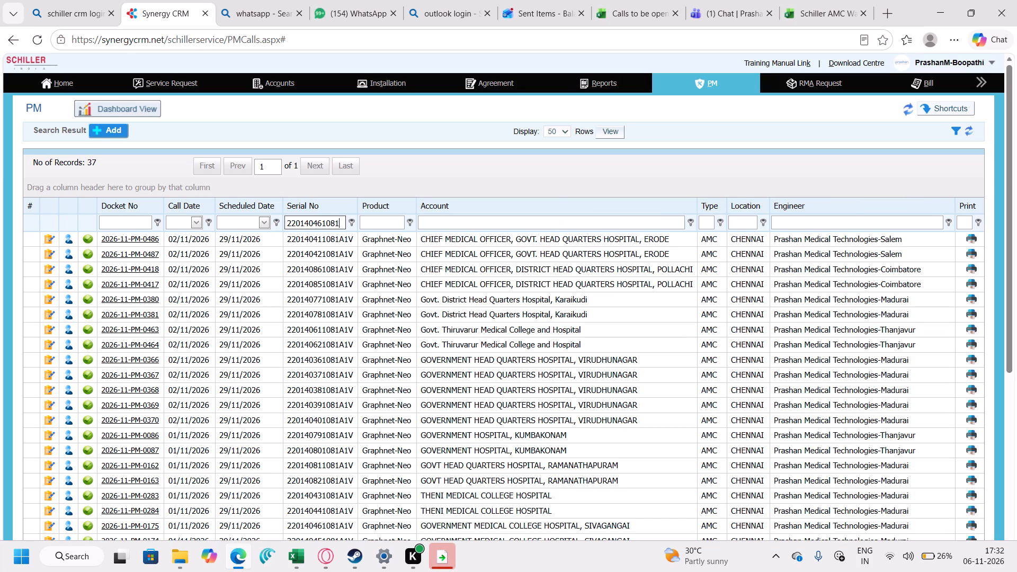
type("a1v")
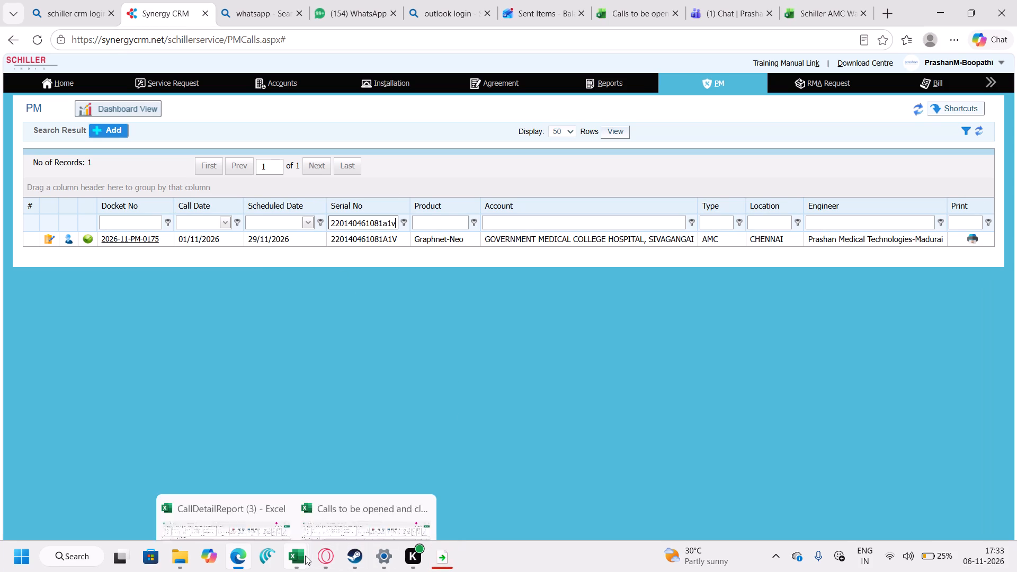
left_click(365, 502)
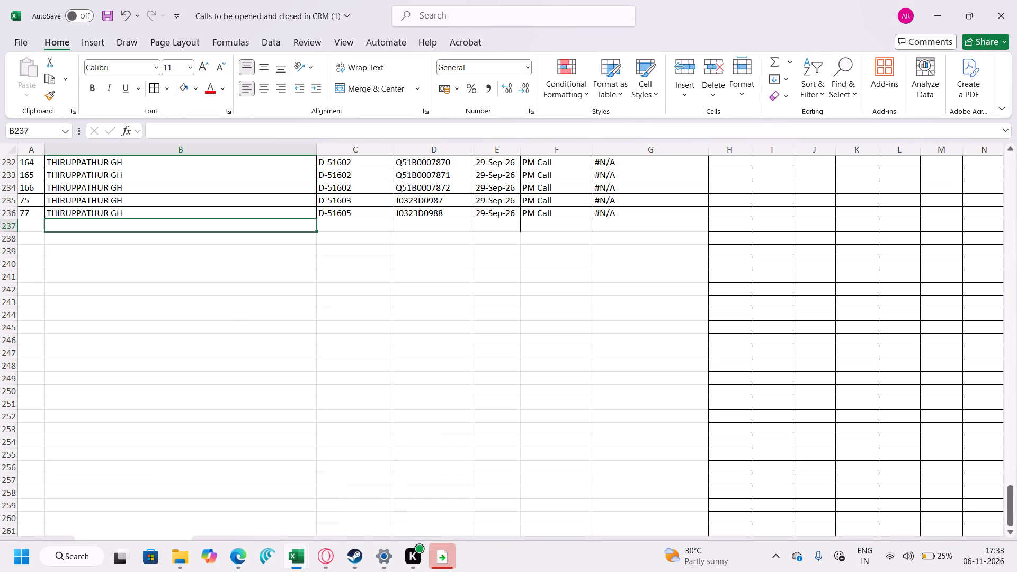
left_click(94, 226)
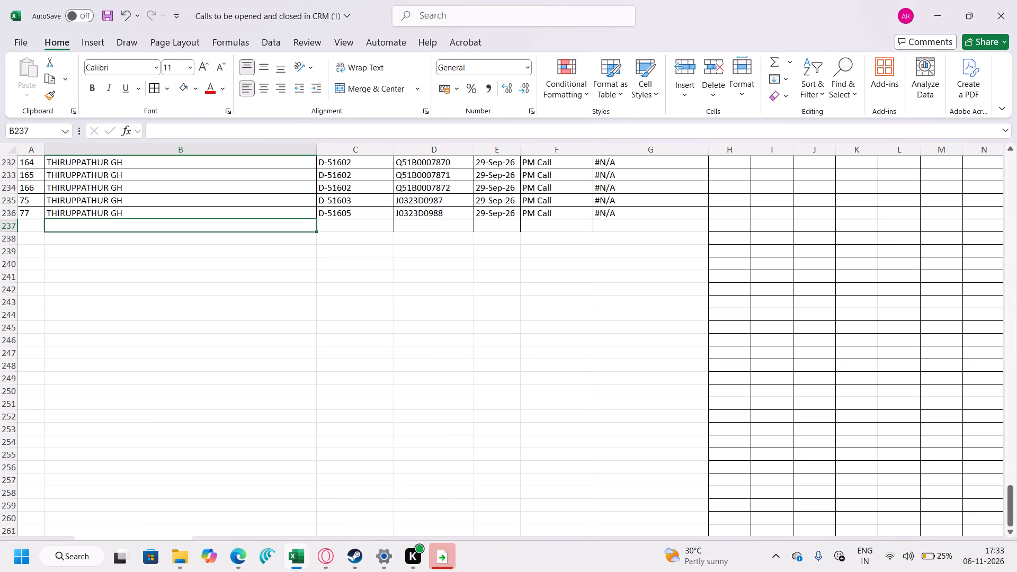
left_click(94, 226)
key("s")
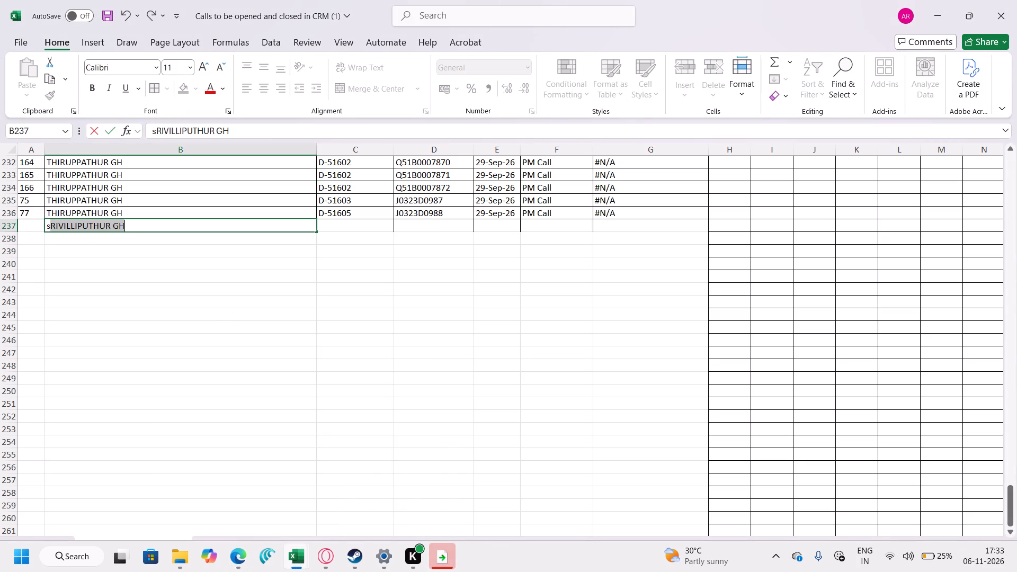
key("BackSpace")
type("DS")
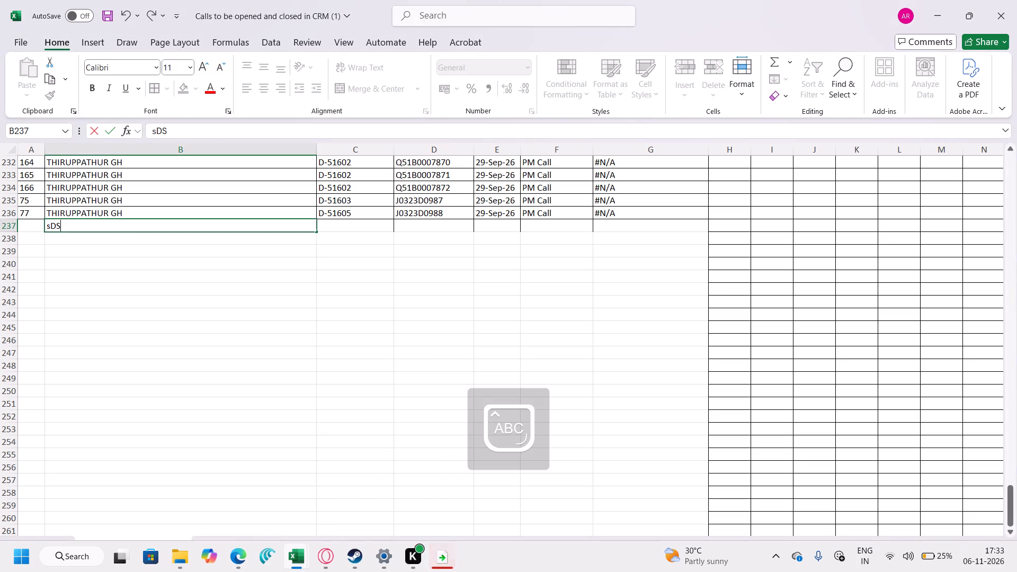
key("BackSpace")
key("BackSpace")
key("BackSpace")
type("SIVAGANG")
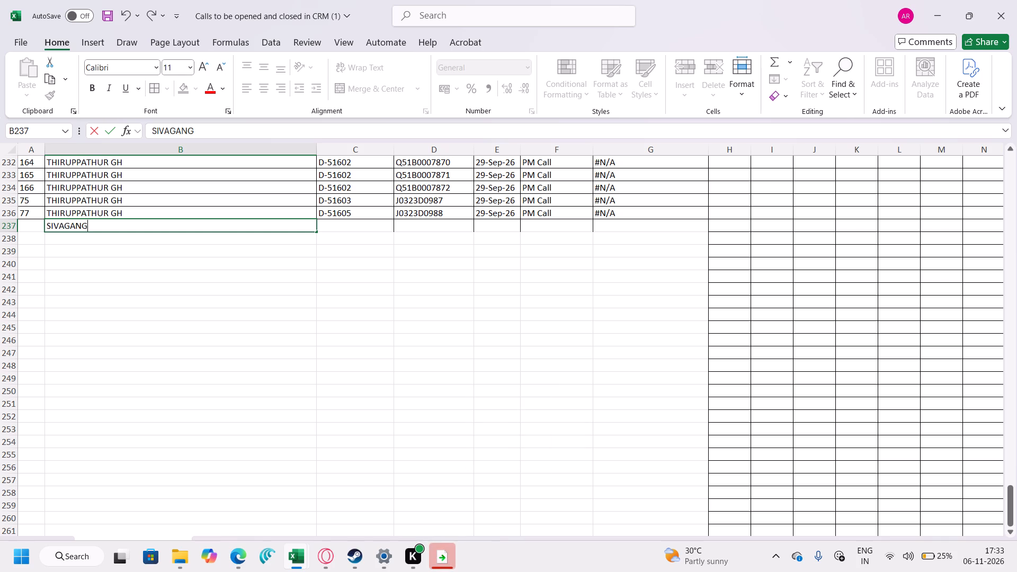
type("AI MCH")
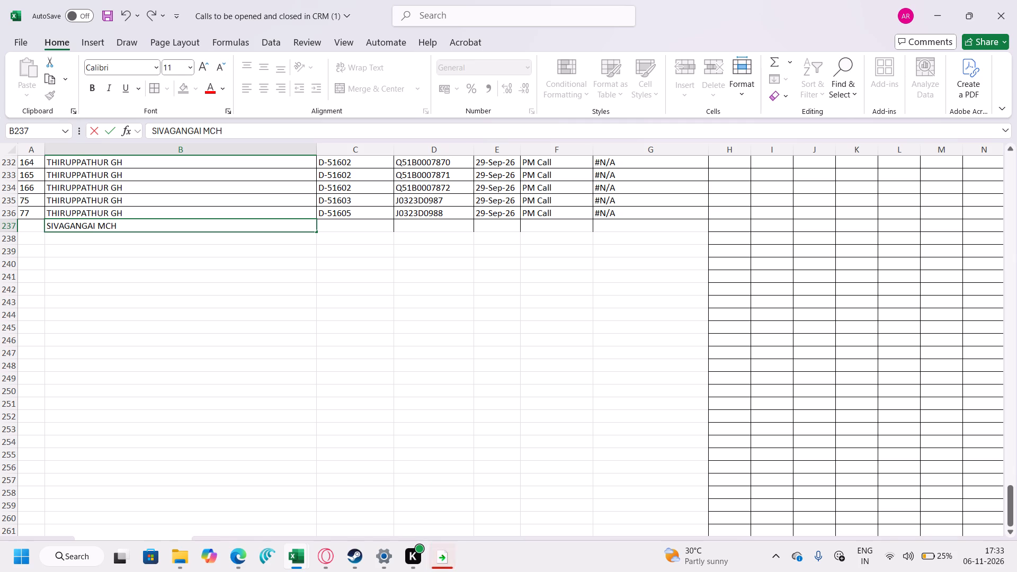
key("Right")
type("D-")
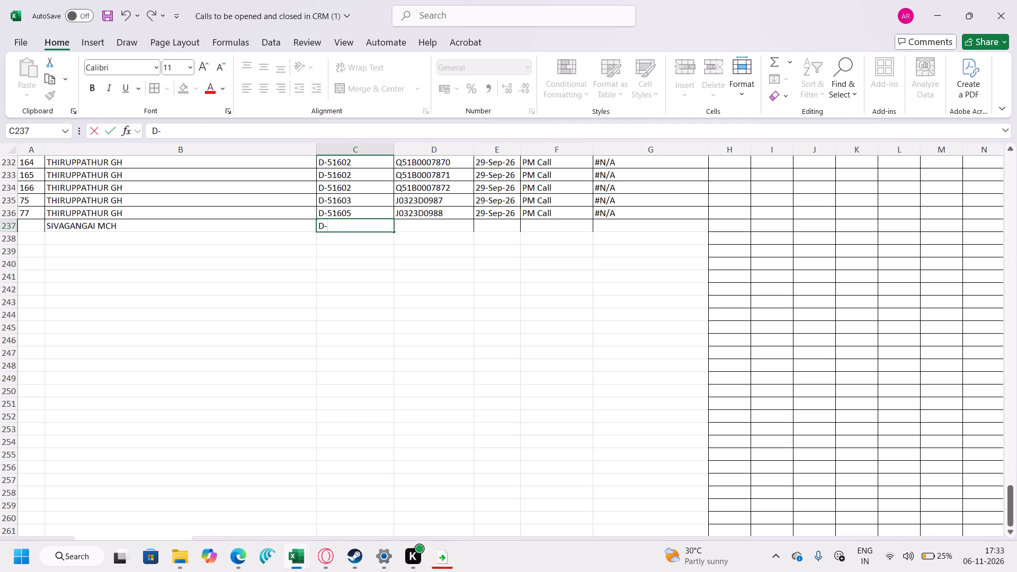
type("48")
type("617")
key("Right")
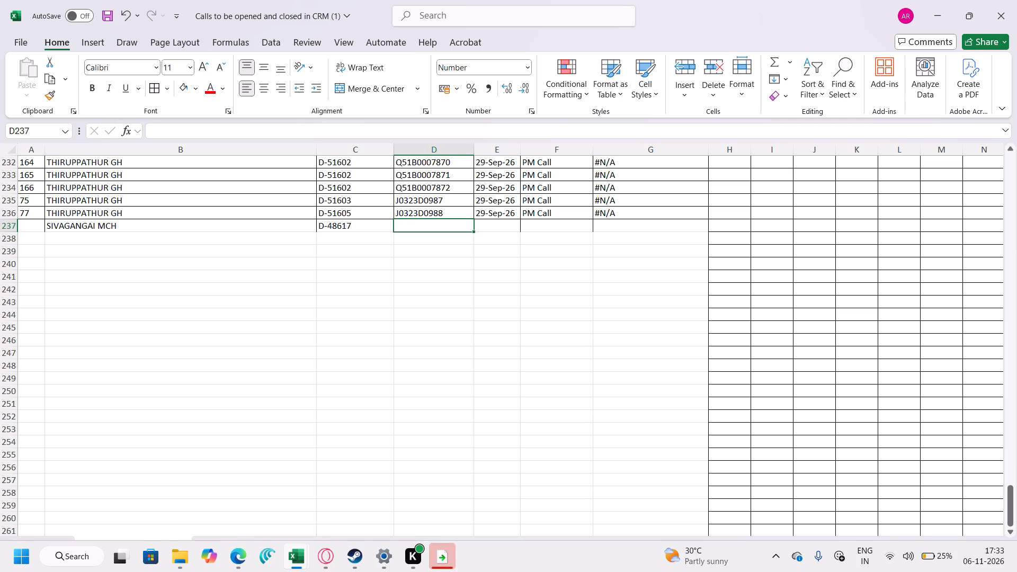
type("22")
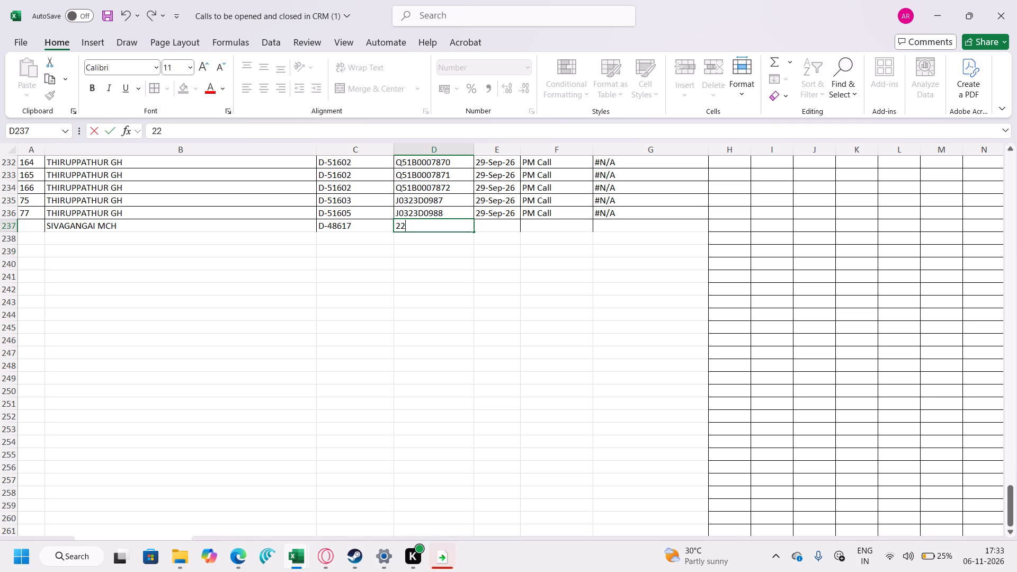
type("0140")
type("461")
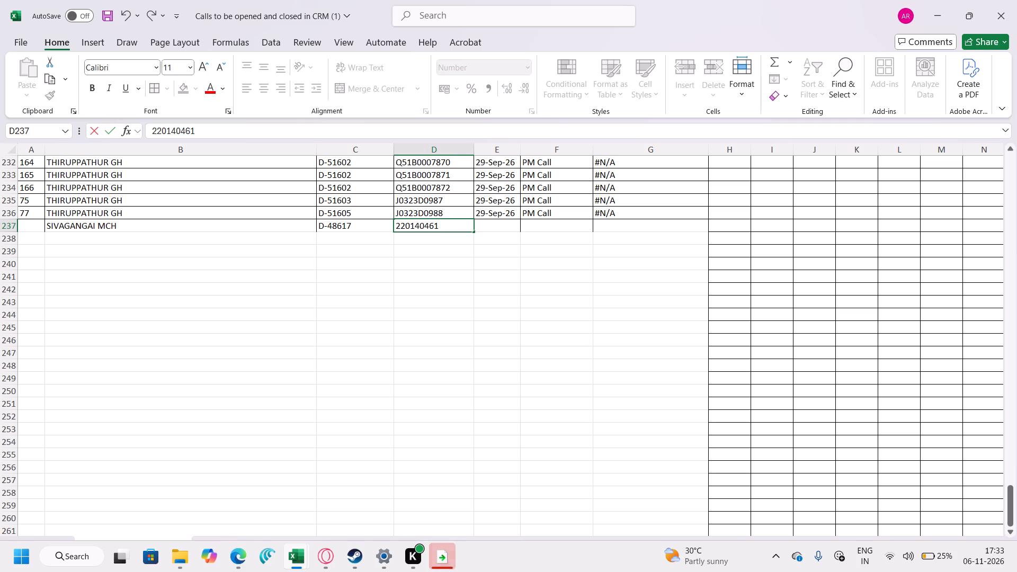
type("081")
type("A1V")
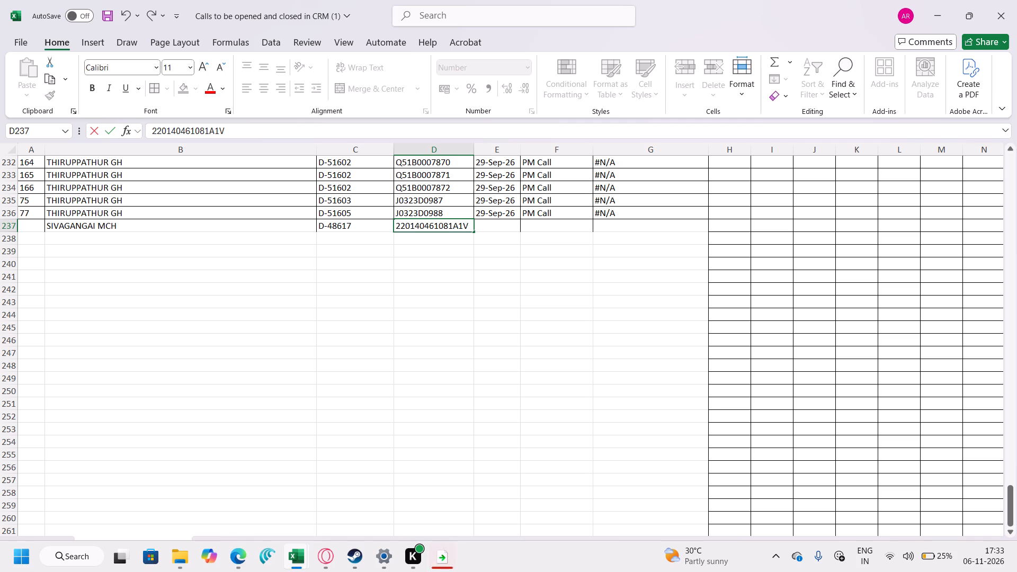
left_click(465, 229)
left_click_drag(473, 231, 472, 247)
left_click(472, 231)
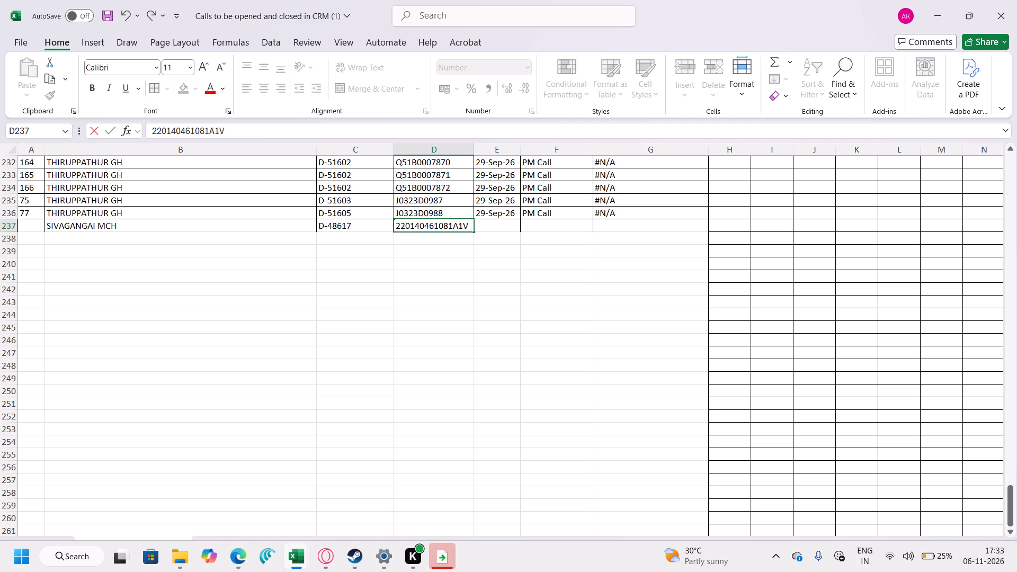
left_click_drag(474, 231, 473, 243)
double_click(434, 239)
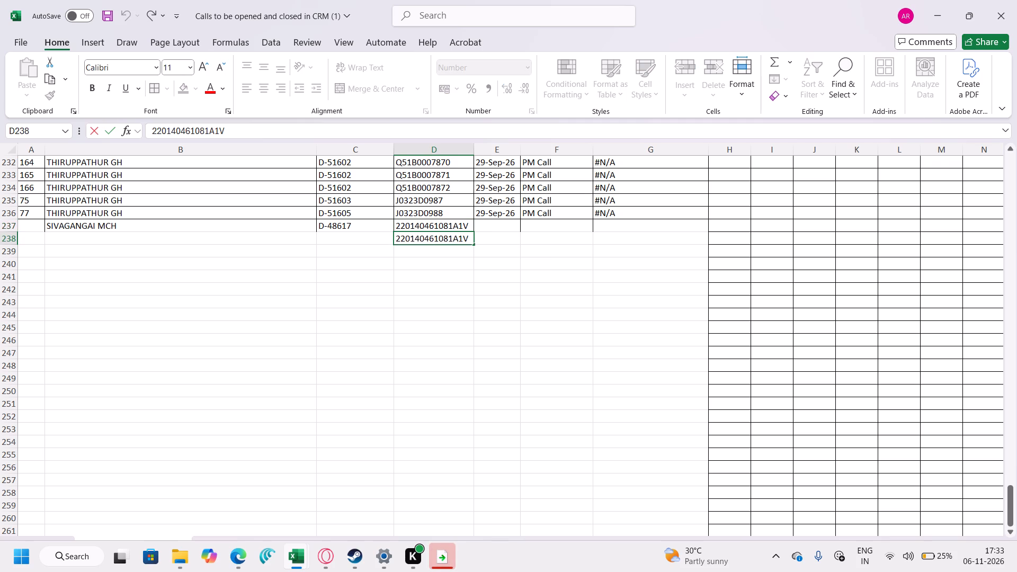
key("BackSpace")
key("5")
left_click(506, 228)
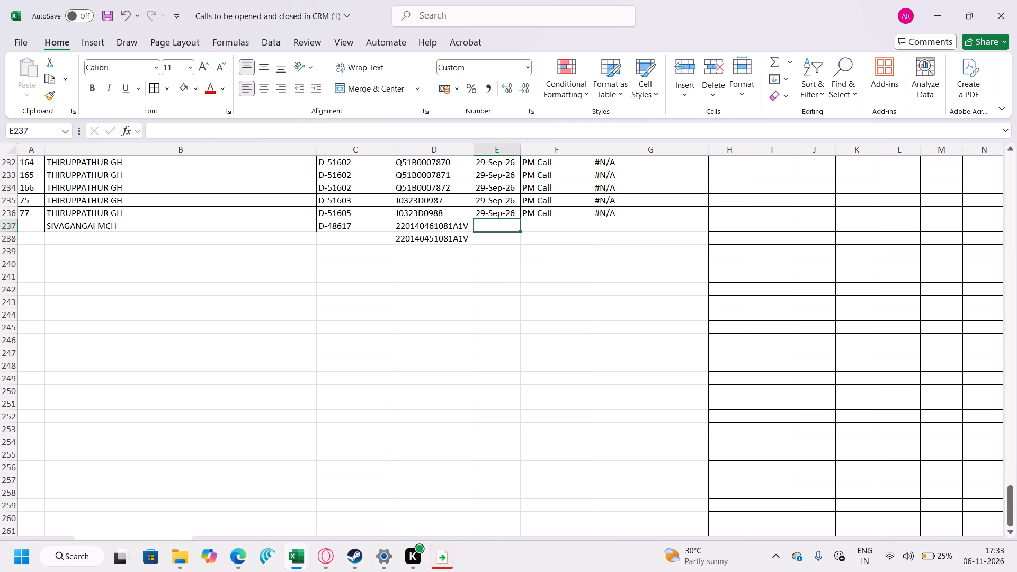
type("23JUKL")
key("BackSpace")
key("BackSpace")
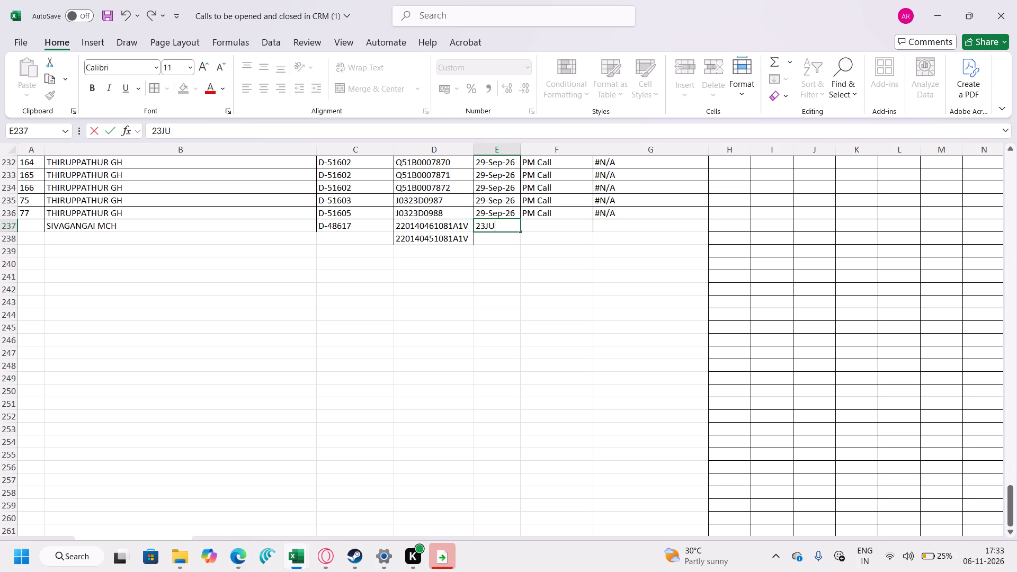
type("LY26")
key("Right")
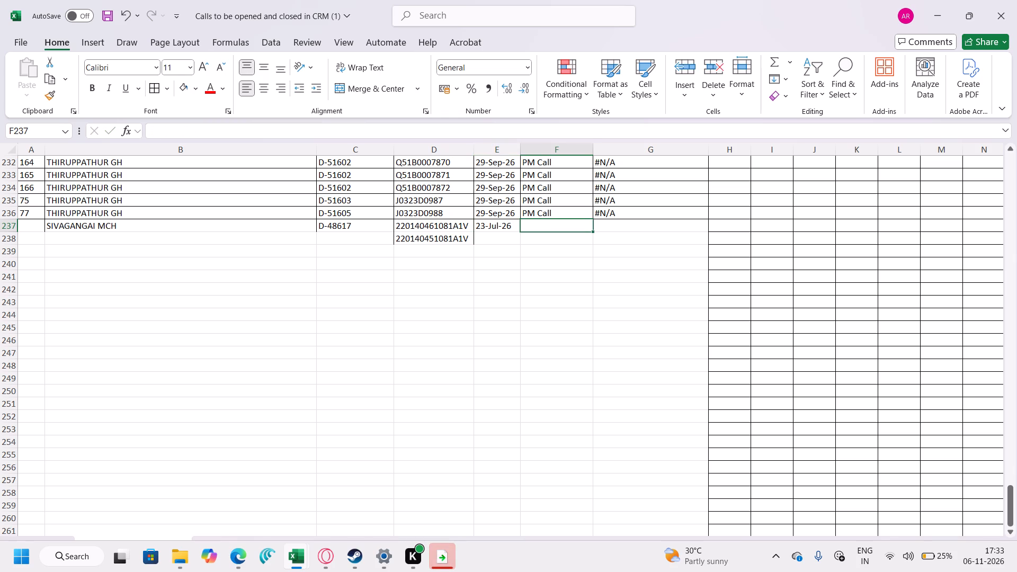
left_click(384, 227)
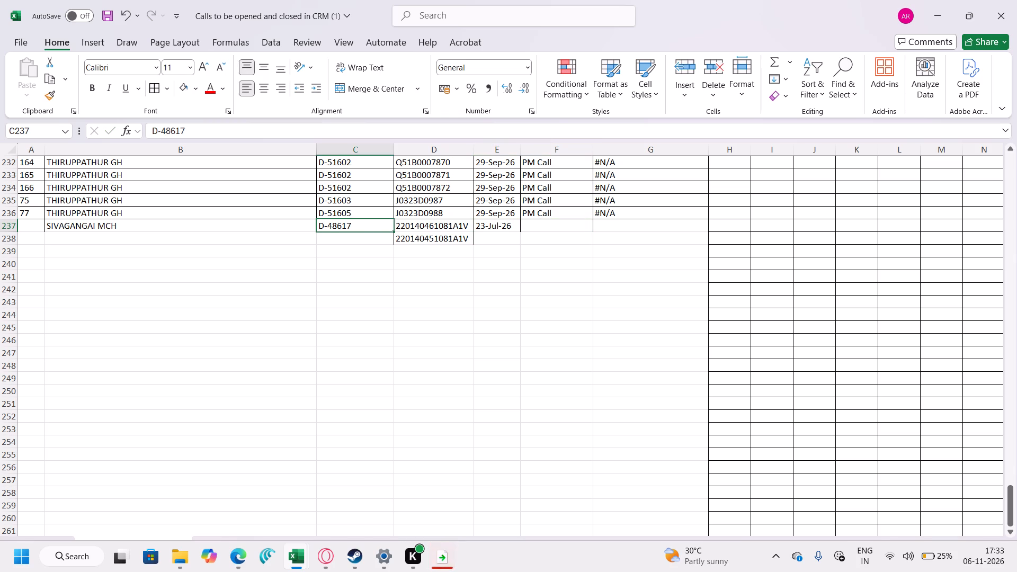
key("ctrl+c")
key("Down")
key("ctrl+v")
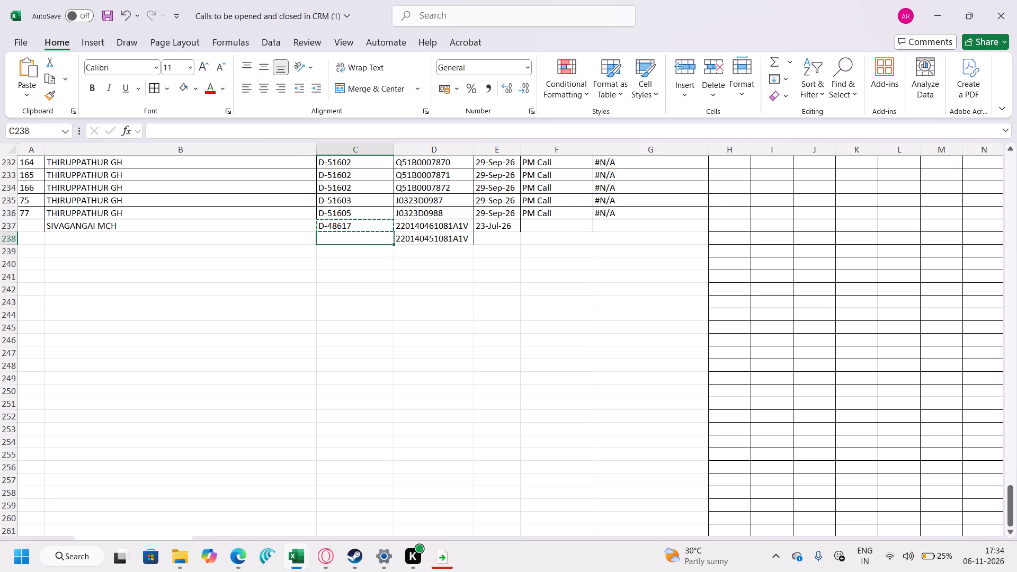
left_click(307, 223)
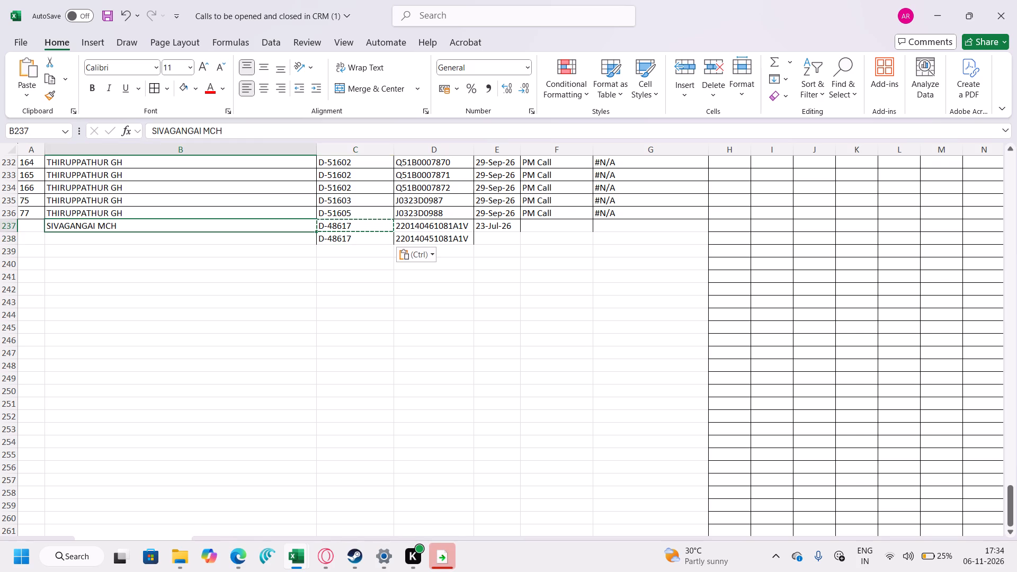
left_click_drag(313, 230, 313, 243)
left_click(504, 228)
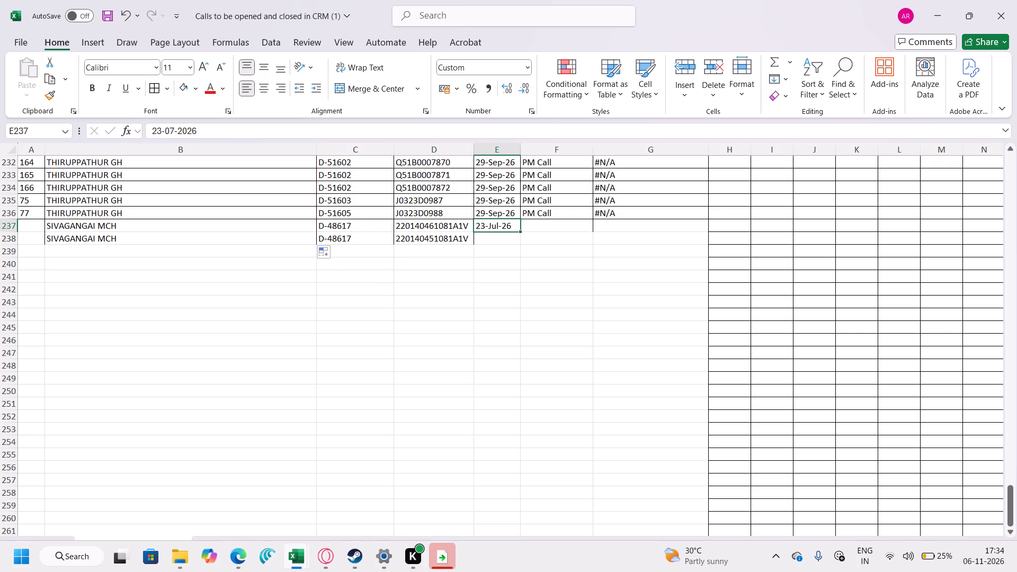
key("ctrl+c")
key("Down")
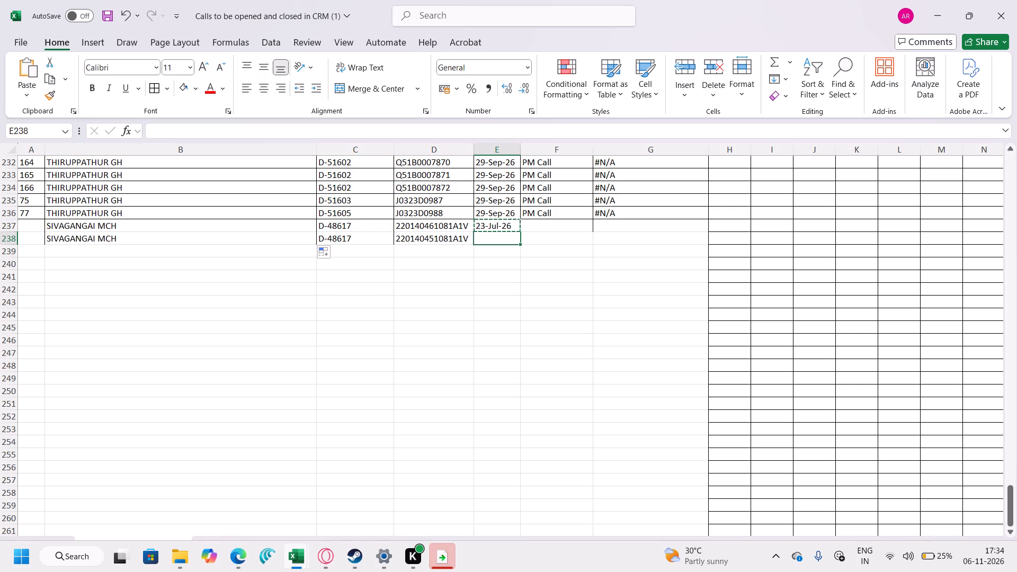
key("ctrl+v")
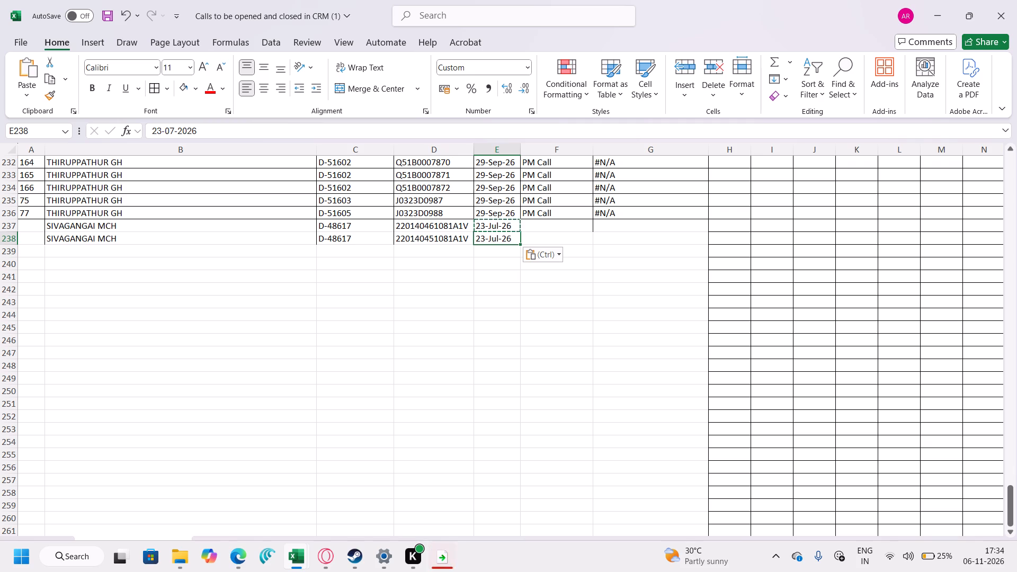
Fill the PM Call type down from the last THIRUPPATHUR GH row into both SIVAGANGAI MCH rows.
left_click(536, 214)
left_click_drag(592, 220, 595, 243)
Highlight both new SIVAGANGAI MCH rows with the light blue fill used for matched PM calls.
left_click_drag(7, 223, 7, 238)
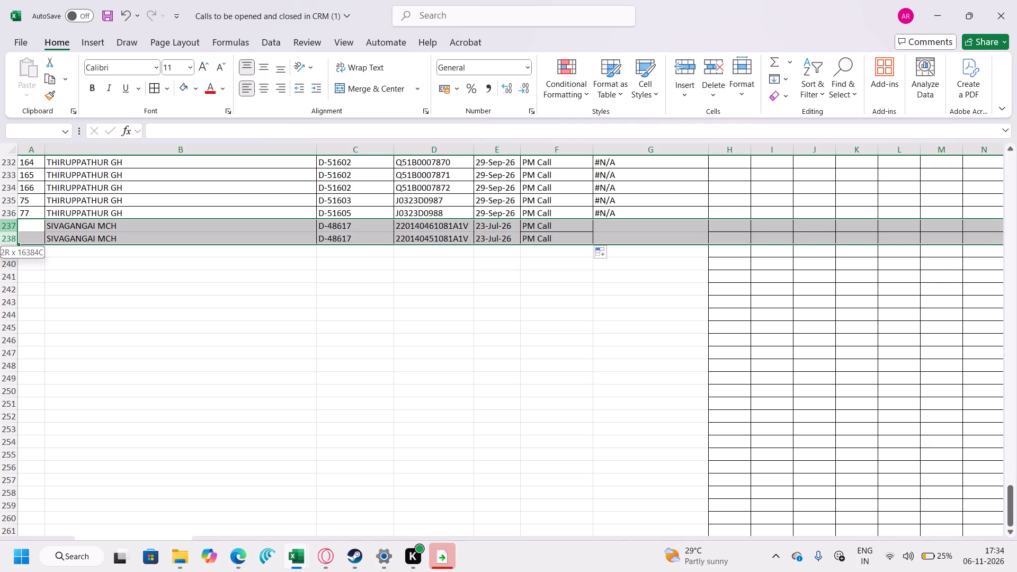
left_click_drag(7, 238, 7, 240)
left_click(195, 89)
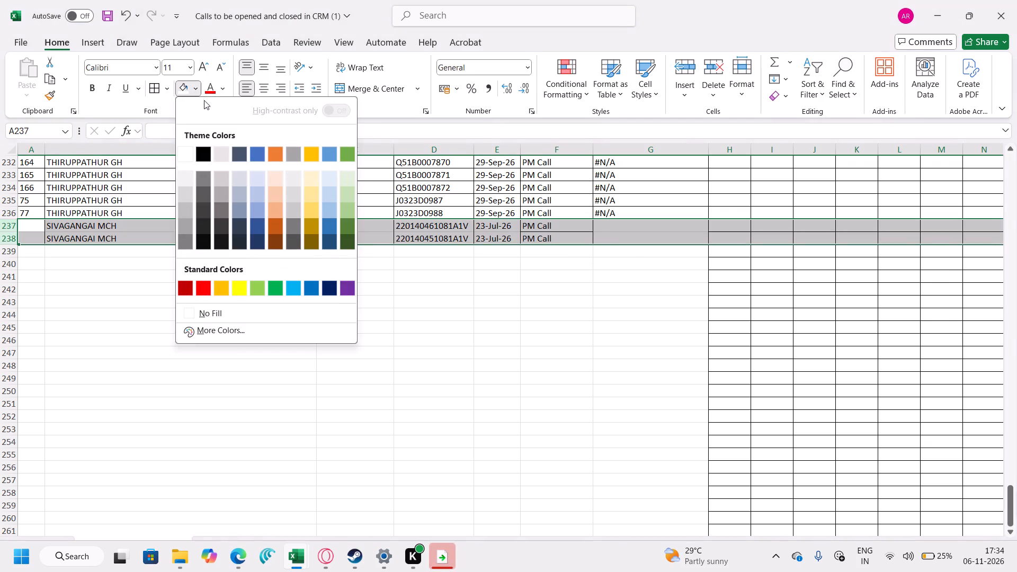
left_click(254, 196)
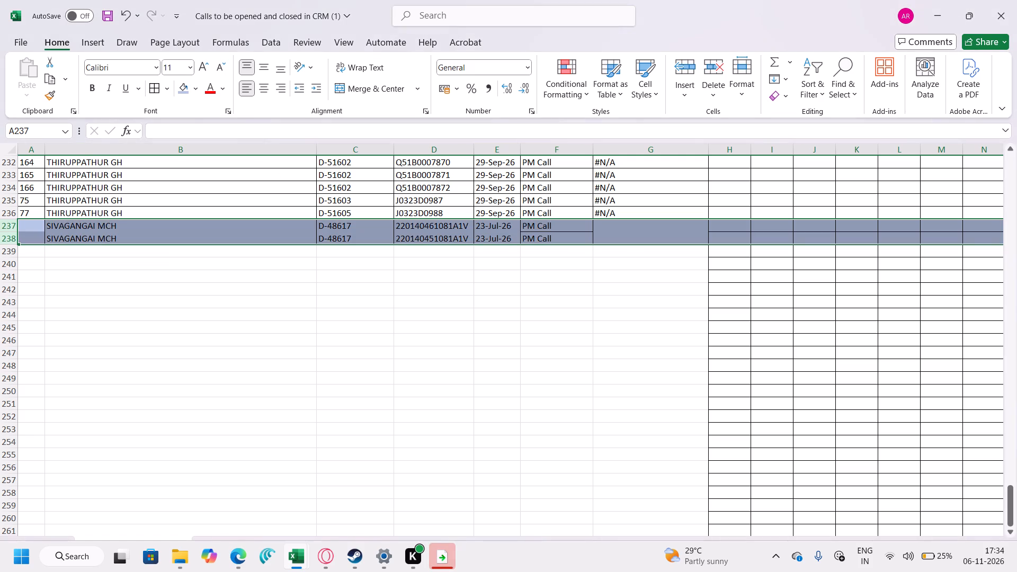
scroll(252, 220, "up", 9)
left_click(239, 247)
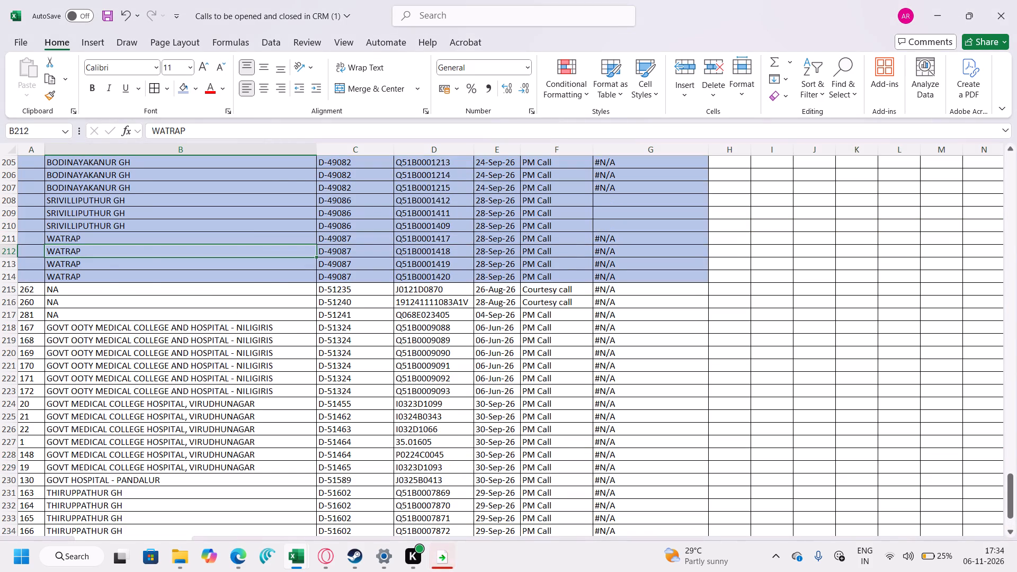
Apply all borders to both new SIVAGANGAI MCH rows at the end of the list.
scroll(237, 247, "down", 7)
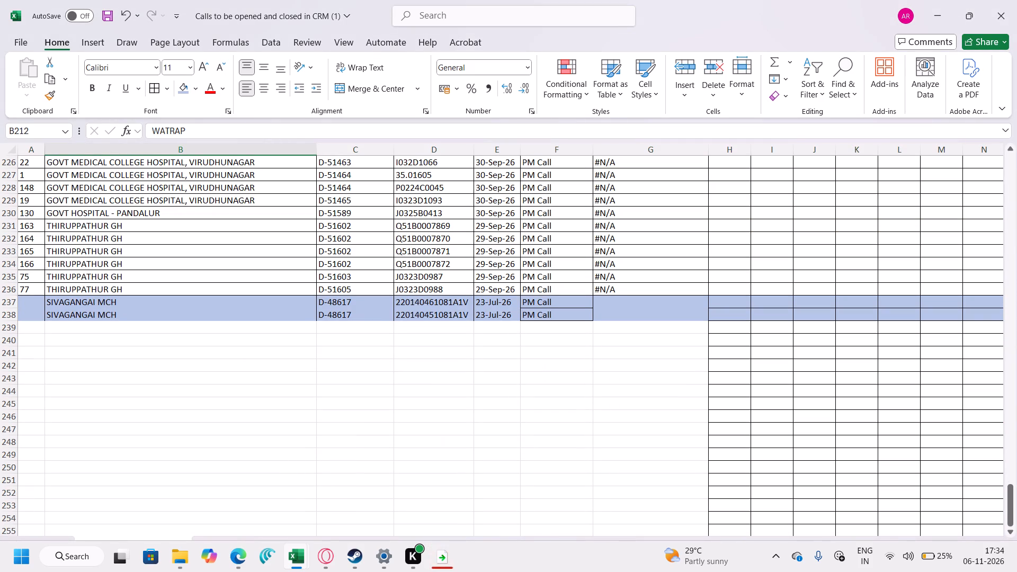
left_click_drag(6, 300, 8, 318)
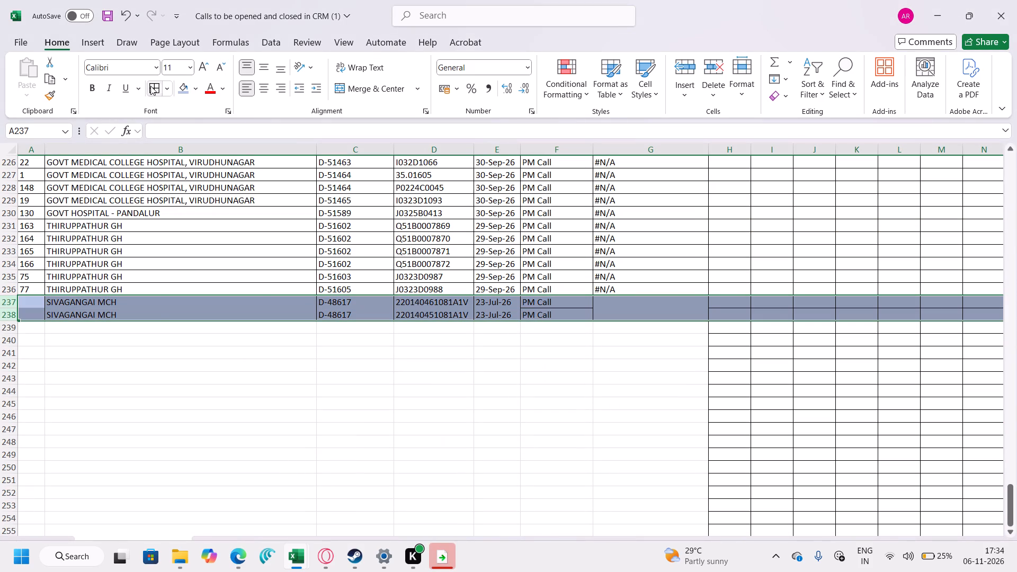
left_click(150, 86)
scroll(323, 309, "down", 3)
scroll(322, 311, "up", 6)
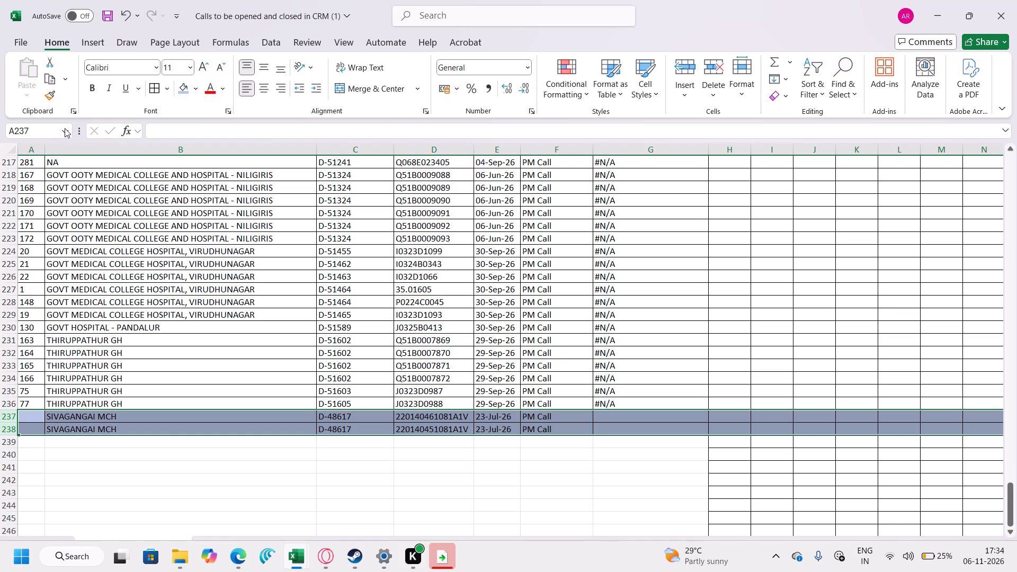
Apply all borders to the whole of columns A to G.
left_click_drag(37, 148, 596, 155)
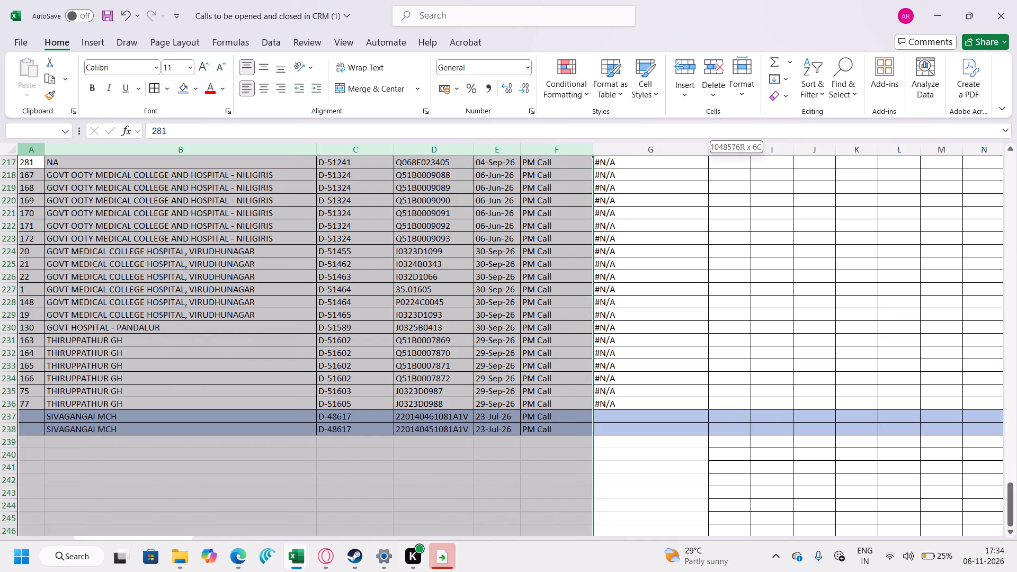
left_click_drag(596, 155, 617, 157)
left_click(153, 94)
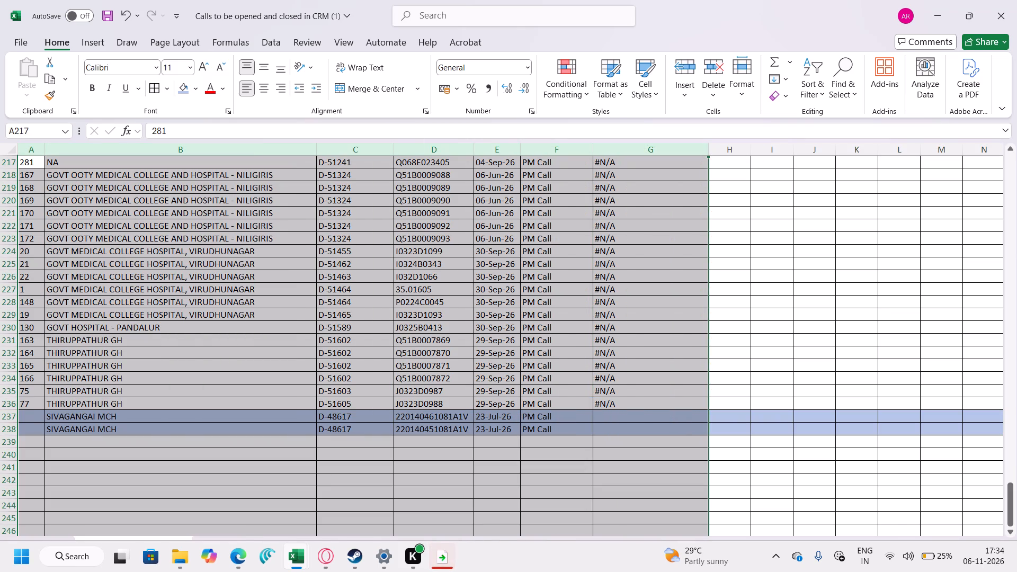
left_click(71, 436)
scroll(116, 412, "down", 4)
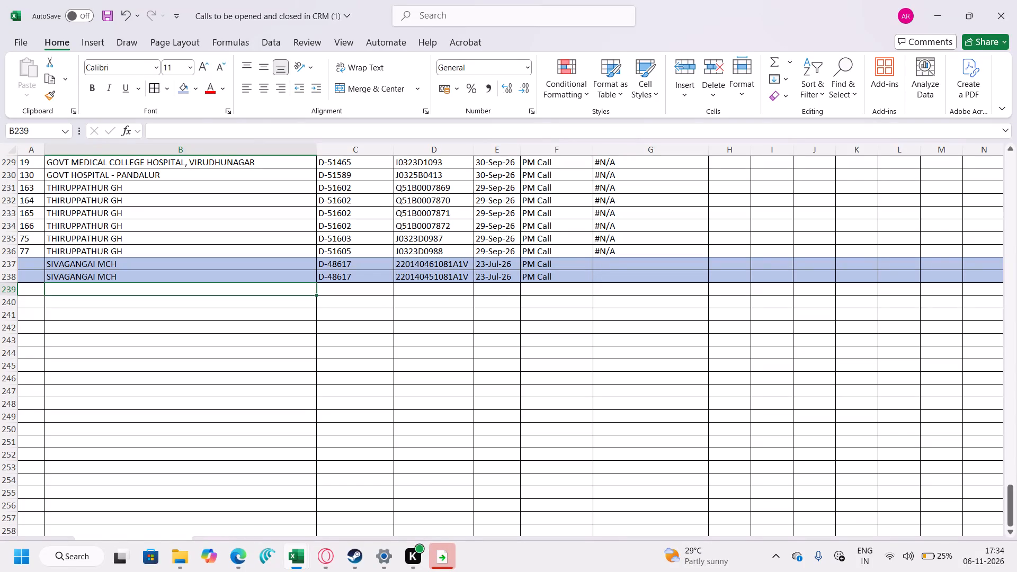
Clear all contents of the serial-number column A, including its header.
scroll(68, 293, "up", 18)
scroll(68, 281, "down", 6)
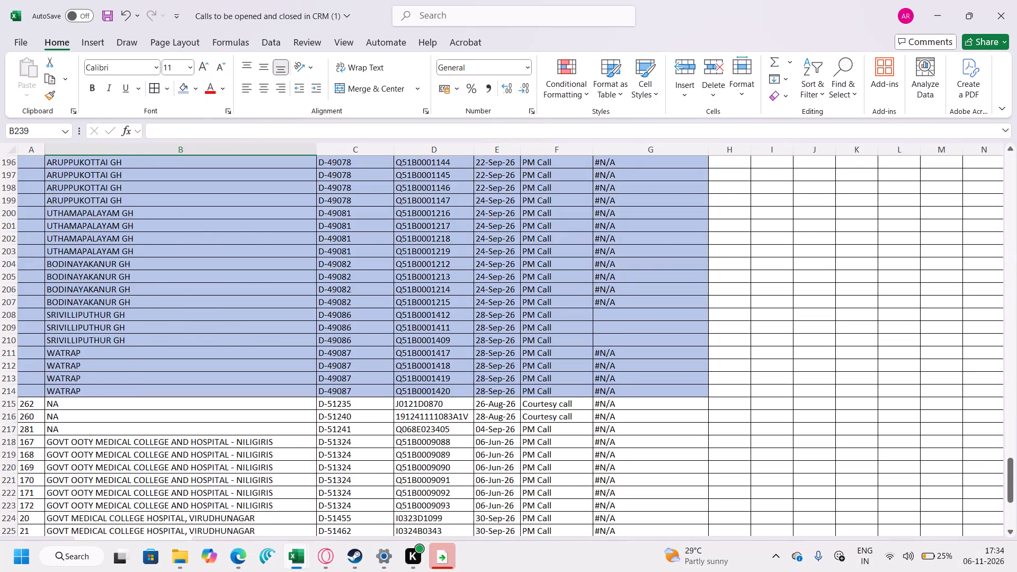
scroll(68, 281, "down", 9)
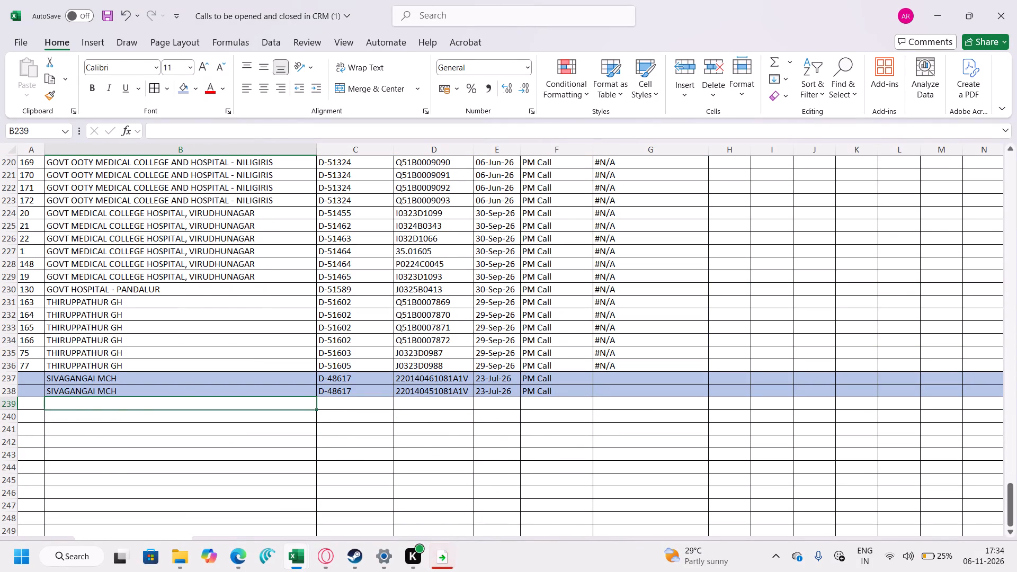
scroll(33, 246, "up", 19)
scroll(33, 246, "up", 15)
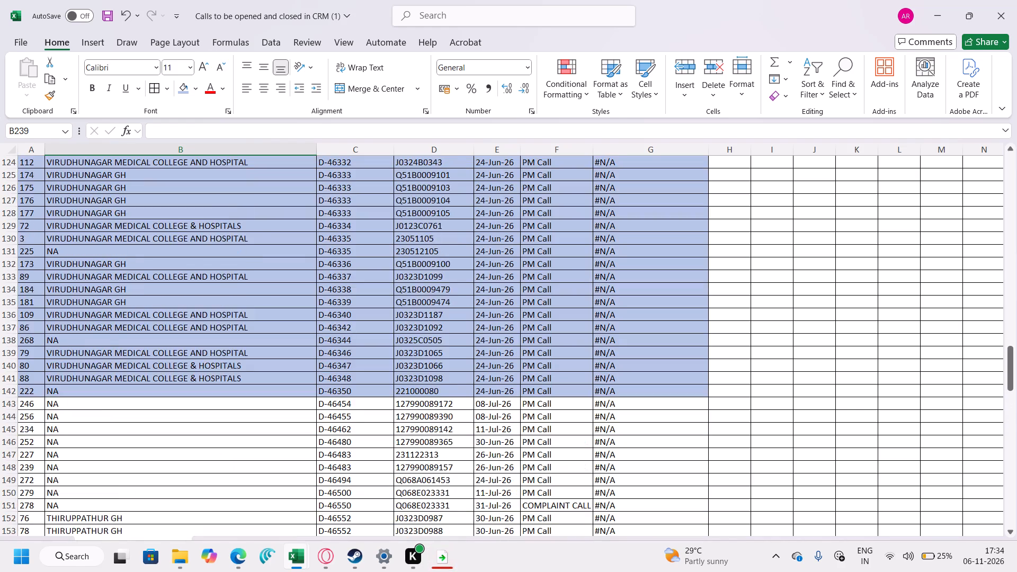
scroll(33, 246, "up", 20)
scroll(33, 246, "up", 16)
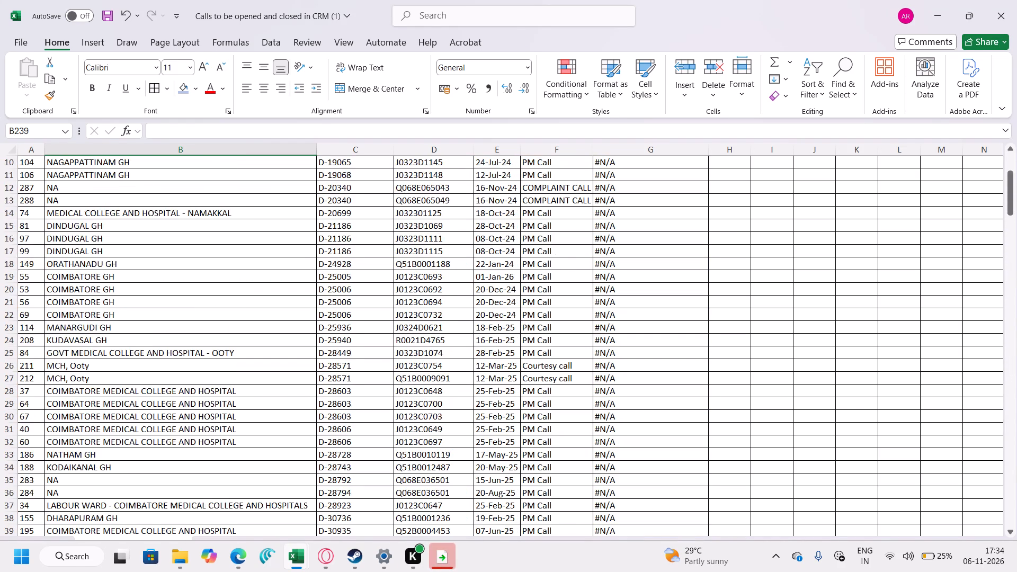
scroll(33, 244, "up", 10)
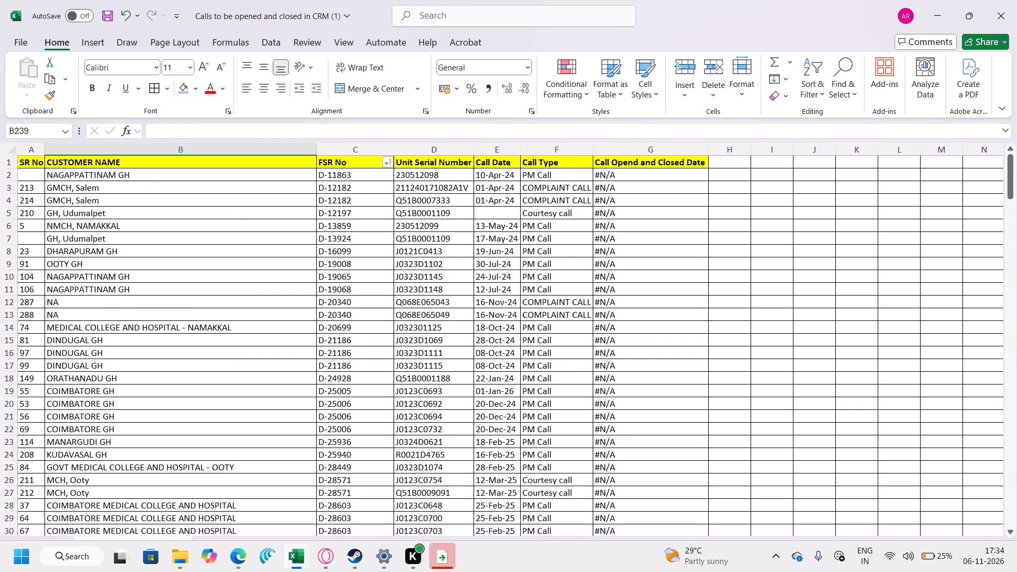
left_click(35, 151)
key("Delete")
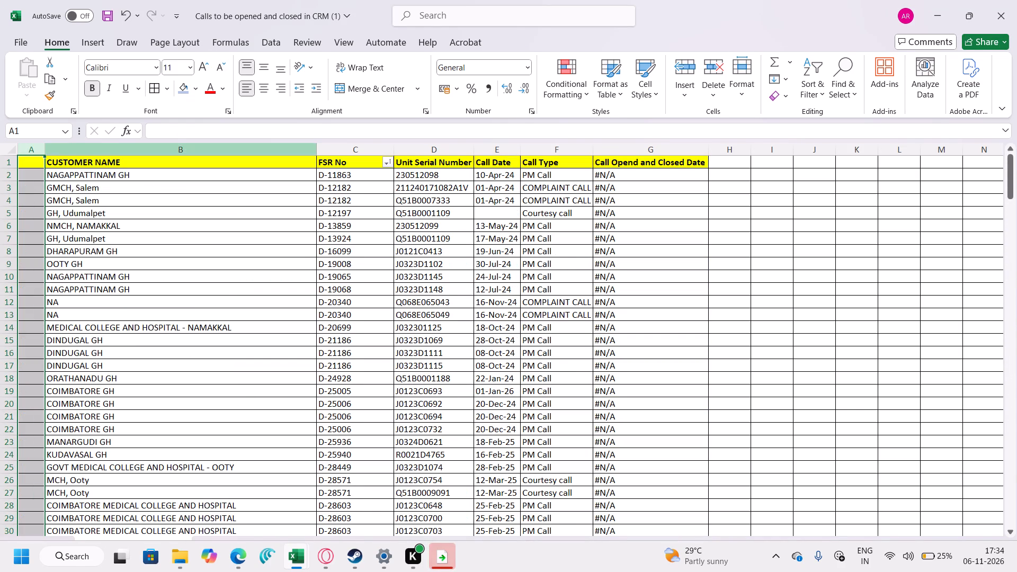
Enter SR.NO as the header of the emptied column A.
left_click(36, 165)
double_click(36, 165)
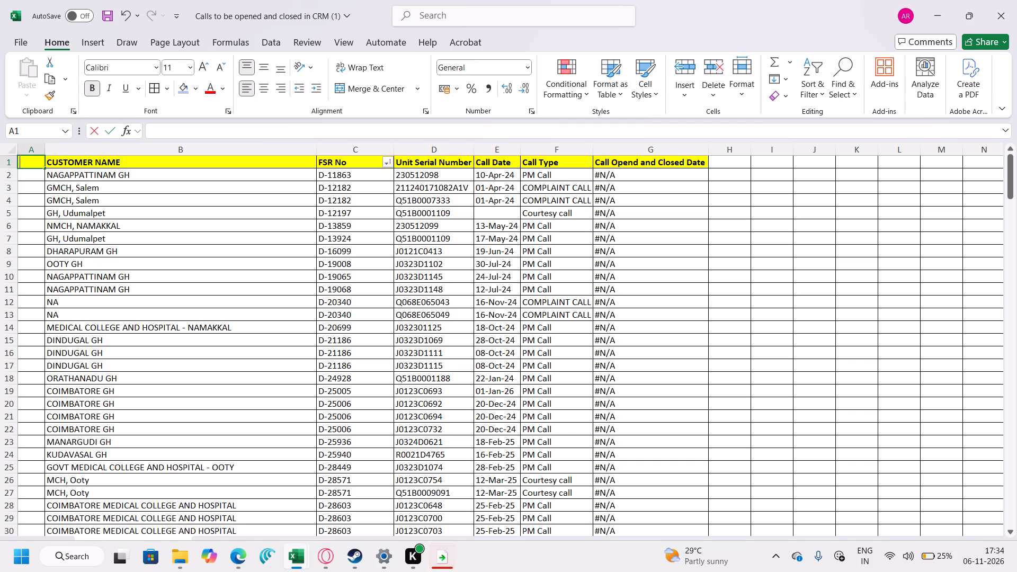
type("SR")
type(".NO")
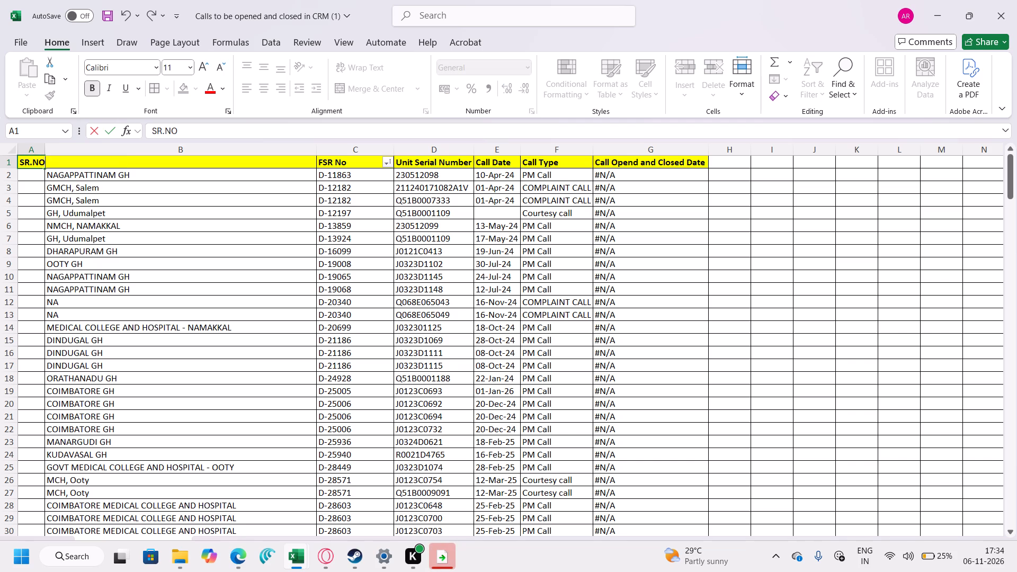
left_click(80, 172)
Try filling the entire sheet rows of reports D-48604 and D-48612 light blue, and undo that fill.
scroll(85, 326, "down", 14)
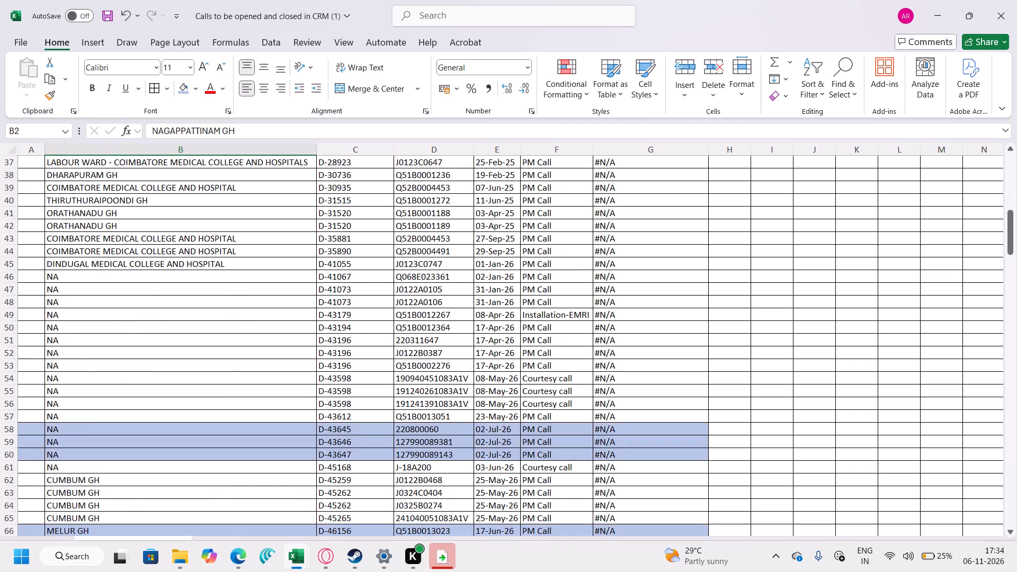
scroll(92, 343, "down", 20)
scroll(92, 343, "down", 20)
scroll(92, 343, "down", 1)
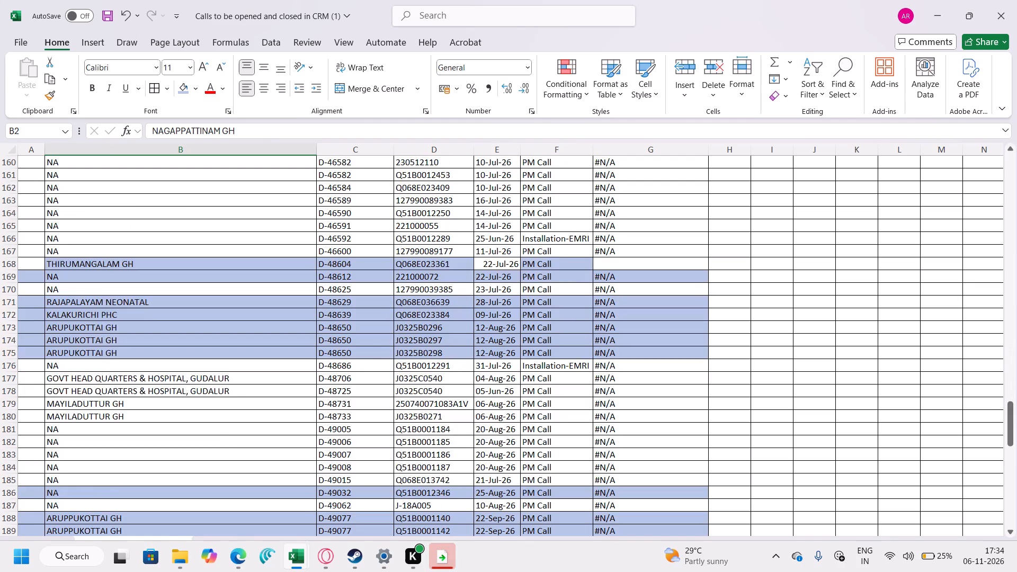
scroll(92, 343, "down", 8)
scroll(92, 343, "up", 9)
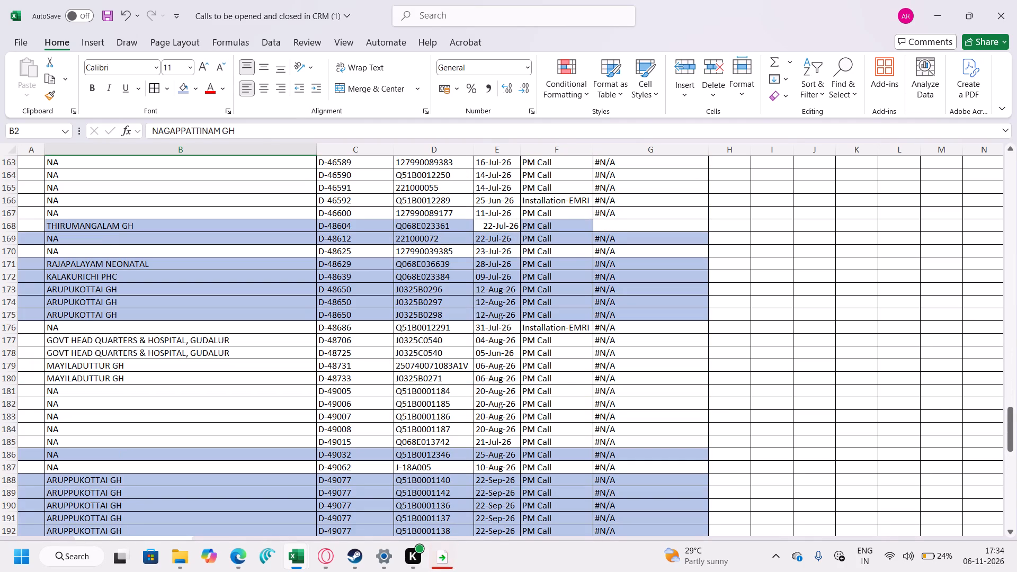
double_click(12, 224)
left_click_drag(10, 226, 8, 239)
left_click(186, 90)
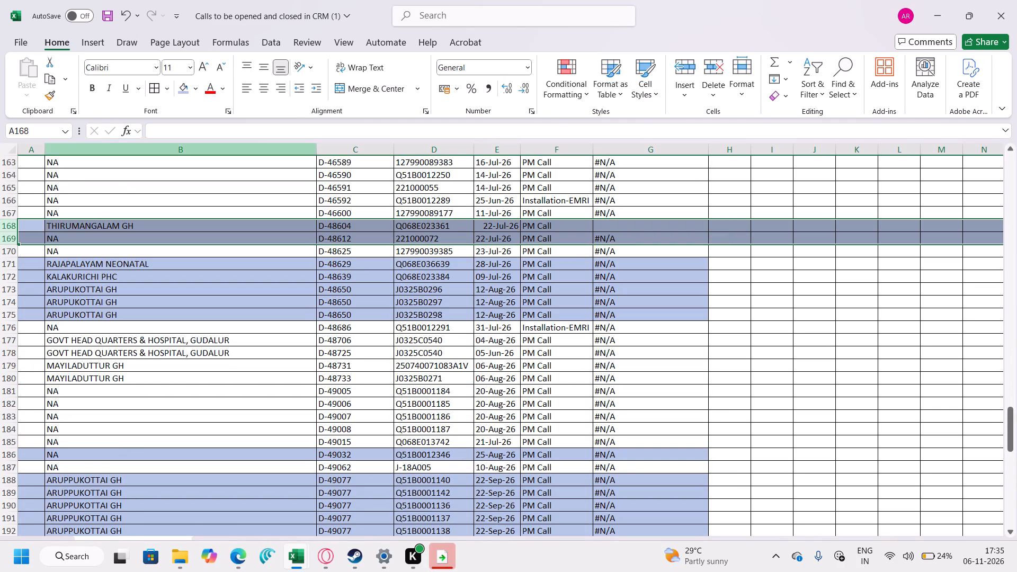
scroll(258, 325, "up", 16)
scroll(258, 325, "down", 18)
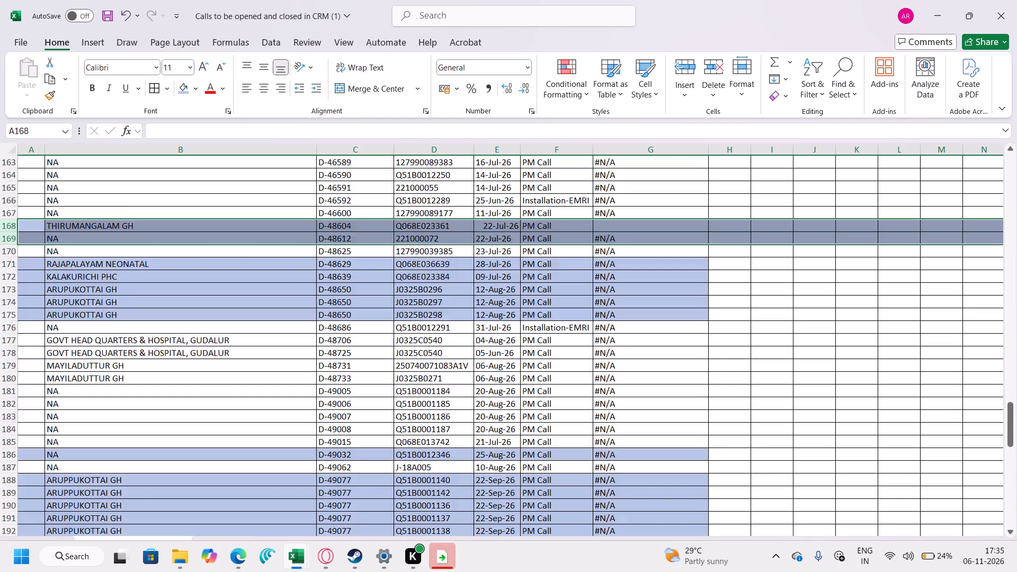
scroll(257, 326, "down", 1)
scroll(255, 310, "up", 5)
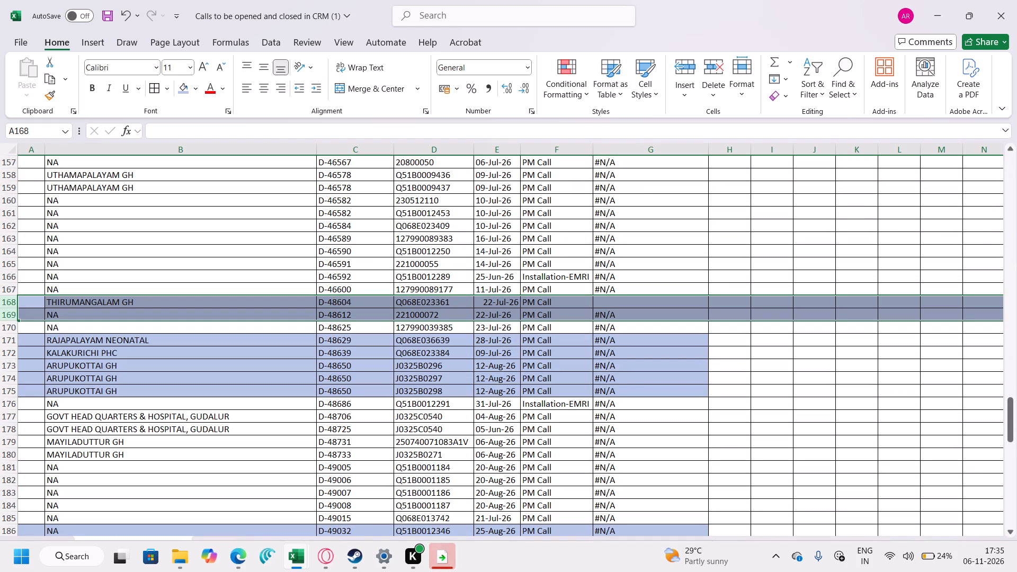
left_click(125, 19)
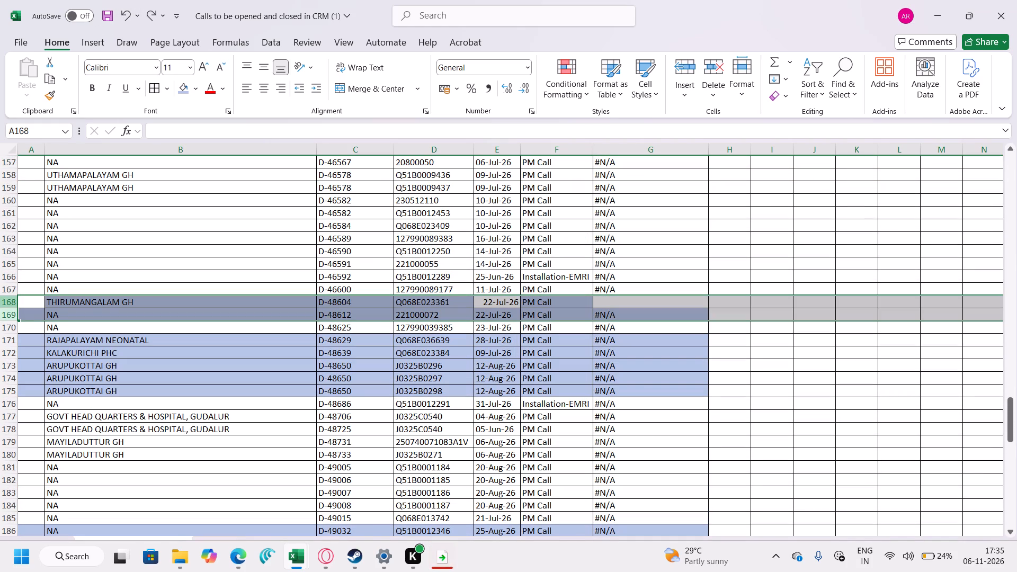
Fill columns A to G of the D-48604 and D-48612 rows with the light blue highlight.
left_click(0, 305)
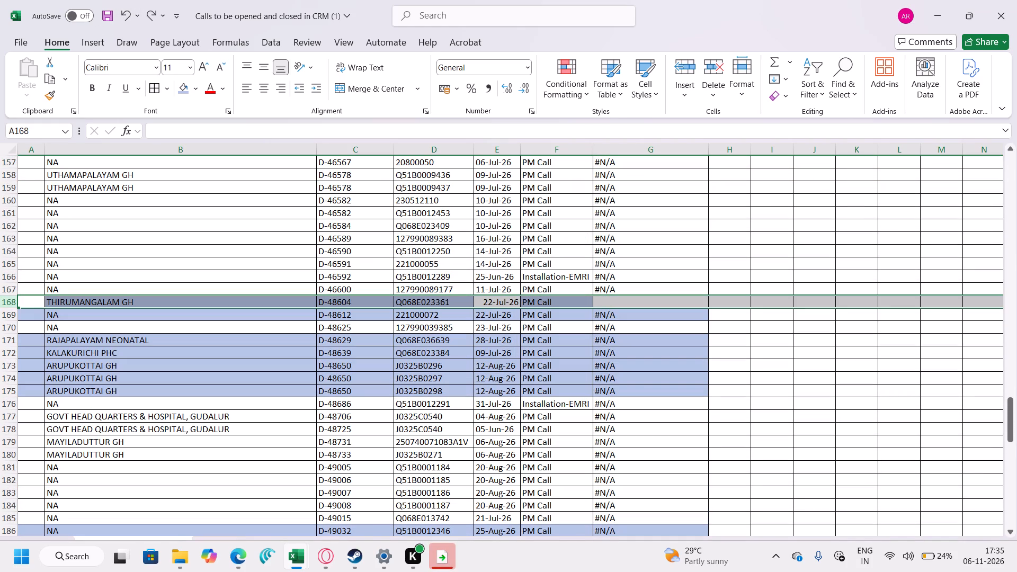
left_click_drag(29, 302, 689, 315)
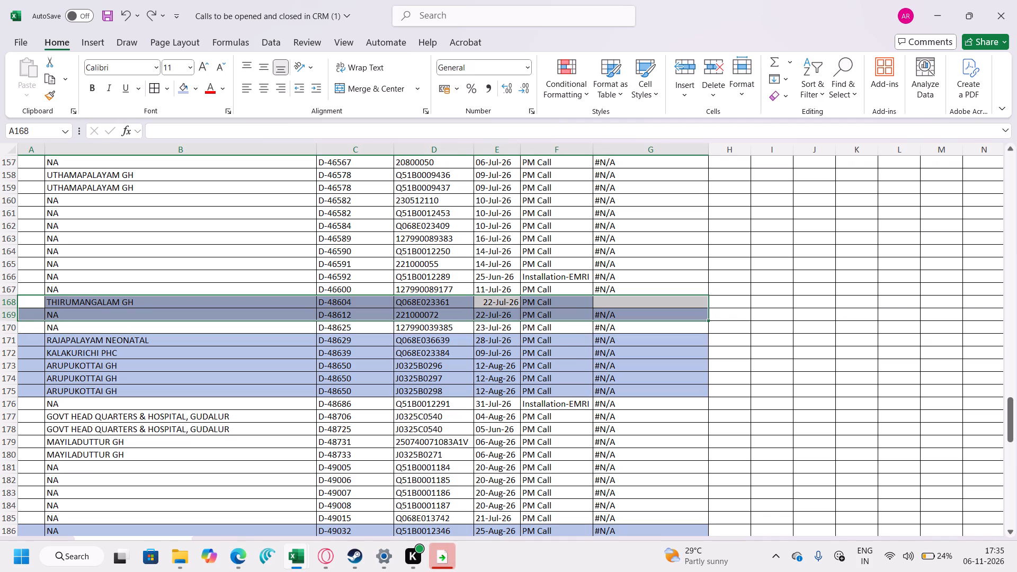
left_click(184, 91)
Fill both entire SIVAGANGAI MCH sheet rows with white in place of the light blue.
scroll(265, 342, "down", 10)
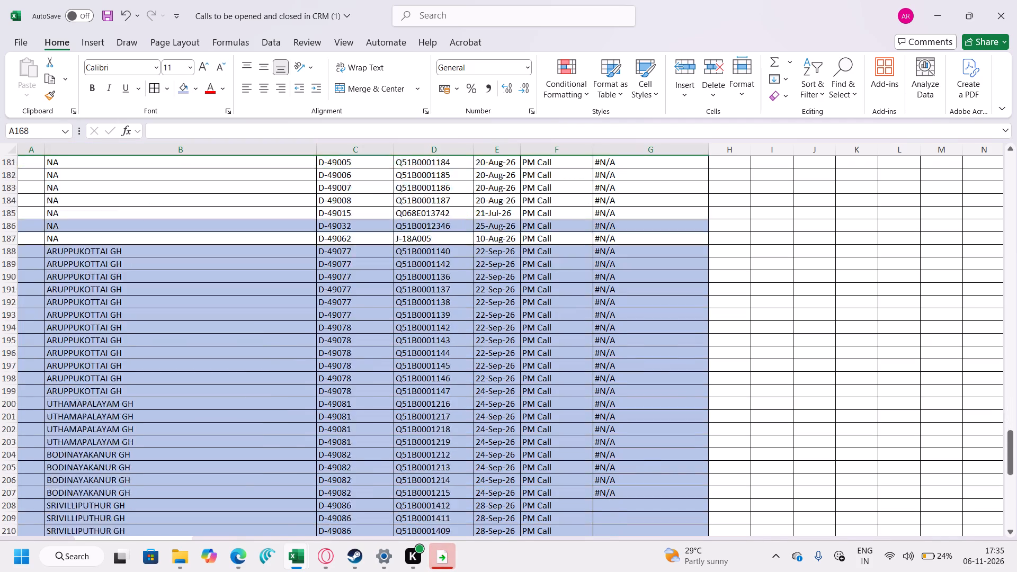
scroll(262, 354, "down", 15)
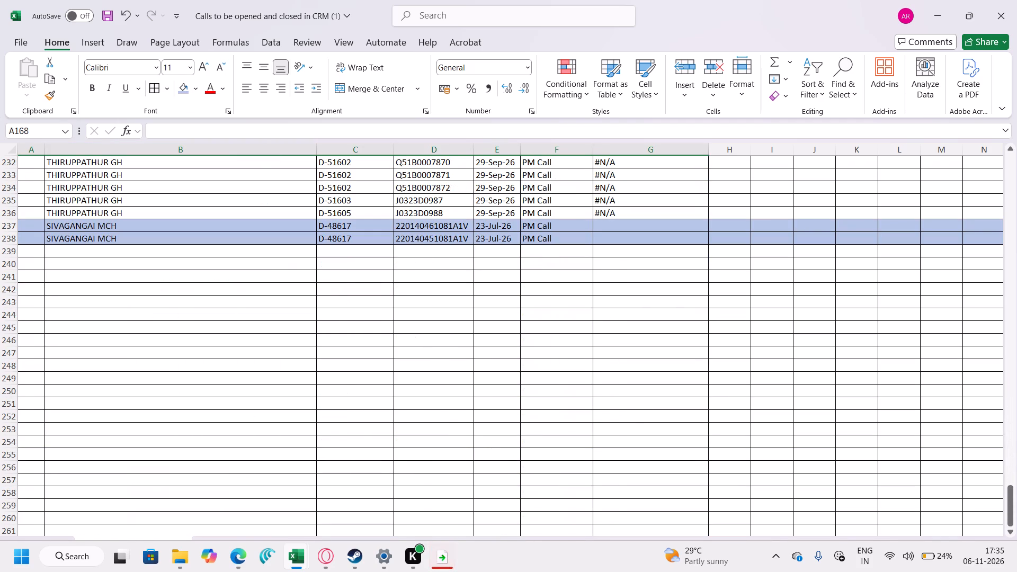
left_click_drag(8, 224, 8, 238)
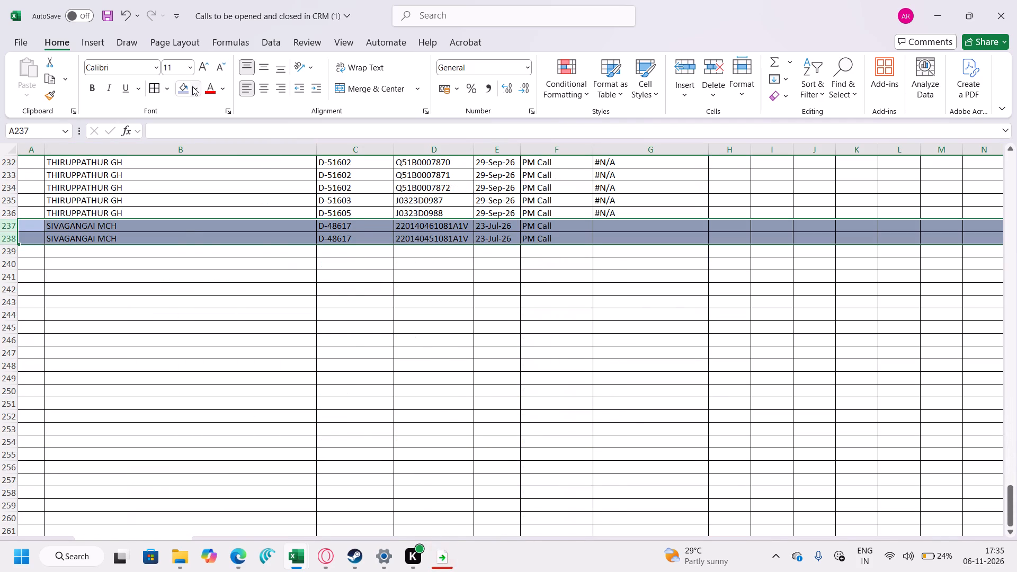
left_click(192, 86)
left_click(184, 153)
left_click(70, 224)
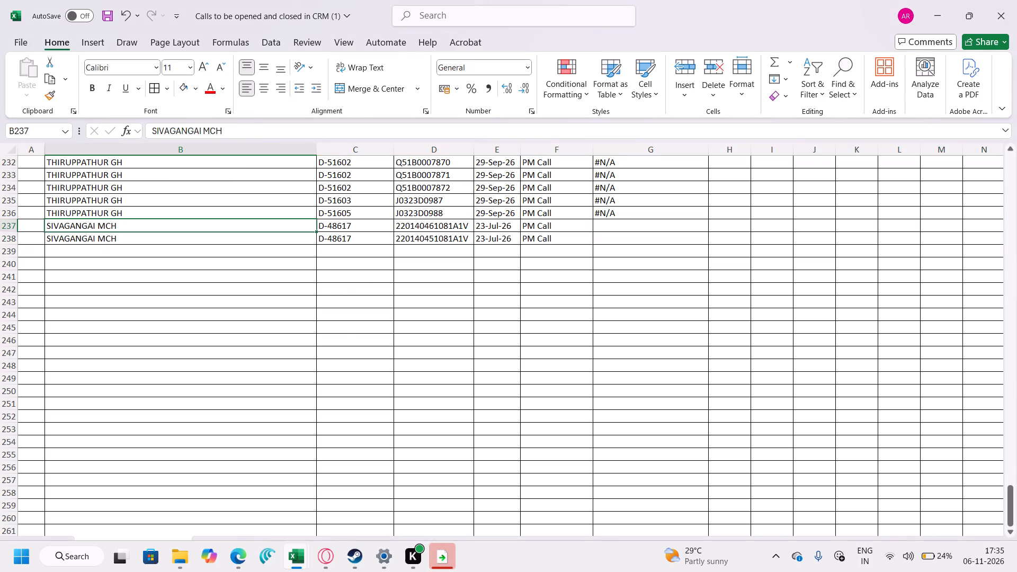
Highlight only columns A to G of both SIVAGANGAI MCH rows with the light blue fill.
left_click_drag(31, 224, 654, 240)
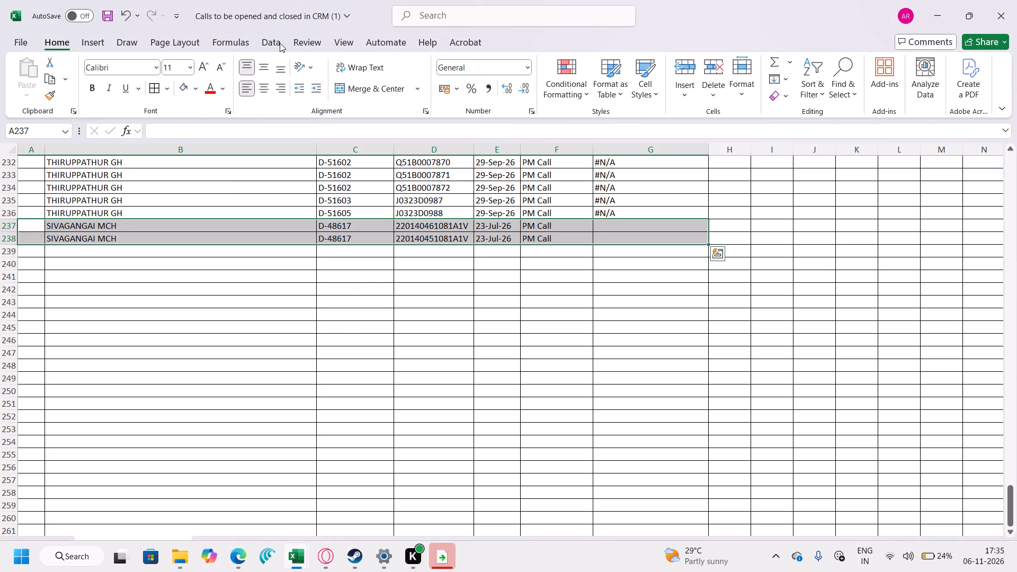
left_click(193, 89)
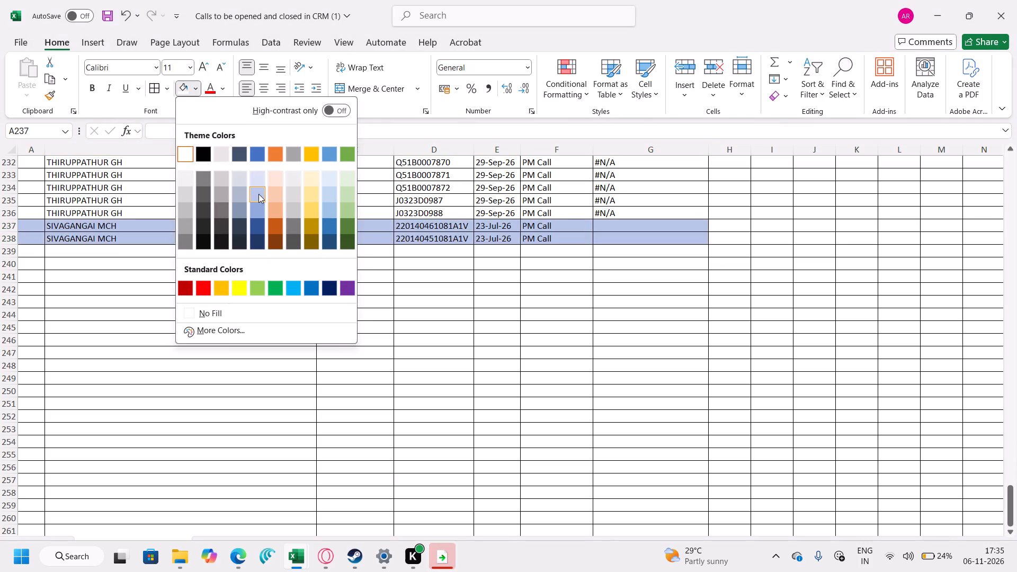
left_click(258, 194)
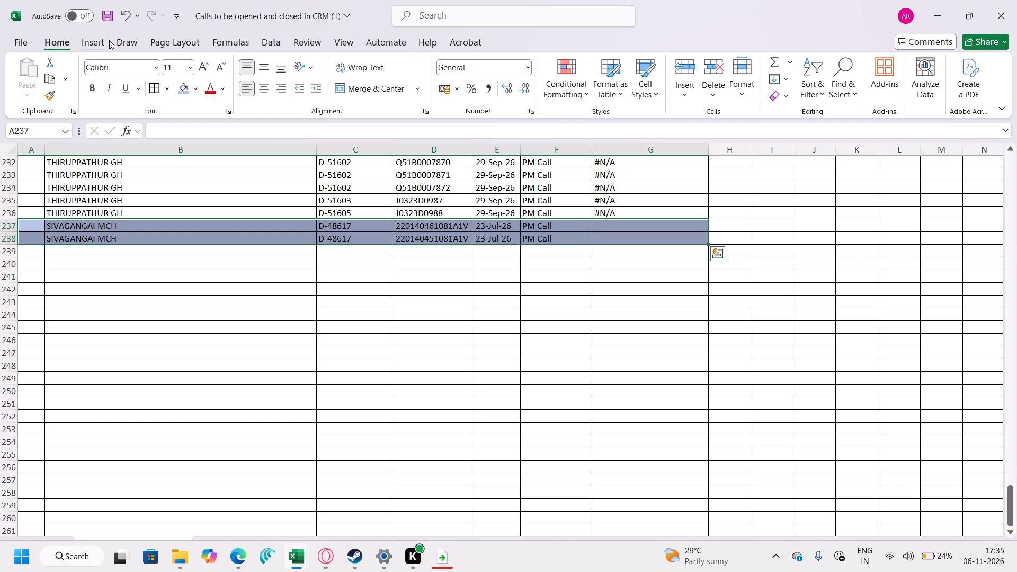
Fill the entire sheet row of report D-48625 with the light blue highlight.
scroll(321, 260, "up", 11)
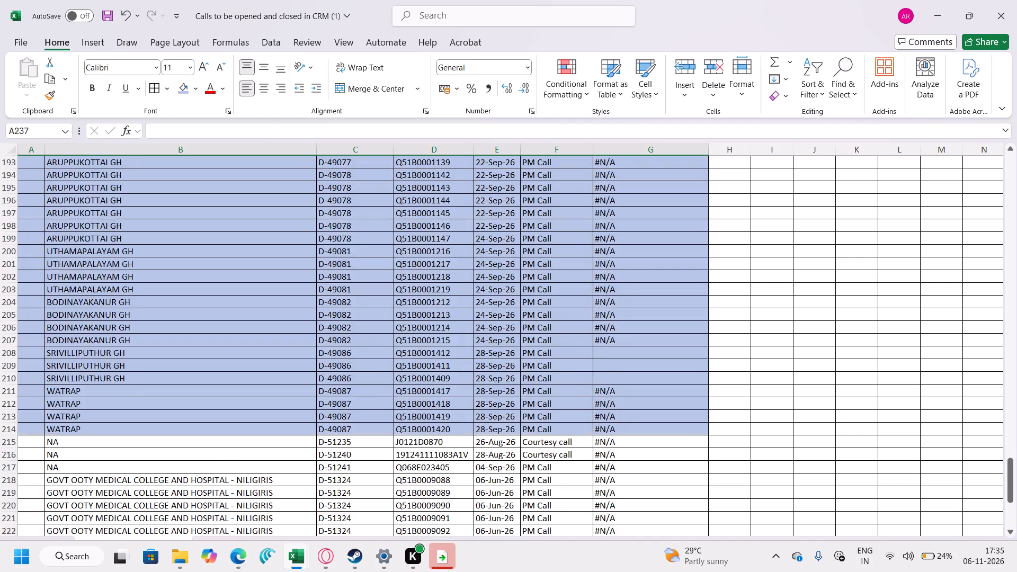
scroll(321, 260, "up", 12)
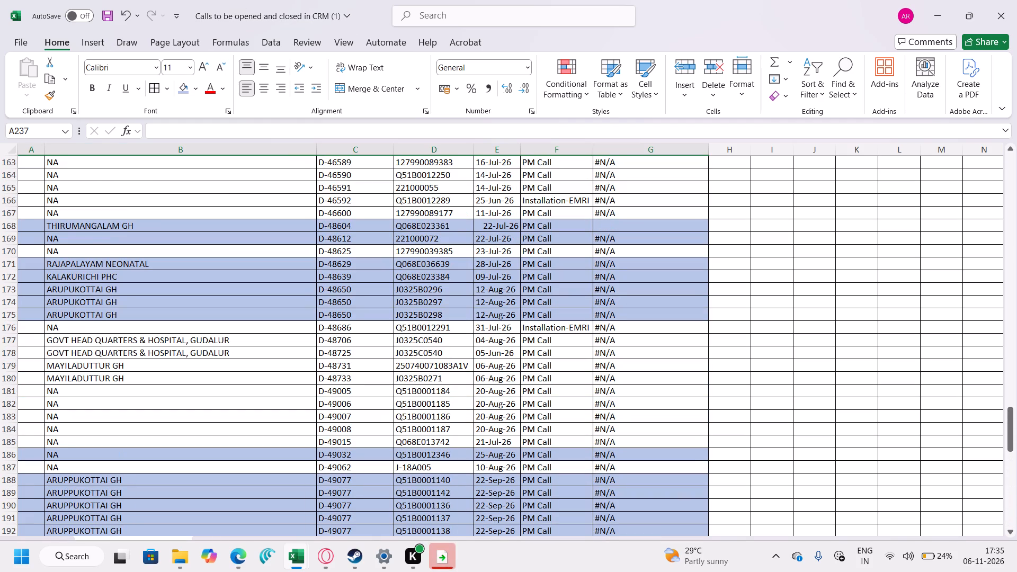
scroll(348, 267, "up", 4)
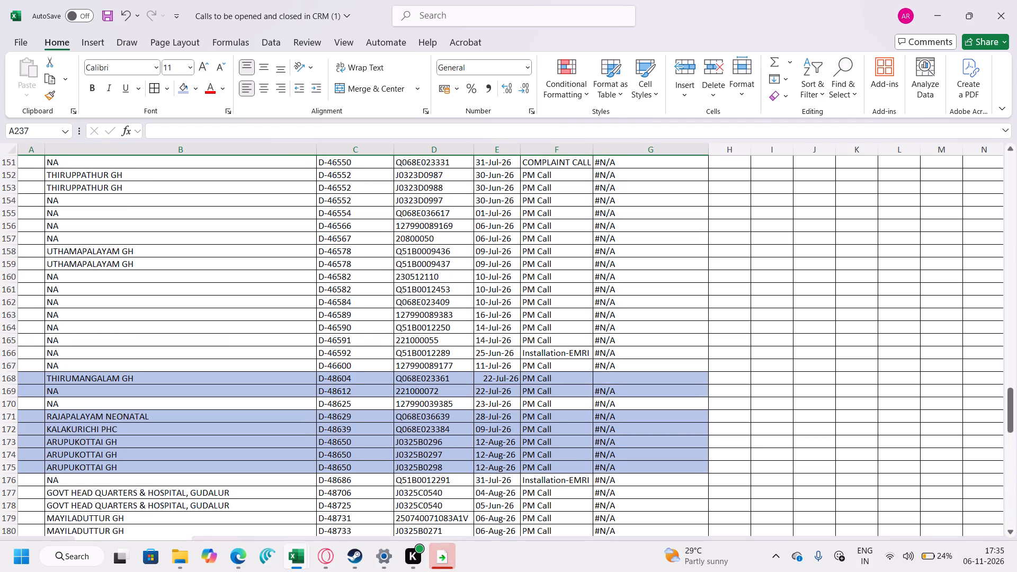
scroll(341, 266, "up", 2)
scroll(338, 266, "down", 5)
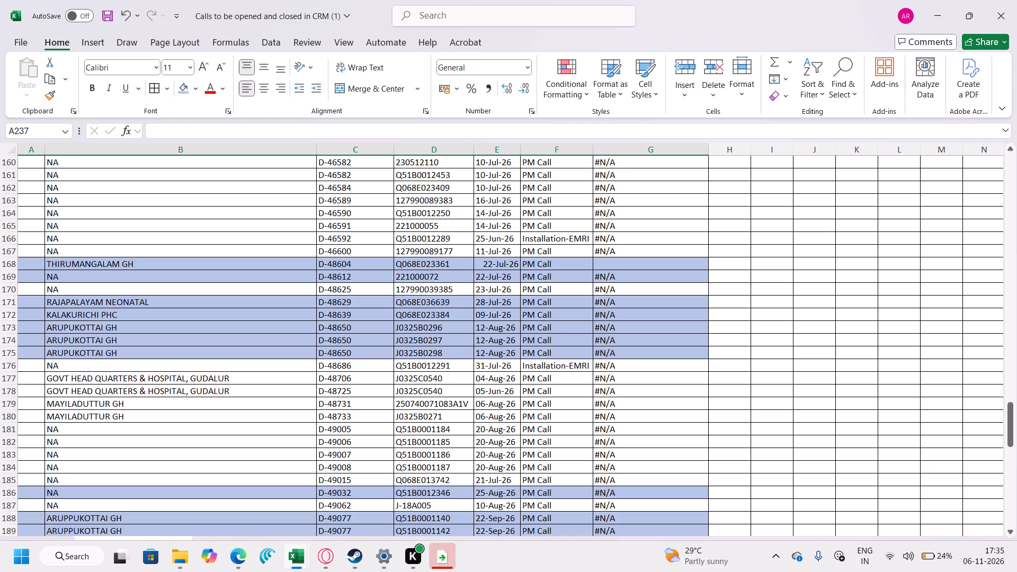
left_click(9, 291)
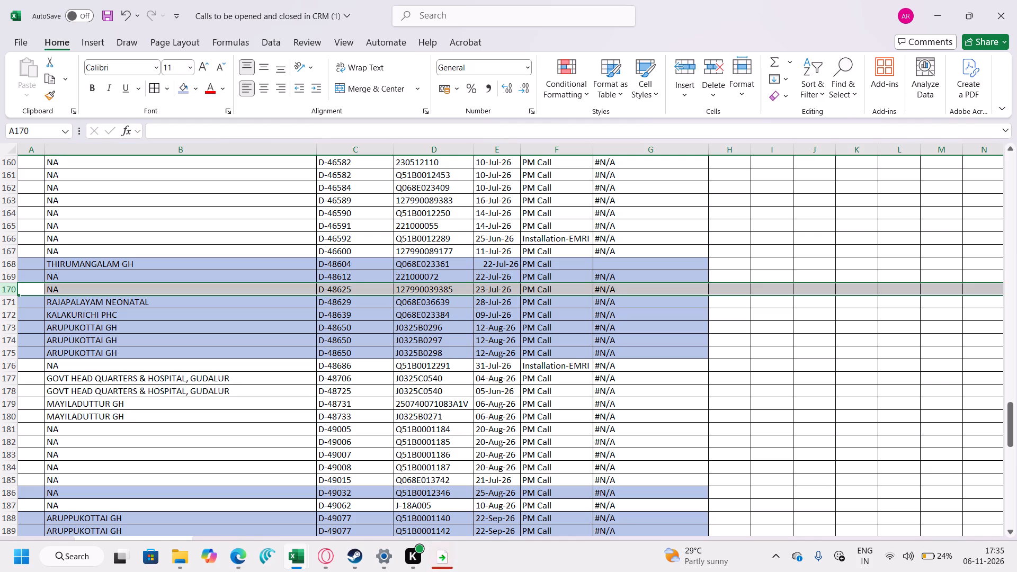
left_click(186, 86)
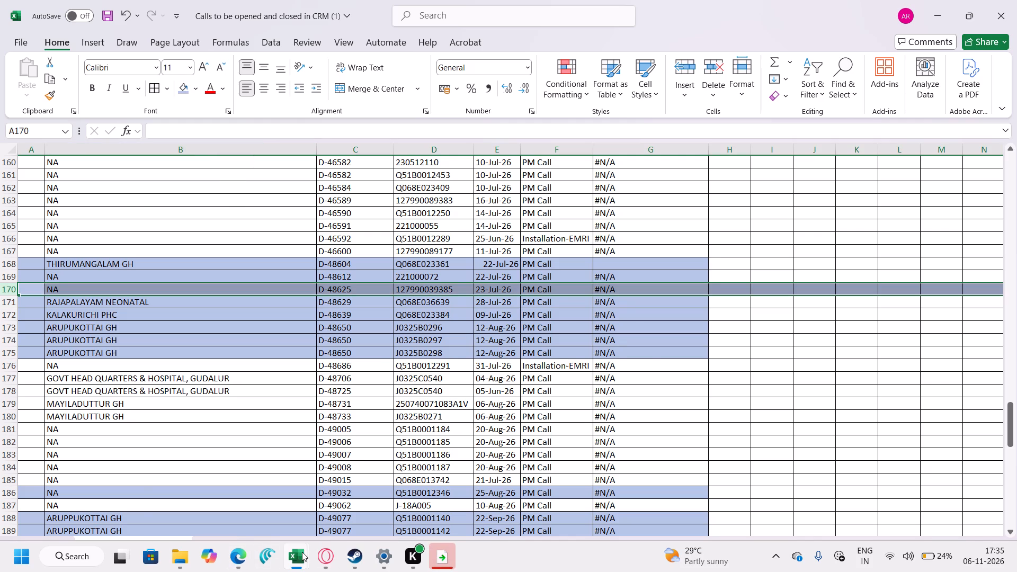
Search the Report No filter values in the CallDetailReport workbook for 4862, without applying a filter.
left_click(251, 496)
left_click(235, 162)
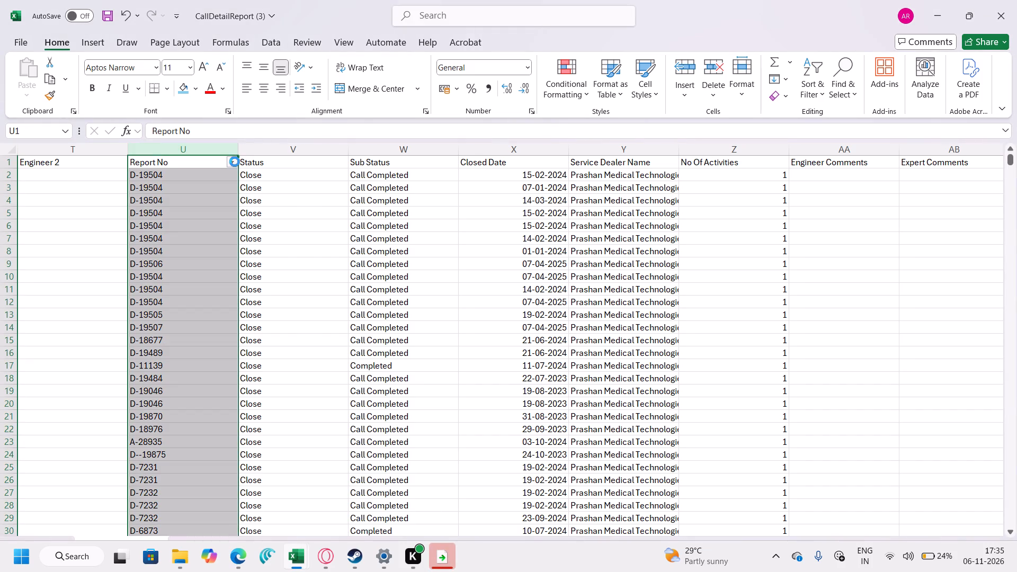
left_click(163, 317)
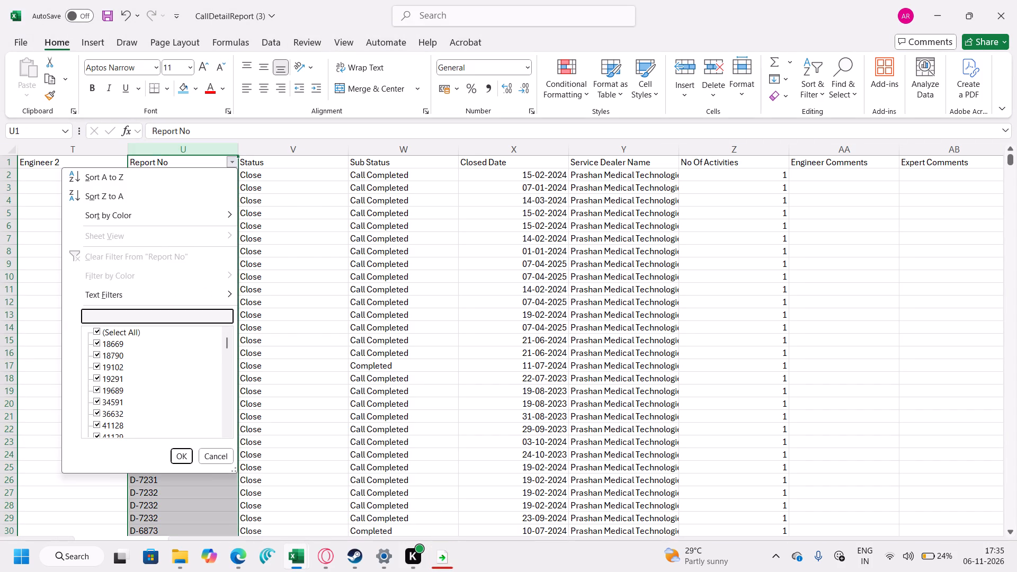
type("48")
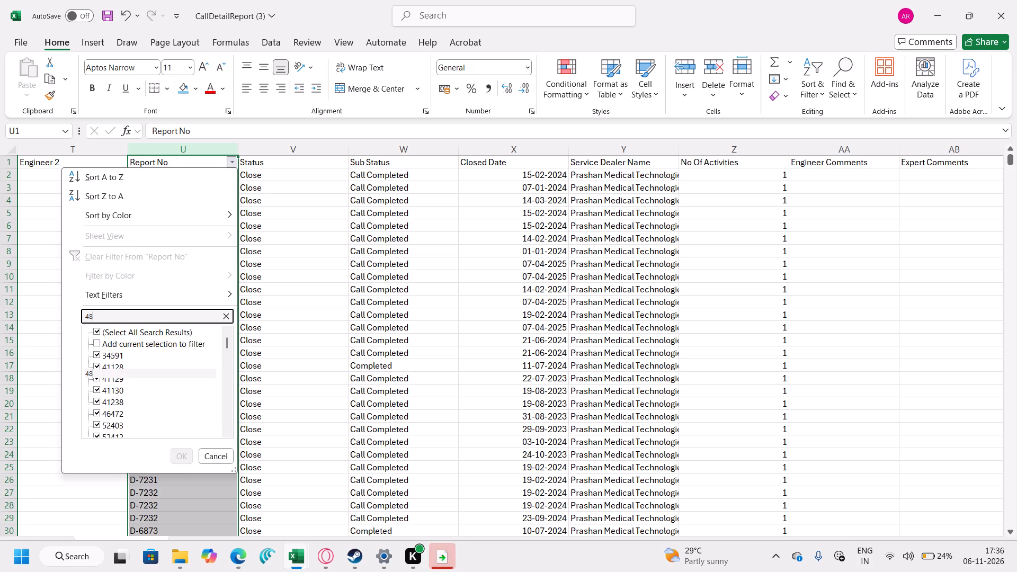
type("62")
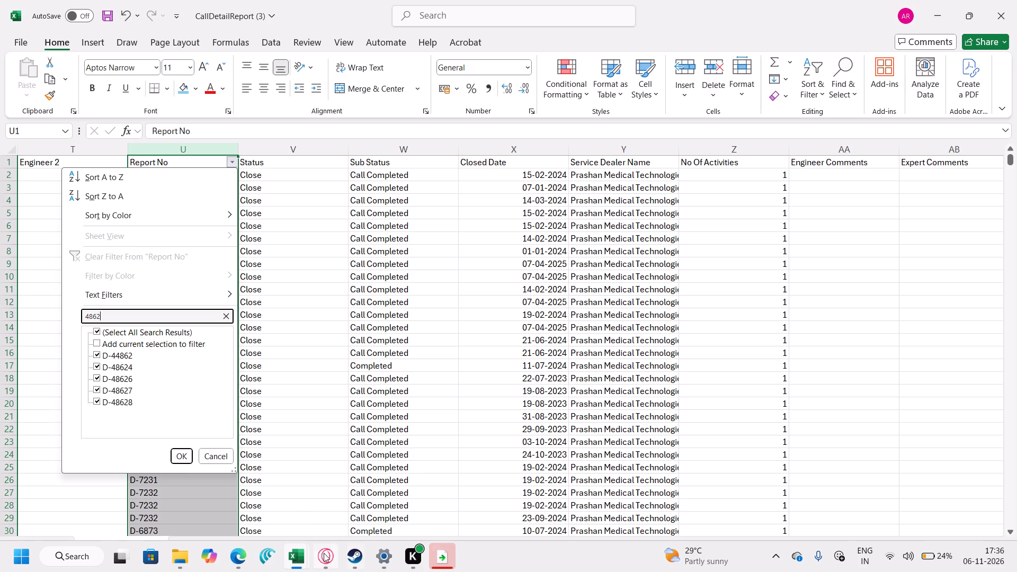
left_click(337, 493)
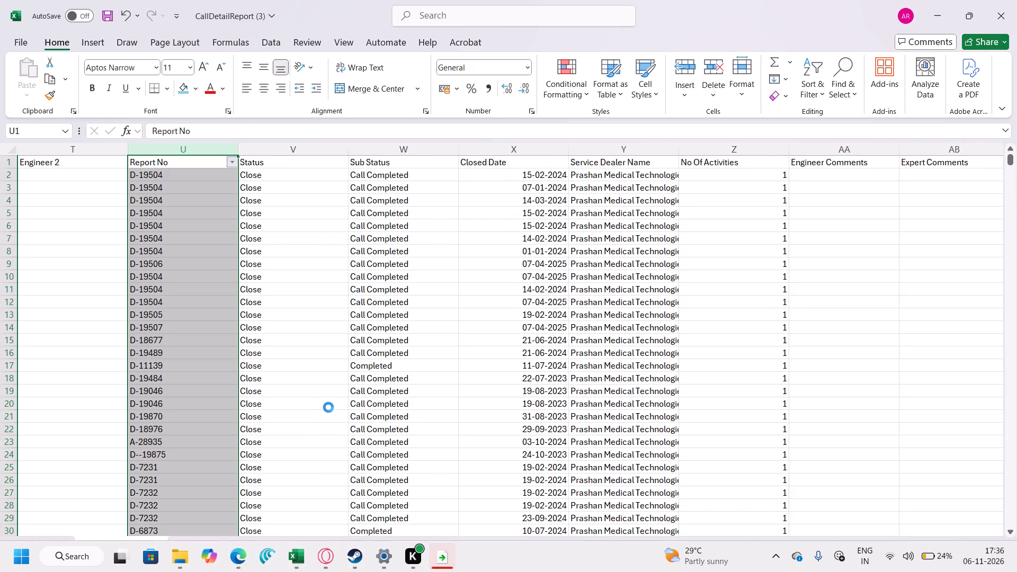
scroll(328, 407, "down", 7)
left_click(405, 480)
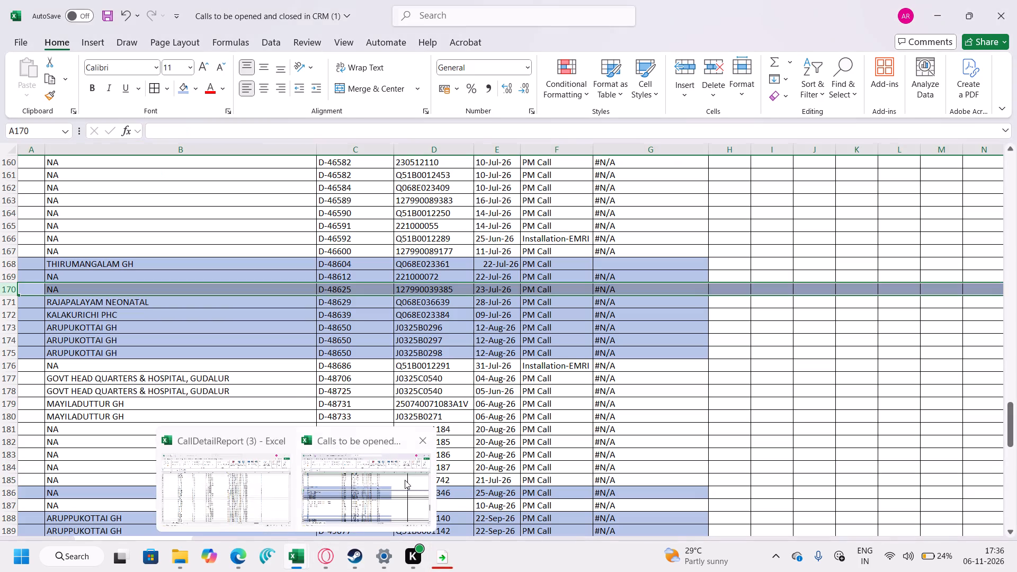
scroll(268, 356, "down", 20)
scroll(268, 356, "down", 4)
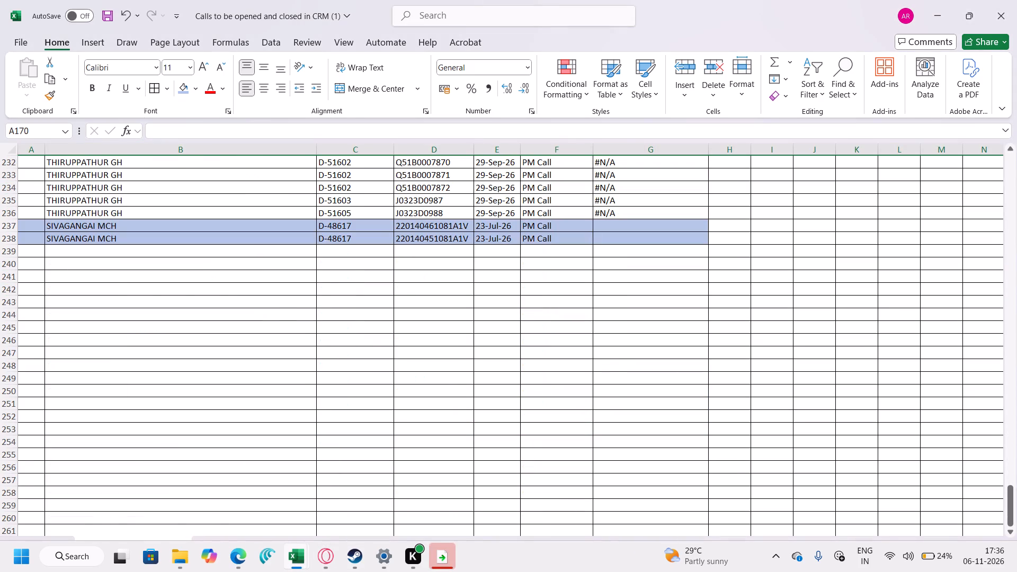
left_click(137, 252)
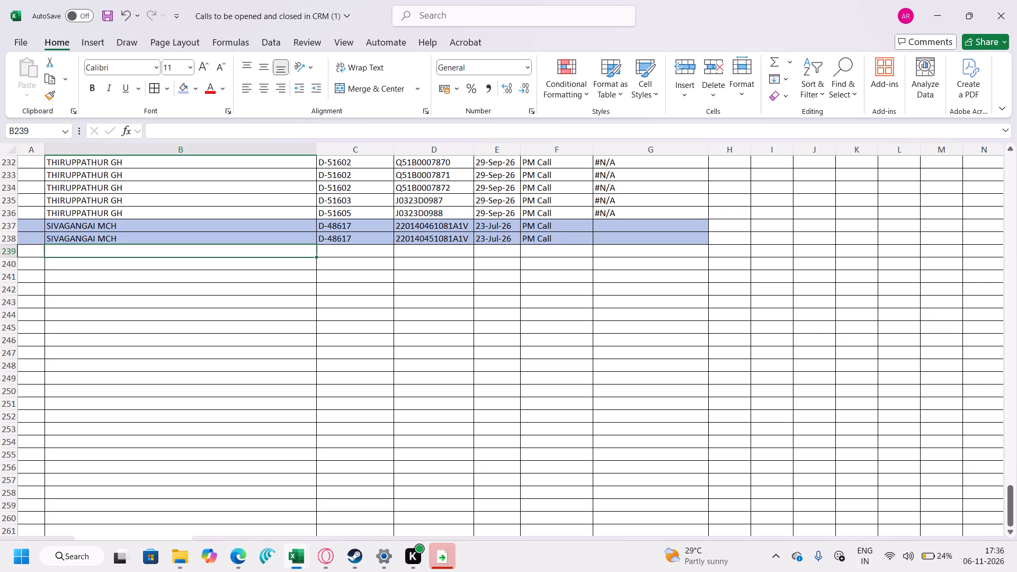
left_click(347, 254)
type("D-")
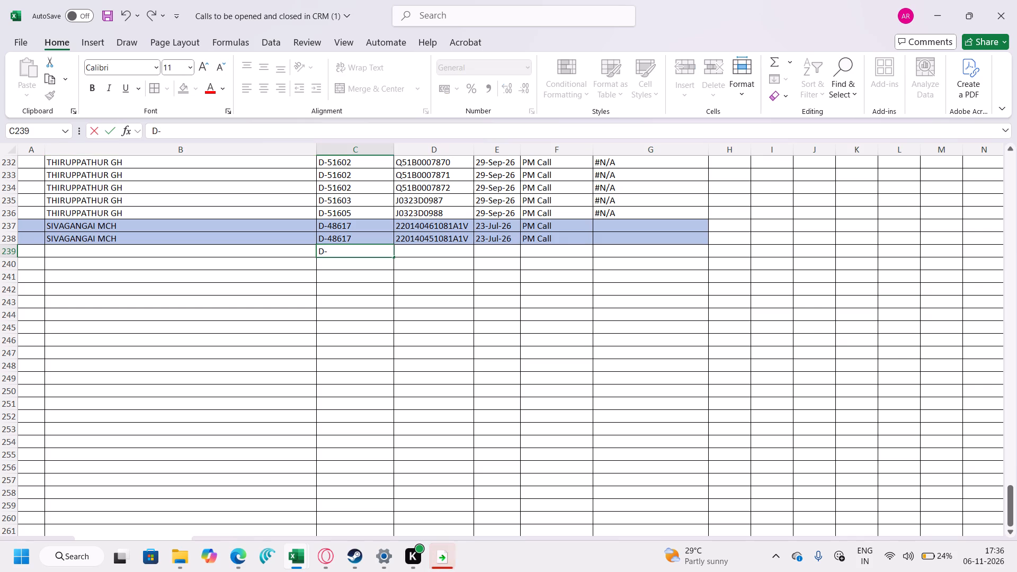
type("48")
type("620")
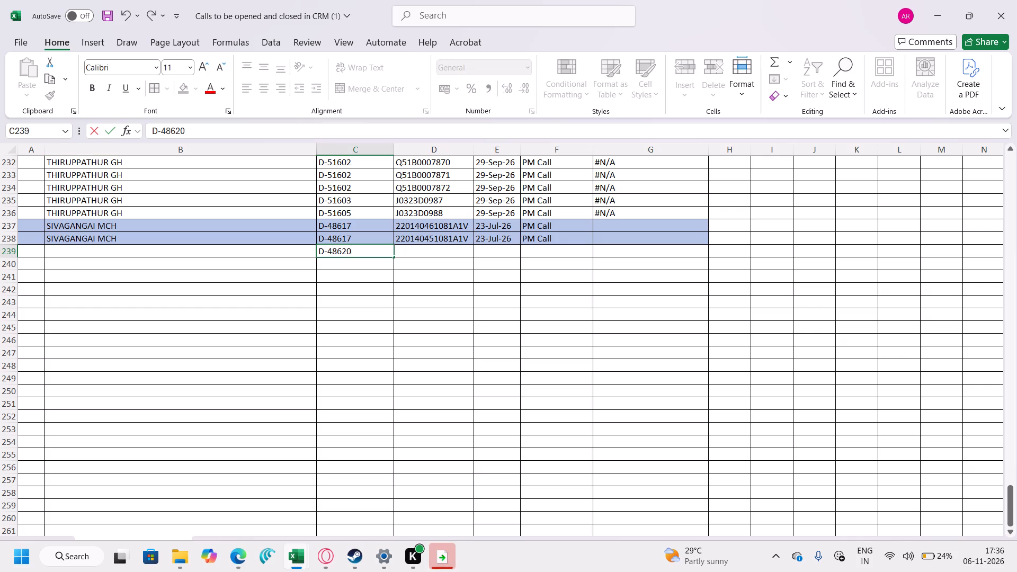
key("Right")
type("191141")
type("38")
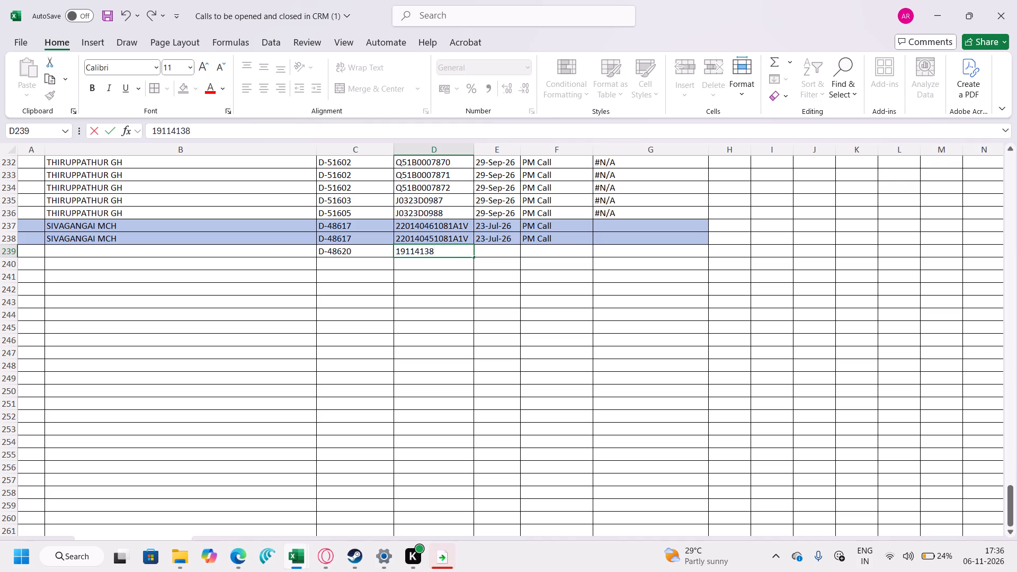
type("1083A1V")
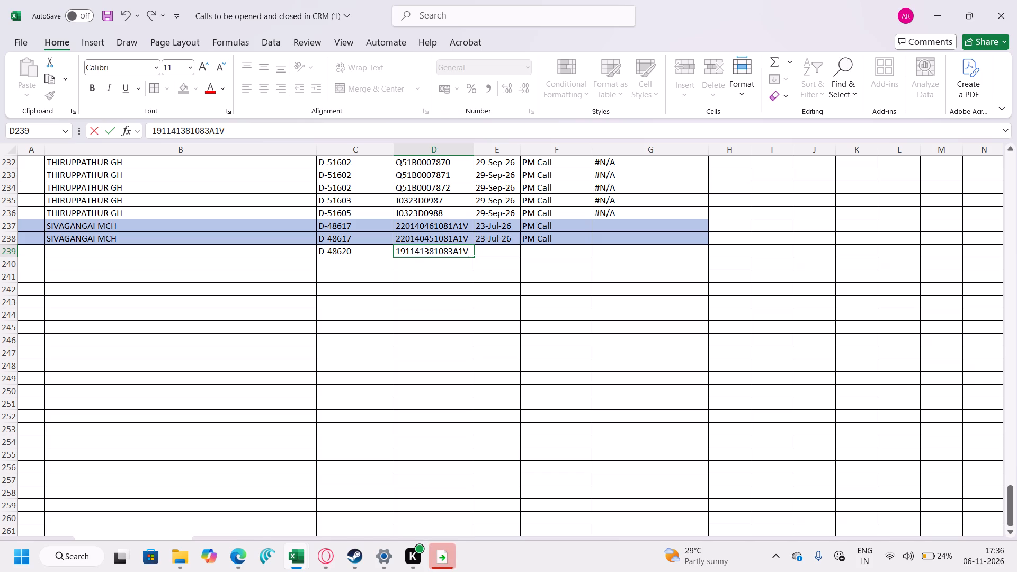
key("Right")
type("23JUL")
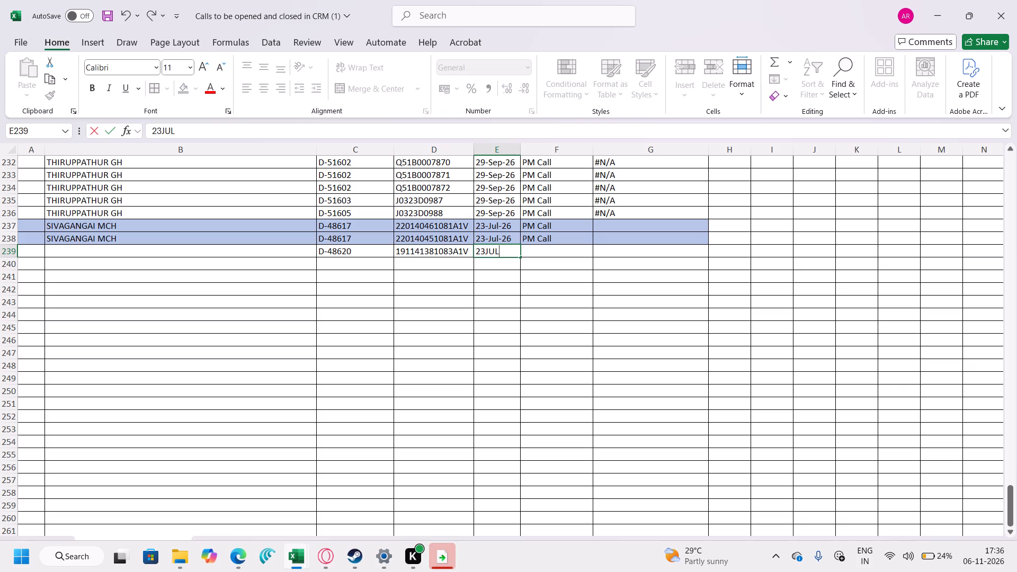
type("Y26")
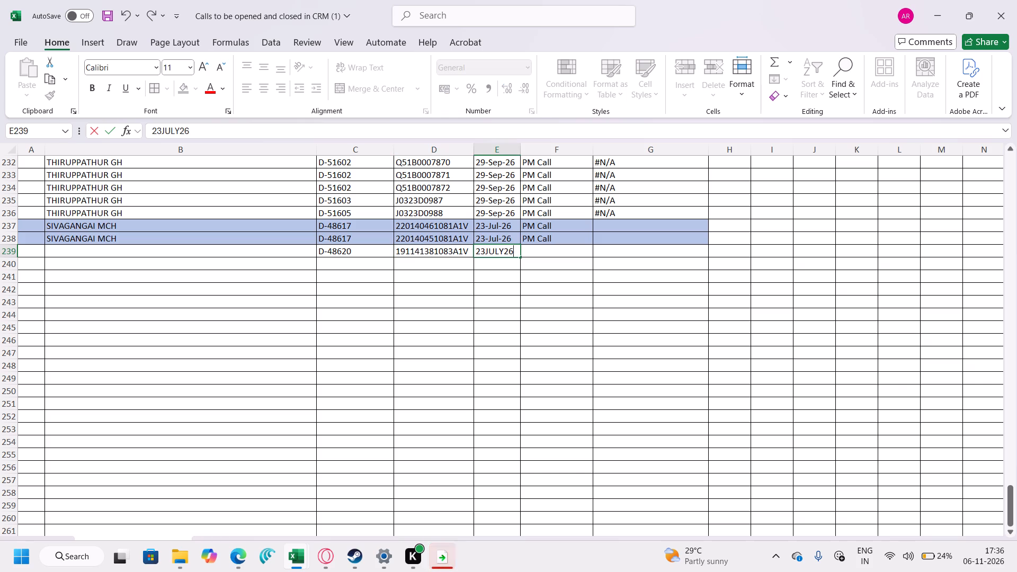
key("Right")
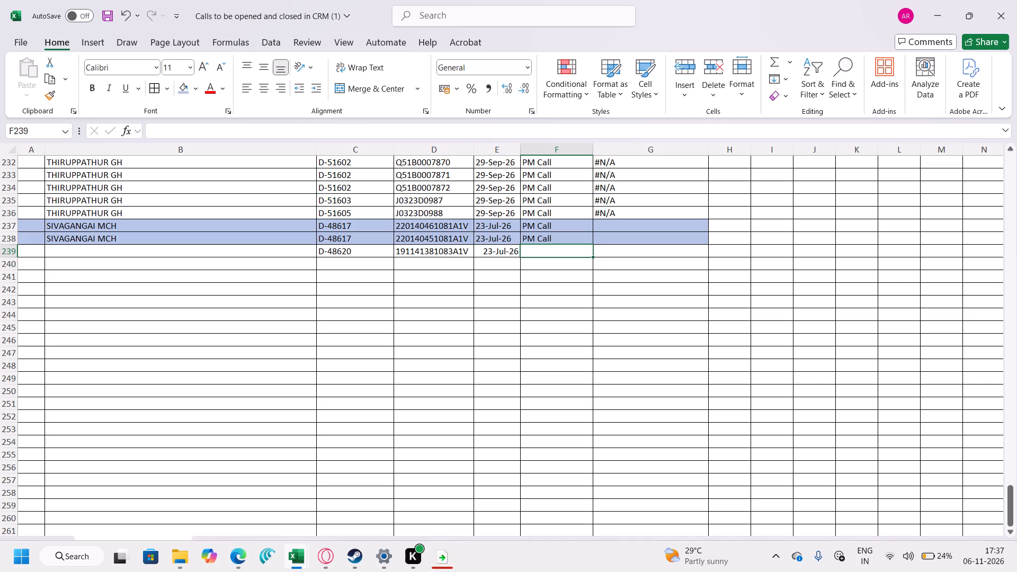
Fill the account SIVAGANGAI MCH and call type PM Call down from the row above into the D-48620 row.
left_click(280, 246)
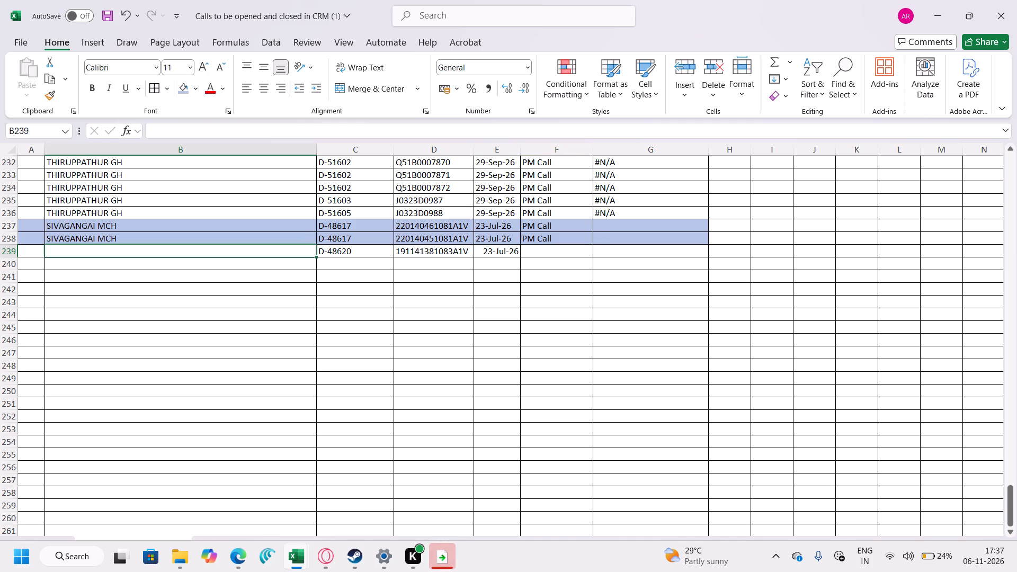
left_click(279, 235)
left_click_drag(315, 242, 315, 252)
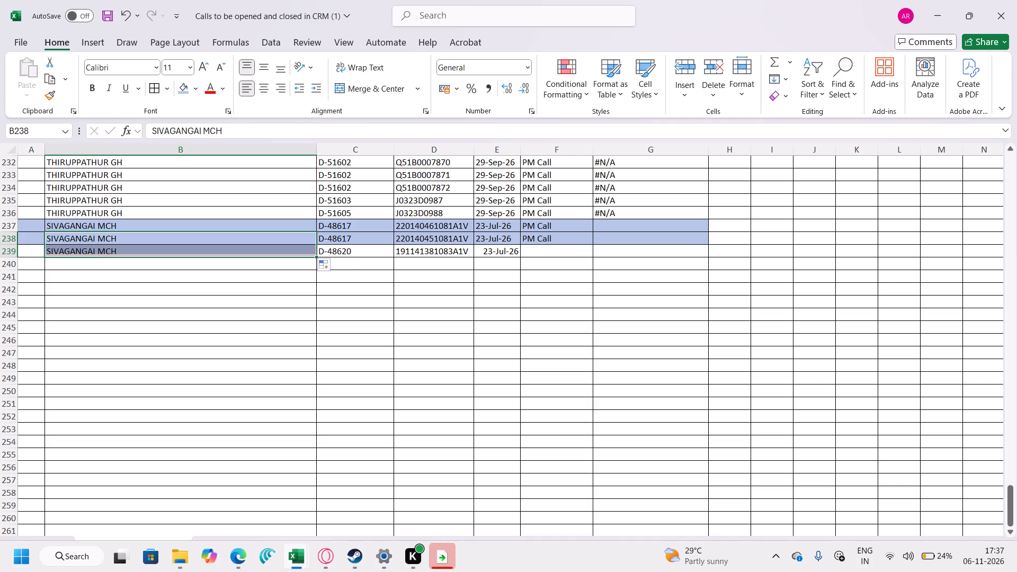
left_click(548, 240)
left_click_drag(591, 243, 591, 252)
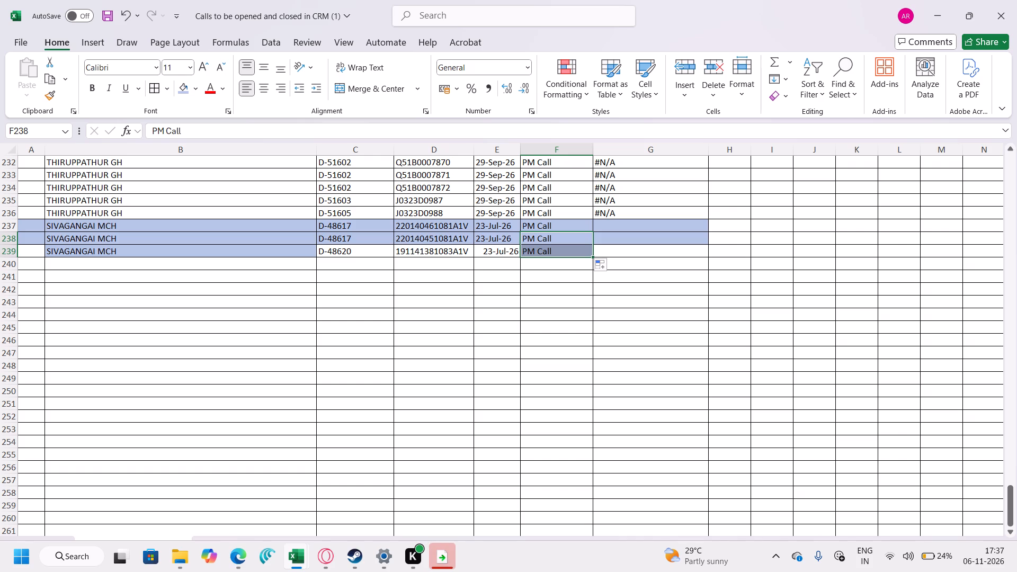
Start another row below with account SIVAGANGAI MCH filled down, report number D-48621 and serial J-18D556.
left_click(278, 247)
left_click_drag(316, 257, 316, 264)
left_click(327, 264)
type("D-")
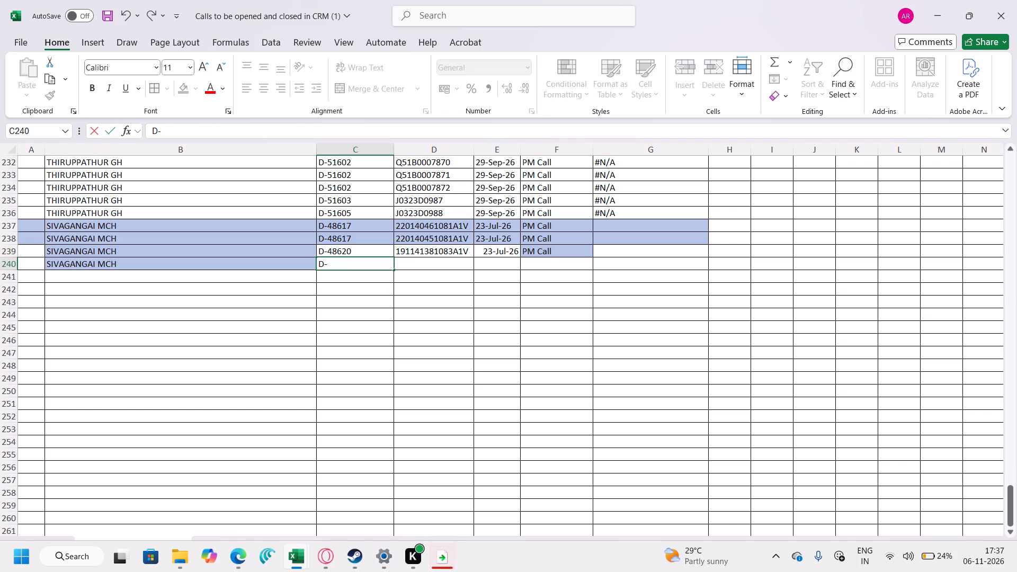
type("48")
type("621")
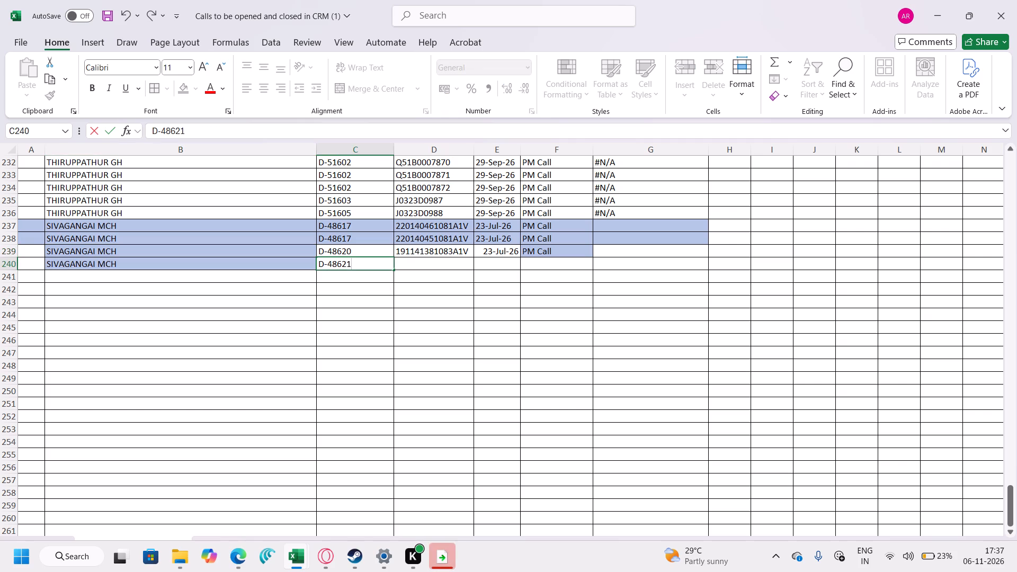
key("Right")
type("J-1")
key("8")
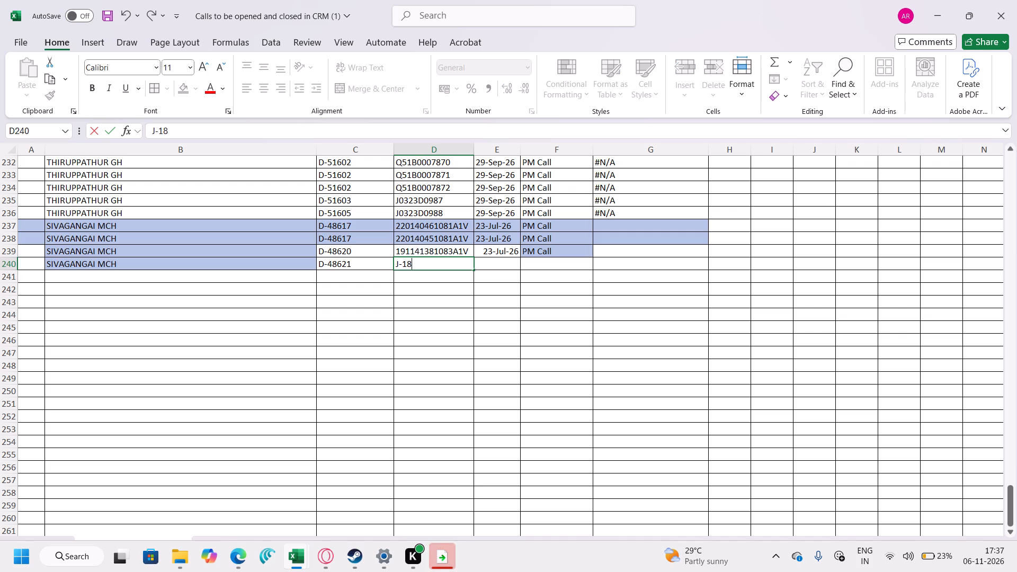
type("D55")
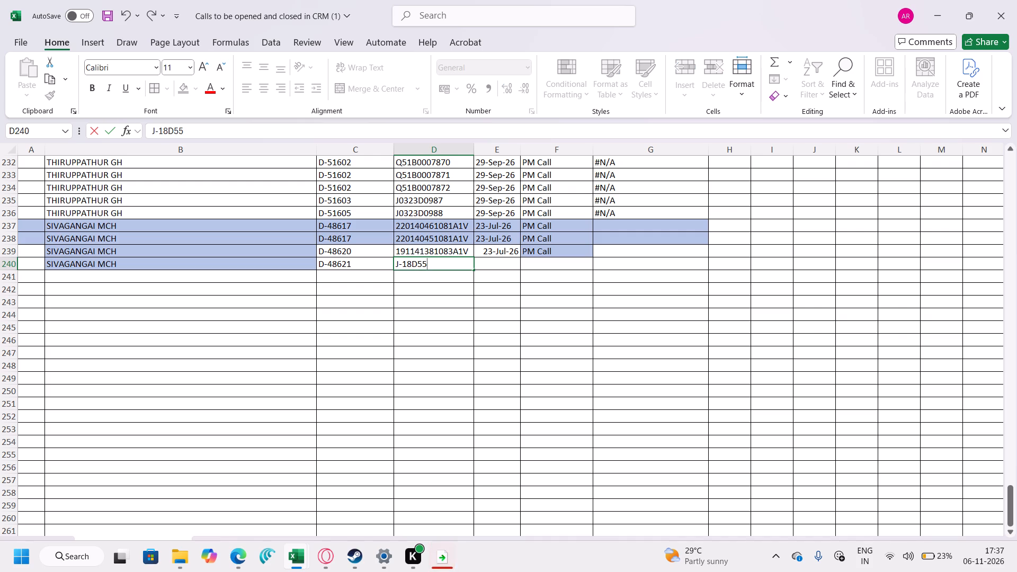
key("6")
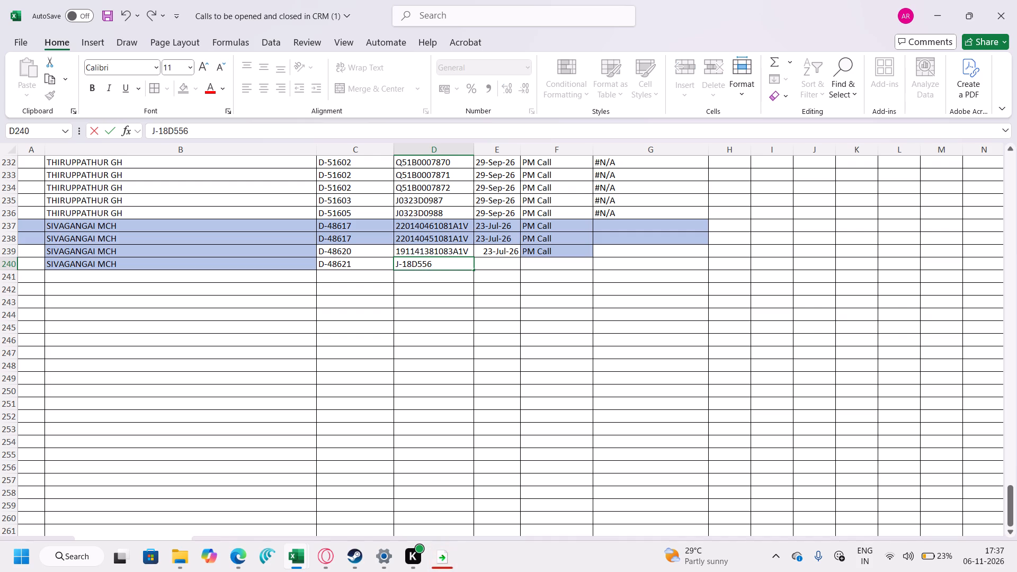
Copy serial J-18D556 and search for it in the Serial No filter of the Synergy CRM PM list in Edge.
left_click_drag(443, 266, 404, 272)
left_click(439, 267)
left_click_drag(439, 267, 379, 273)
key("ctrl+c")
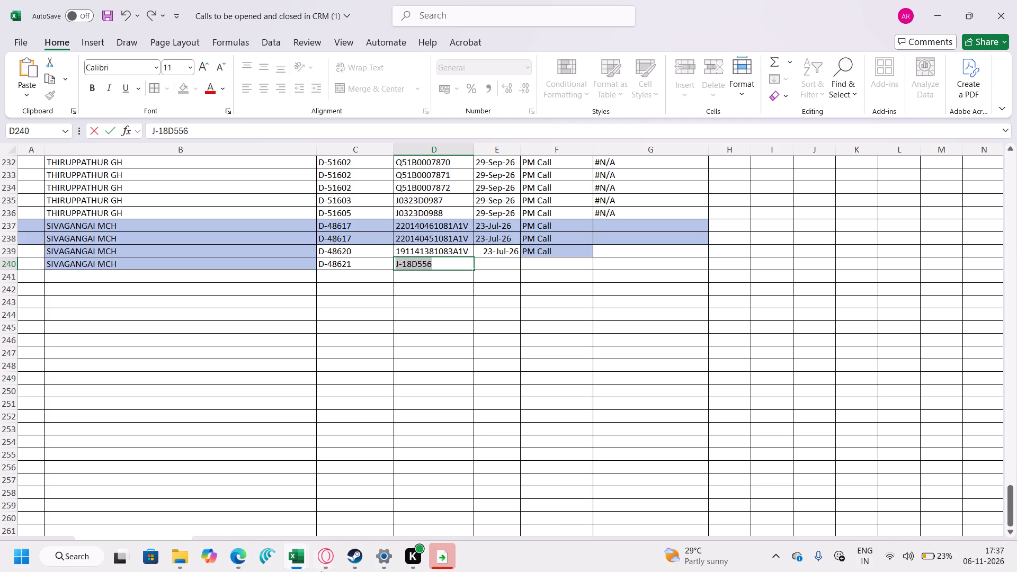
left_click(226, 563)
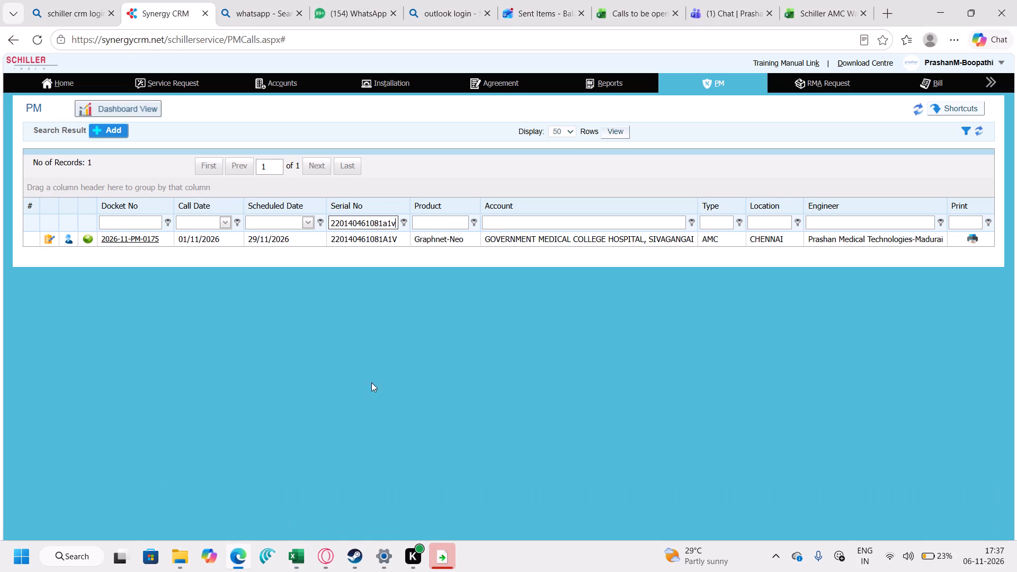
left_click_drag(395, 223, 256, 233)
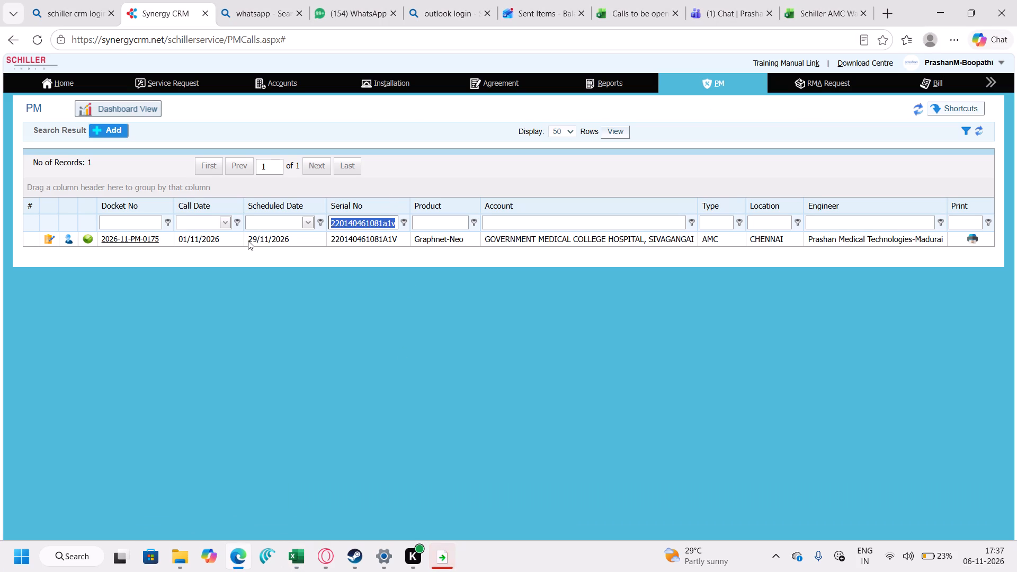
key("ctrl+v")
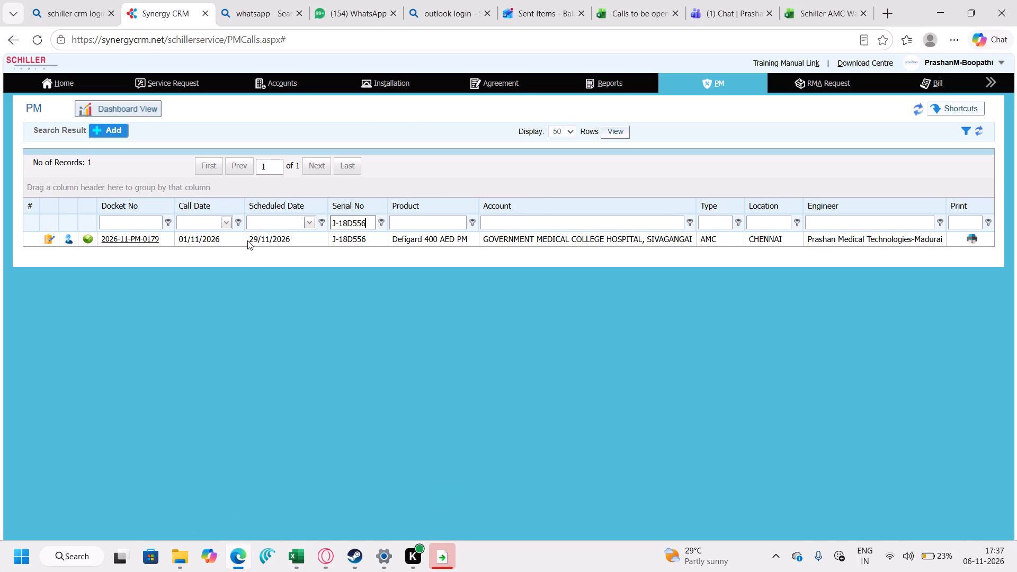
Search the CallDetailReport (3) workbook in Excel for serial J-18D556.
left_click(252, 489)
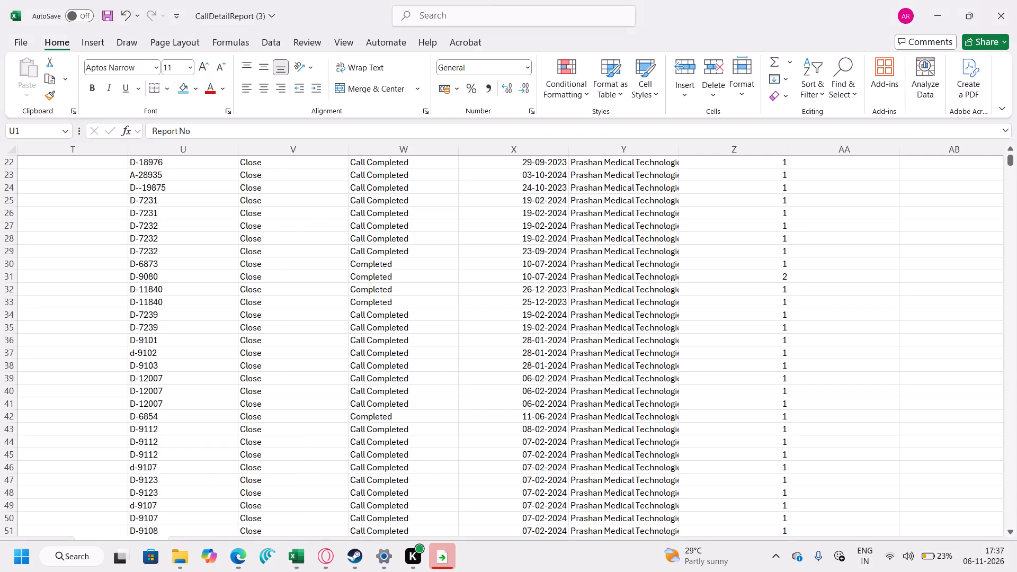
scroll(224, 328, "up", 1)
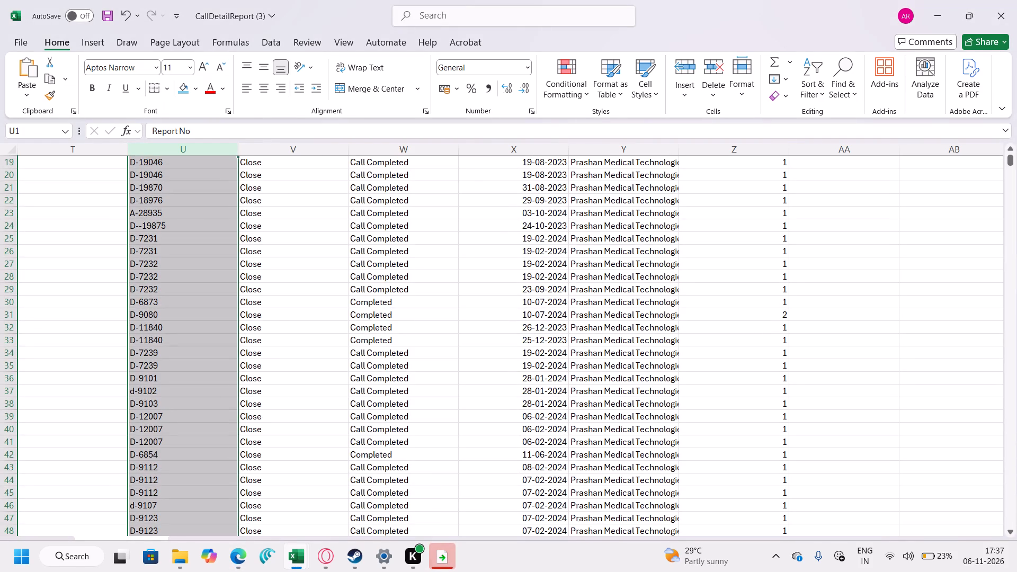
key("ctrl+f")
key("BackSpace")
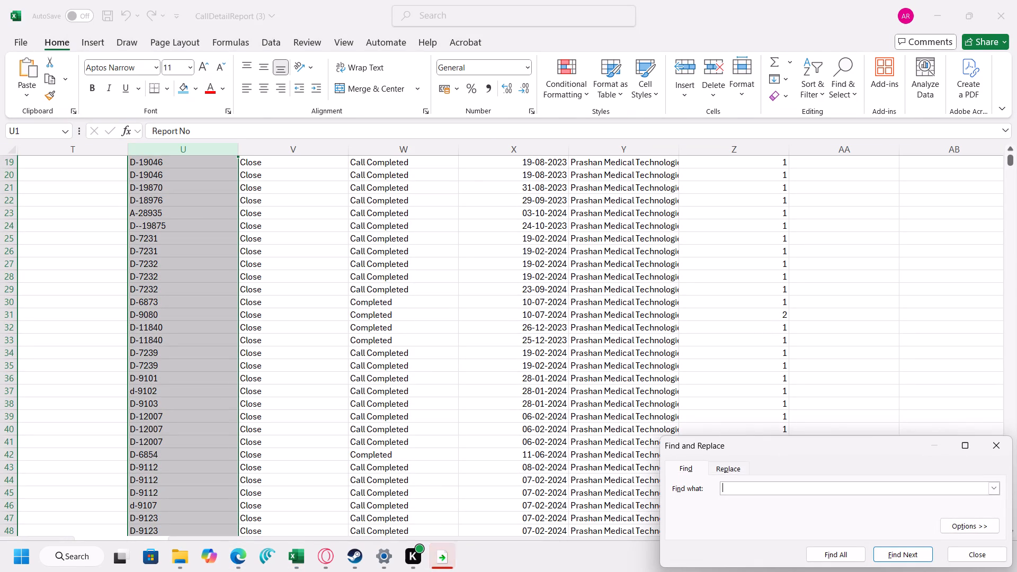
key("ctrl+v")
key("Return")
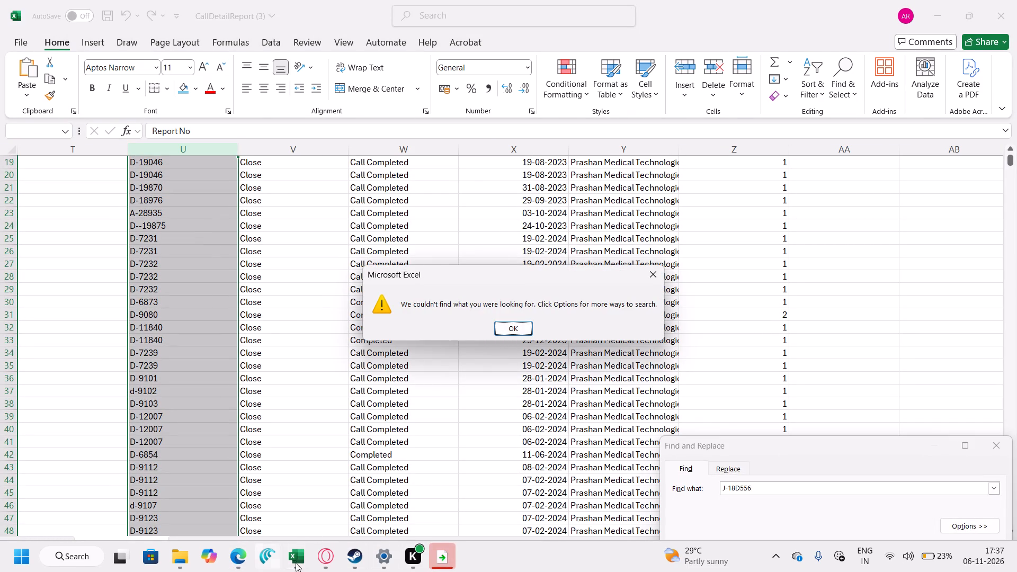
In the Calls to be opened and closed workbook, apply the light blue fill across columns A to G of the four SIVAGANGAI MCH rows.
left_click(326, 509)
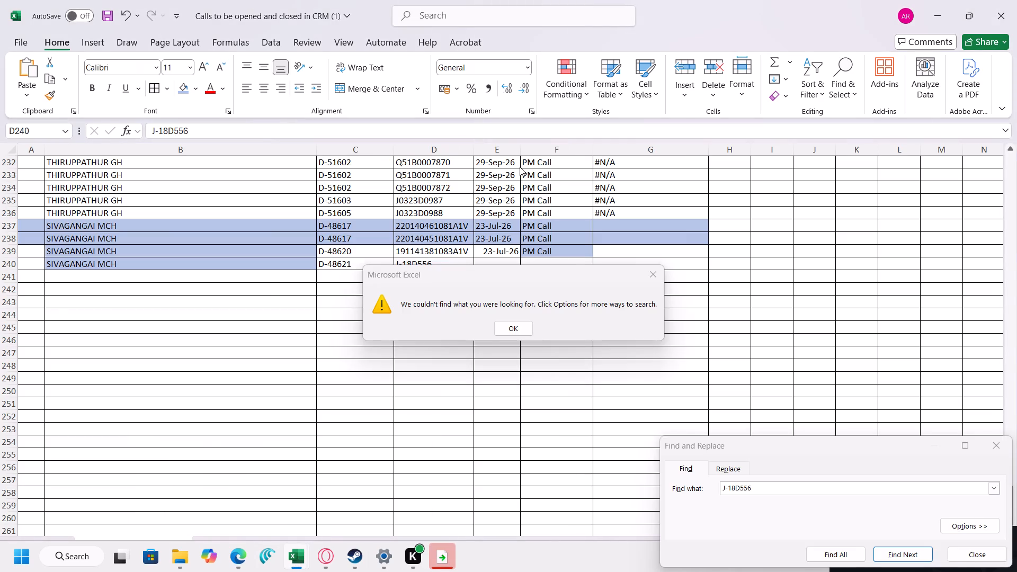
left_click(520, 167)
left_click(33, 274)
left_click_drag(29, 222, 59, 234)
left_click(503, 332)
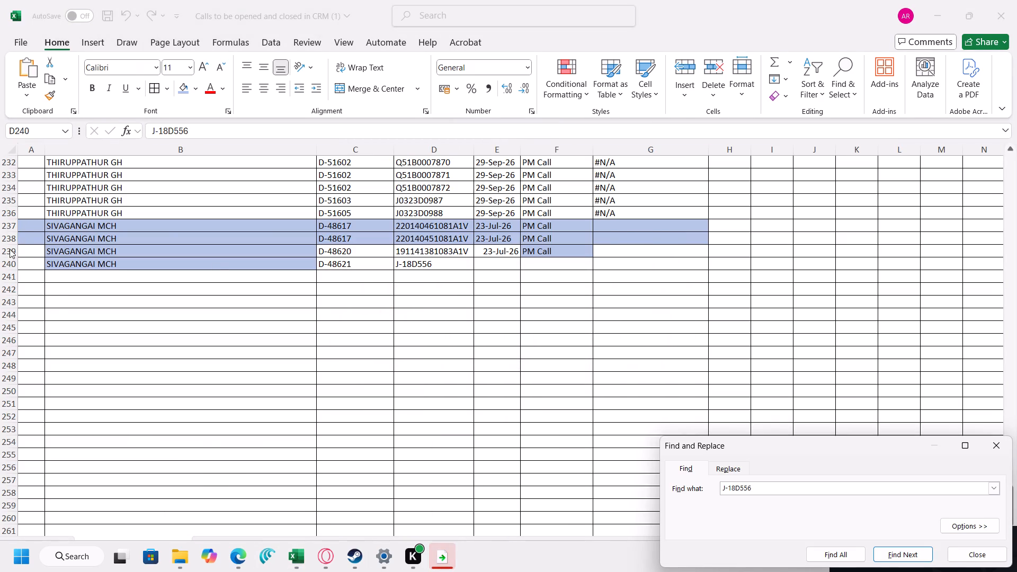
left_click_drag(23, 224, 621, 252)
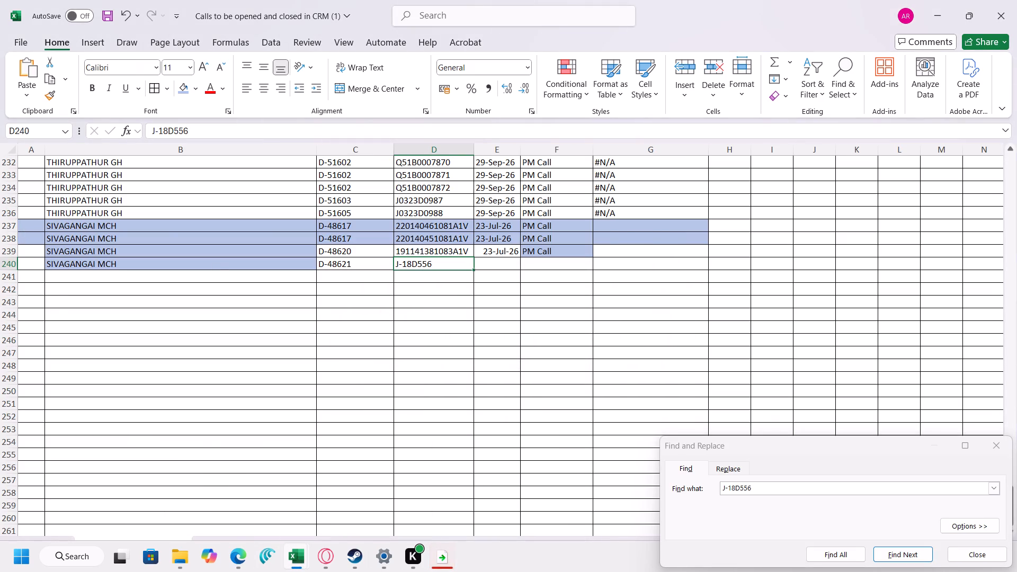
left_click_drag(621, 252, 622, 252)
left_click_drag(37, 225, 456, 241)
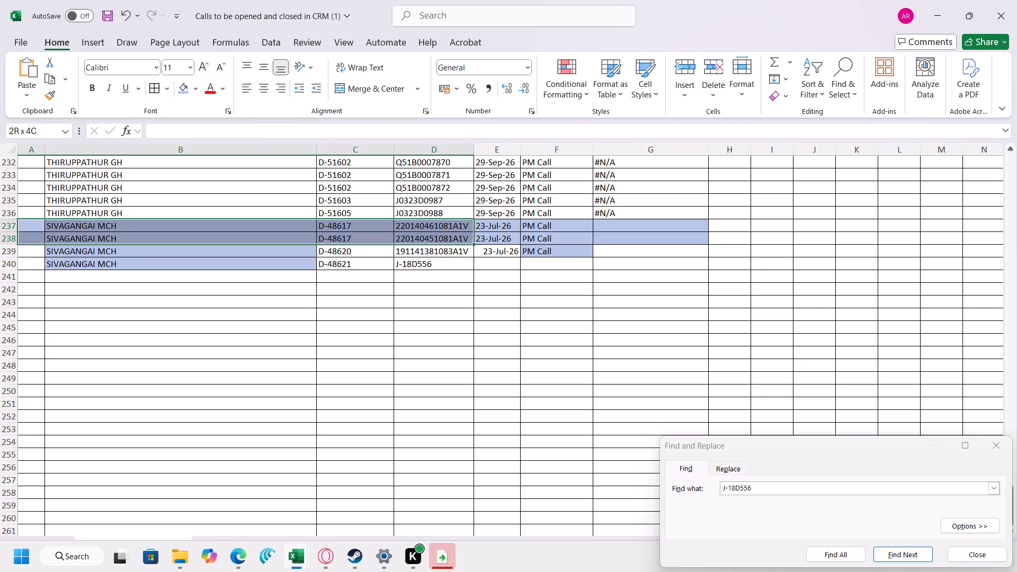
left_click_drag(456, 241, 630, 261)
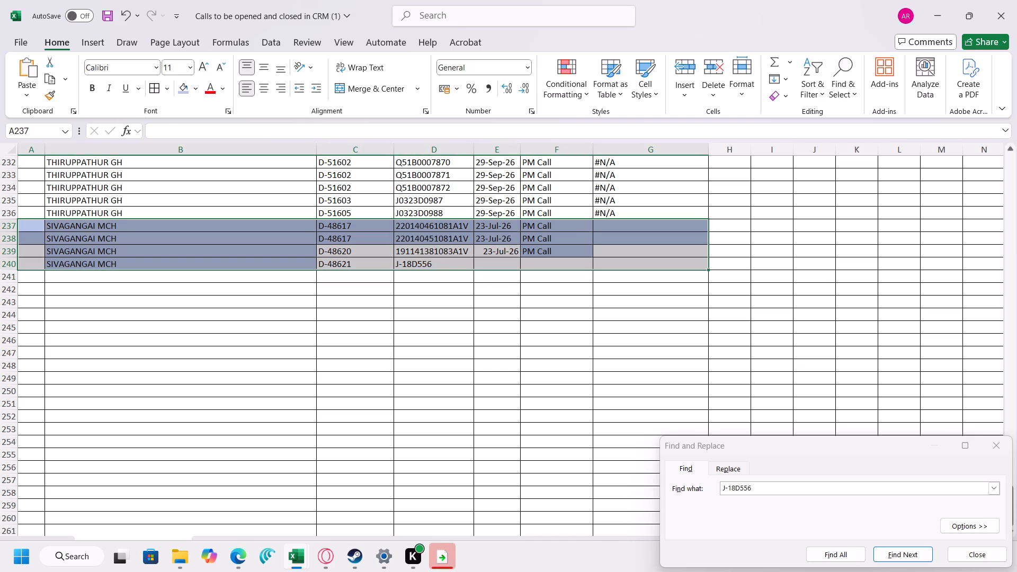
left_click(188, 93)
left_click(839, 412)
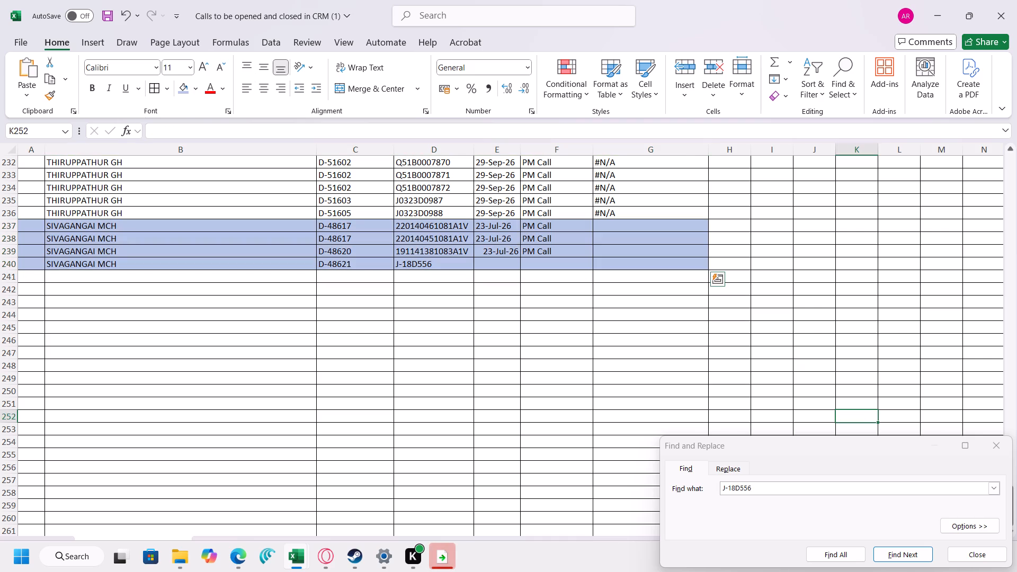
left_click(997, 444)
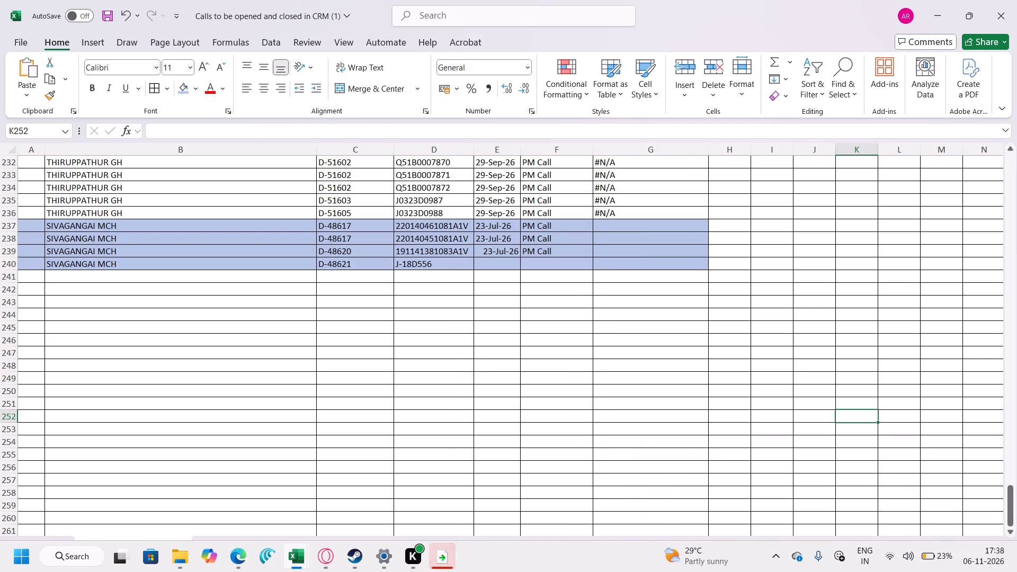
Copy the date 23-Jul-26 from the D-48620 row into the D-48621 row.
left_click(503, 254)
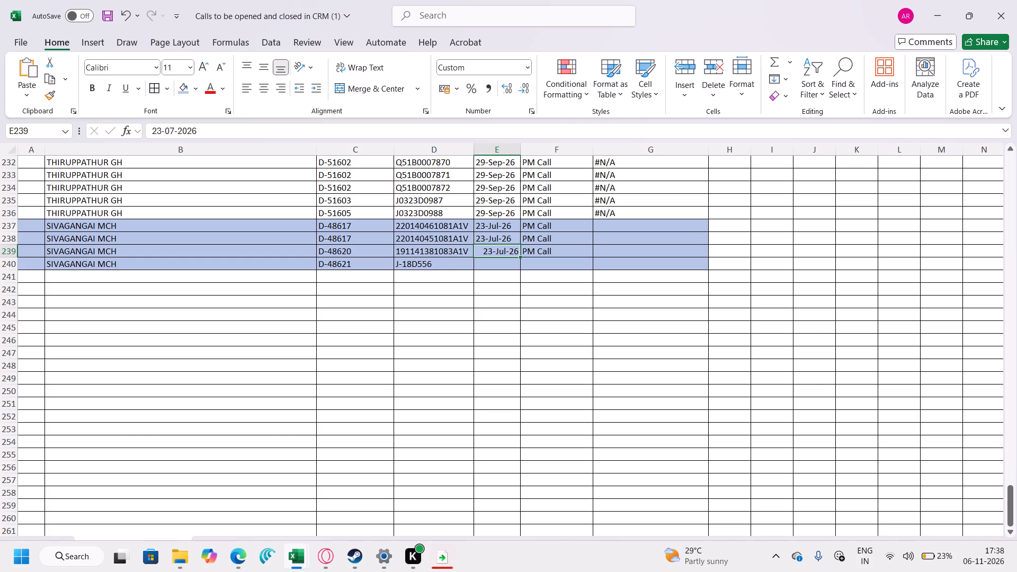
key("ctrl+c")
key("Down")
key("ctrl+space")
key("ctrl+v")
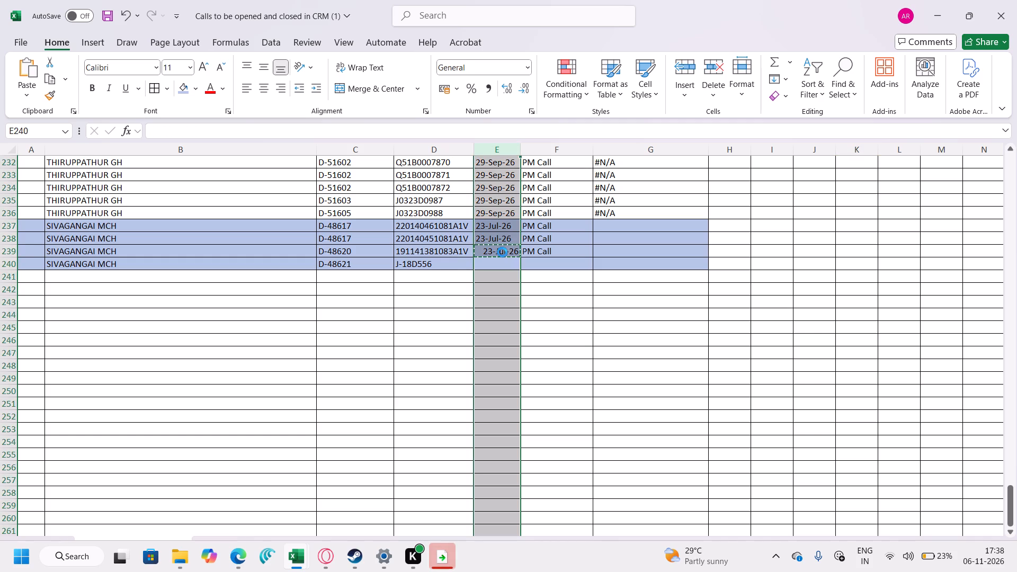
key("ctrl+z")
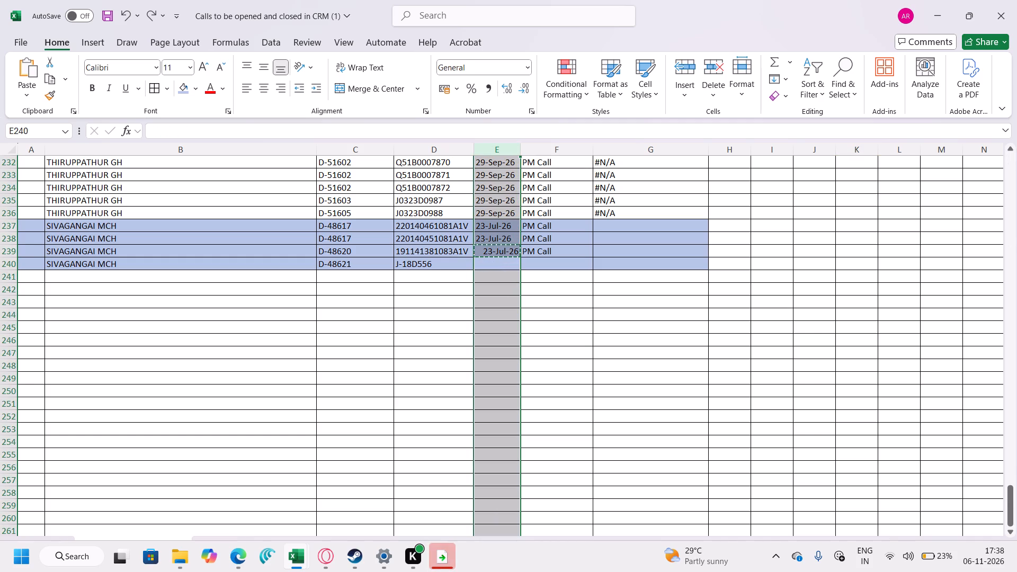
left_click(491, 267)
key("ctrl+v")
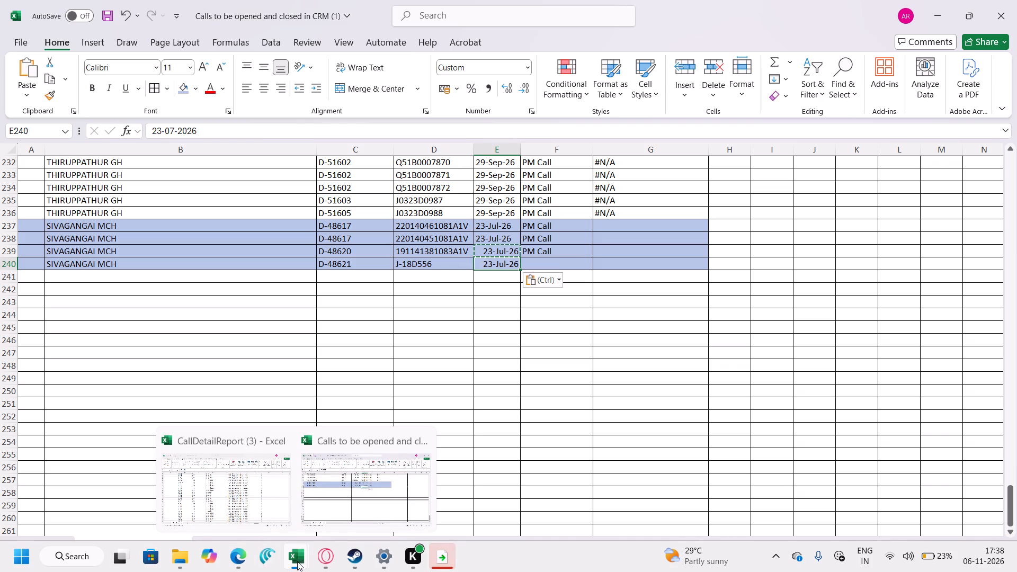
left_click(430, 276)
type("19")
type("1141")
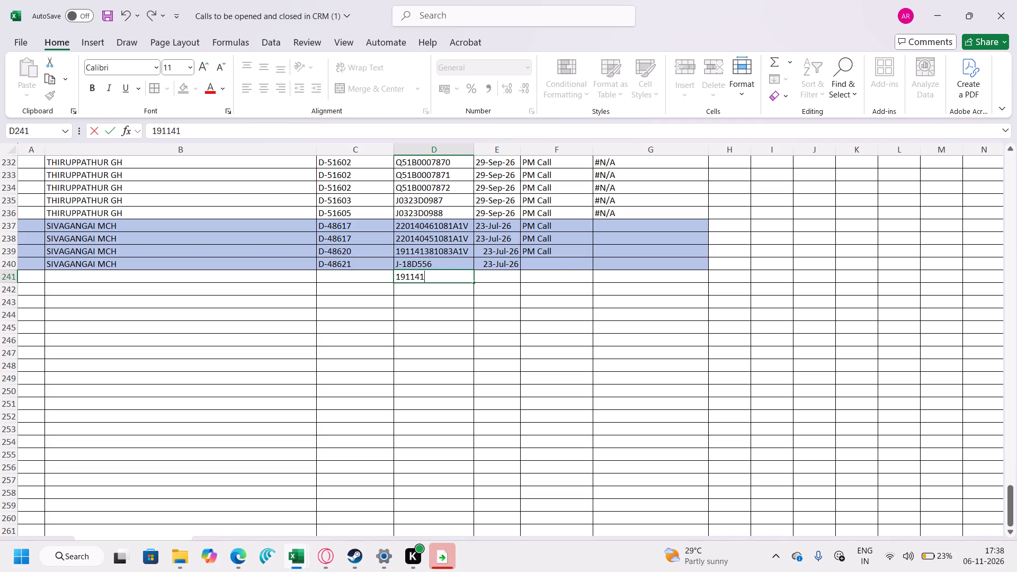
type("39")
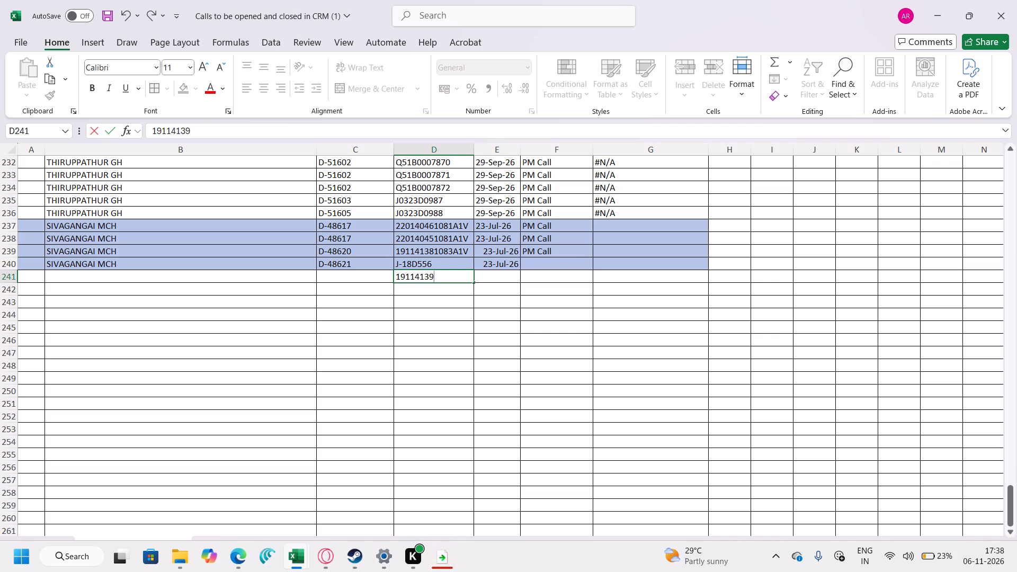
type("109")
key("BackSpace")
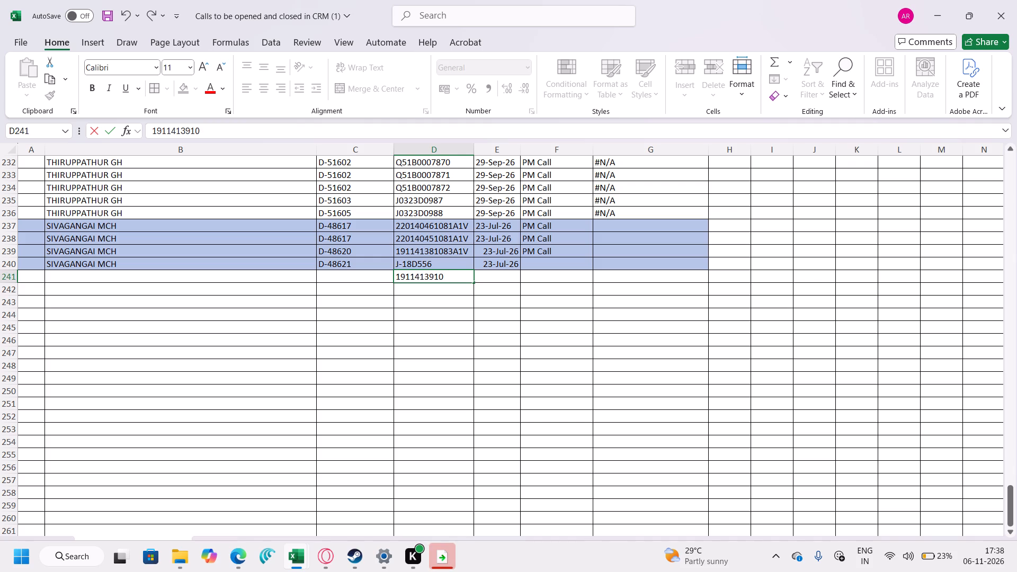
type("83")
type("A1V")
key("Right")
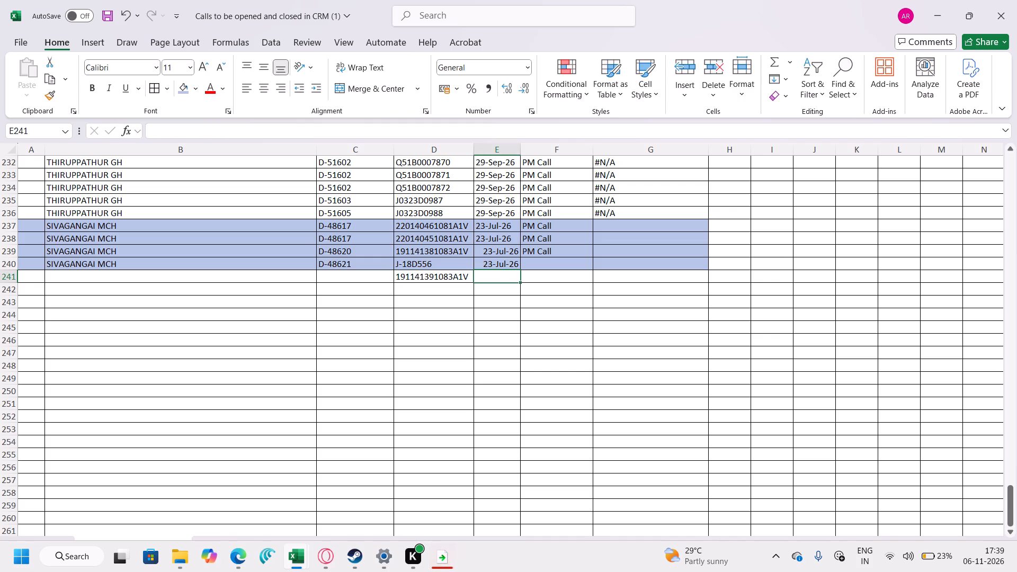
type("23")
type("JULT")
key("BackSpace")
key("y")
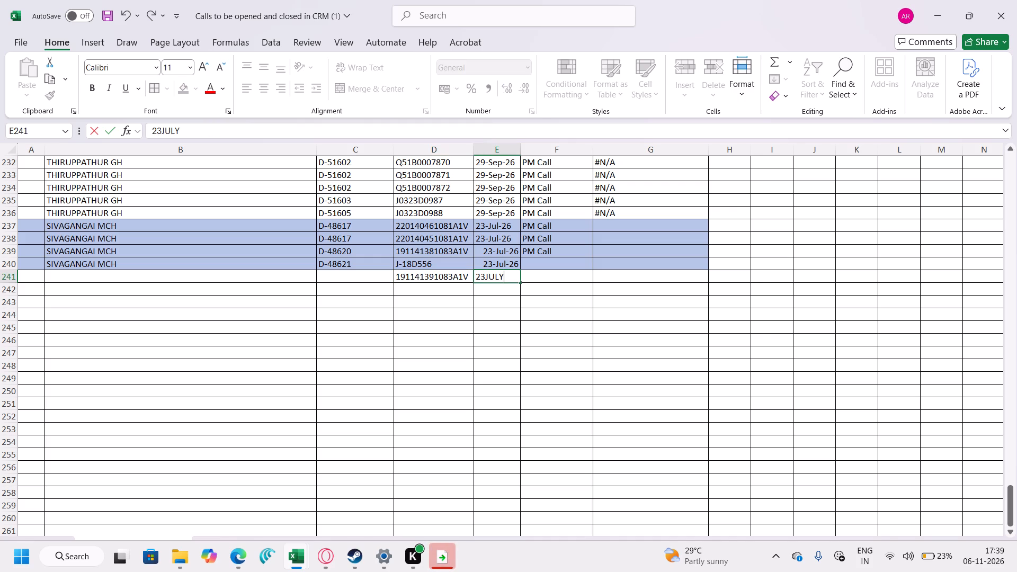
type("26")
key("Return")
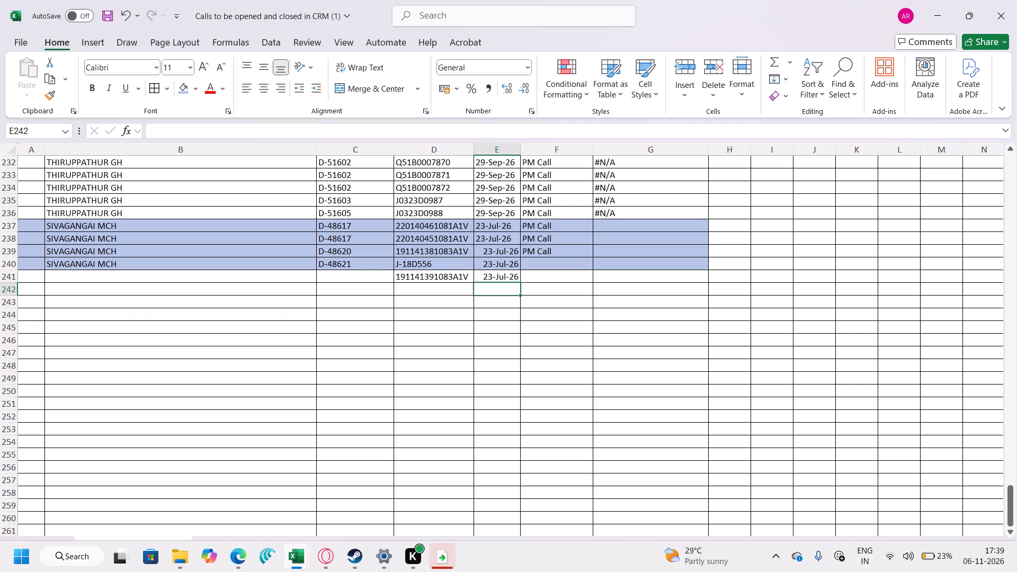
left_click(338, 271)
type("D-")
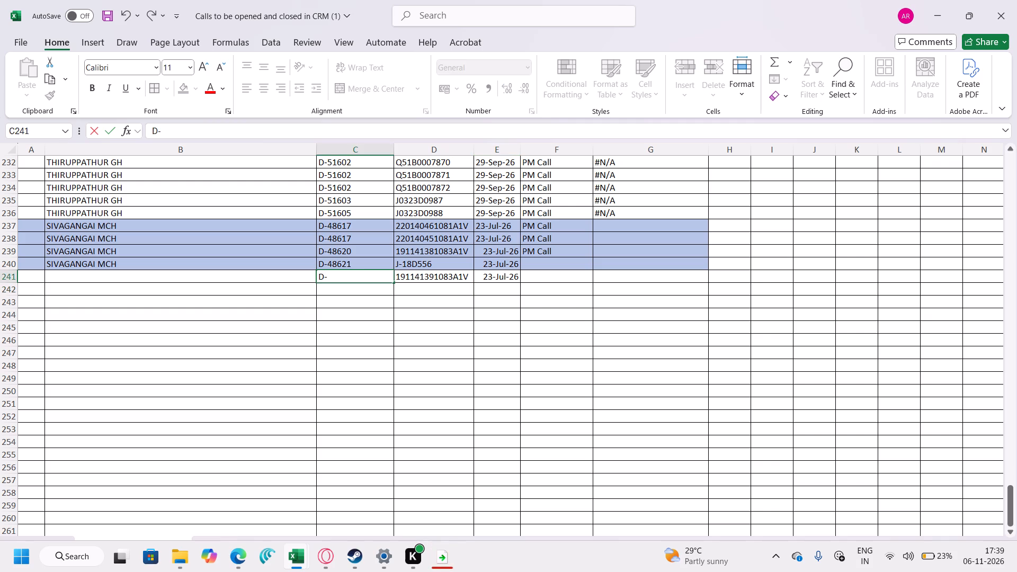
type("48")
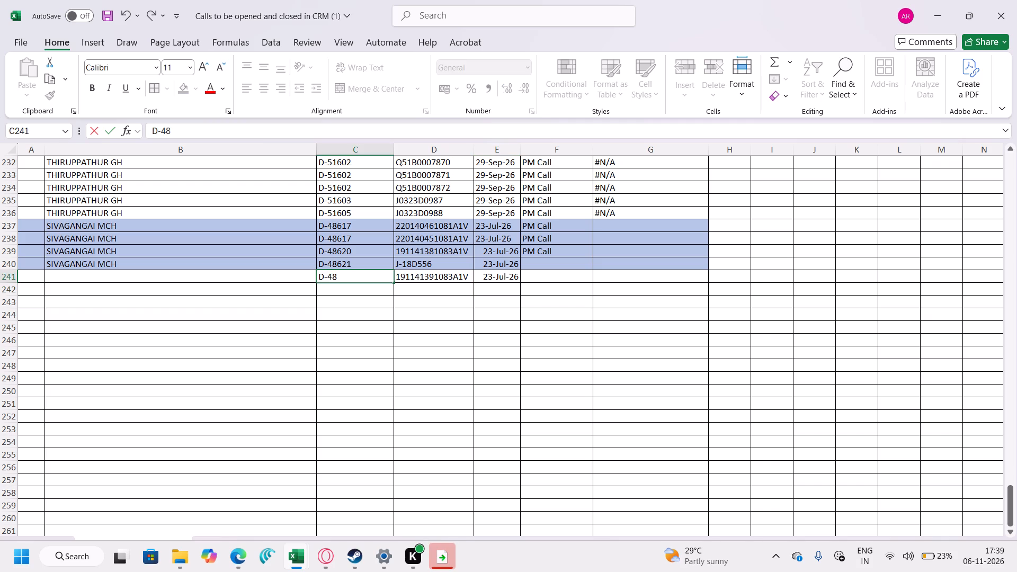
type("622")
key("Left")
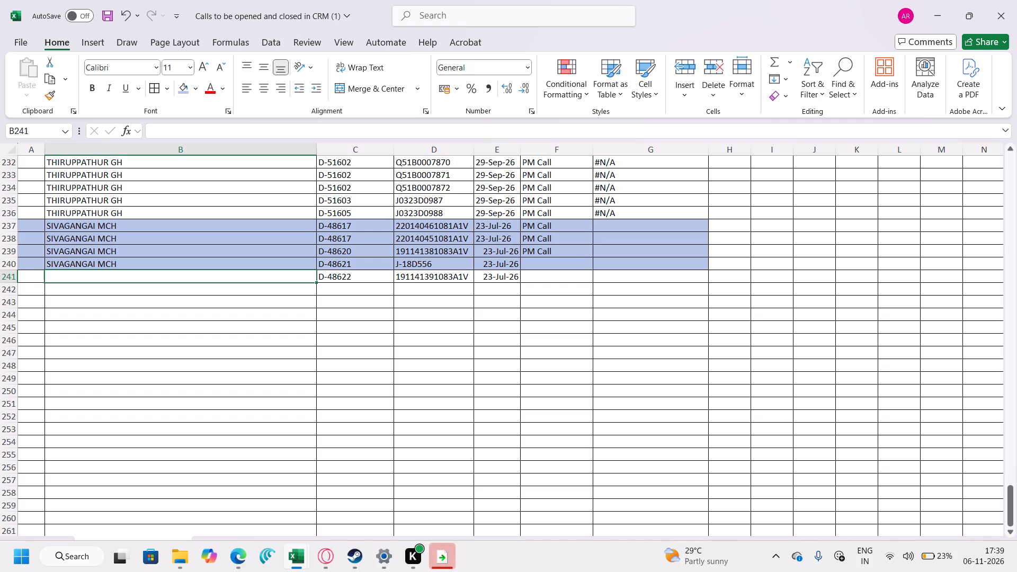
left_click(301, 264)
left_click_drag(315, 268, 314, 281)
Fill the call type PM Call down from the D-48620 row to the D-48621 and D-48622 rows.
left_click(561, 253)
left_click_drag(593, 255, 590, 279)
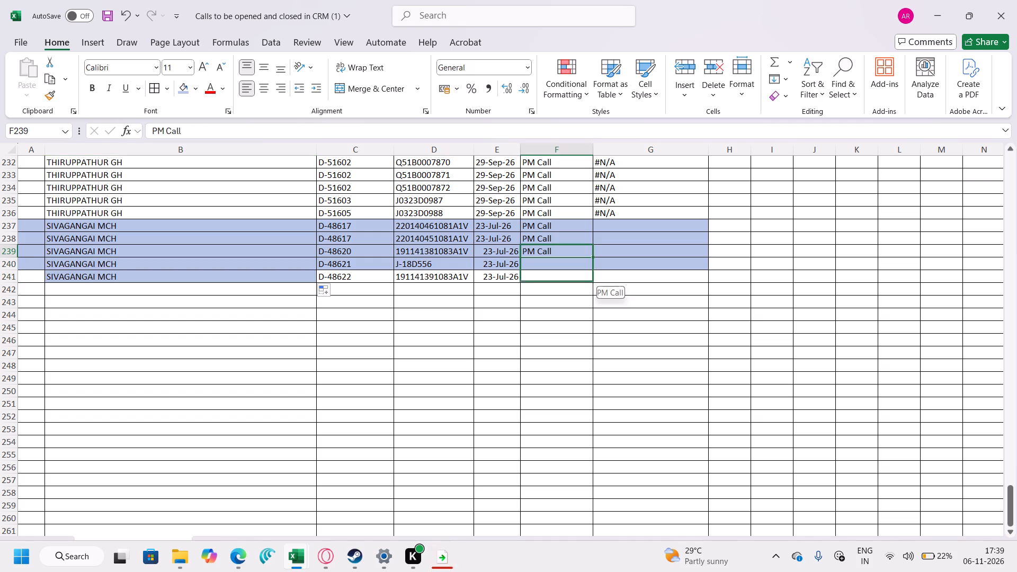
left_click_drag(590, 279, 590, 280)
Apply the light blue fill and left alignment to columns A to G of the D-48620, D-48621 and D-48622 rows.
left_click_drag(37, 251, 646, 281)
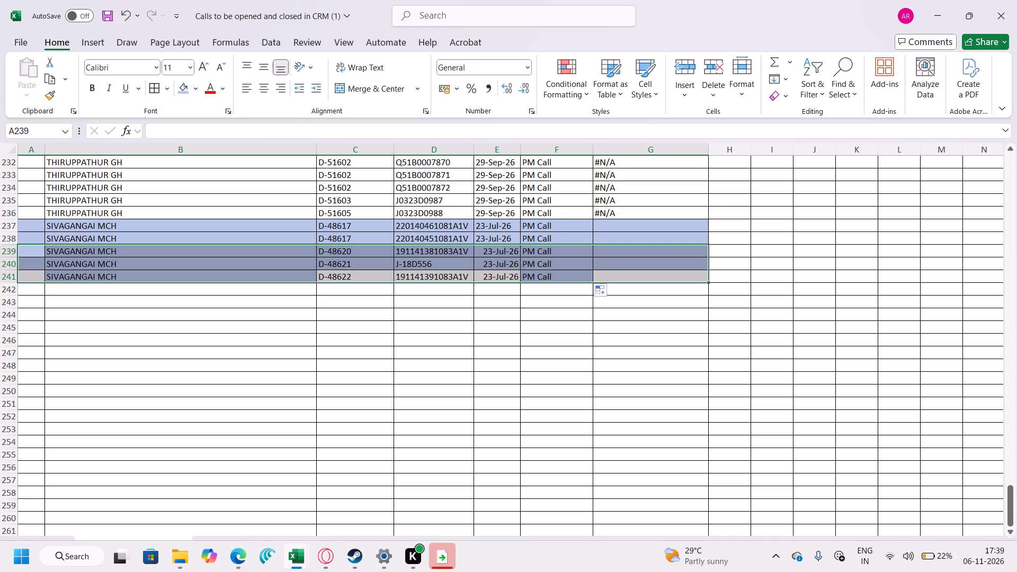
left_click(181, 90)
left_click(245, 83)
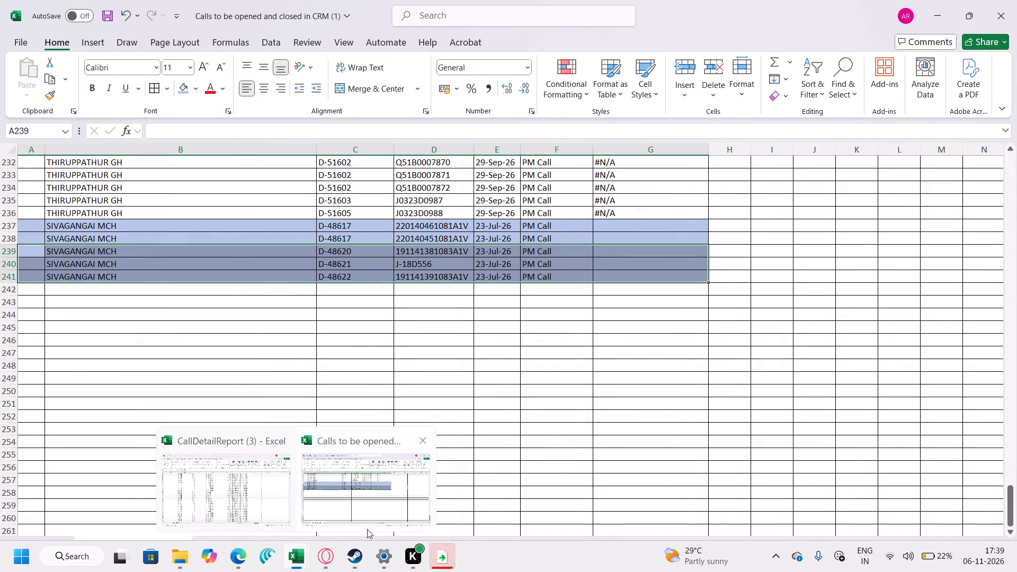
Switch to the Synergy CRM PM list in Edge and filter Serial No by Q068E021572.
left_click(252, 564)
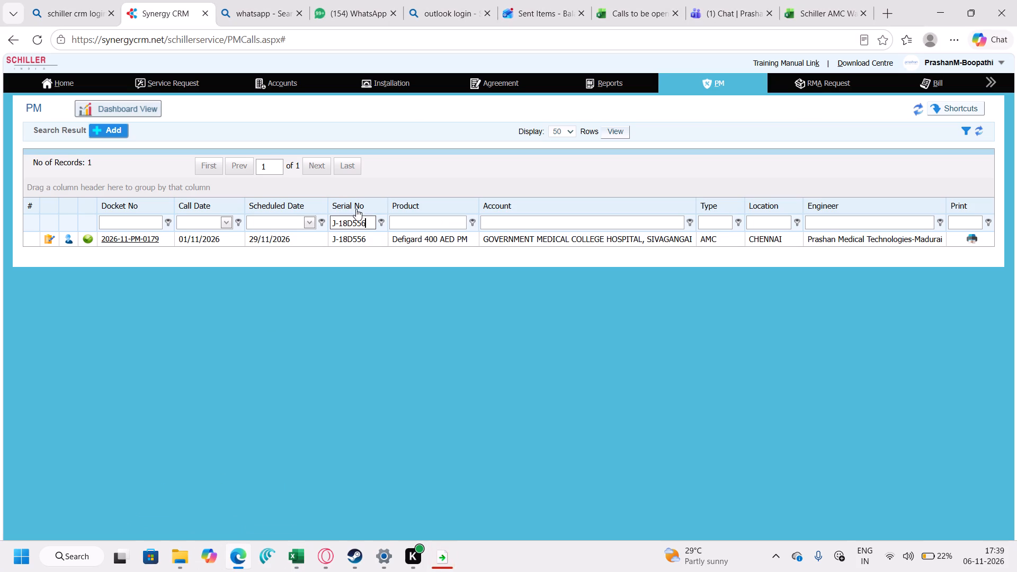
key("BackSpace")
key("BackSpace")
key("BackSpace")
key("BackSpace")
key("BackSpace")
key("BackSpace")
key("BackSpace")
key("BackSpace")
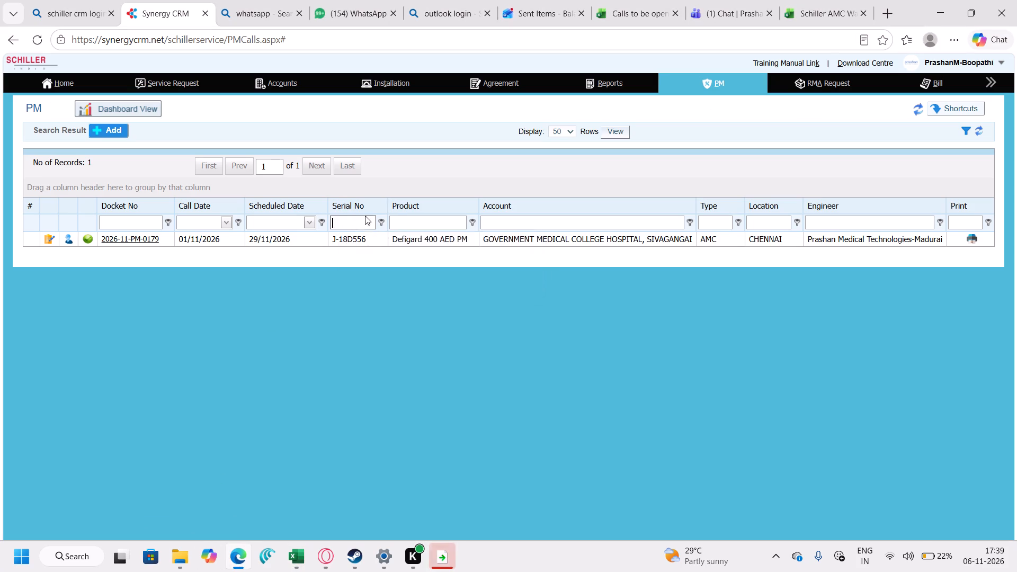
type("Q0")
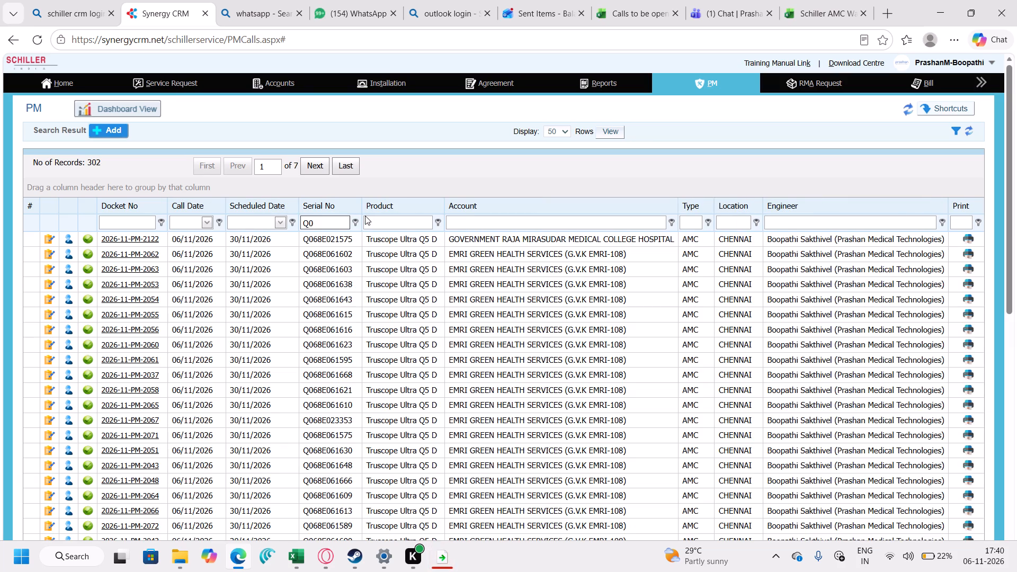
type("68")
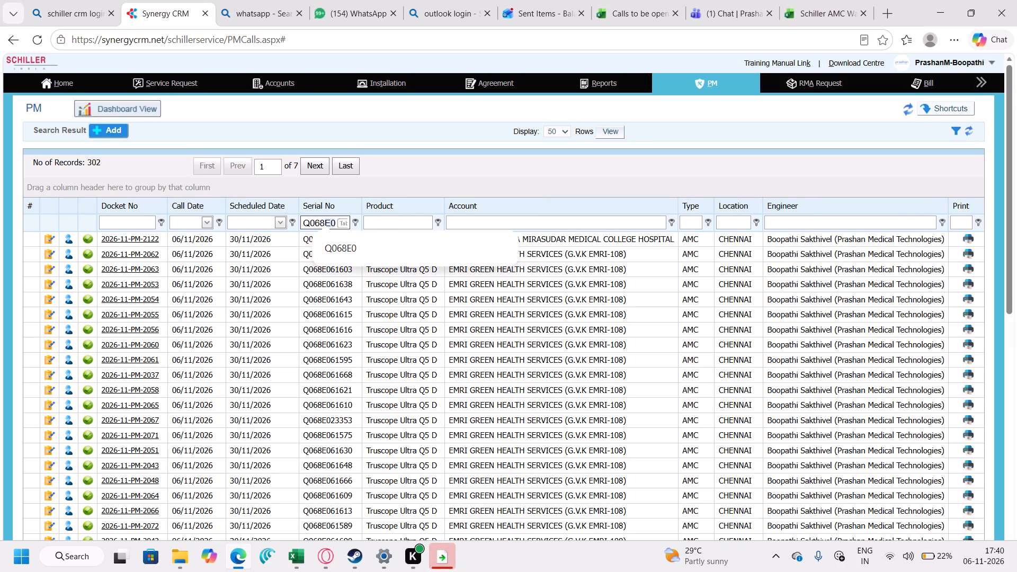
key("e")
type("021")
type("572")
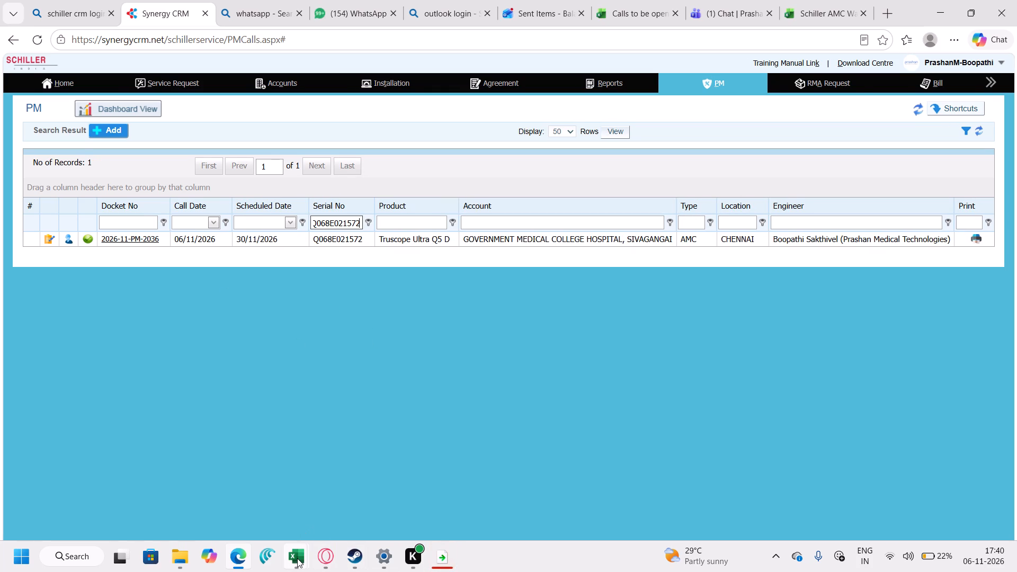
Switch to the Calls to be opened and closed workbook and fill SIVAGANGAI MCH down from the D-48622 row to the empty row below.
left_click(374, 502)
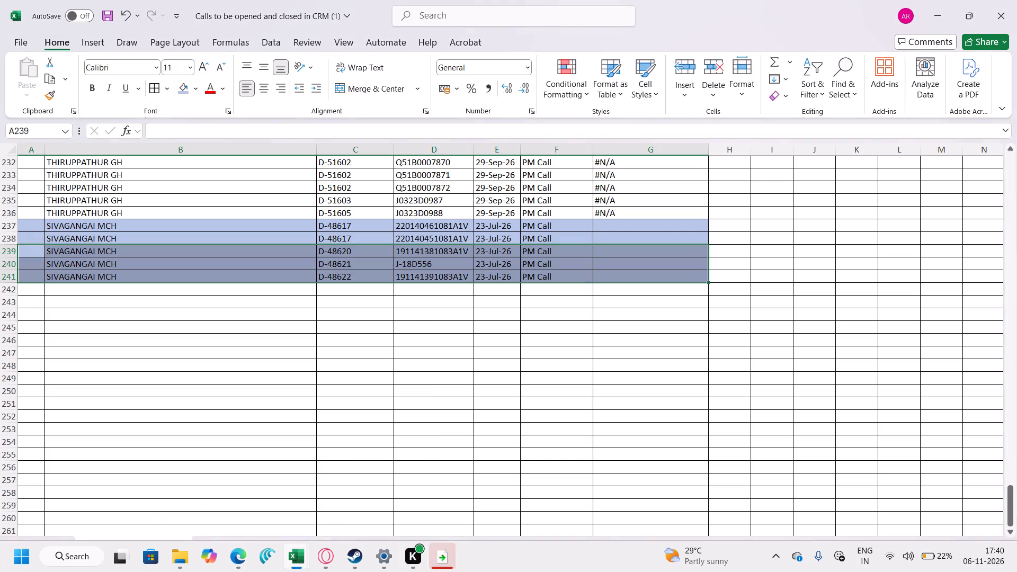
left_click(118, 289)
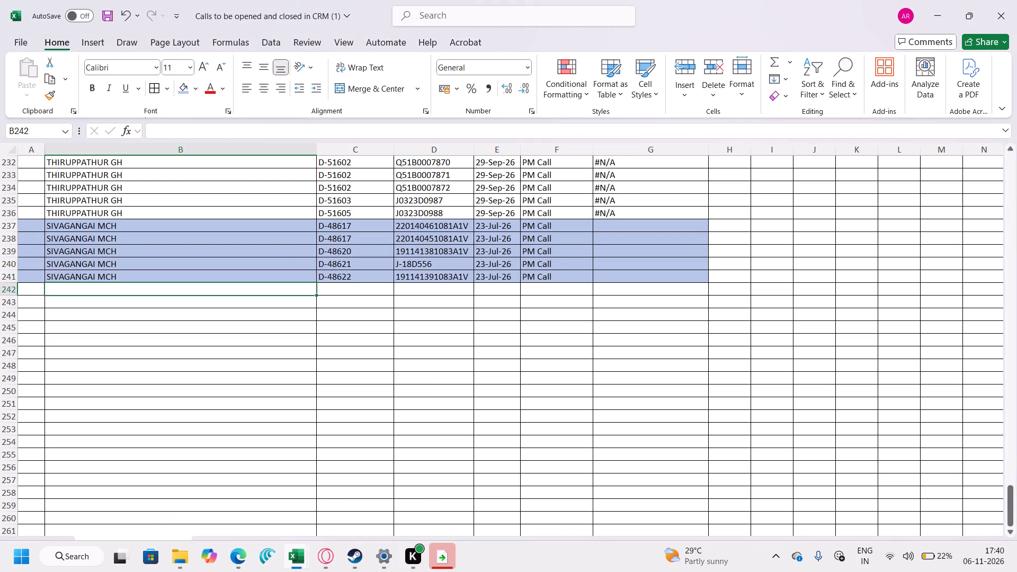
left_click(145, 275)
left_click_drag(316, 279, 316, 281)
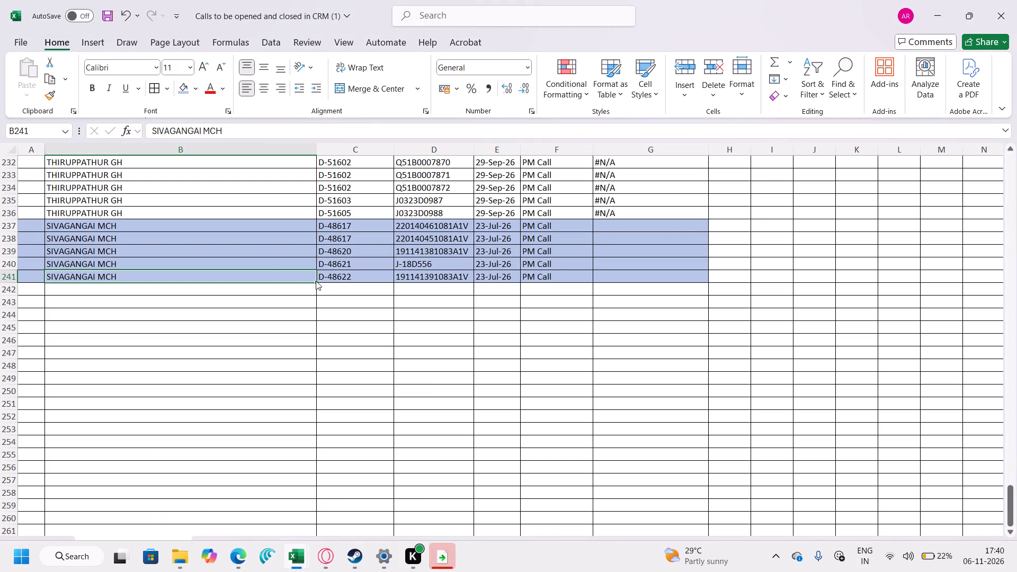
left_click_drag(316, 281, 316, 289)
left_click(342, 289)
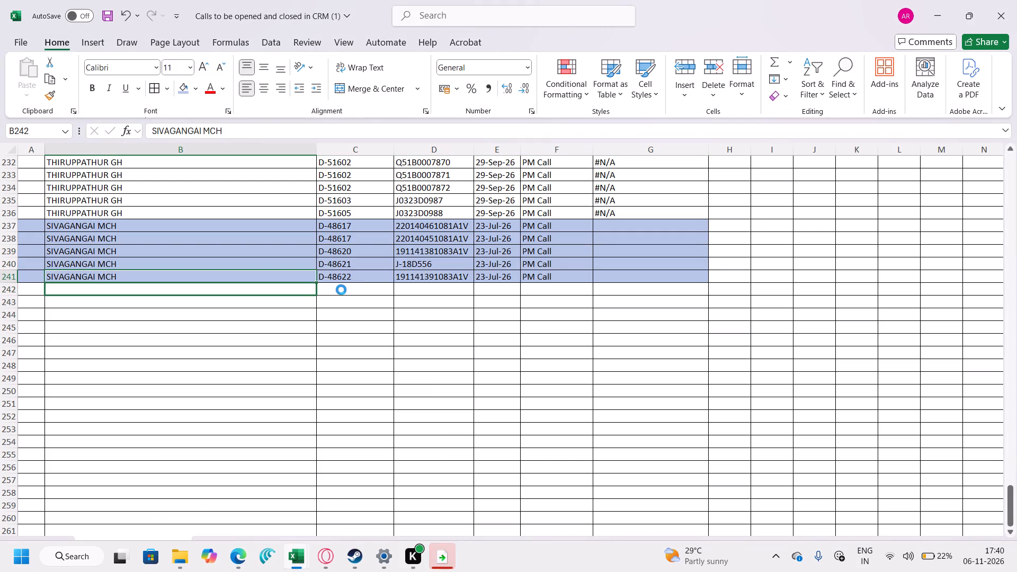
left_click(231, 283)
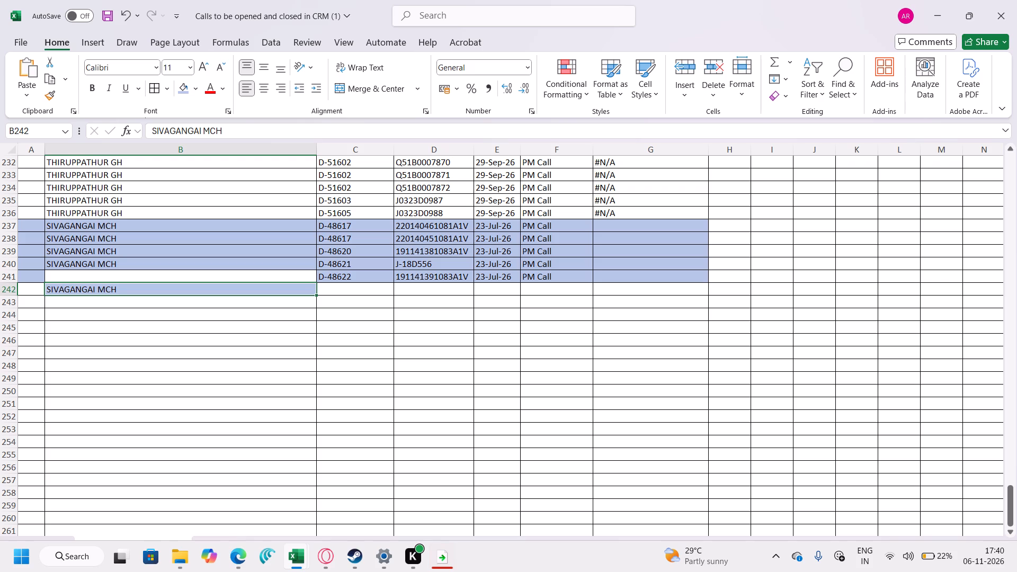
left_click_drag(315, 294, 313, 270)
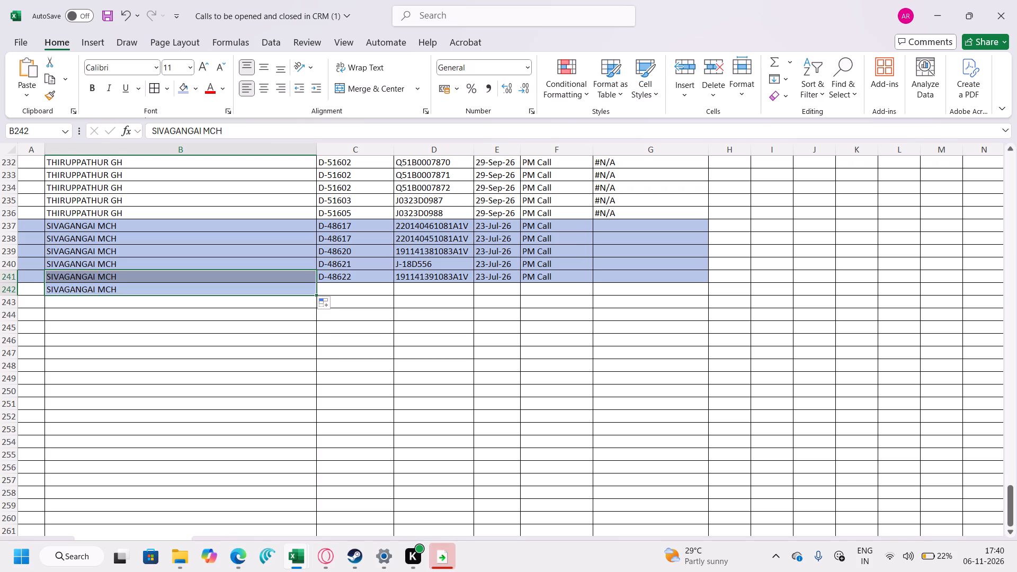
Enter report number D-48623 and serial number Q068E021572 in the new SIVAGANGAI MCH row.
left_click(376, 290)
double_click(383, 292)
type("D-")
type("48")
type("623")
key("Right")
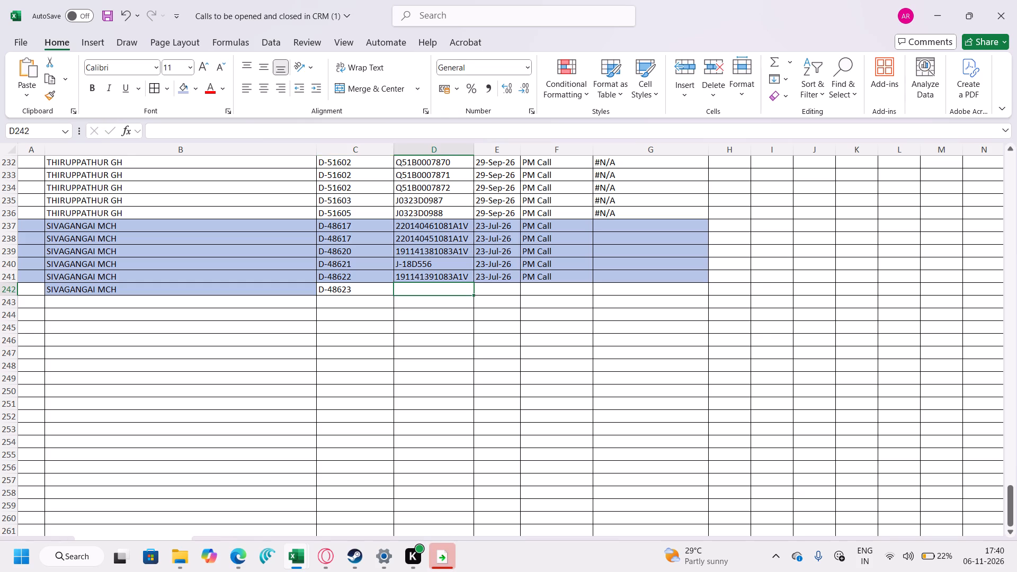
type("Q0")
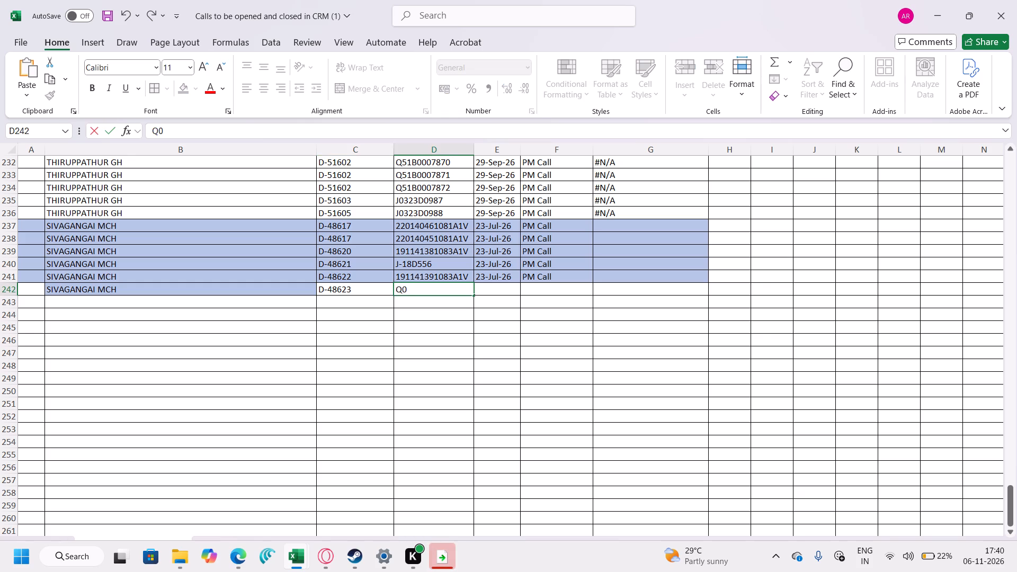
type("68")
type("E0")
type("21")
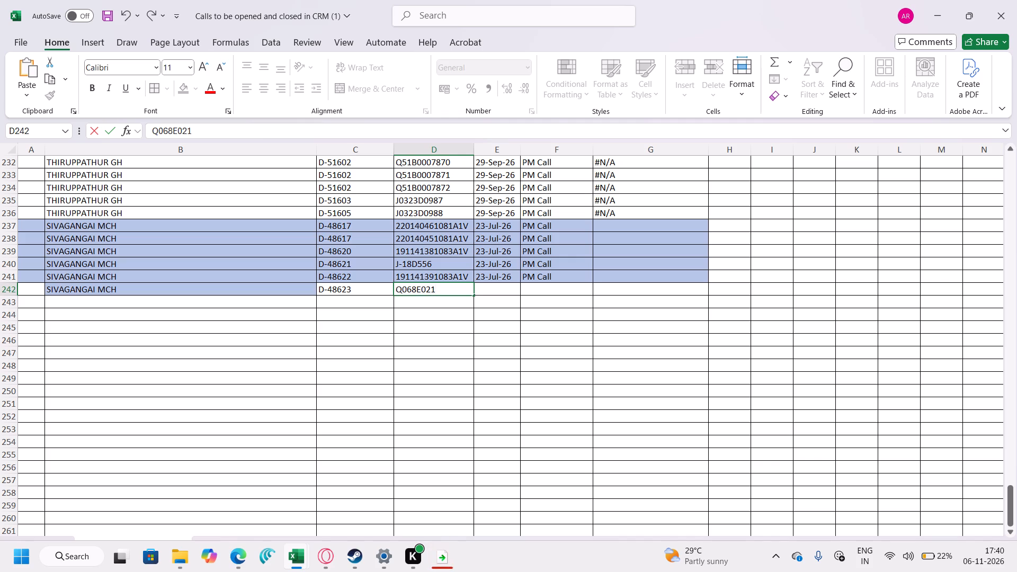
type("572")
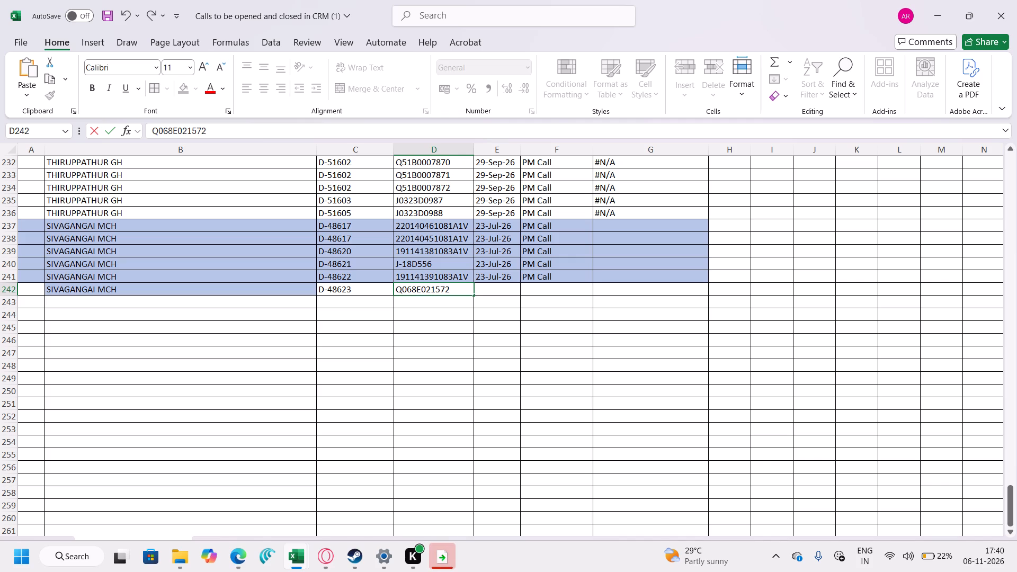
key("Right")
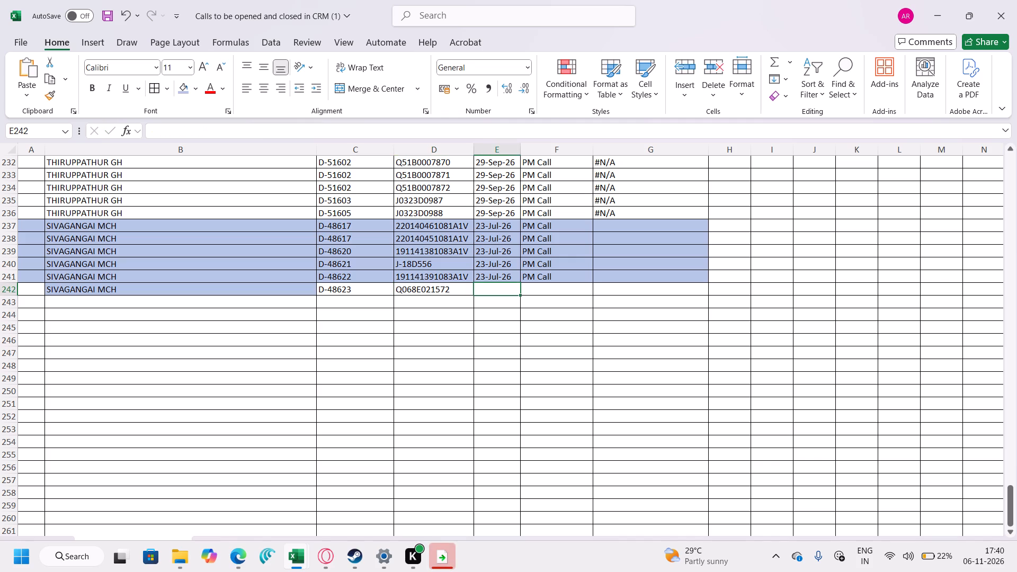
Enter the date 23 July 26 and call type PM Call in the D-48623 row.
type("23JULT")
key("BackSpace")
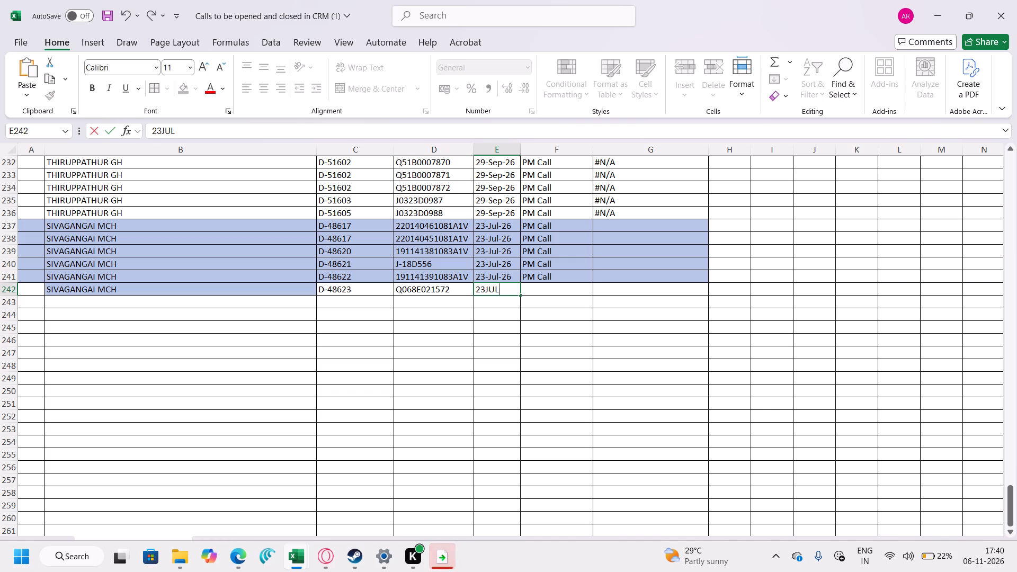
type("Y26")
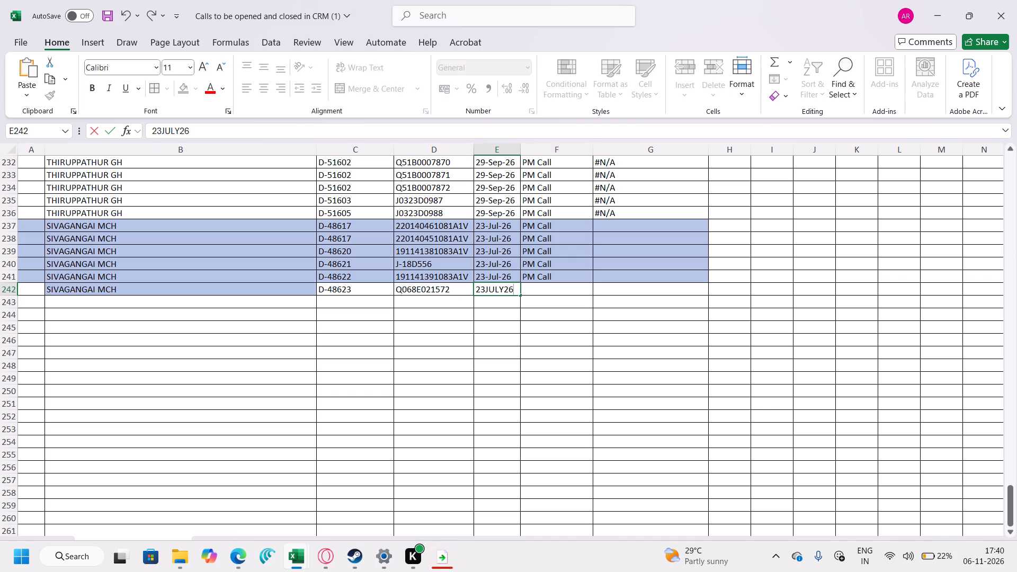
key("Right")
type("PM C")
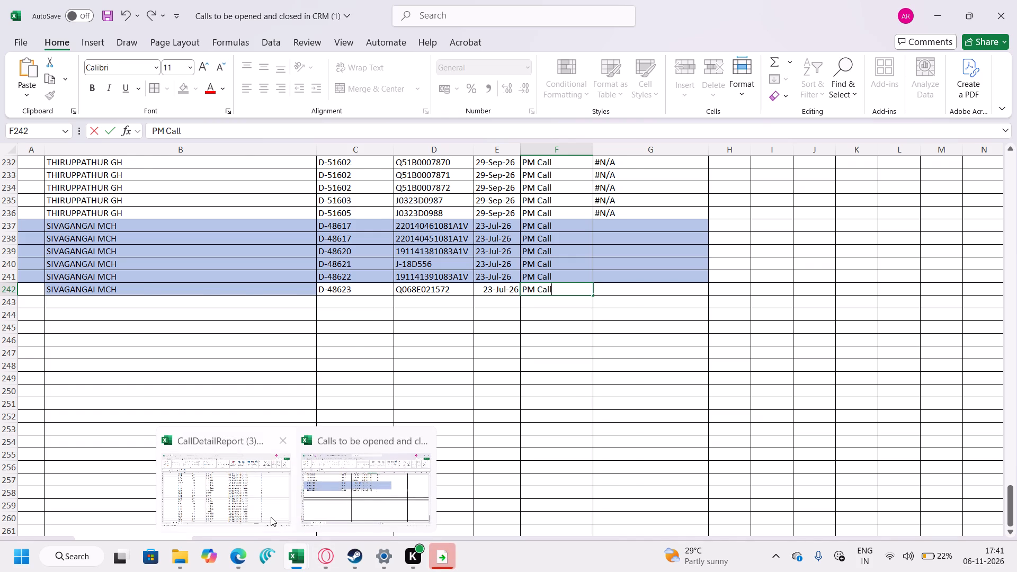
Switch to the CallDetailReport (3) workbook and filter the Report No column by 46551.
left_click(267, 510)
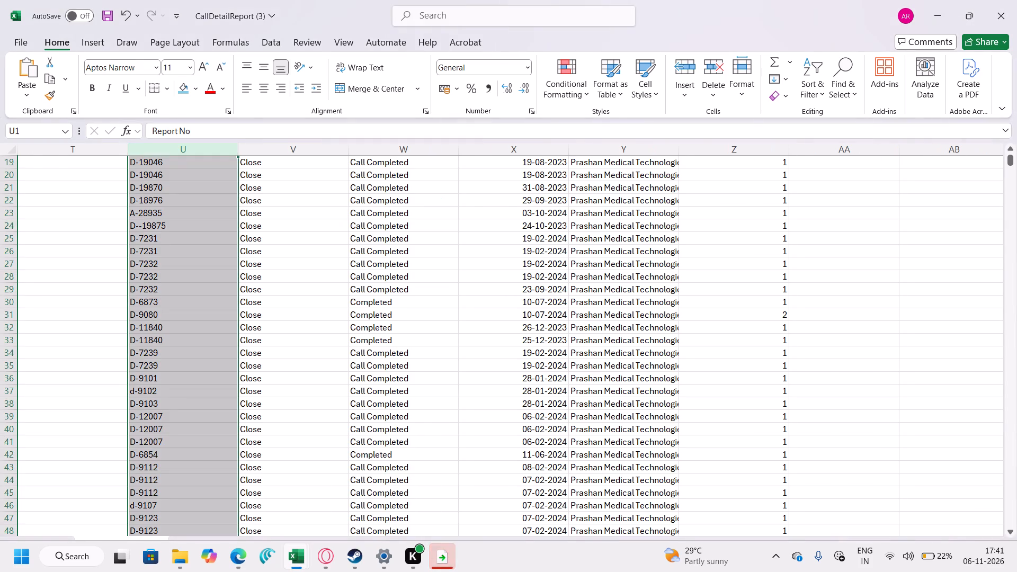
scroll(182, 213, "up", 13)
left_click(230, 165)
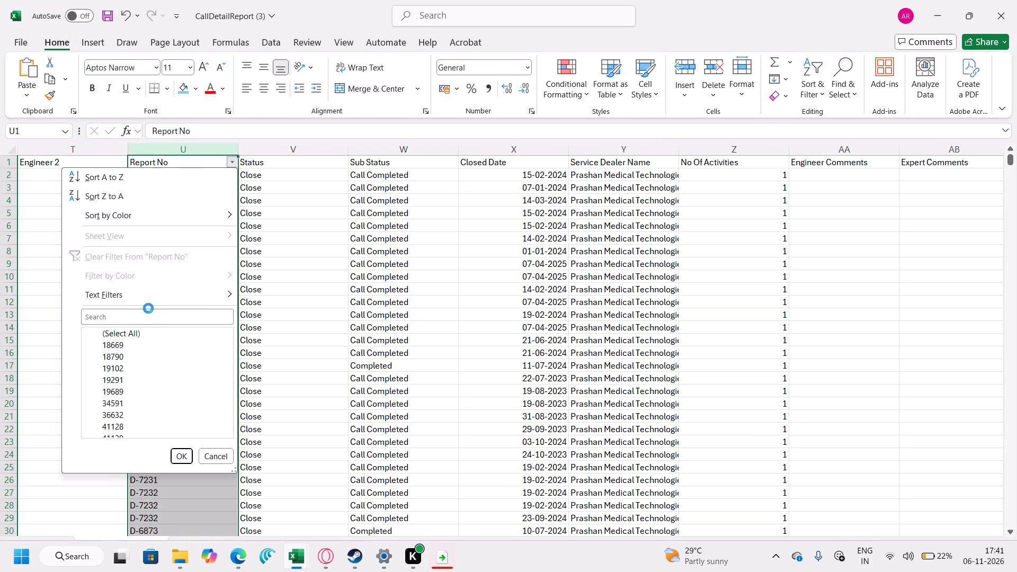
left_click(145, 323)
left_click(148, 320)
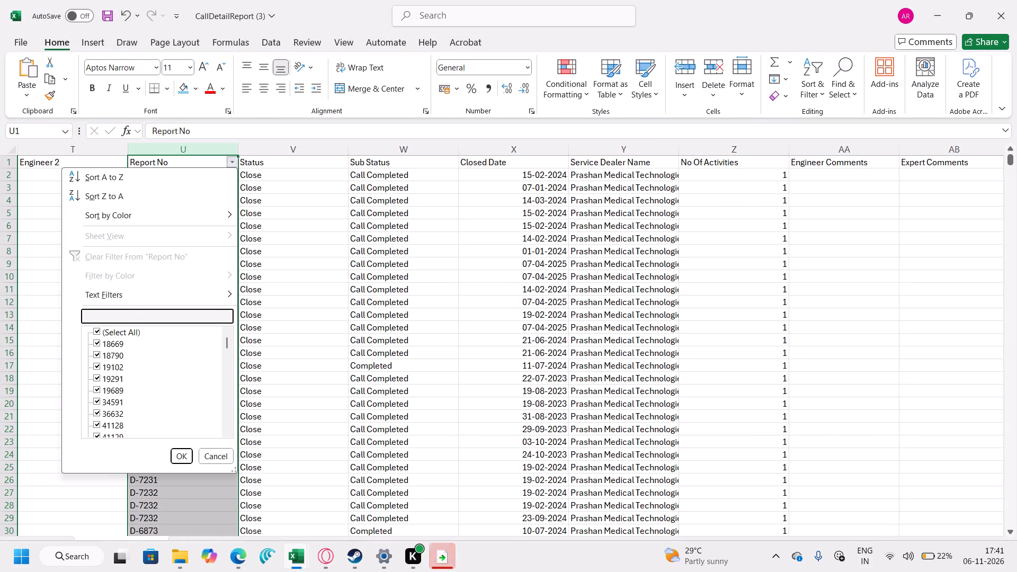
type("46551")
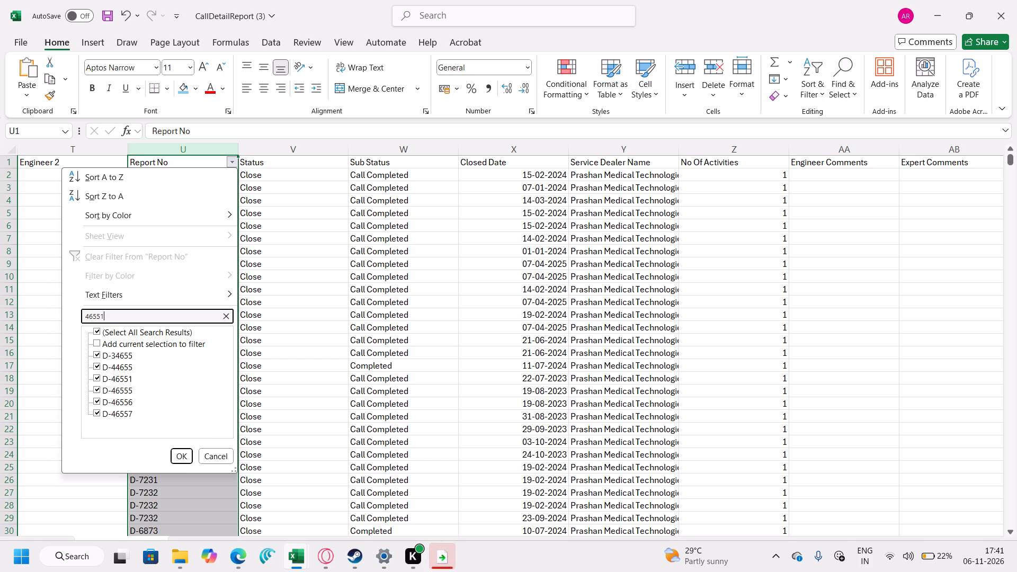
key("Return")
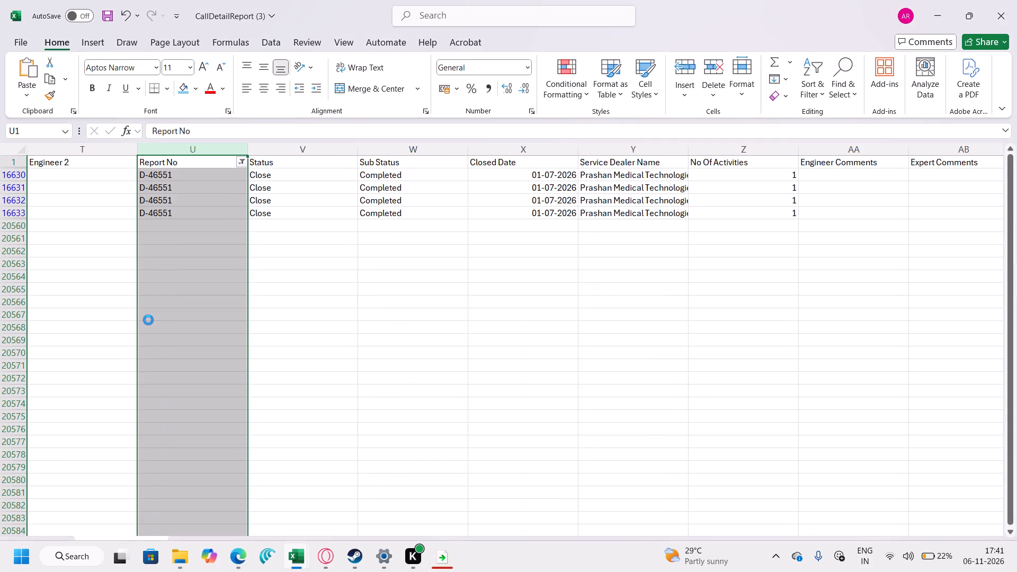
Examine the serial number, call type, account and docket details of the filtered D-46551 rows.
key("Left")
key("Left")
key("Left")
key("Left")
key("Left")
key("Left")
key("Left")
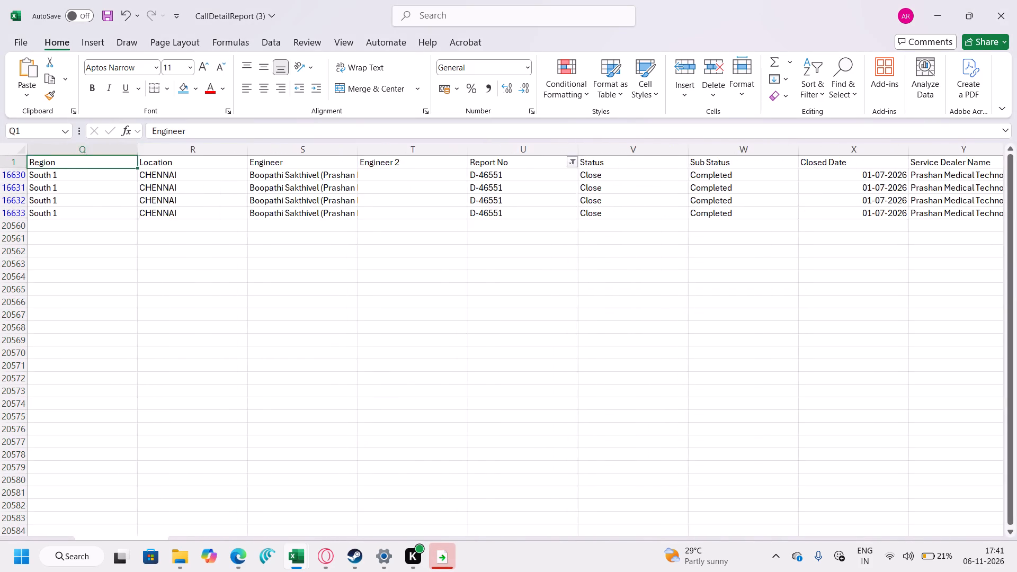
key("Left")
key("Left")
key("Left")
key("Left")
key("Left")
key("Left")
key("Left")
key("Left")
key("Left")
key("Left")
key("Left")
key("Left")
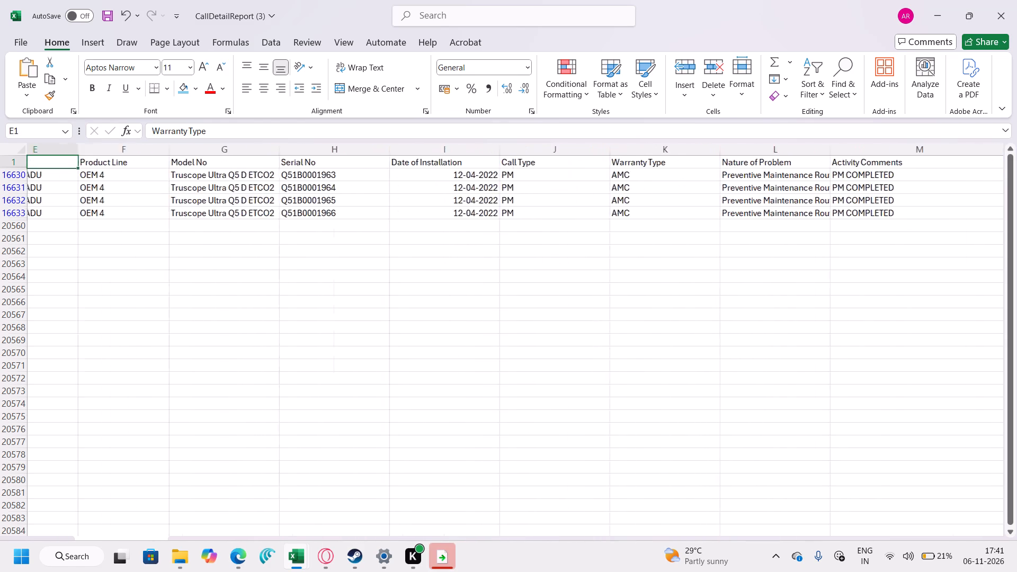
key("Left")
key("Left")
key("Left")
key("Left")
key("Left")
key("Left")
key("Left")
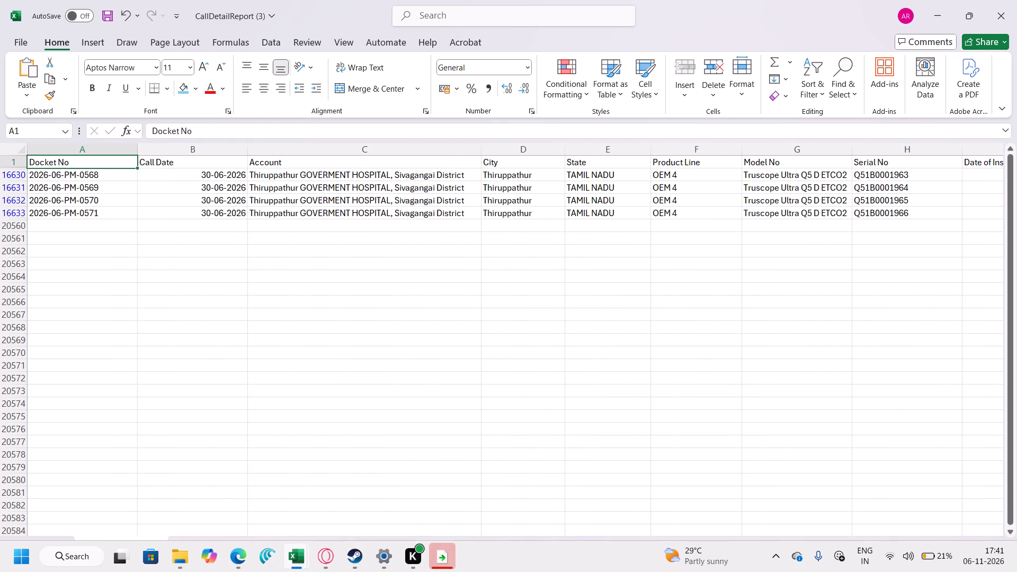
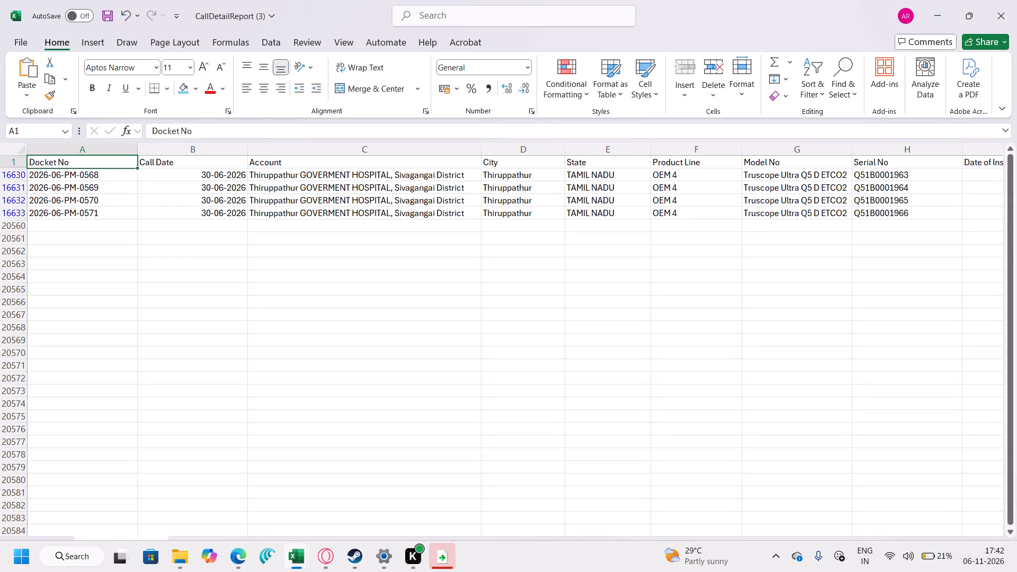
Examine the filtered D-46551 rows from docket number across to call type, activity, engineer, status and closed date details.
key("Right")
key("Right")
key("Right")
key("Right")
key("Right")
key("Right")
key("Right")
key("Right")
key("Right")
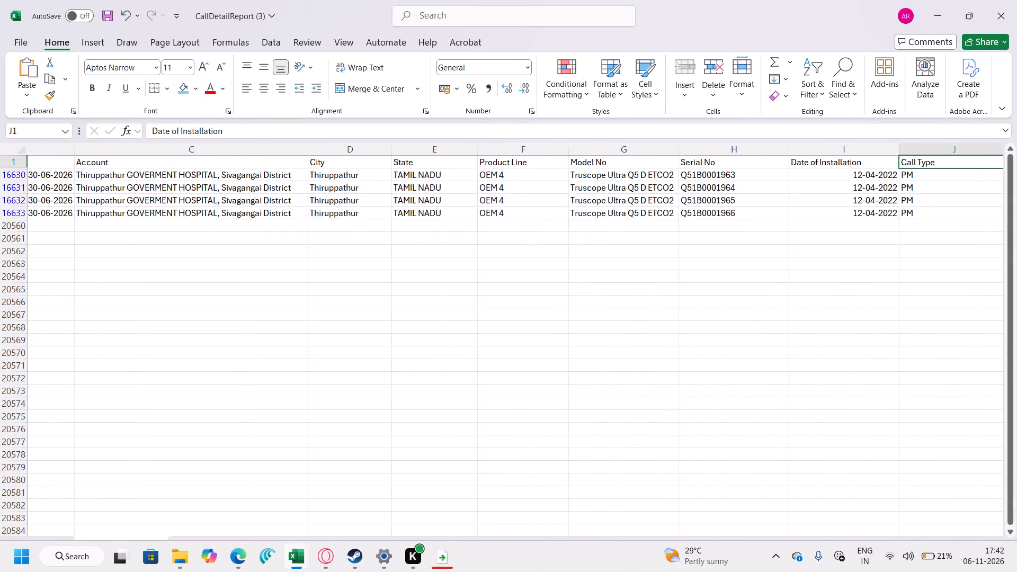
key("Right")
key("Right")
key("Right")
key("Right")
key("Right")
key("Right")
key("Right")
key("Right")
key("Right")
key("Right")
key("Right")
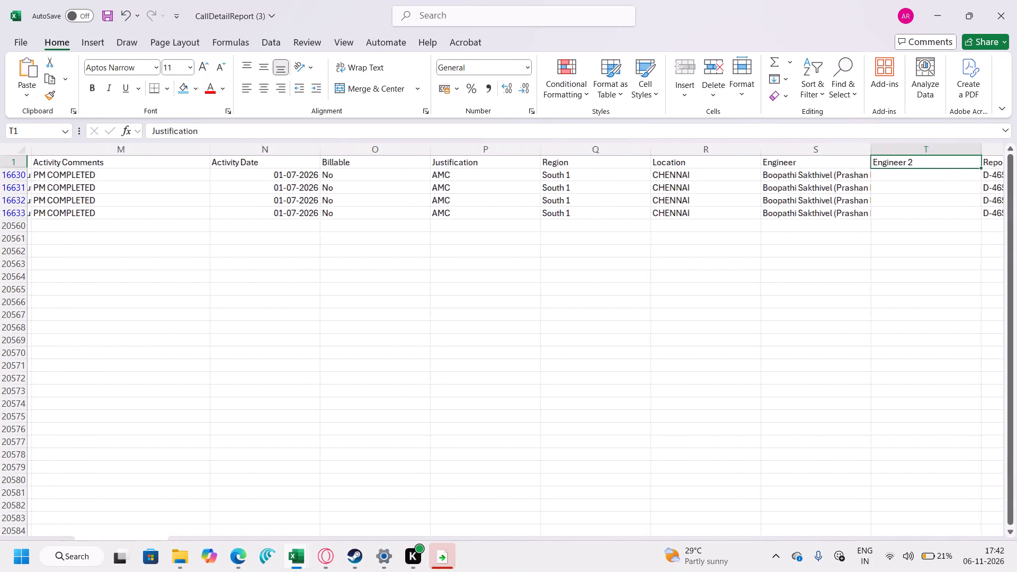
key("Right")
key("Right")
key("Right")
key("Right")
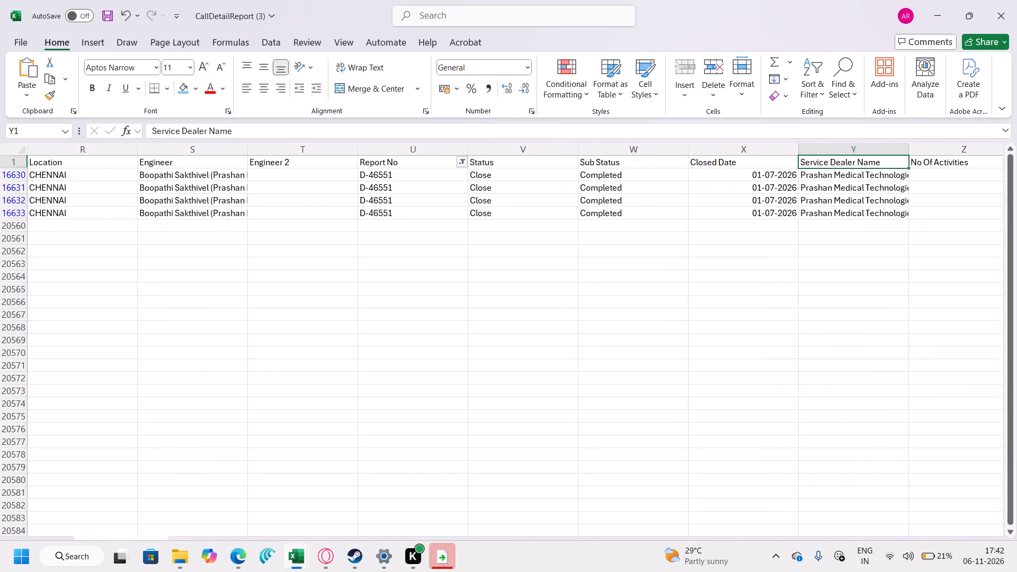
Copy report number D-46551 and search the Report No filter for D-46552.
left_click(409, 204)
key("ctrl+c")
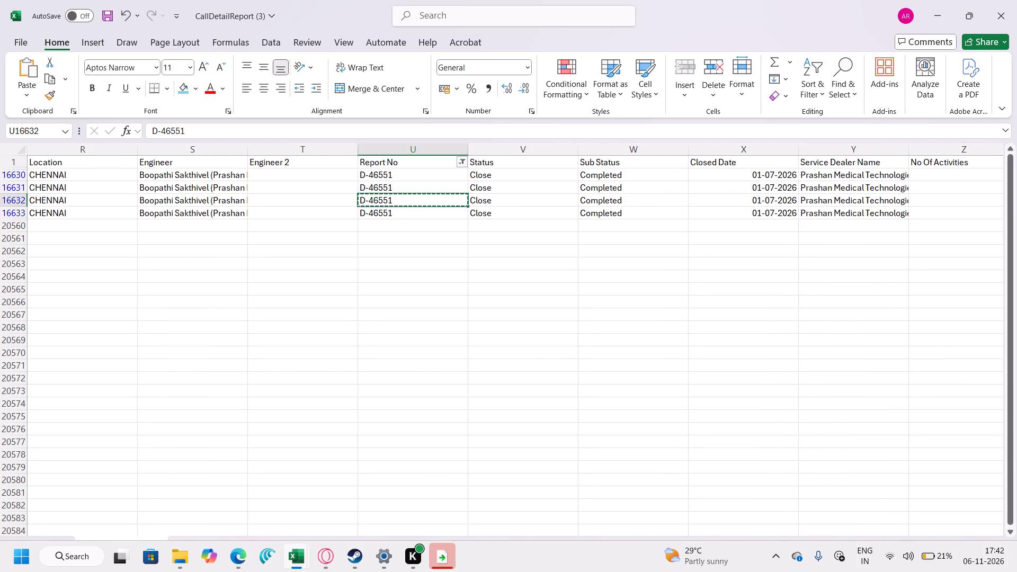
left_click(461, 165)
left_click(346, 314)
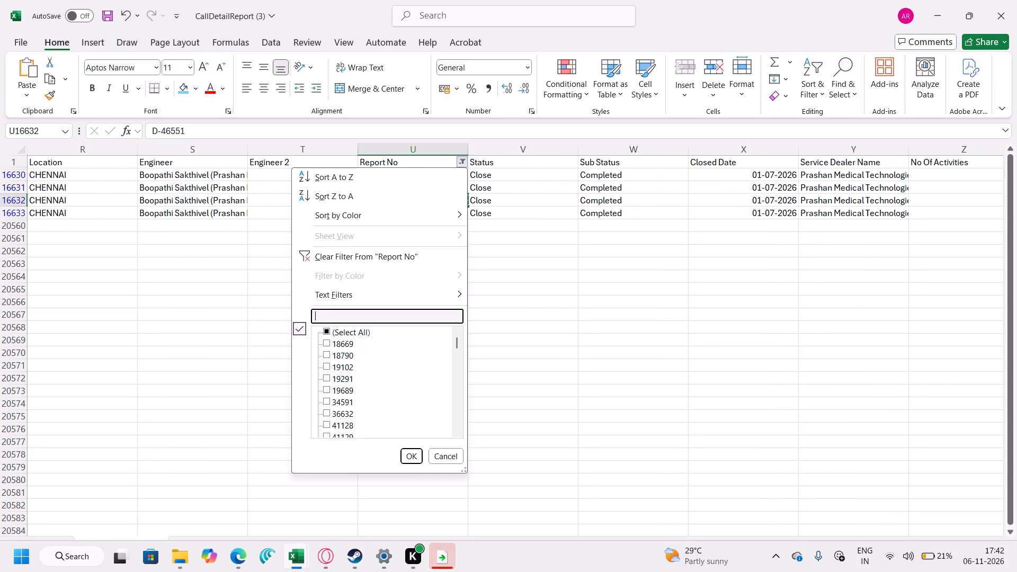
key("ctrl+v")
key("BackSpace")
key("2")
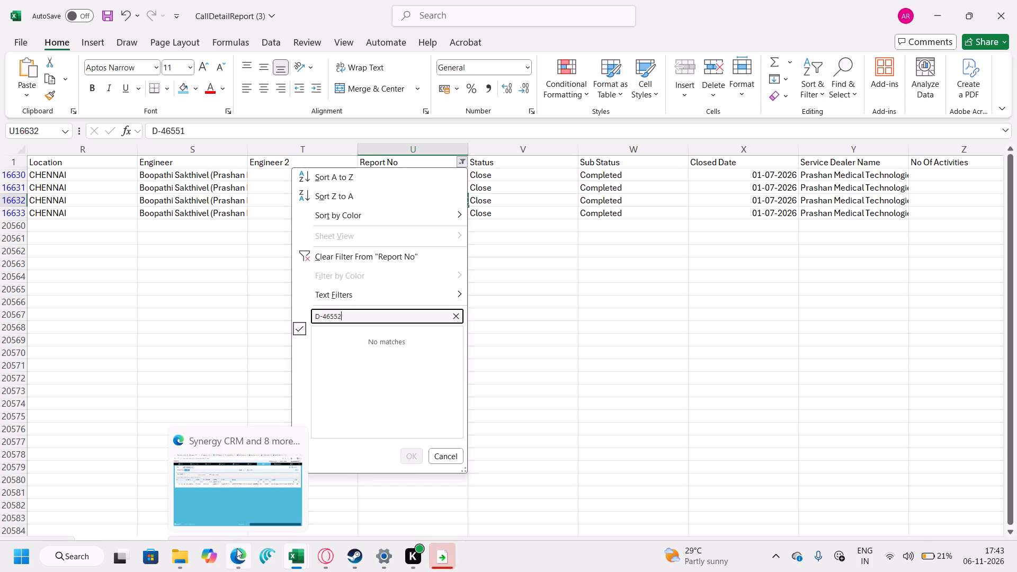
Switch to Synergy CRM and replace the serial number filter in the PM list with j0323d0.
left_click(236, 511)
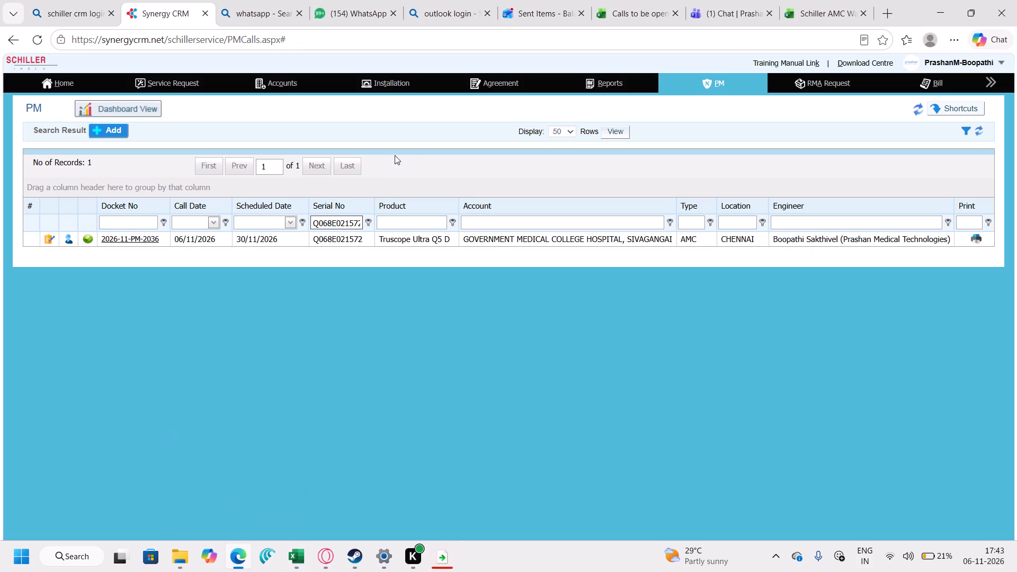
left_click(343, 223)
key("Right")
key("Right")
key("Right")
key("Right")
key("Right")
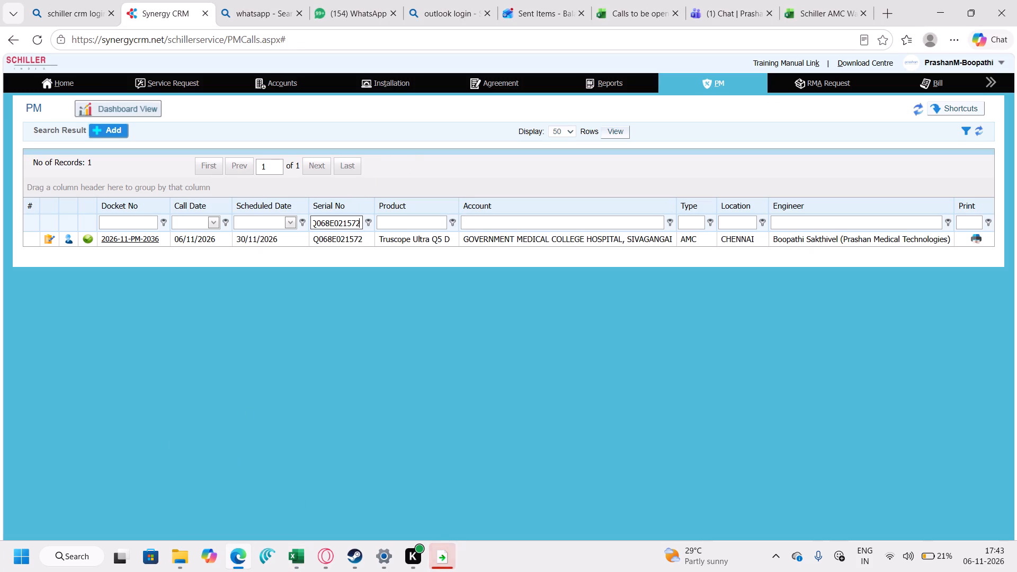
key("Right")
key("Right")
key("Right")
key("Right")
key("BackSpace")
key("BackSpace")
key("BackSpace")
key("BackSpace")
key("BackSpace")
key("BackSpace")
key("BackSpace")
key("BackSpace")
key("BackSpace")
key("BackSpace")
key("BackSpace")
key("BackSpace")
key("BackSpace")
key("BackSpace")
key("BackSpace")
key("BackSpace")
key("BackSpace")
key("BackSpace")
key("BackSpace")
key("BackSpace")
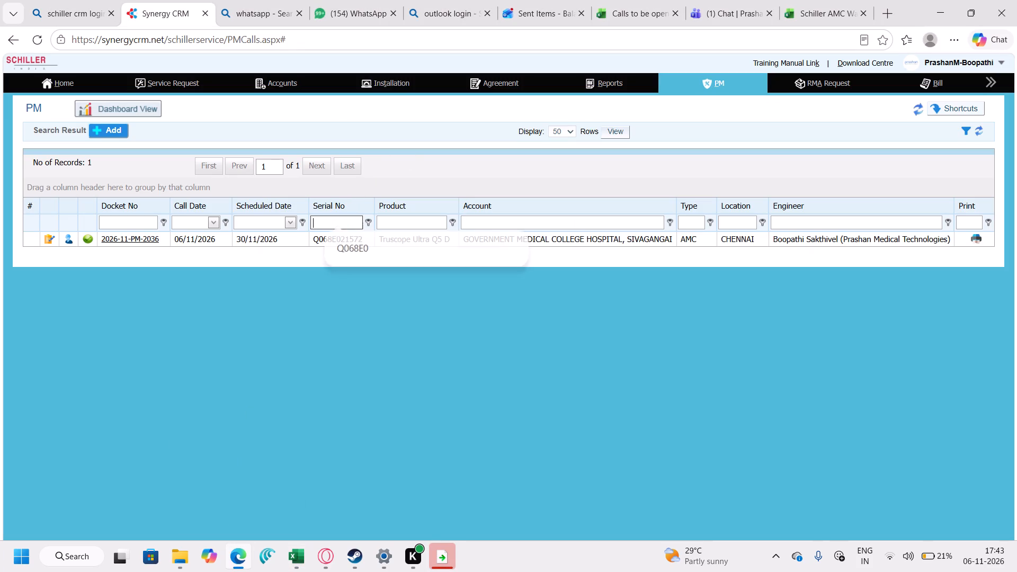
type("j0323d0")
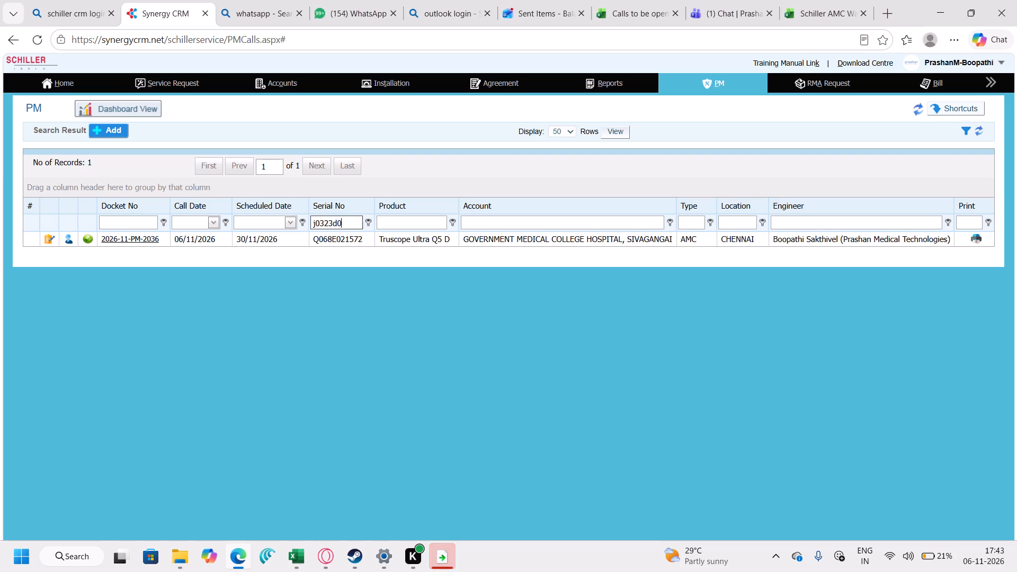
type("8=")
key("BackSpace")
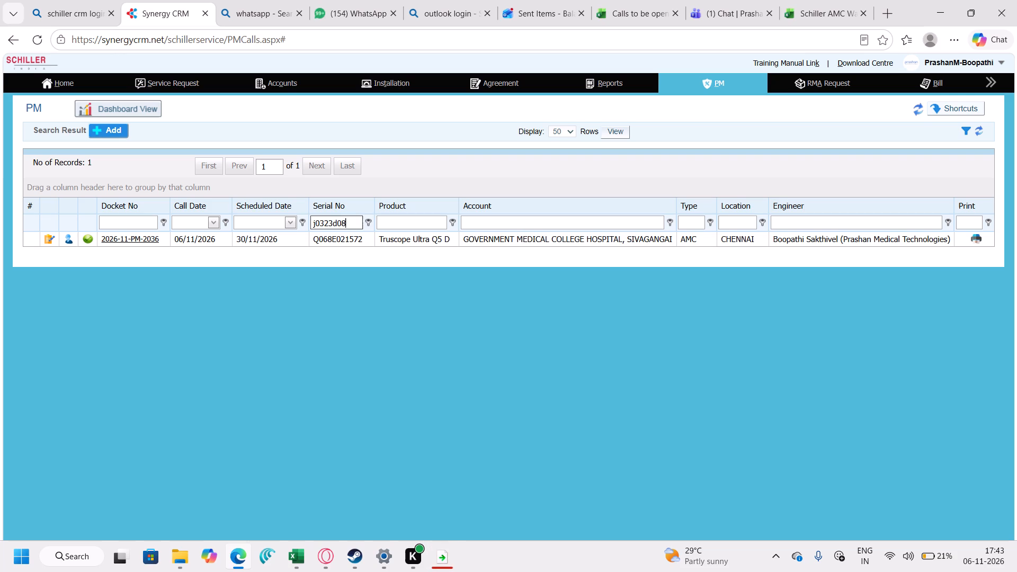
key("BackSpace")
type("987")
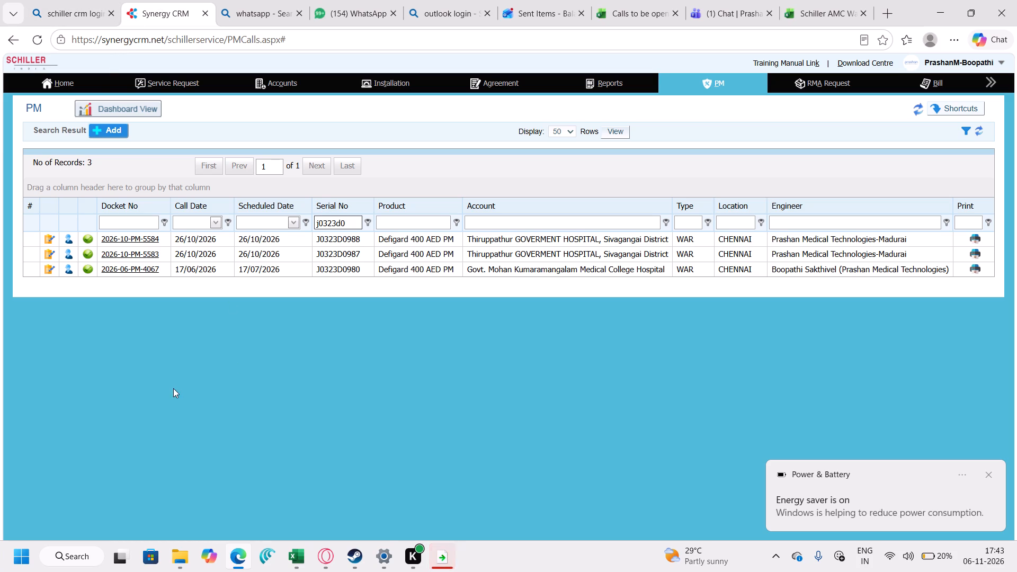
Switch to the Calls to be opened and closed in CRM (1) workbook and save it in Downloads, replacing the existing file.
left_click(350, 499)
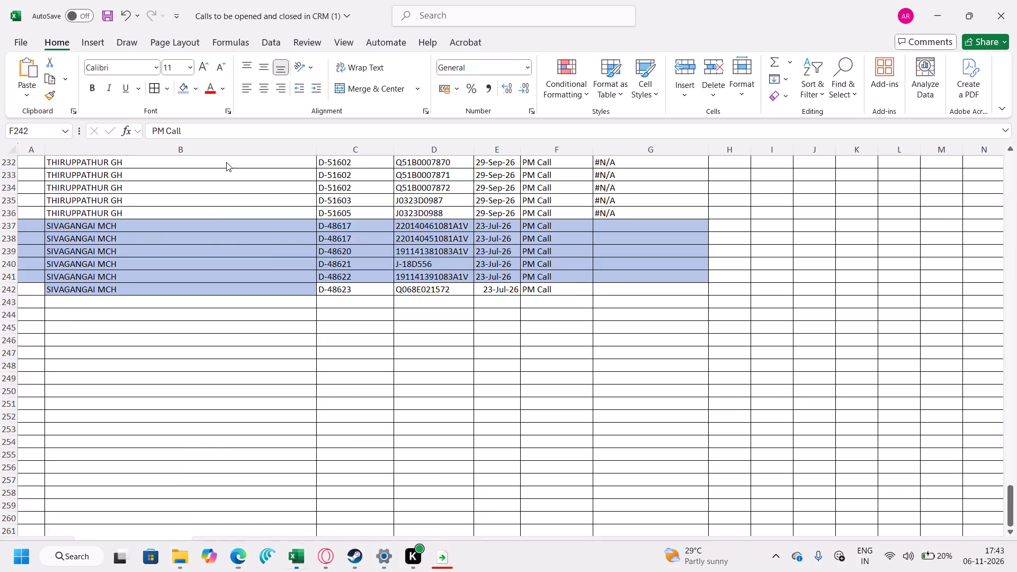
scroll(229, 340, "up", 13)
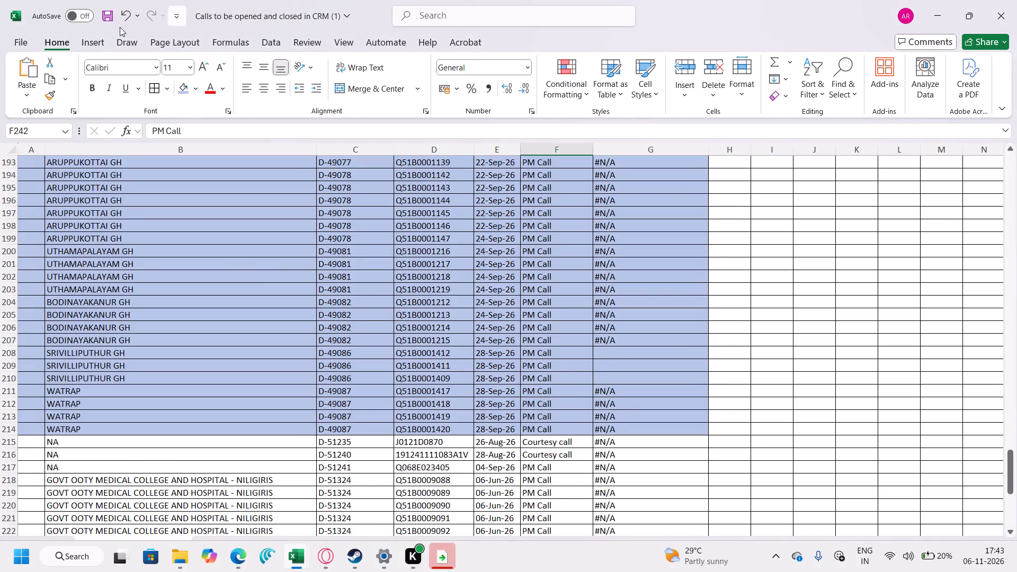
left_click(29, 43)
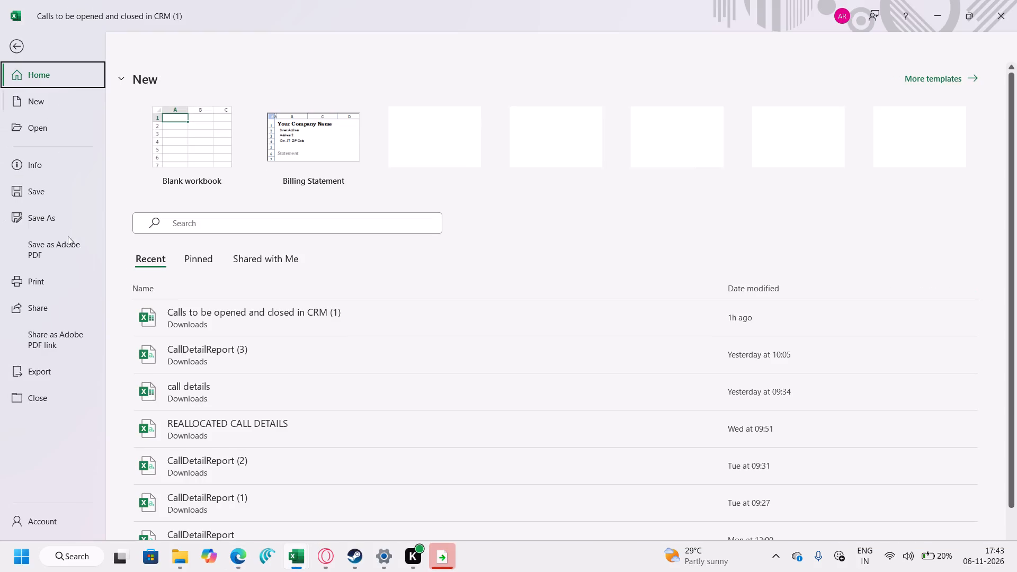
left_click(49, 225)
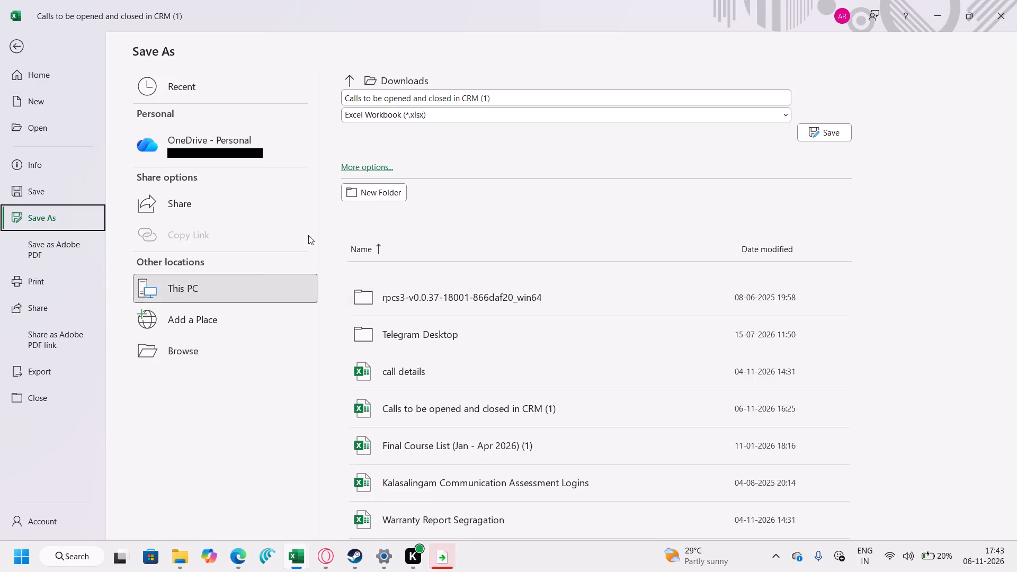
left_click(245, 289)
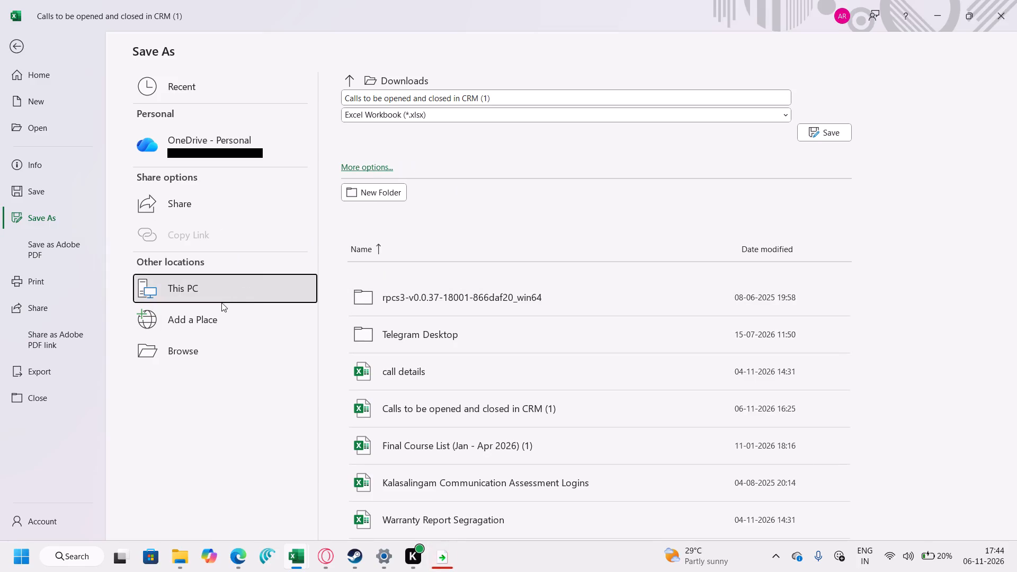
left_click(190, 282)
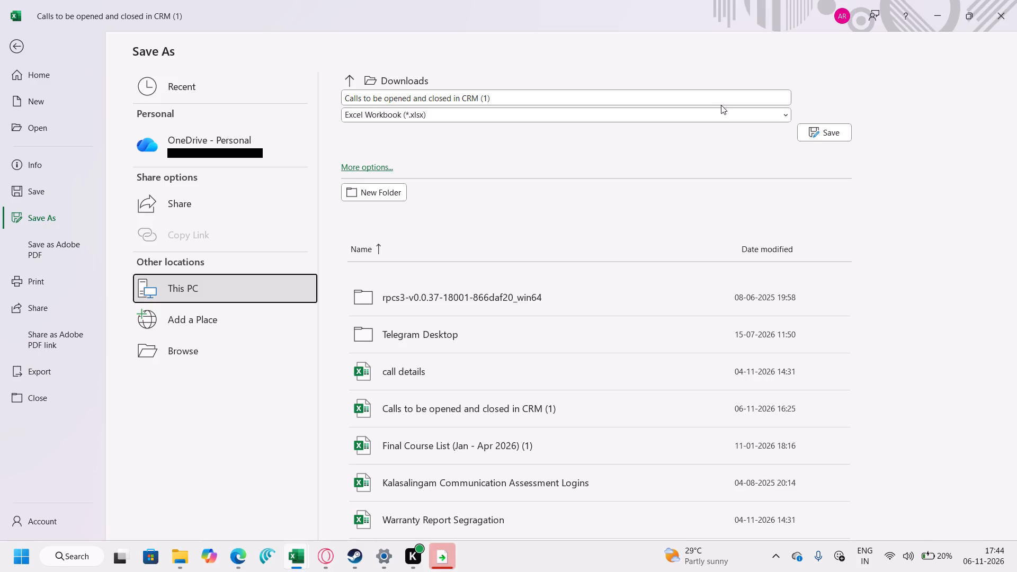
left_click(842, 131)
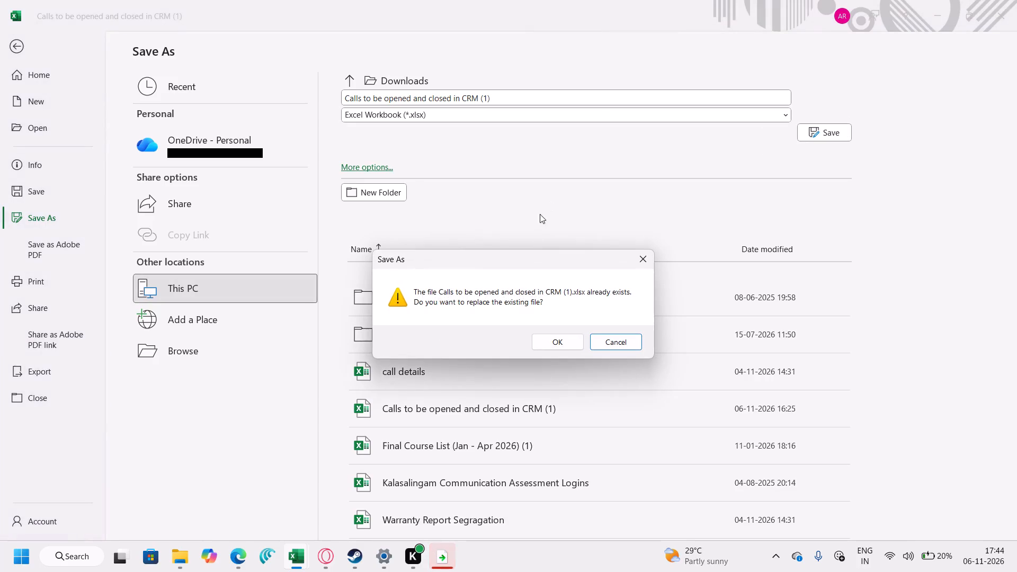
left_click(561, 342)
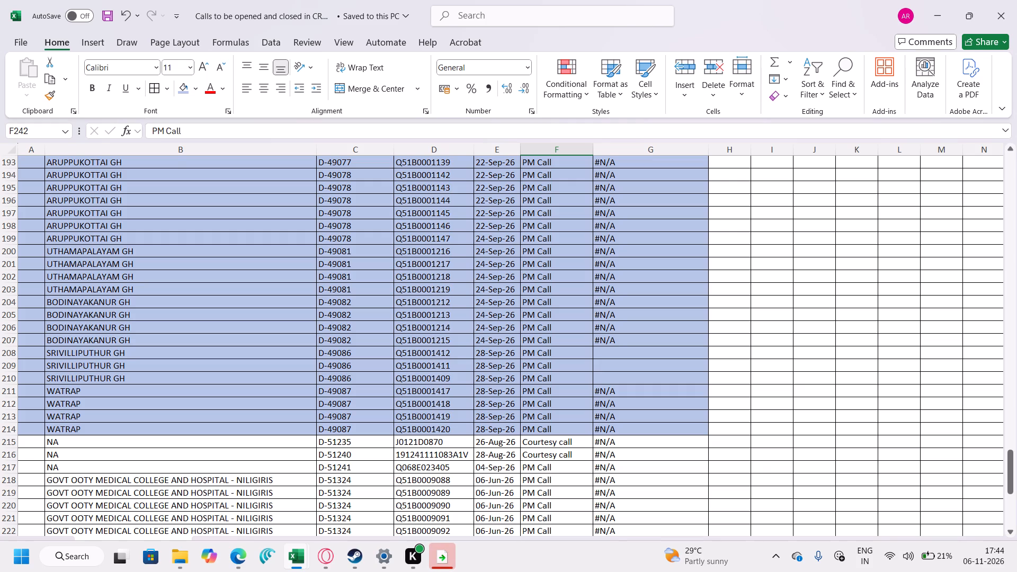
Close both open workbooks, discarding the changes to CallDetailReport (3).
scroll(229, 269, "down", 5)
scroll(241, 278, "up", 5)
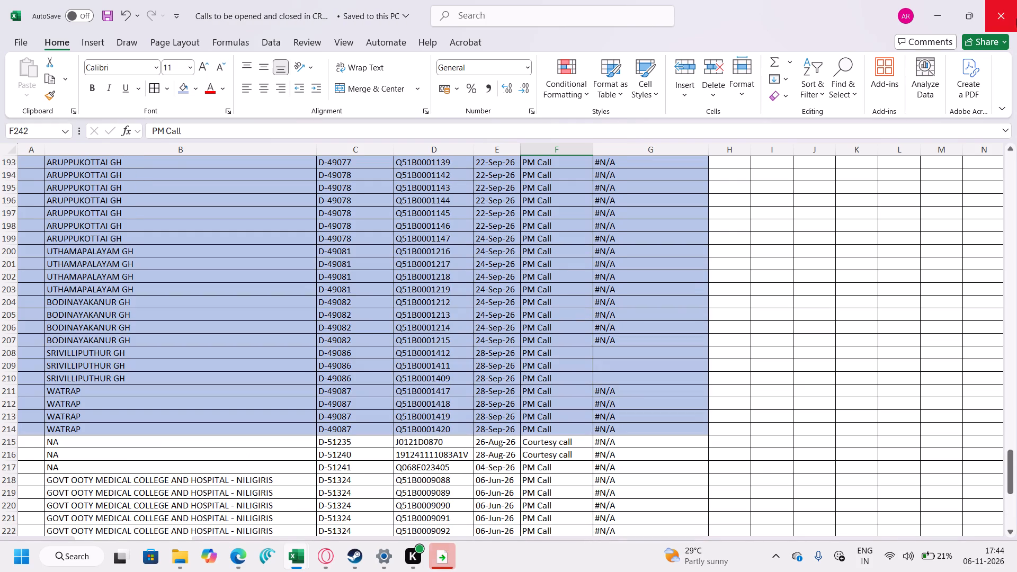
left_click(1013, 18)
left_click(1005, 20)
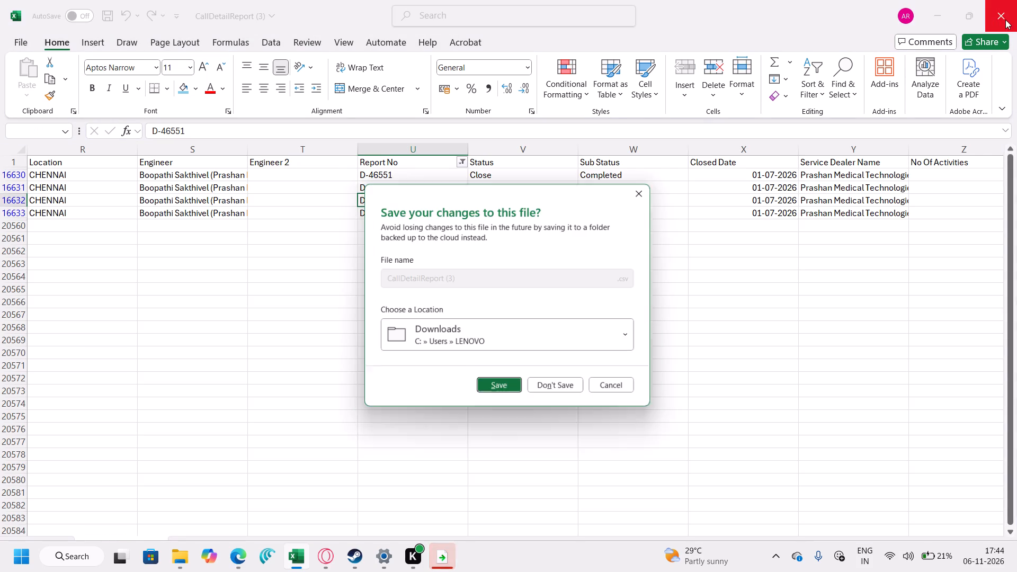
left_click(565, 390)
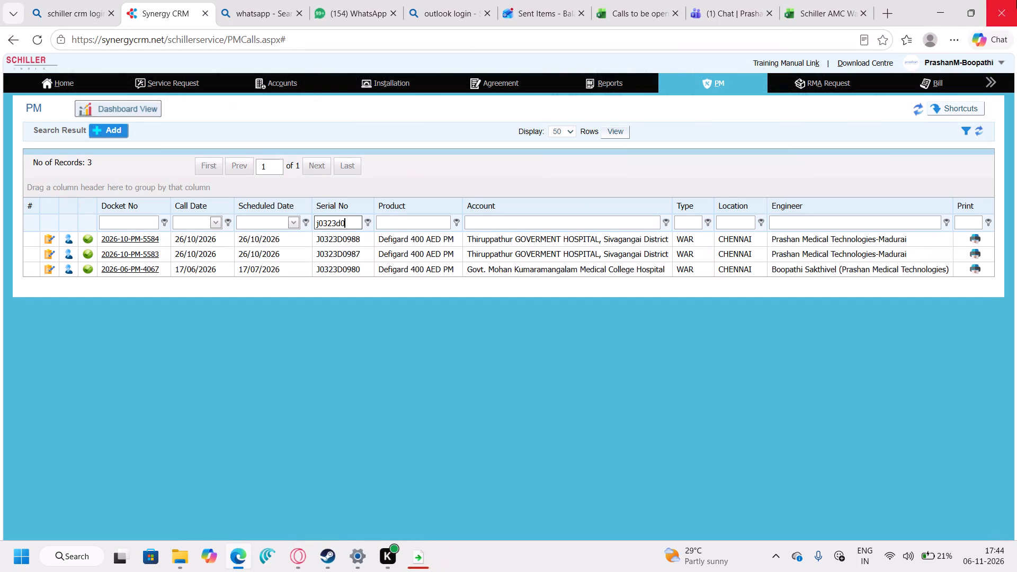
Close the browser window containing Synergy CRM.
left_click(1005, 4)
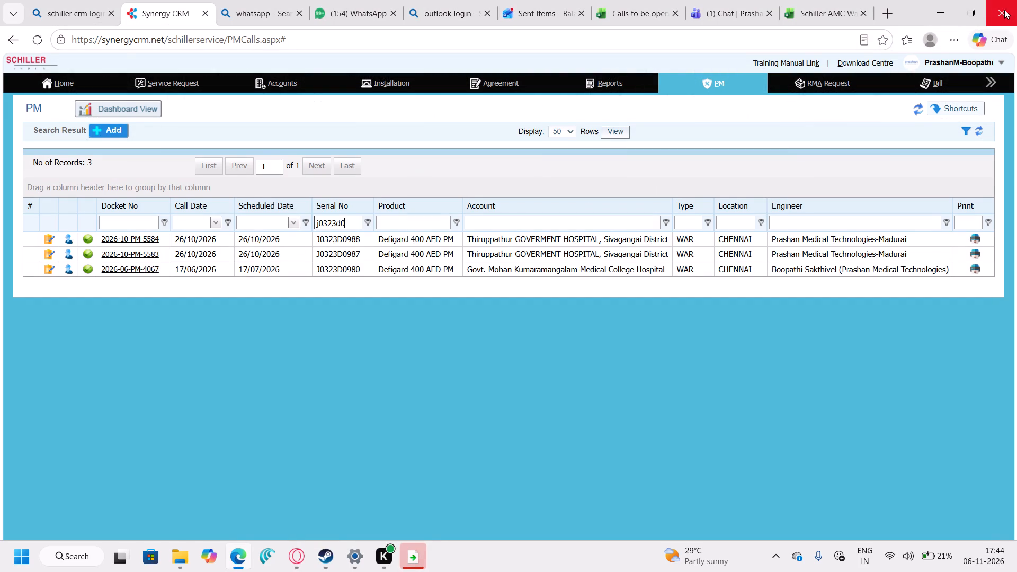
triple_click(1004, 10)
left_click(1004, 8)
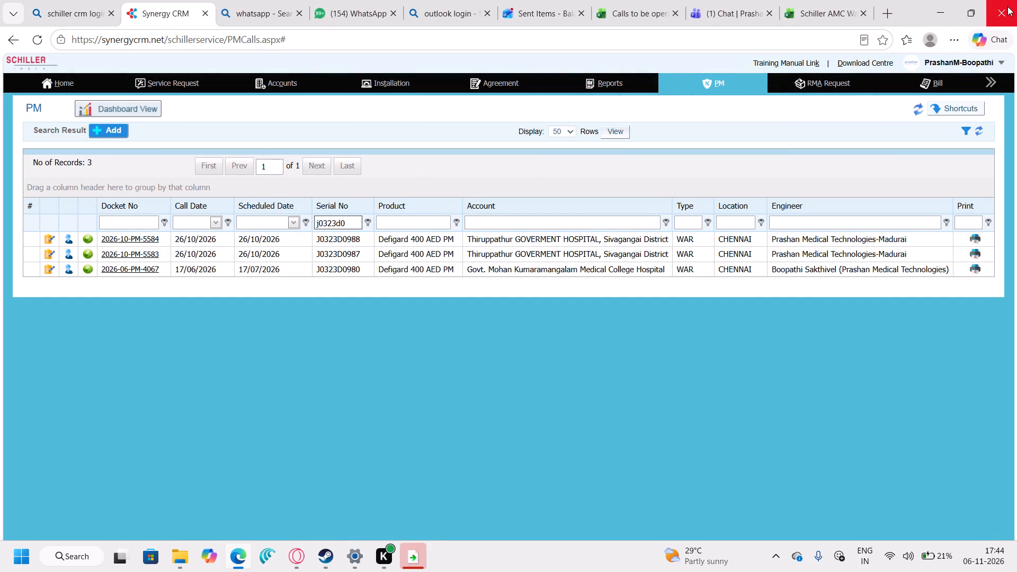